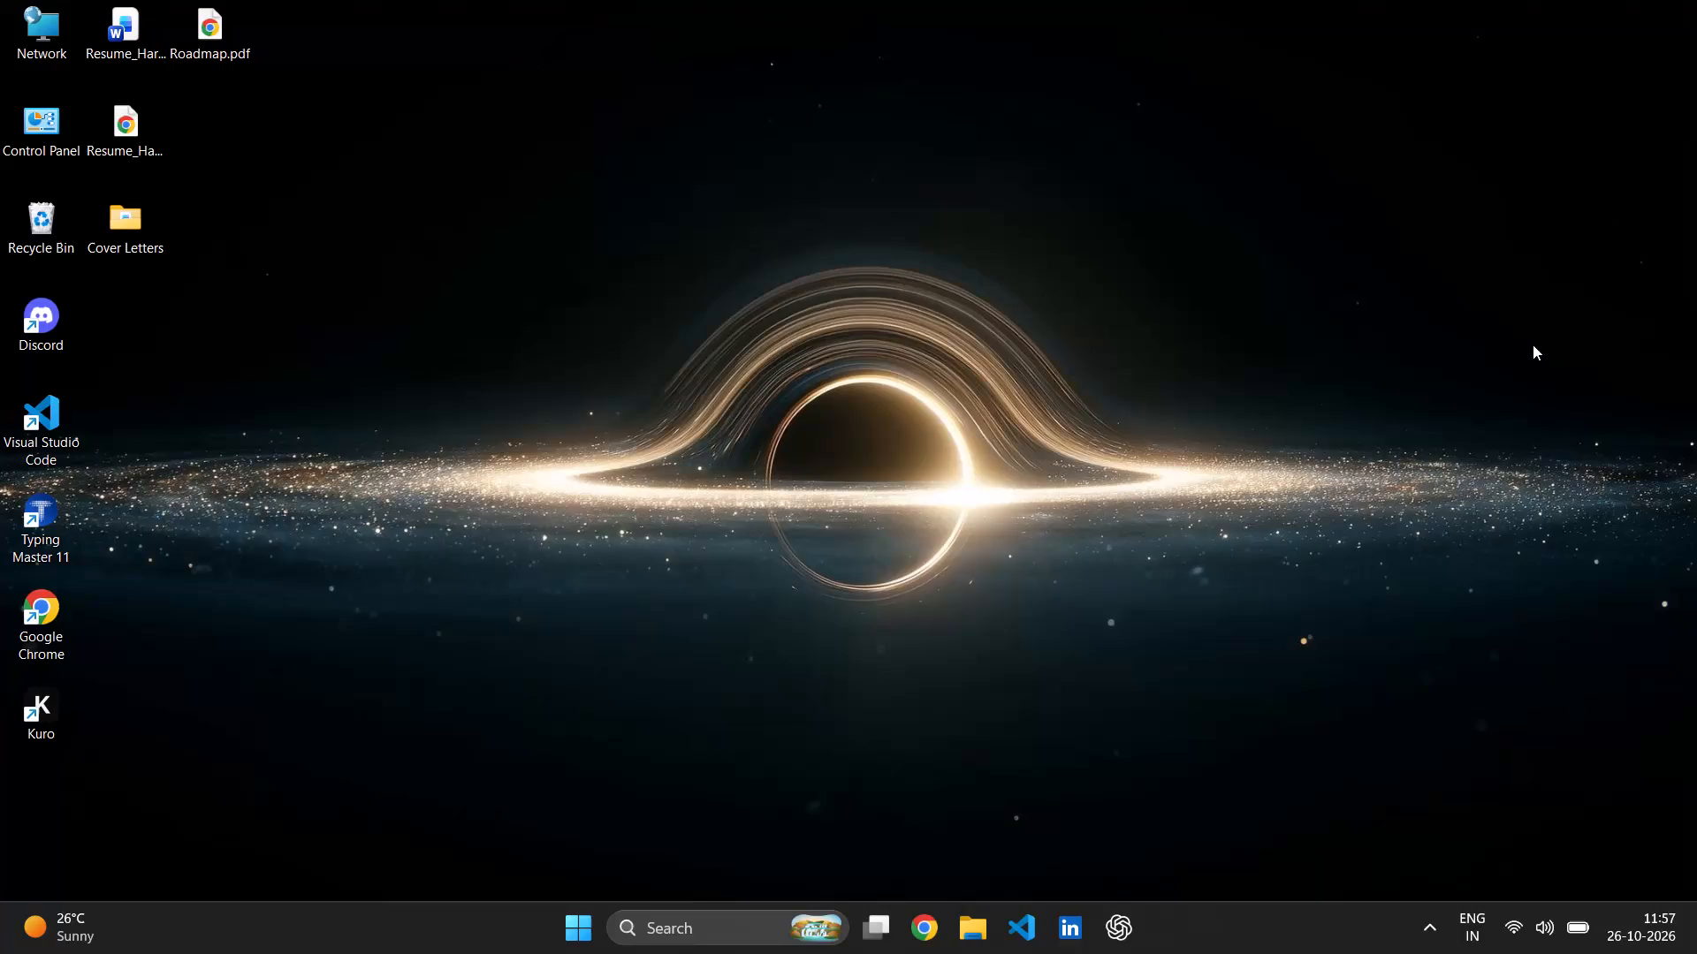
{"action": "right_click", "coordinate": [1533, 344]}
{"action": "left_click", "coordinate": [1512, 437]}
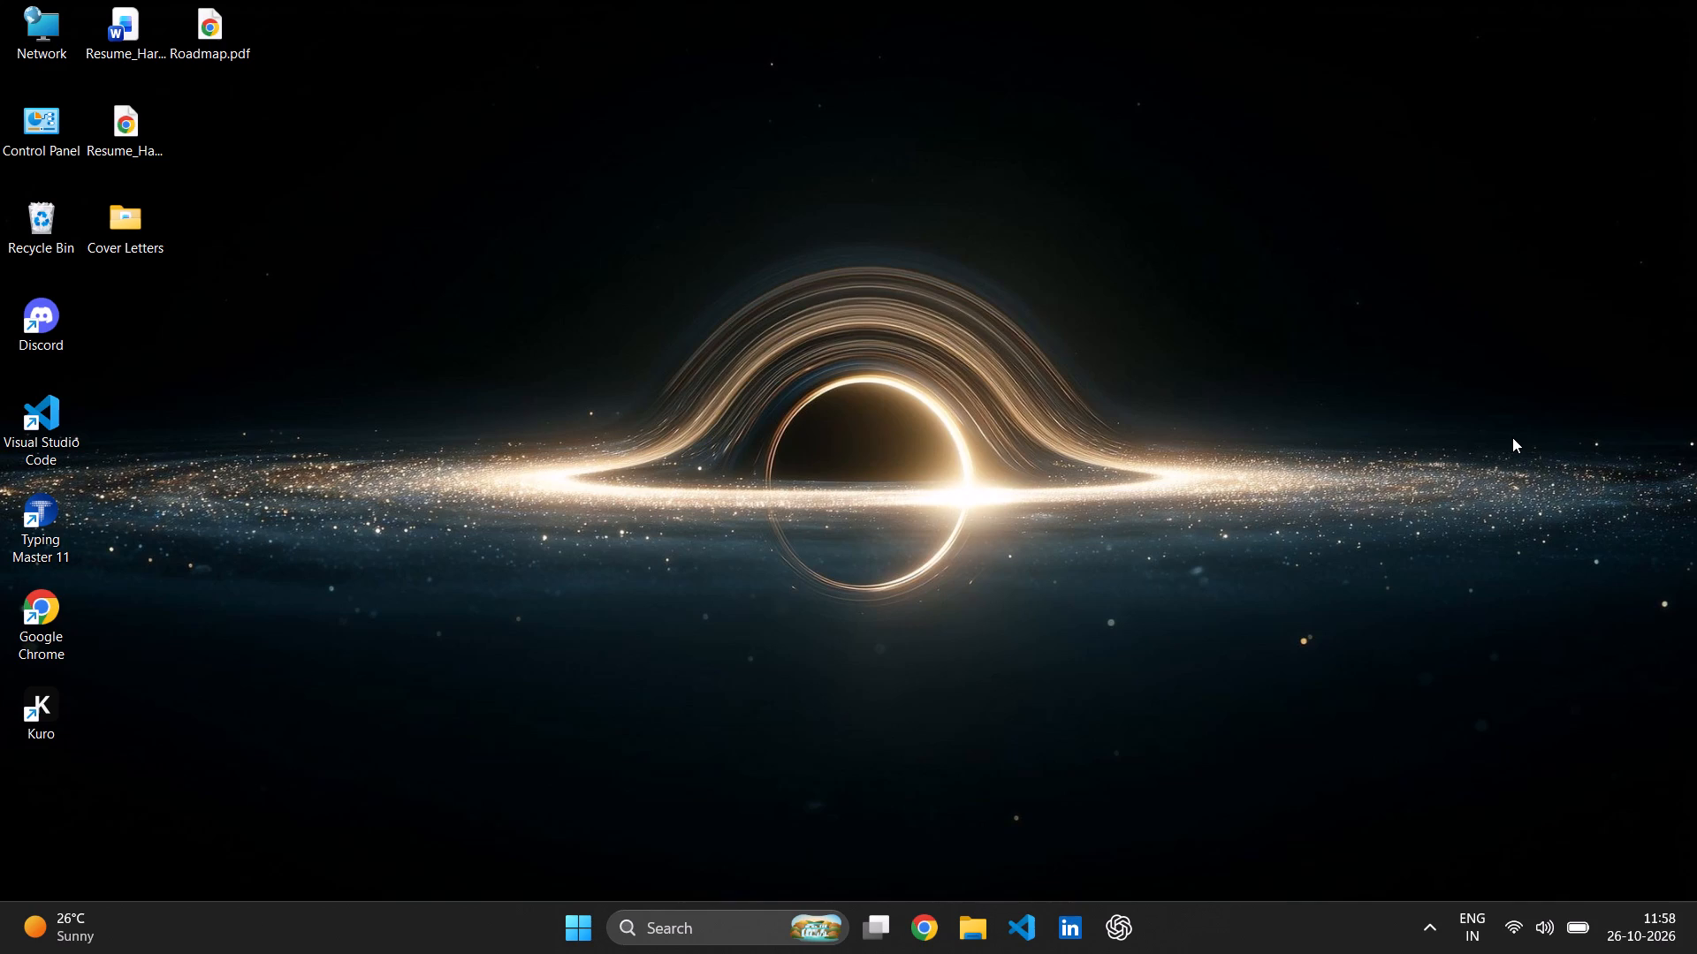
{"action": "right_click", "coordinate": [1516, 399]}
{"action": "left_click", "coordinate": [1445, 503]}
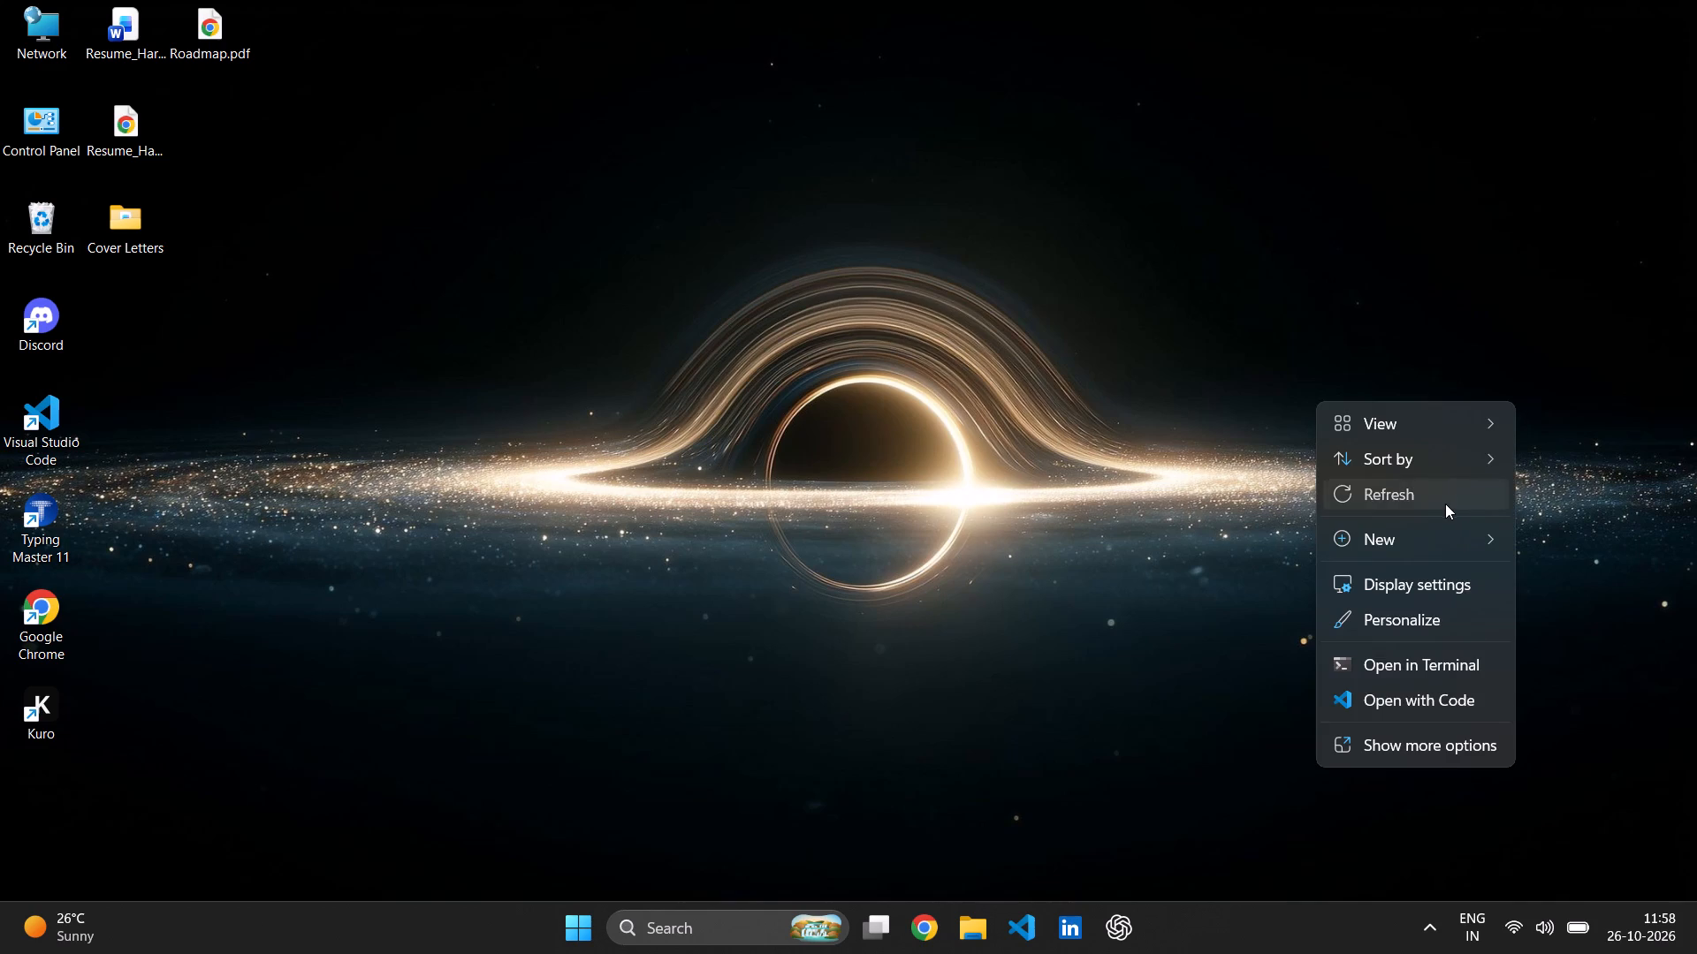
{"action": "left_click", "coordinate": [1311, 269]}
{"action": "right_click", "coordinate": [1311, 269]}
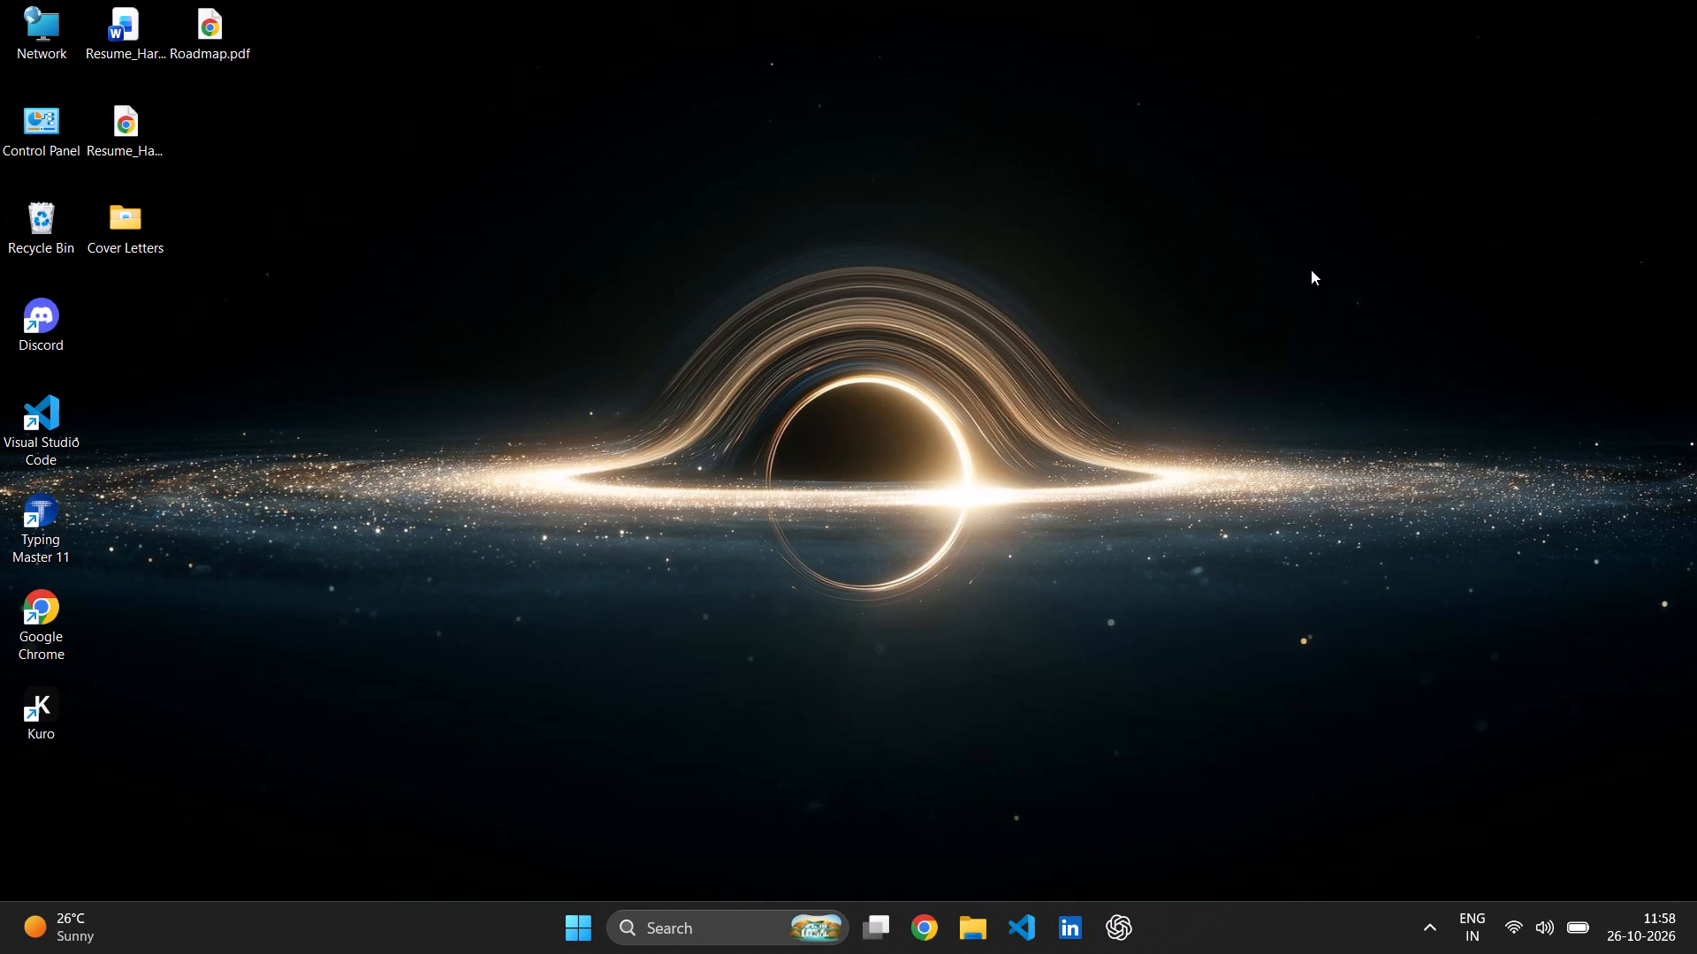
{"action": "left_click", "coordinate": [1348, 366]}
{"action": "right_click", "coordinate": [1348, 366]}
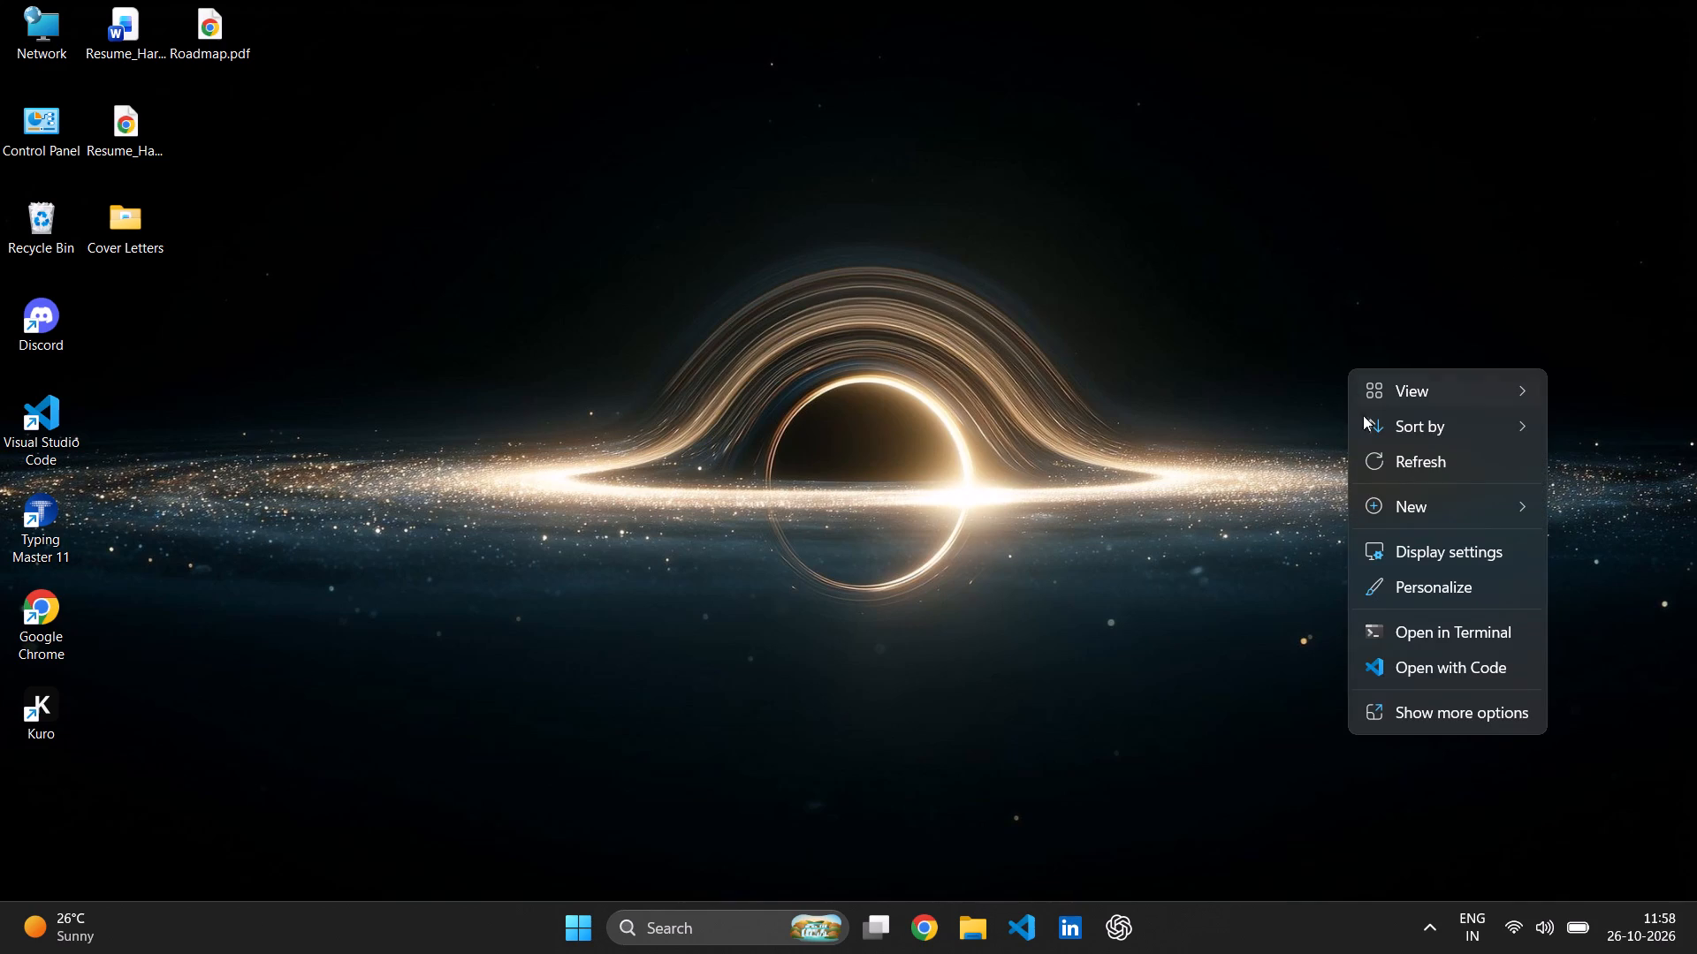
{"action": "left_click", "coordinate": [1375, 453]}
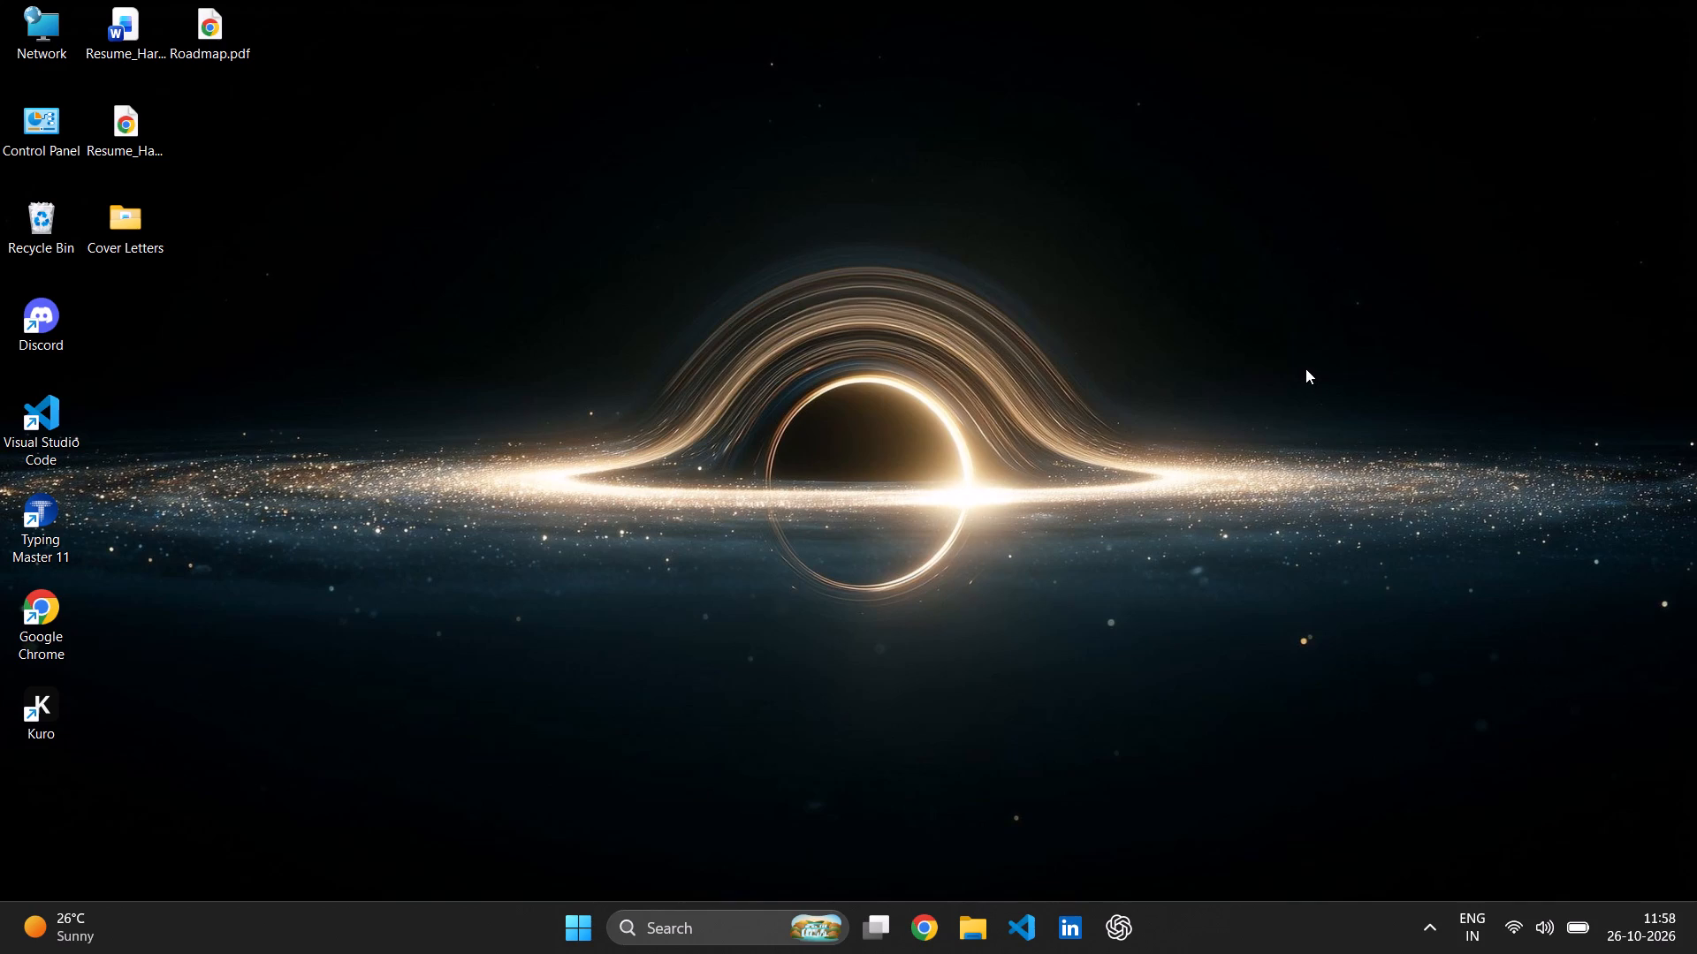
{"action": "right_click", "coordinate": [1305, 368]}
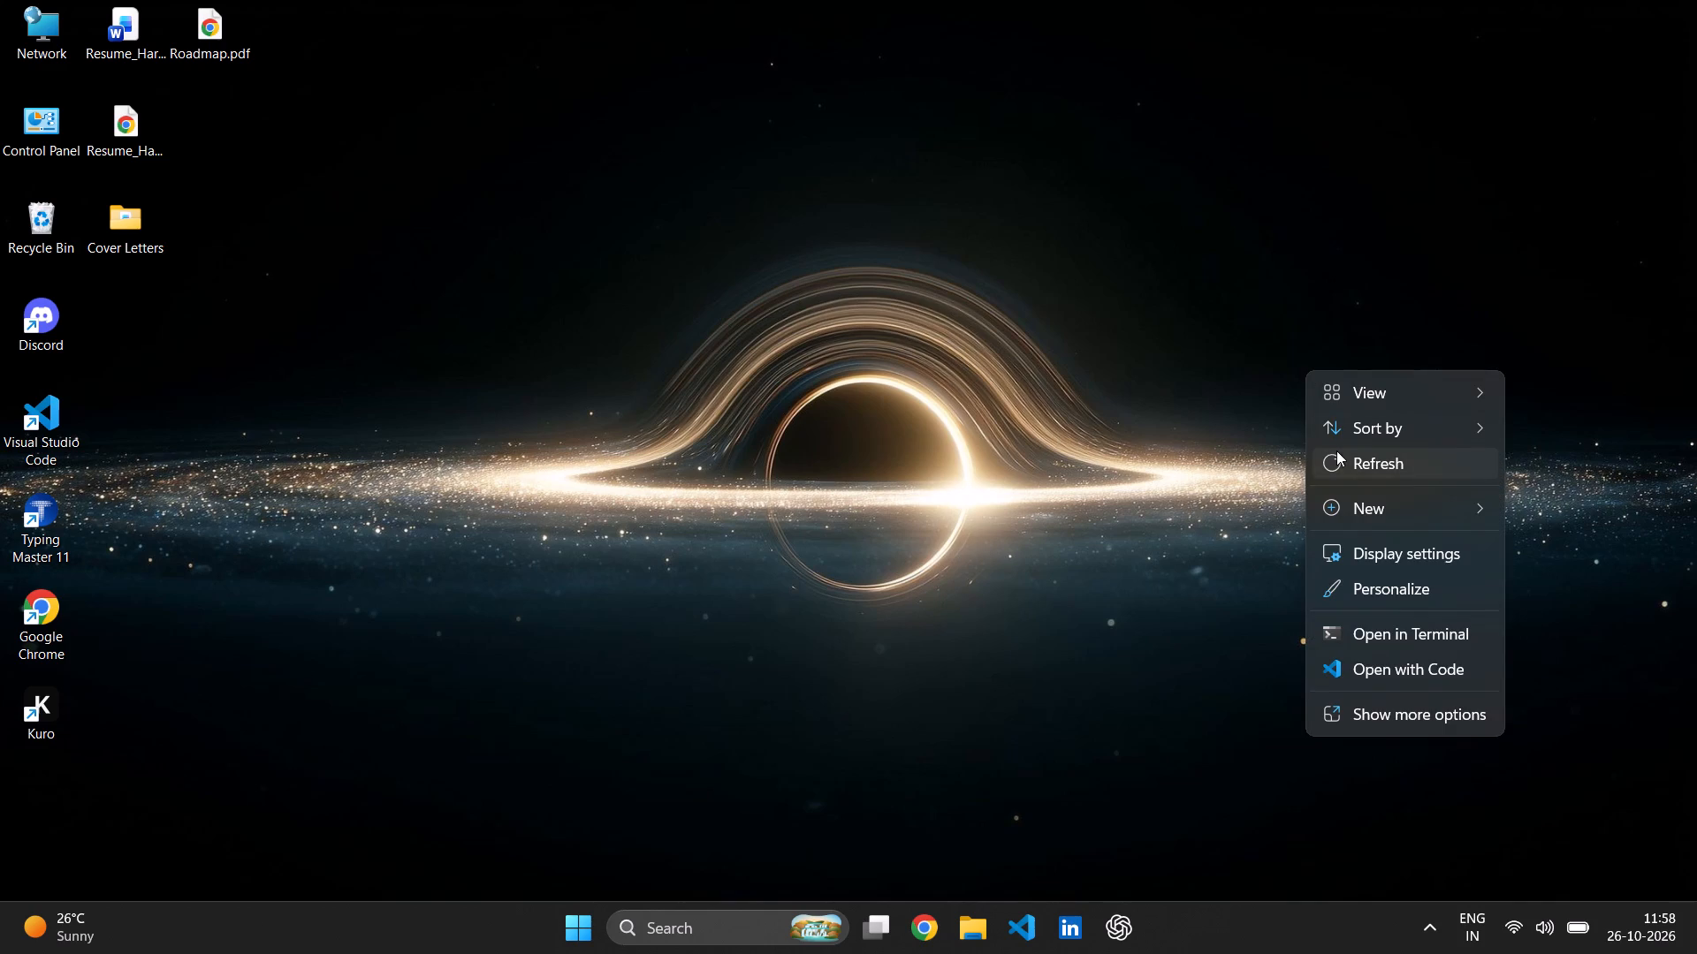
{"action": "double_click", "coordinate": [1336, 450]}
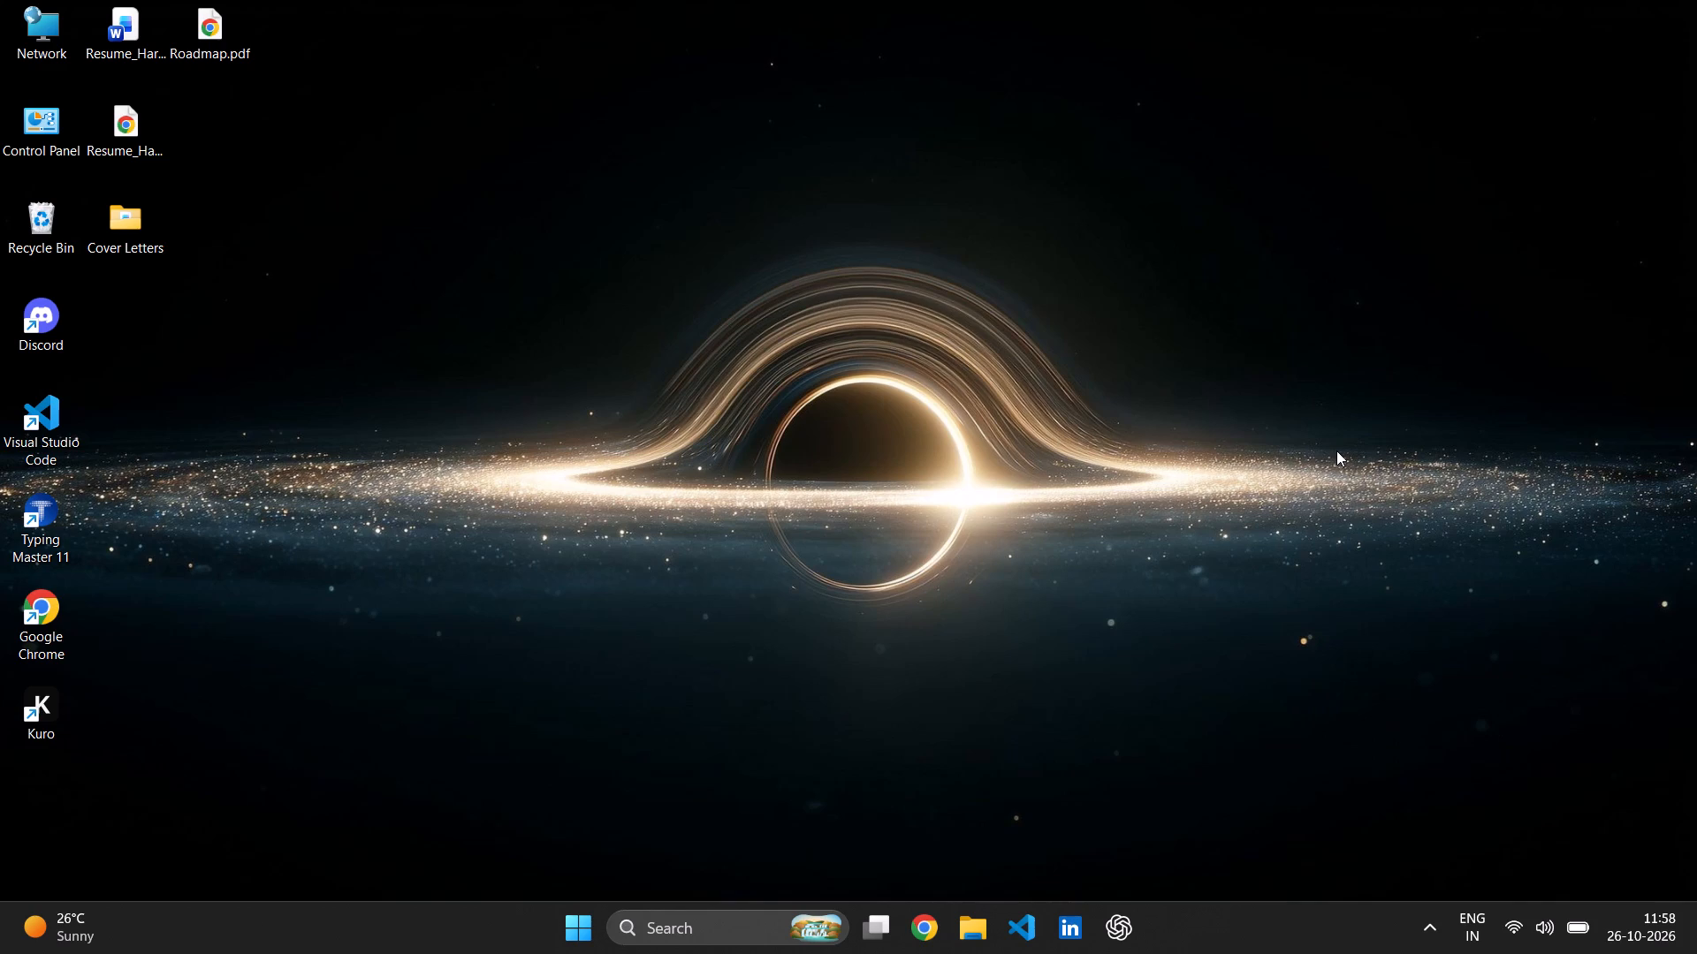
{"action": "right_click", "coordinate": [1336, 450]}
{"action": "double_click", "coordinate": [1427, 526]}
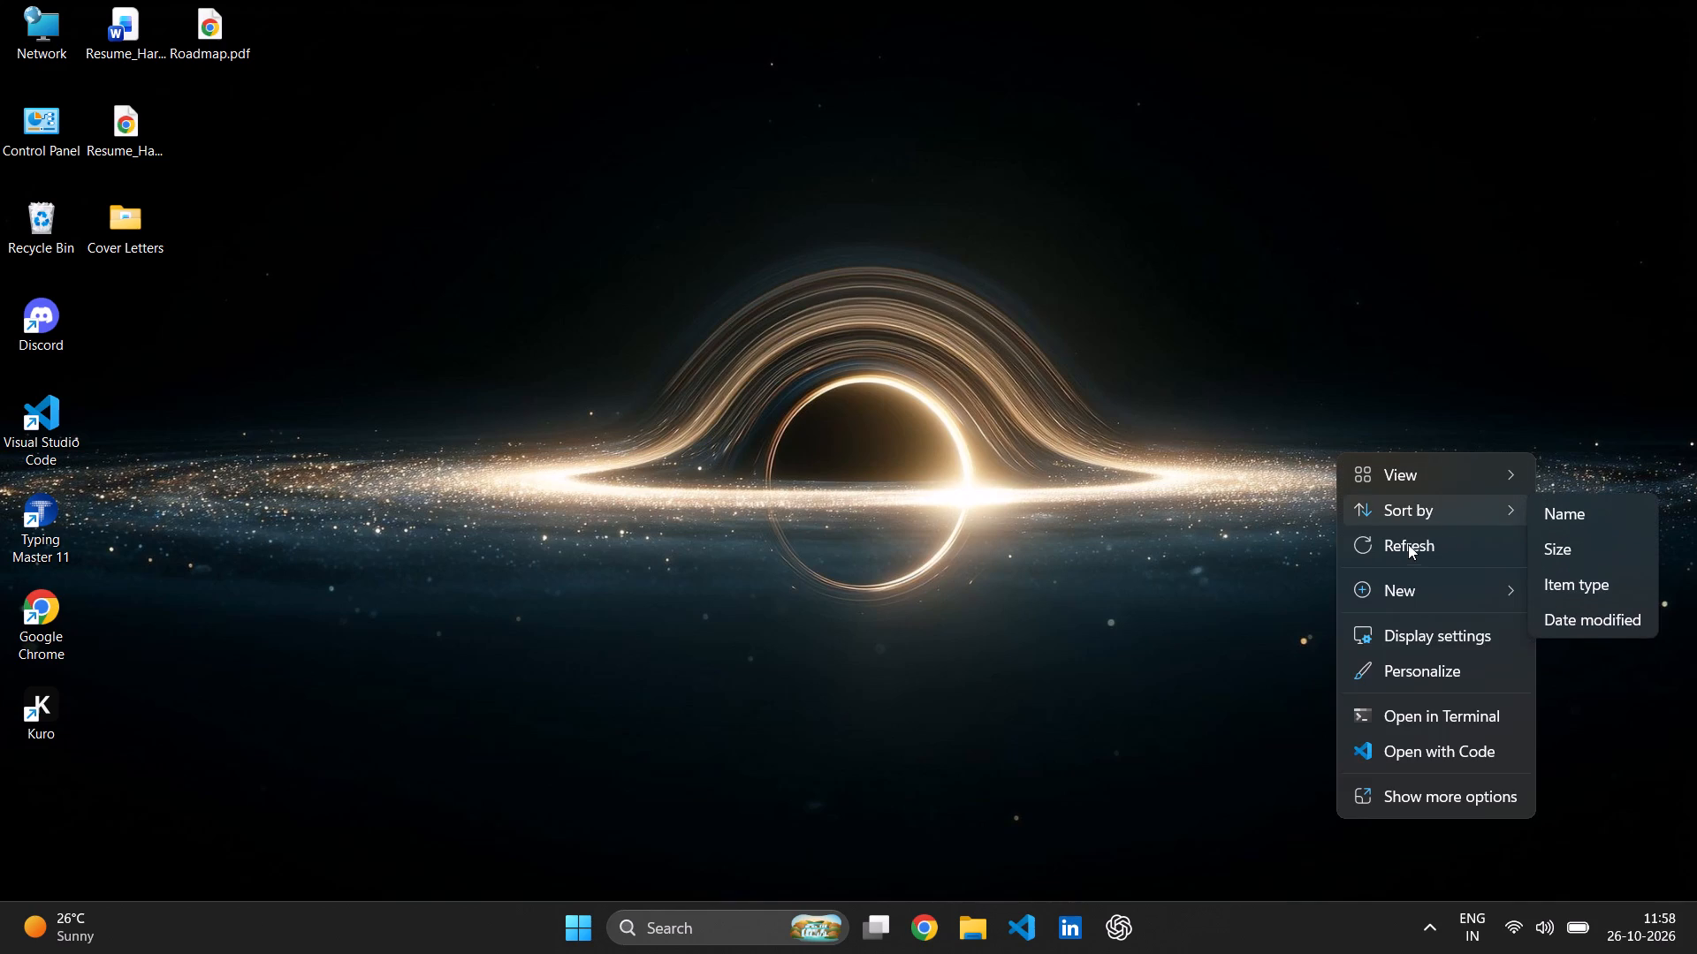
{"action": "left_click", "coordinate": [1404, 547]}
Search the computer for "Power BI Desktop" and launch the app.
{"action": "left_click", "coordinate": [741, 940]}
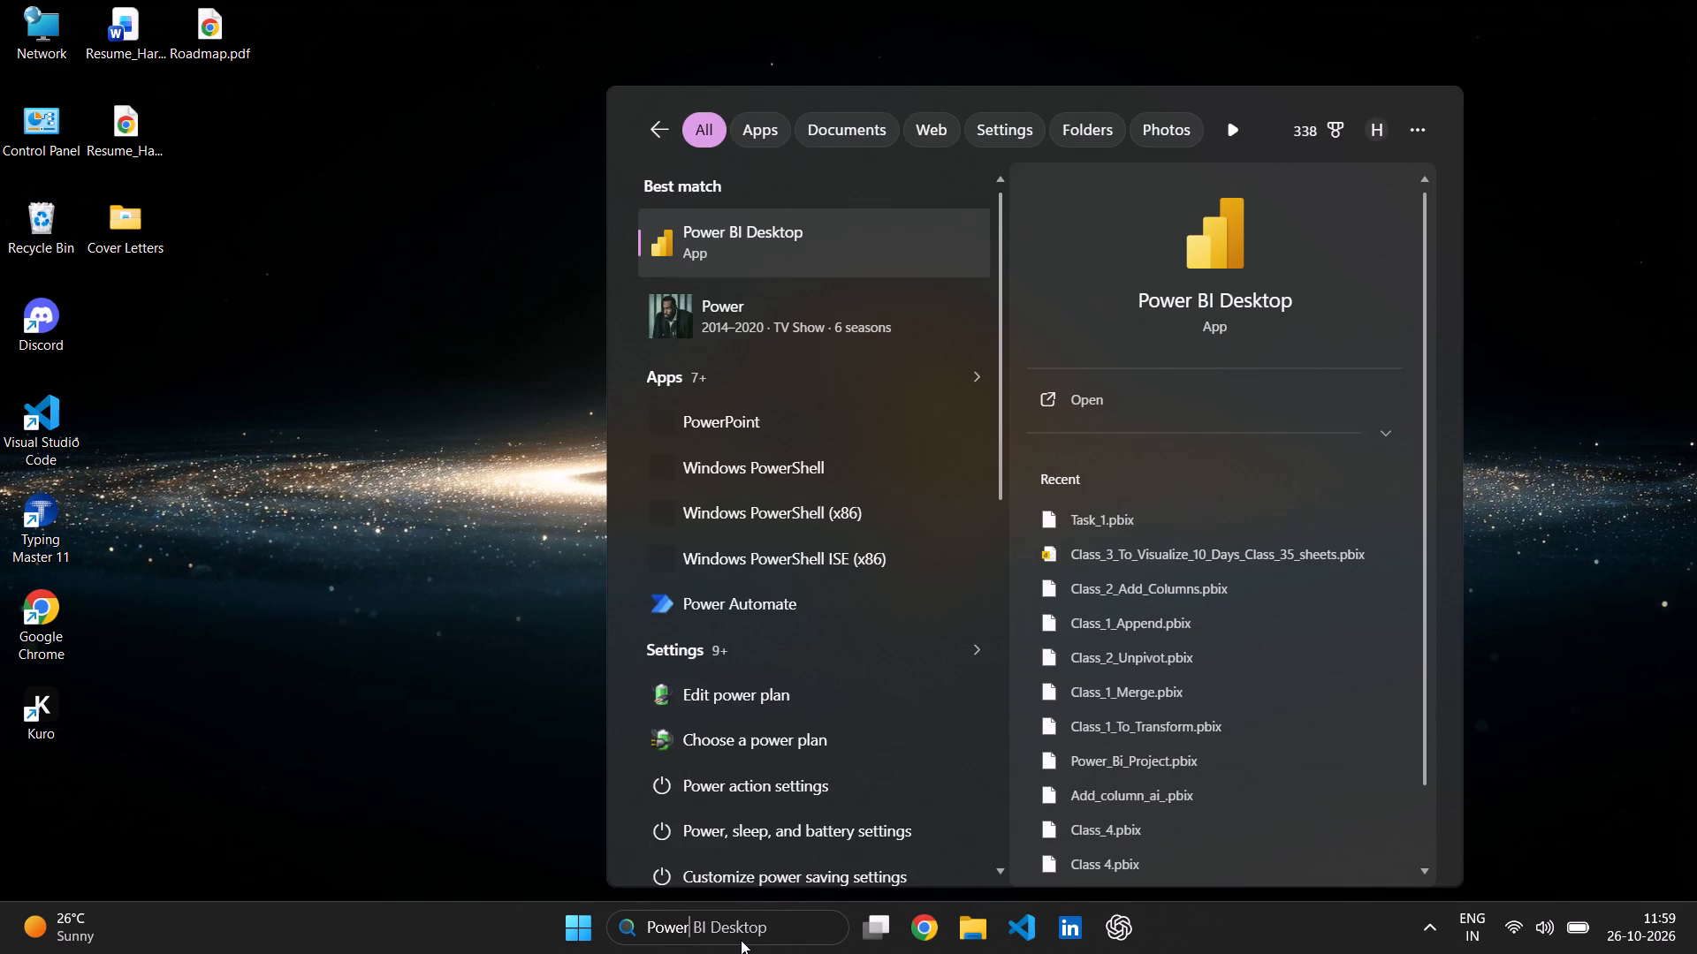
{"action": "key", "text": "Right"}
{"action": "key", "text": "Return"}
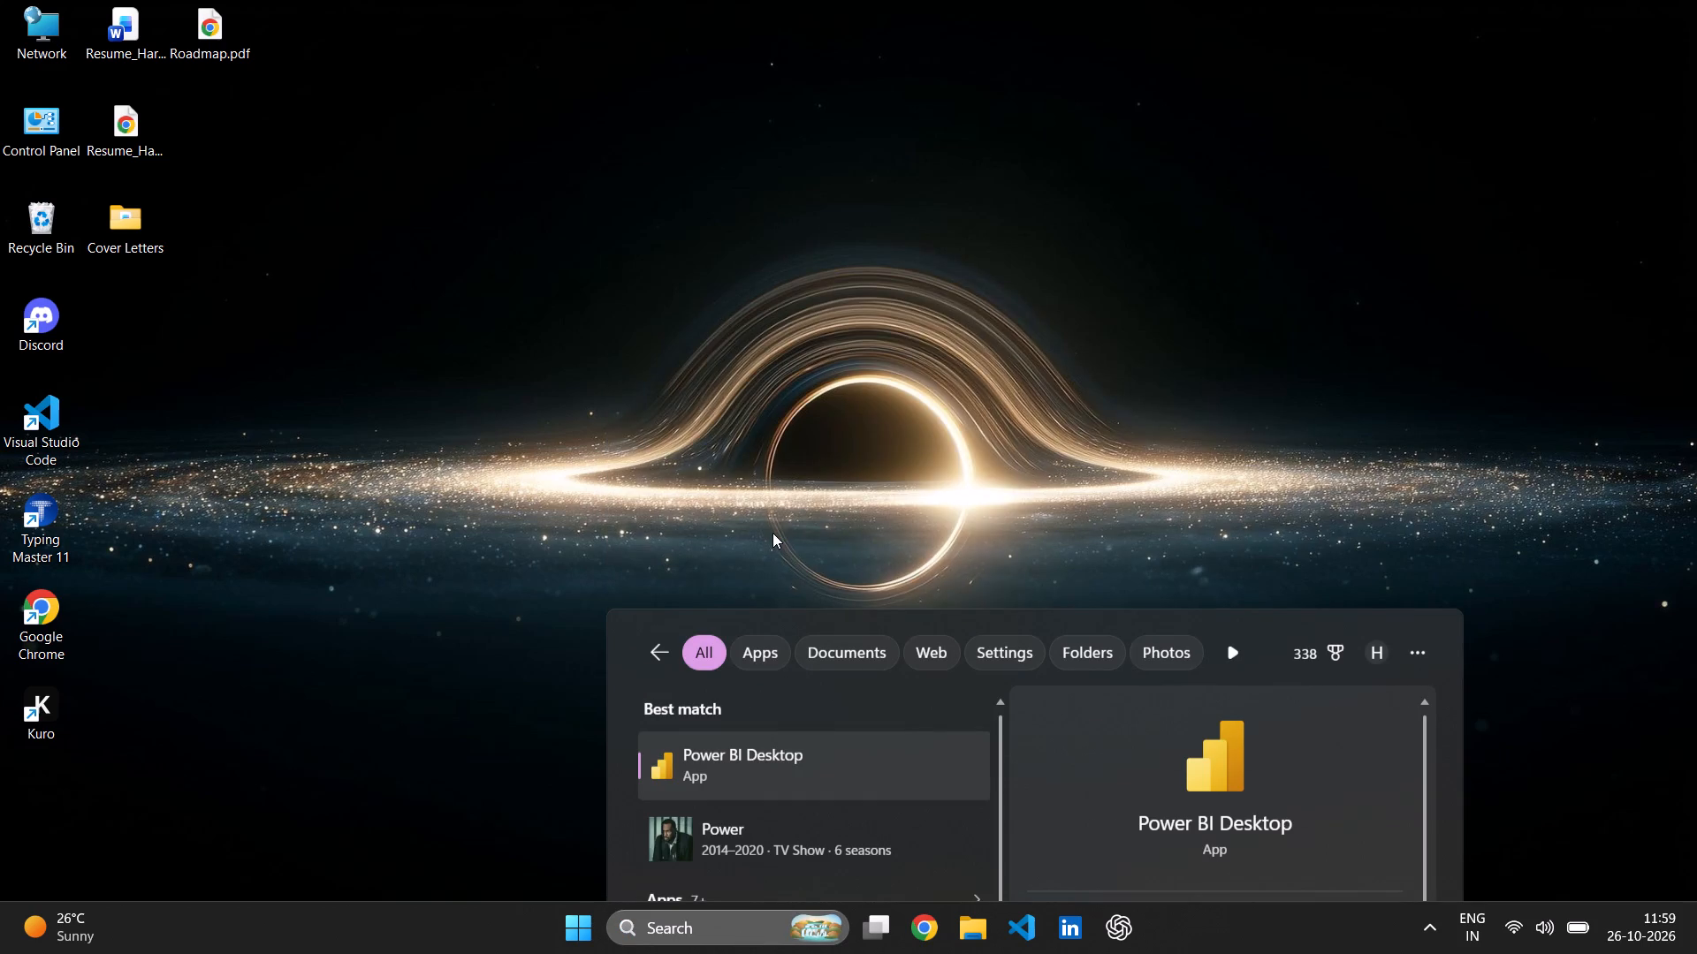
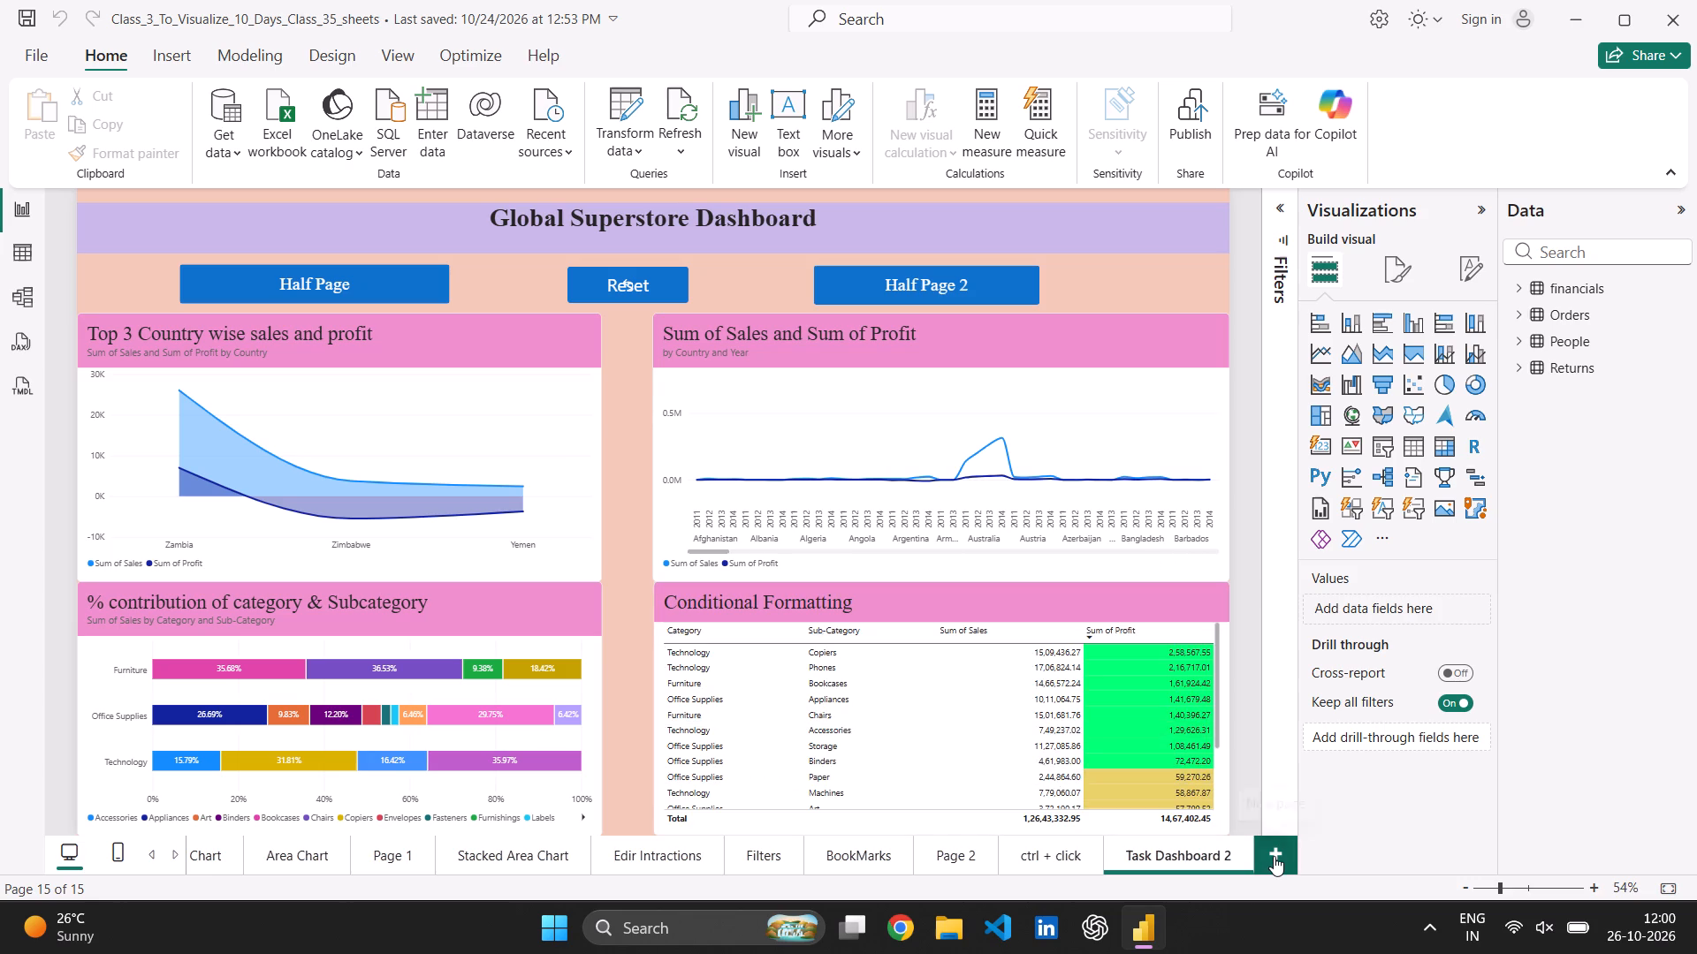
Add a new blank report page after the Task Dashboard 2 page.
{"action": "left_click", "coordinate": [1274, 856]}
{"action": "left_click", "coordinate": [1016, 729]}
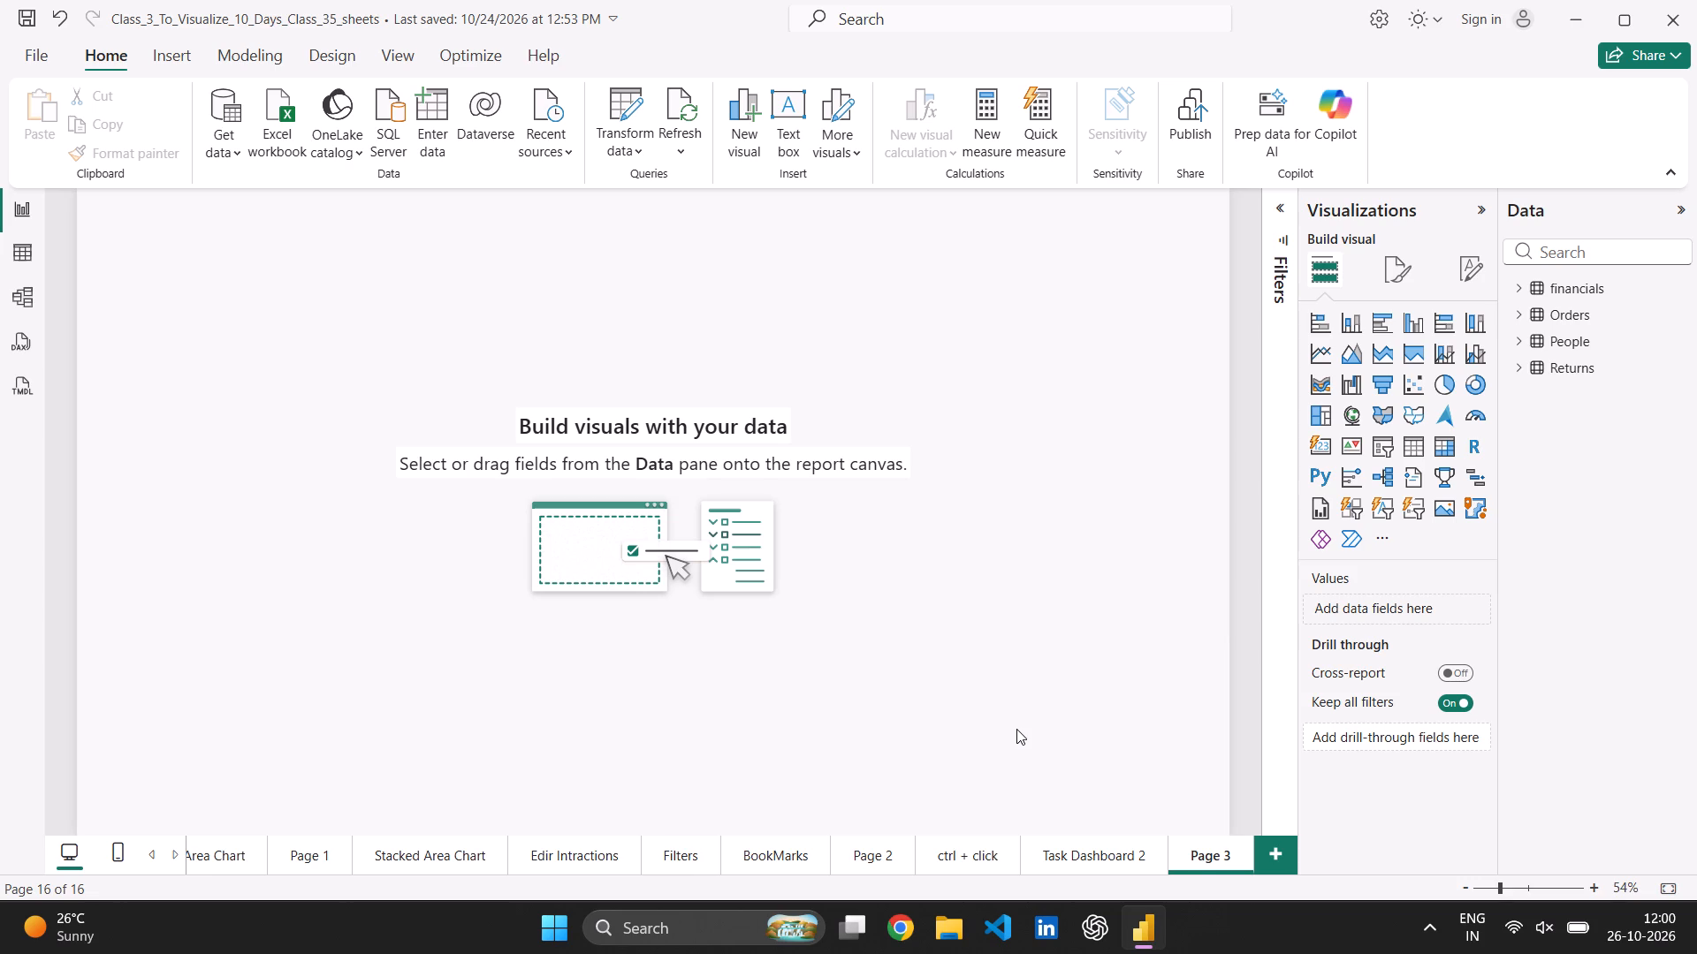
In the global Security options, enable "Use my default web browser" for the authentication browser.
{"action": "left_click", "coordinate": [28, 55]}
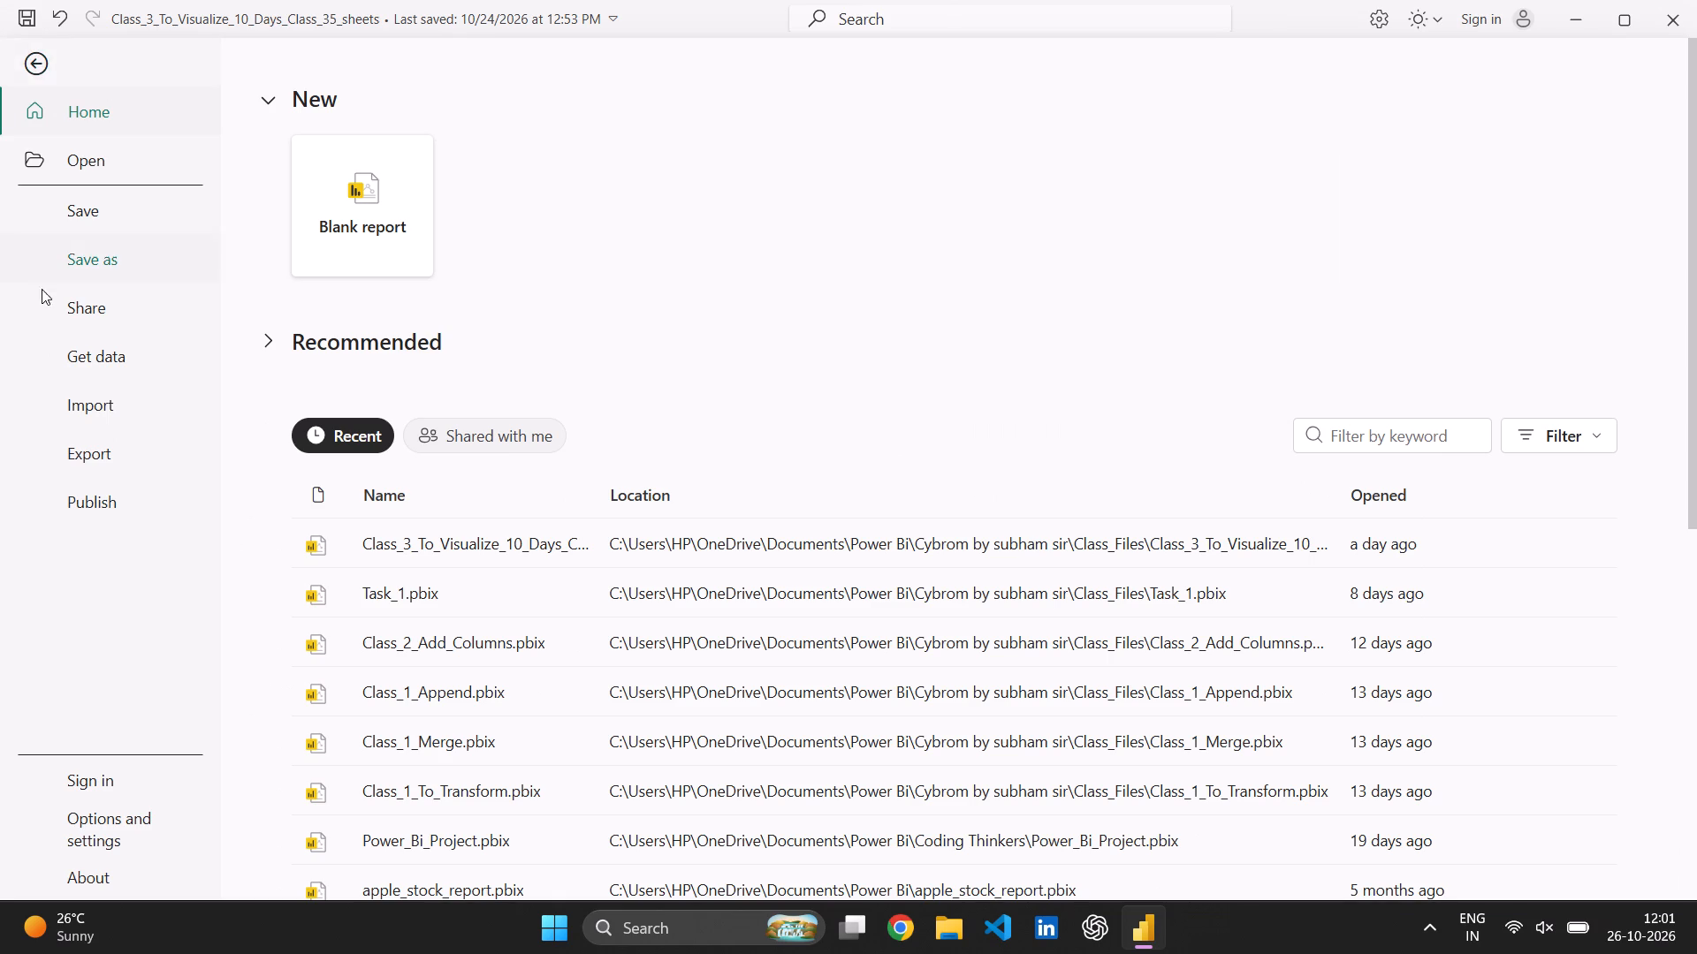
{"action": "left_click", "coordinate": [118, 813]}
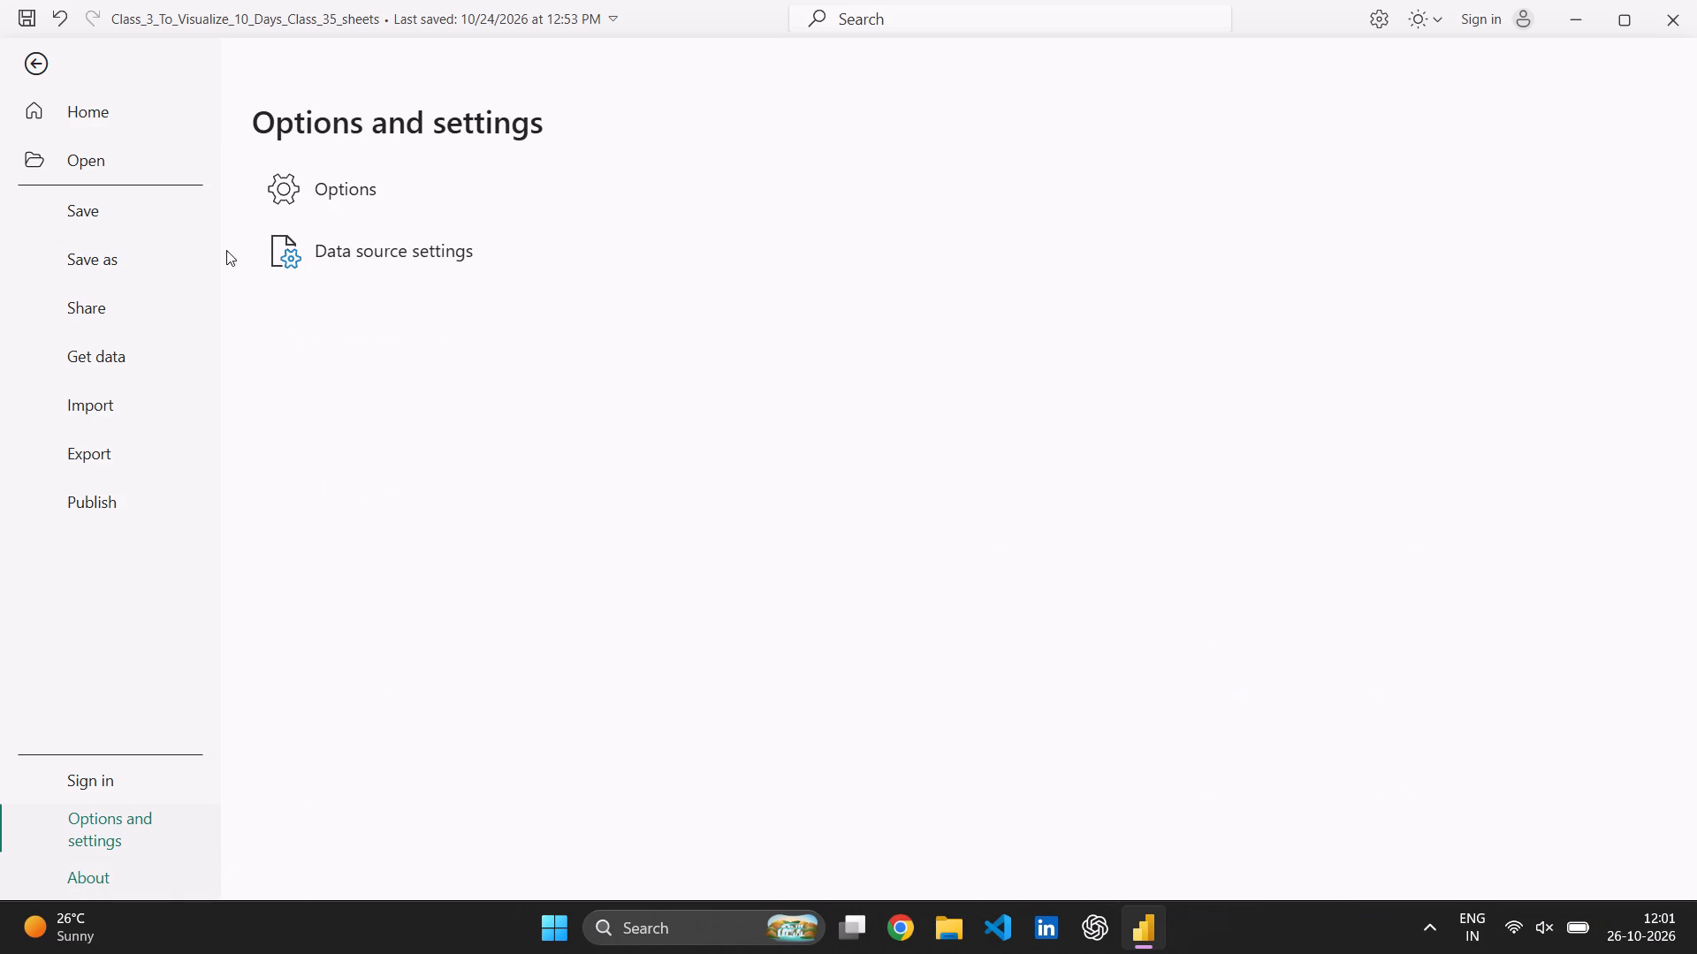
{"action": "left_click", "coordinate": [355, 197]}
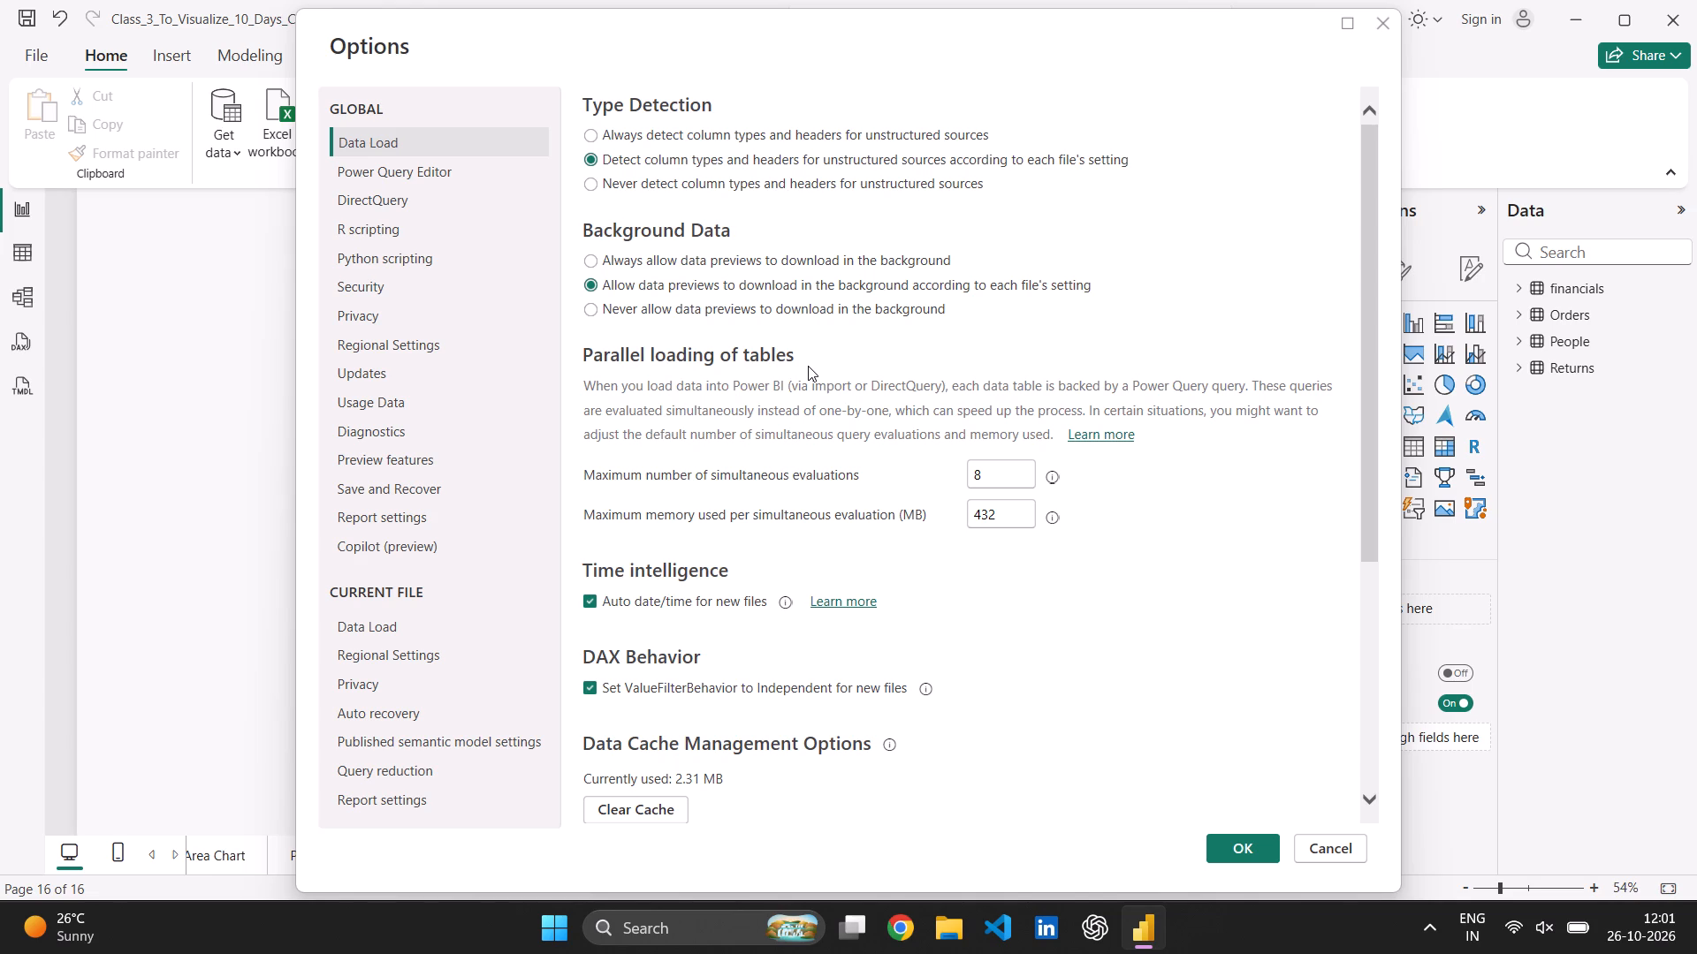
{"action": "left_click", "coordinate": [383, 285]}
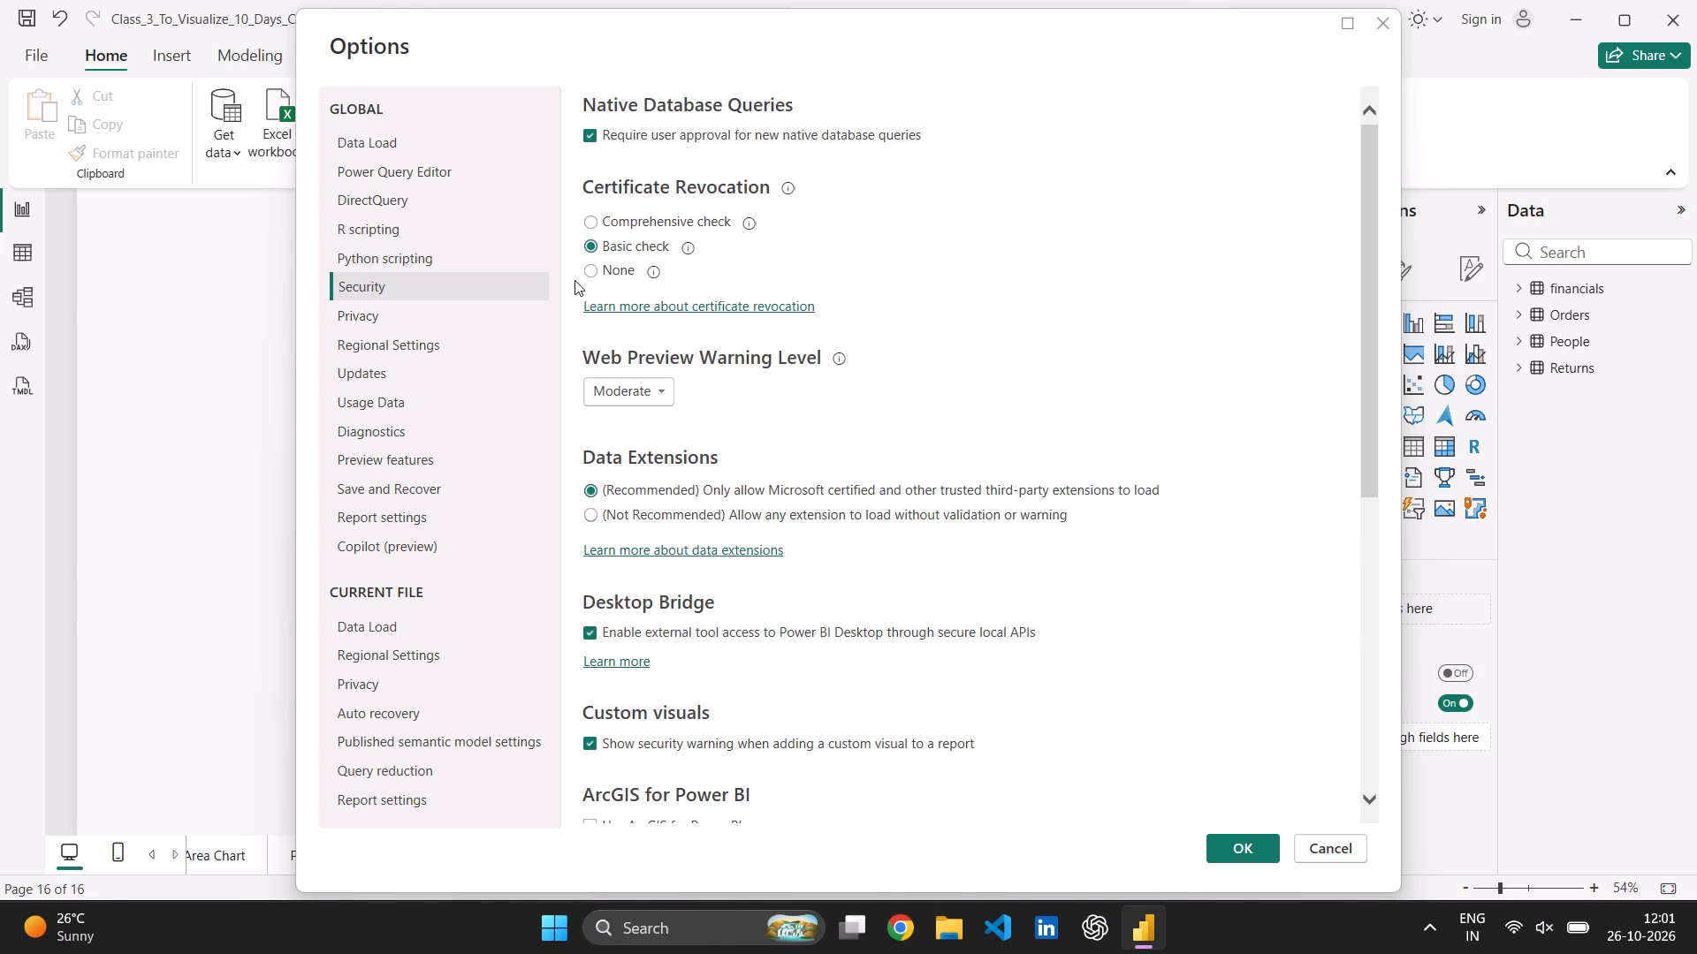
{"action": "scroll", "coordinate": [747, 591], "scroll_direction": "down", "scroll_amount": 4}
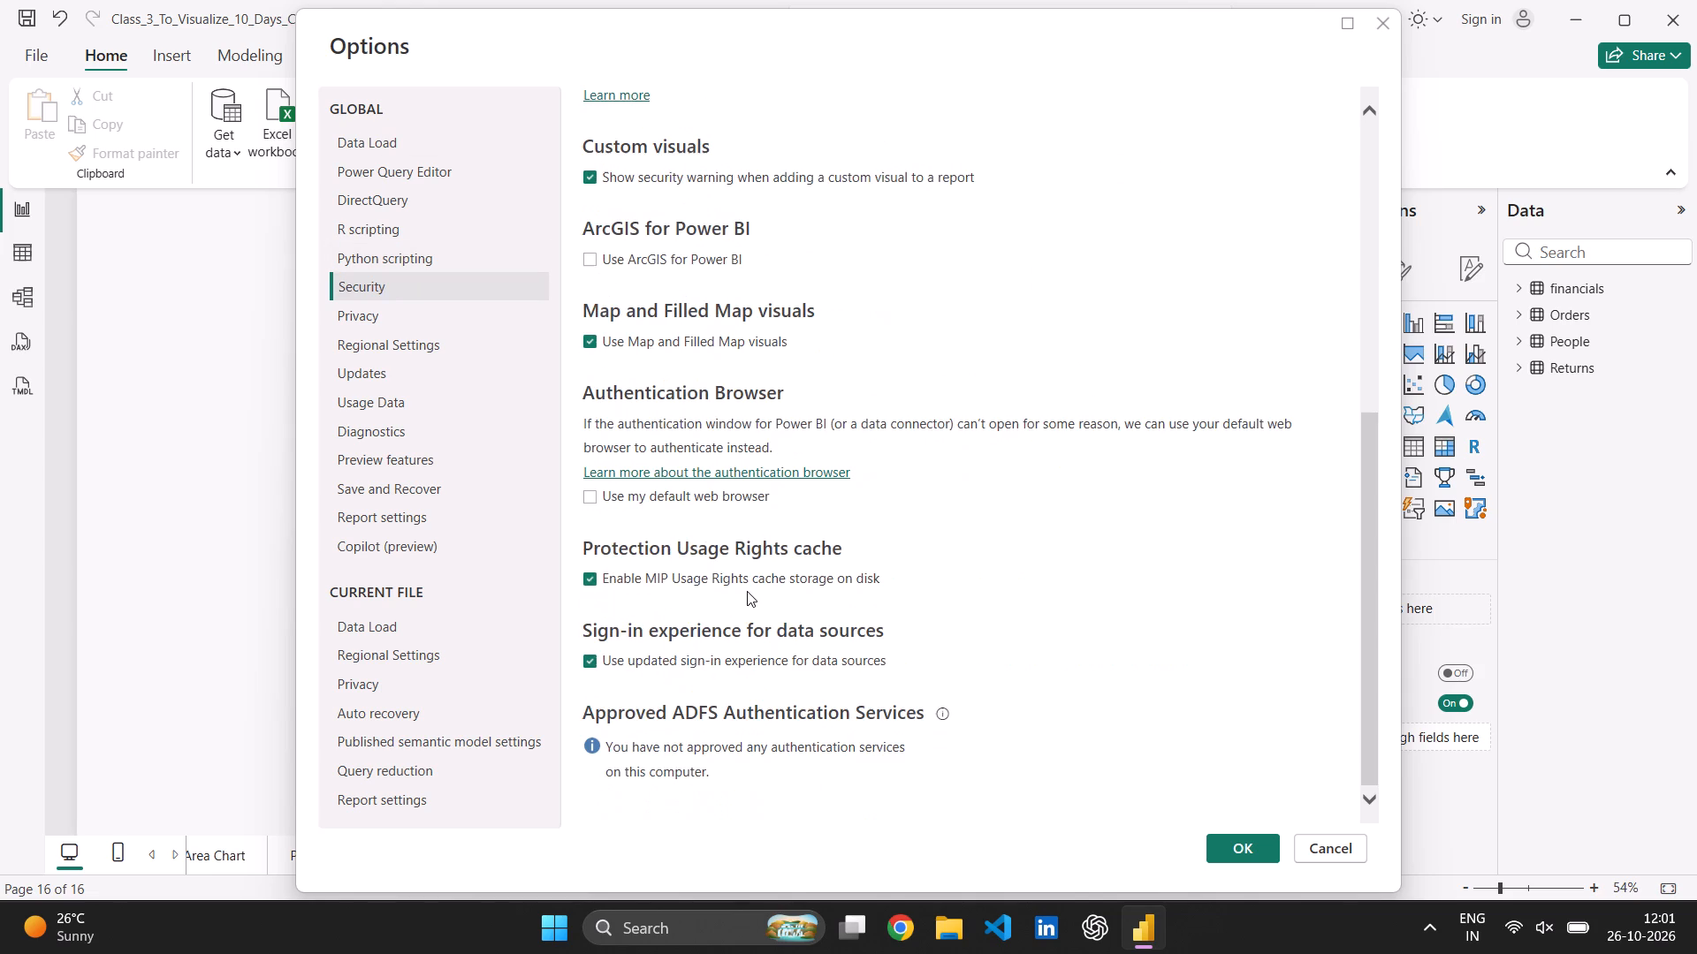
{"action": "scroll", "coordinate": [747, 591], "scroll_direction": "up", "scroll_amount": 1}
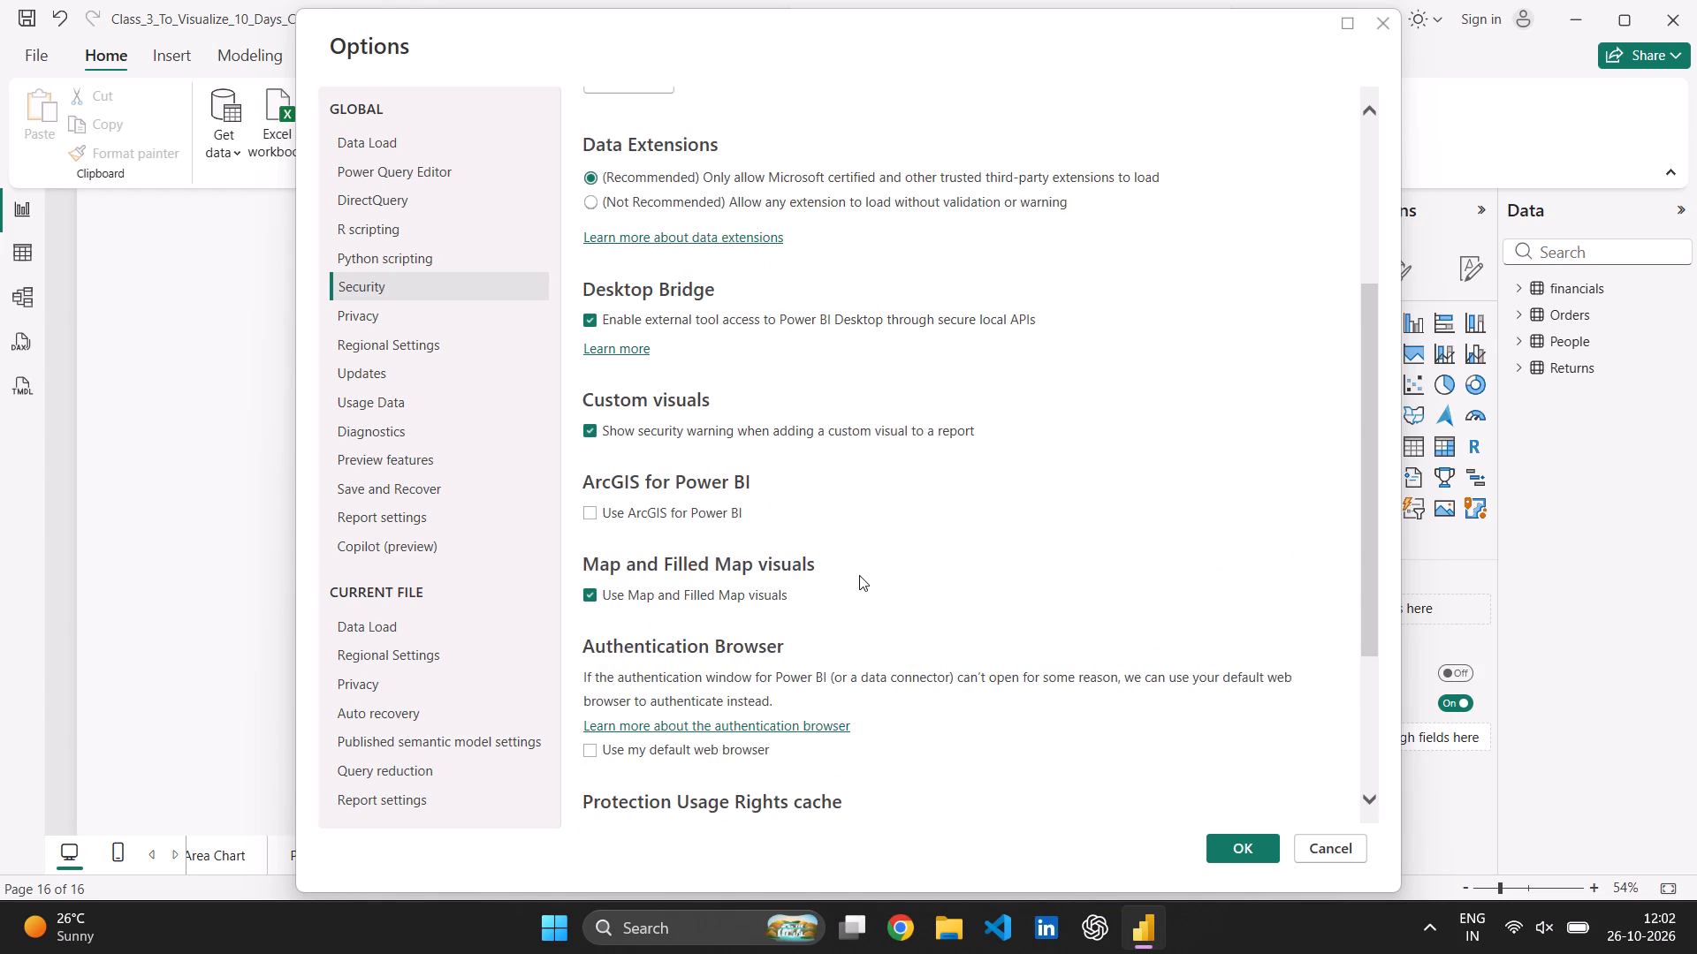
{"action": "scroll", "coordinate": [862, 581], "scroll_direction": "down", "scroll_amount": 3}
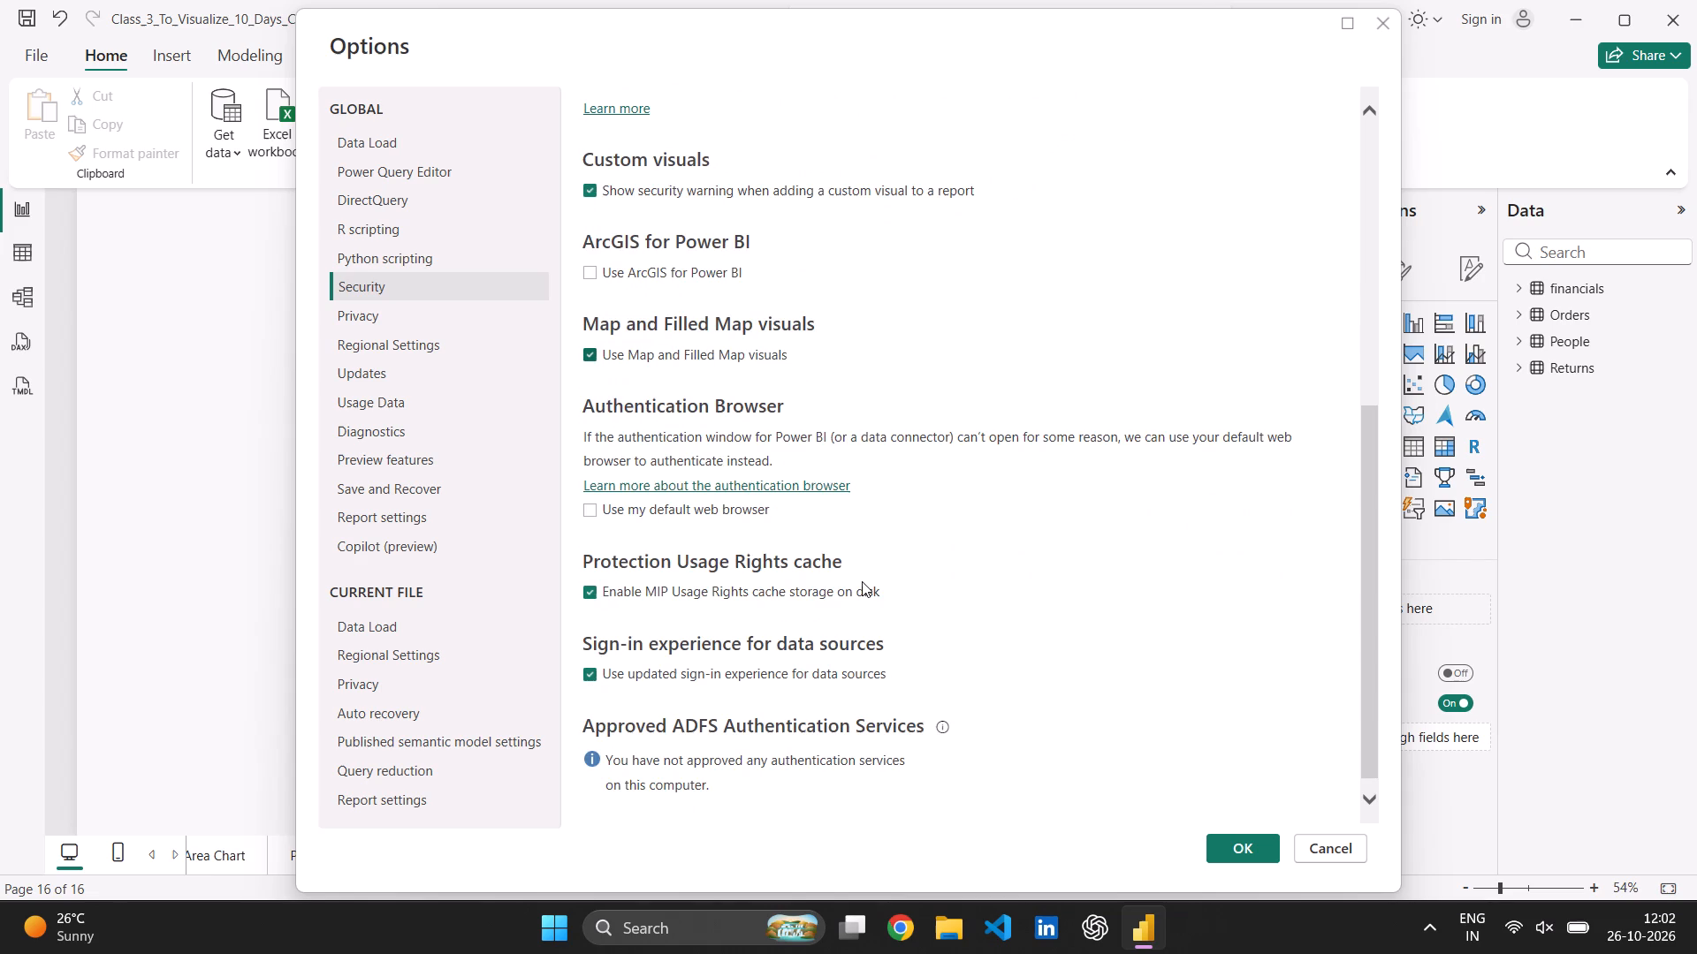
{"action": "scroll", "coordinate": [862, 581], "scroll_direction": "down", "scroll_amount": 1}
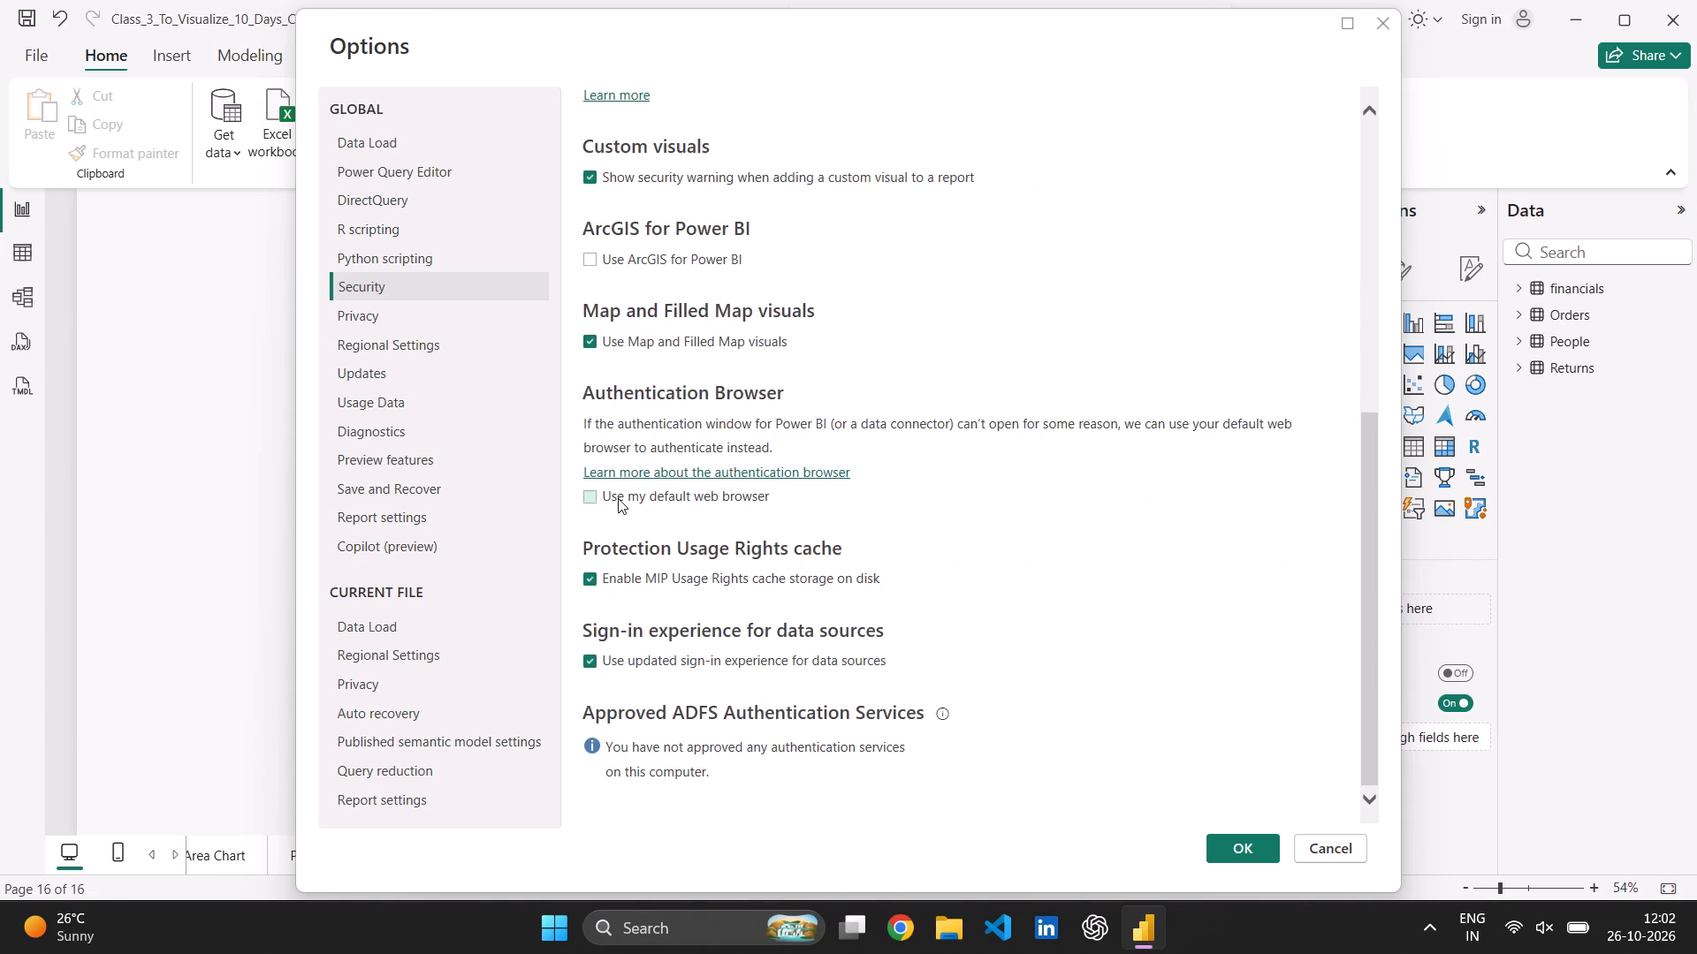
{"action": "left_click", "coordinate": [585, 499]}
Check the Web Preview Warning Level setting and apply the changed security options.
{"action": "scroll", "coordinate": [727, 571], "scroll_direction": "up", "scroll_amount": 1}
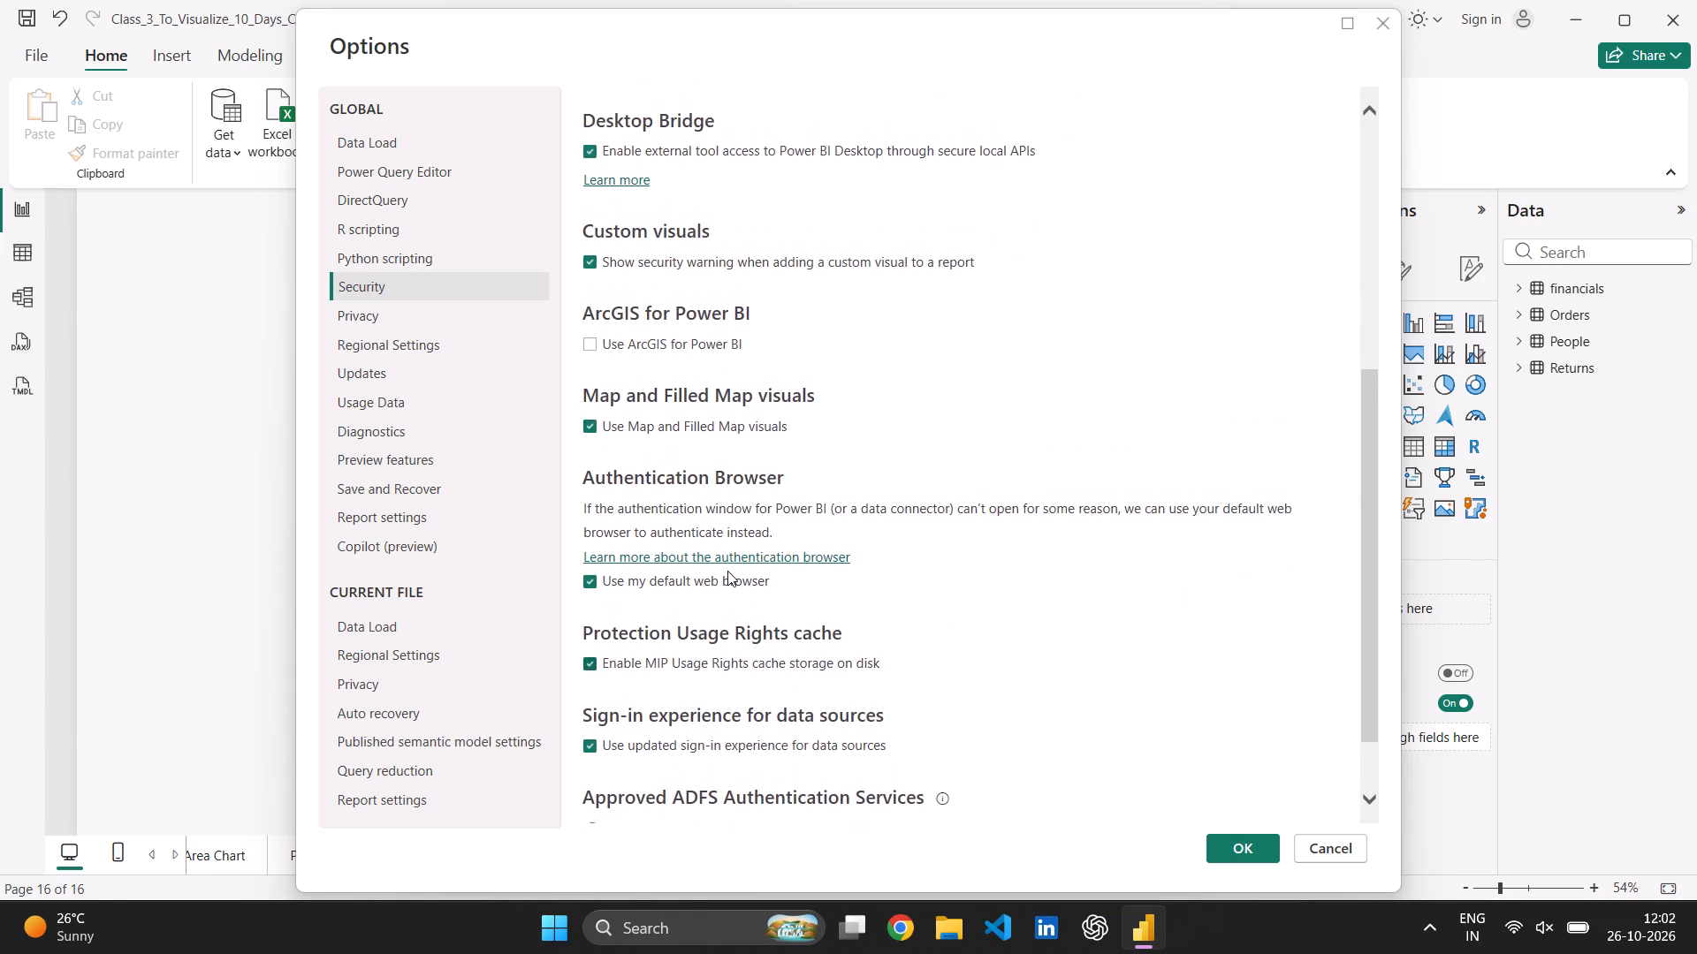
{"action": "scroll", "coordinate": [727, 571], "scroll_direction": "up", "scroll_amount": 2}
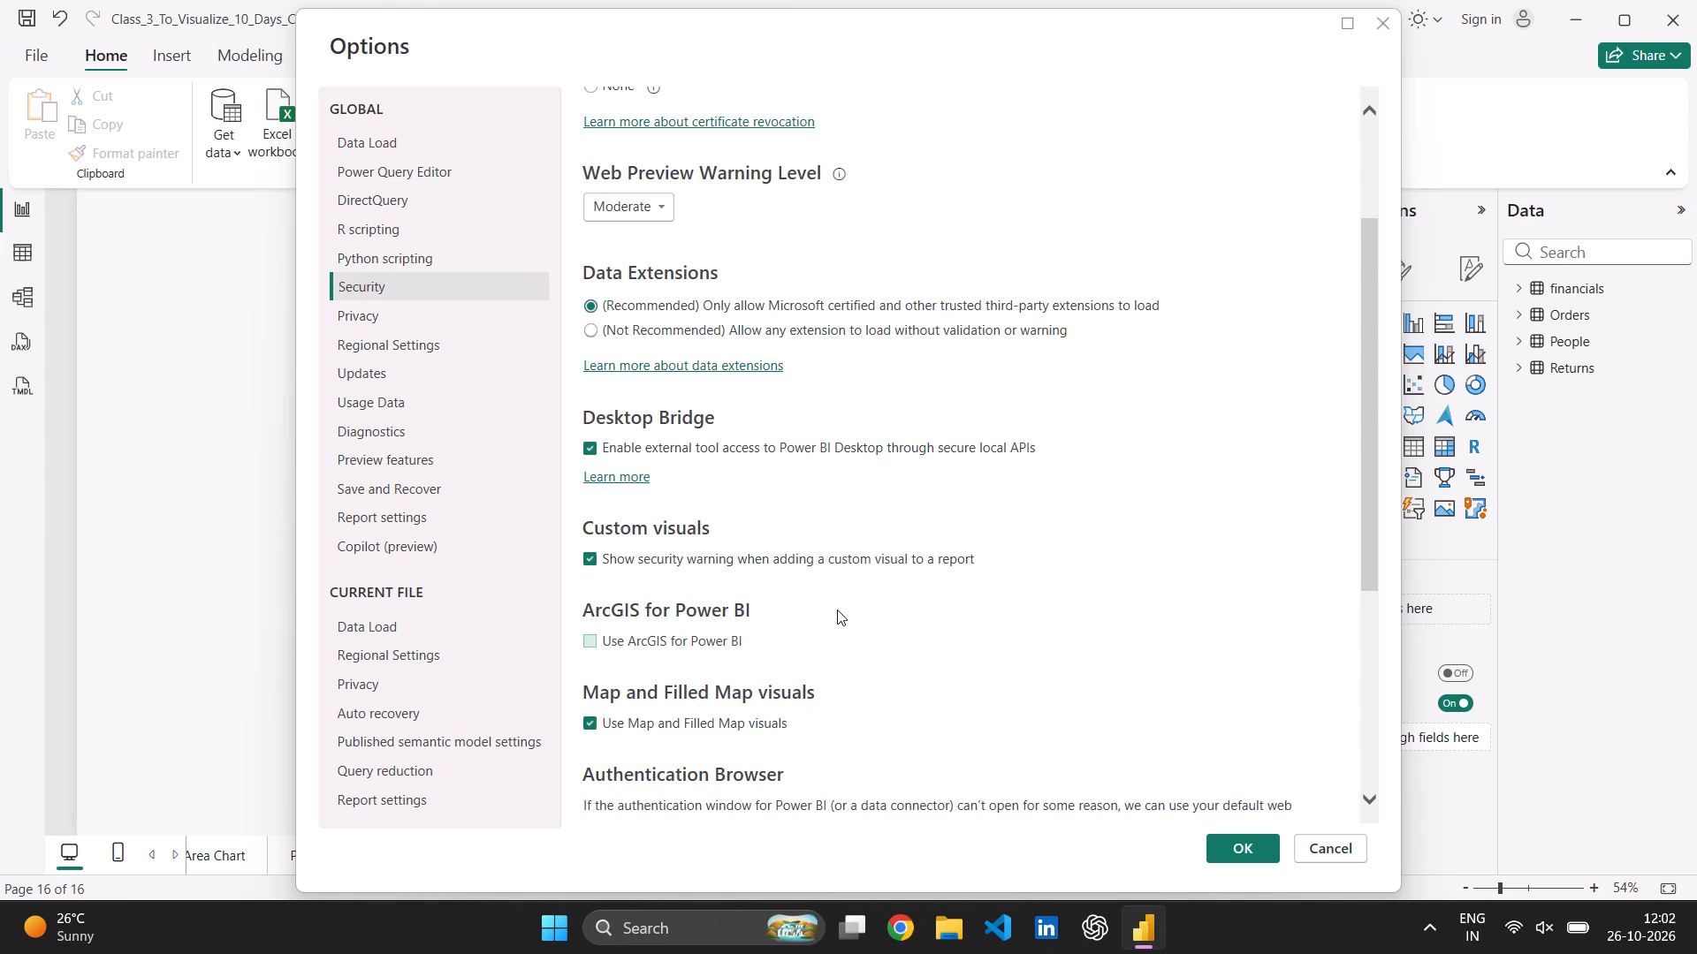
{"action": "scroll", "coordinate": [837, 609], "scroll_direction": "up", "scroll_amount": 1}
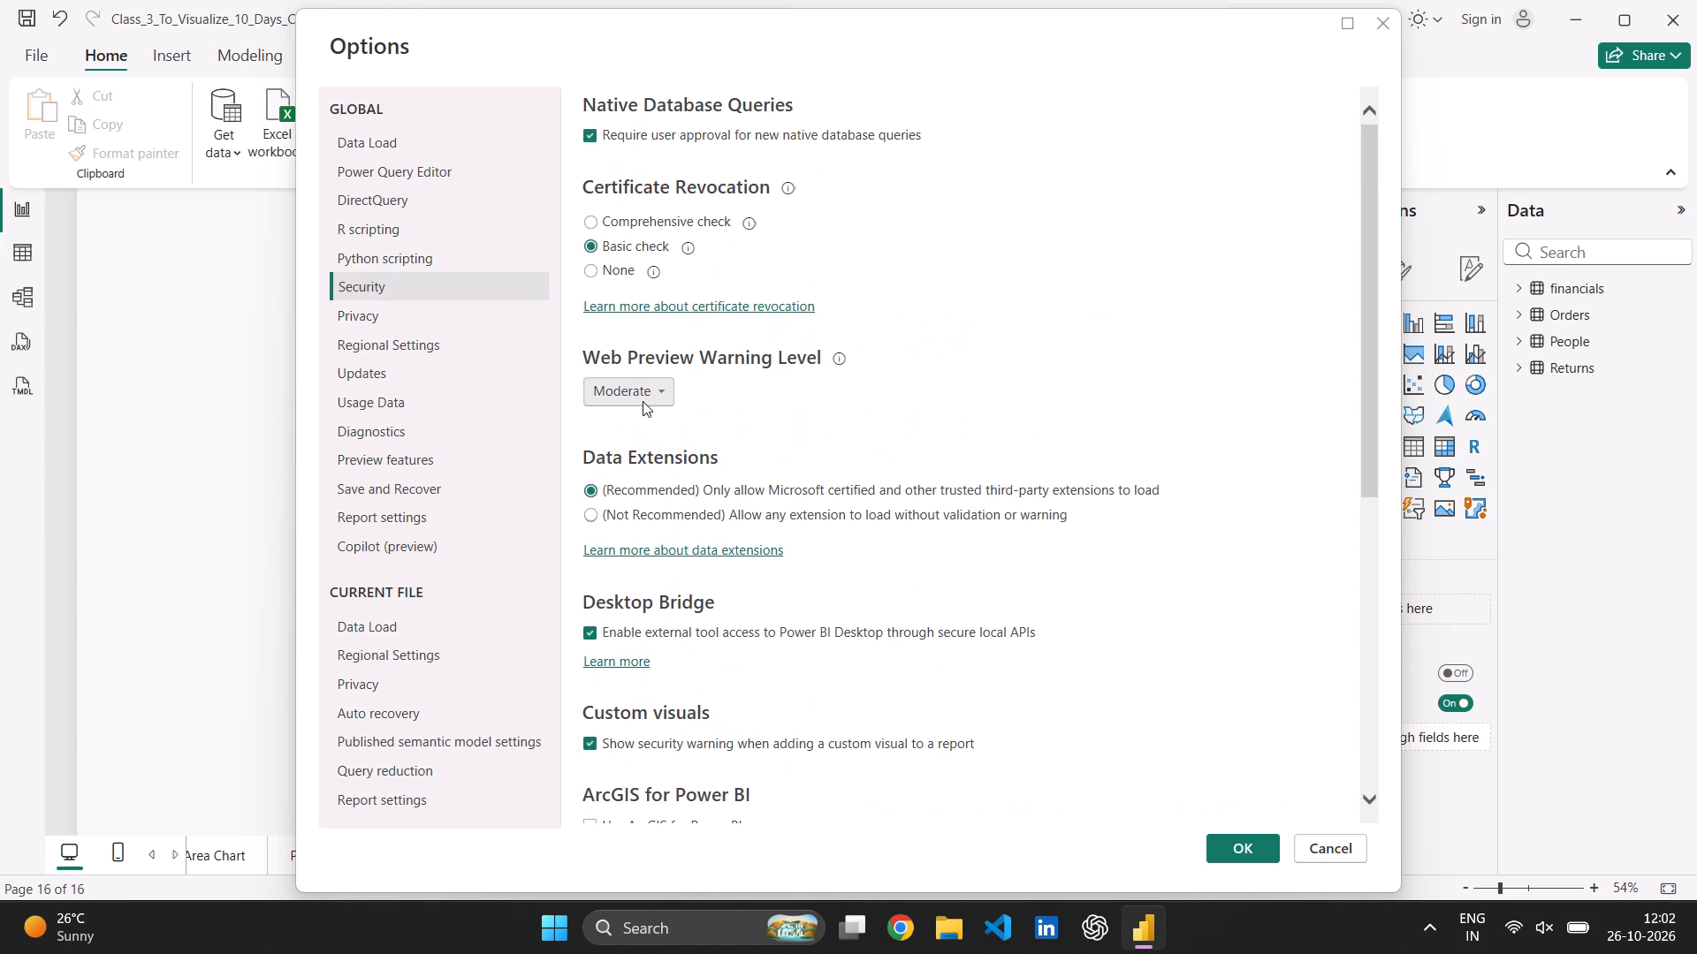
{"action": "double_click", "coordinate": [643, 401]}
{"action": "left_click", "coordinate": [643, 401]}
{"action": "left_click", "coordinate": [643, 401]}
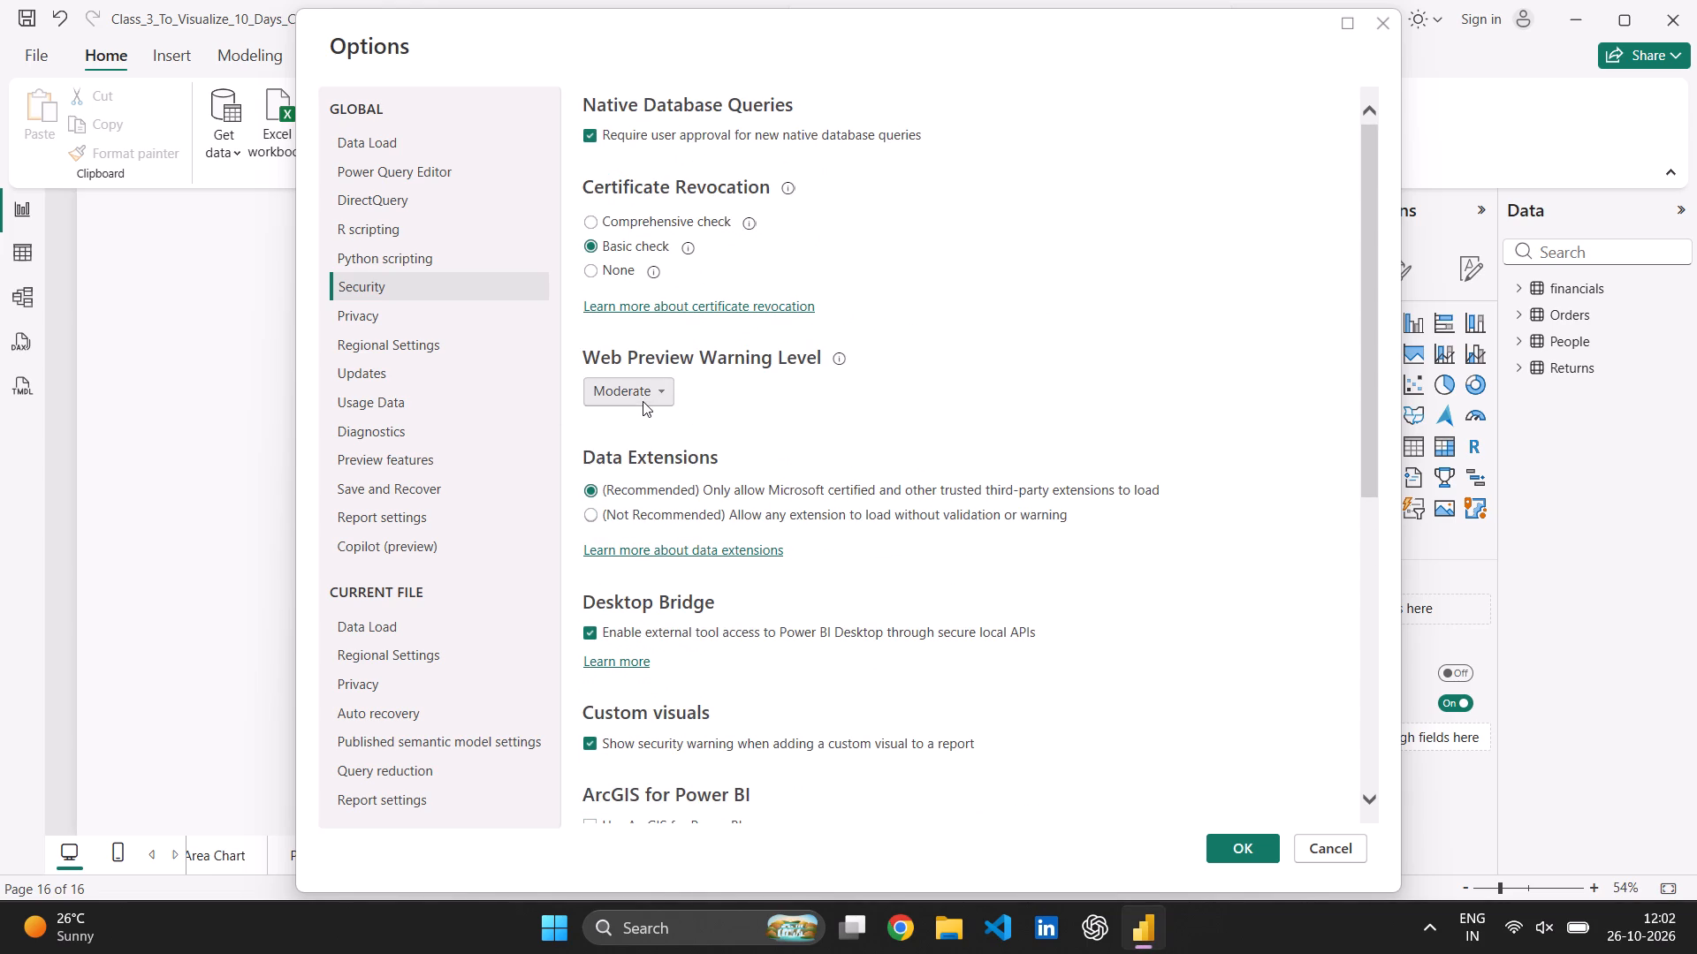
{"action": "left_click", "coordinate": [643, 401]}
{"action": "left_click", "coordinate": [643, 401]}
{"action": "scroll", "coordinate": [965, 534], "scroll_direction": "down", "scroll_amount": 6}
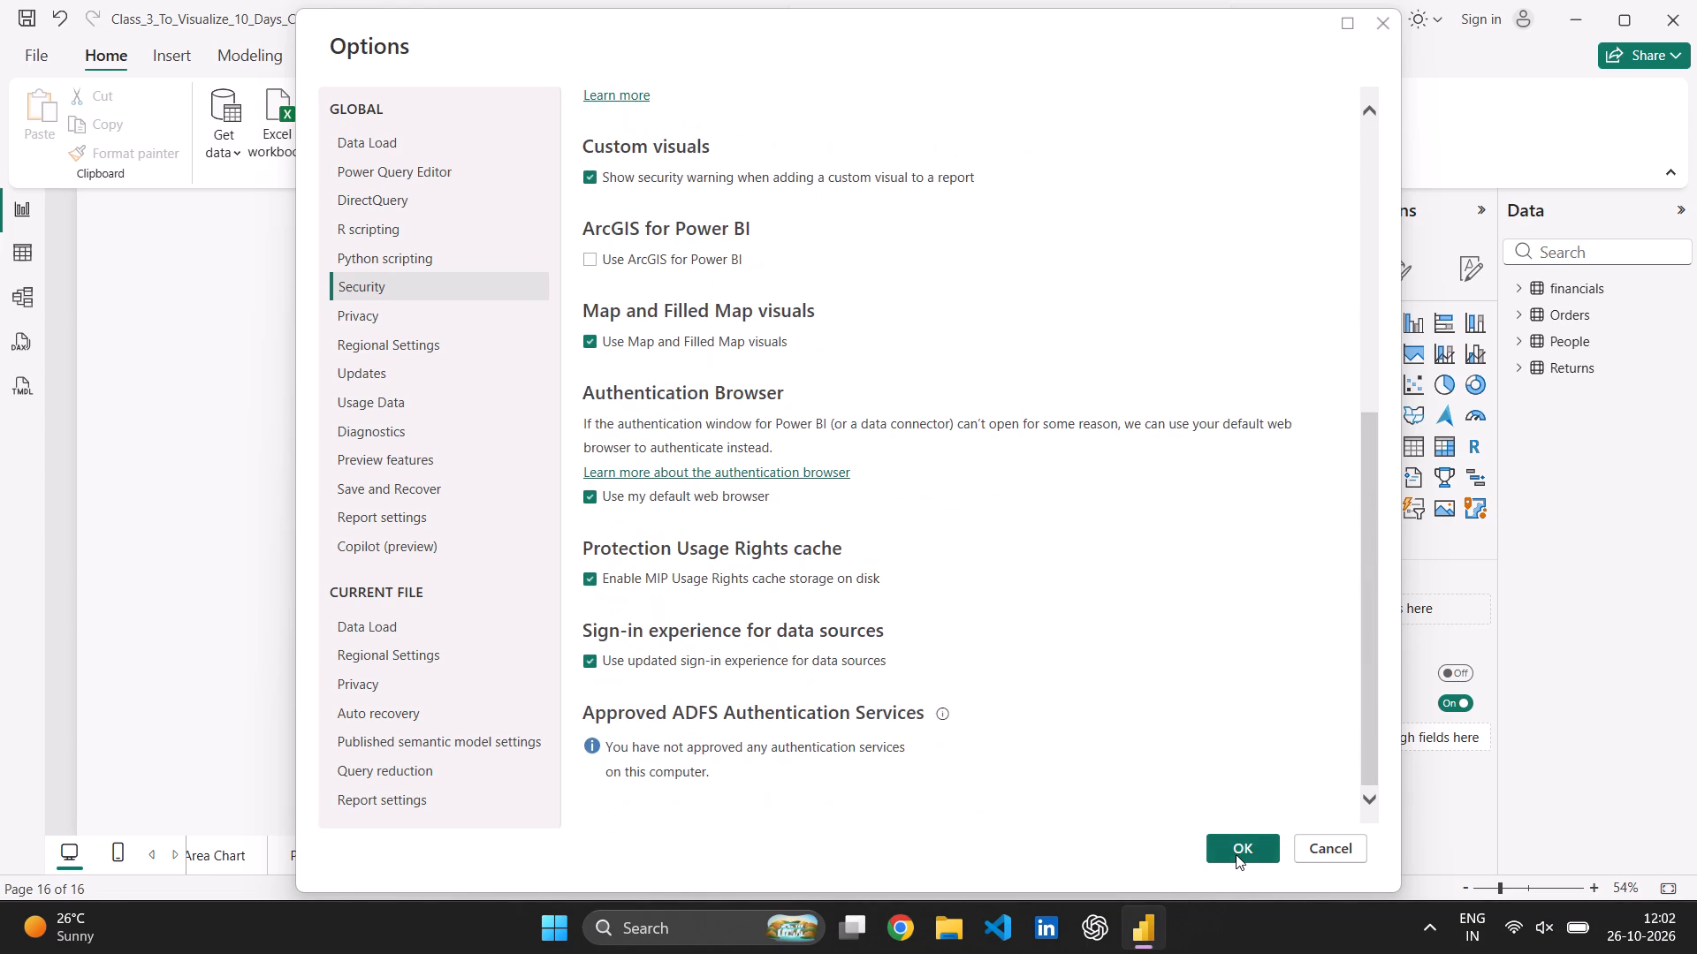
{"action": "left_click", "coordinate": [1238, 854]}
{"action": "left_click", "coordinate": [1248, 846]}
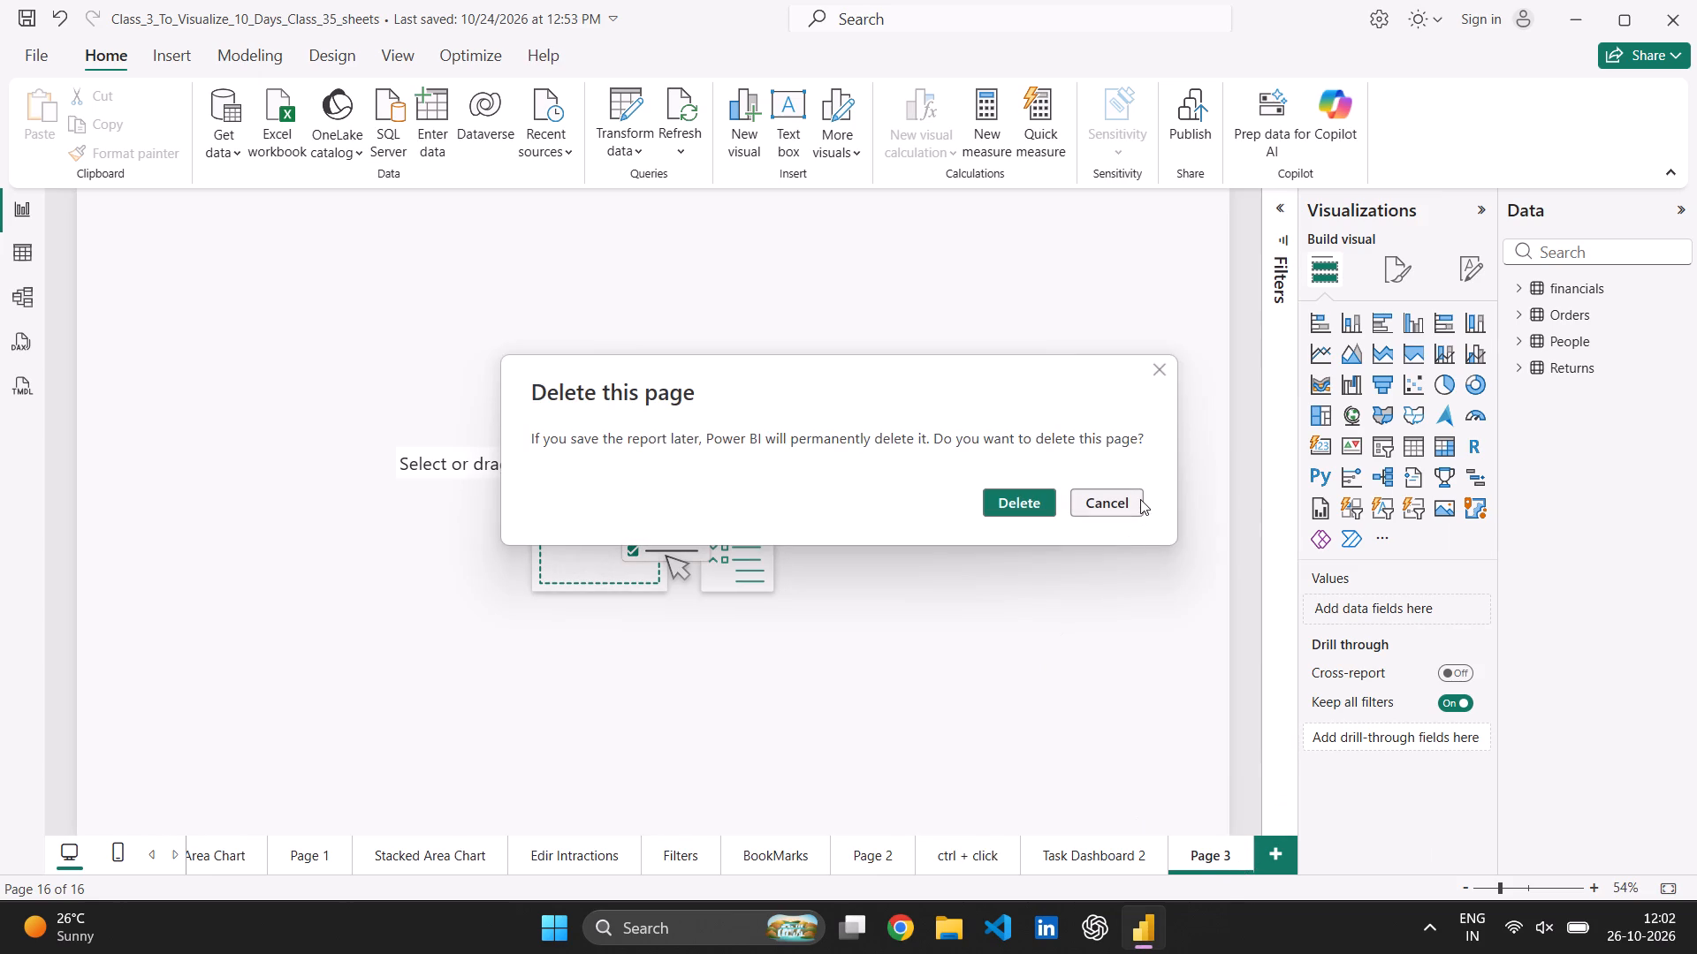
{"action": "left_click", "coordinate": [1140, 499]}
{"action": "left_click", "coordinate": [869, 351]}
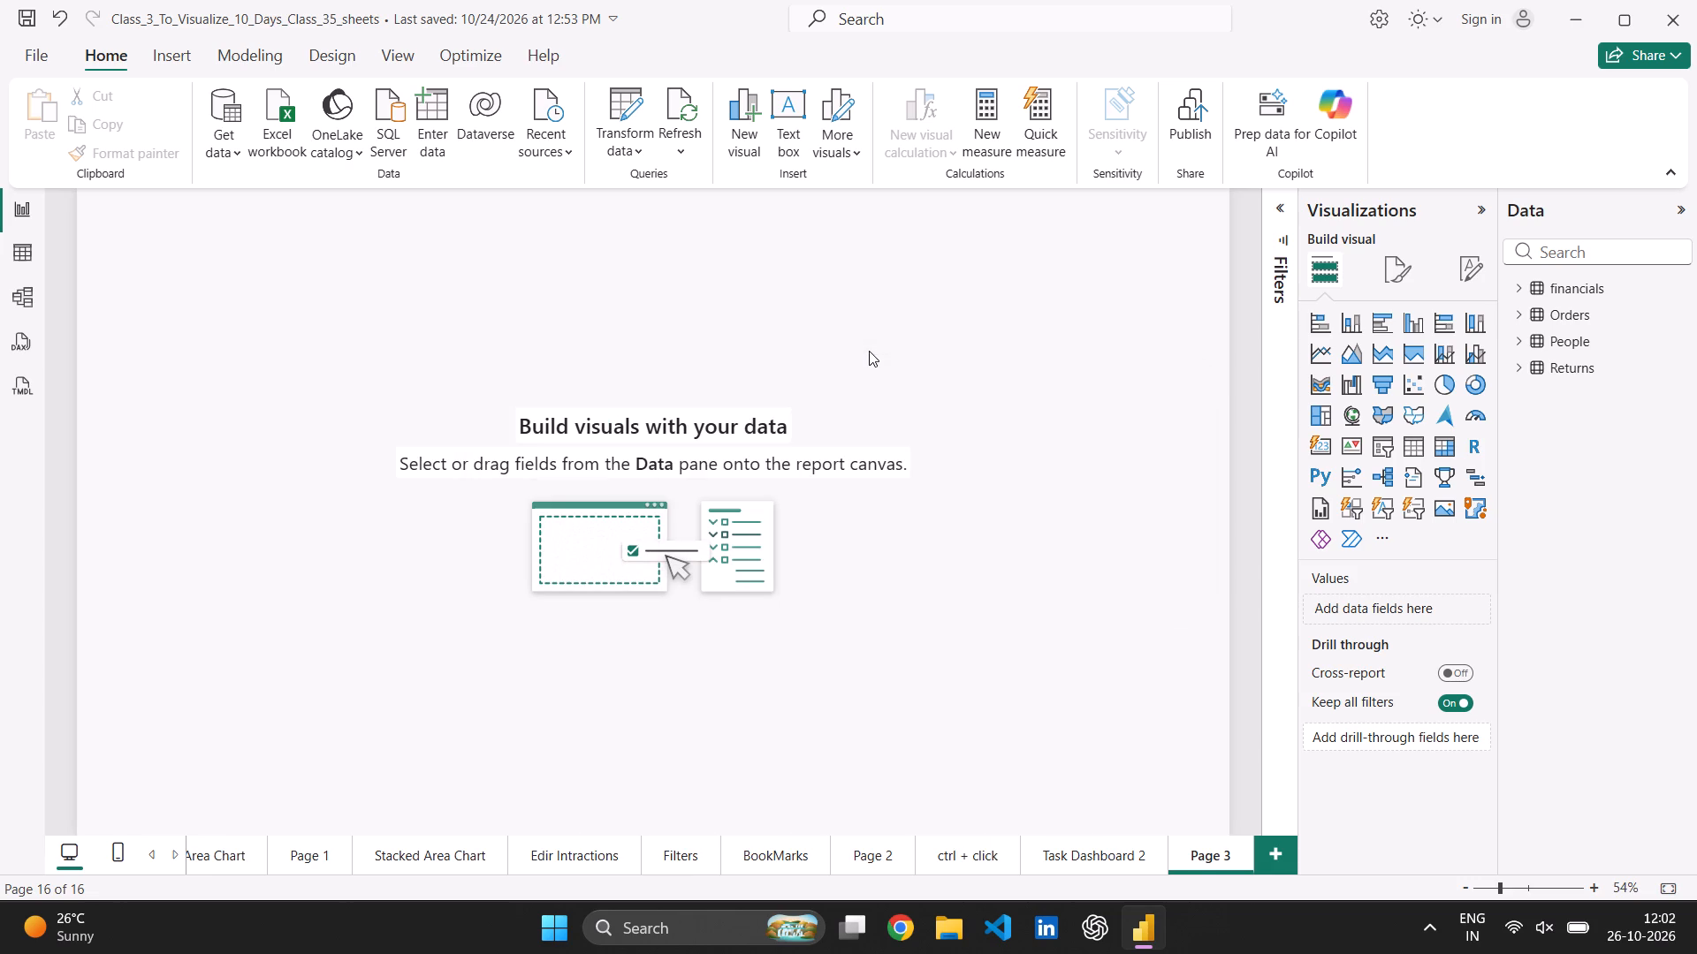
Insert a stacked bar chart on the blank page showing Sales by Category from the Orders table.
{"action": "left_click", "coordinate": [1320, 316]}
{"action": "left_click", "coordinate": [1521, 305]}
{"action": "left_click", "coordinate": [1548, 337]}
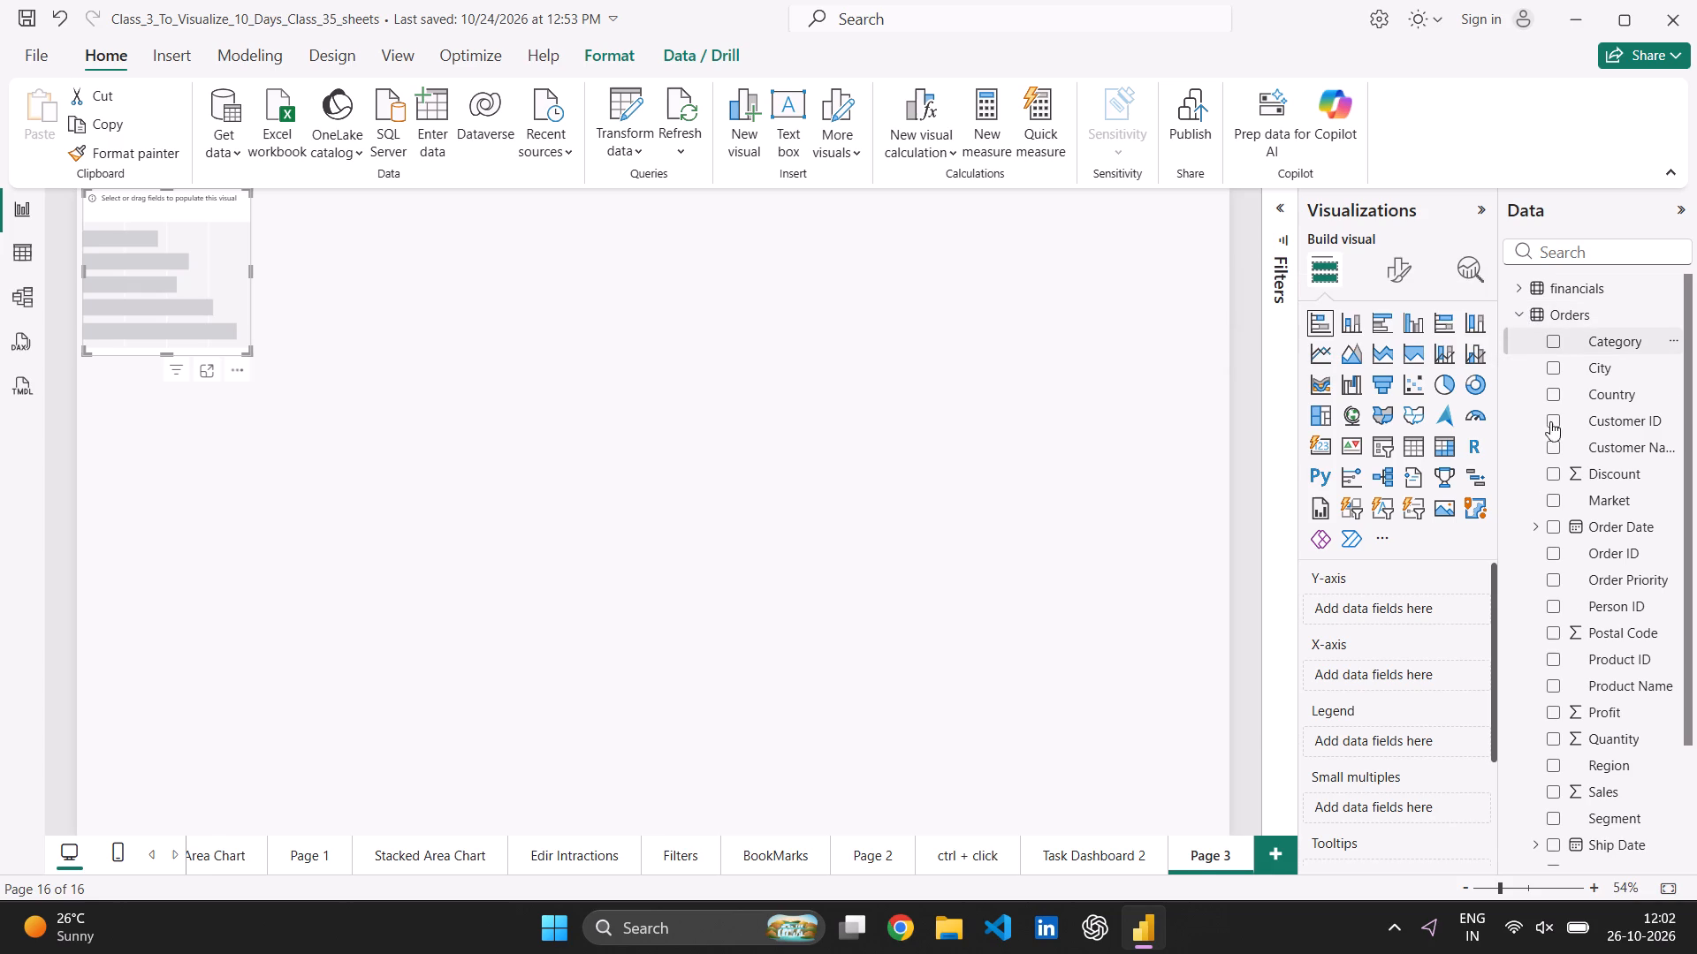
{"action": "left_click", "coordinate": [1552, 790]}
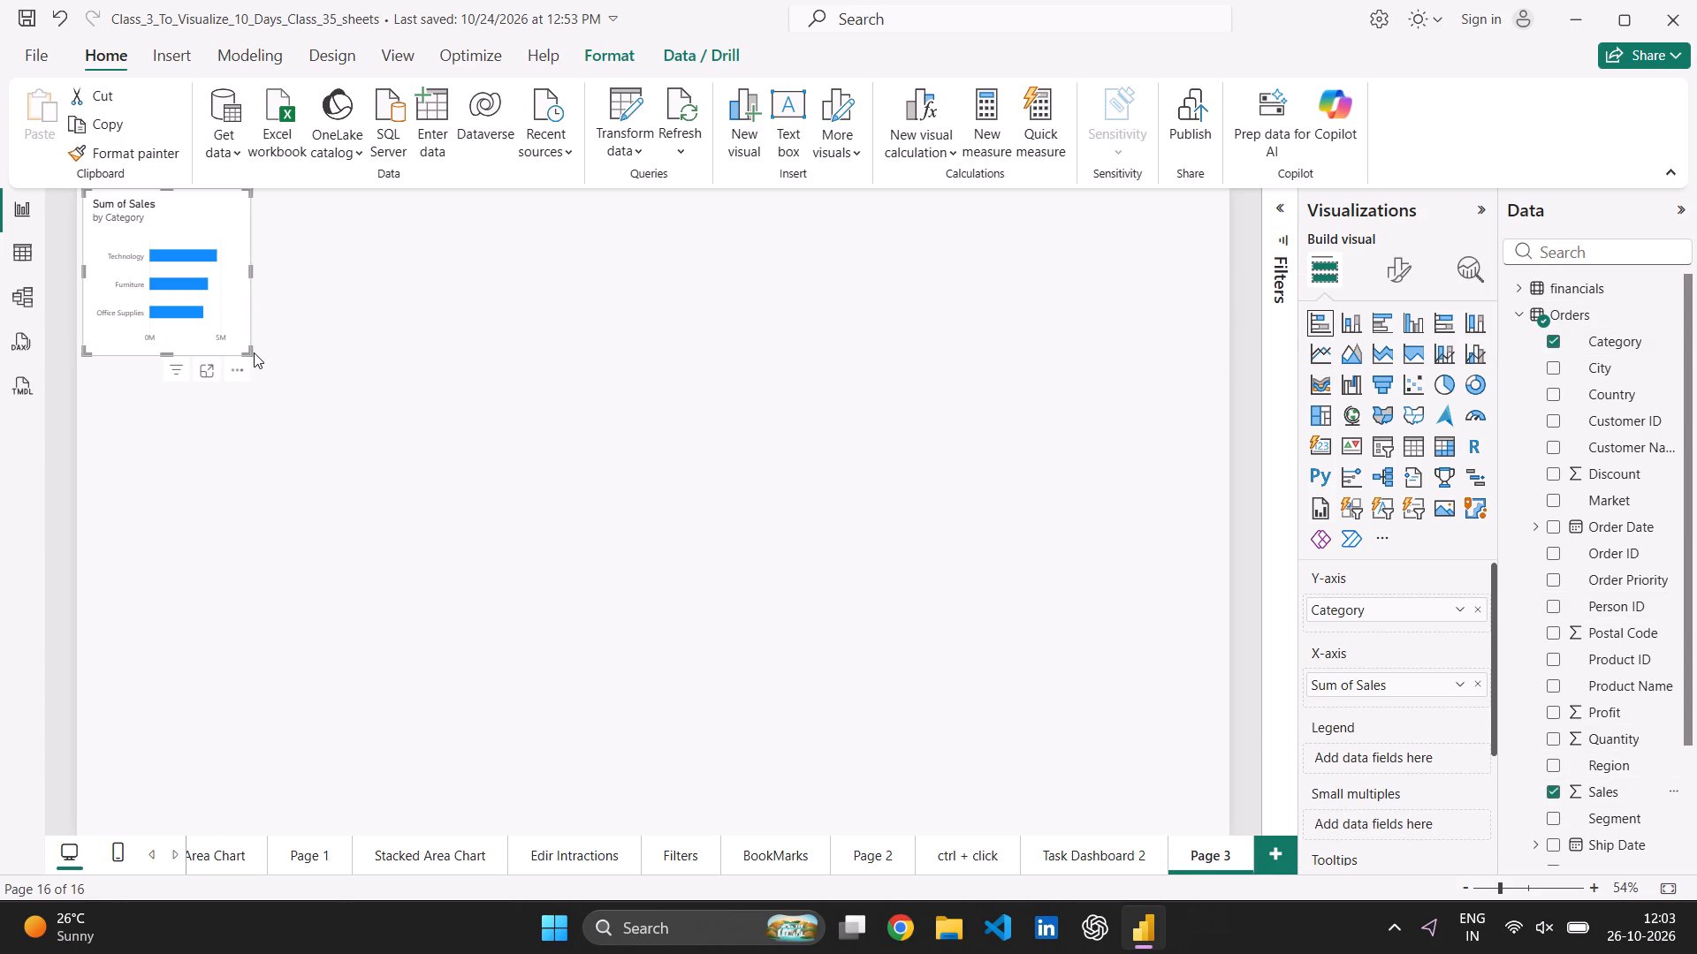
Enlarge the Sales by Category chart and position it in the page's upper-left corner.
{"action": "left_click_drag", "start_coordinate": [247, 351], "coordinate": [487, 411]}
{"action": "left_click_drag", "start_coordinate": [442, 209], "coordinate": [420, 209]}
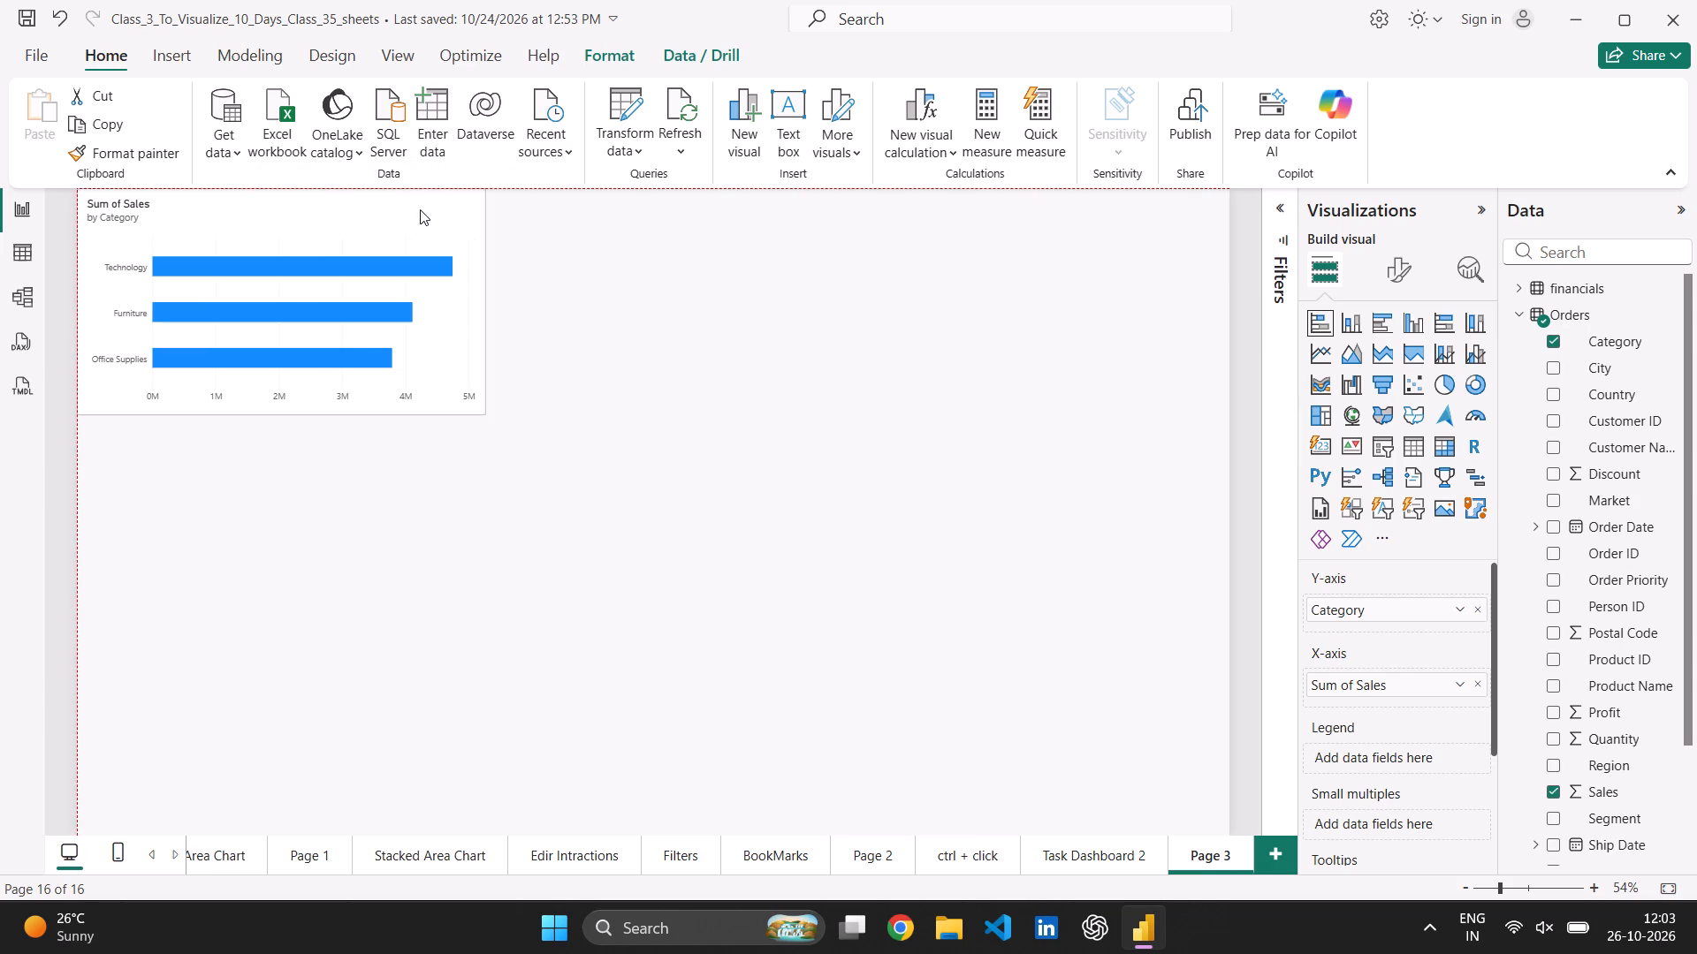
{"action": "left_click_drag", "start_coordinate": [420, 209], "coordinate": [419, 209]}
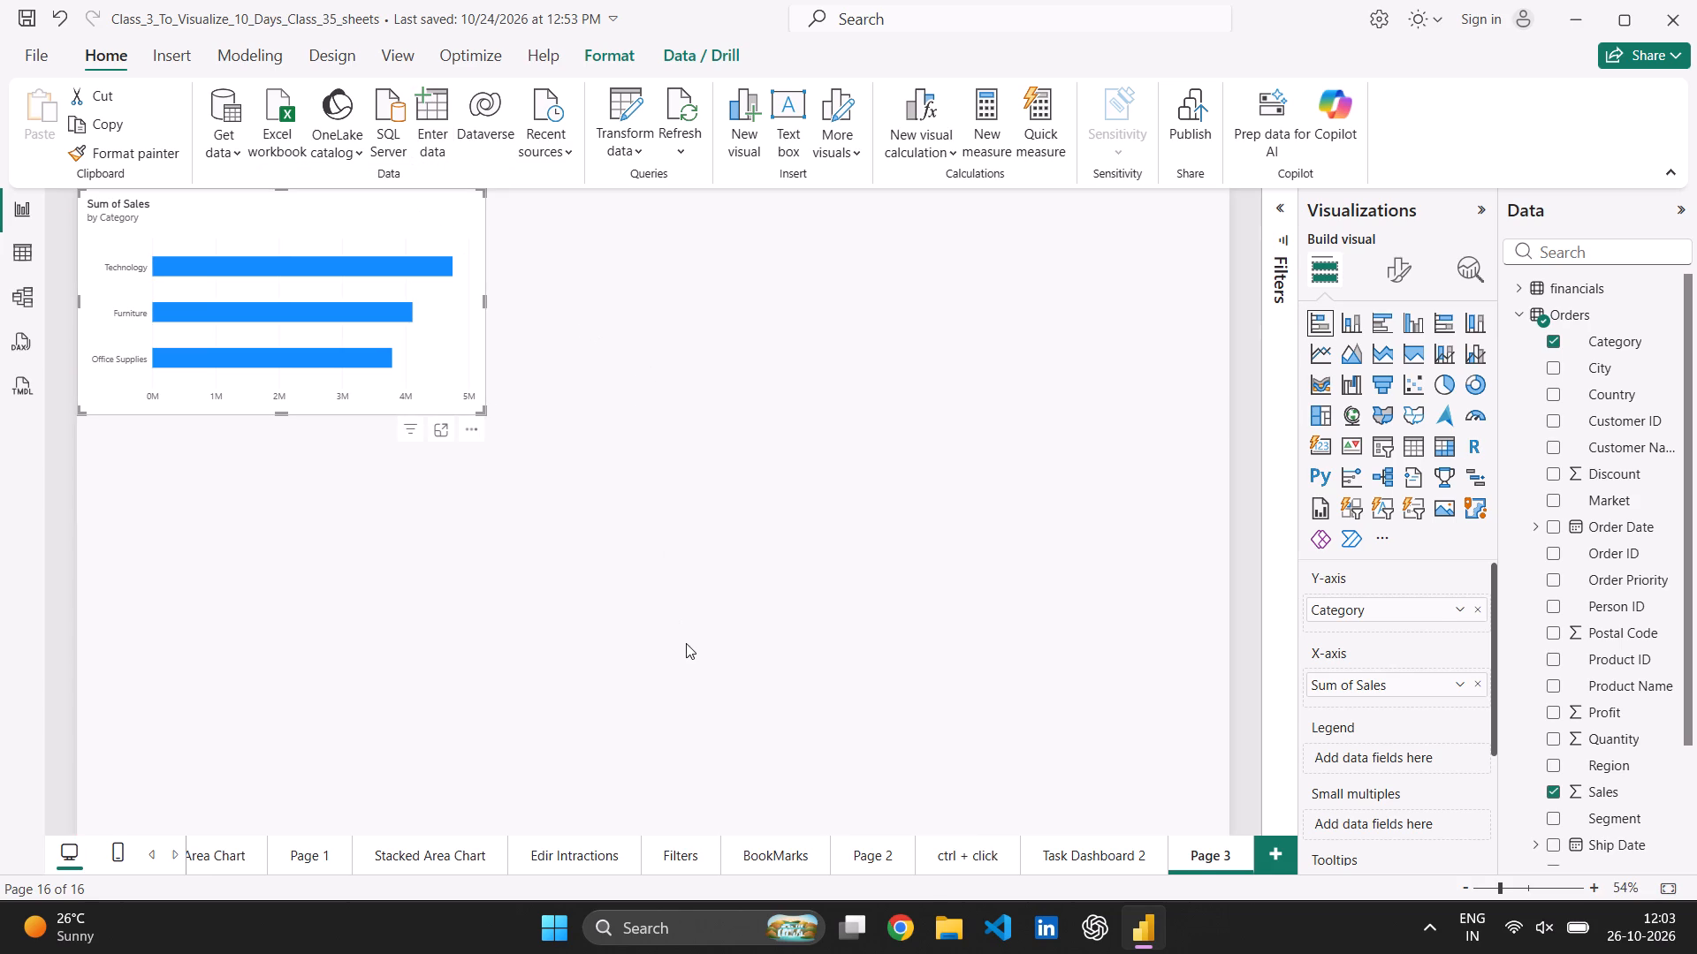
Switch to Chrome with the profile that has a photo and close the restored YouTube video tab.
{"action": "left_click", "coordinate": [902, 931]}
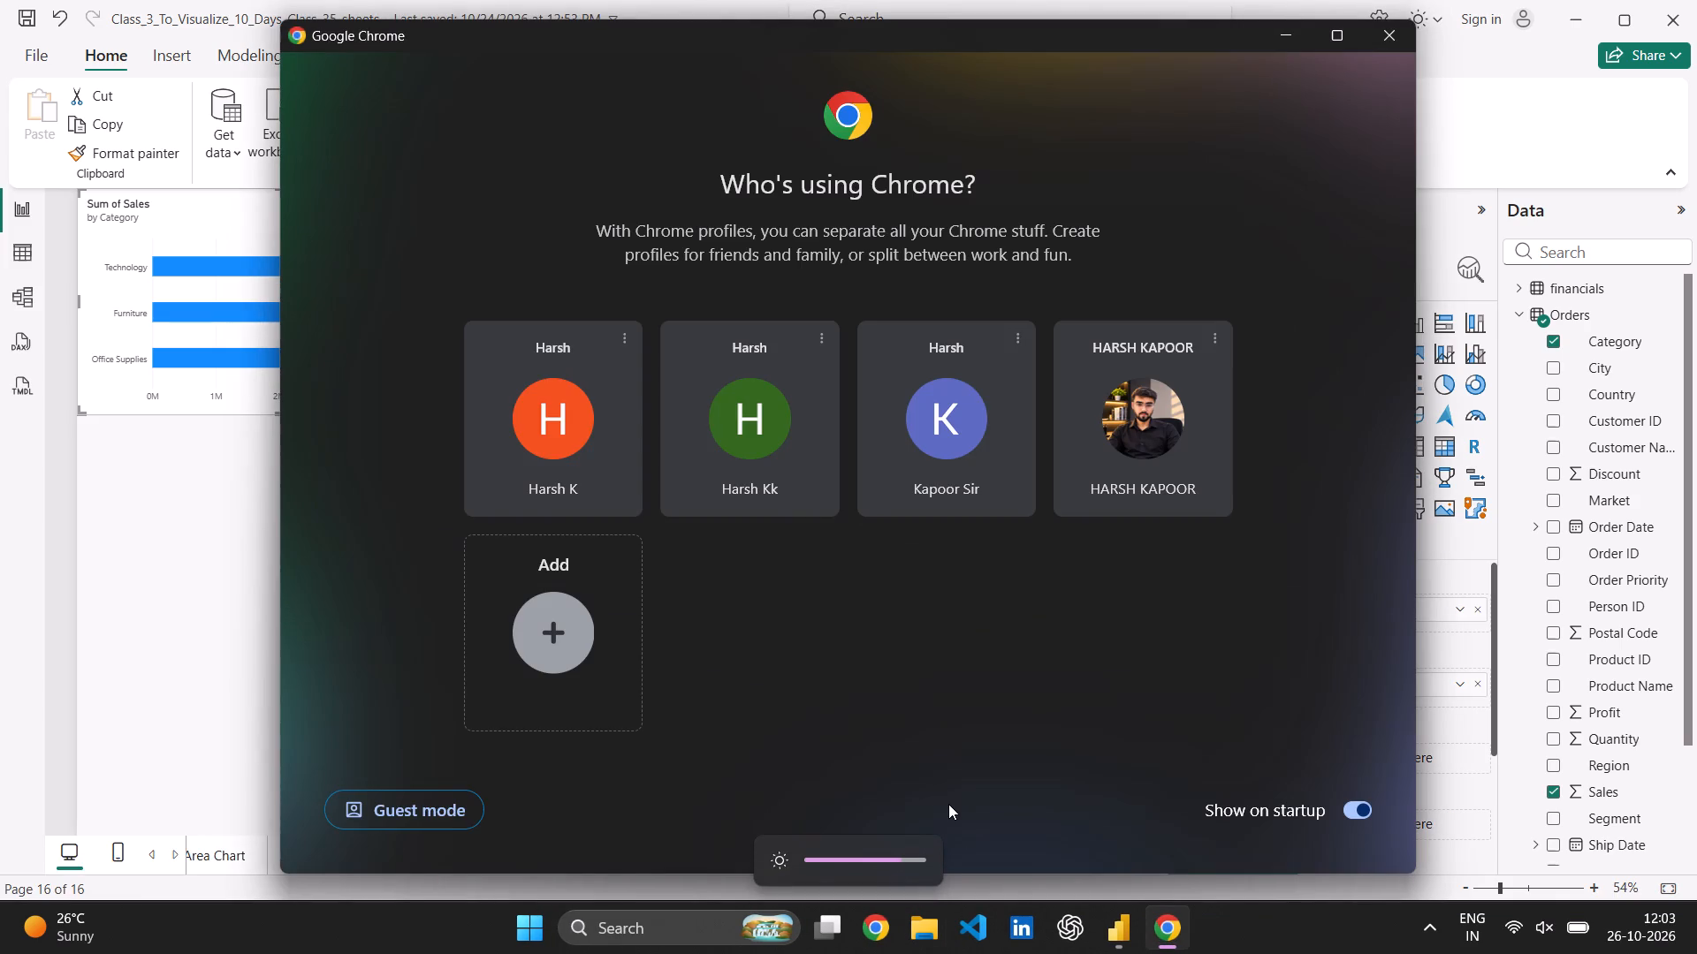
{"action": "double_click", "coordinate": [1179, 434]}
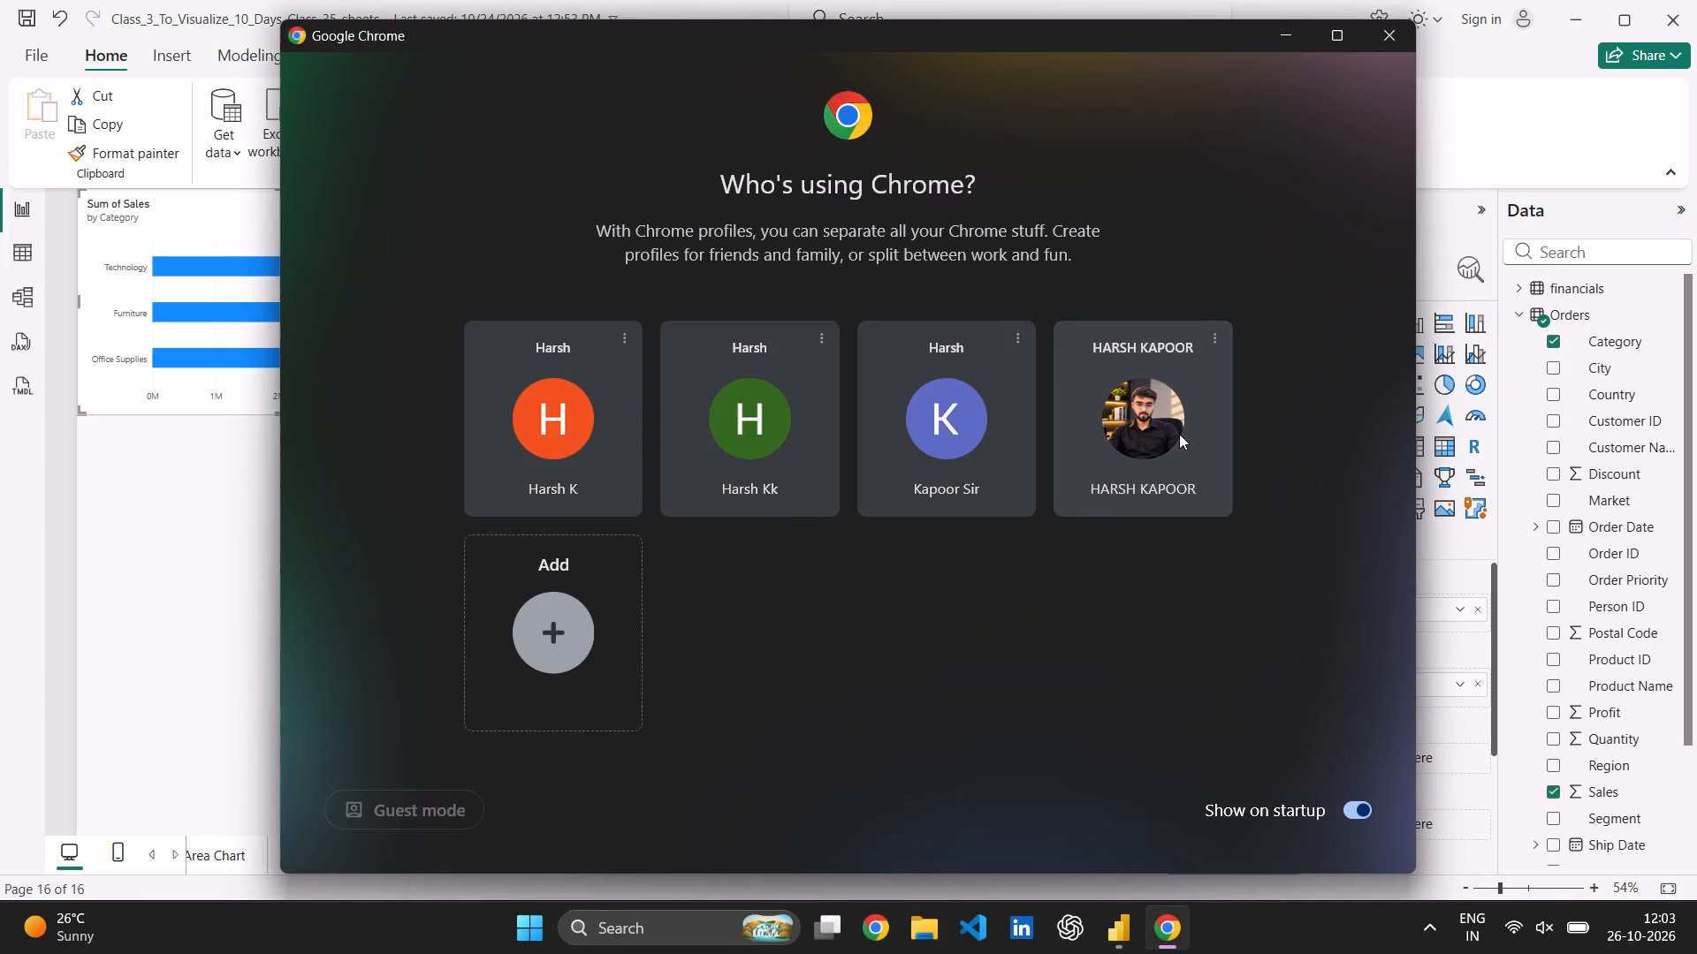
{"action": "left_click", "coordinate": [1167, 477]}
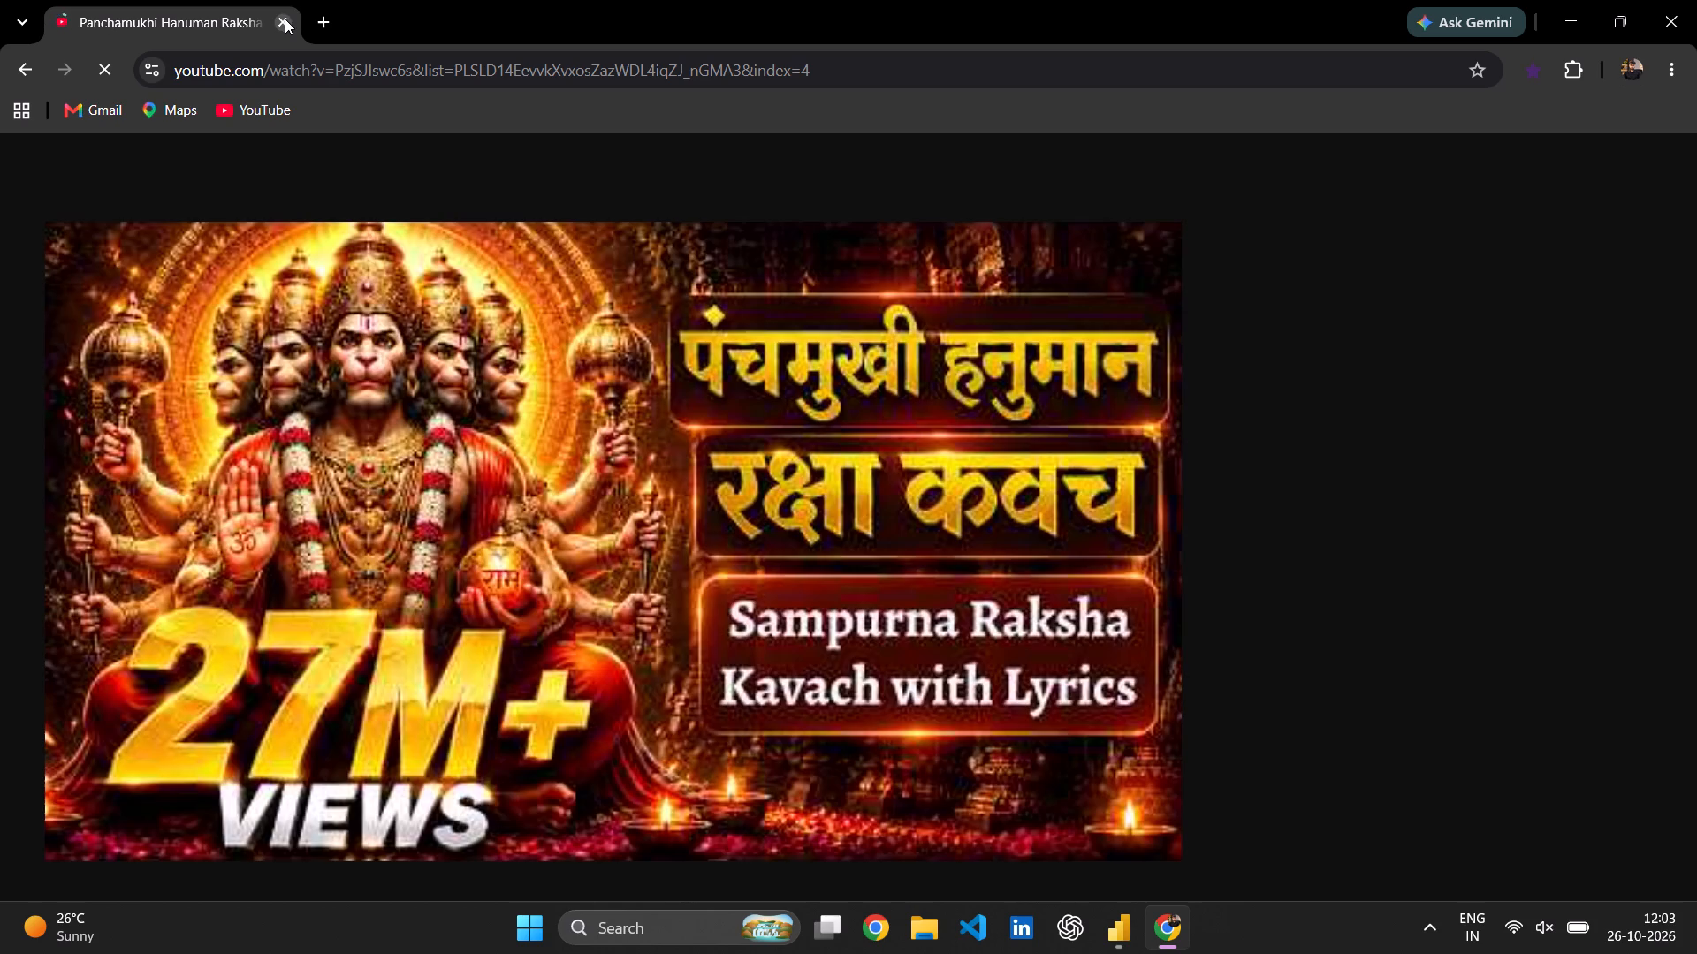
{"action": "left_click", "coordinate": [285, 19]}
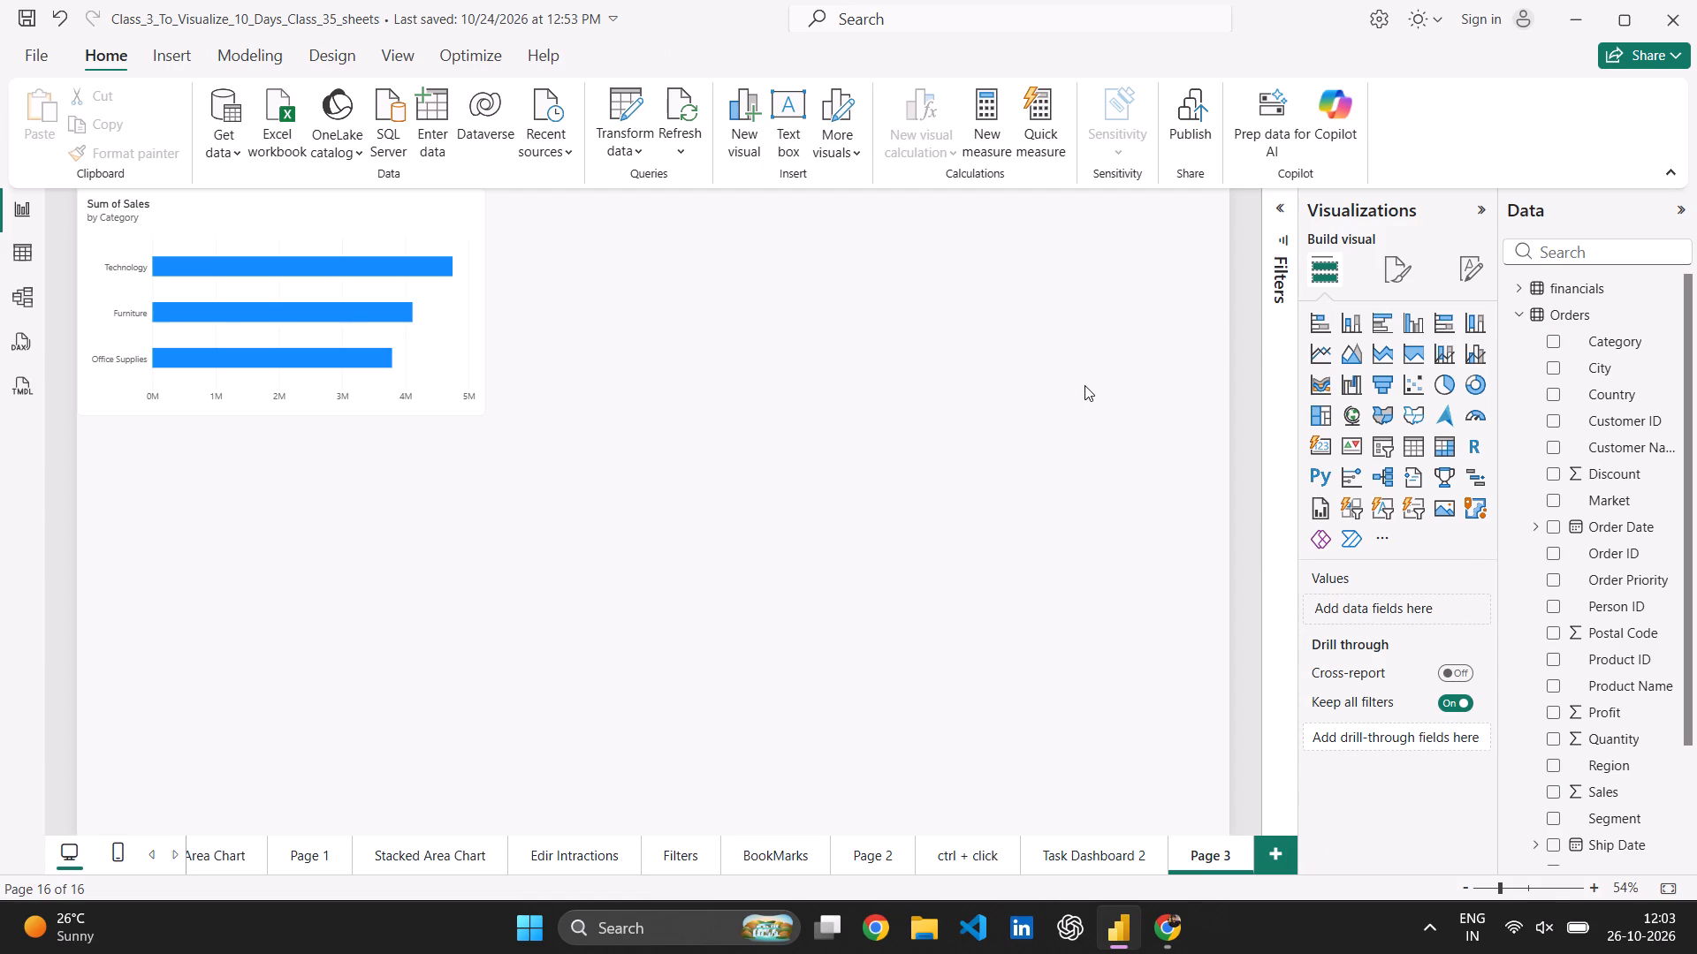
{"action": "left_click_drag", "start_coordinate": [583, 351], "coordinate": [475, 337]}
{"action": "left_click", "coordinate": [475, 337]}
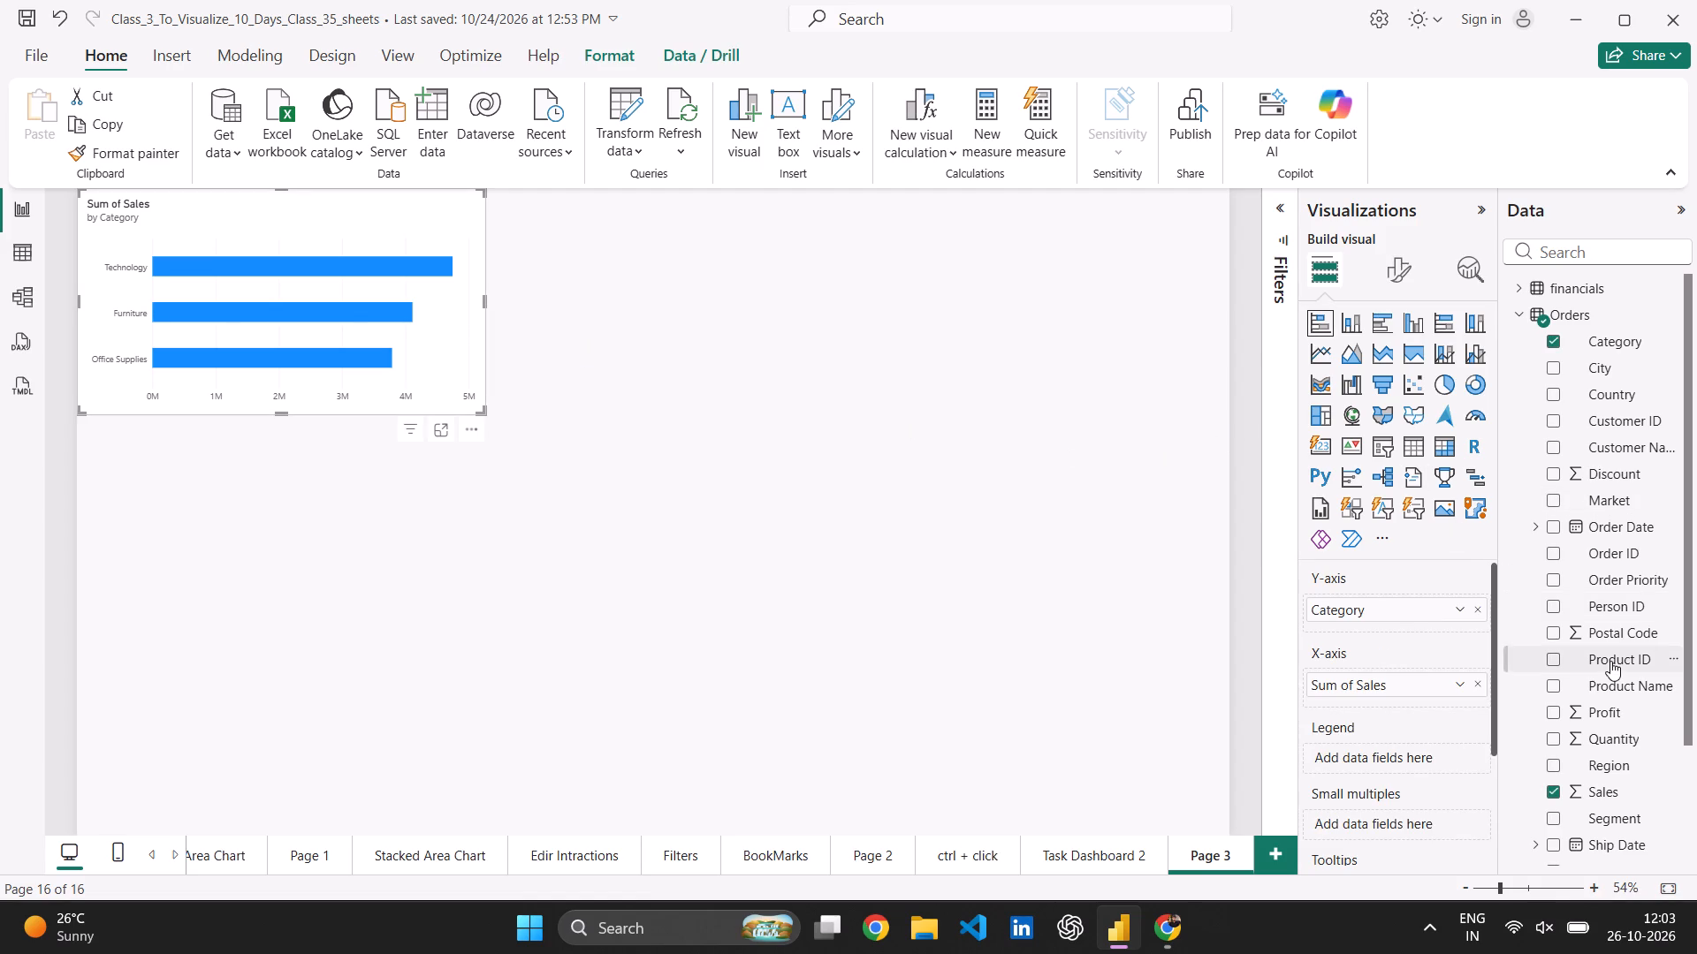
{"action": "scroll", "coordinate": [1595, 768], "scroll_direction": "down", "scroll_amount": 1}
{"action": "scroll", "coordinate": [1406, 776], "scroll_direction": "down", "scroll_amount": 1}
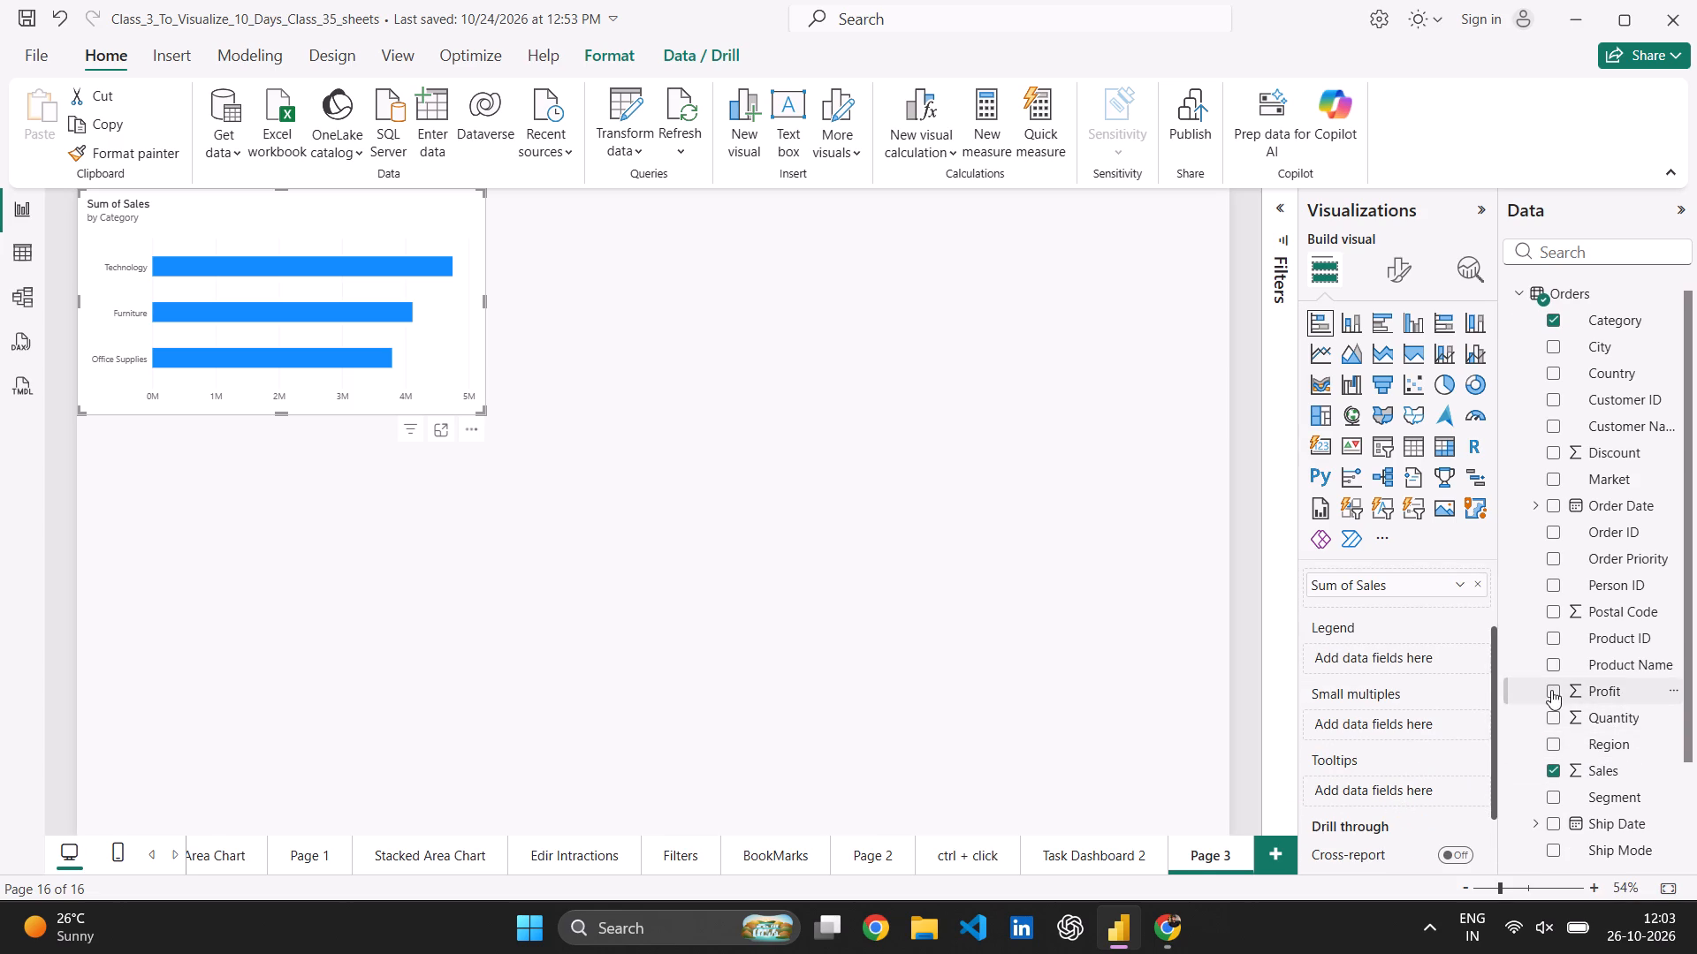
{"action": "left_click_drag", "start_coordinate": [1567, 688], "coordinate": [1404, 792]}
Drop the Profit field into the Tooltips of the Sales by Category bar chart.
{"action": "left_click_drag", "start_coordinate": [1404, 792], "coordinate": [1374, 792]}
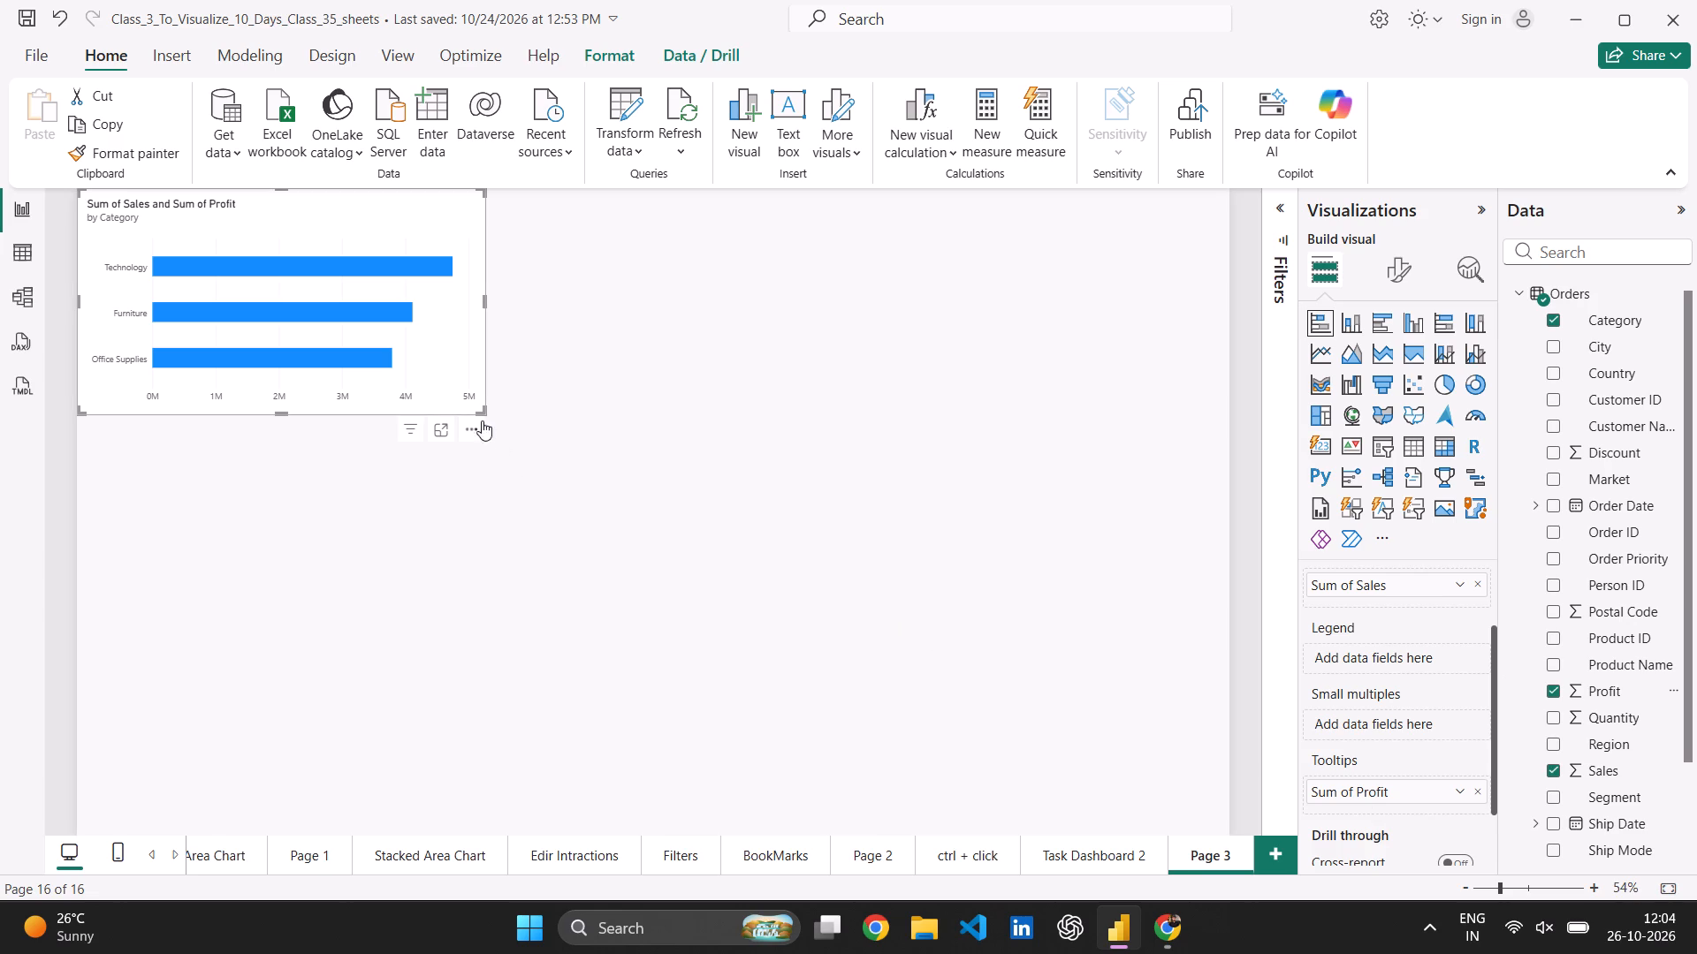
Move the bar chart slightly down and inward from the report page's upper-left corner.
{"action": "left_click_drag", "start_coordinate": [479, 401], "coordinate": [566, 458]}
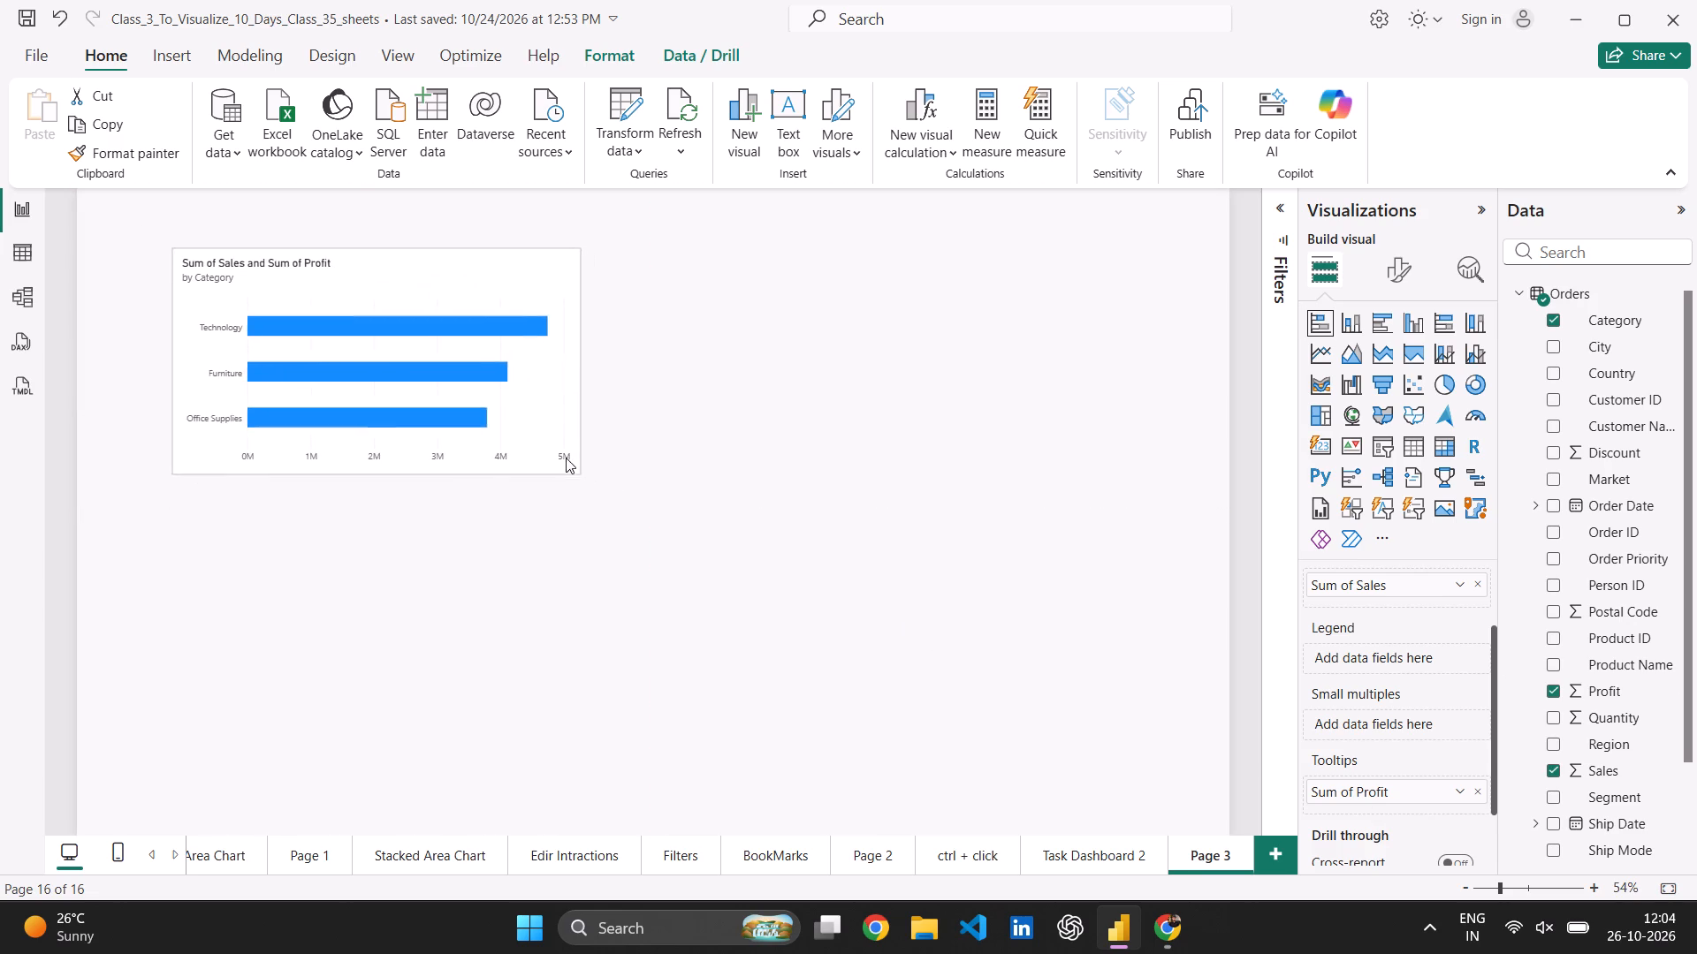
{"action": "left_click_drag", "start_coordinate": [566, 458], "coordinate": [526, 443]}
{"action": "left_click", "coordinate": [728, 499]}
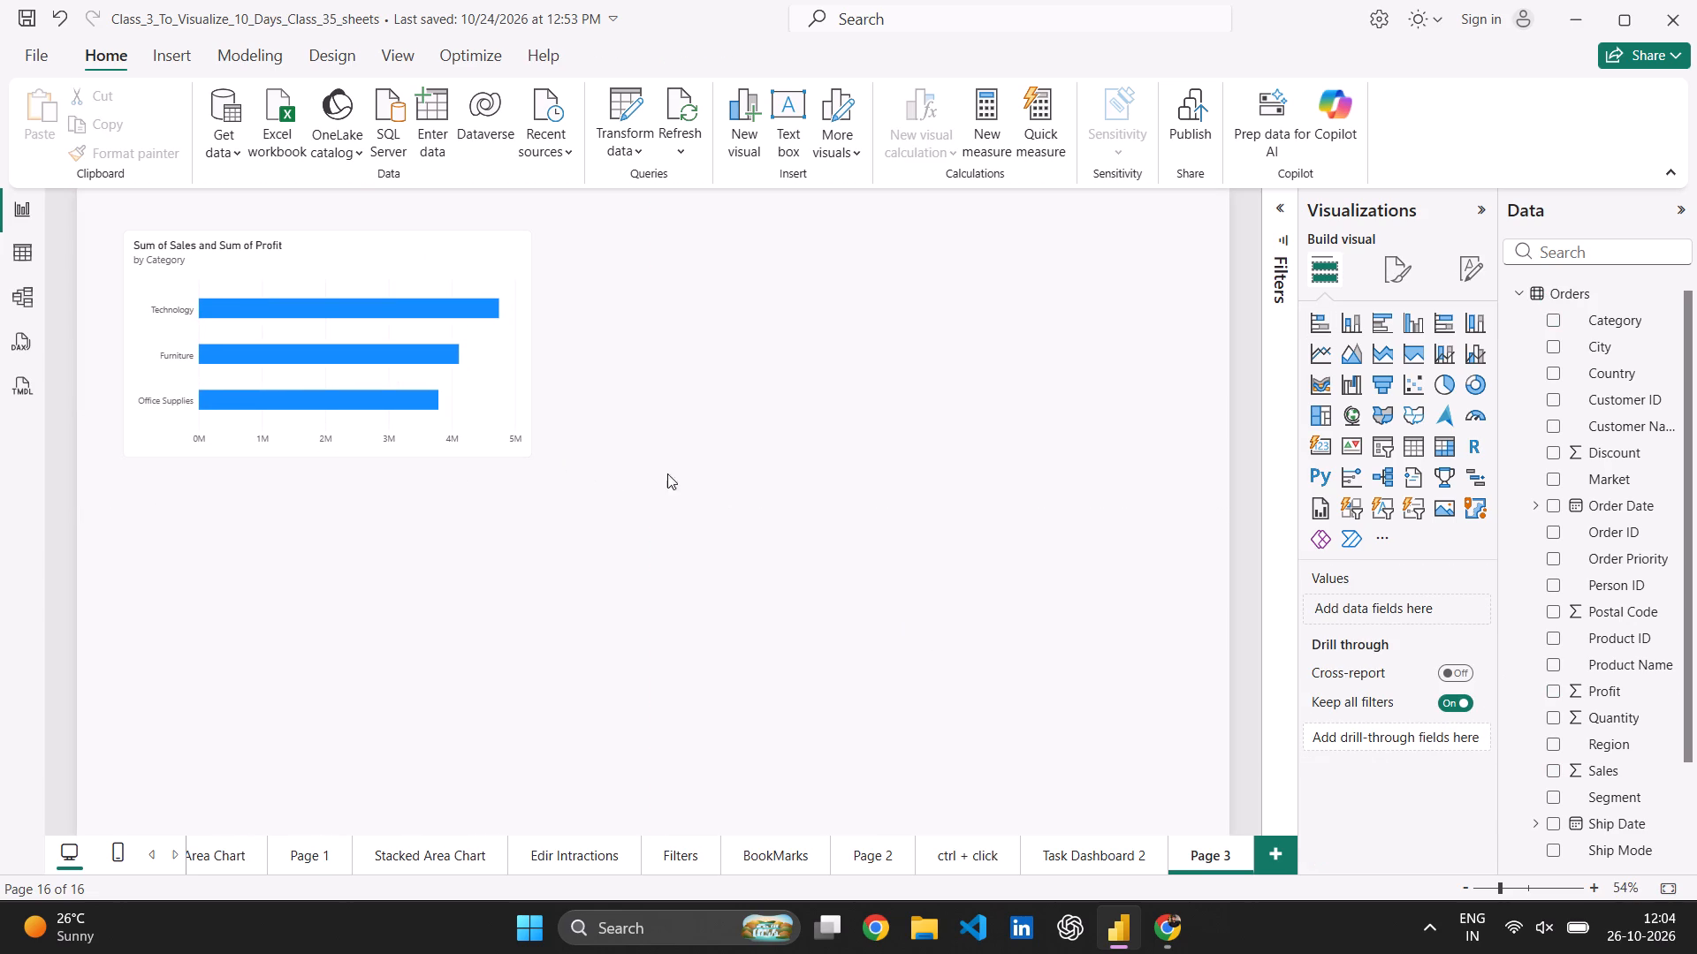
{"action": "left_click", "coordinate": [525, 408]}
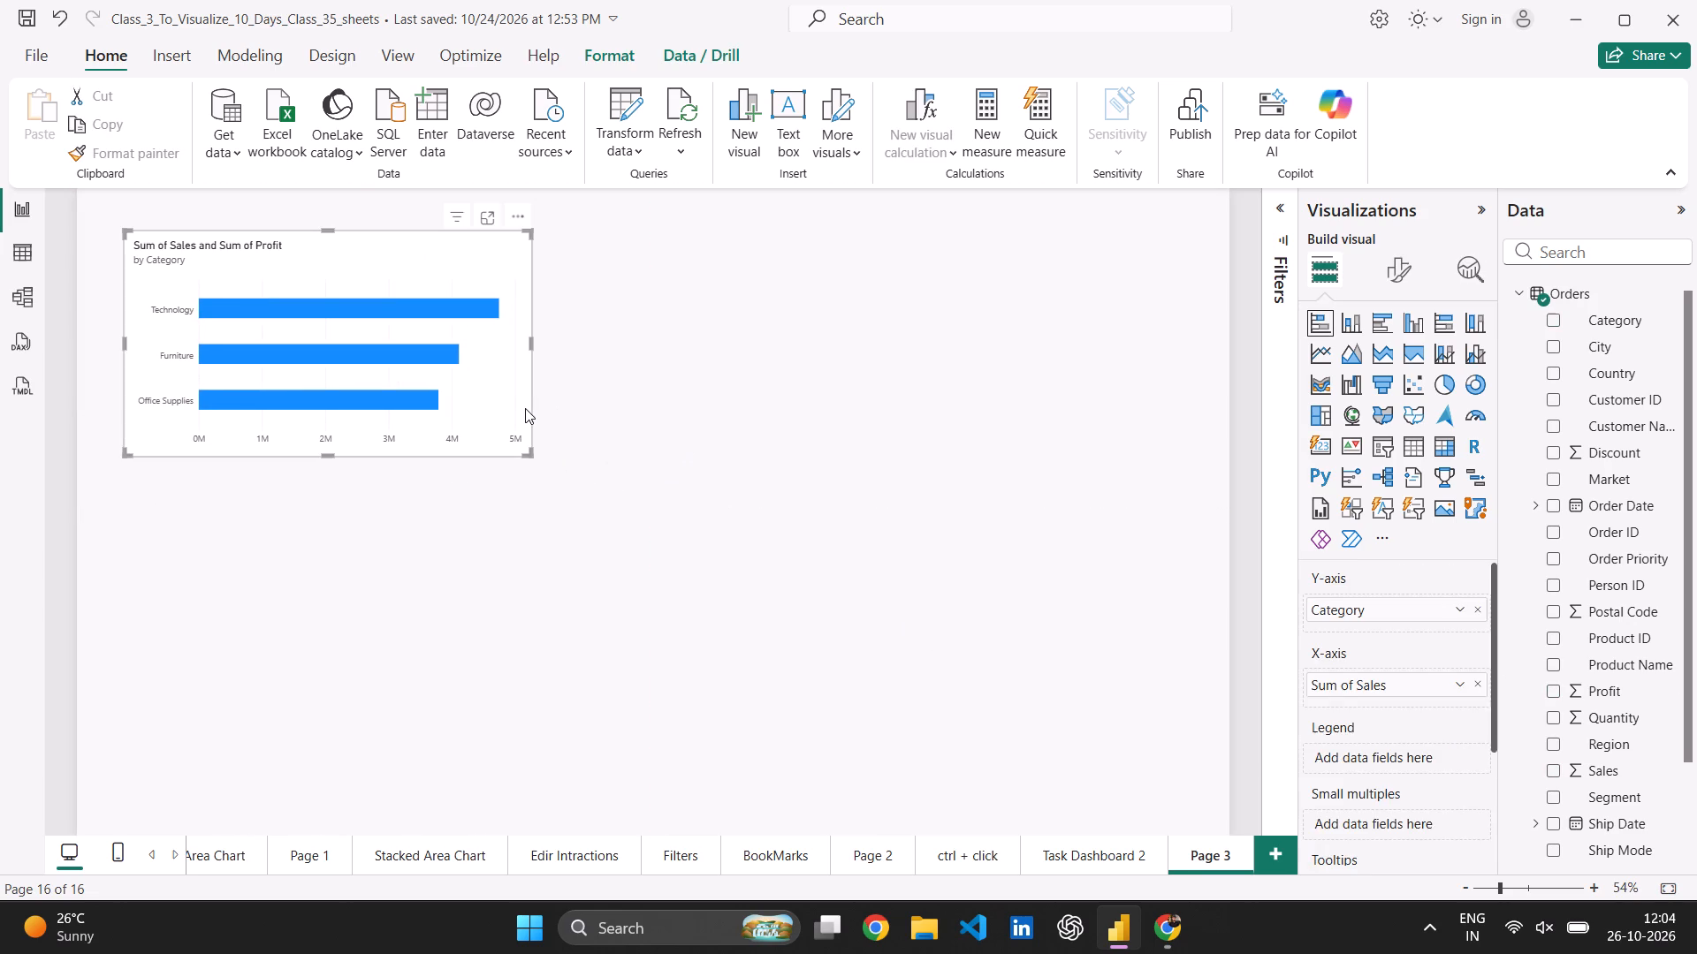
{"action": "left_click", "coordinate": [613, 419]}
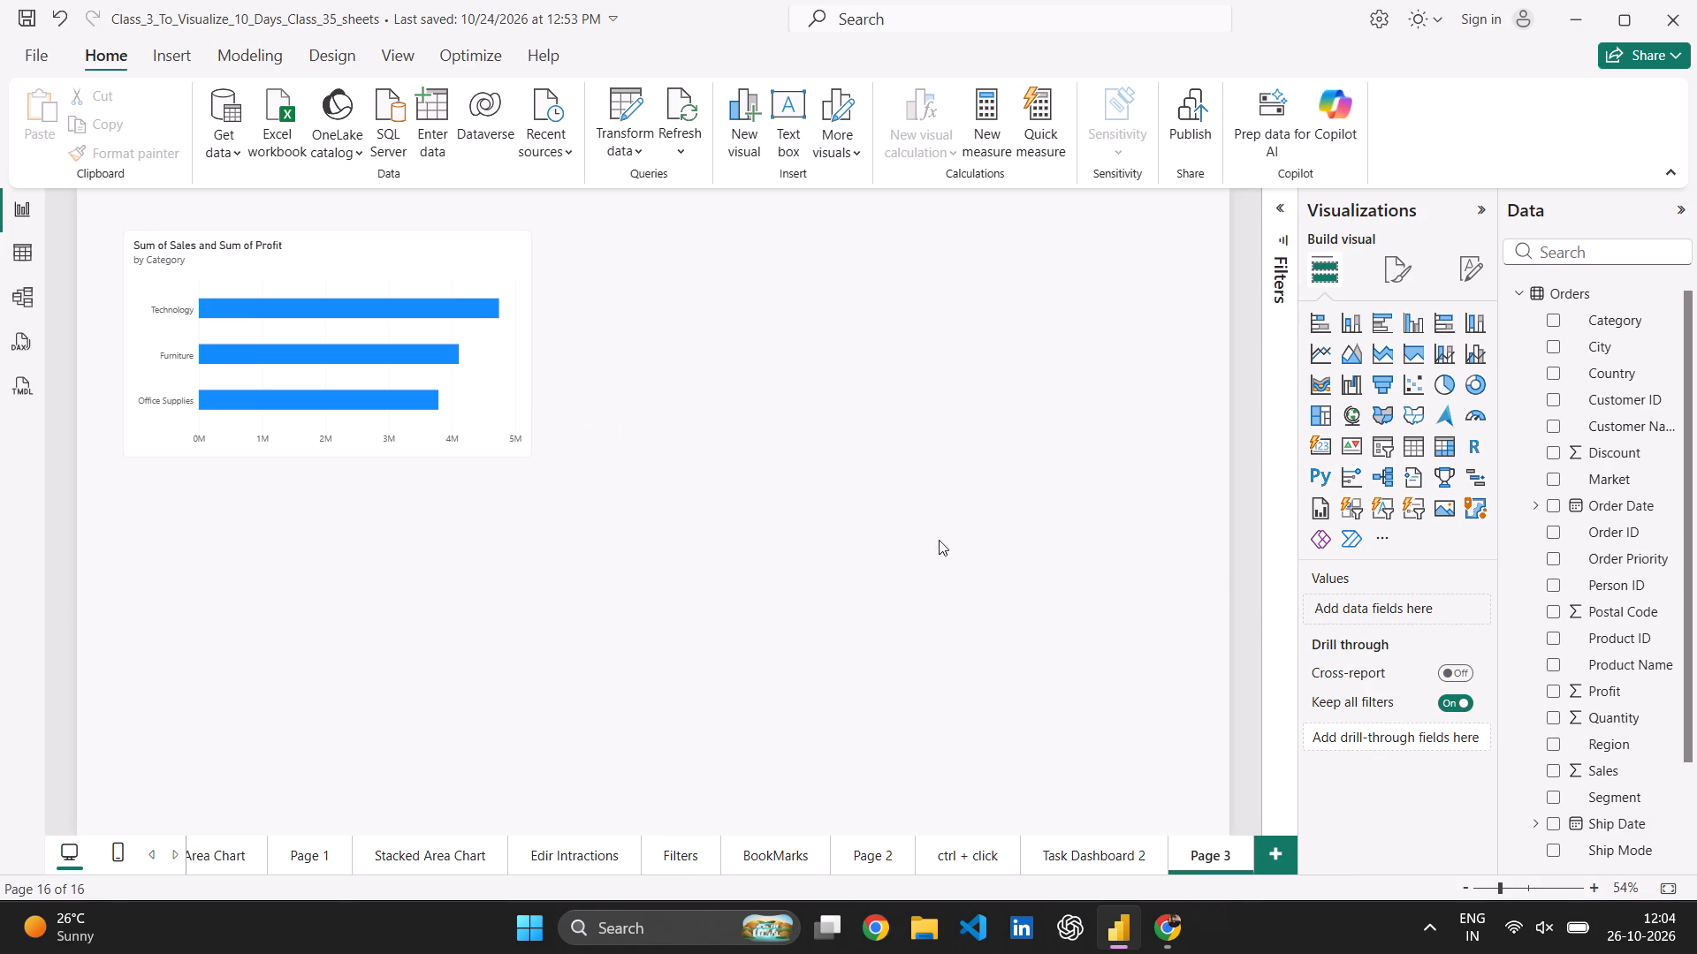
Add the Discount field from the Orders table to the bar chart's Tooltips, below Profit.
{"action": "left_click", "coordinate": [516, 406]}
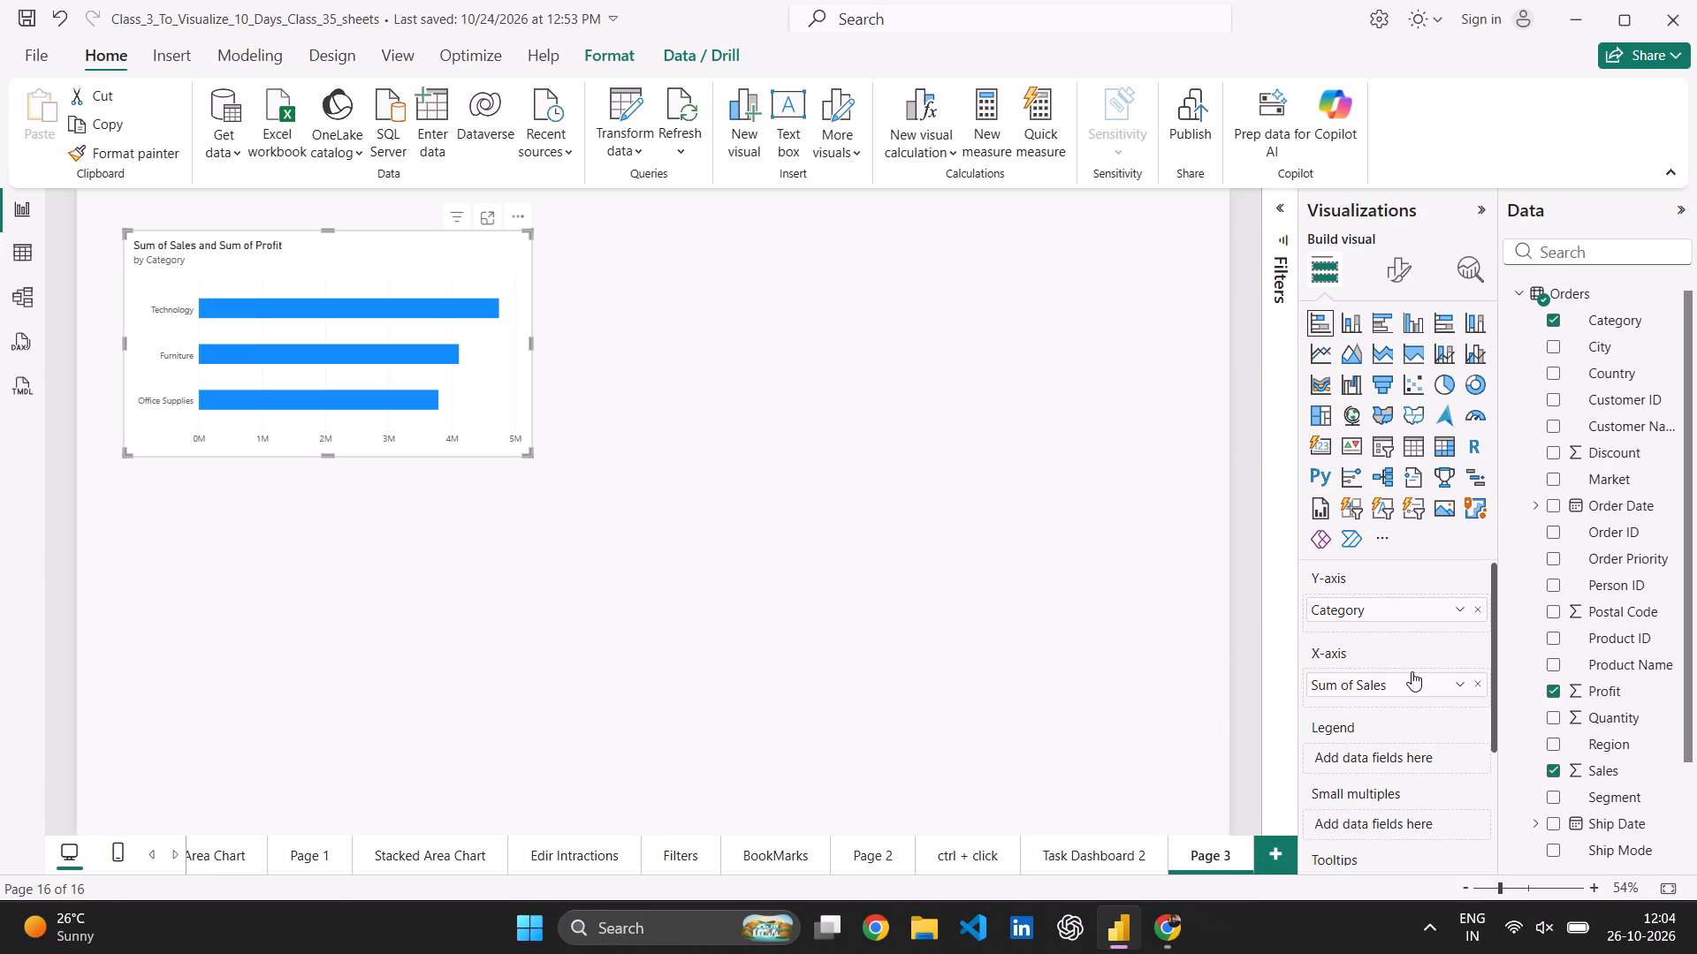
{"action": "scroll", "coordinate": [1412, 671], "scroll_direction": "up", "scroll_amount": 1}
{"action": "scroll", "coordinate": [1412, 671], "scroll_direction": "down", "scroll_amount": 1}
{"action": "scroll", "coordinate": [1413, 723], "scroll_direction": "up", "scroll_amount": 1}
{"action": "left_click_drag", "start_coordinate": [1576, 450], "coordinate": [1361, 909]}
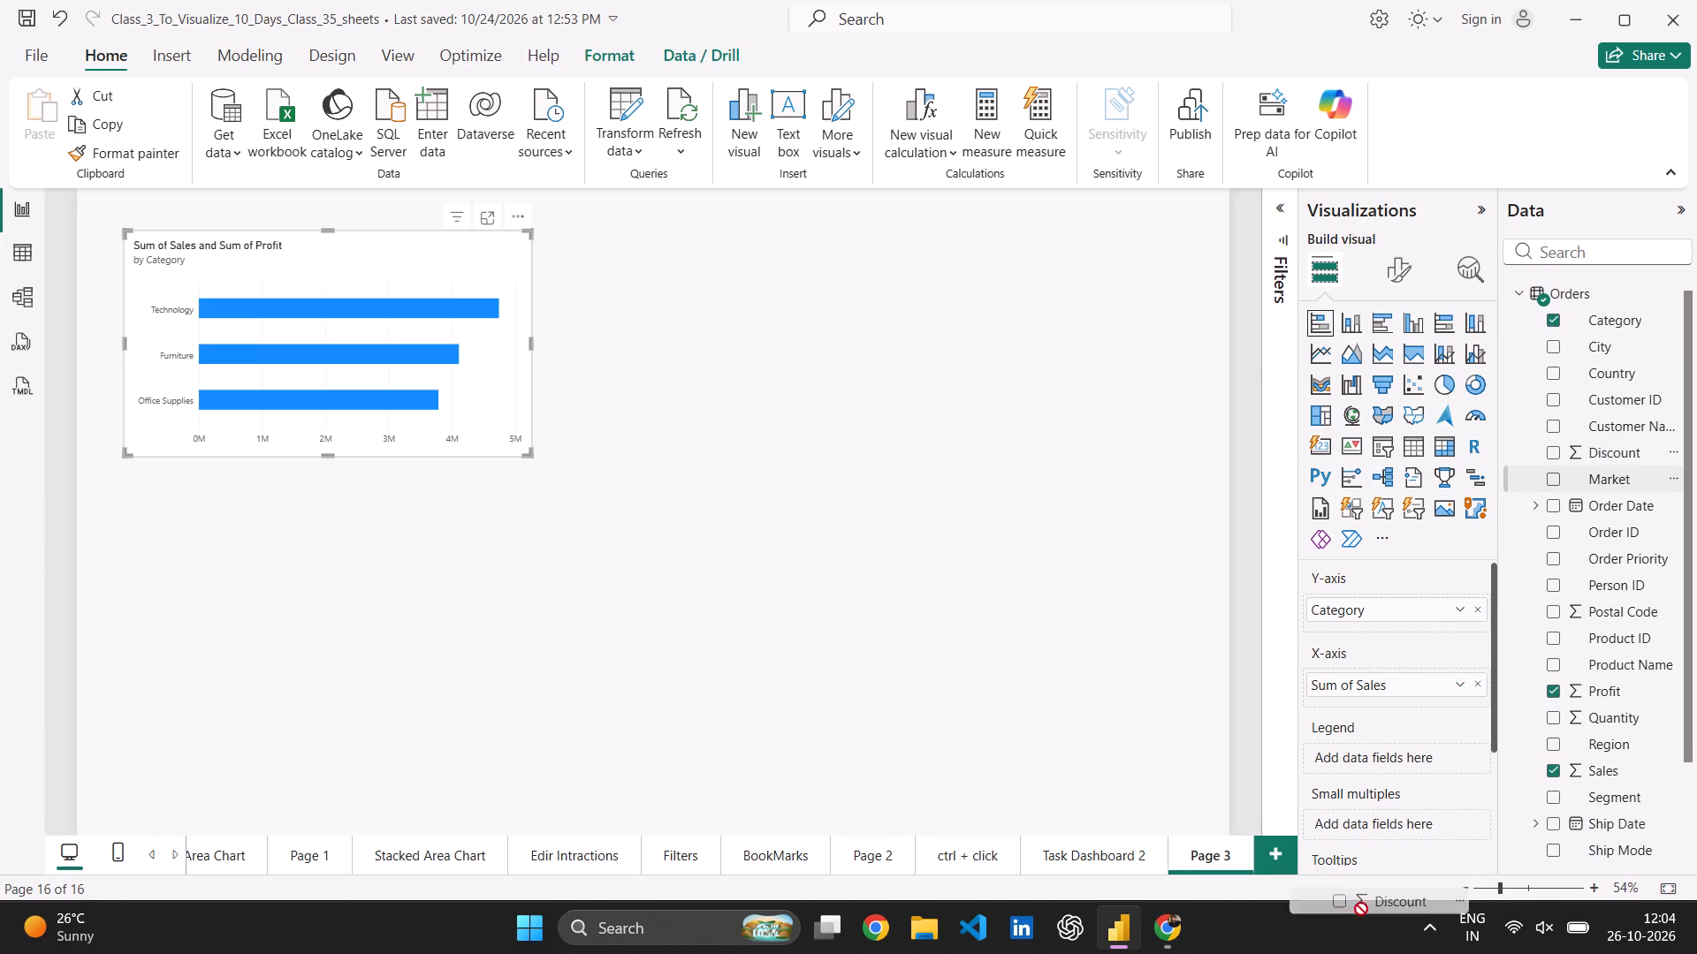
{"action": "left_click_drag", "start_coordinate": [1361, 909], "coordinate": [1389, 826]}
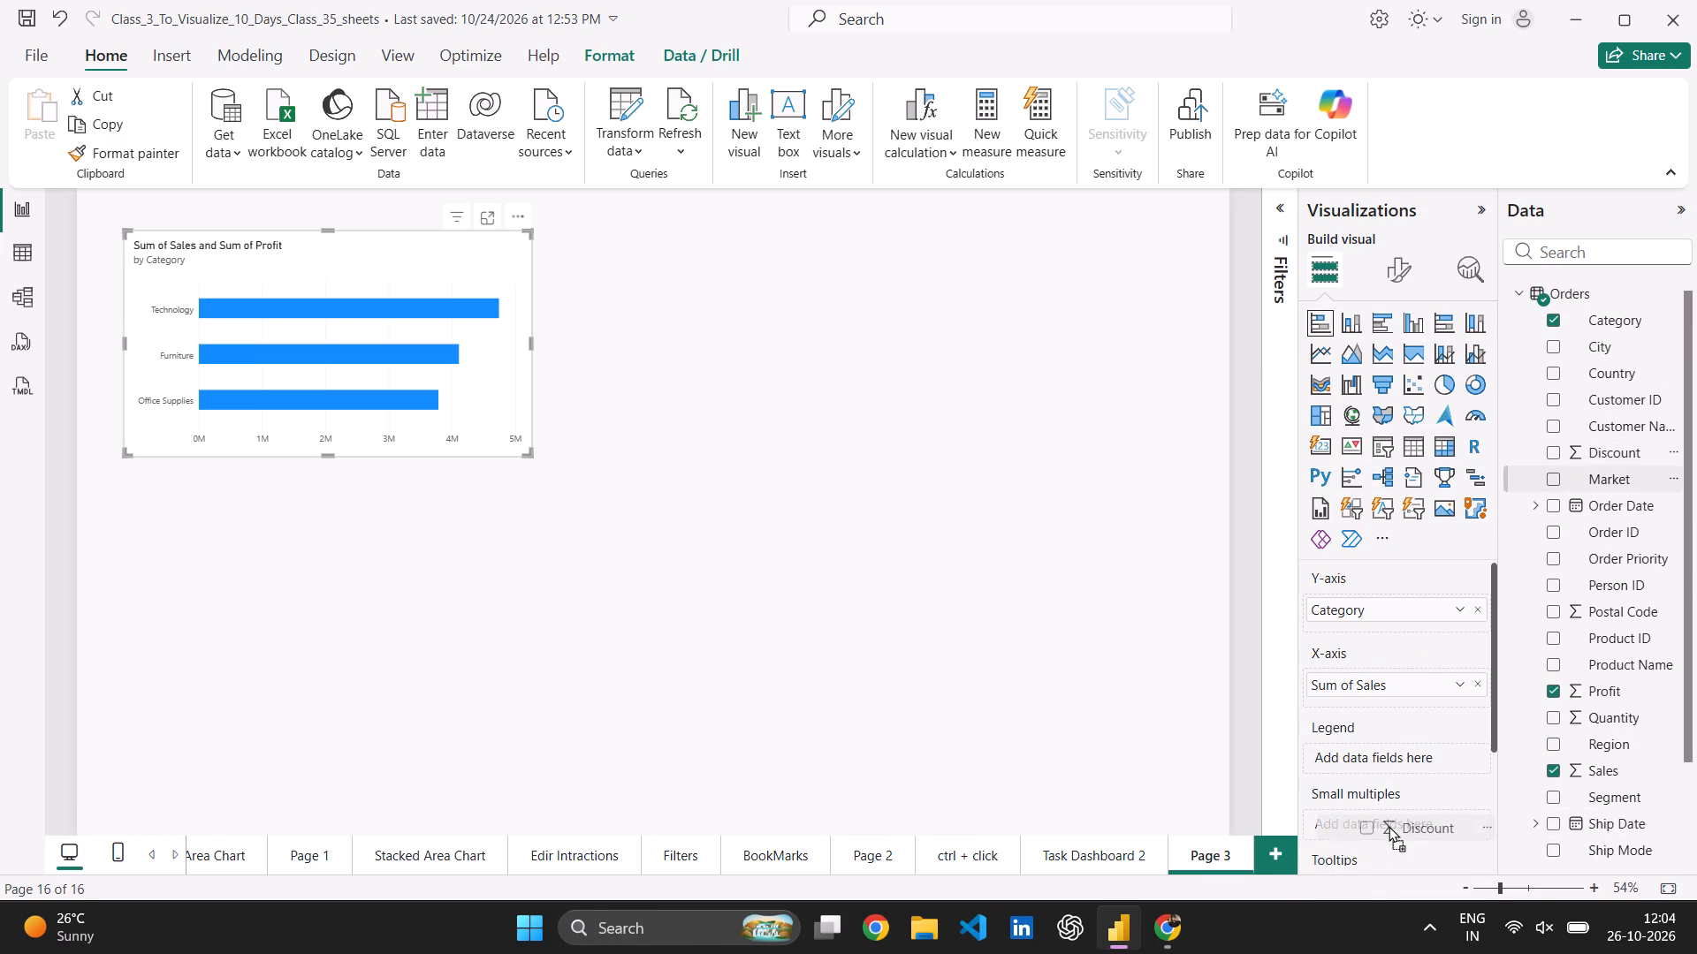
{"action": "left_click_drag", "start_coordinate": [1389, 826], "coordinate": [1376, 715]}
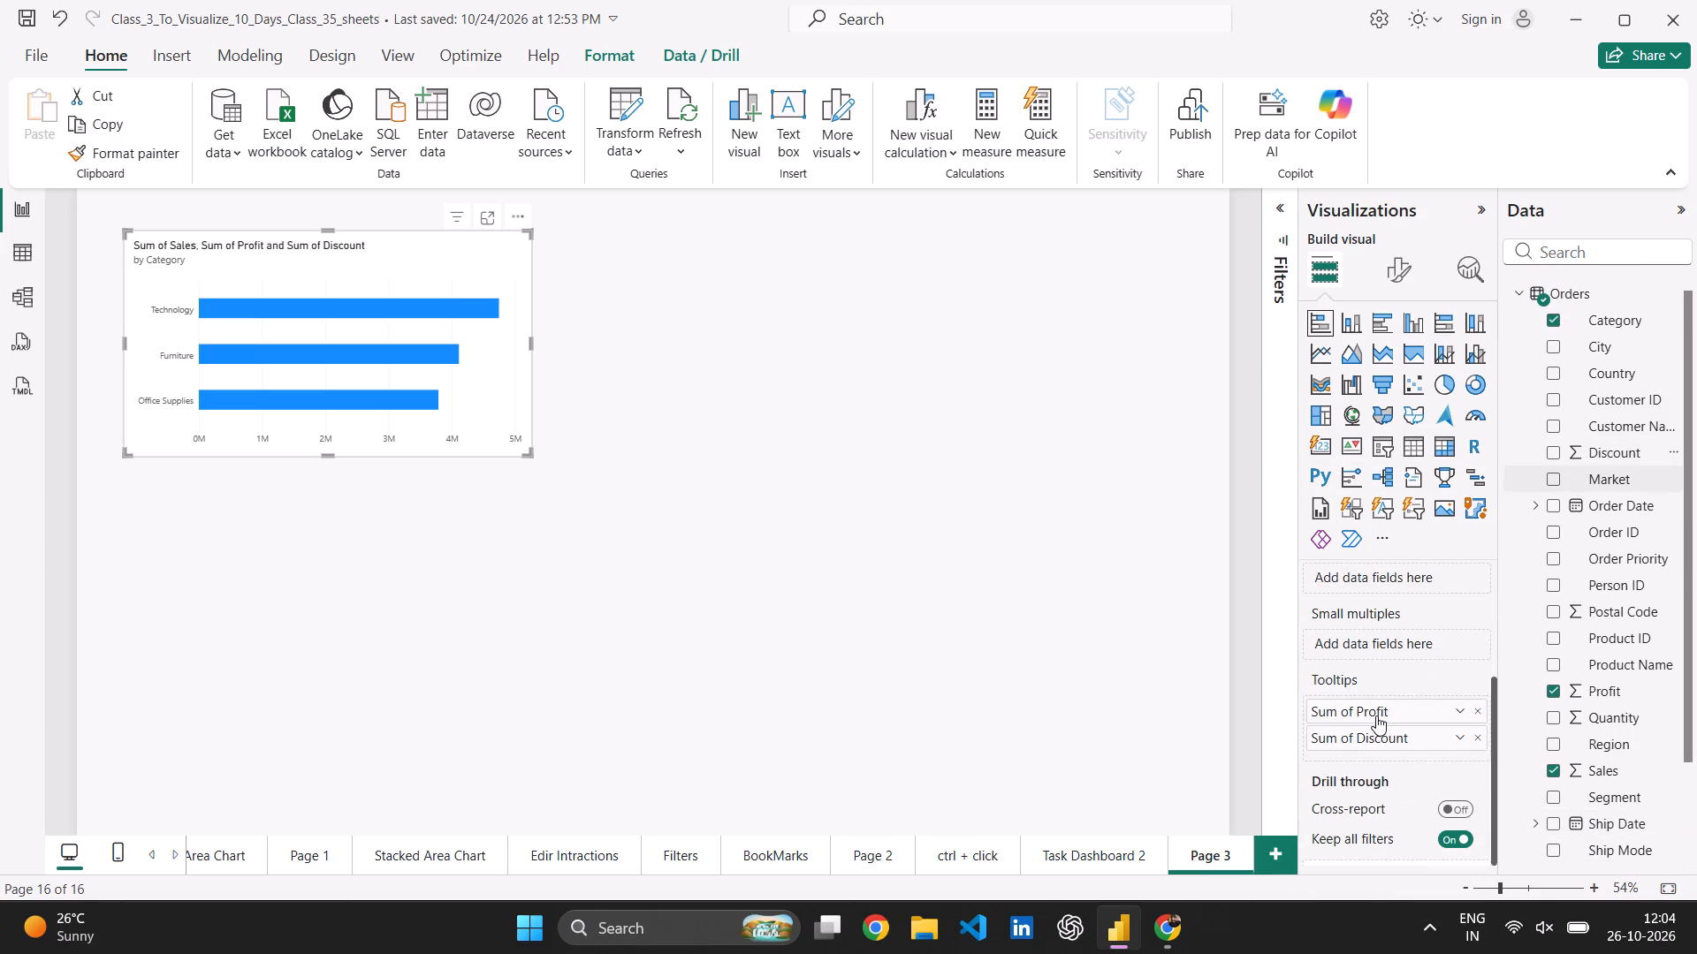
Enlarge the bar chart by extending its height downward and widening it to the right.
{"action": "left_click_drag", "start_coordinate": [526, 454], "coordinate": [552, 572]}
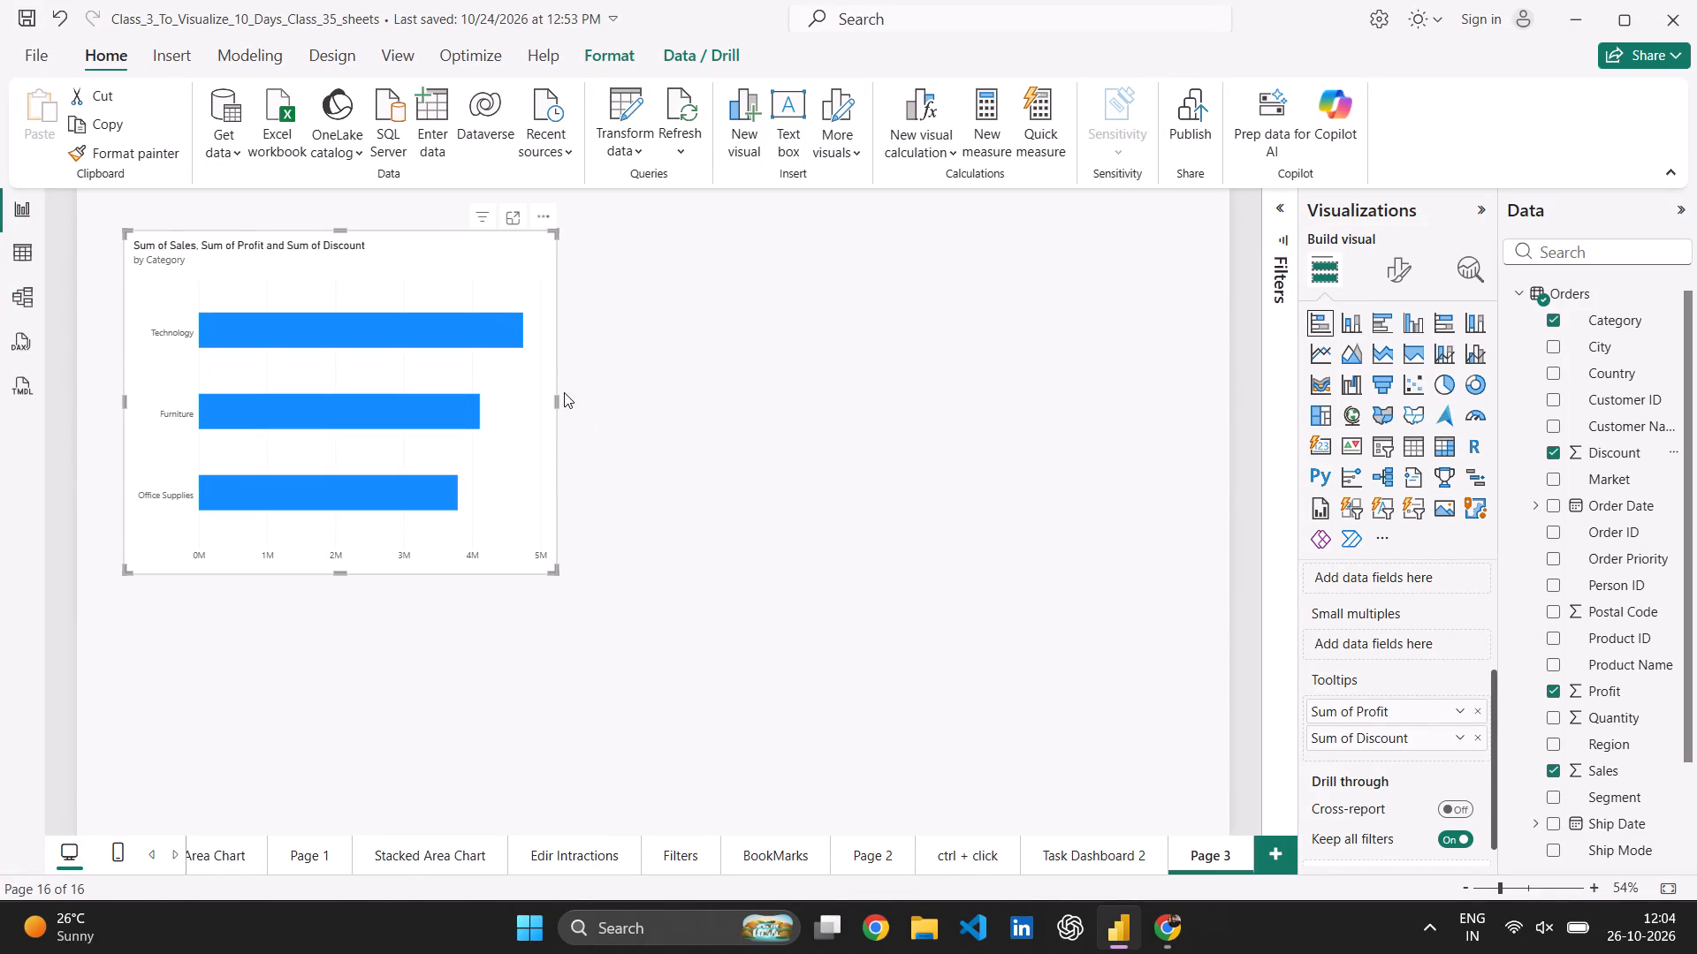
{"action": "left_click_drag", "start_coordinate": [553, 396], "coordinate": [609, 391]}
Examine the tooltip details on the chart's category bars, highlighting Technology and Furniture in turn and clearing the highlight.
{"action": "left_click", "coordinate": [541, 327]}
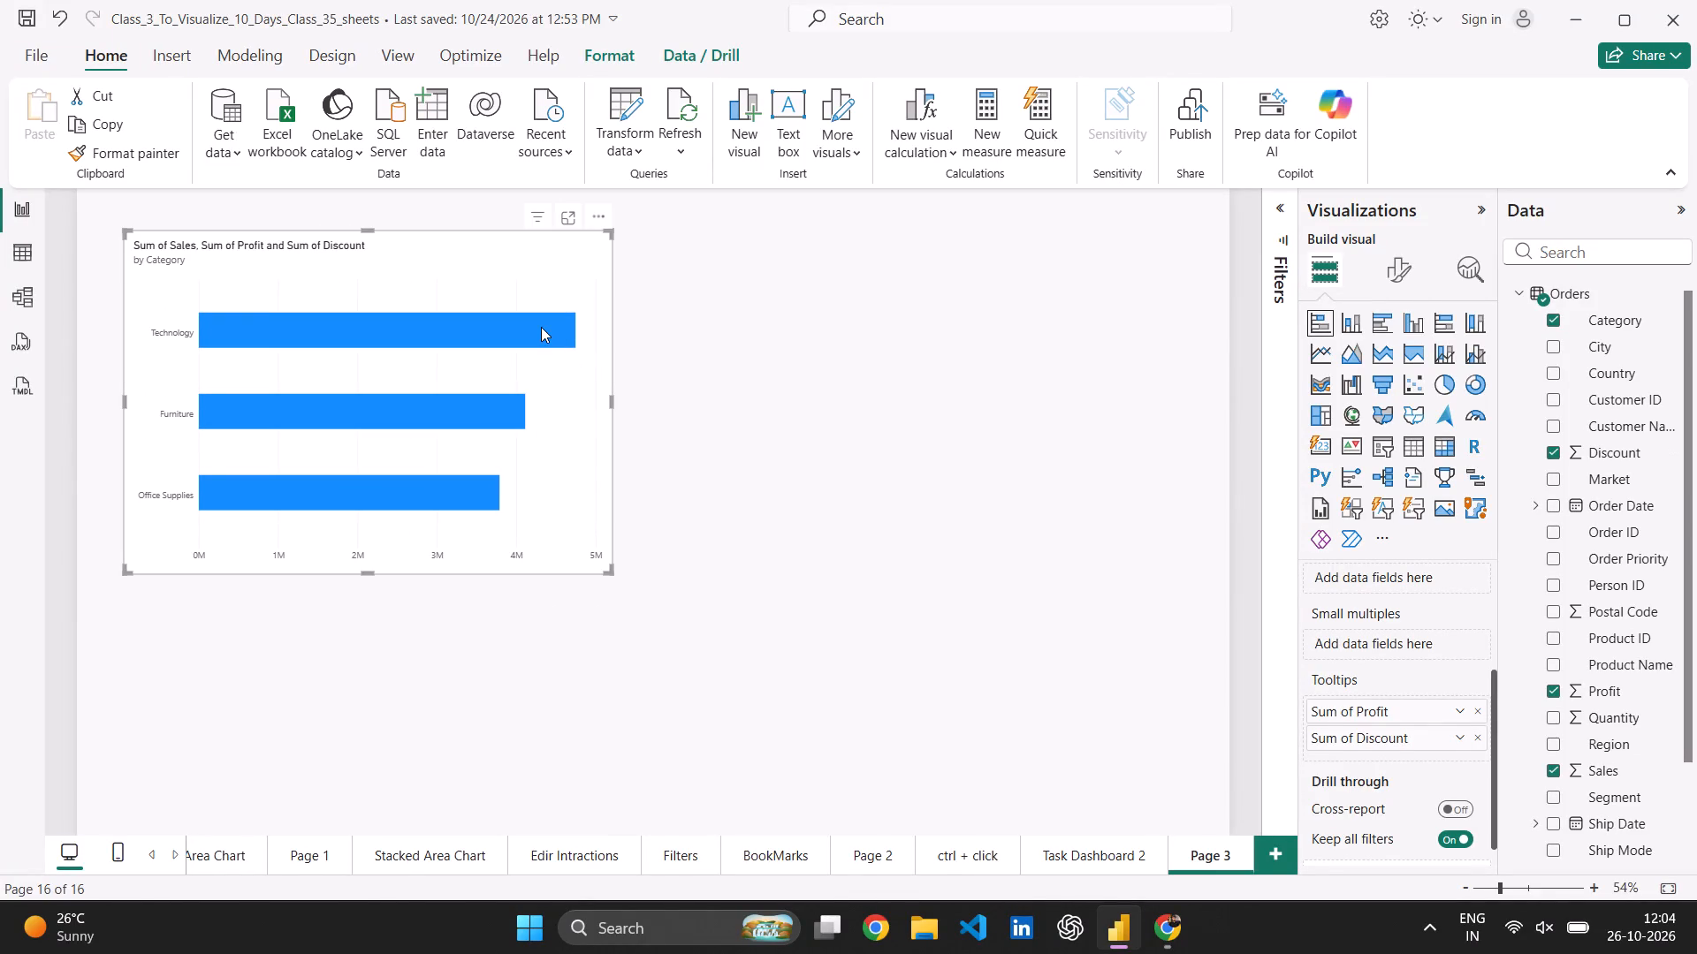
{"action": "left_click", "coordinate": [610, 276]}
{"action": "left_click", "coordinate": [572, 277]}
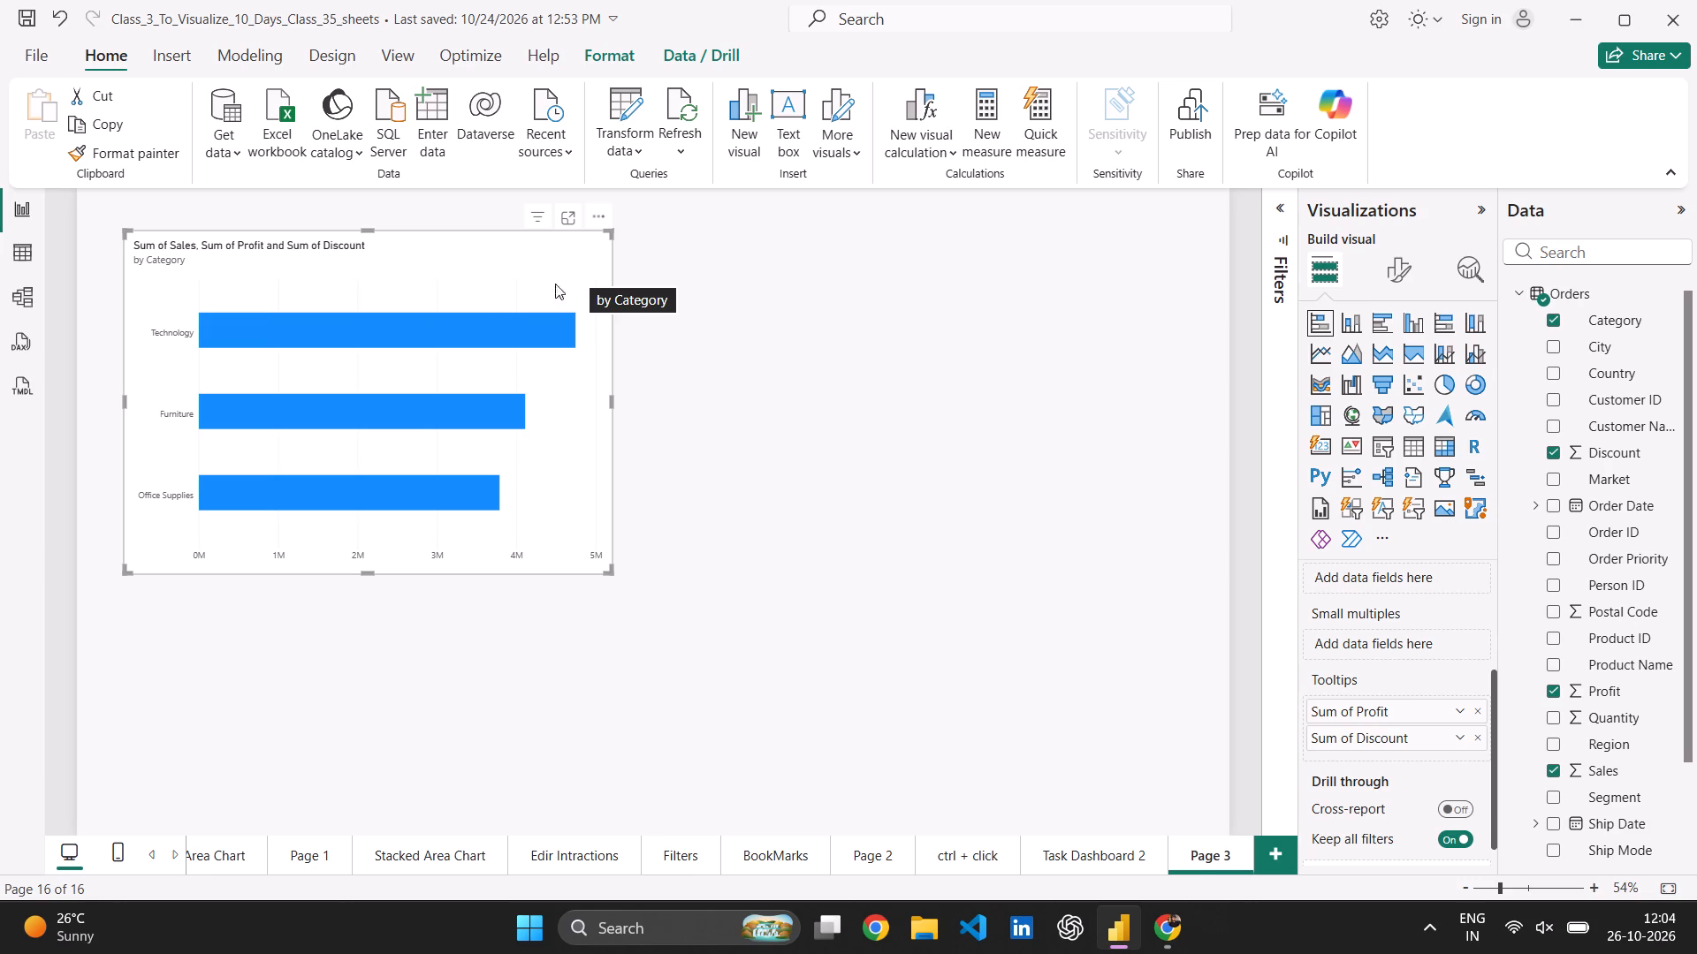
{"action": "left_click", "coordinate": [491, 319]}
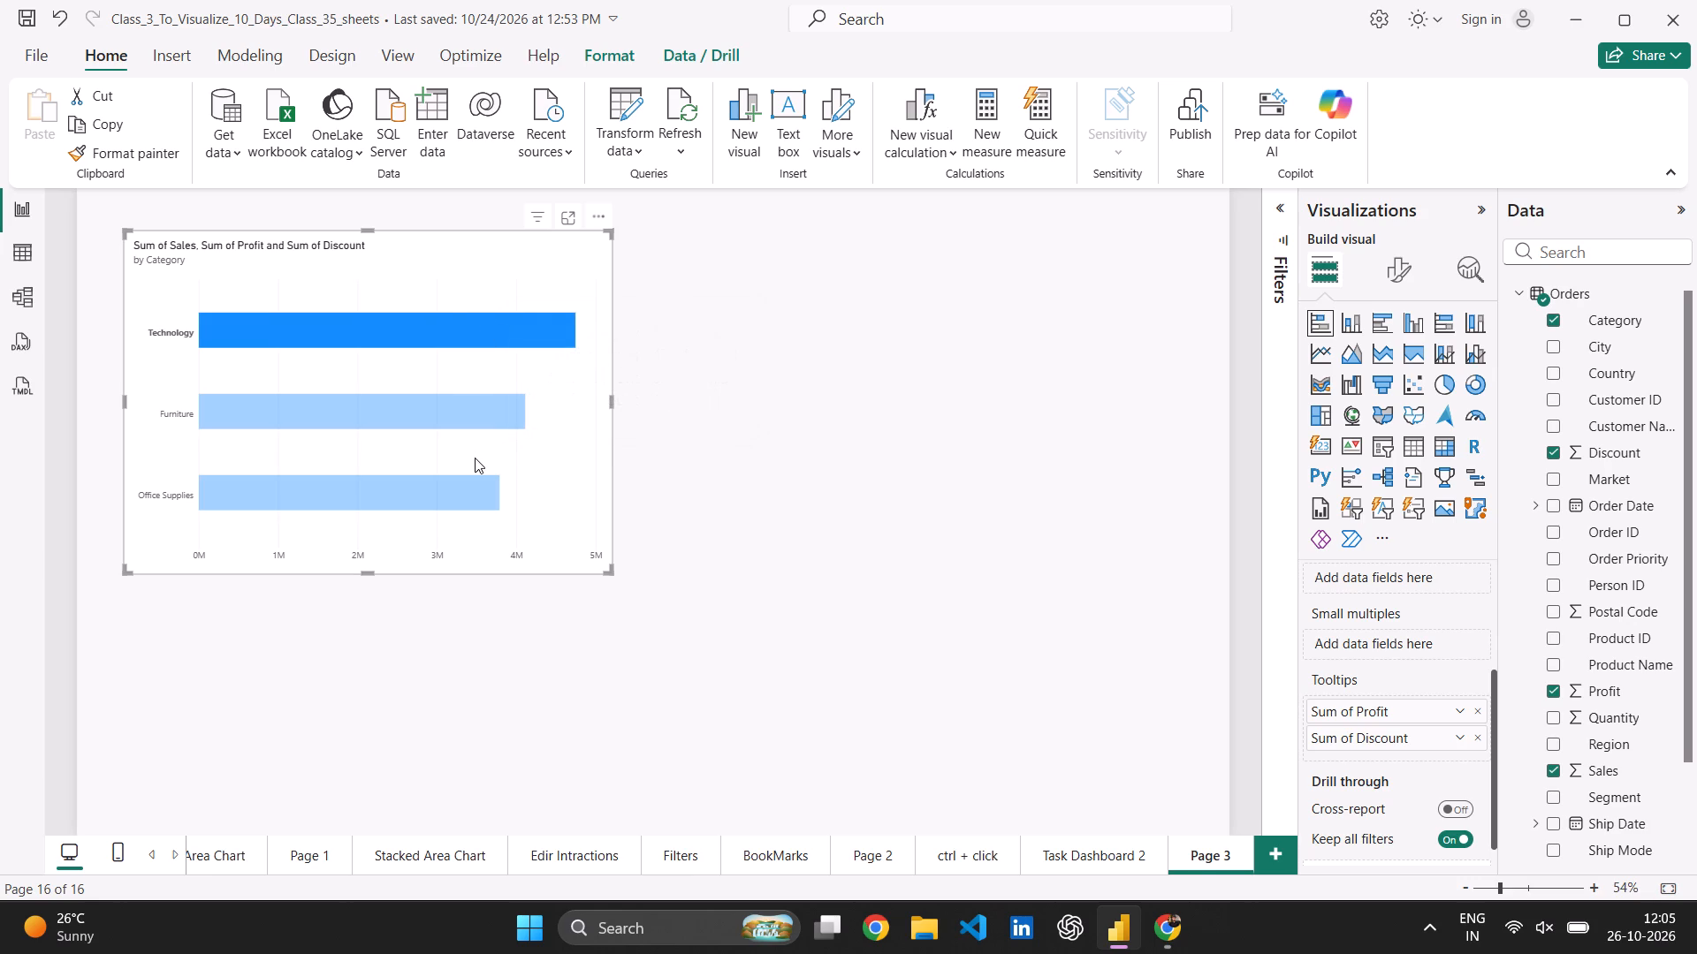
{"action": "left_click", "coordinate": [863, 370]}
{"action": "left_click", "coordinate": [516, 314]}
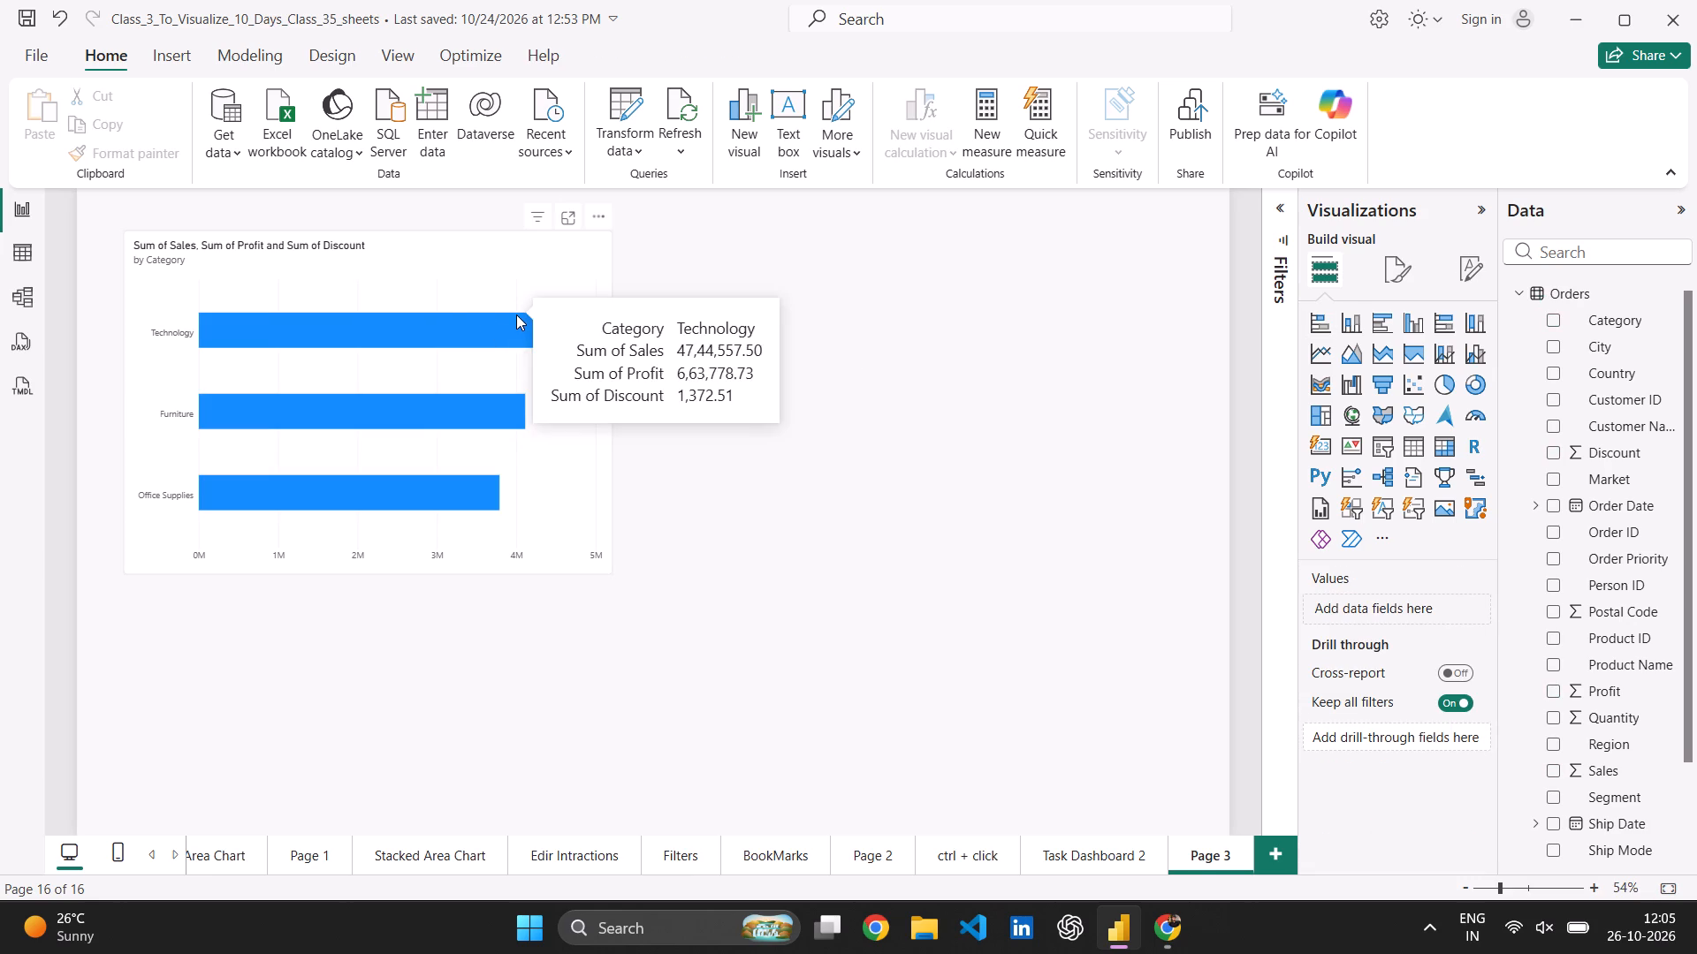
{"action": "left_click", "coordinate": [513, 320]}
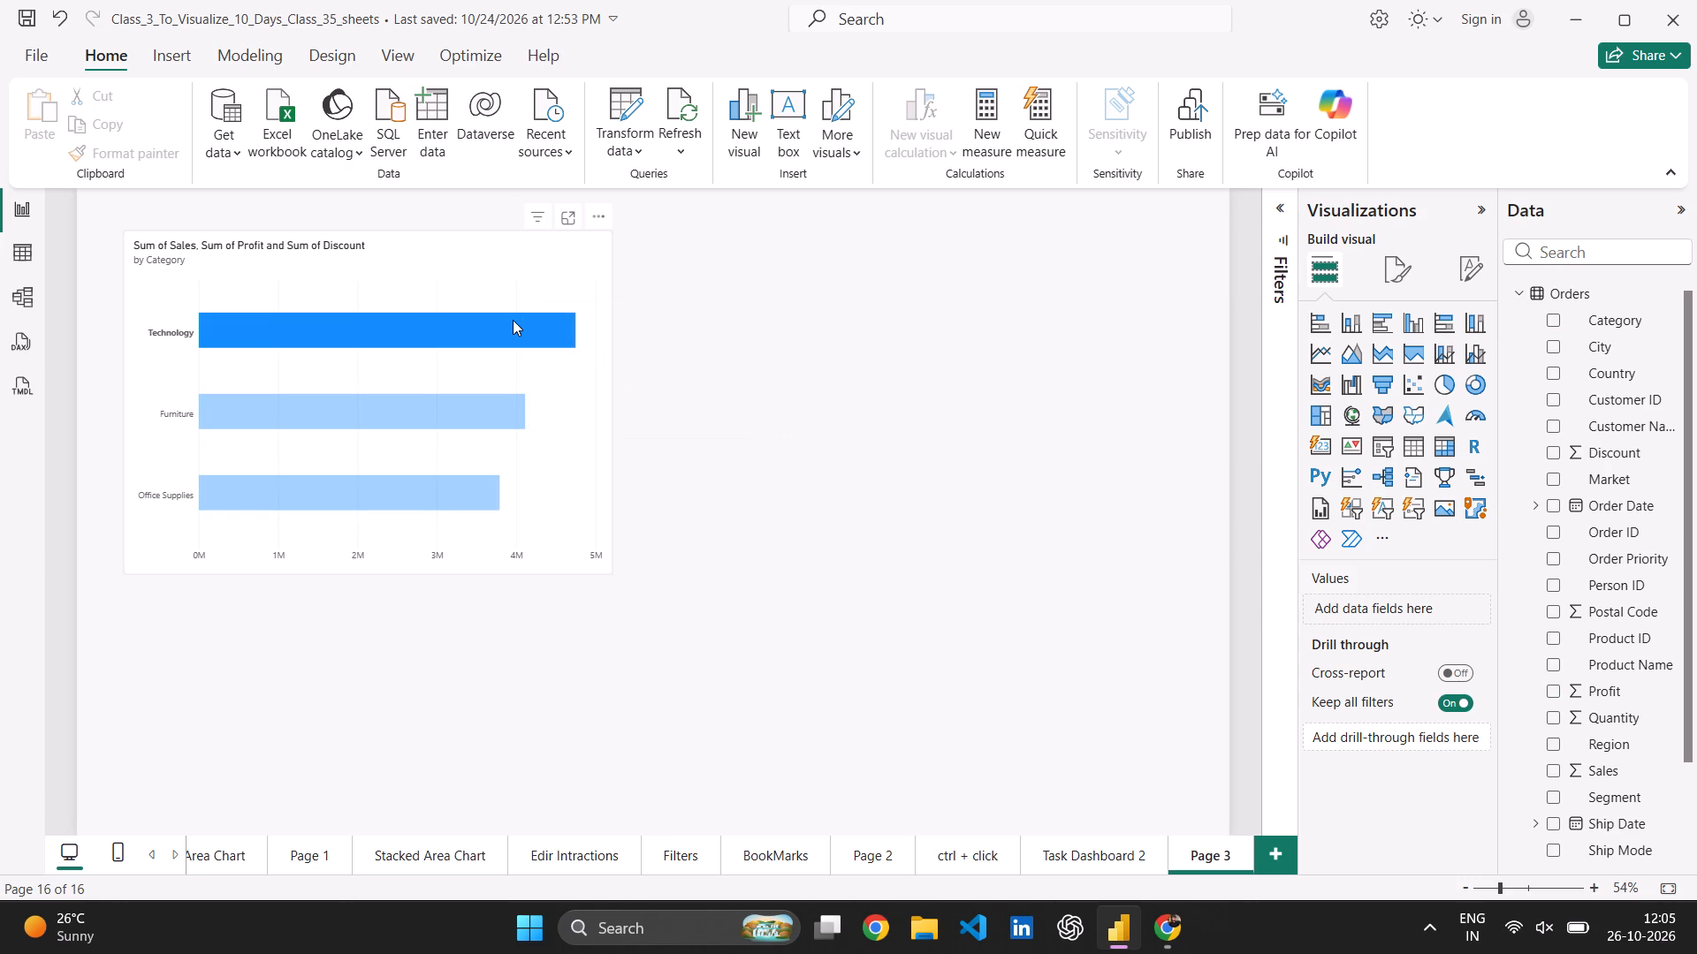
{"action": "left_click", "coordinate": [480, 409]}
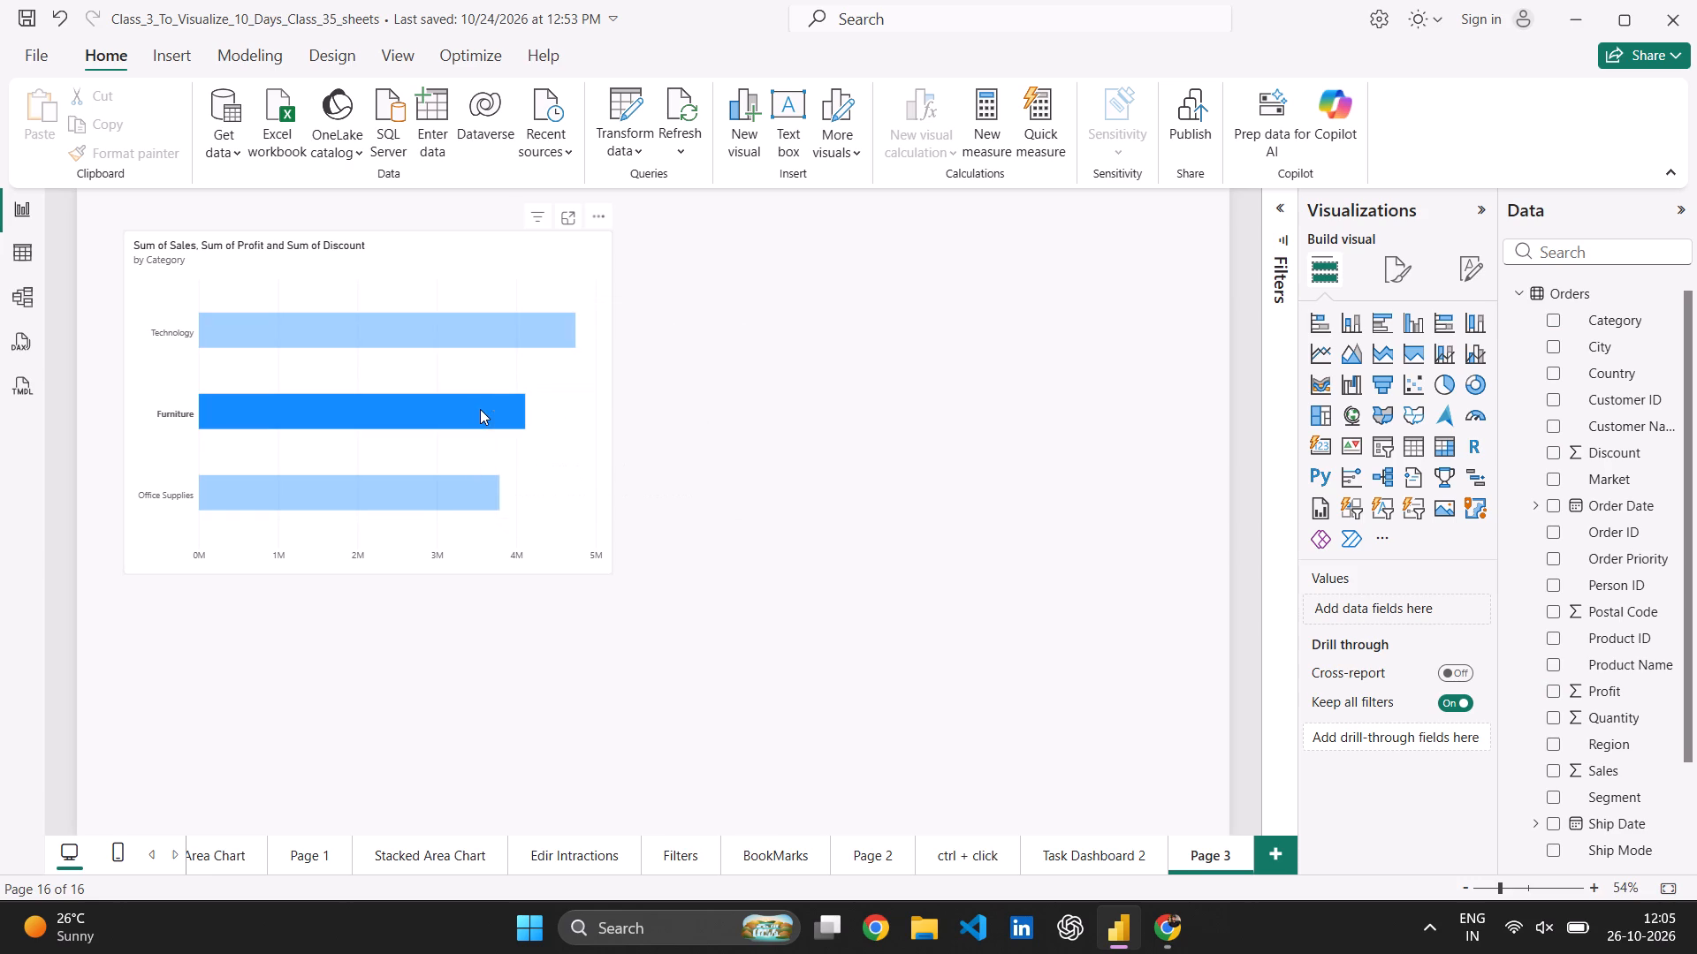
{"action": "left_click", "coordinate": [562, 340]}
{"action": "left_click", "coordinate": [813, 315]}
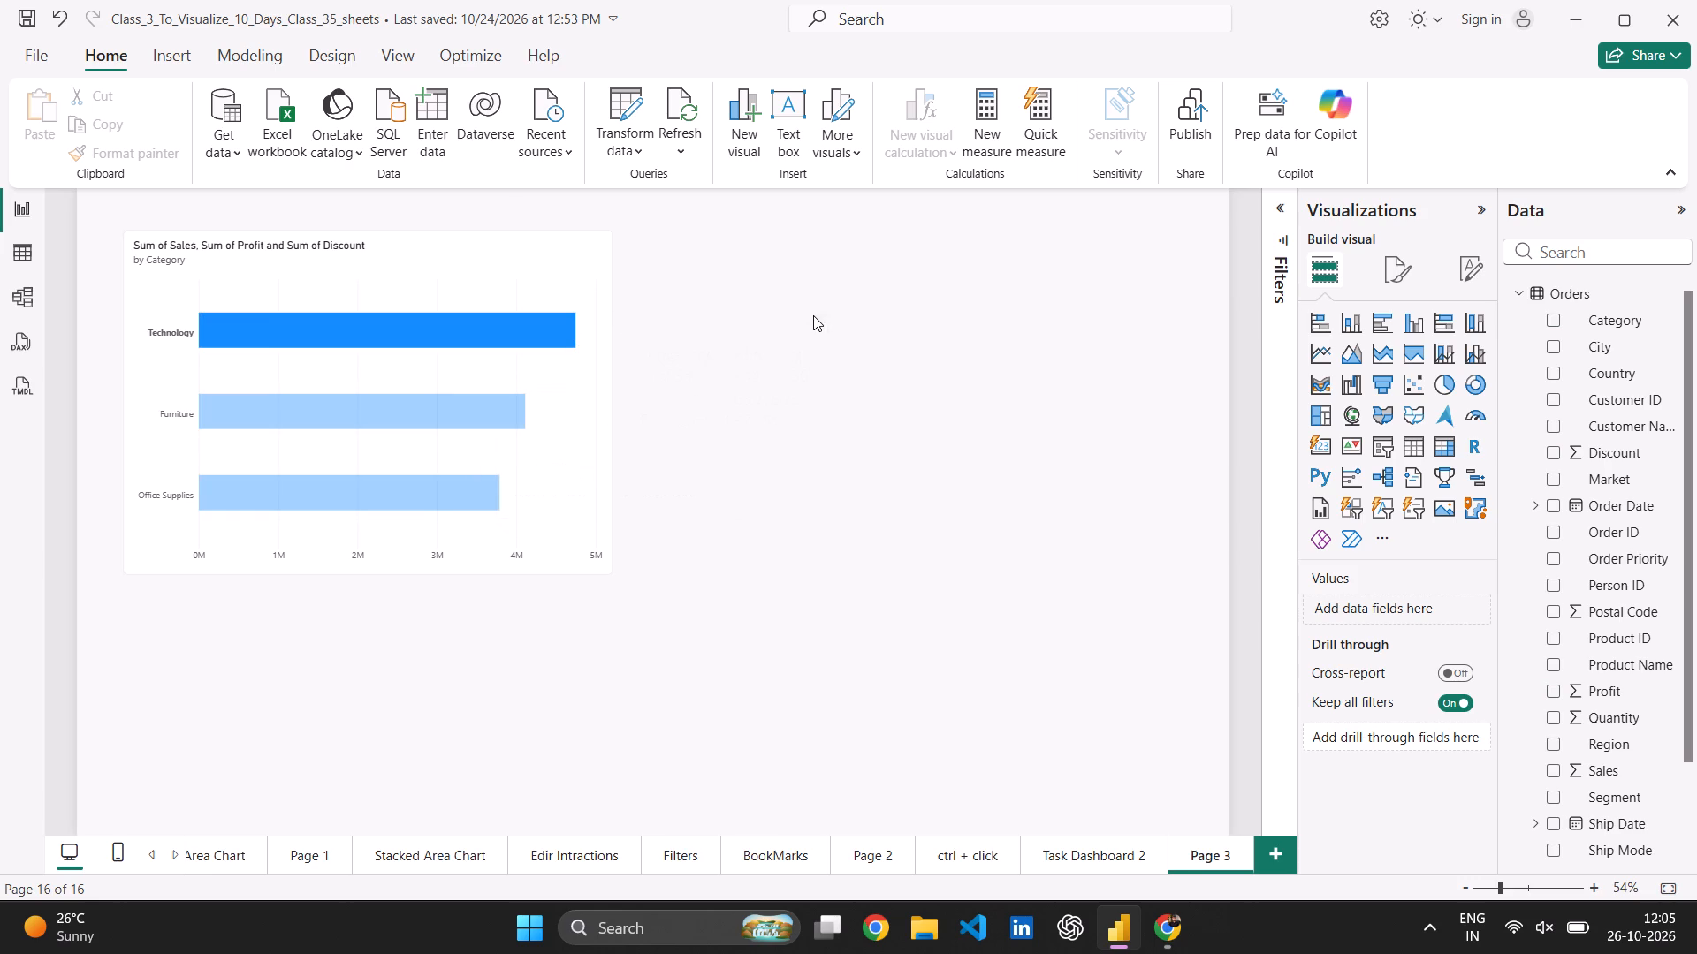
{"action": "left_click_drag", "start_coordinate": [643, 413], "coordinate": [583, 440]}
{"action": "left_click", "coordinate": [583, 440]}
{"action": "left_click", "coordinate": [583, 440]}
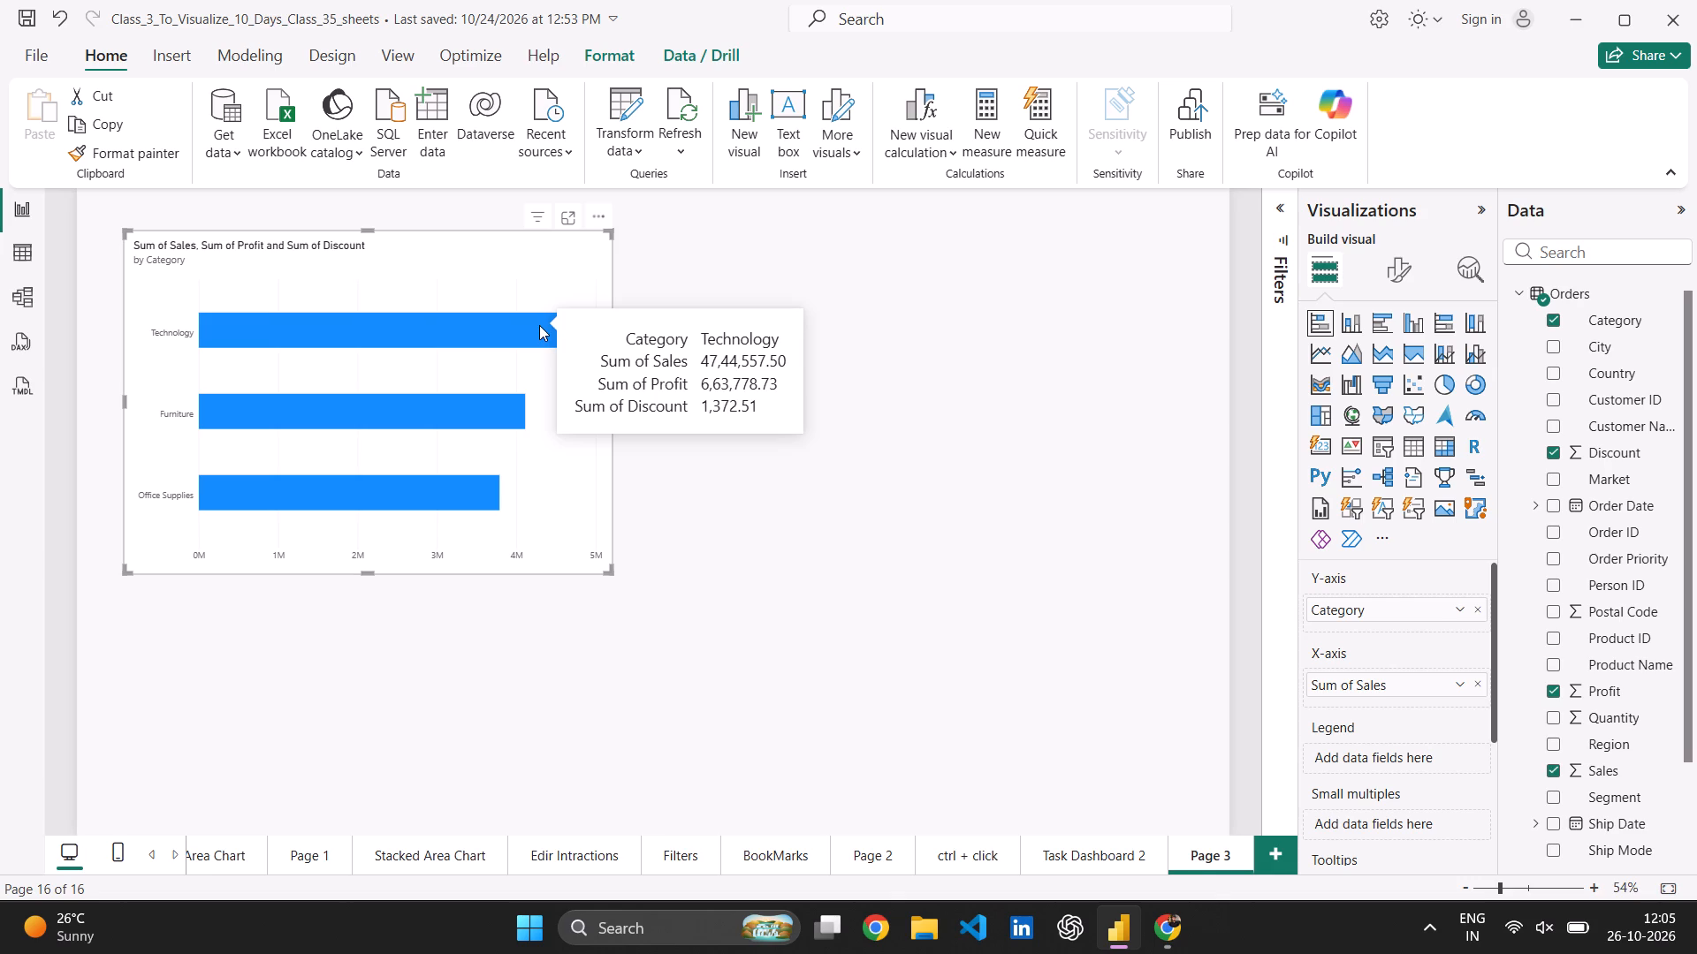
Shift the enlarged bar chart slightly up and to the right on the page, keeping it selected.
{"action": "left_click_drag", "start_coordinate": [539, 250], "coordinate": [552, 238]}
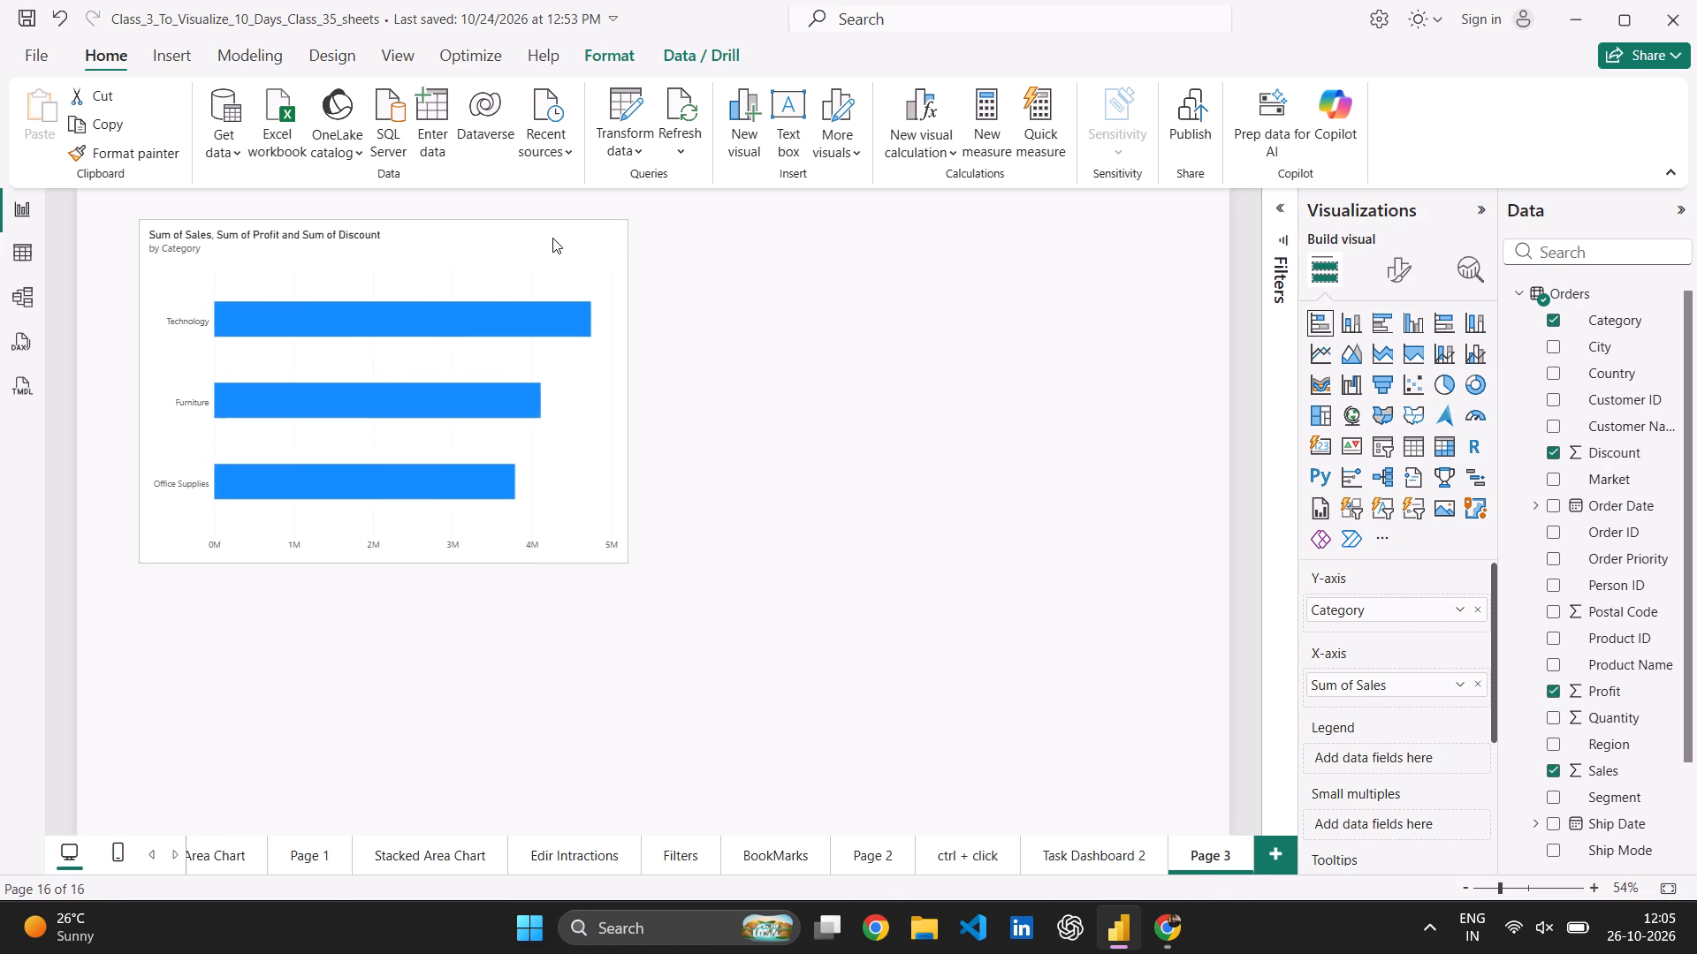
{"action": "left_click_drag", "start_coordinate": [552, 238], "coordinate": [546, 236]}
{"action": "left_click", "coordinate": [897, 330]}
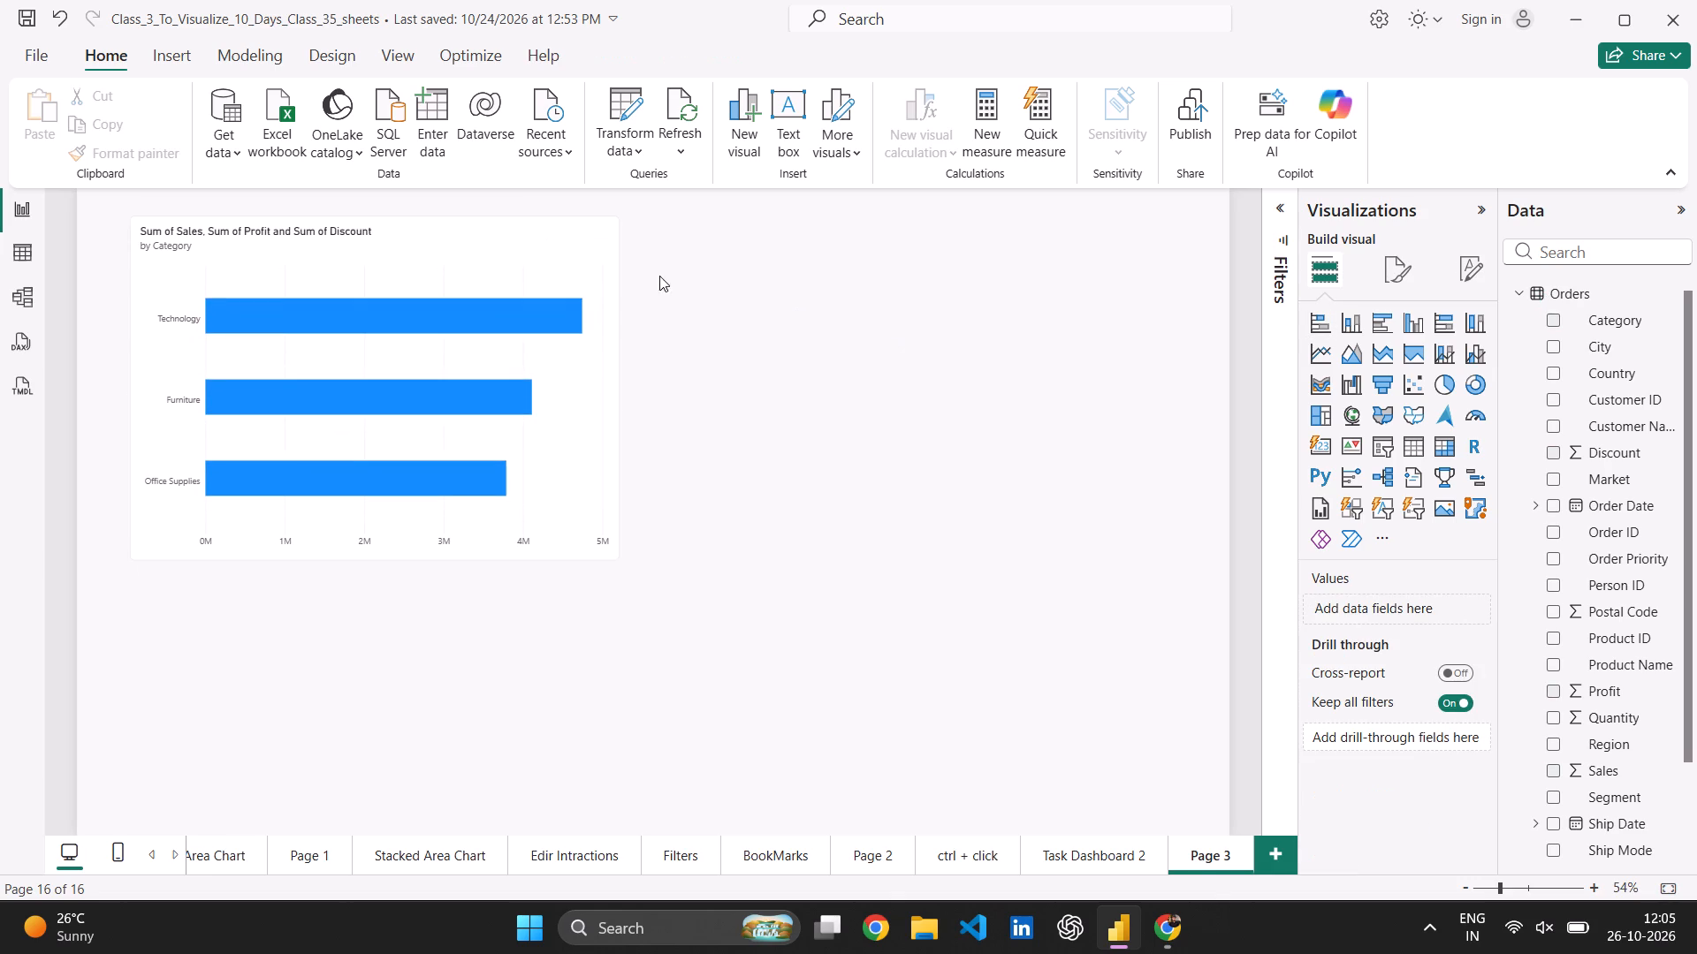
{"action": "left_click", "coordinate": [605, 267]}
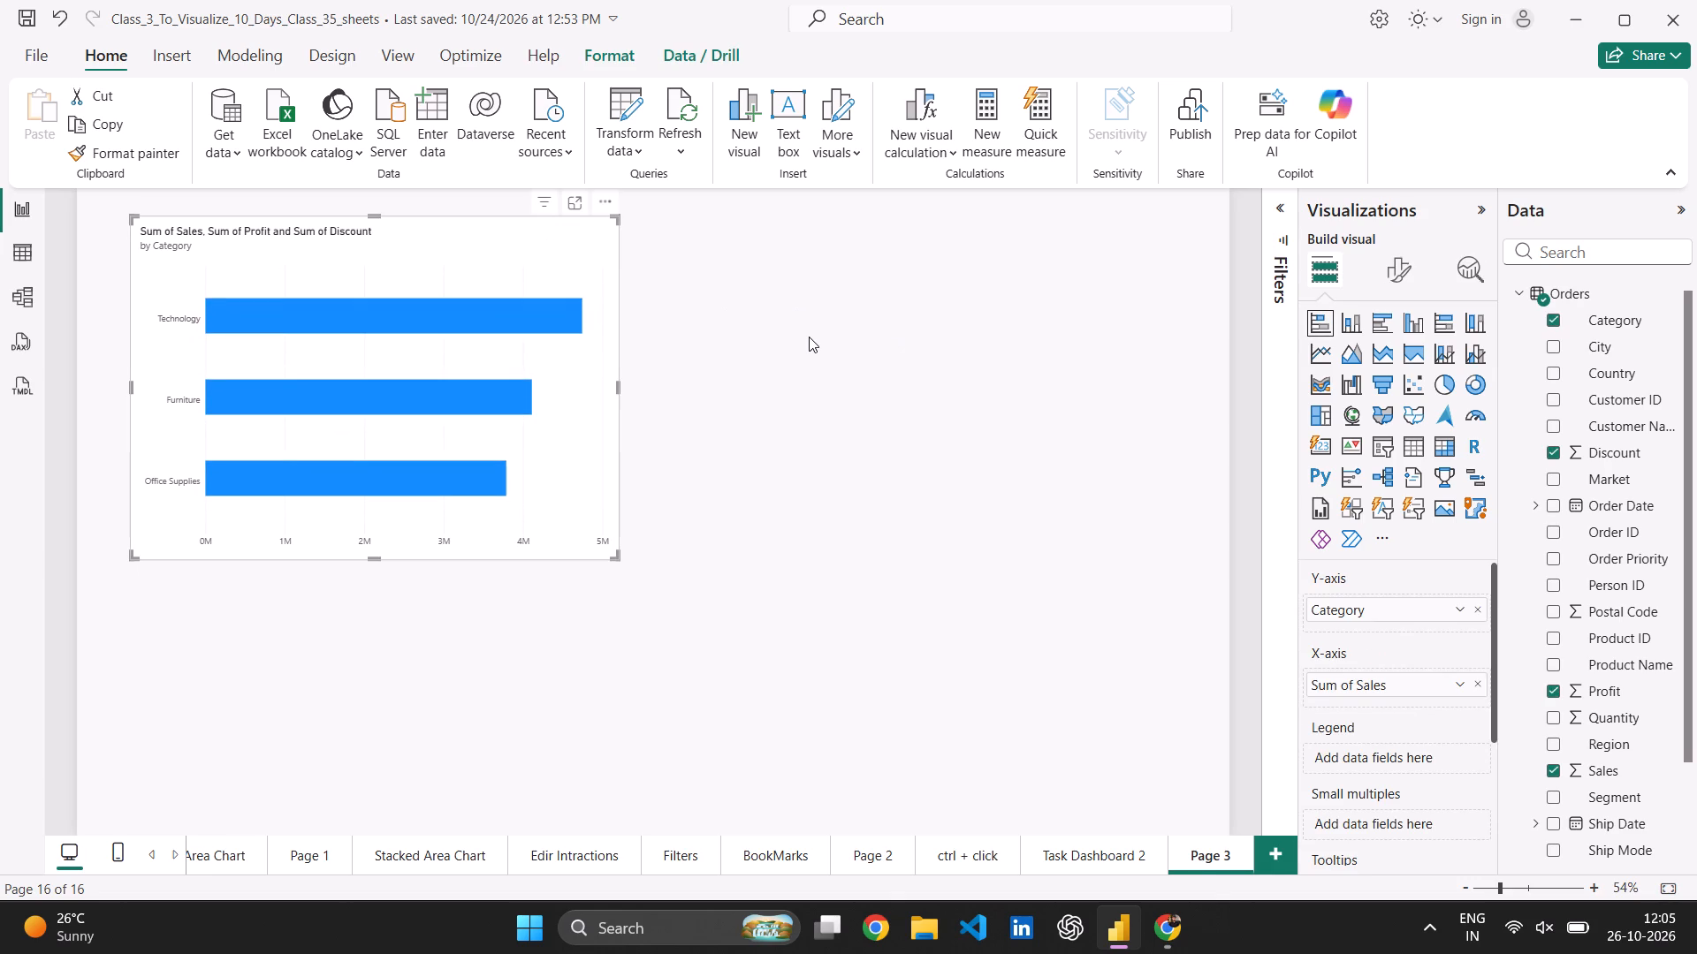
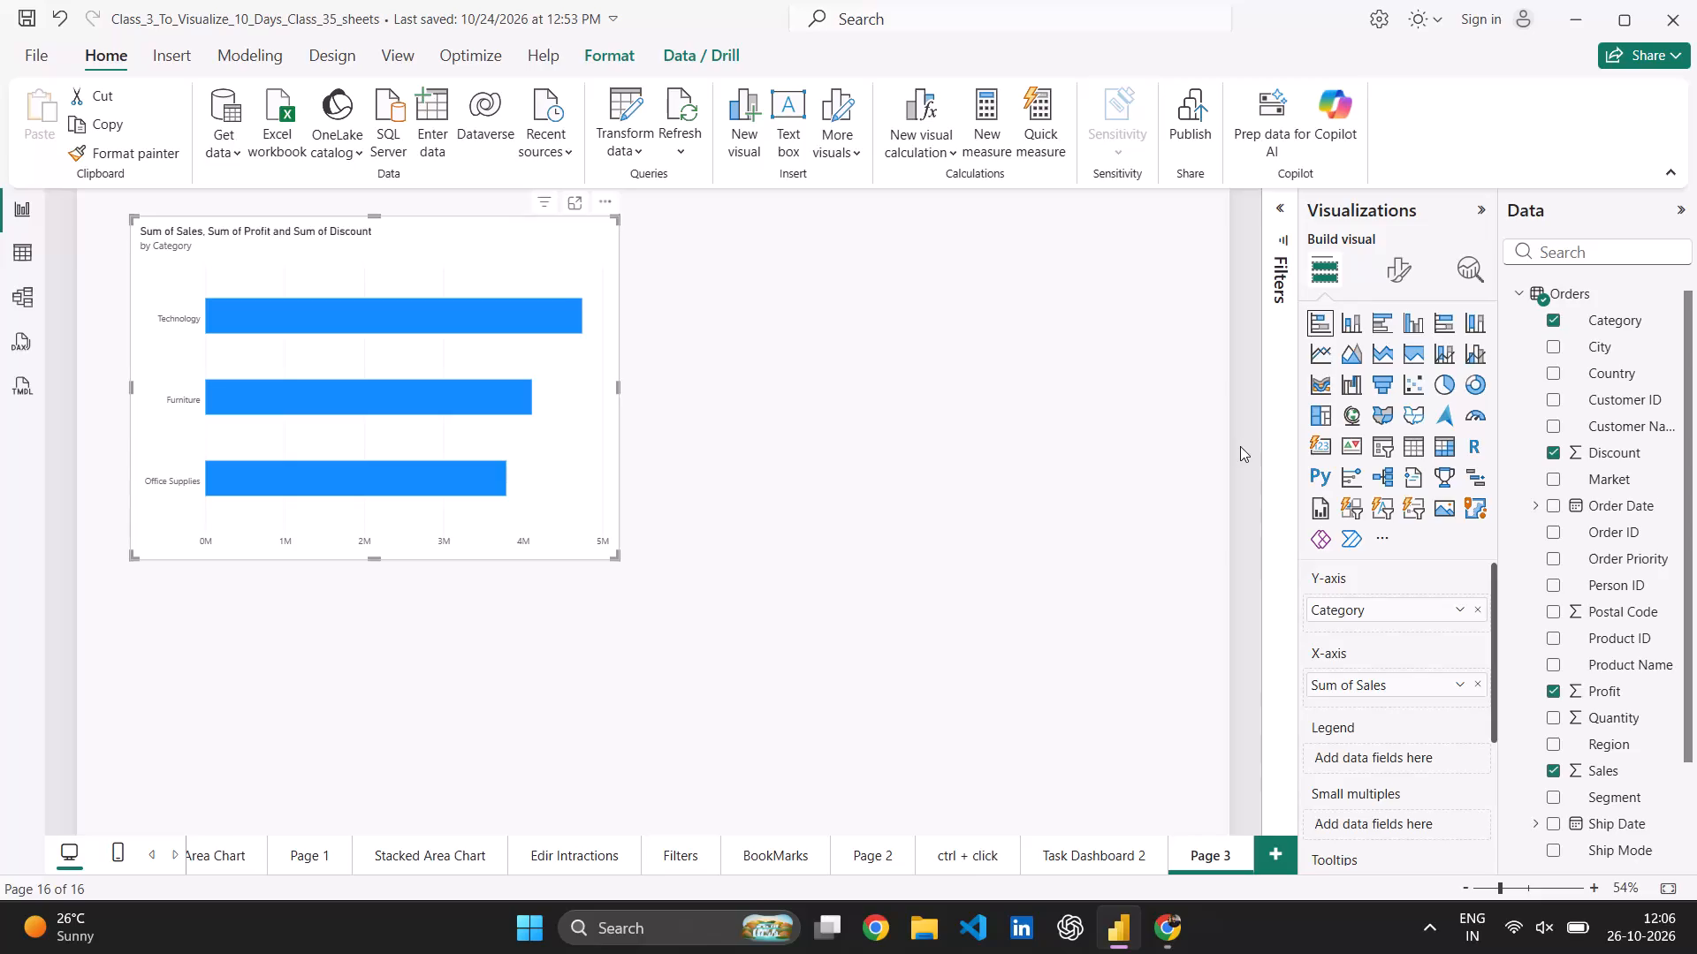
Convert the selected Sales by Category visual to a clustered bar chart.
{"action": "left_click", "coordinate": [1376, 317]}
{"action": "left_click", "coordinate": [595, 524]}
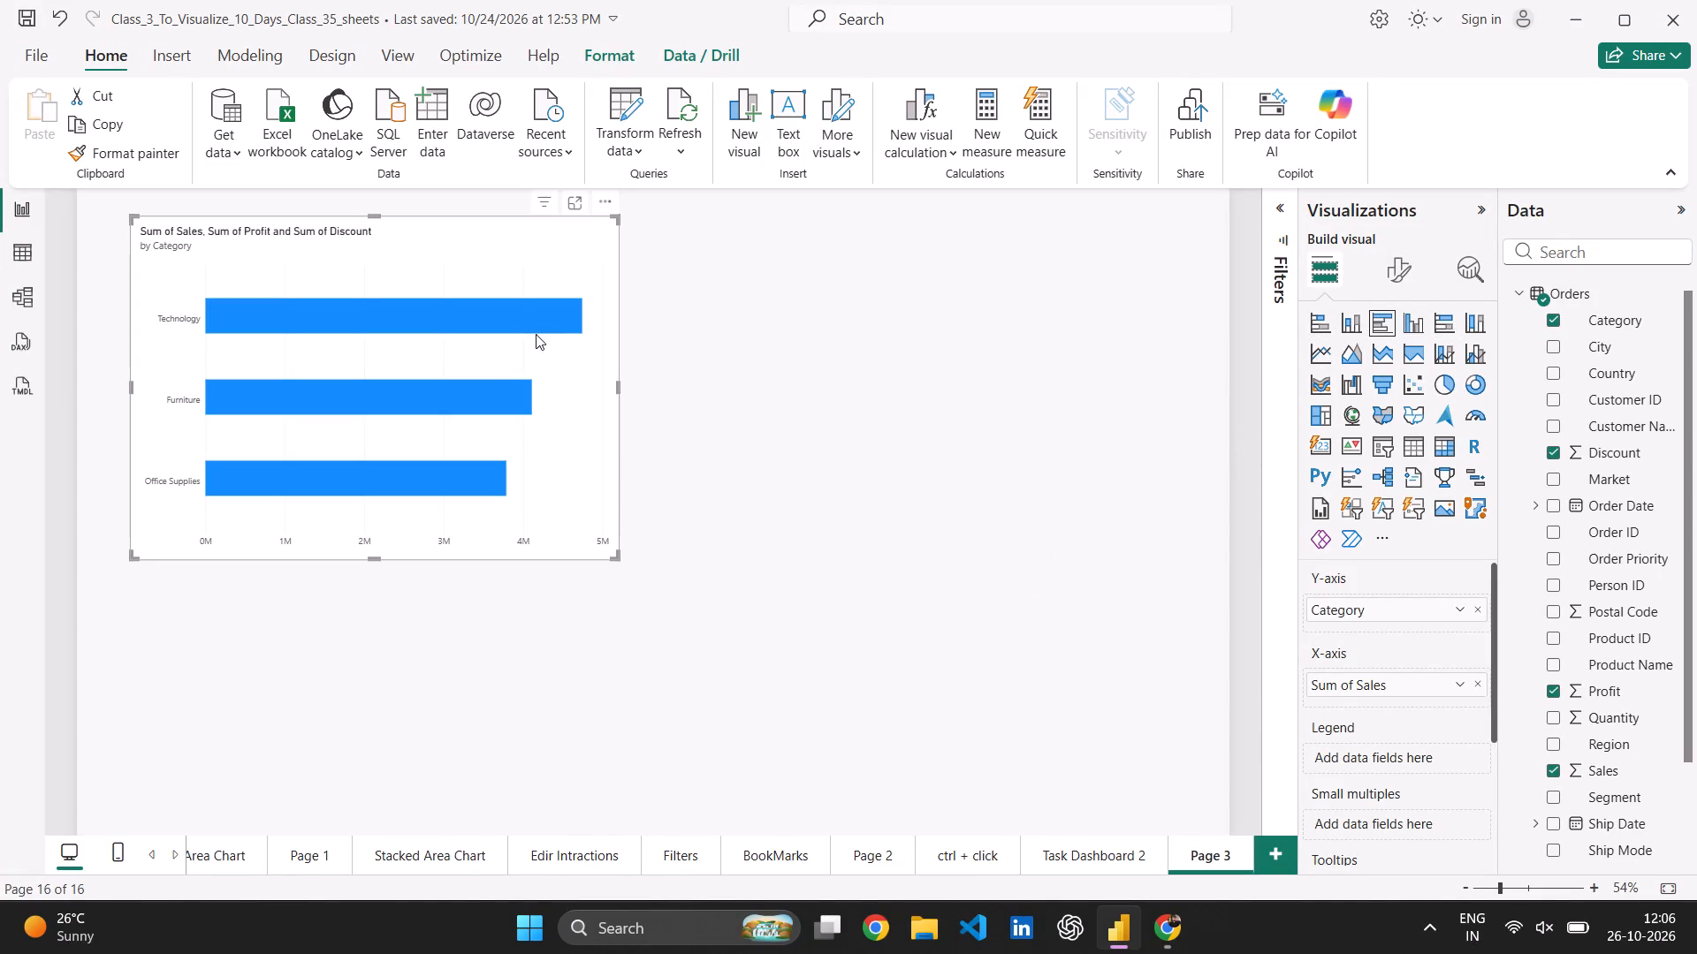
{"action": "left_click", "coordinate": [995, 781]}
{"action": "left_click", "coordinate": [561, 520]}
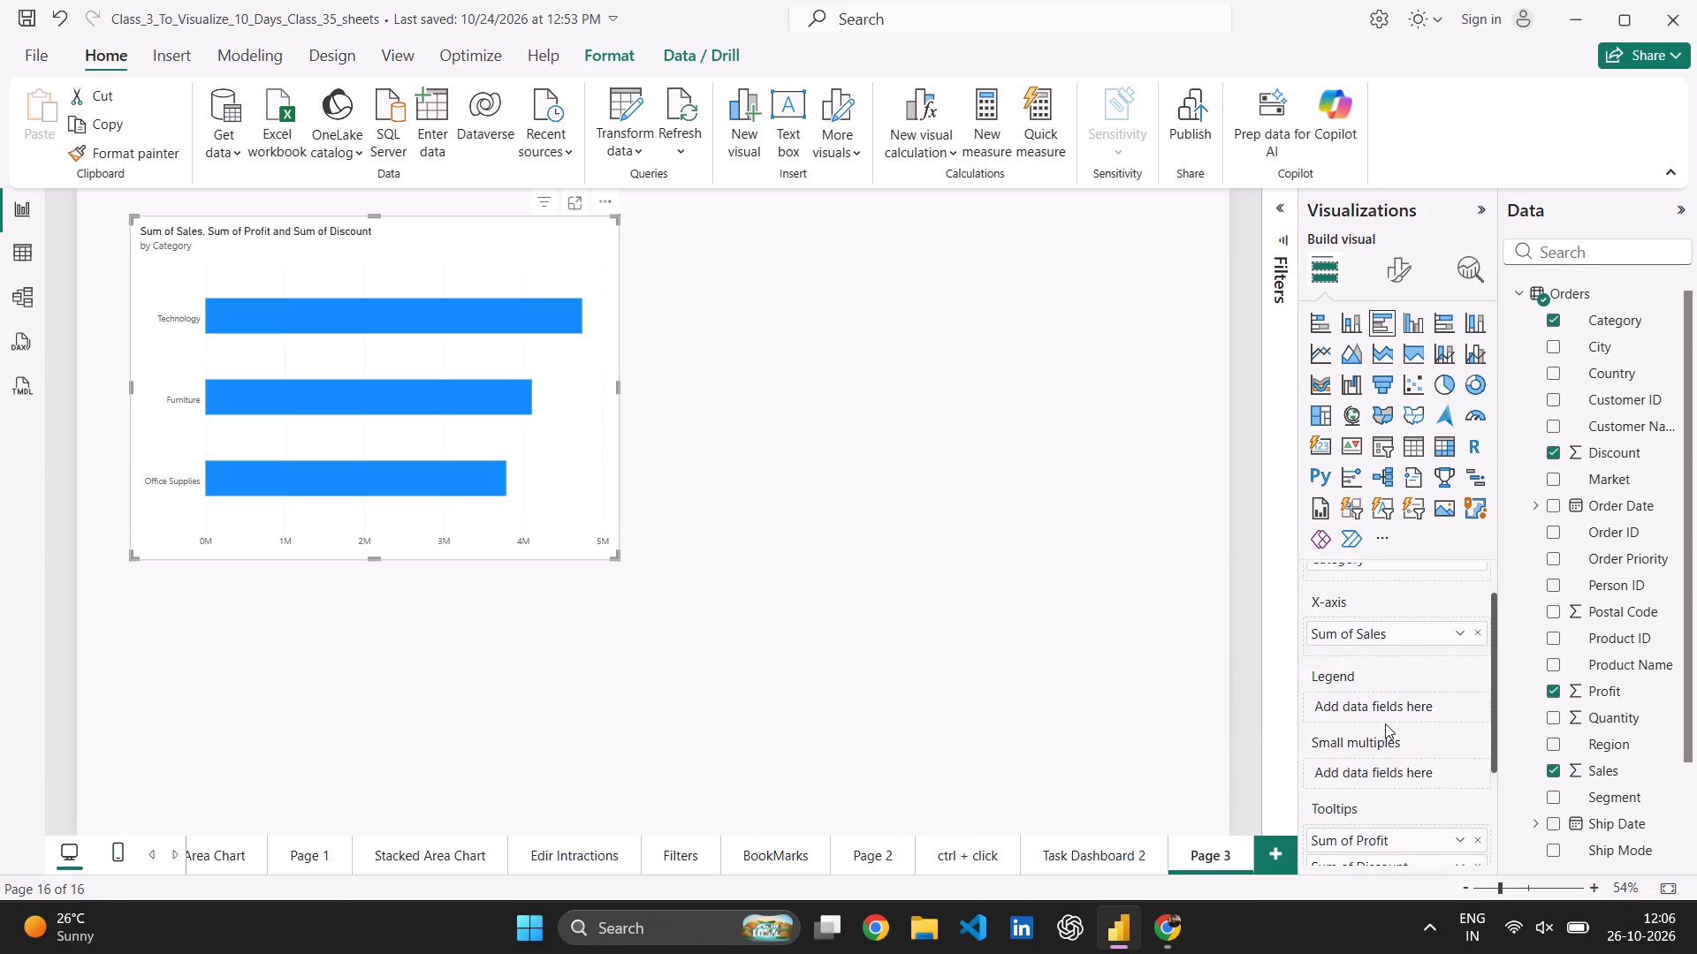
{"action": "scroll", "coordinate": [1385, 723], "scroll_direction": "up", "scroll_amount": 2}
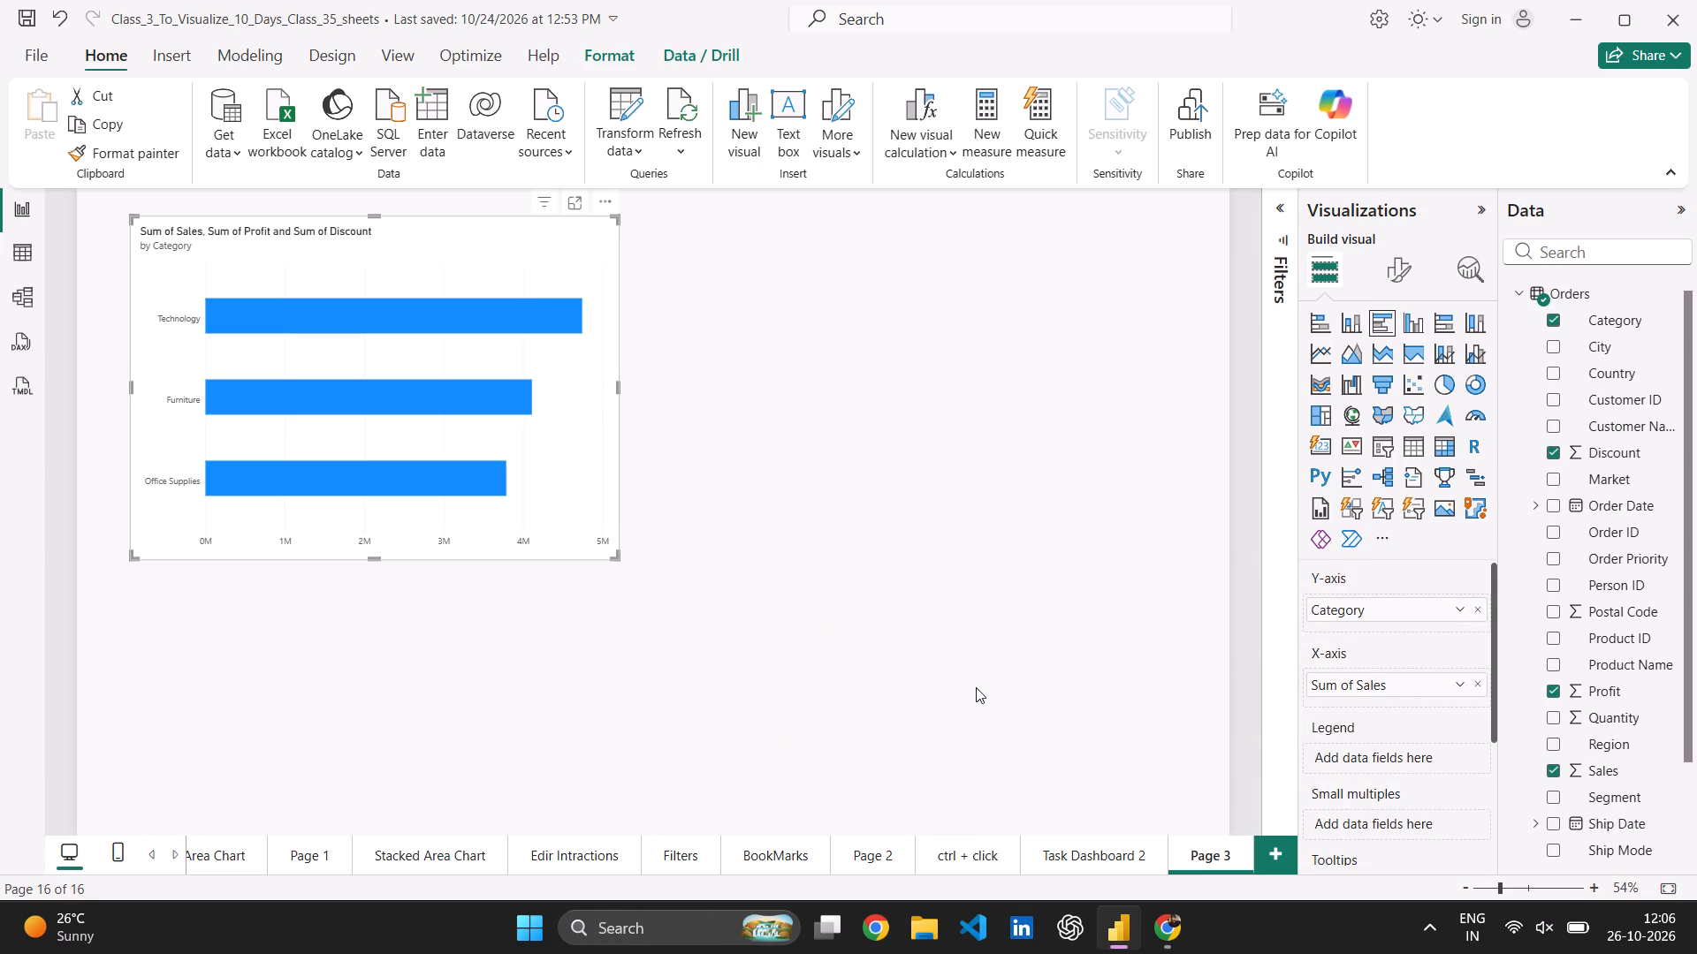
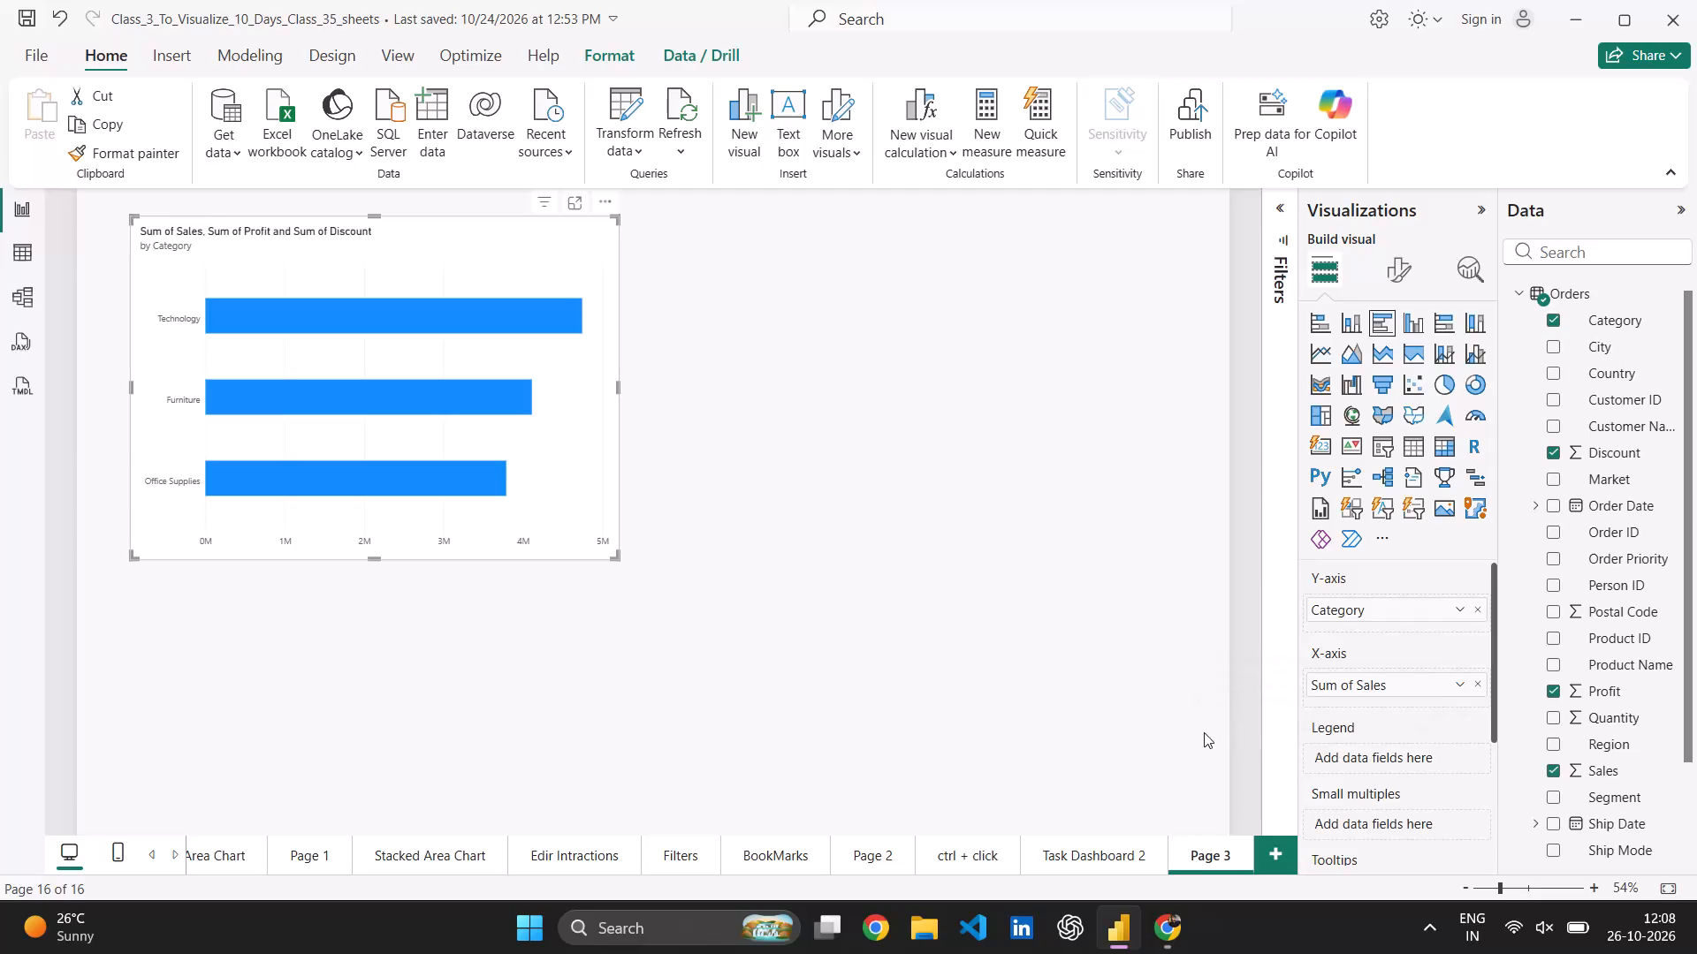
Rename Page 3 as Basic ToolTip and save the report.
{"action": "double_click", "coordinate": [1199, 846]}
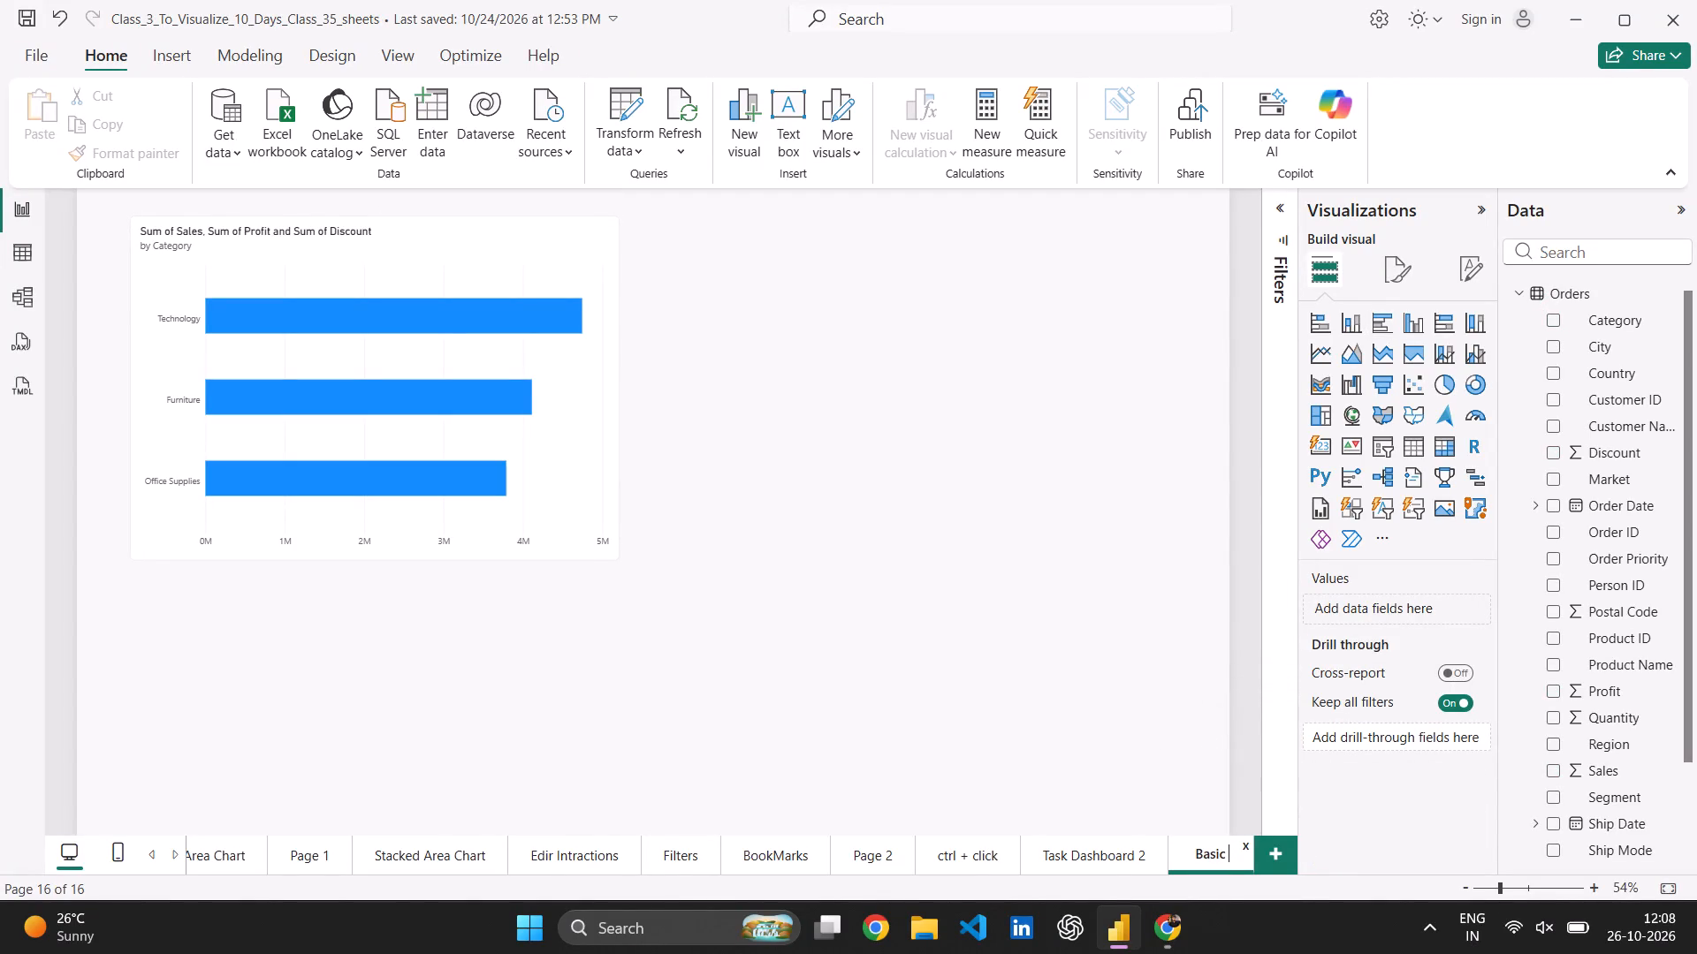
{"action": "type", "text": "ool"}
{"action": "type", "text": "ip"}
{"action": "key", "text": "Return"}
{"action": "scroll", "coordinate": [1135, 845], "scroll_direction": "left", "scroll_amount": 3}
{"action": "scroll", "coordinate": [1135, 845], "scroll_direction": "right", "scroll_amount": 3}
{"action": "scroll", "coordinate": [1135, 845], "scroll_direction": "left", "scroll_amount": 2}
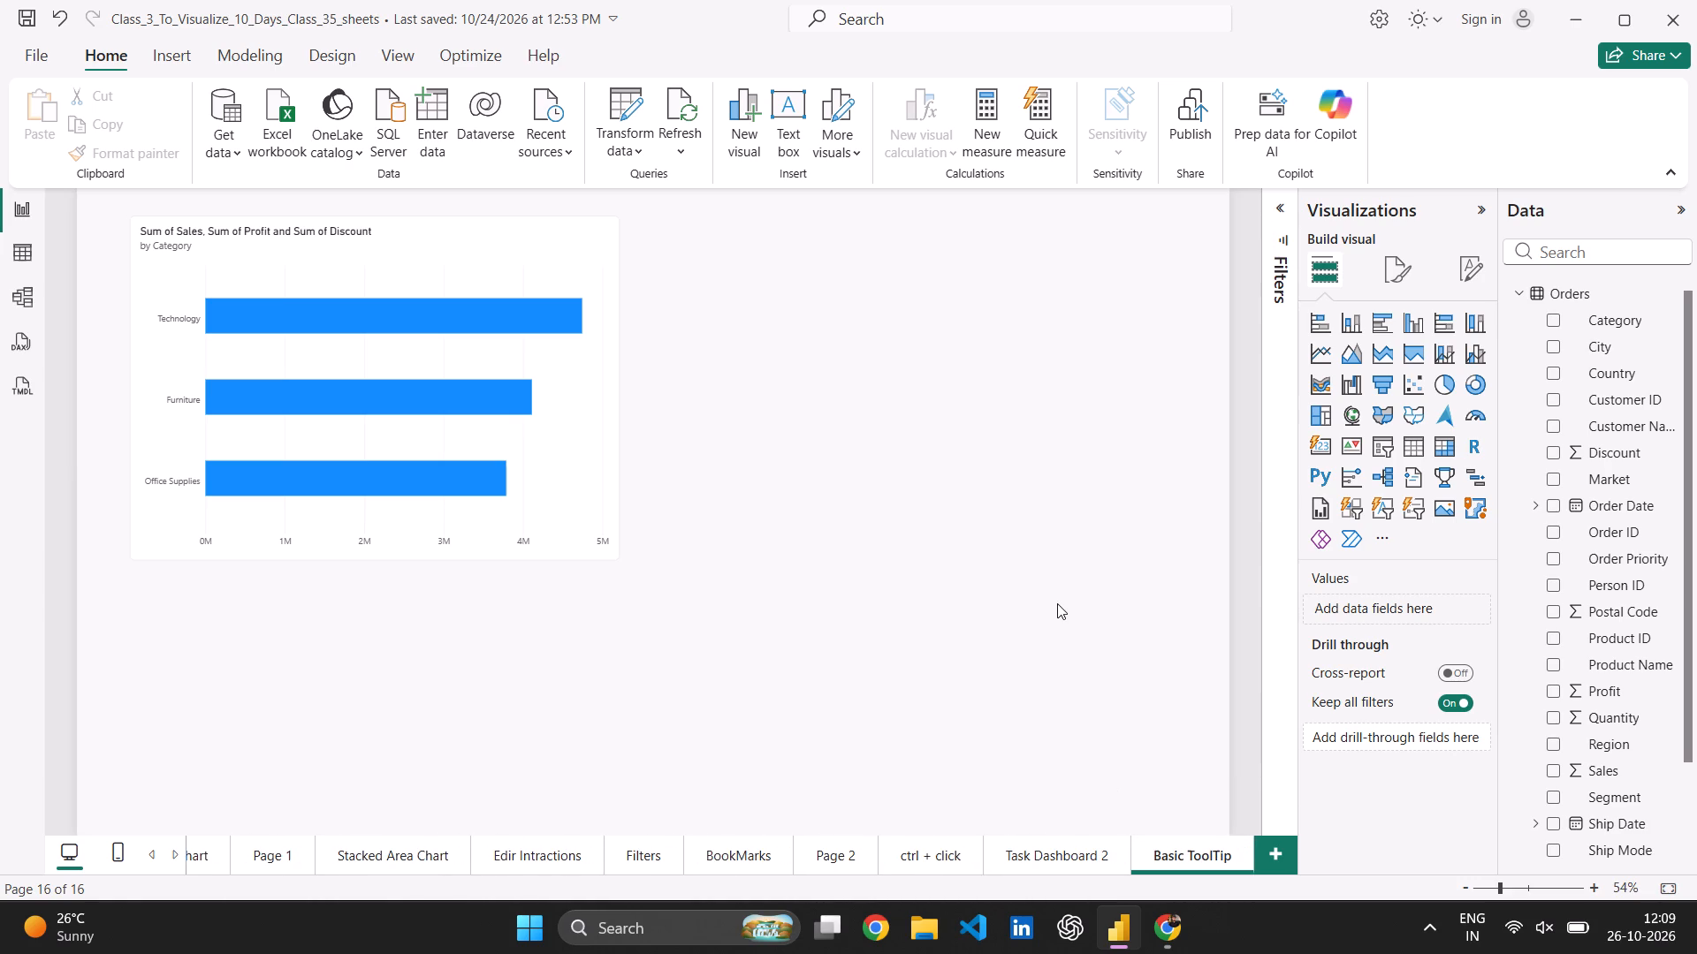
{"action": "key", "text": "ctrl+s"}
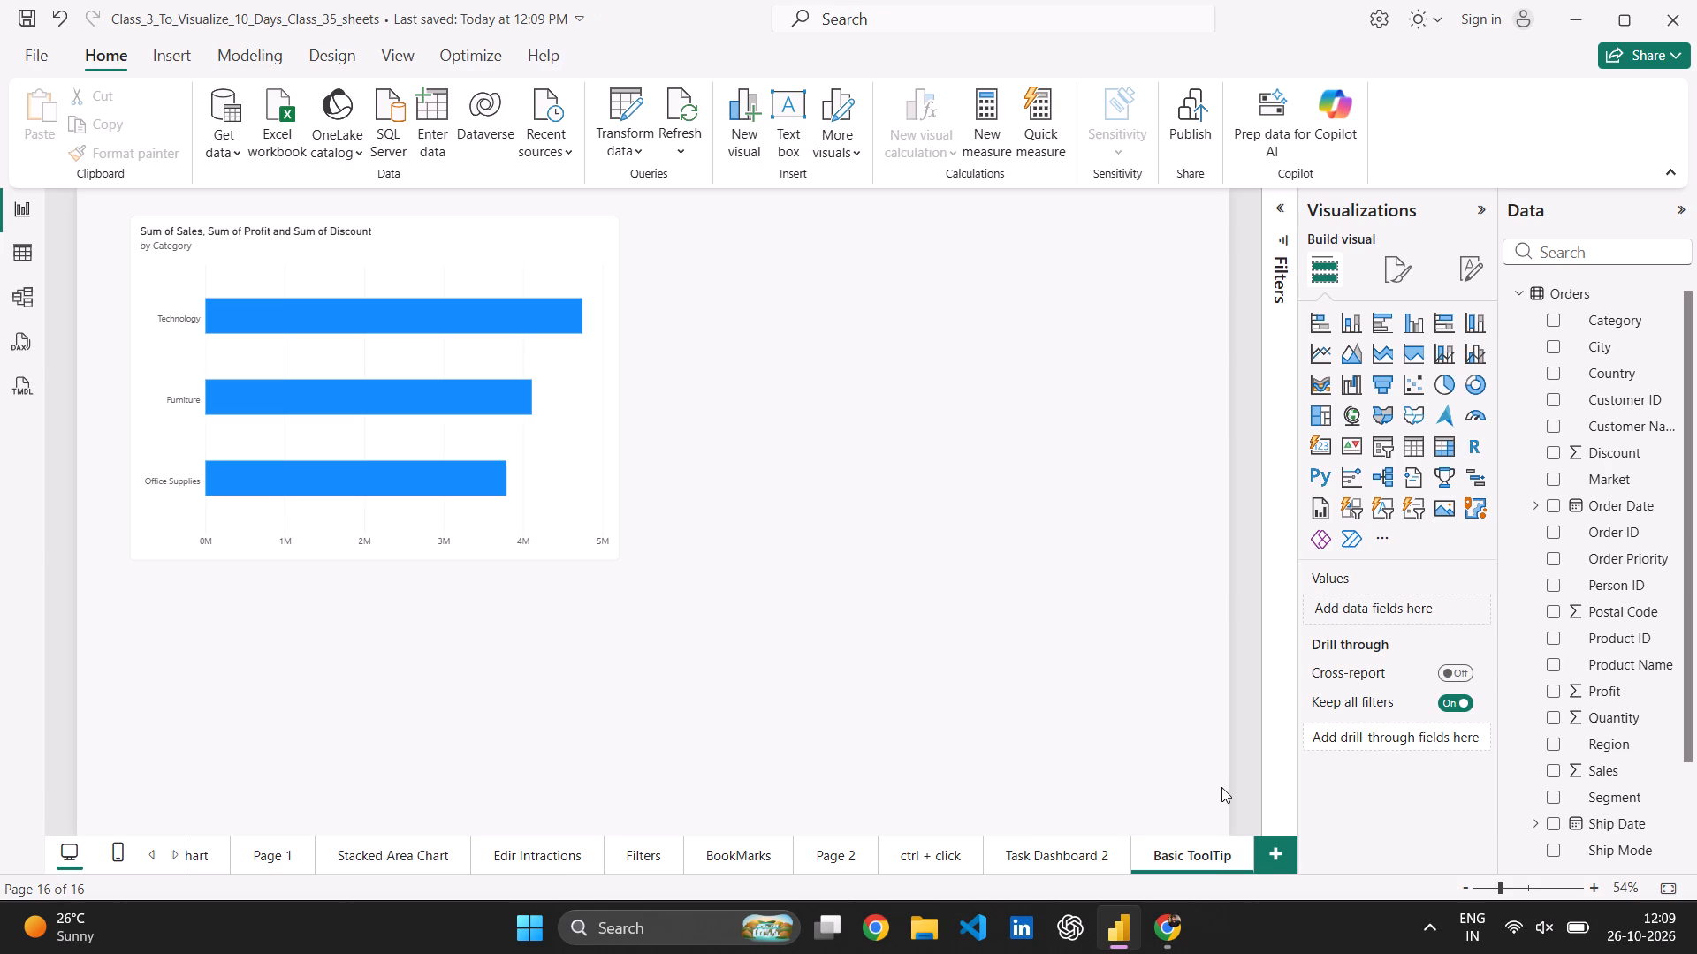
Add a new report page and create a pie chart on it with Category as legend and Sales as values.
{"action": "left_click", "coordinate": [1265, 847]}
{"action": "left_click", "coordinate": [905, 712]}
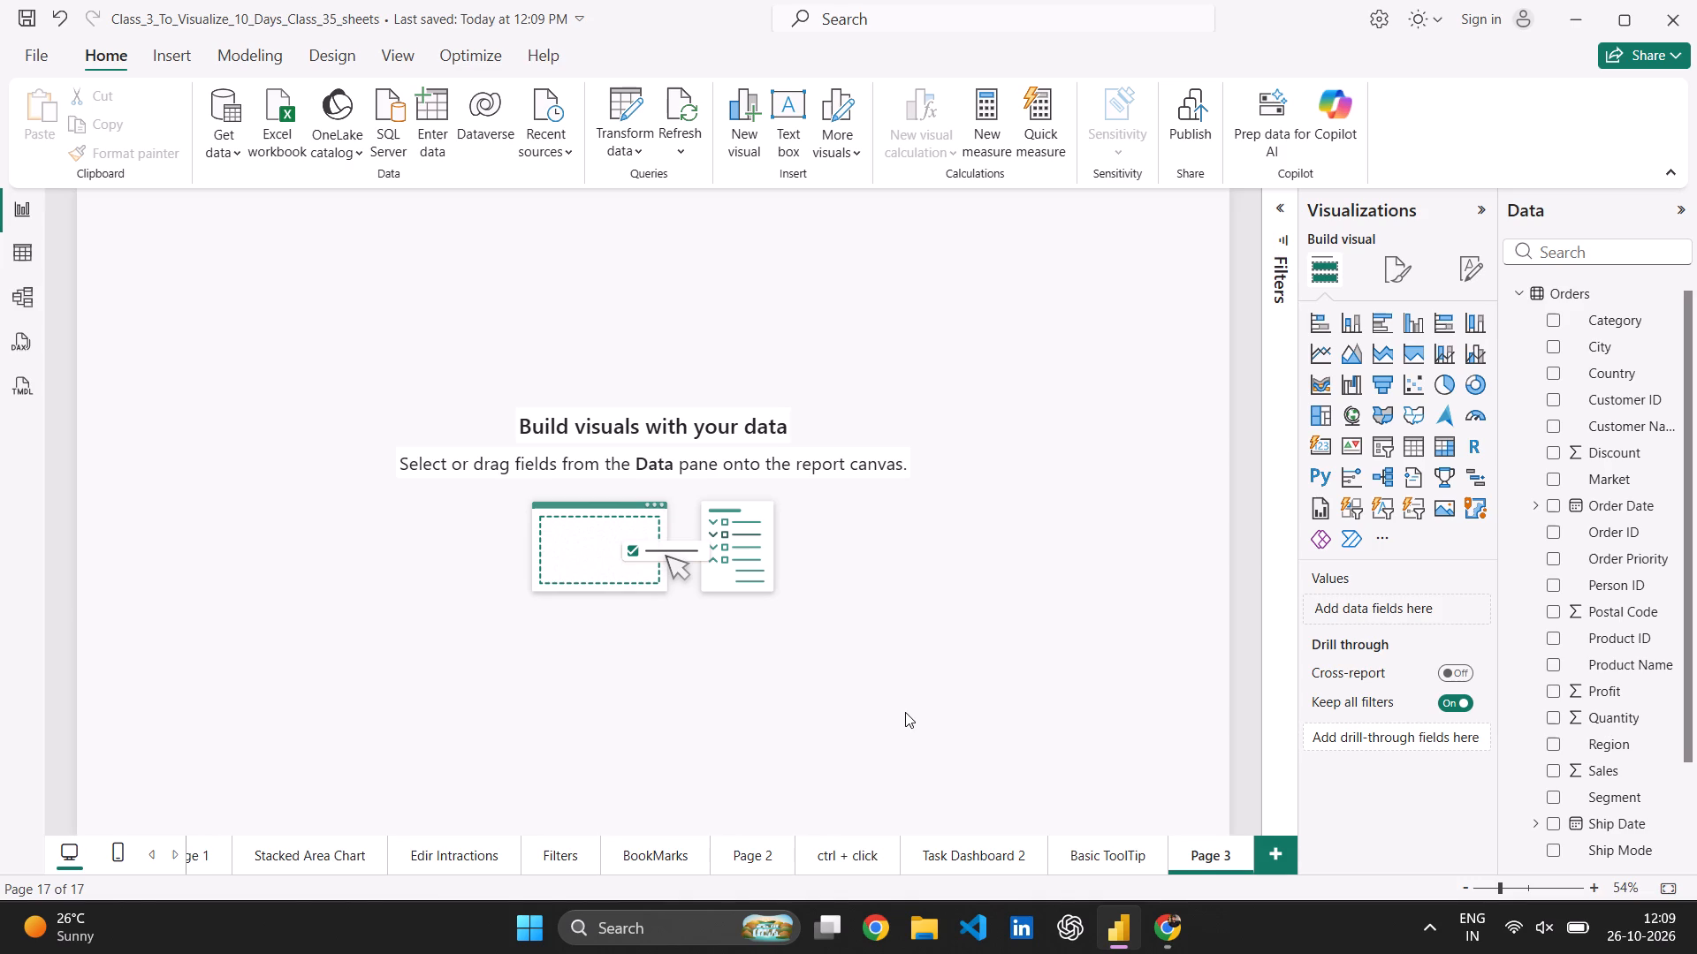
{"action": "left_click", "coordinate": [1442, 386]}
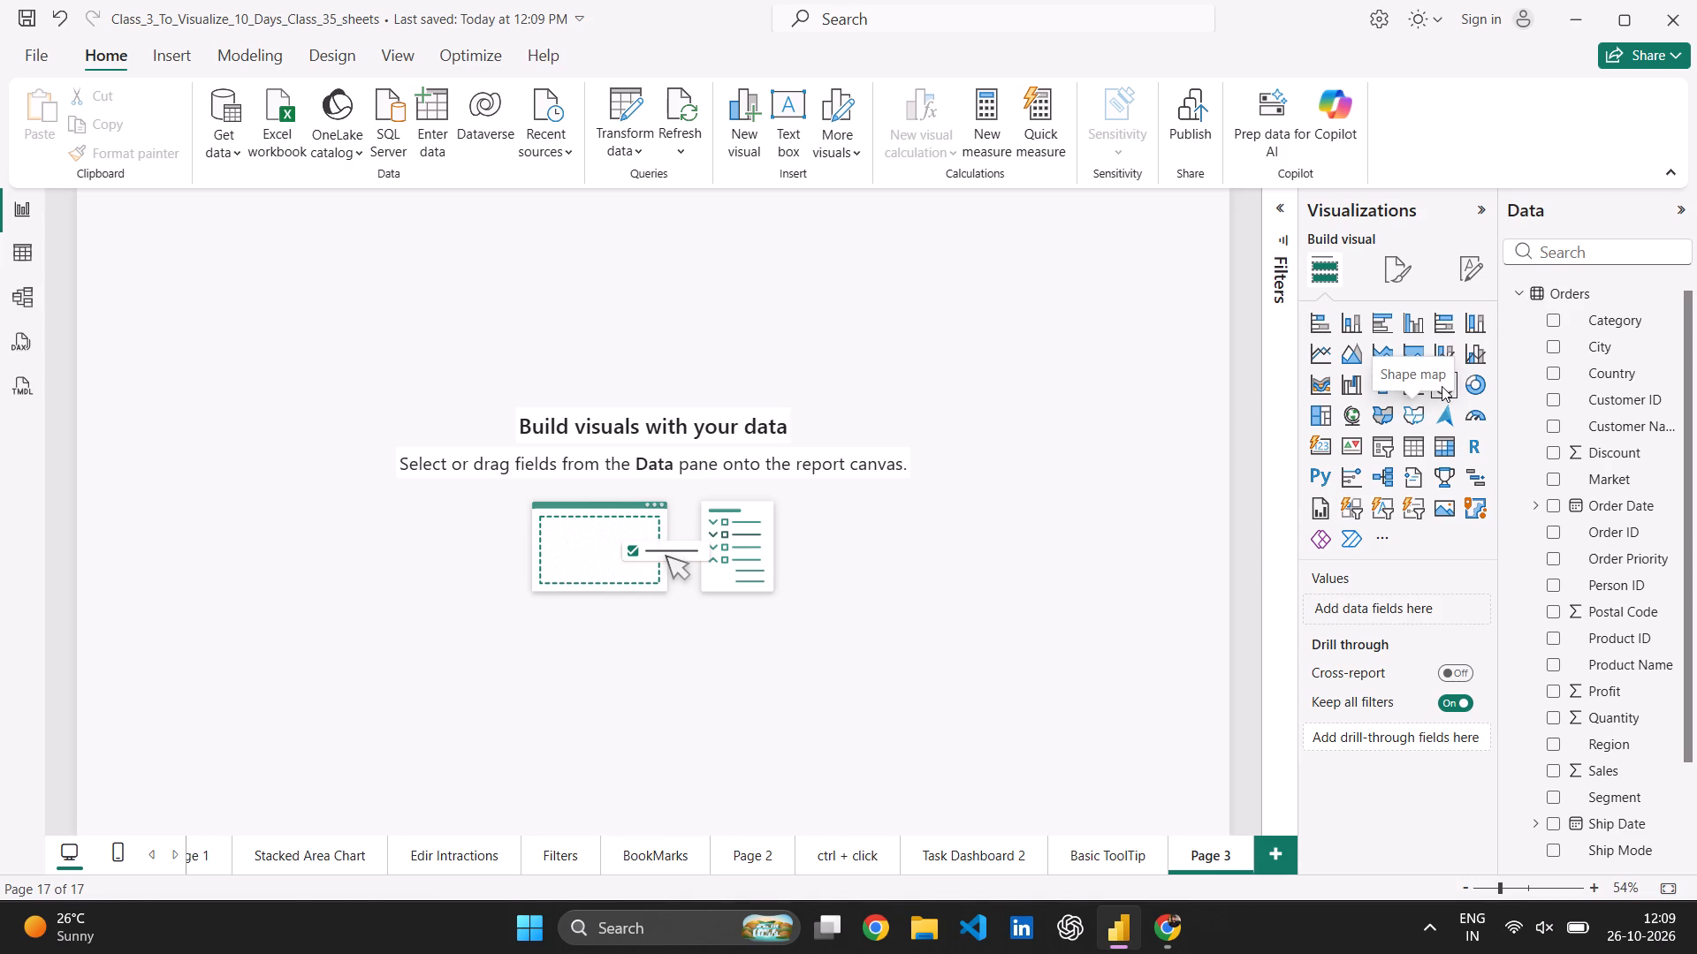
{"action": "left_click", "coordinate": [1444, 389]}
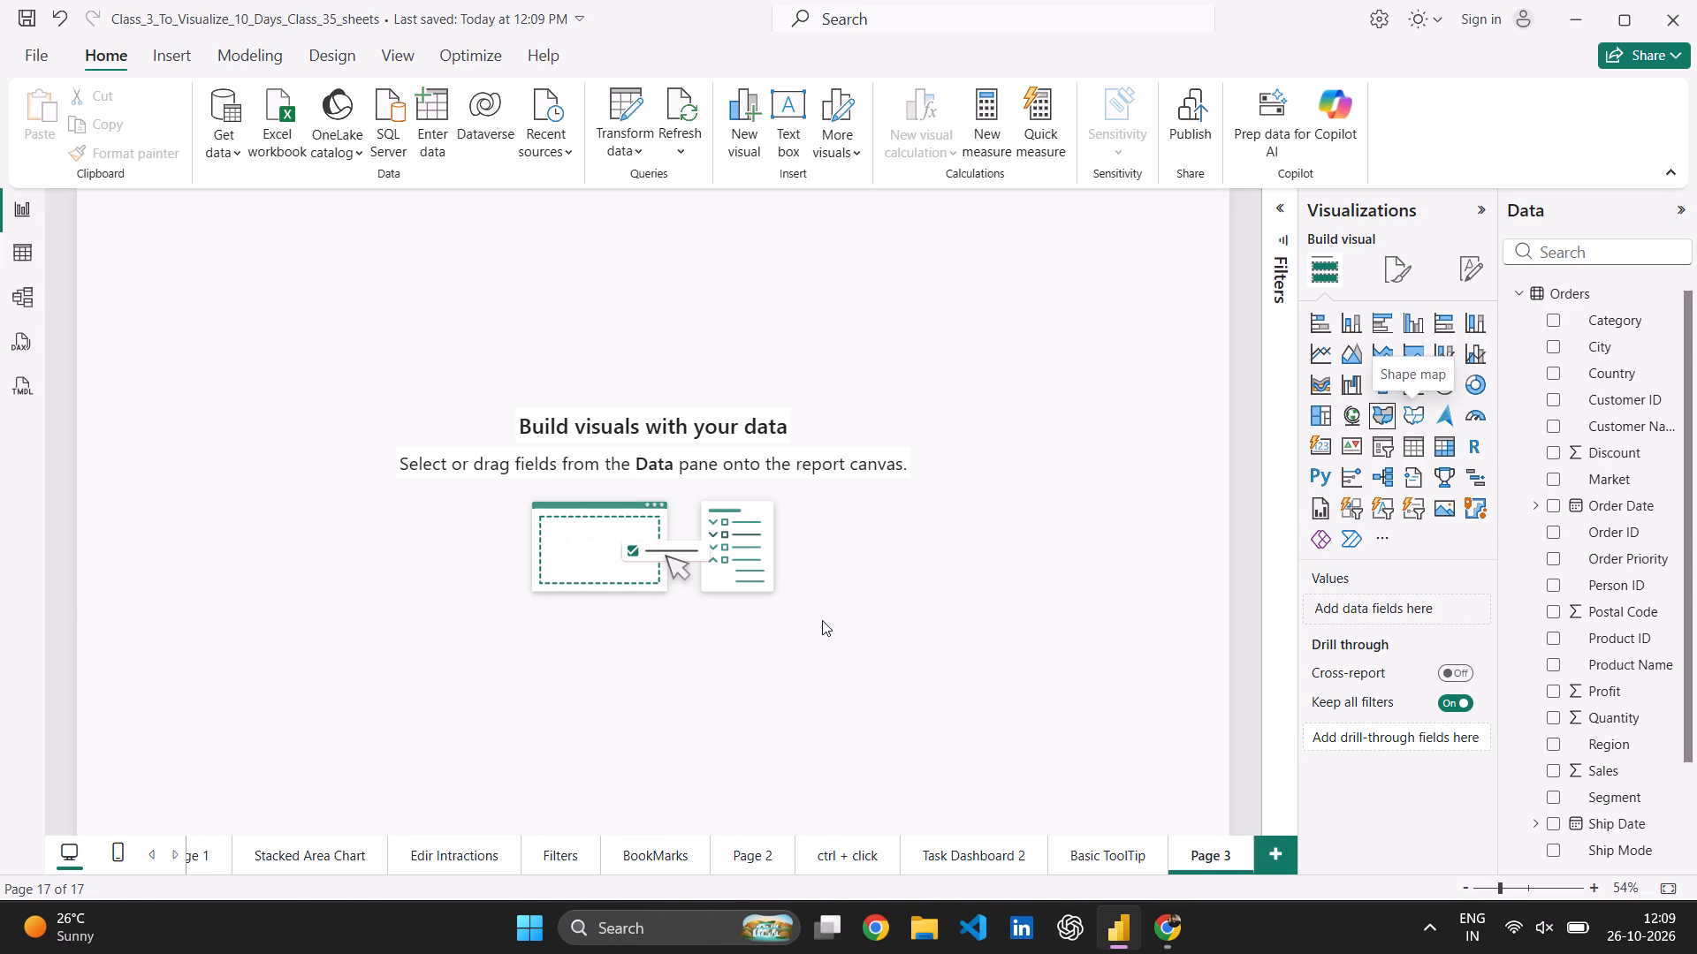
{"action": "left_click", "coordinate": [822, 620]}
{"action": "left_click", "coordinate": [1436, 390]}
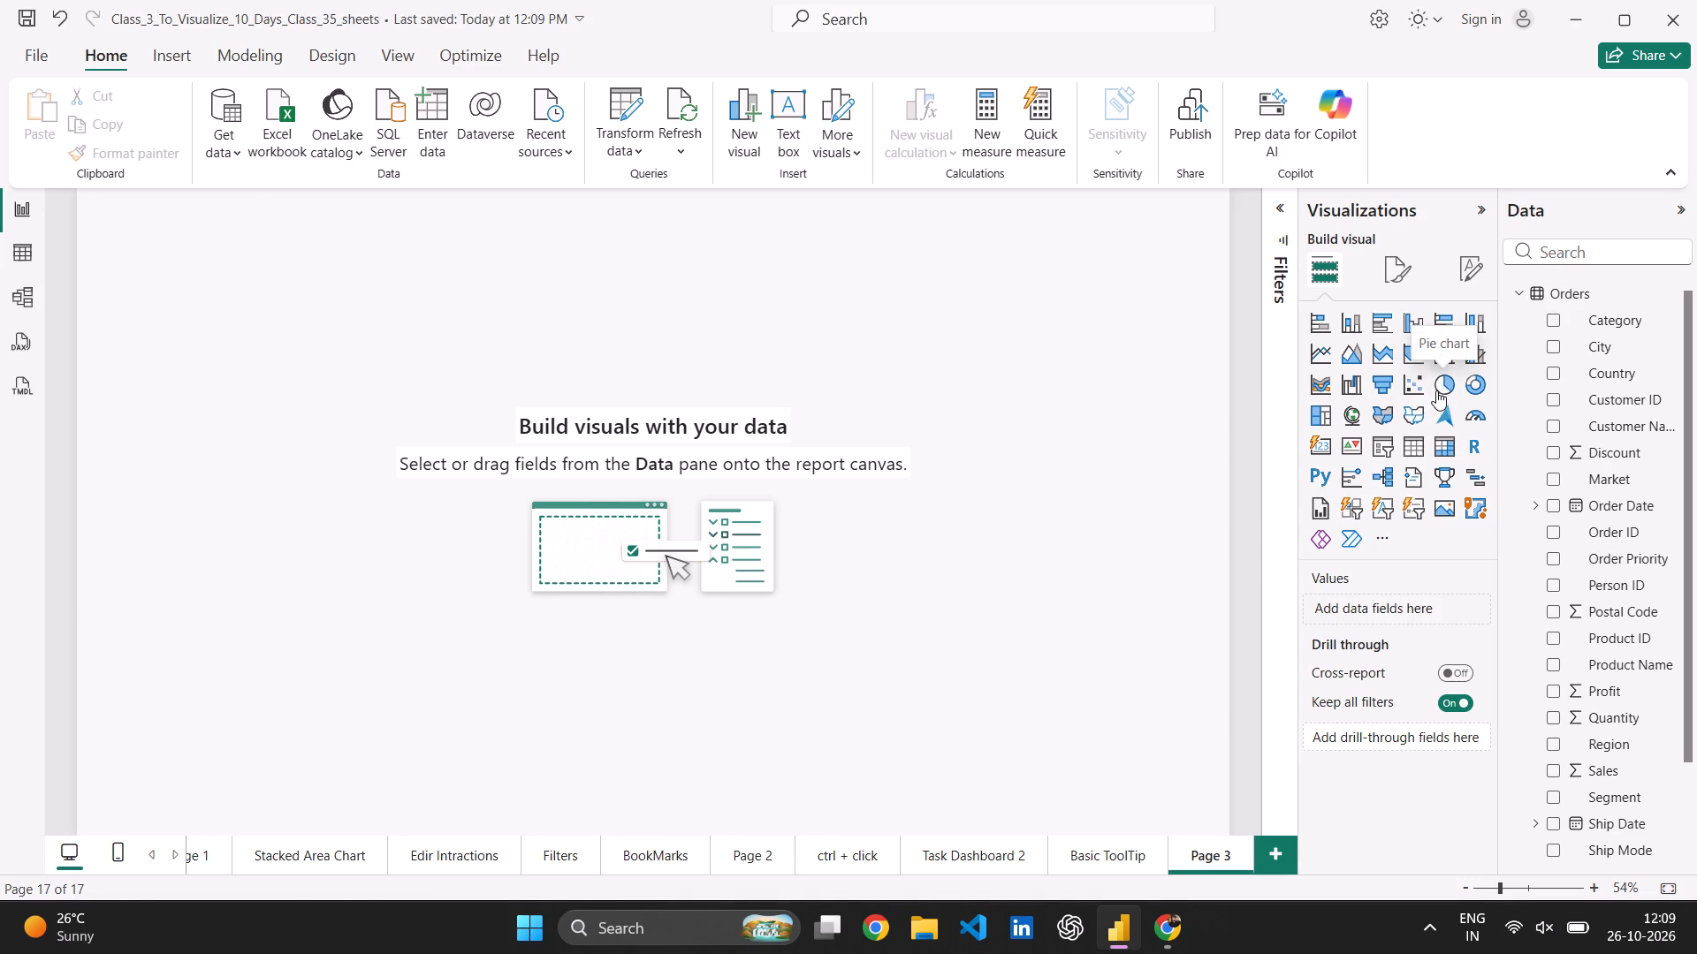
{"action": "left_click_drag", "start_coordinate": [211, 231], "coordinate": [235, 254]}
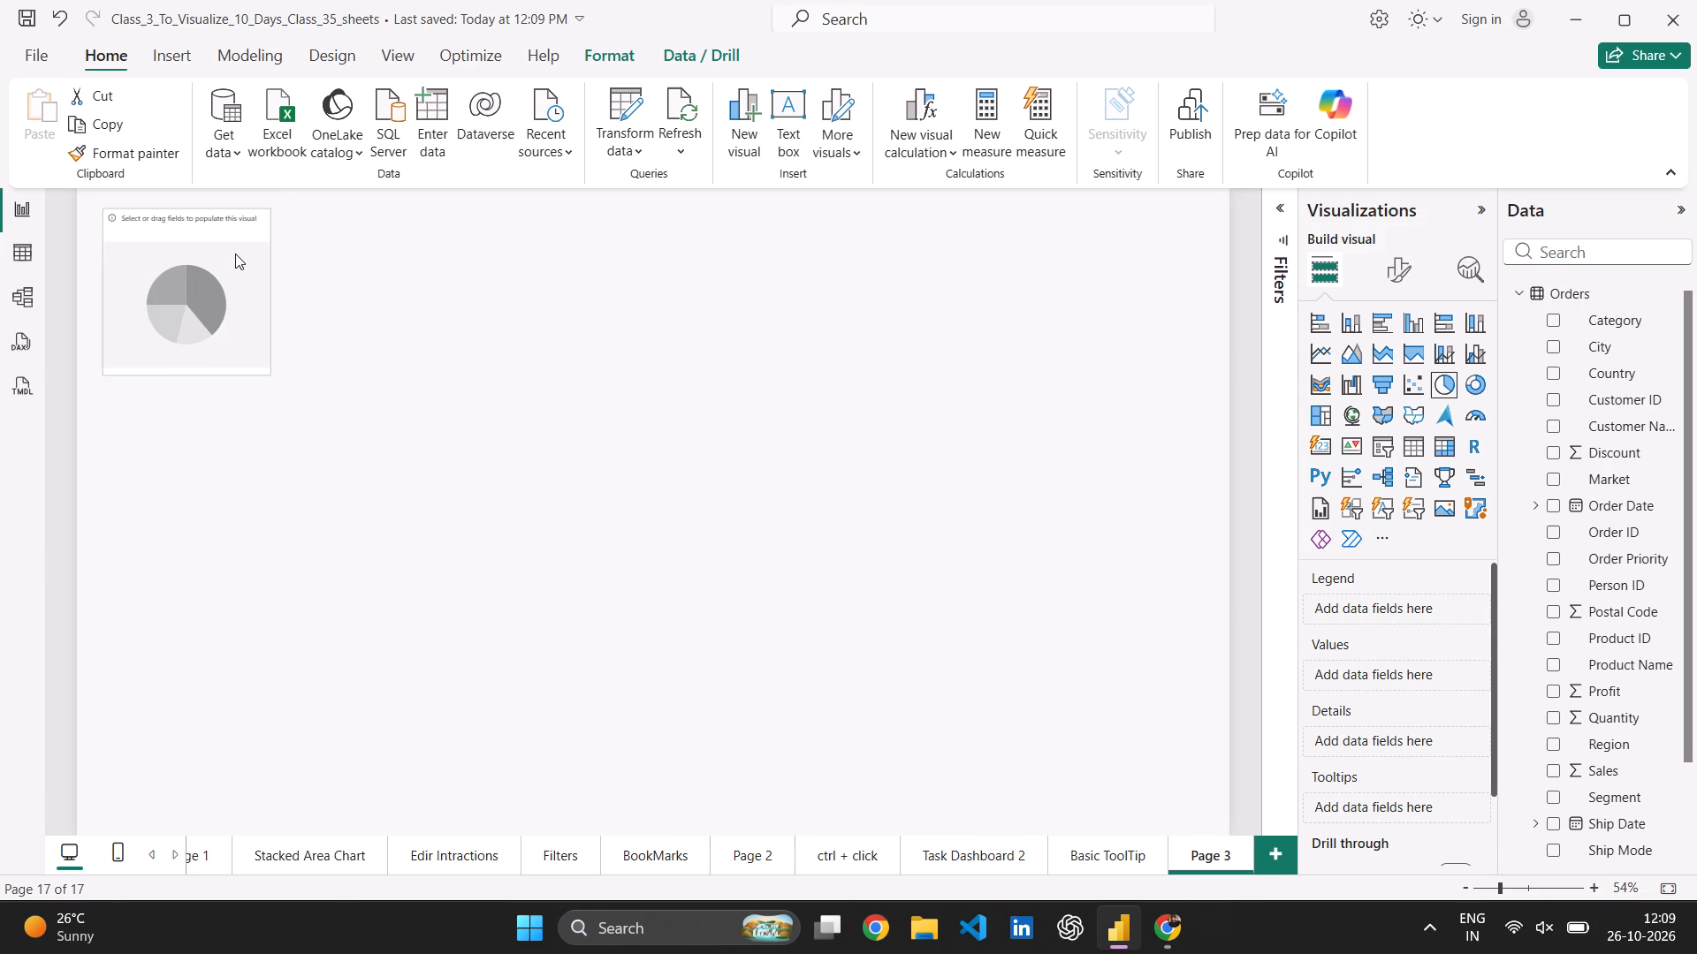
{"action": "left_click_drag", "start_coordinate": [235, 254], "coordinate": [240, 257]}
{"action": "left_click", "coordinate": [1549, 324]}
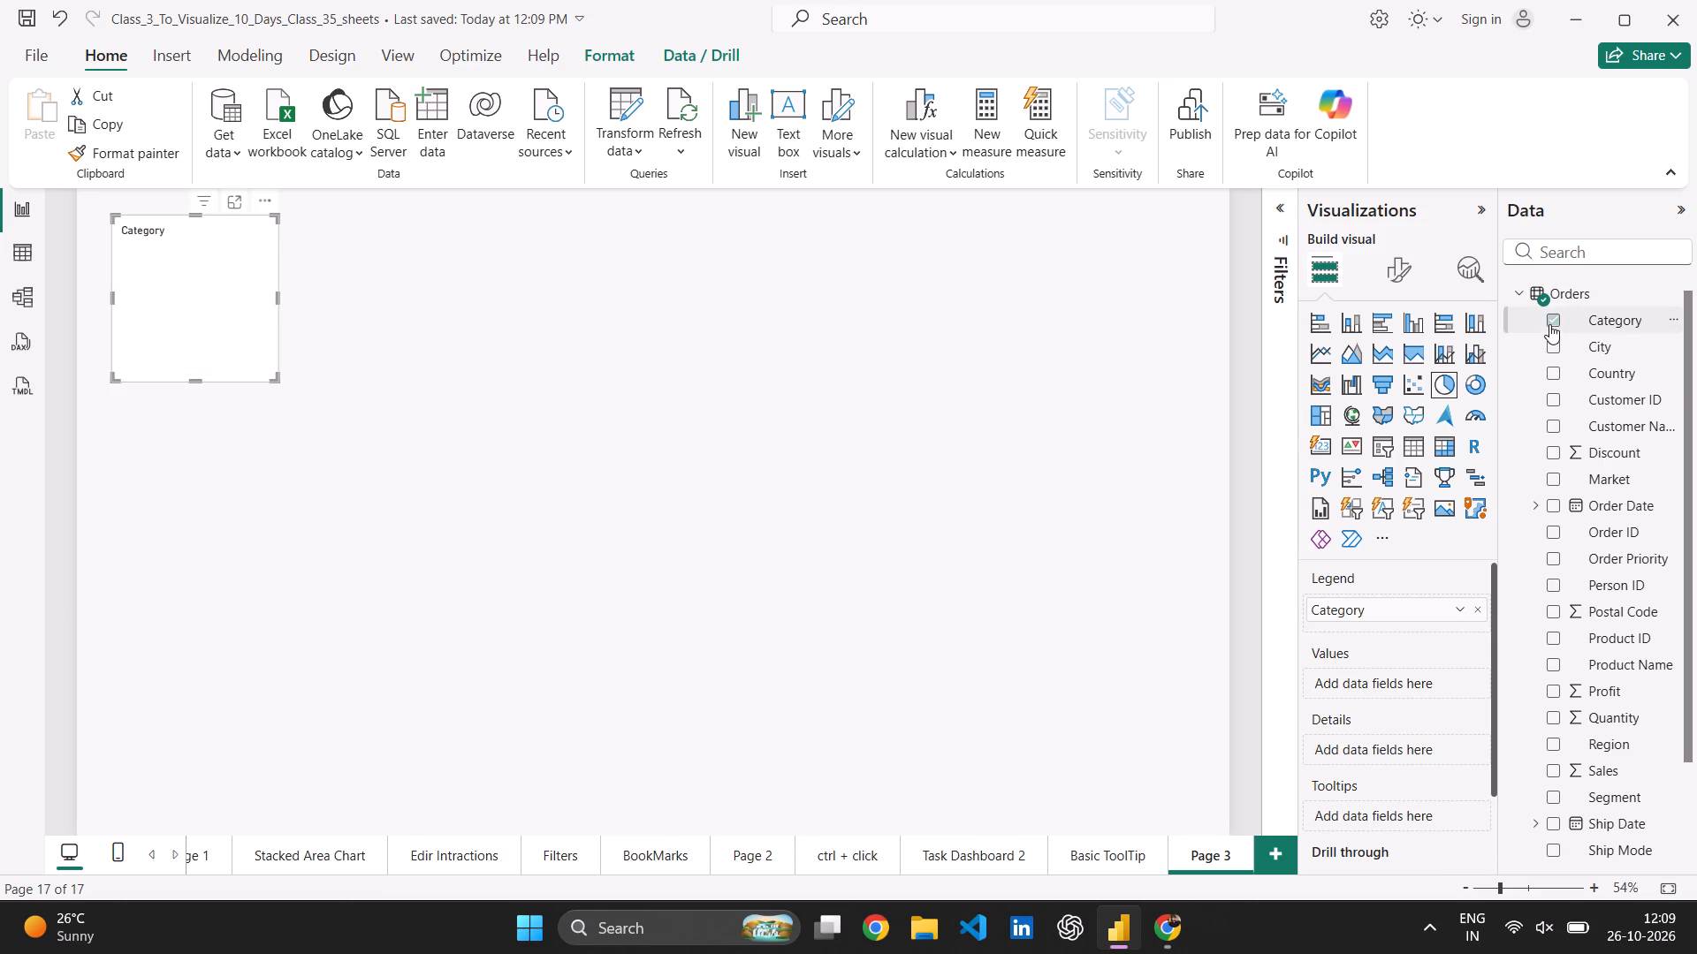
{"action": "scroll", "coordinate": [1573, 647], "scroll_direction": "down", "scroll_amount": 1}
{"action": "left_click", "coordinate": [1559, 637]}
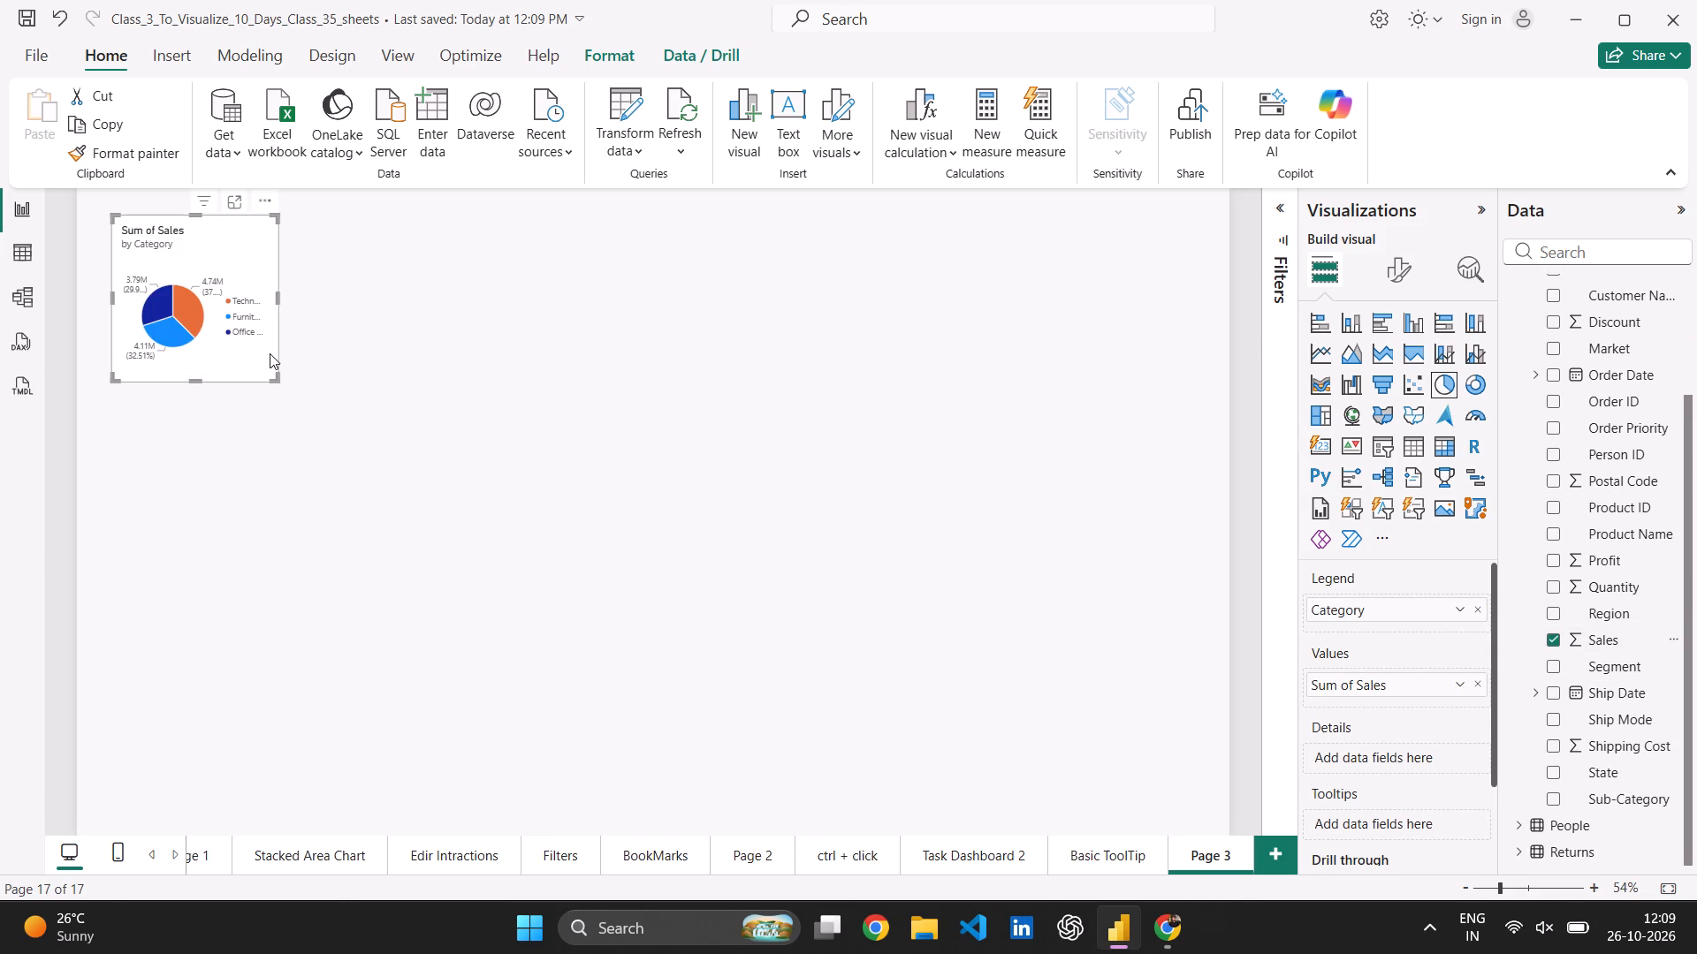
Enlarge the pie chart to roughly two fifths of the page width, keeping it near the page's upper-left corner.
{"action": "left_click_drag", "start_coordinate": [277, 378], "coordinate": [604, 647]}
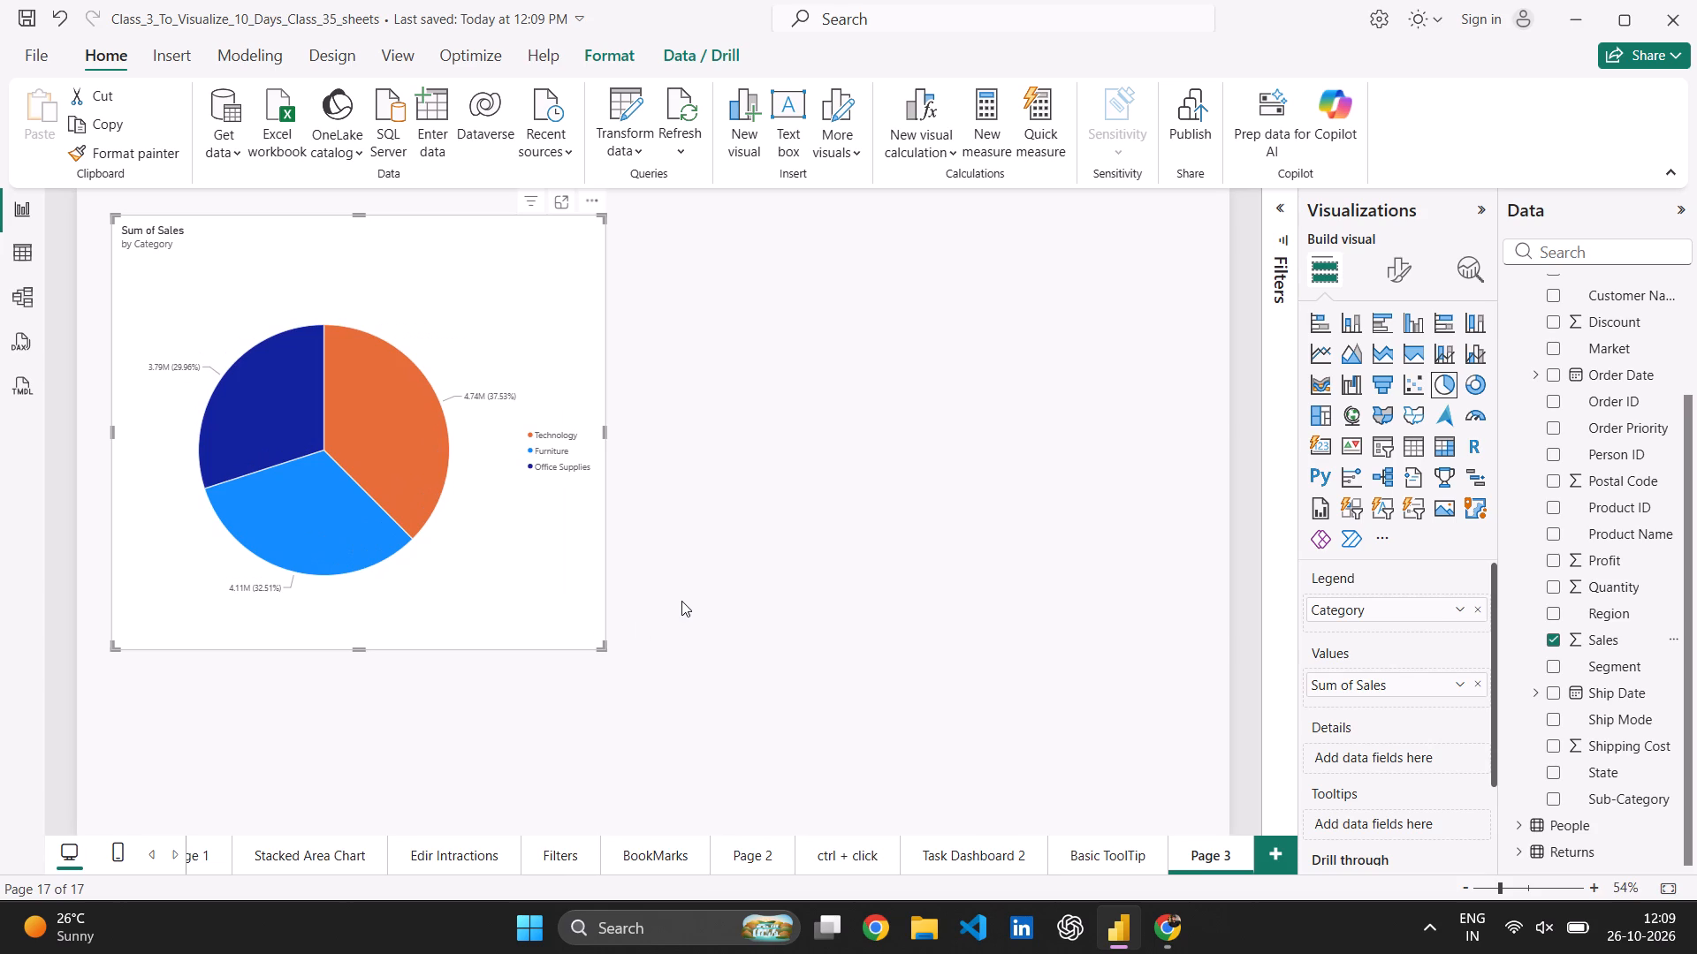
{"action": "left_click", "coordinate": [438, 529]}
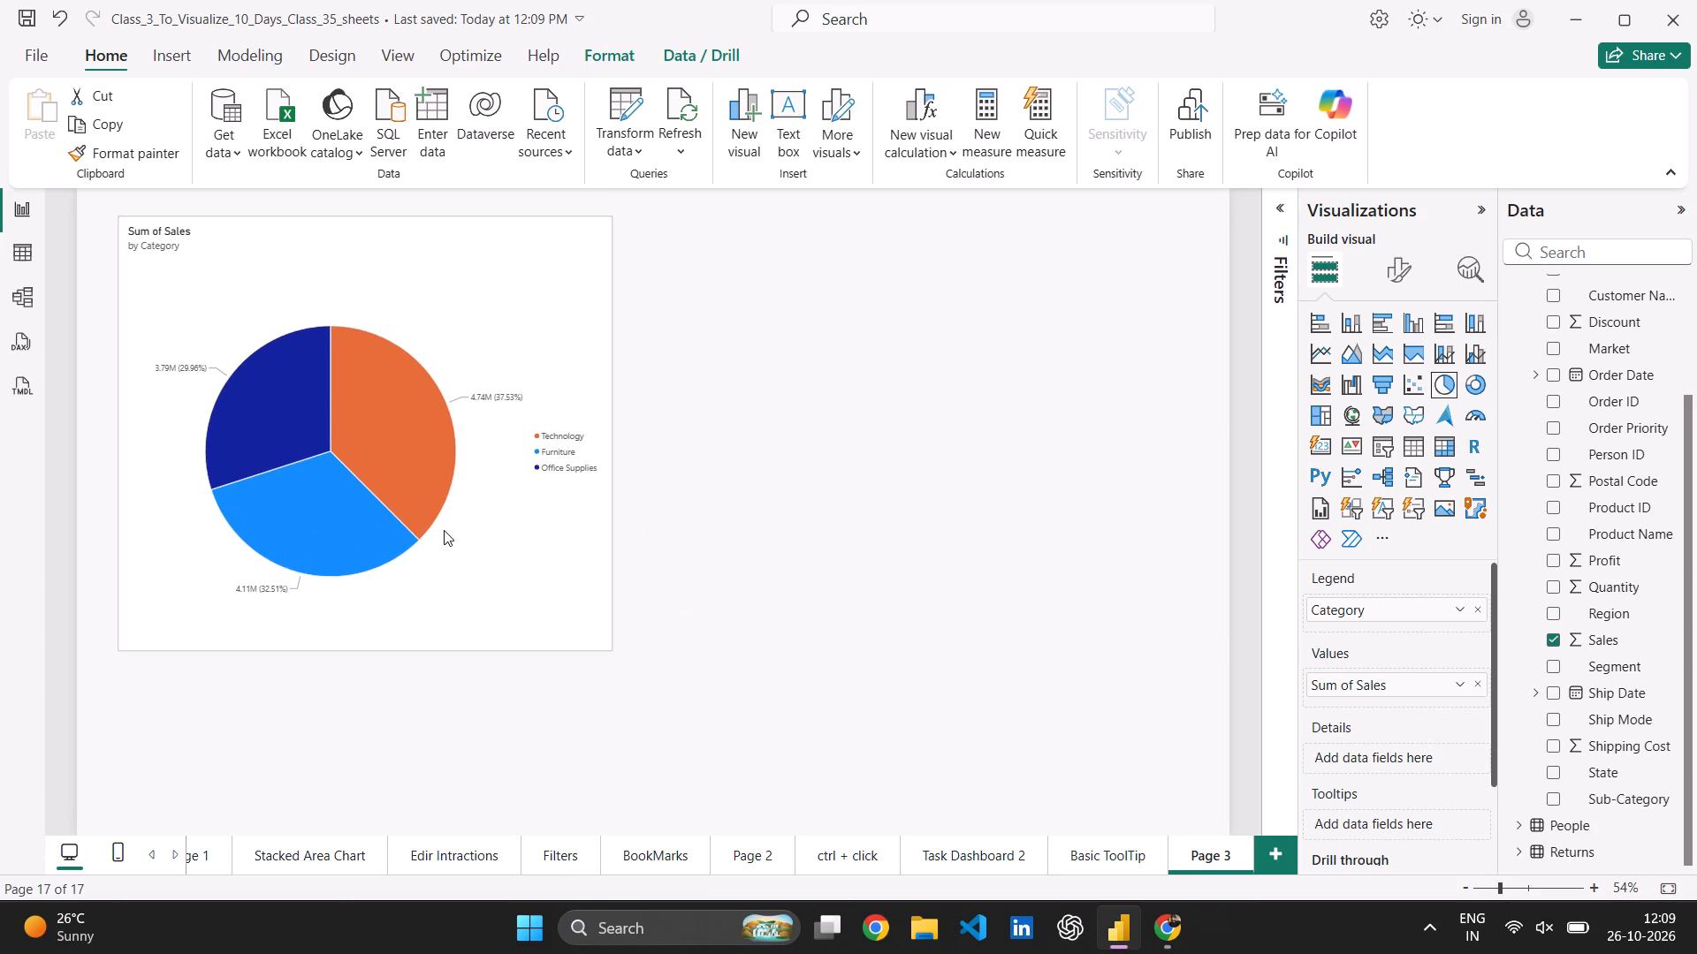
{"action": "left_click", "coordinate": [833, 670]}
{"action": "left_click", "coordinate": [606, 593]}
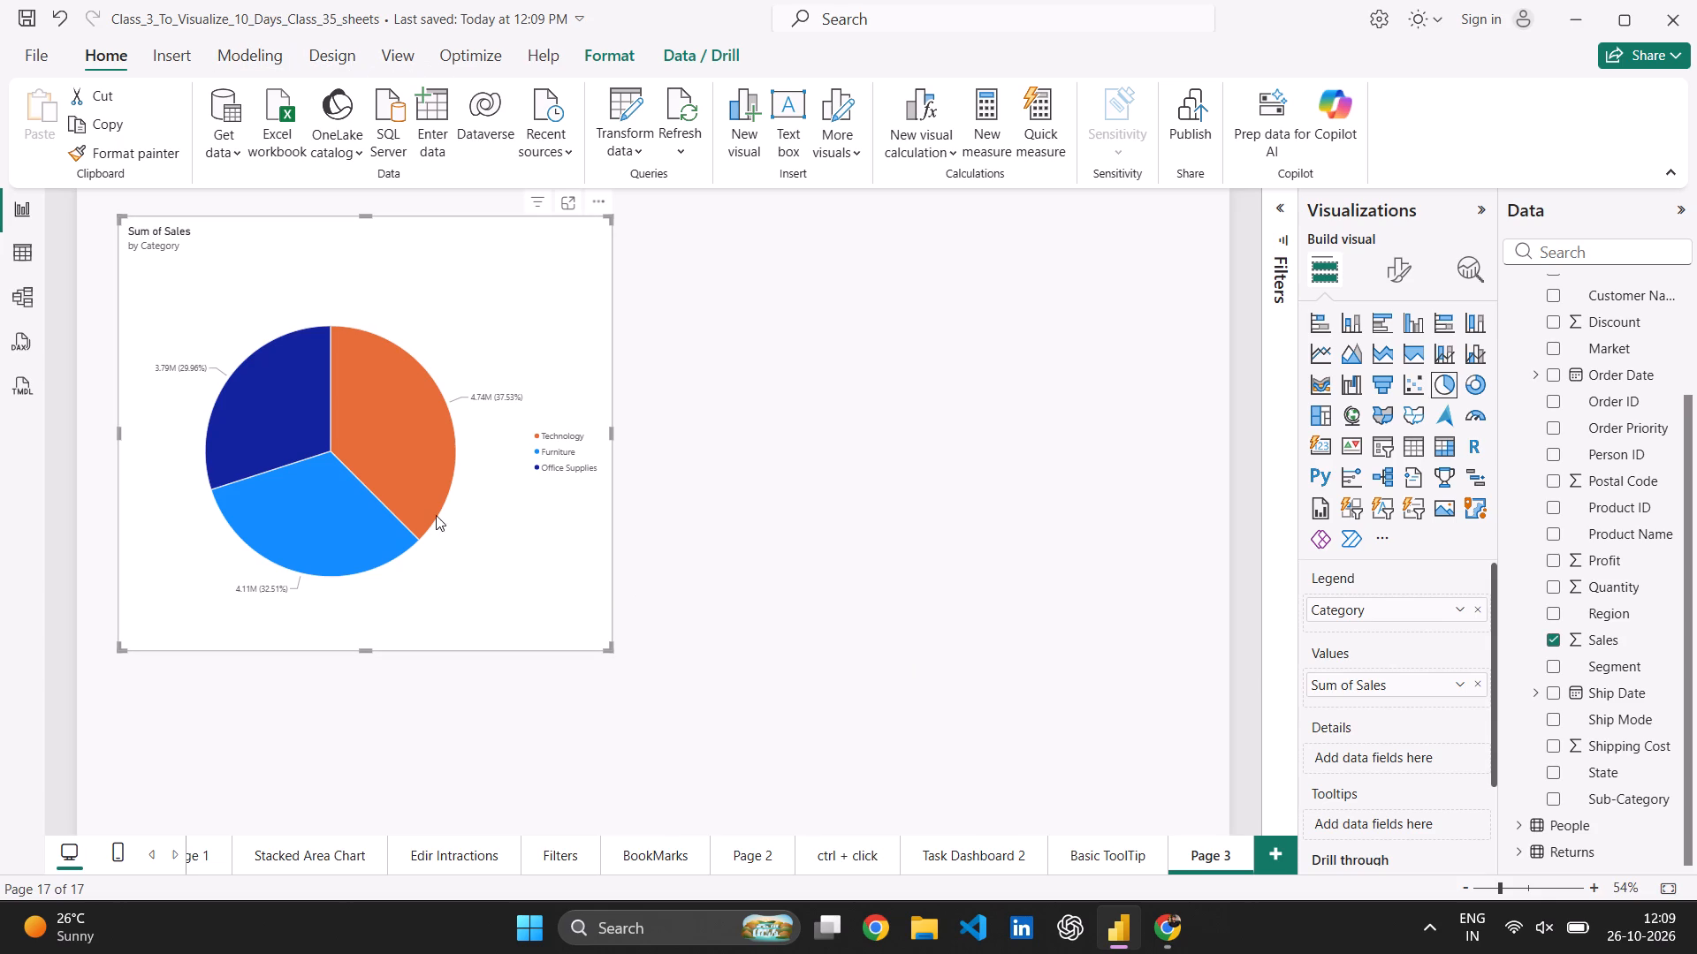
{"action": "left_click", "coordinate": [600, 209]}
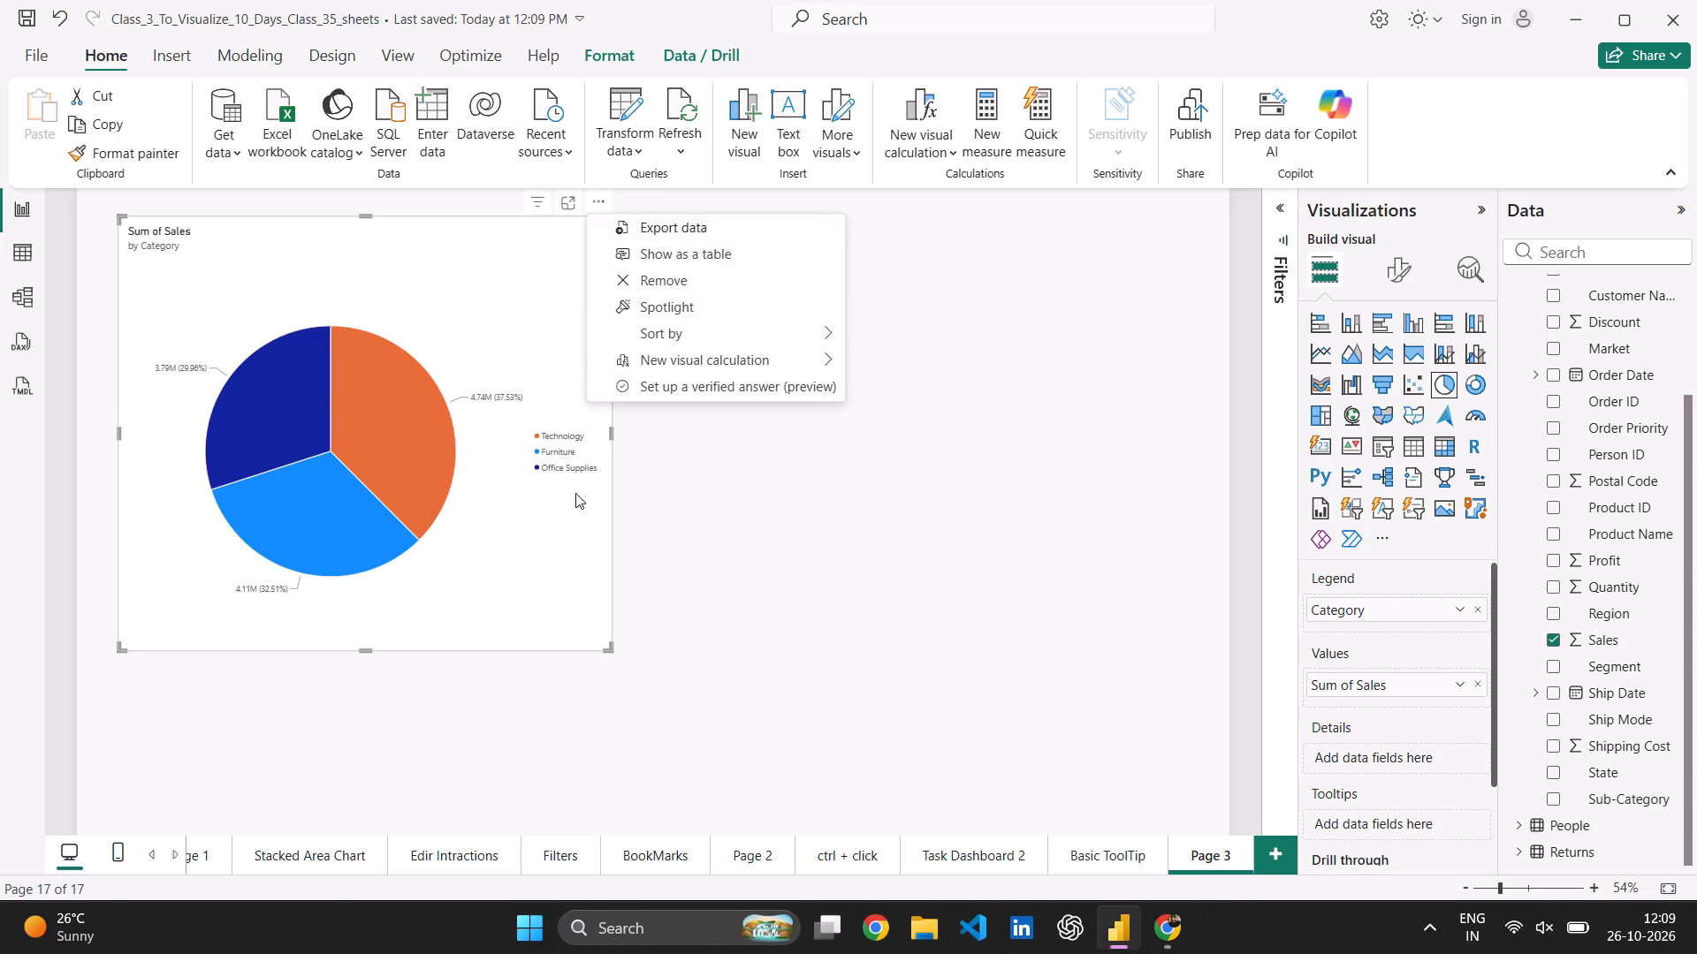
{"action": "left_click", "coordinate": [561, 492]}
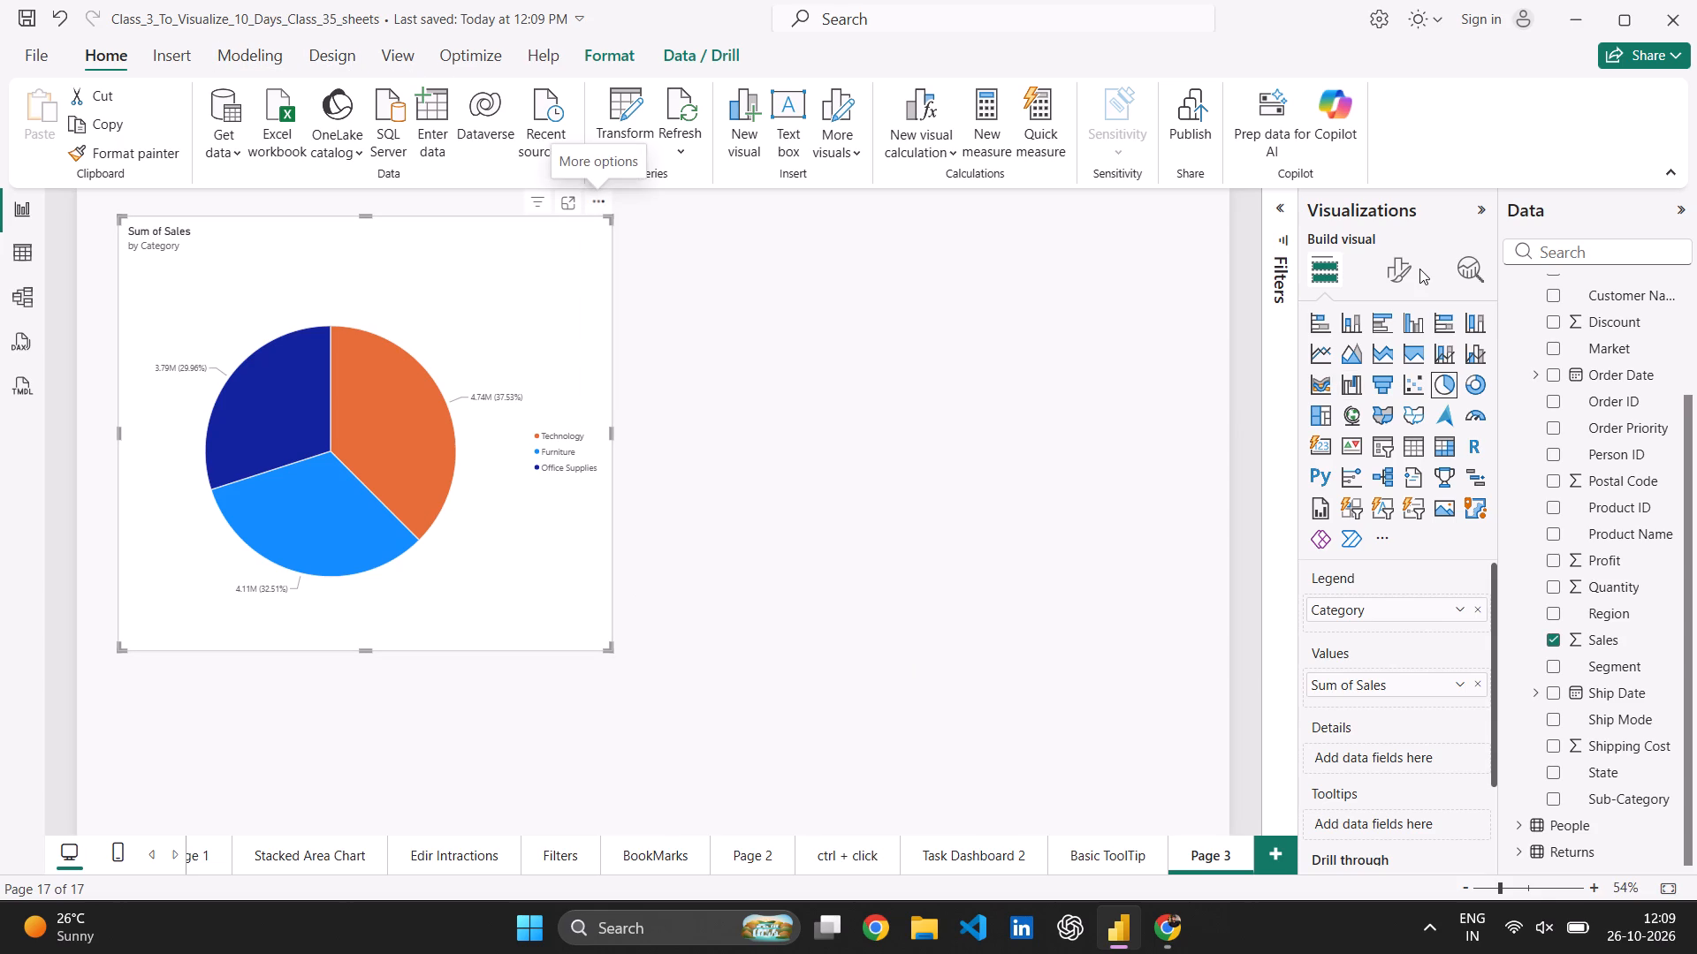
Set the pie chart's title text to Category By Sales.
{"action": "left_click", "coordinate": [1409, 277]}
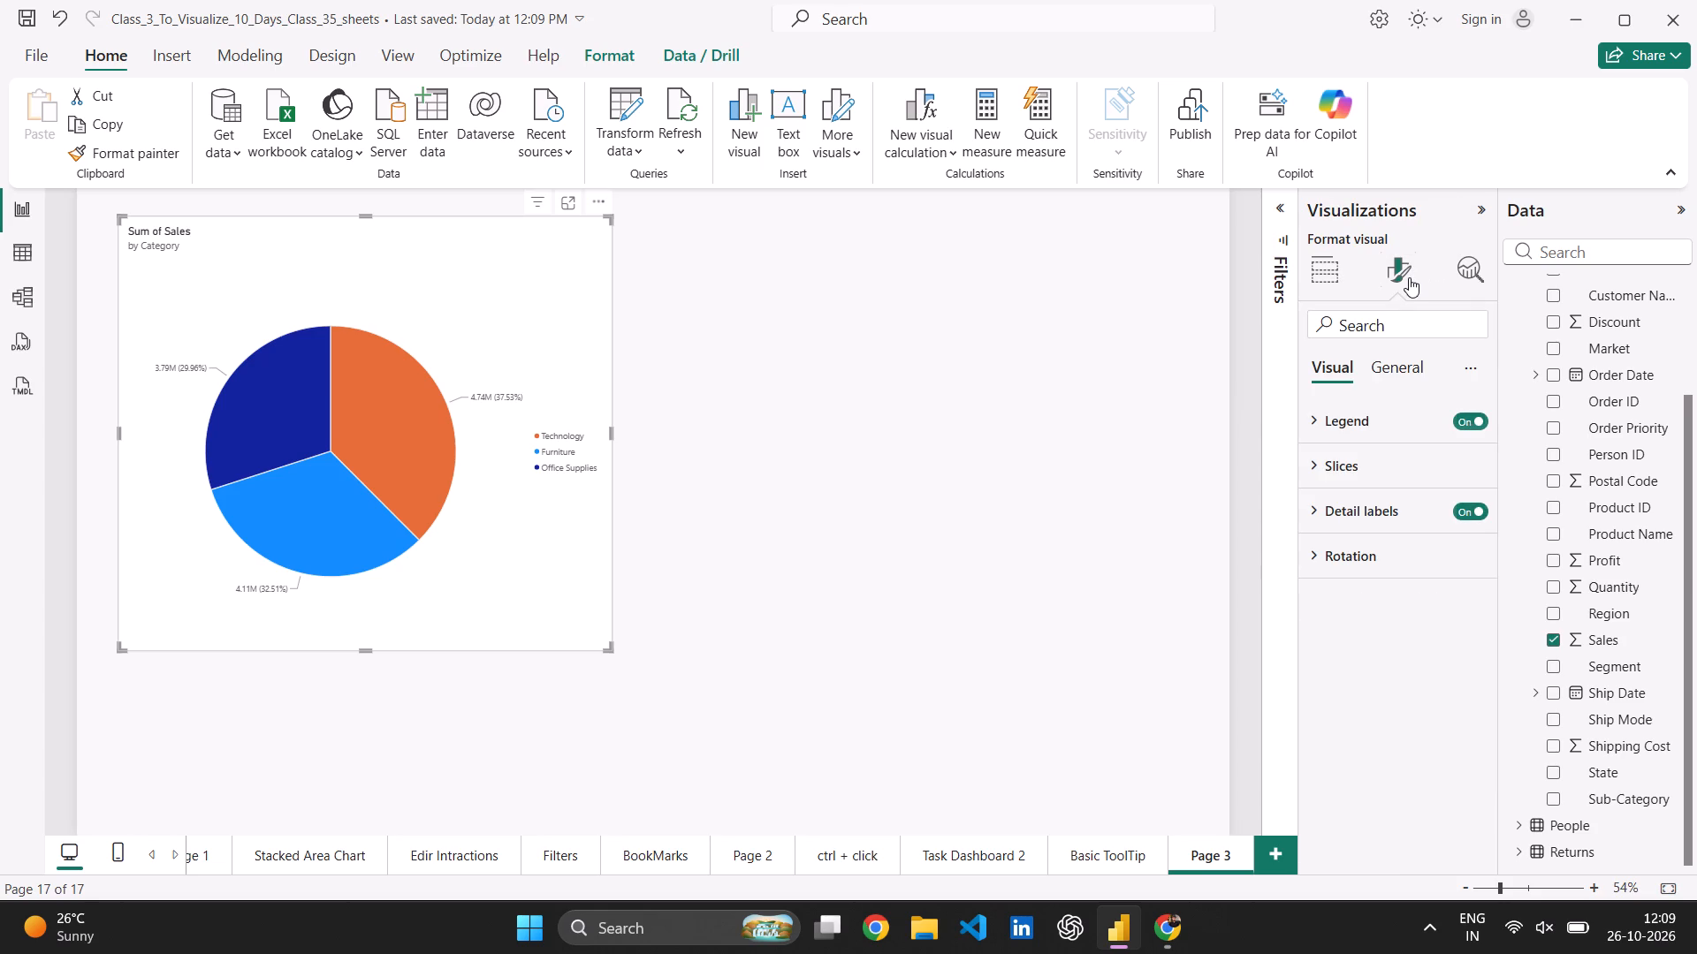
{"action": "left_click", "coordinate": [1393, 363]}
{"action": "left_click_drag", "start_coordinate": [1357, 502], "coordinate": [1326, 469]}
{"action": "left_click", "coordinate": [1326, 469]}
{"action": "triple_click", "coordinate": [1377, 571]}
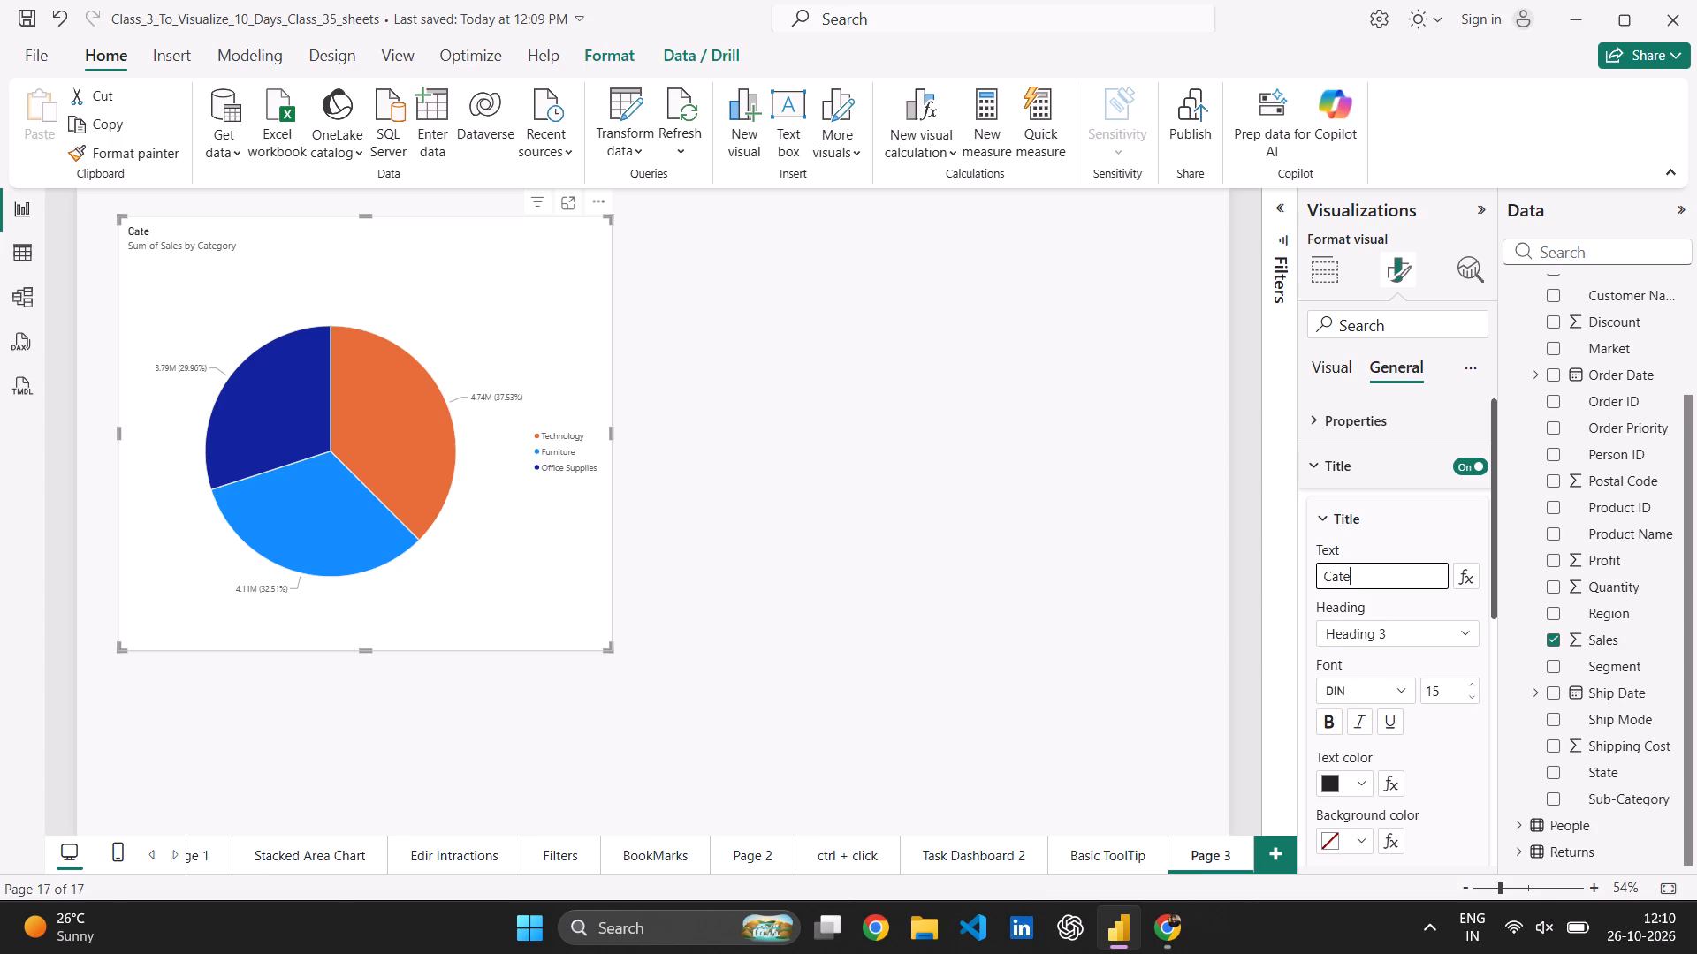
{"action": "type", "text": "gory"}
{"action": "key", "text": "space"}
{"action": "key", "text": "BackSpace"}
{"action": "type", "text": "es"}
Format the chart title with the Normal heading style, bold, font size 22 and centred alignment.
{"action": "left_click", "coordinate": [1426, 632]}
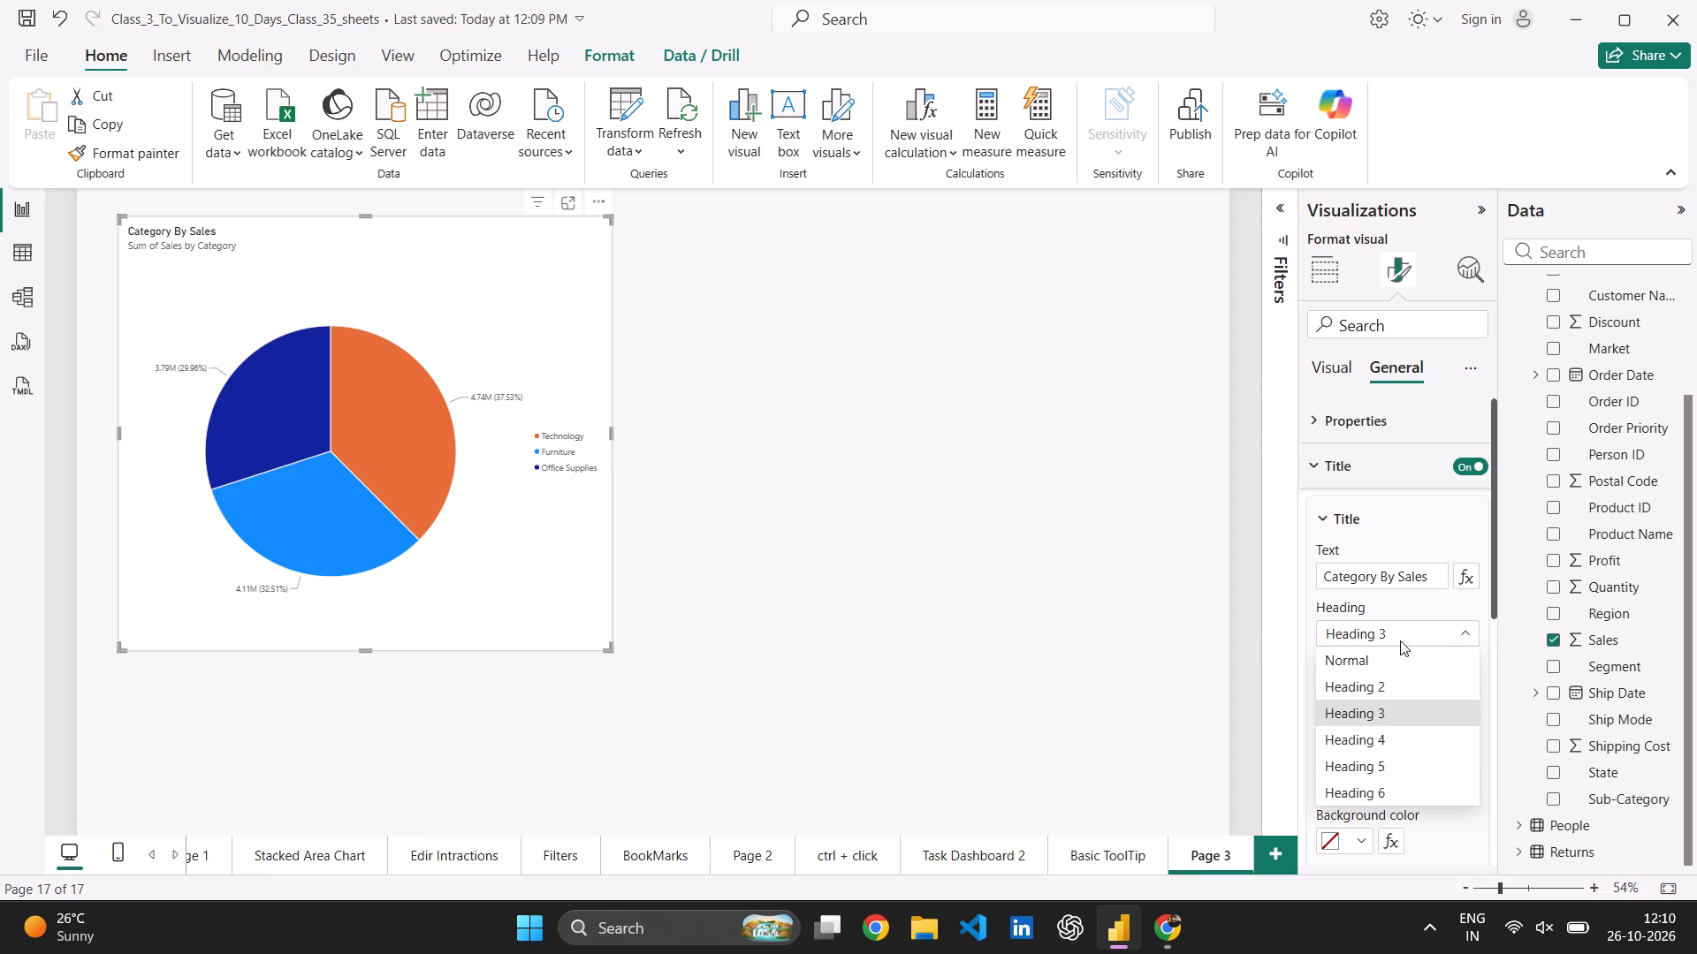
{"action": "left_click", "coordinate": [1380, 660]}
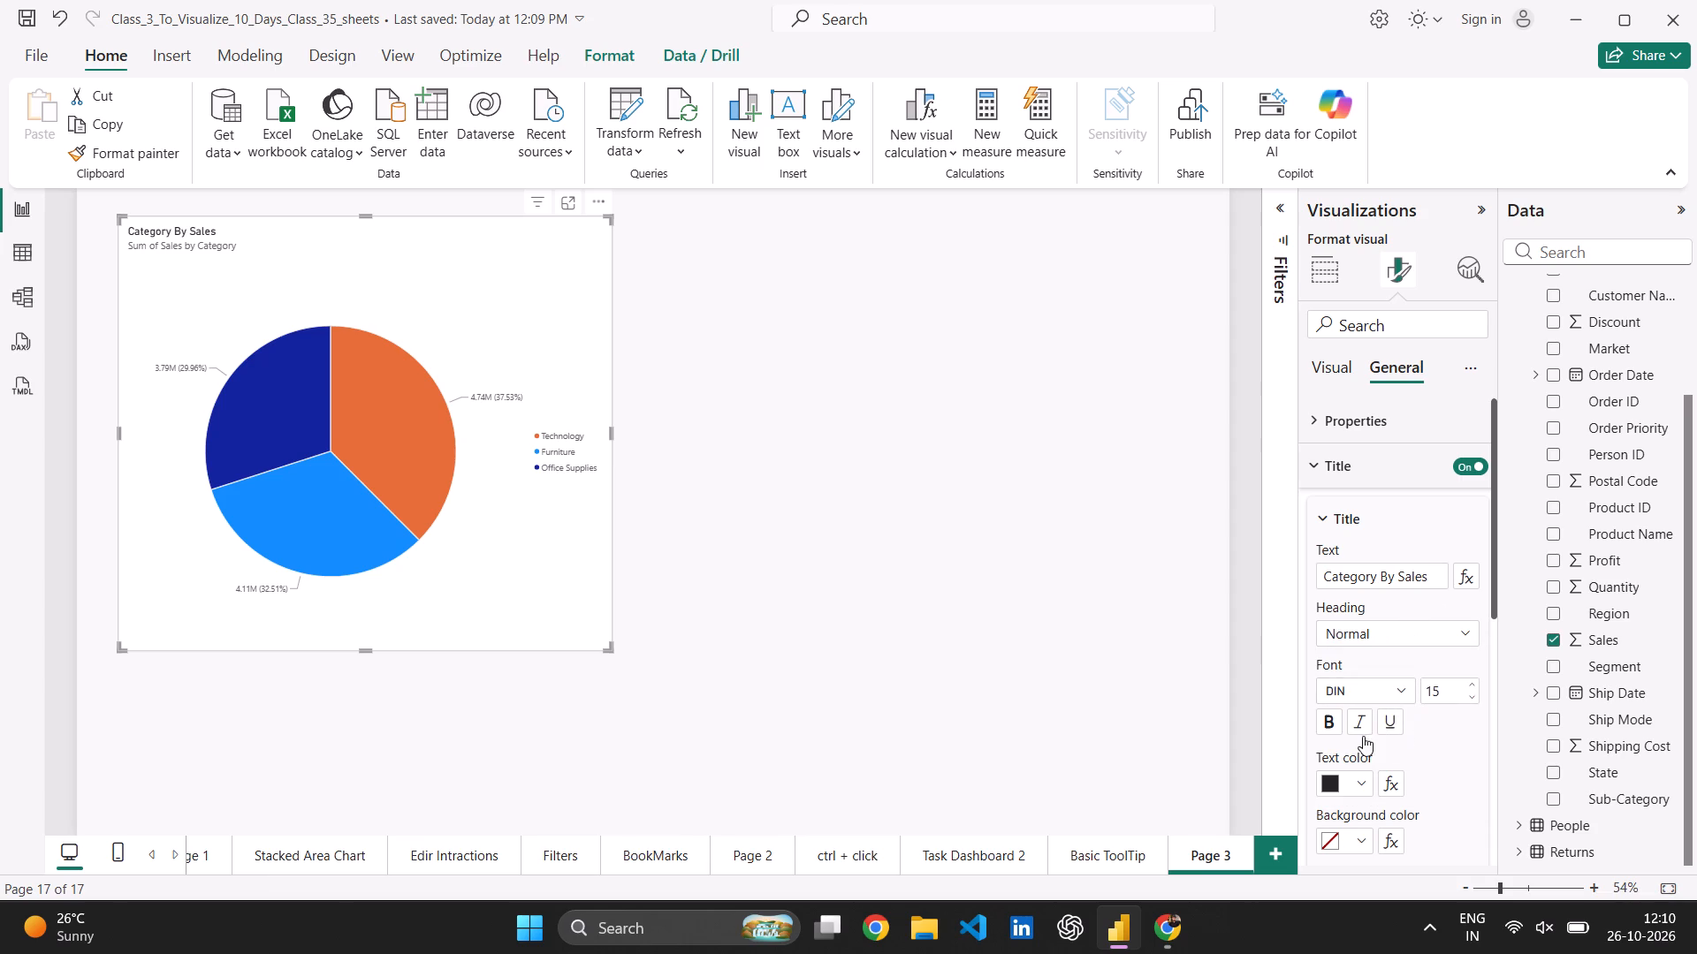
{"action": "left_click", "coordinate": [1322, 715]}
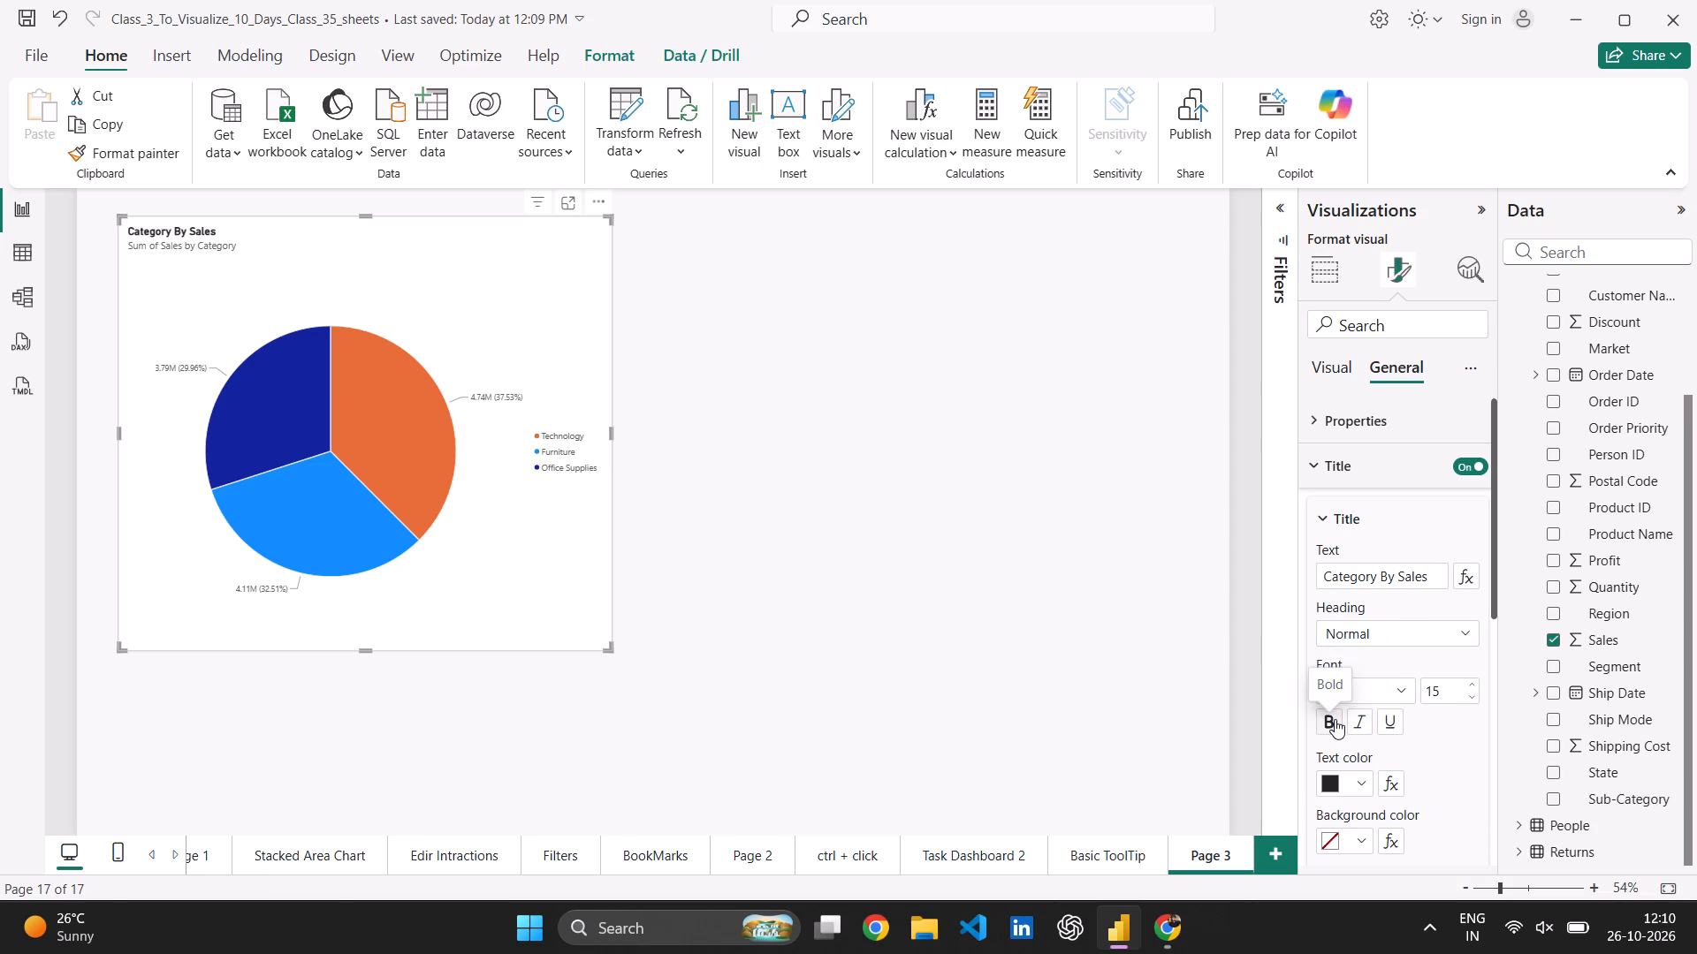
{"action": "left_click", "coordinate": [1335, 719]}
{"action": "left_click", "coordinate": [1328, 725]}
{"action": "left_click", "coordinate": [1436, 693]}
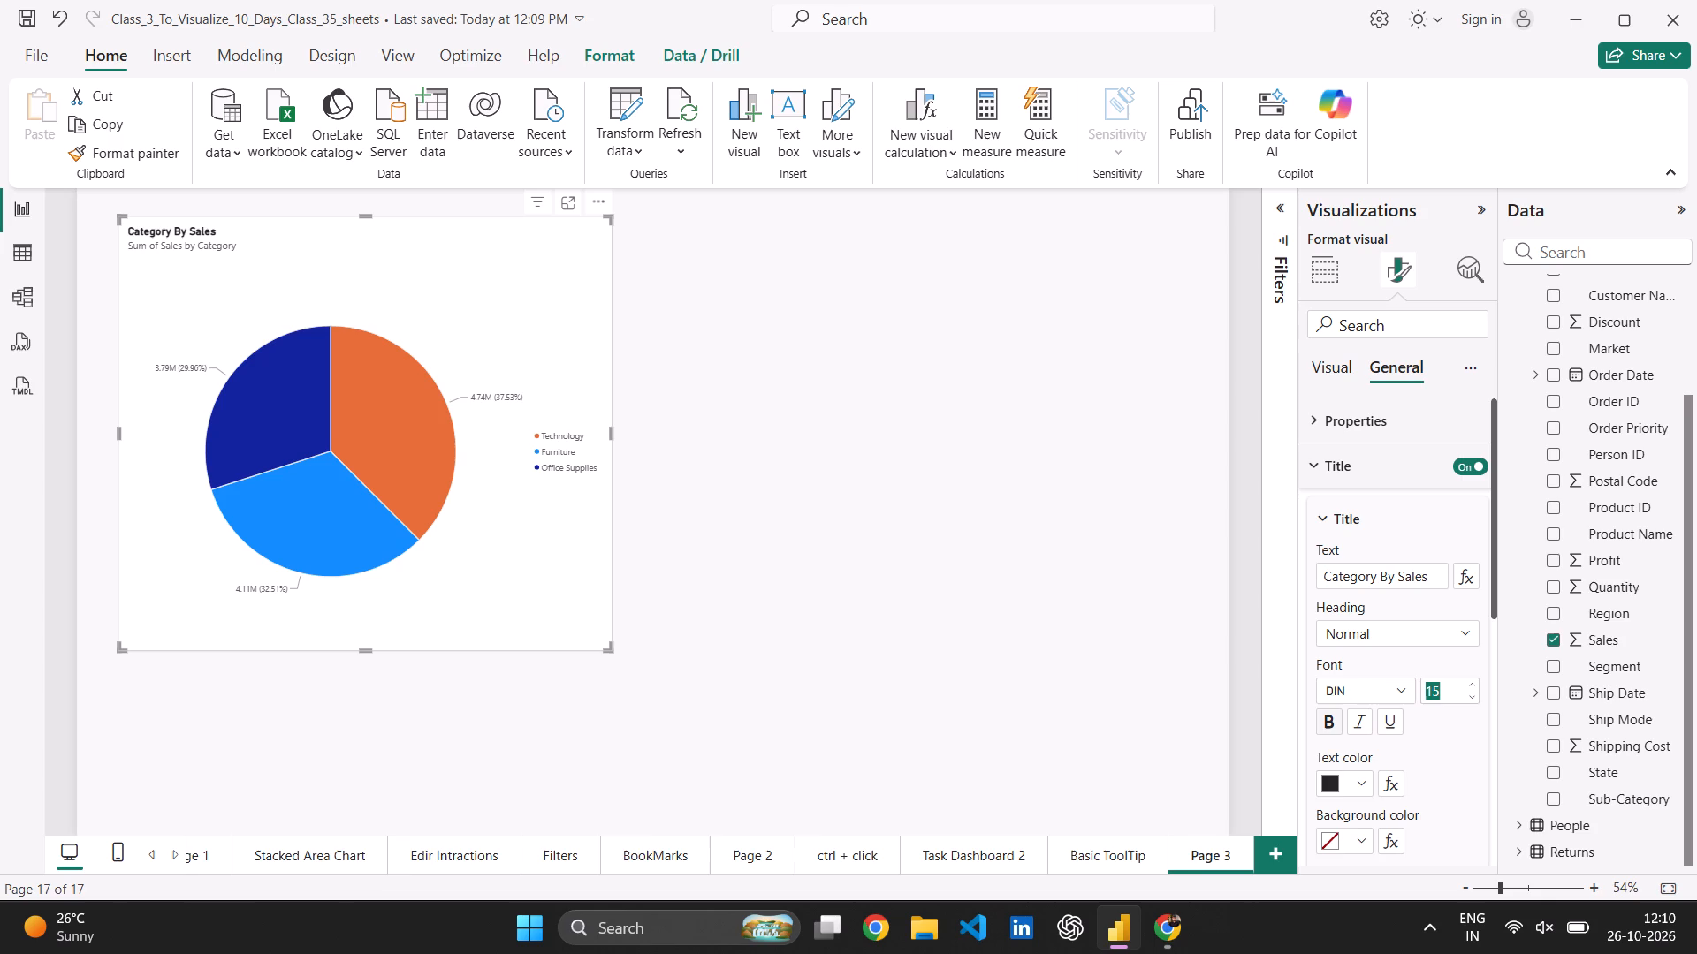
{"action": "type", "text": "22"}
{"action": "key", "text": "Return"}
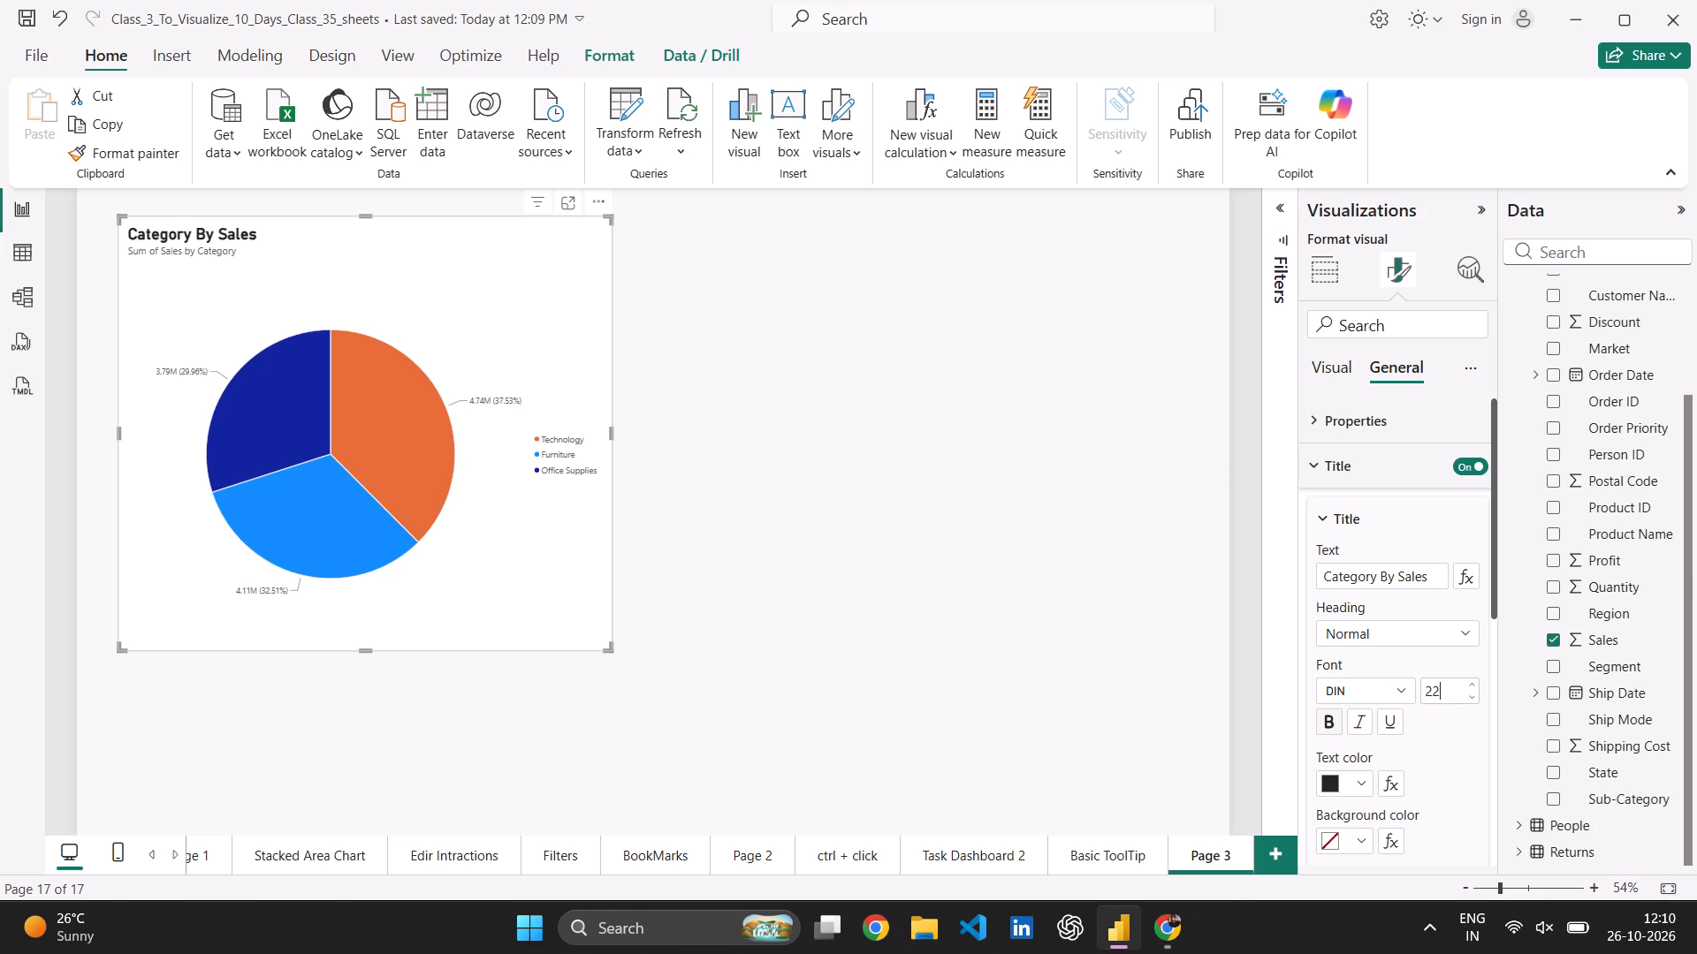
{"action": "scroll", "coordinate": [1374, 759], "scroll_direction": "down", "scroll_amount": 1}
{"action": "left_click", "coordinate": [1371, 767]}
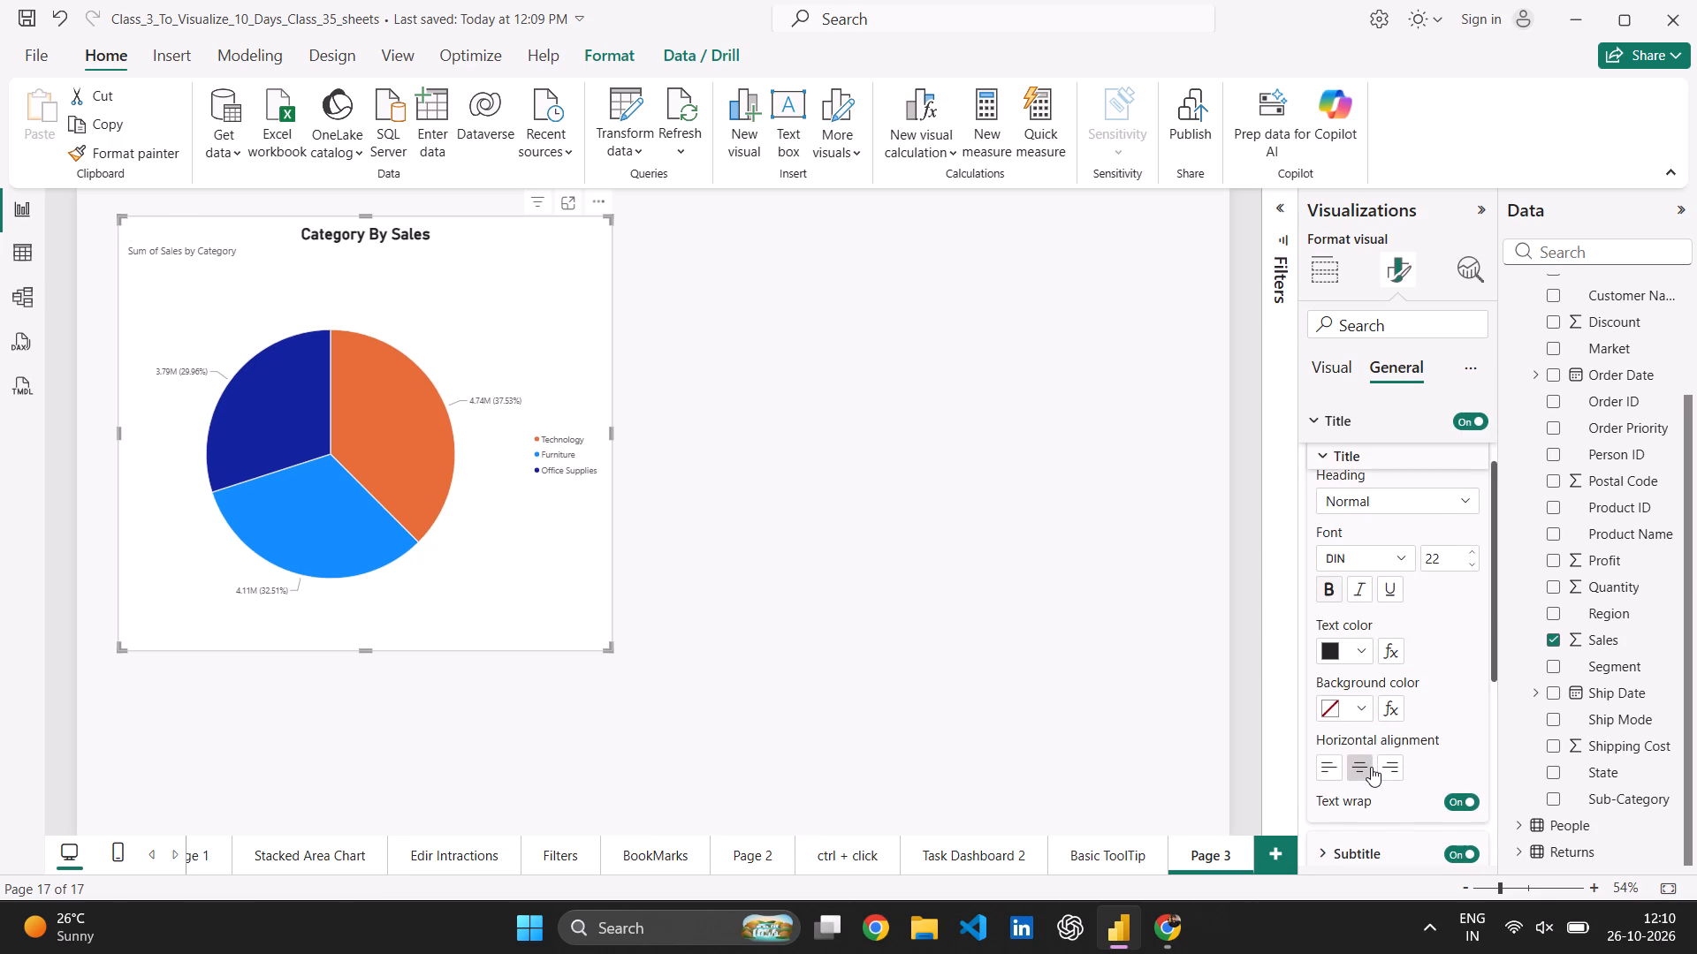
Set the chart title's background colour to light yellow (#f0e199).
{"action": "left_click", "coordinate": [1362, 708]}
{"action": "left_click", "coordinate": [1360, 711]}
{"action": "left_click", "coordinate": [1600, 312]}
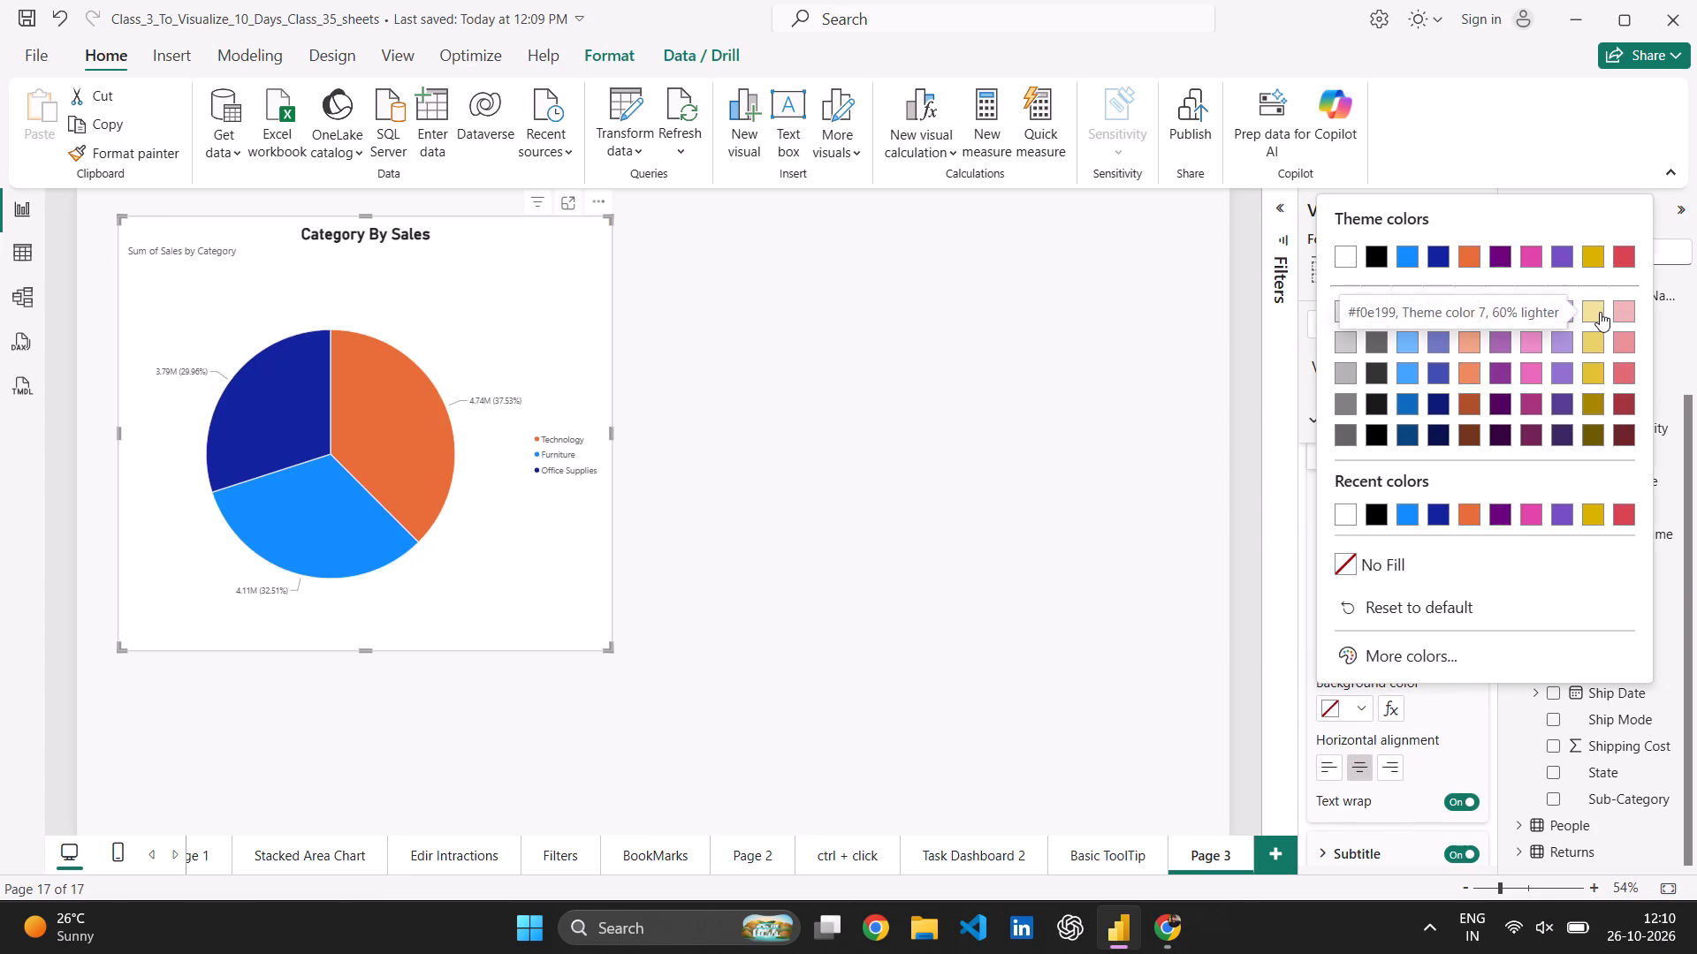
Set the chart title's background colour to the lightest purple theme shade.
{"action": "left_click", "coordinate": [1370, 717]}
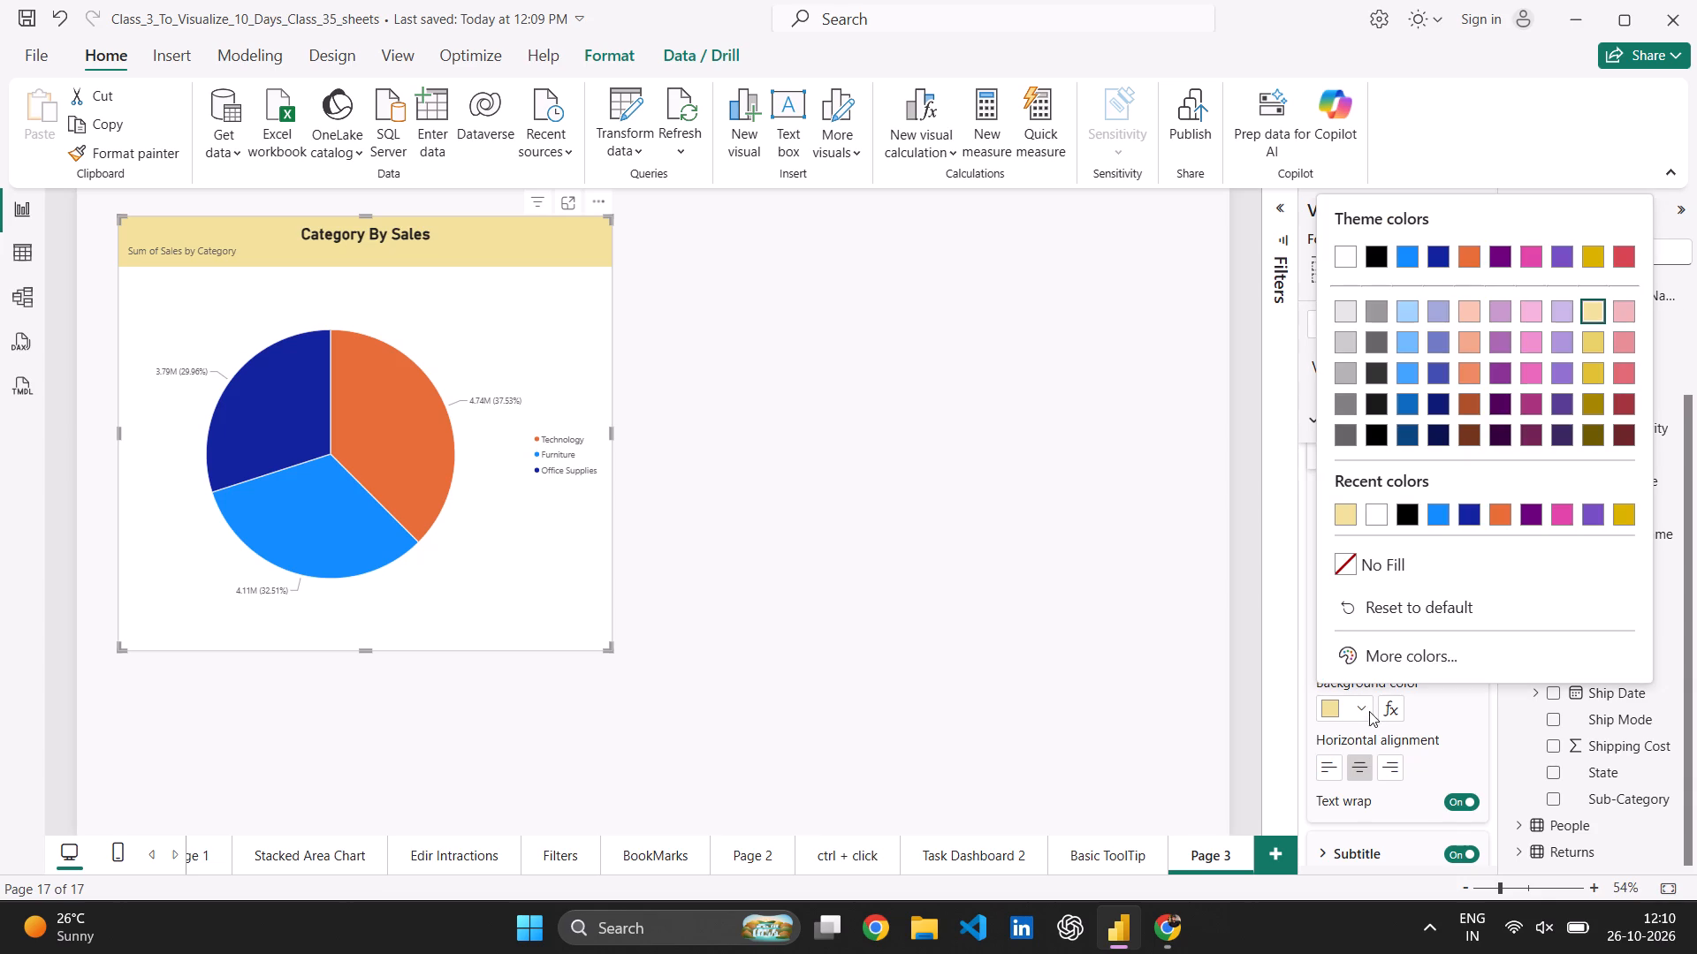
{"action": "left_click", "coordinate": [1510, 318]}
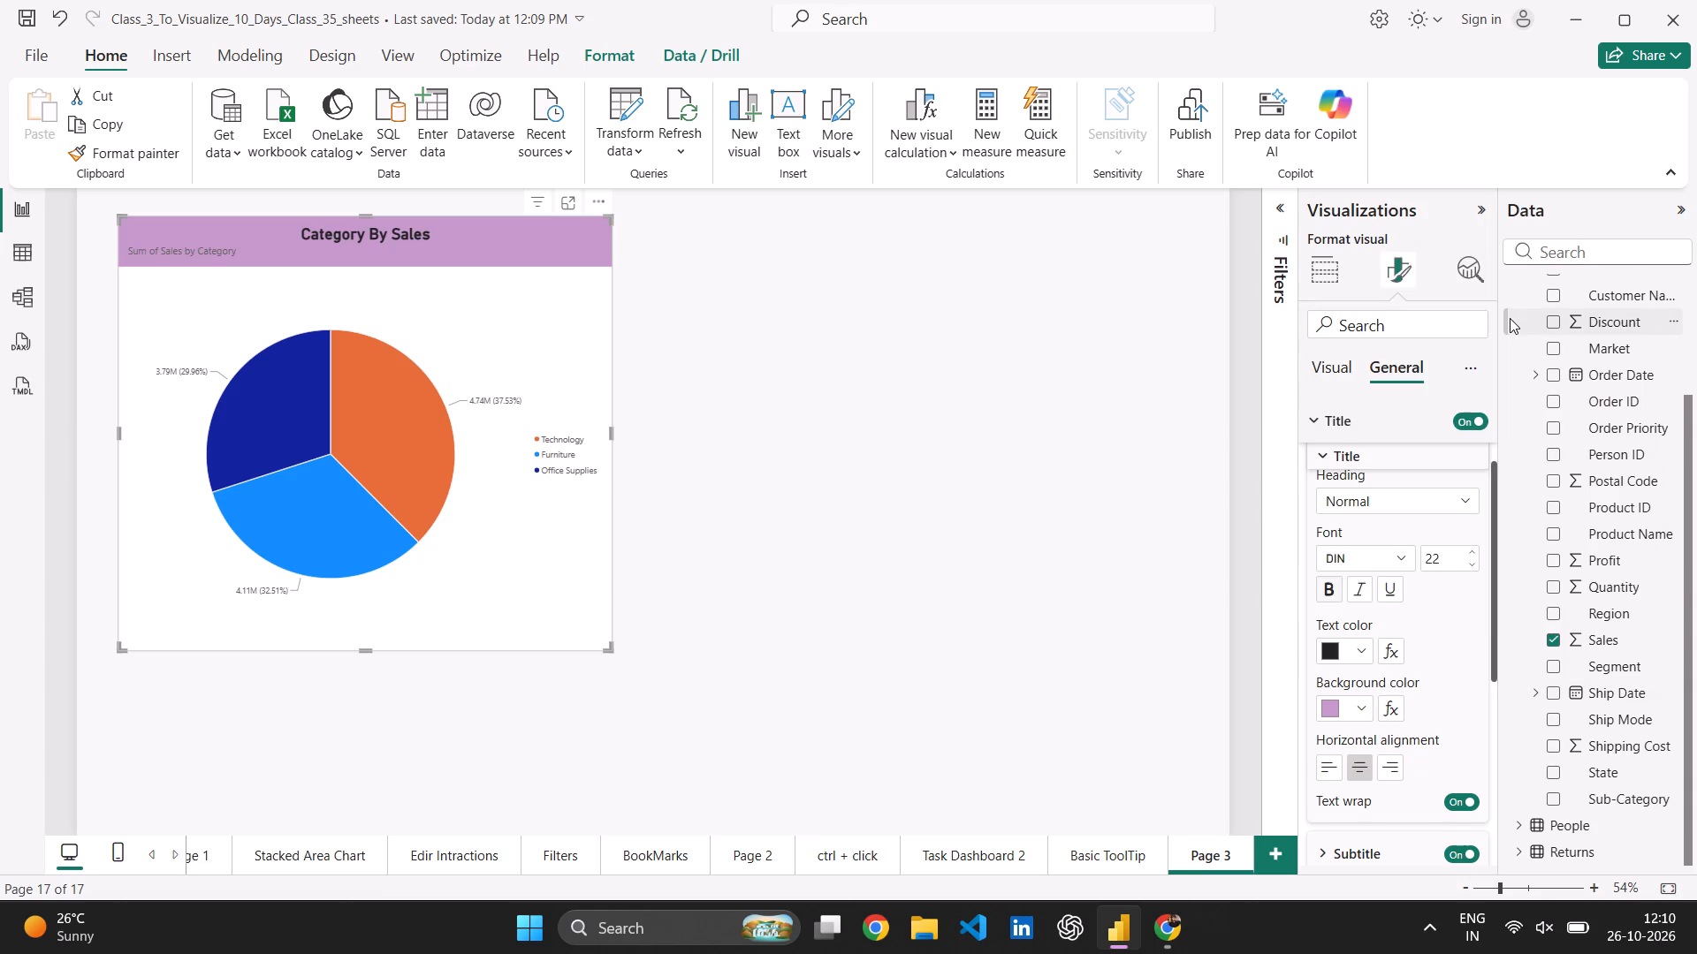
Move the pie chart slightly to the right on the page.
{"action": "left_click", "coordinate": [555, 537]}
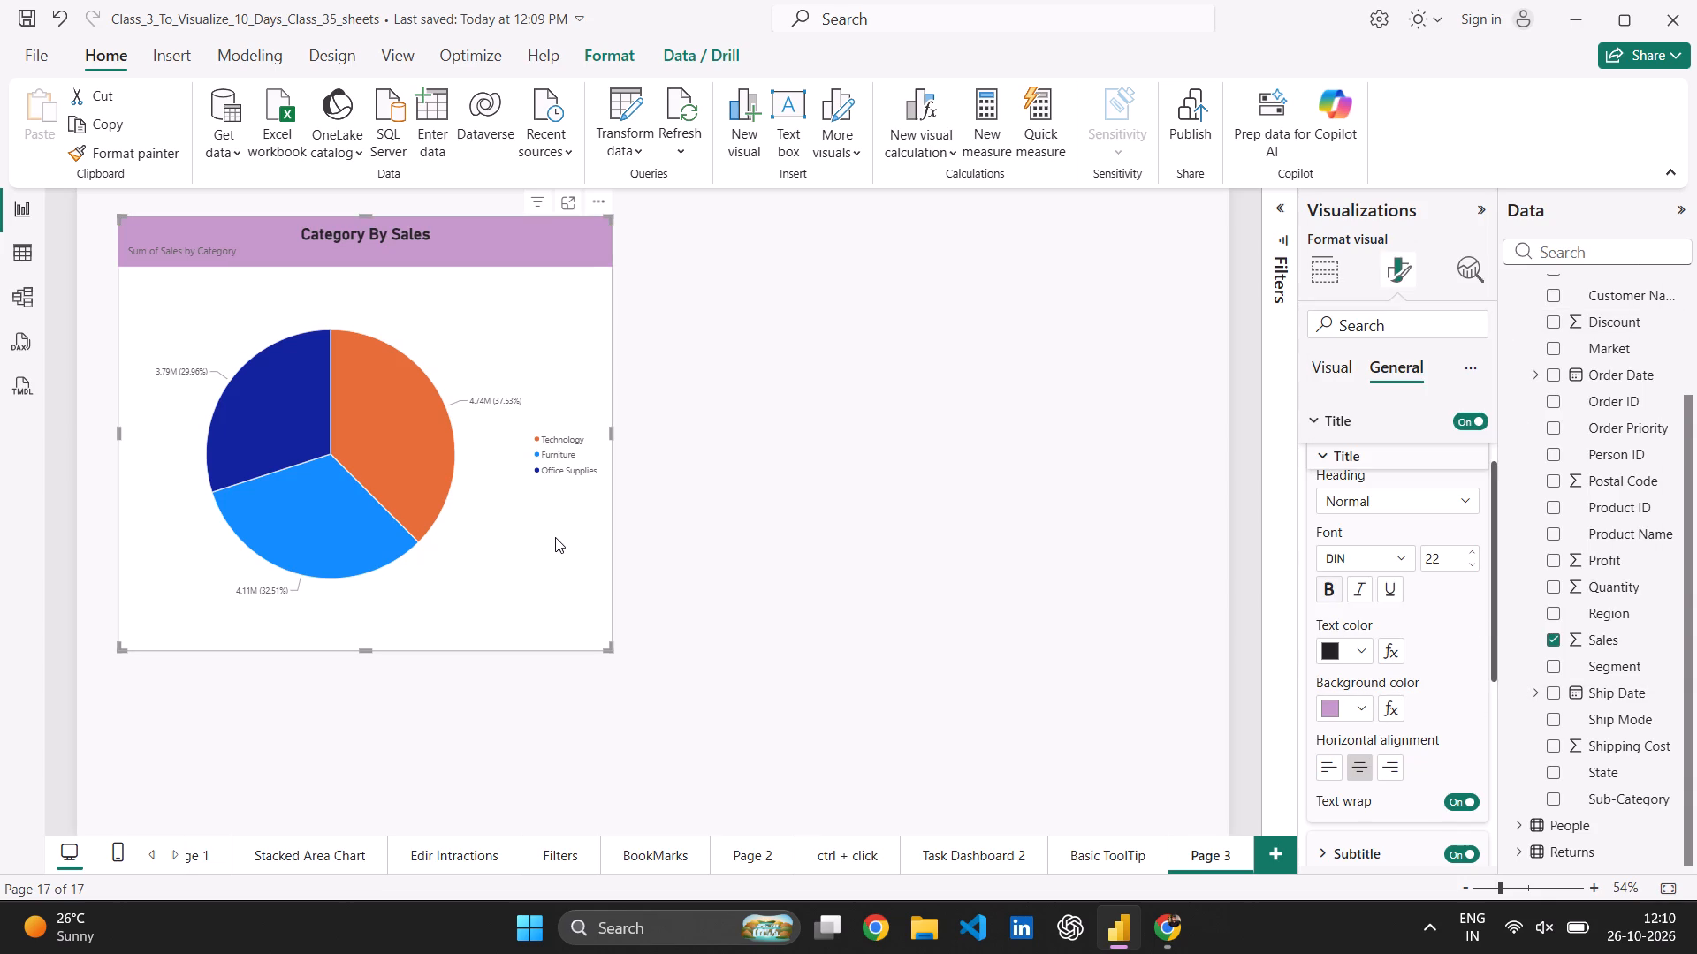
{"action": "left_click", "coordinate": [555, 537]}
{"action": "left_click_drag", "start_coordinate": [555, 539], "coordinate": [576, 537]}
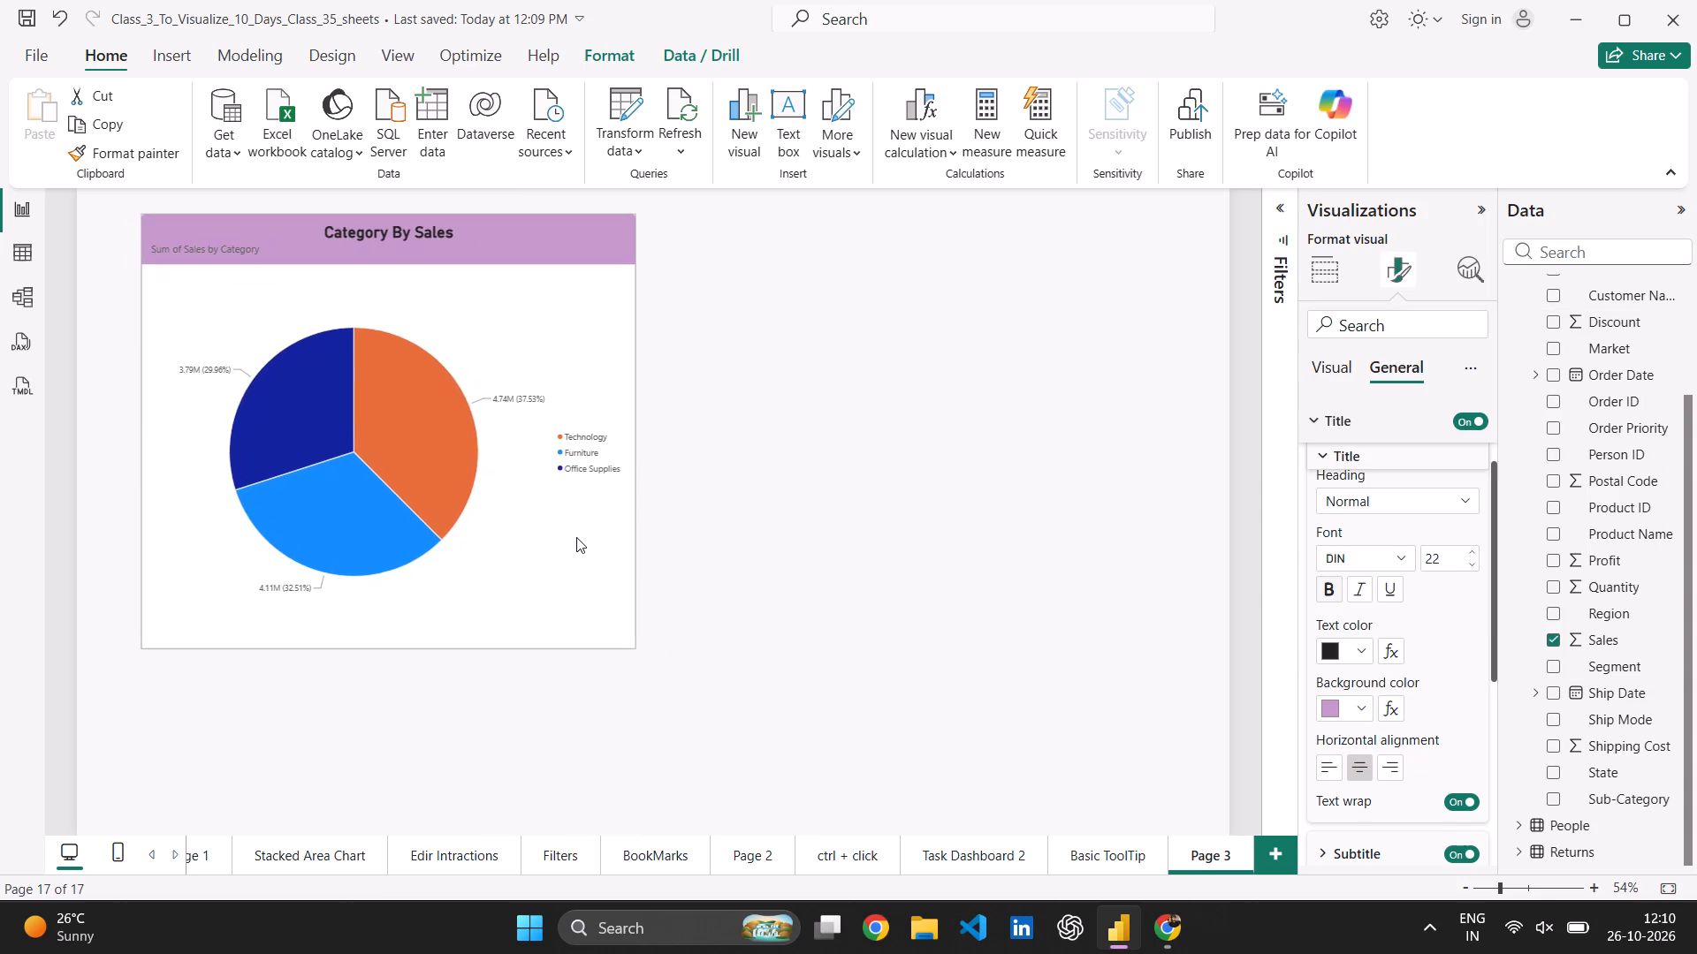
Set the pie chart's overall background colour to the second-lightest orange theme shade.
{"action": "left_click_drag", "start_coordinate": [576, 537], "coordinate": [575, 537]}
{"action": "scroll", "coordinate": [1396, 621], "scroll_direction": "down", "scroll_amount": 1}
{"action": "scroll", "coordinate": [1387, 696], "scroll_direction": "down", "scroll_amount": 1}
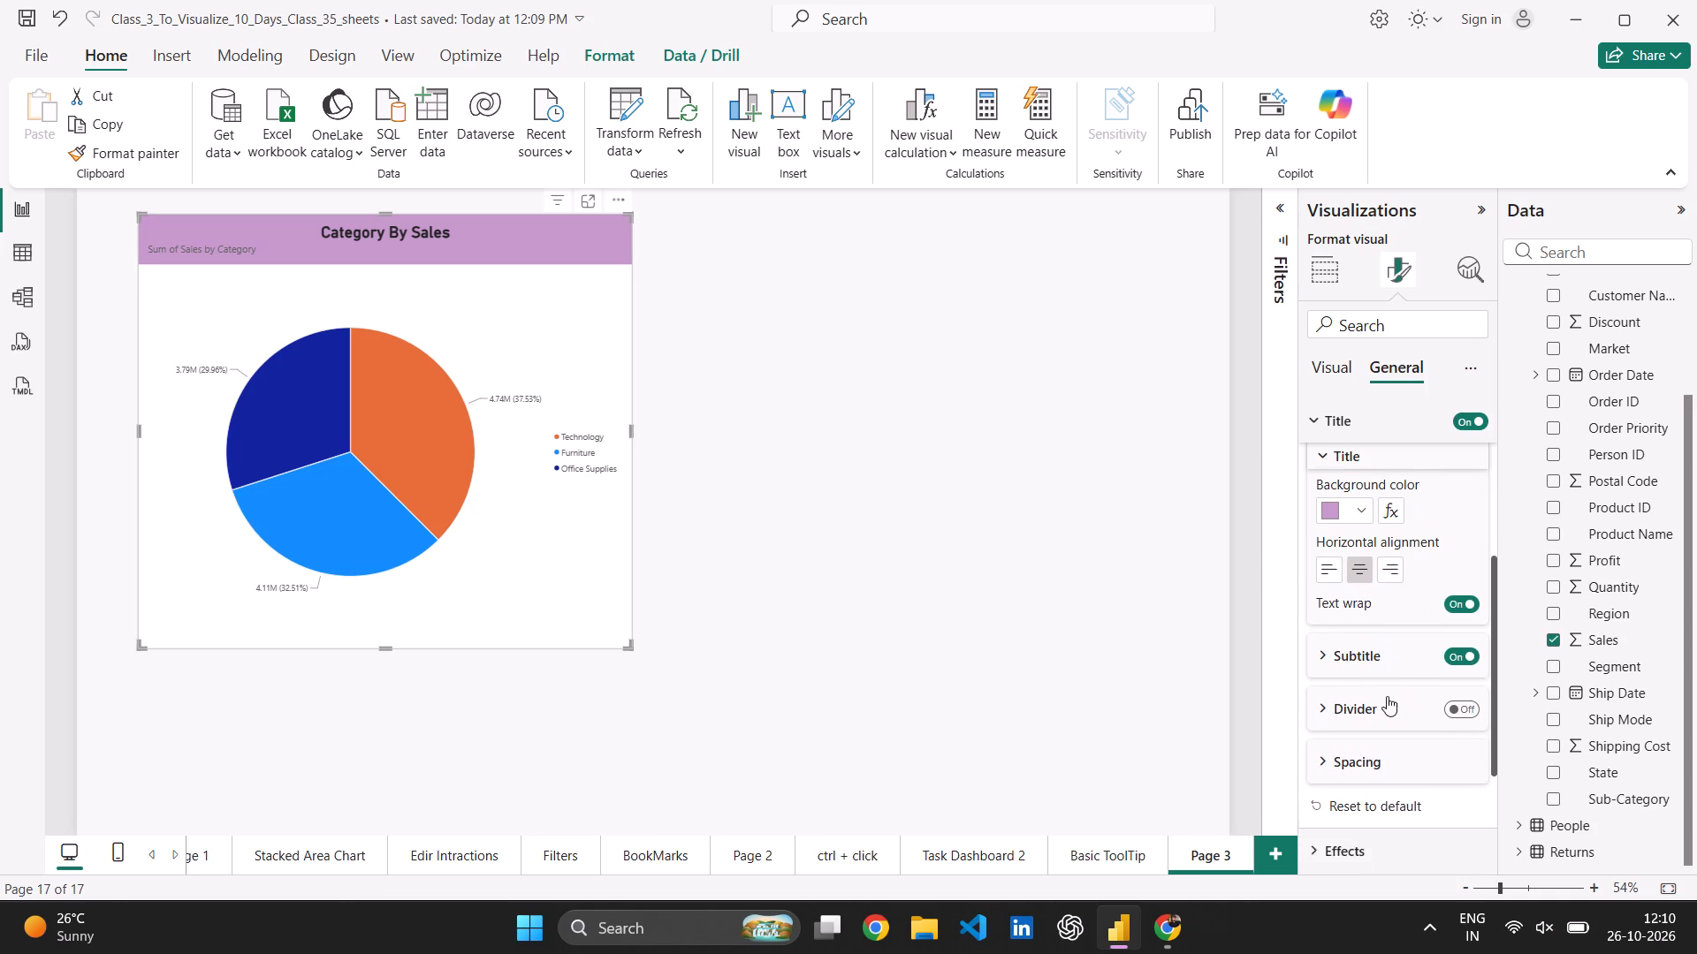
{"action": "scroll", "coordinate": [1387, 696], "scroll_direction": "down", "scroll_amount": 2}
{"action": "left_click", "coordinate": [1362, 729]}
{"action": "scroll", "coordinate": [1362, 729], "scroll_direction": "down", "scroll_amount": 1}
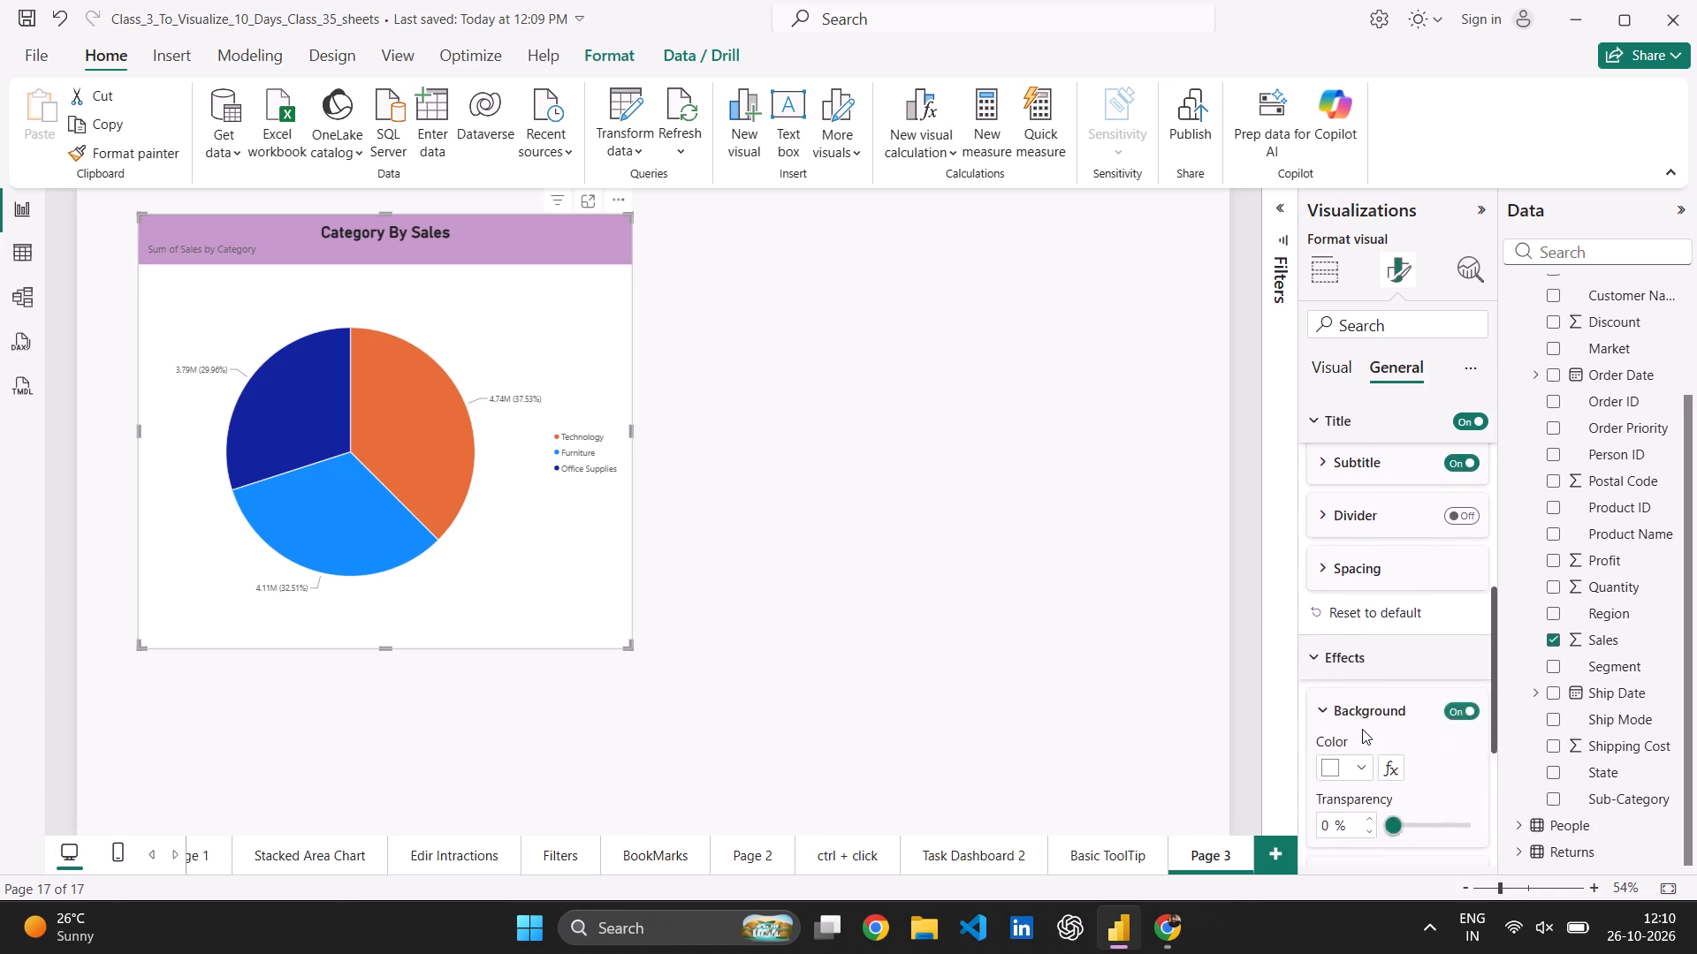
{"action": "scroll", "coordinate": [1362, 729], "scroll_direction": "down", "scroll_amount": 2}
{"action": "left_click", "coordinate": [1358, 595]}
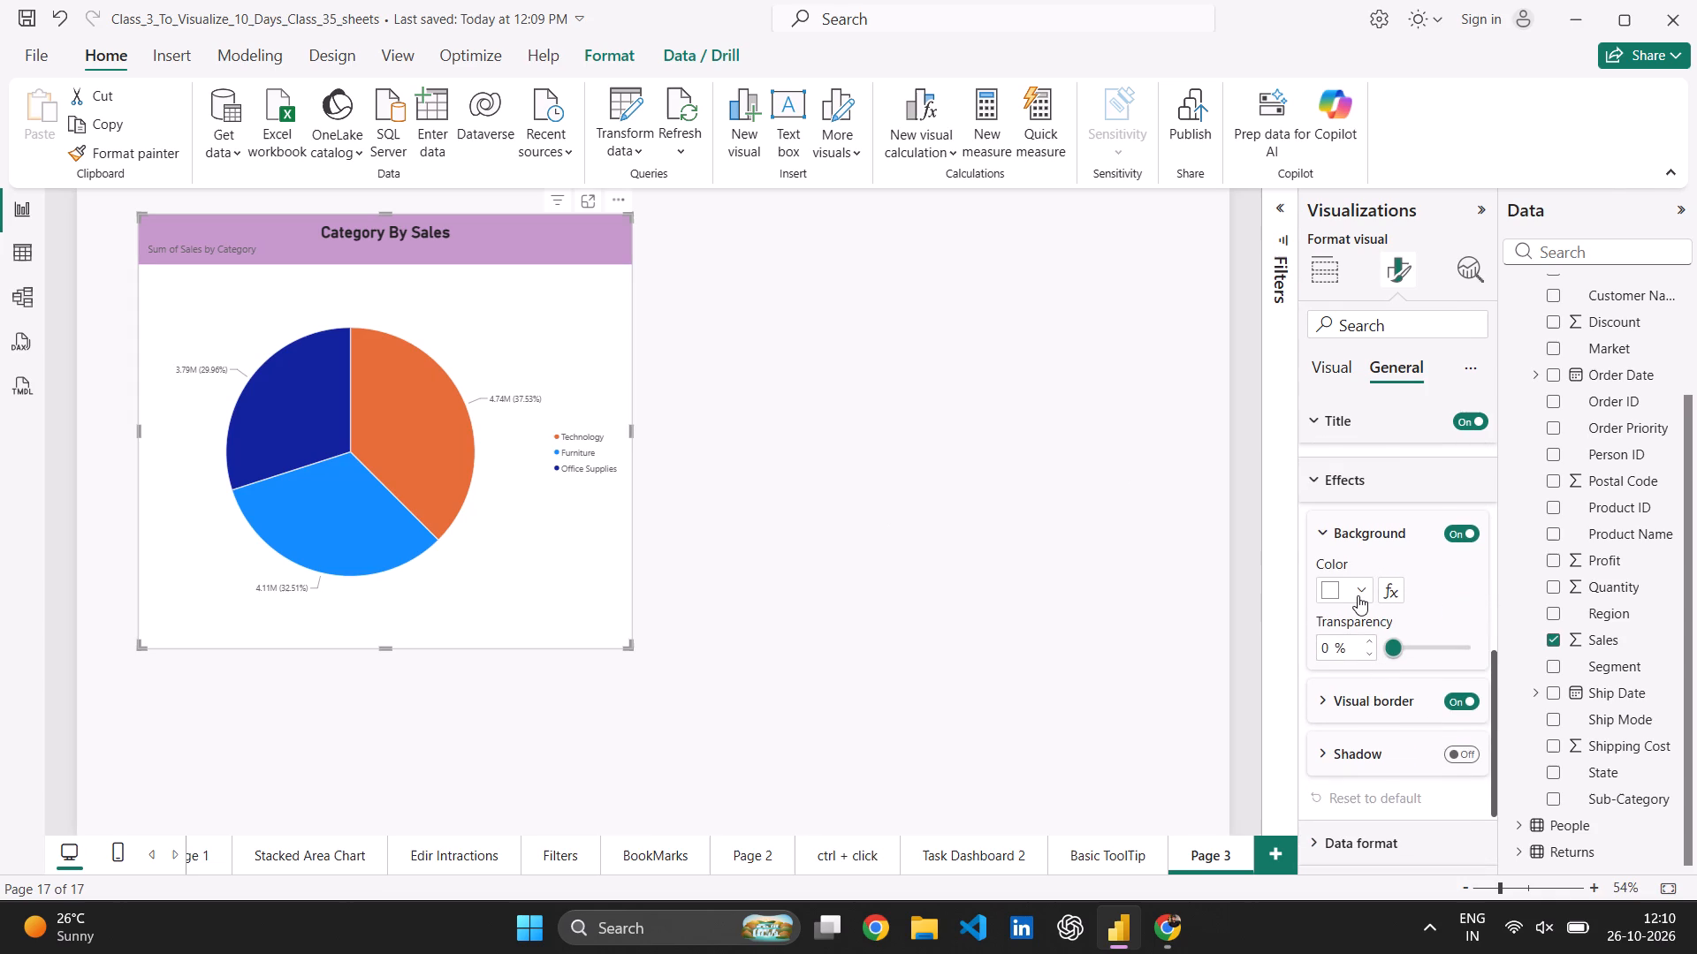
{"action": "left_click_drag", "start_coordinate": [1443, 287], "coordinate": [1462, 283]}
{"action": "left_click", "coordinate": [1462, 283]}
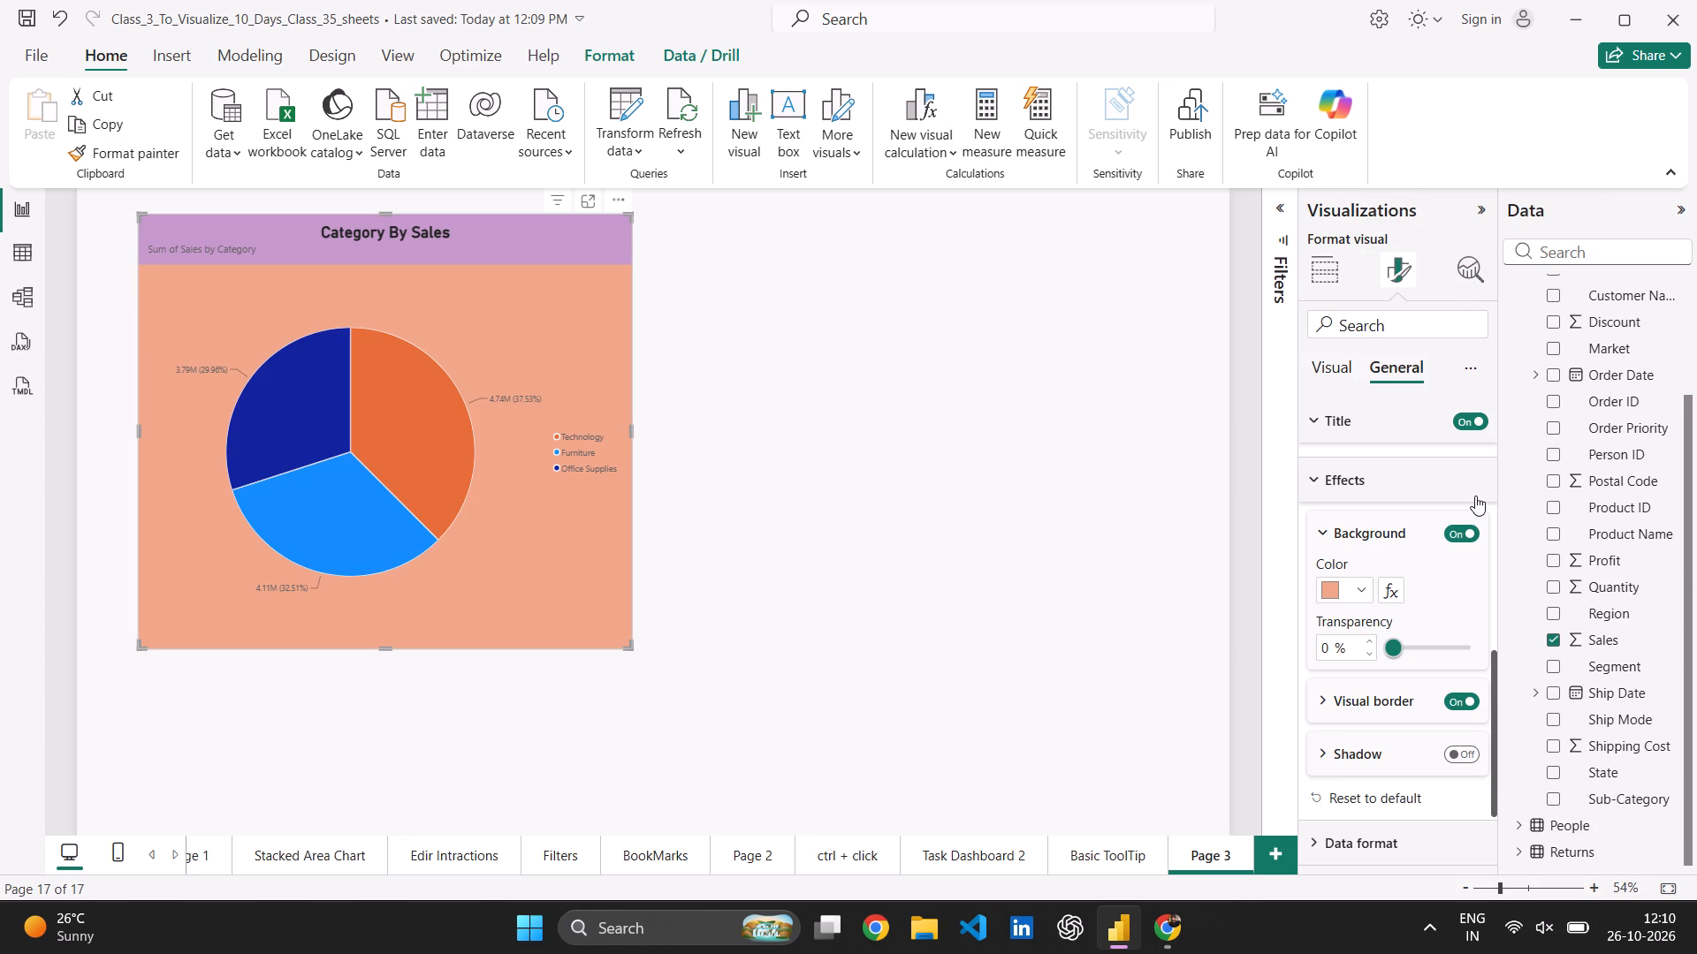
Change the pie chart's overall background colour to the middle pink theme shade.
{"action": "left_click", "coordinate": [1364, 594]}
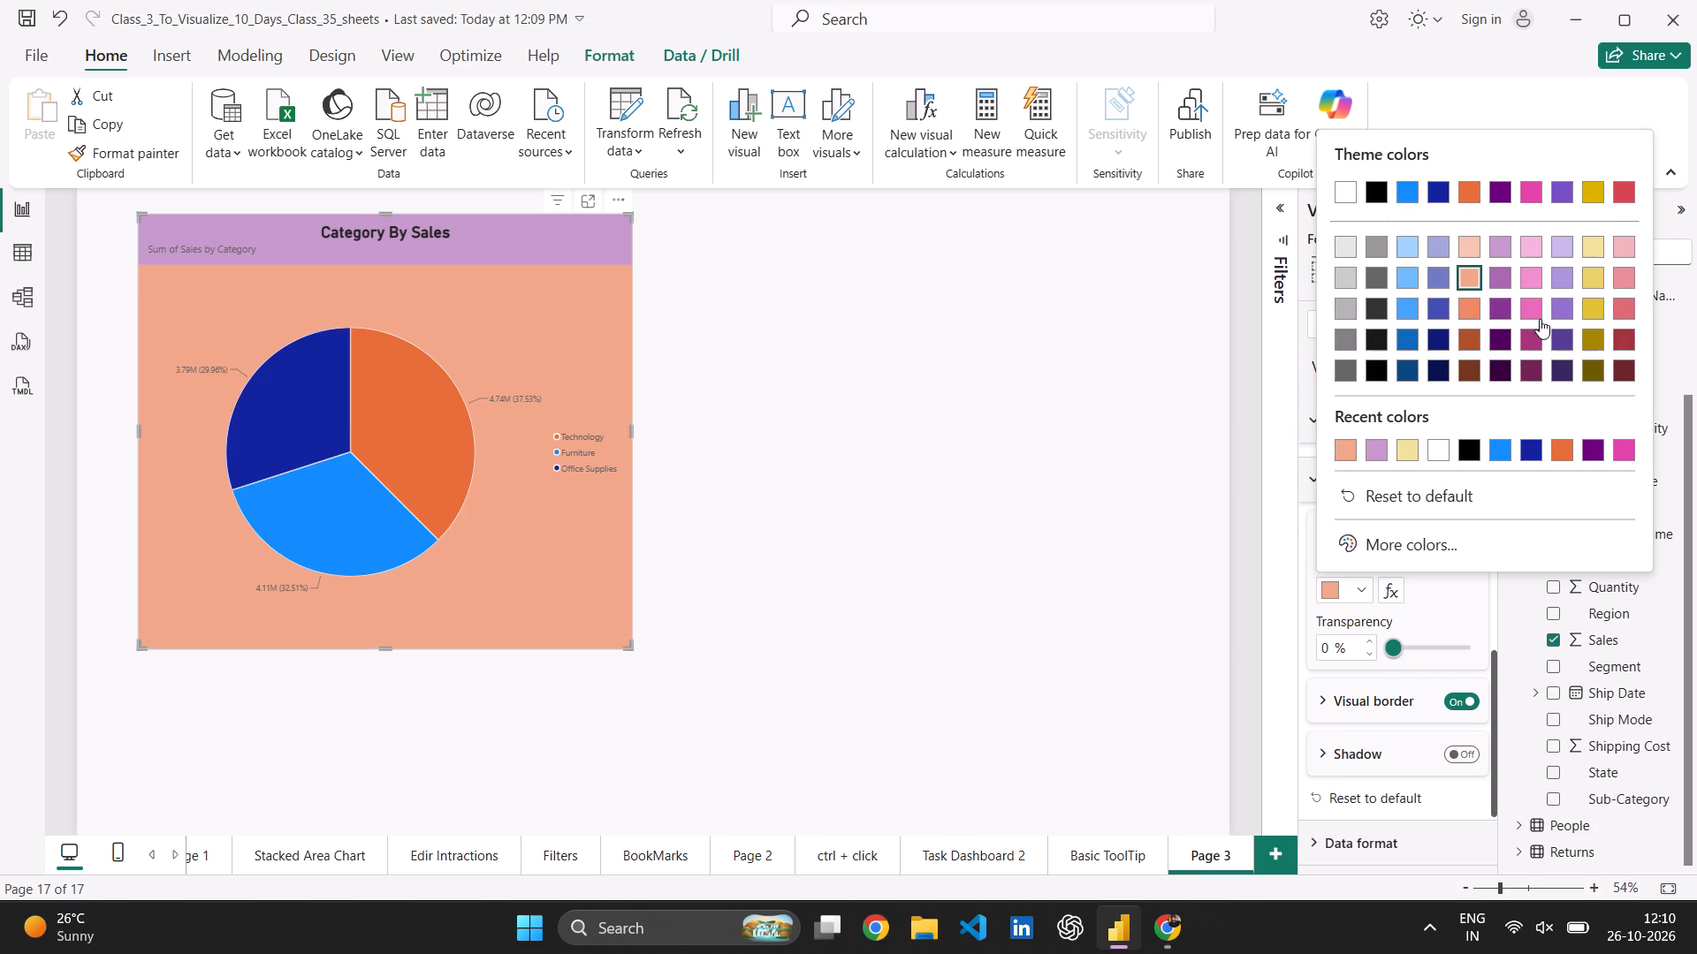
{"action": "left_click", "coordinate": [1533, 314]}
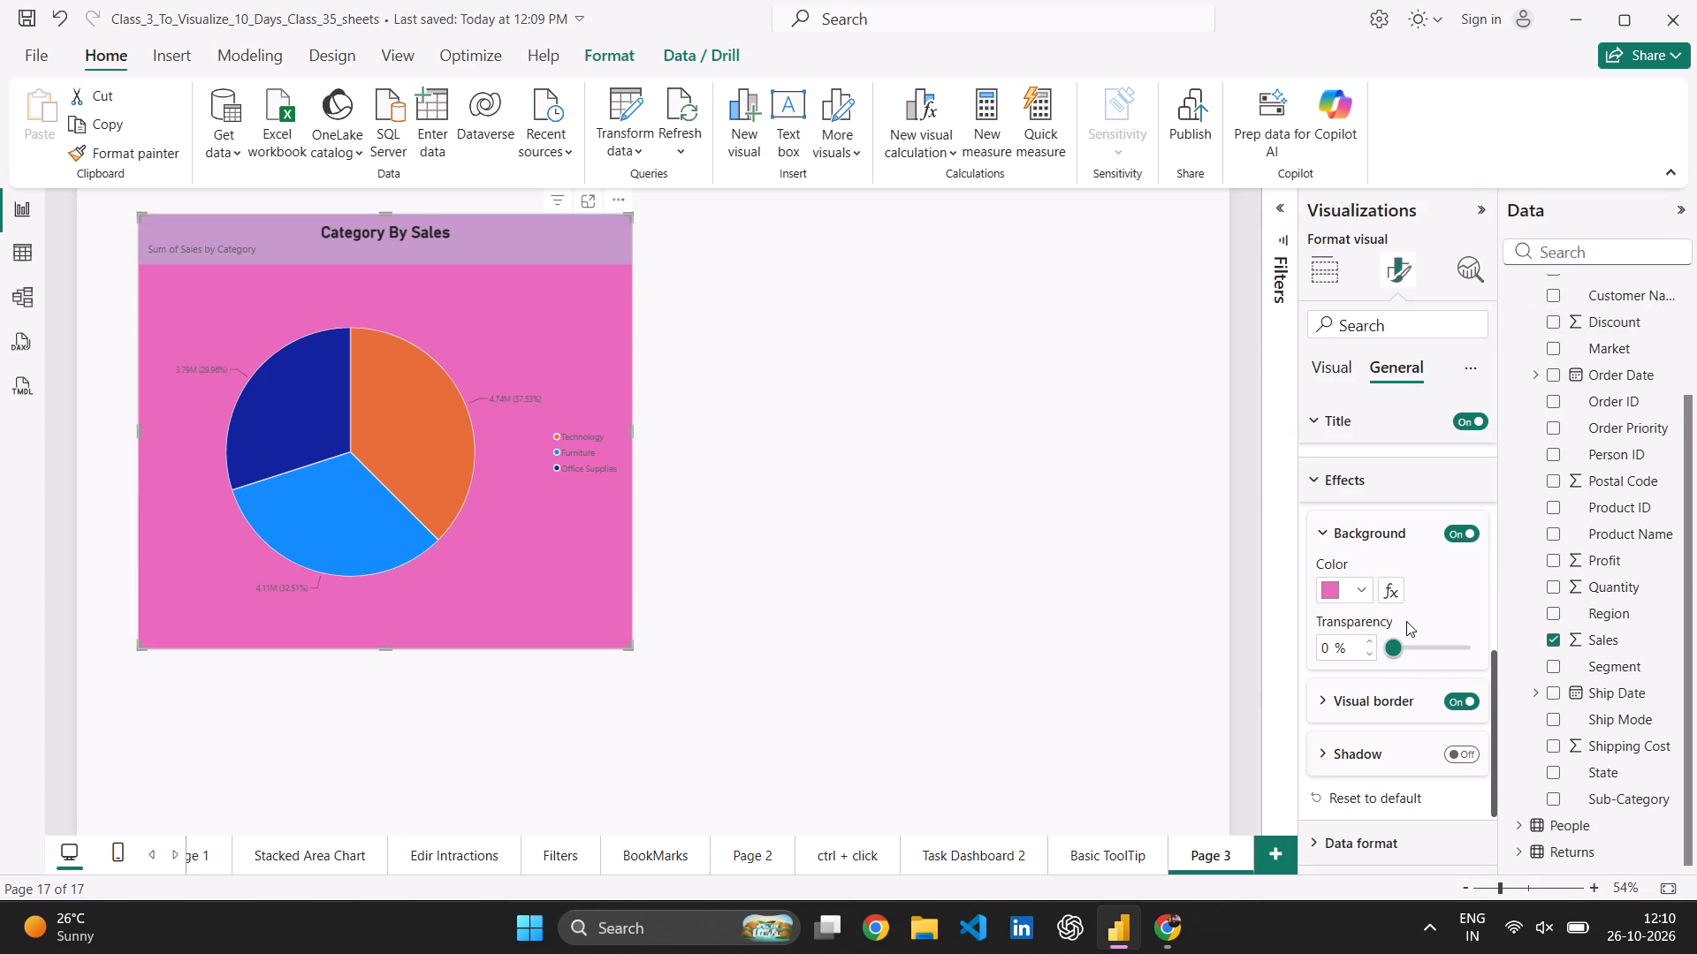
Set the pie chart's overall background colour to the lightest orange theme shade and deselect the chart.
{"action": "left_click", "coordinate": [1364, 587]}
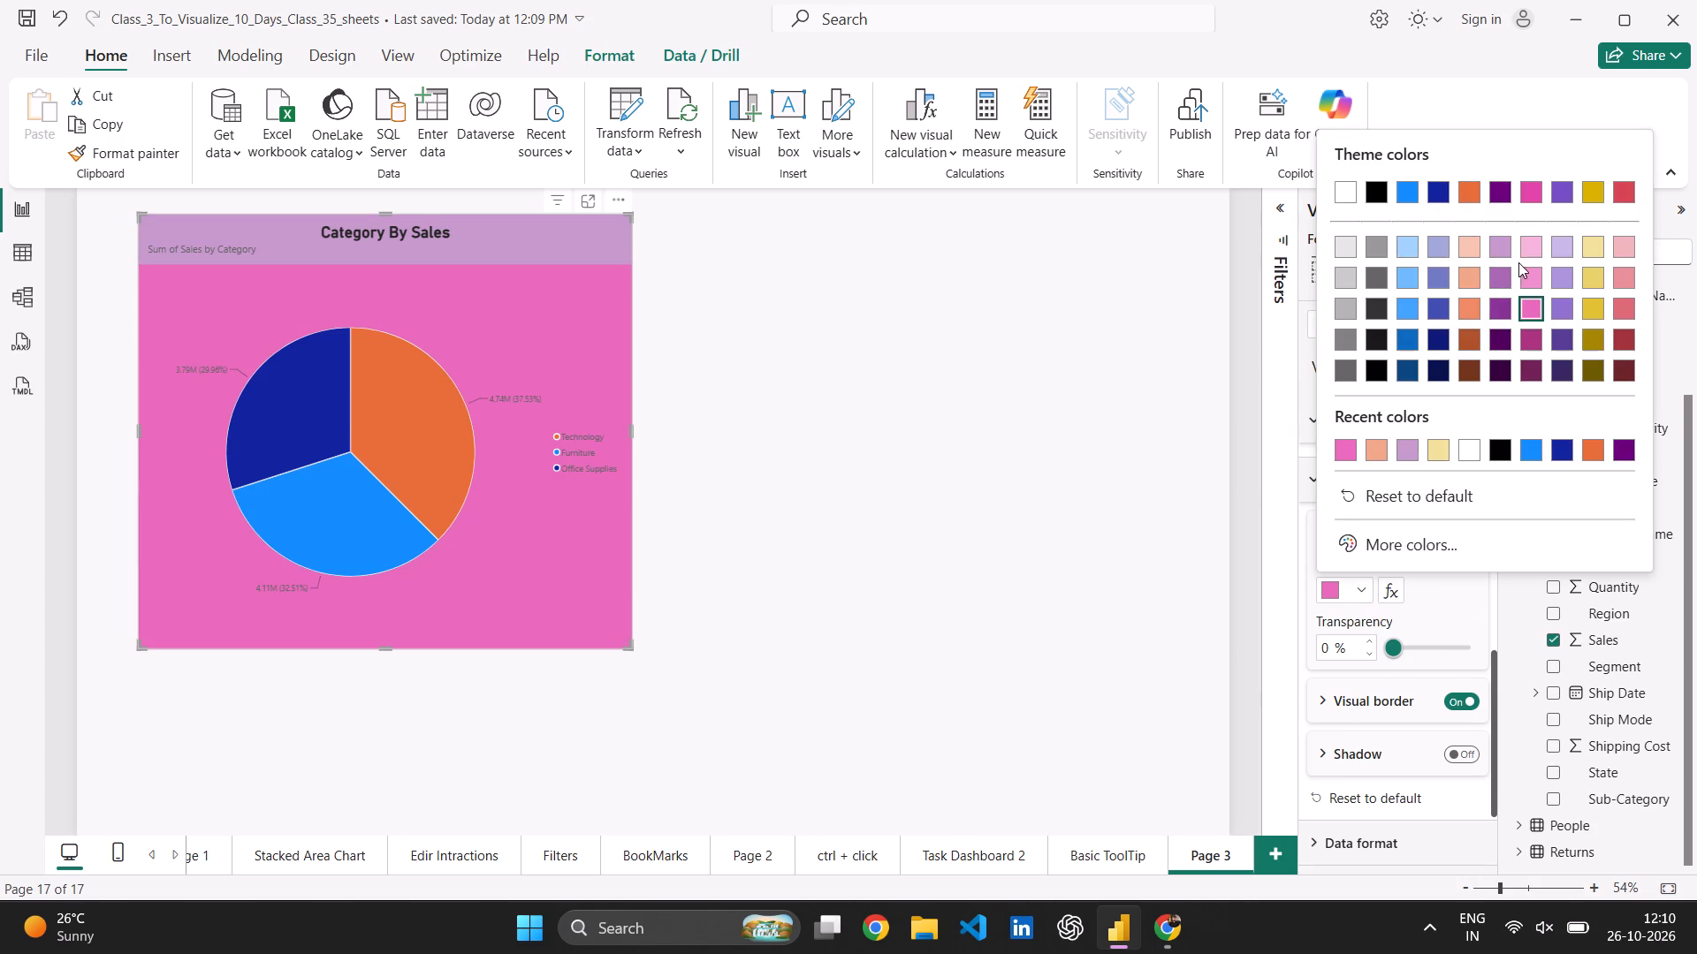
{"action": "left_click", "coordinate": [1470, 250]}
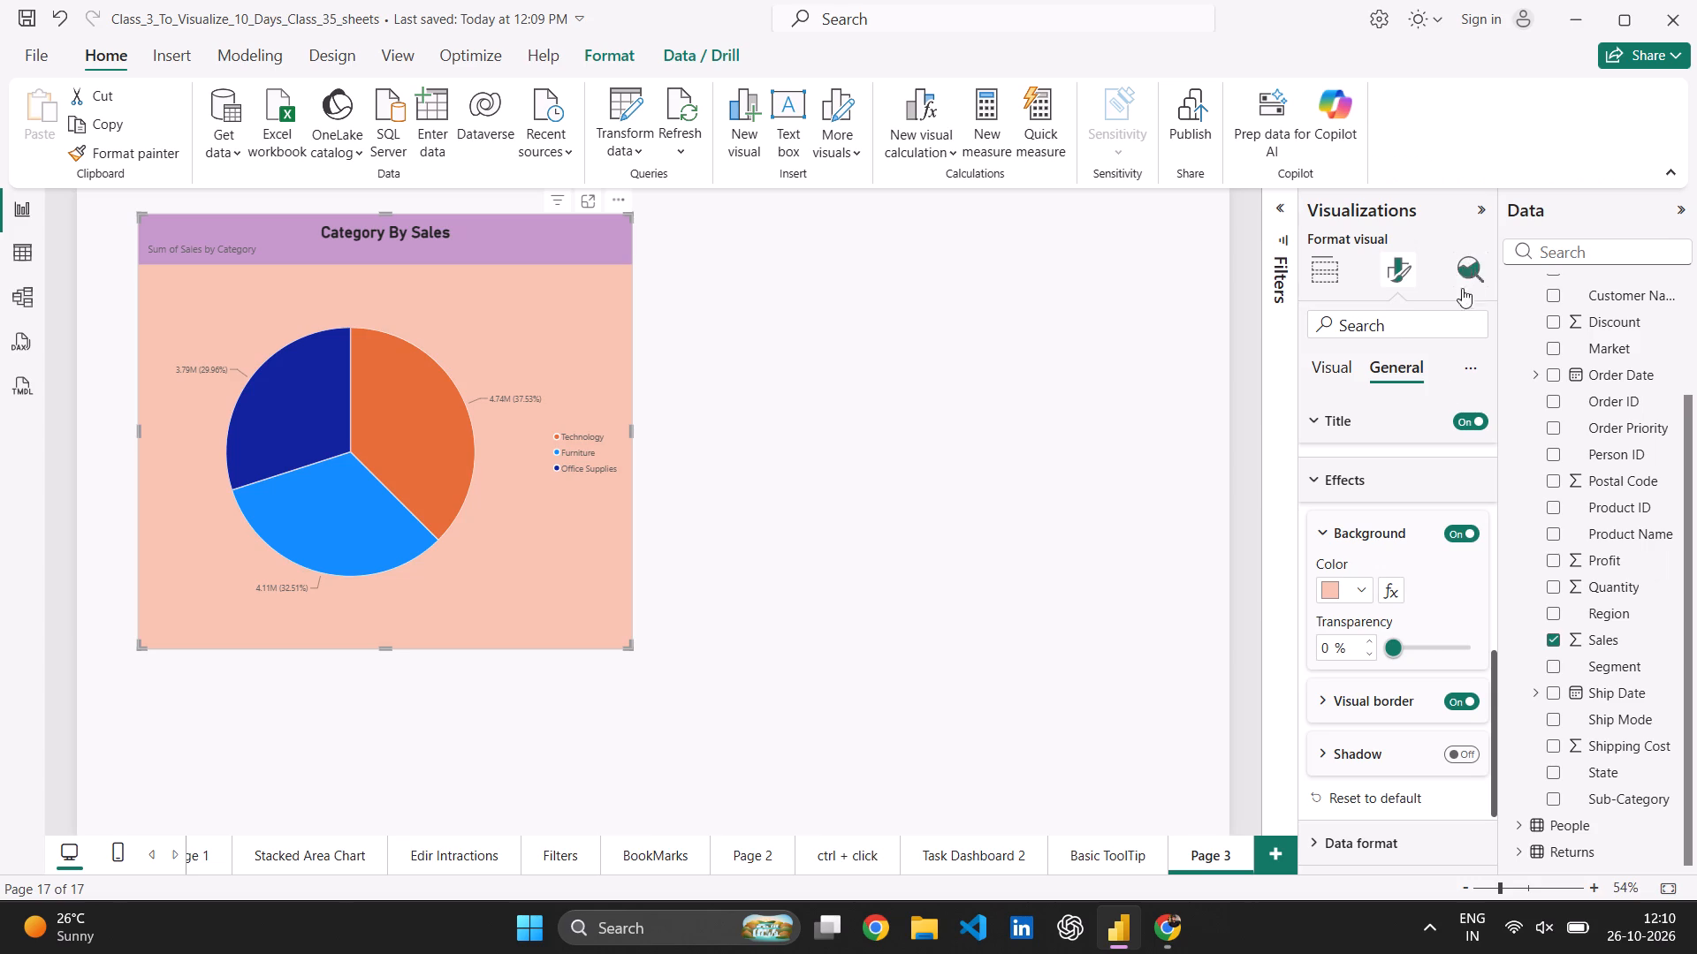
{"action": "left_click", "coordinate": [1321, 526]}
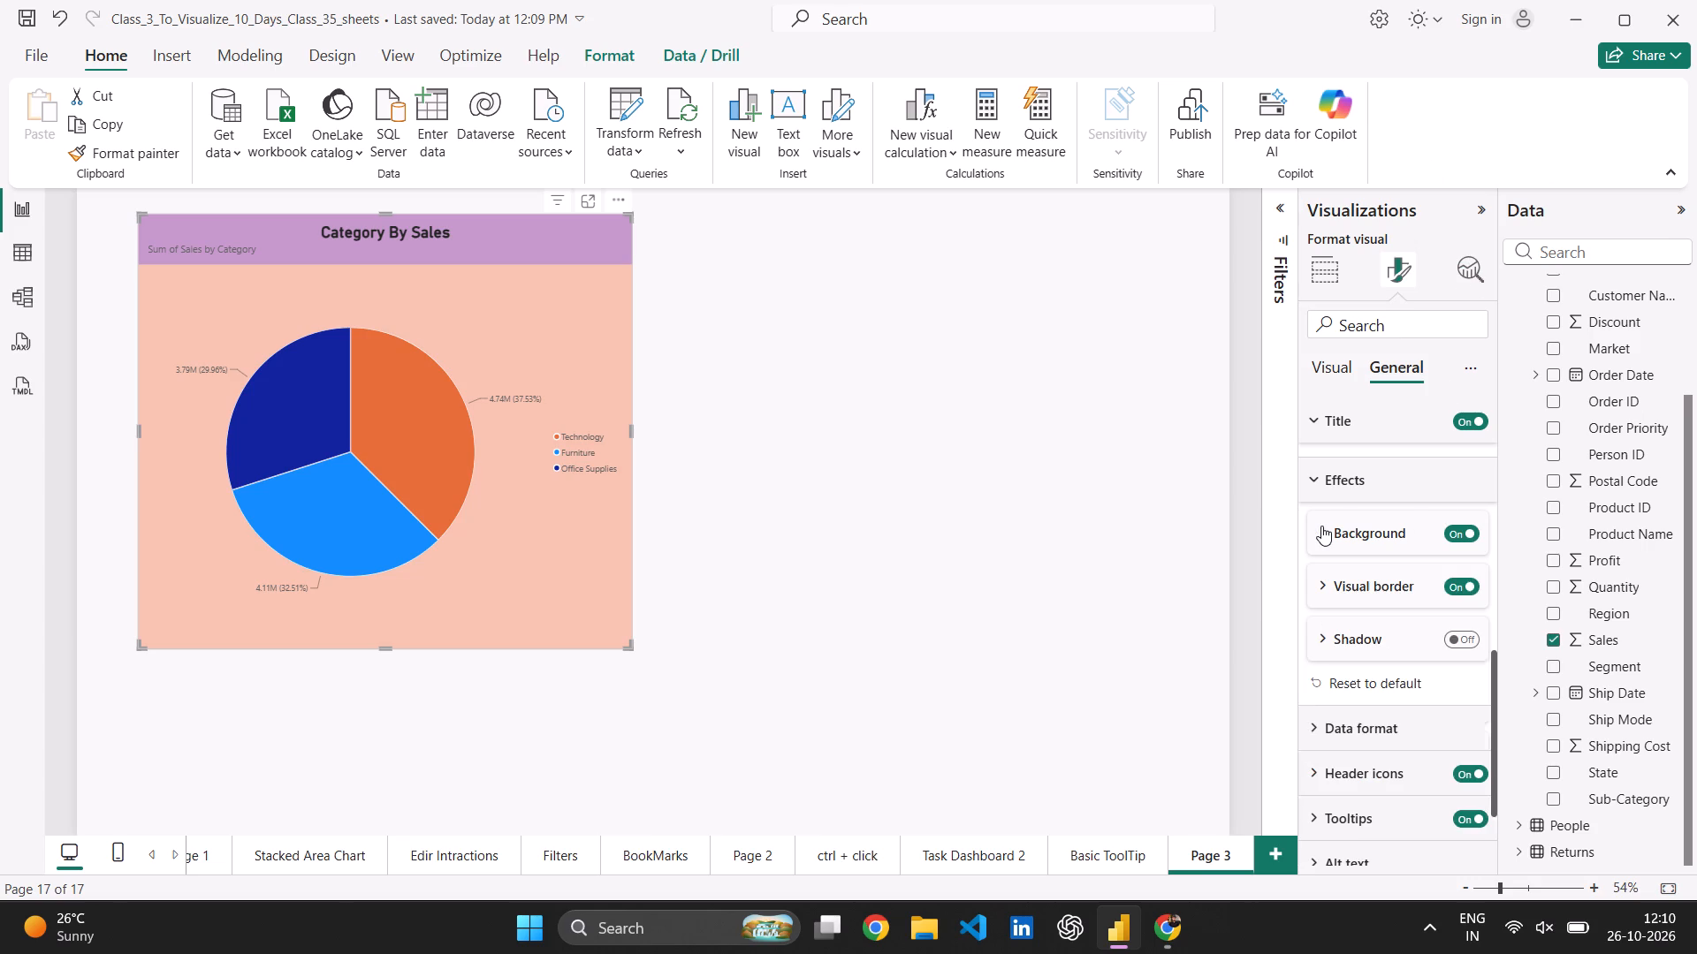
{"action": "left_click", "coordinate": [994, 603]}
{"action": "left_click", "coordinate": [630, 601]}
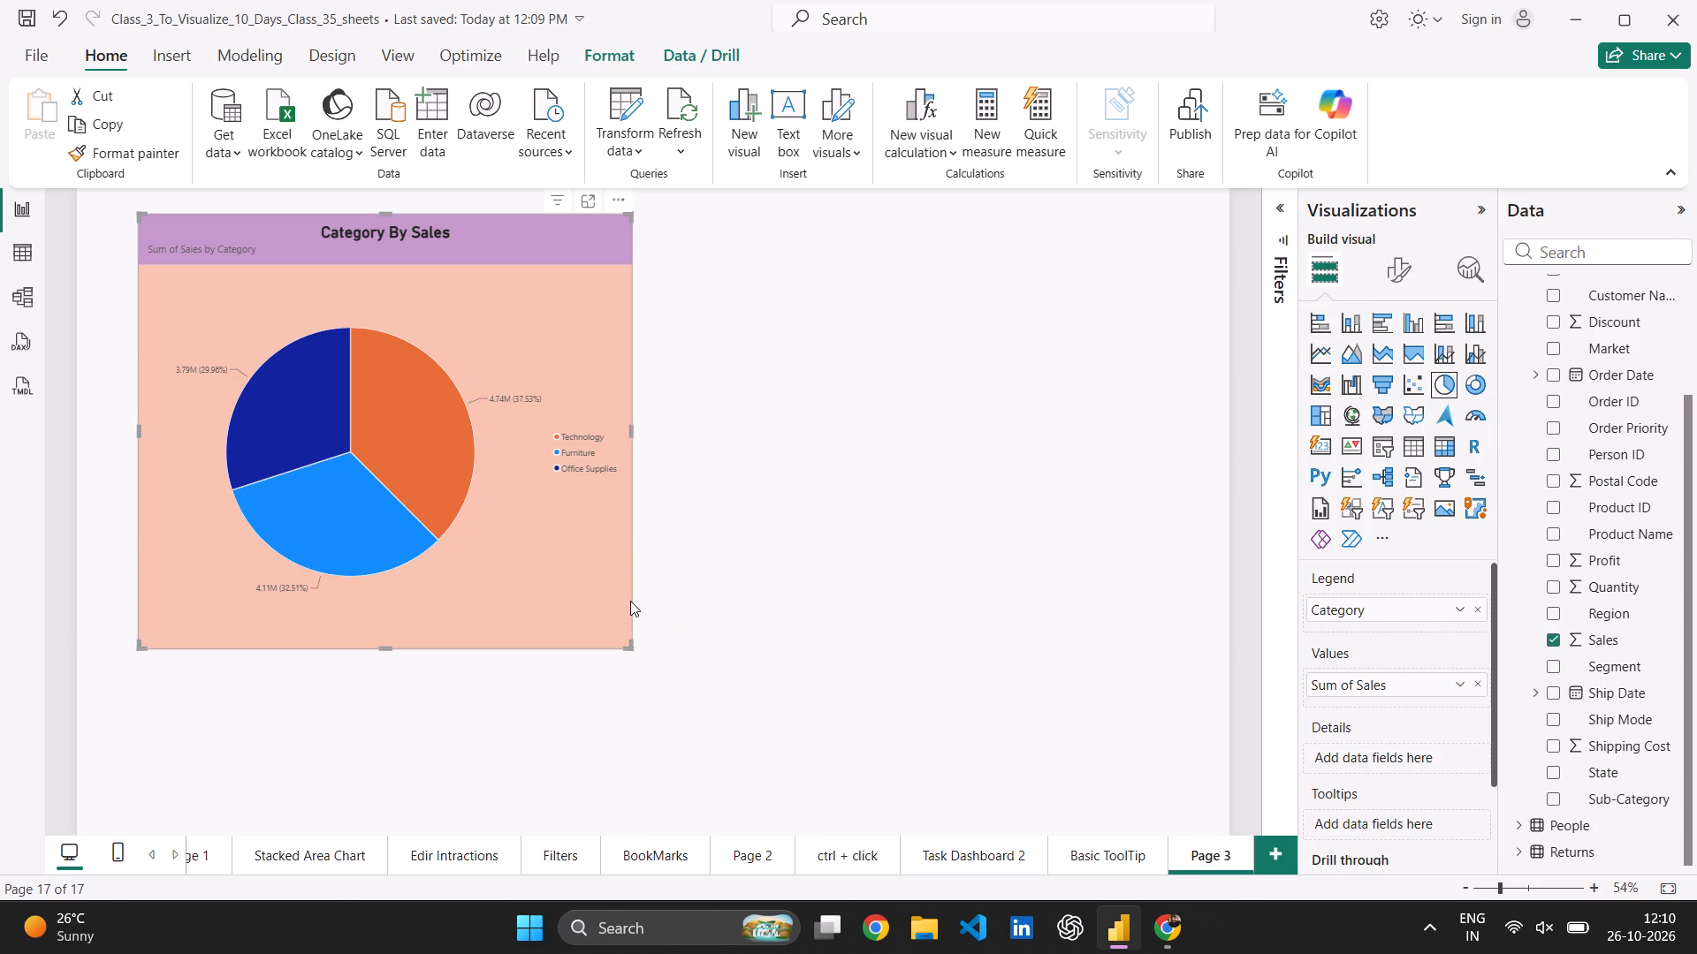
{"action": "left_click", "coordinate": [798, 608]}
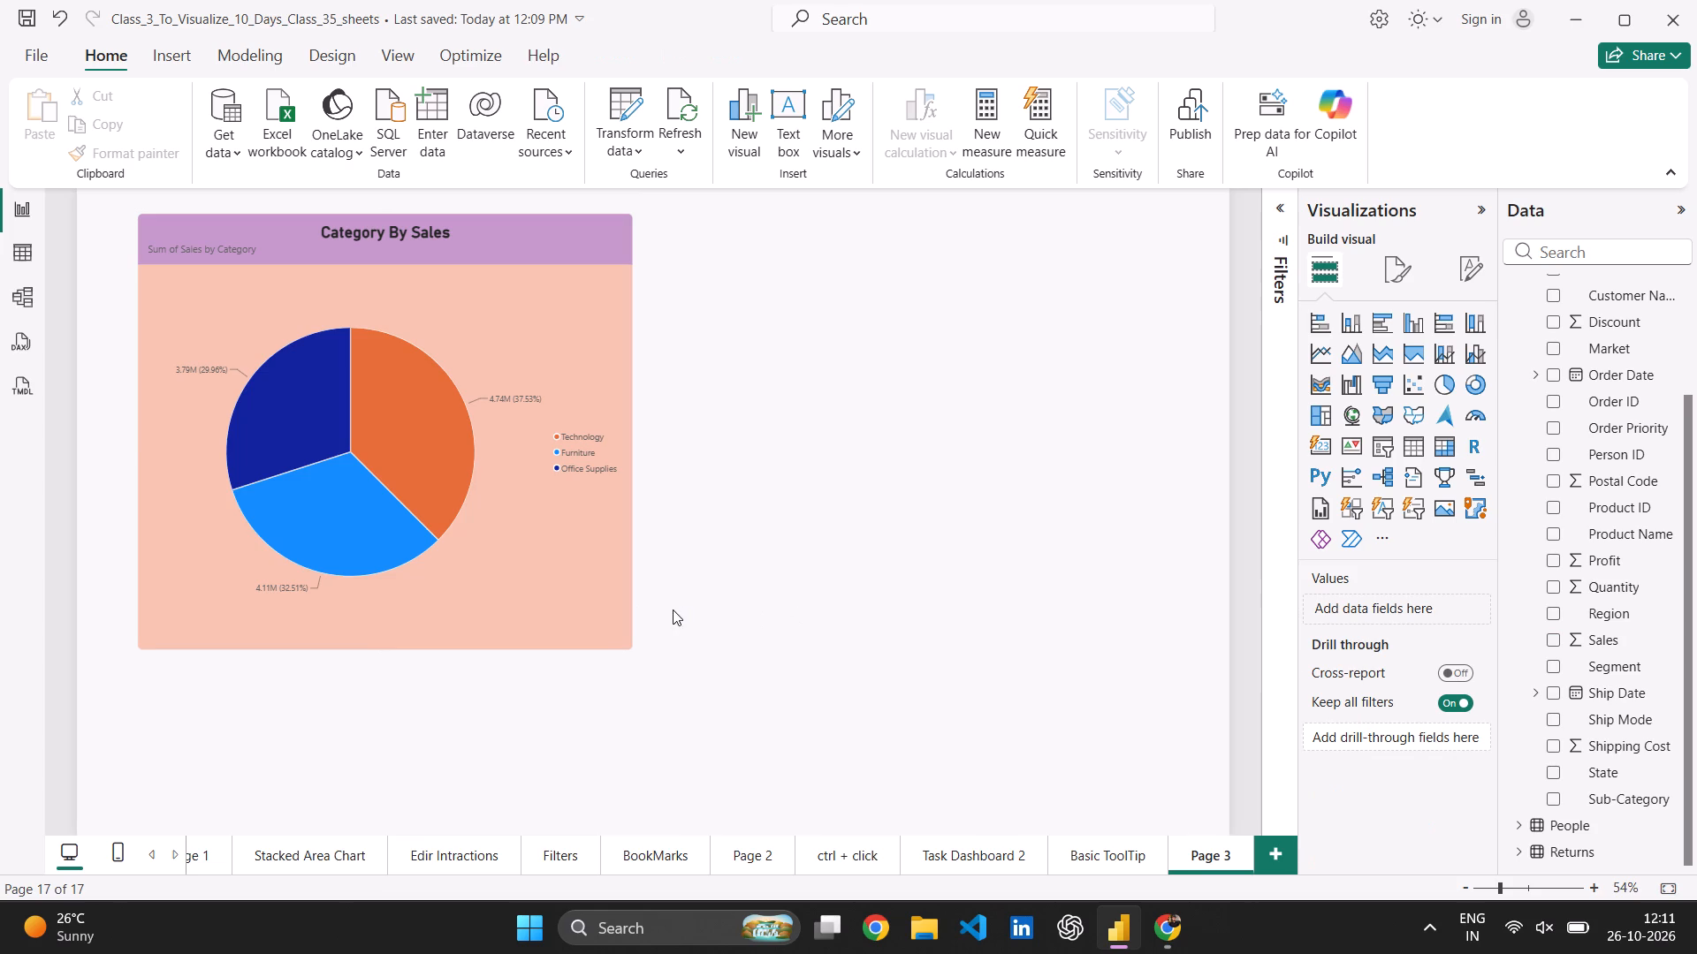
Reposition the pie chart slightly lower, keeping it near the page's upper-left corner.
{"action": "left_click_drag", "start_coordinate": [577, 571], "coordinate": [619, 593]}
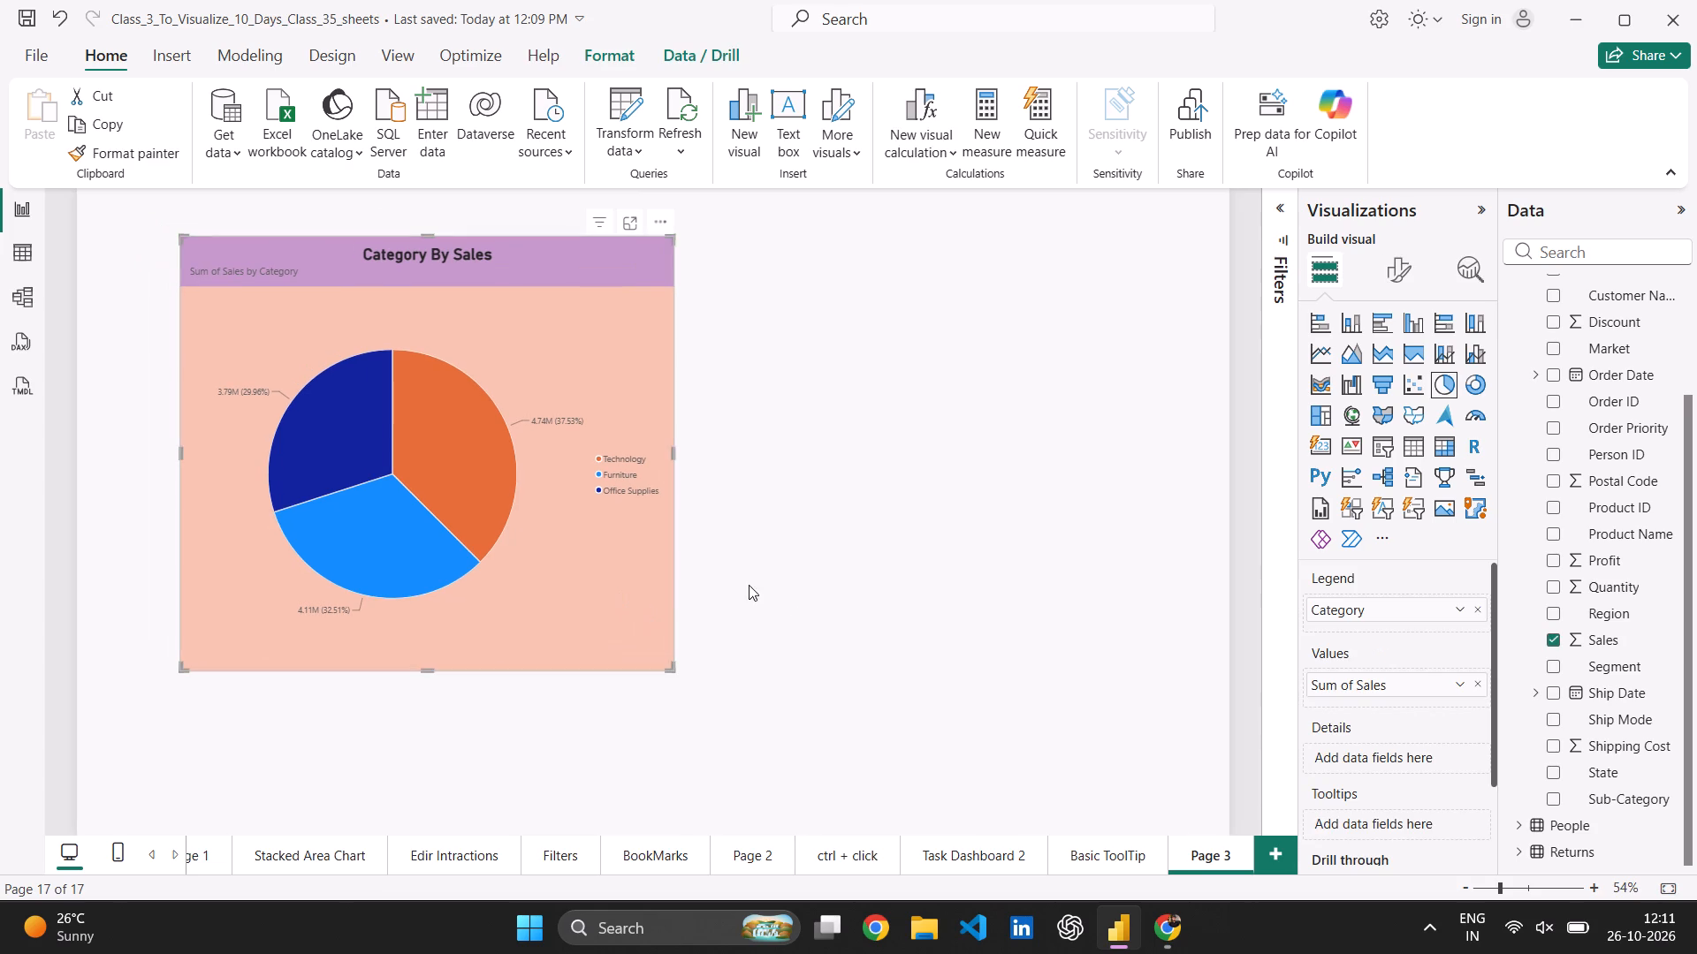
{"action": "left_click_drag", "start_coordinate": [651, 591], "coordinate": [612, 575]}
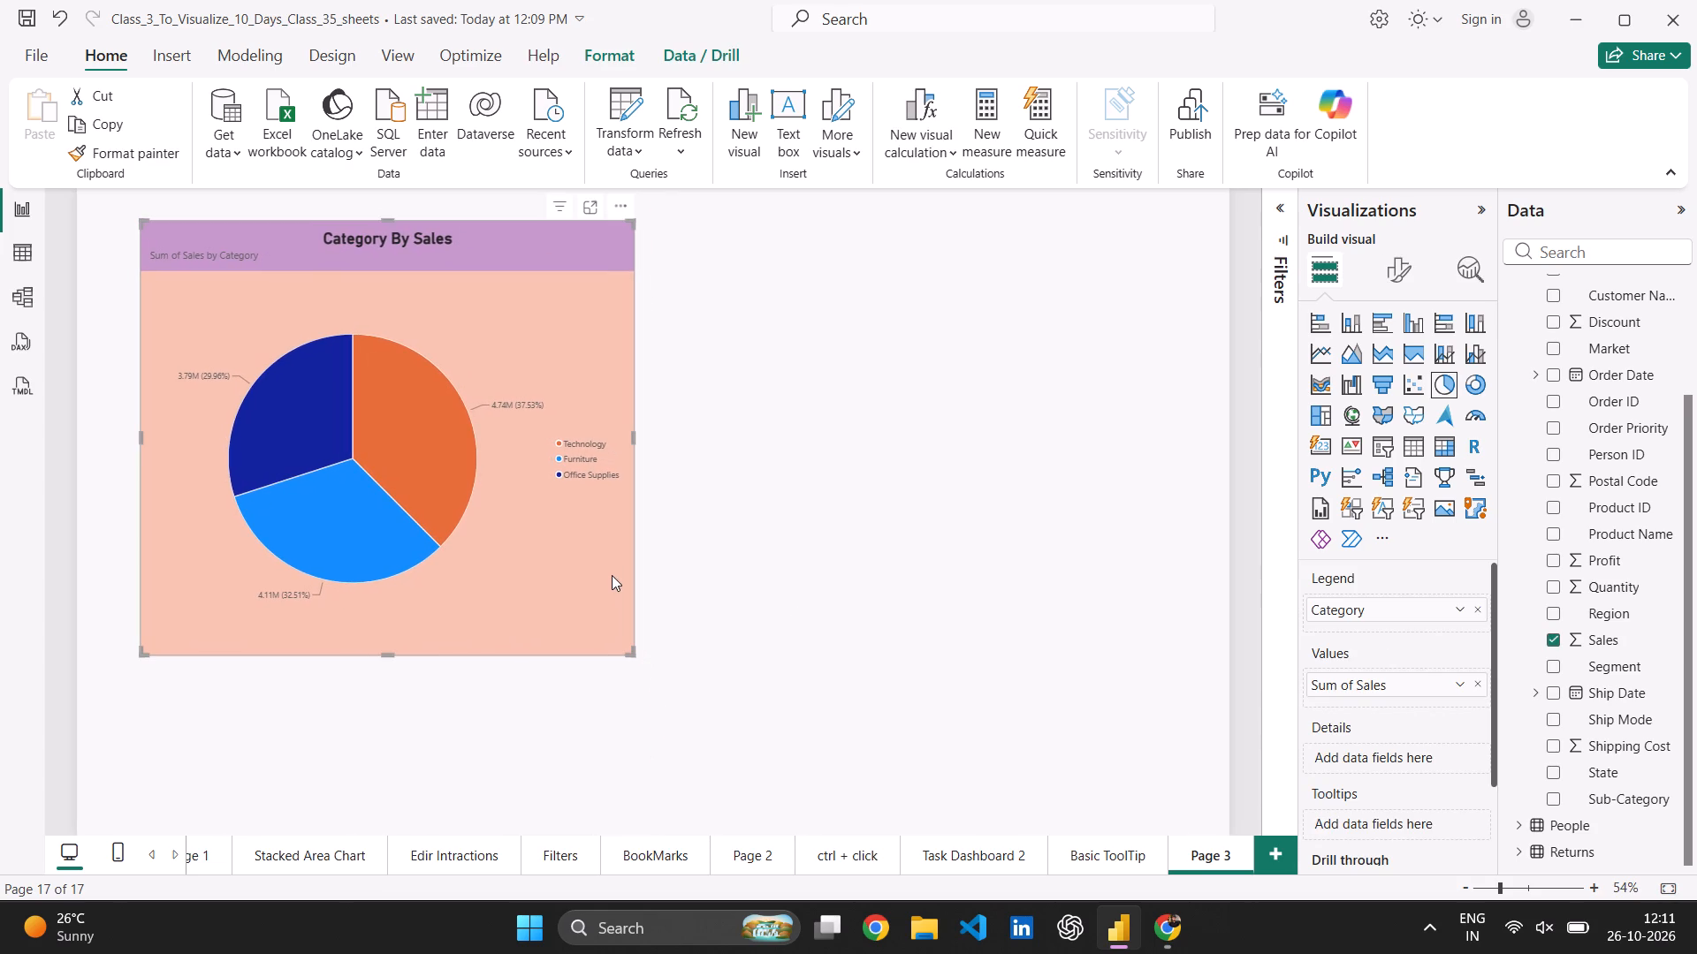
{"action": "left_click", "coordinate": [759, 597]}
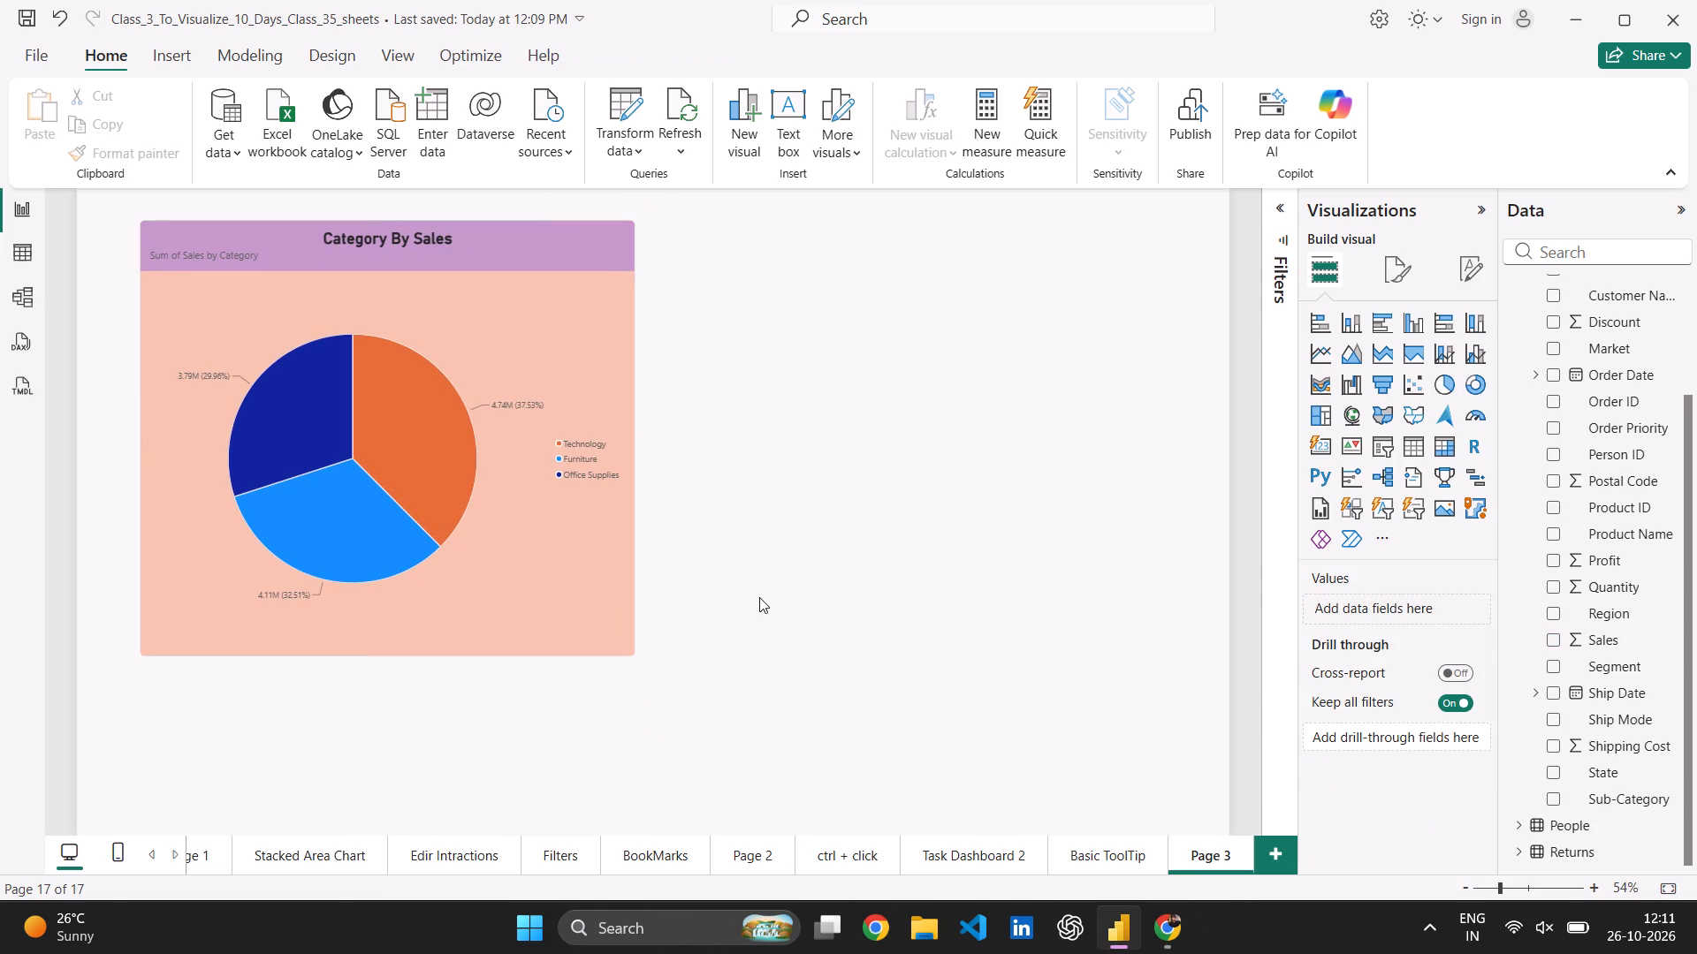
Shrink the pie chart from its lower-right corner to roughly four fifths of its size.
{"action": "left_click", "coordinate": [605, 617]}
{"action": "left_click_drag", "start_coordinate": [634, 647], "coordinate": [577, 548]}
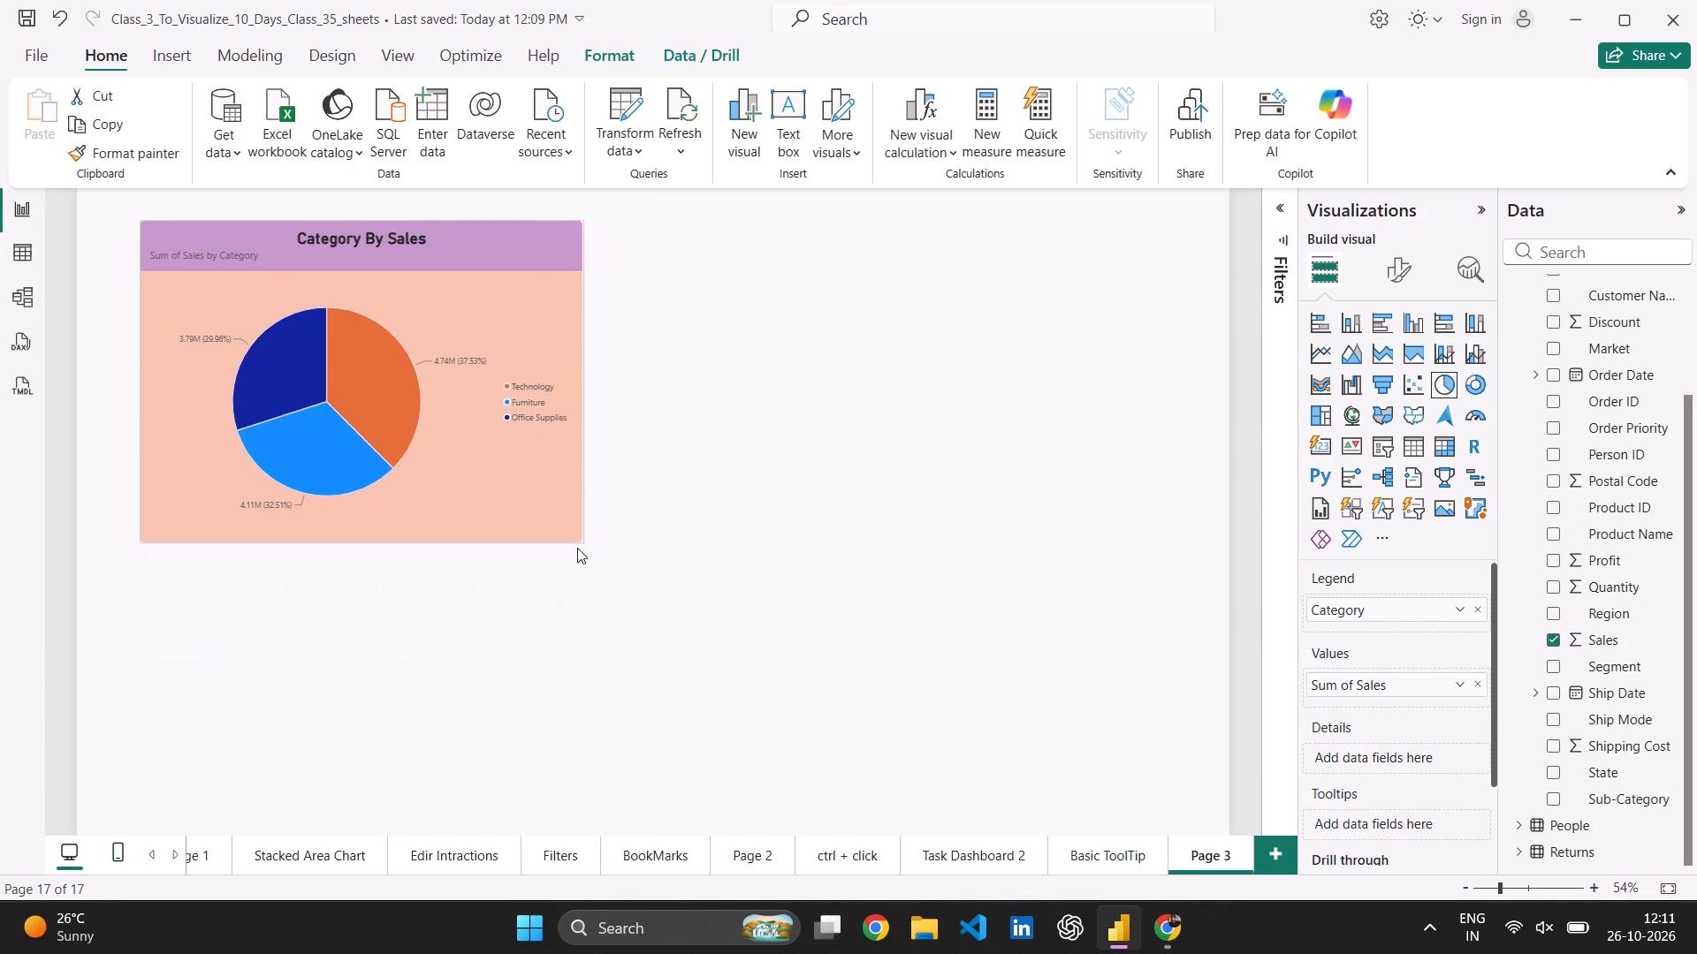
{"action": "left_click_drag", "start_coordinate": [577, 548], "coordinate": [591, 572]}
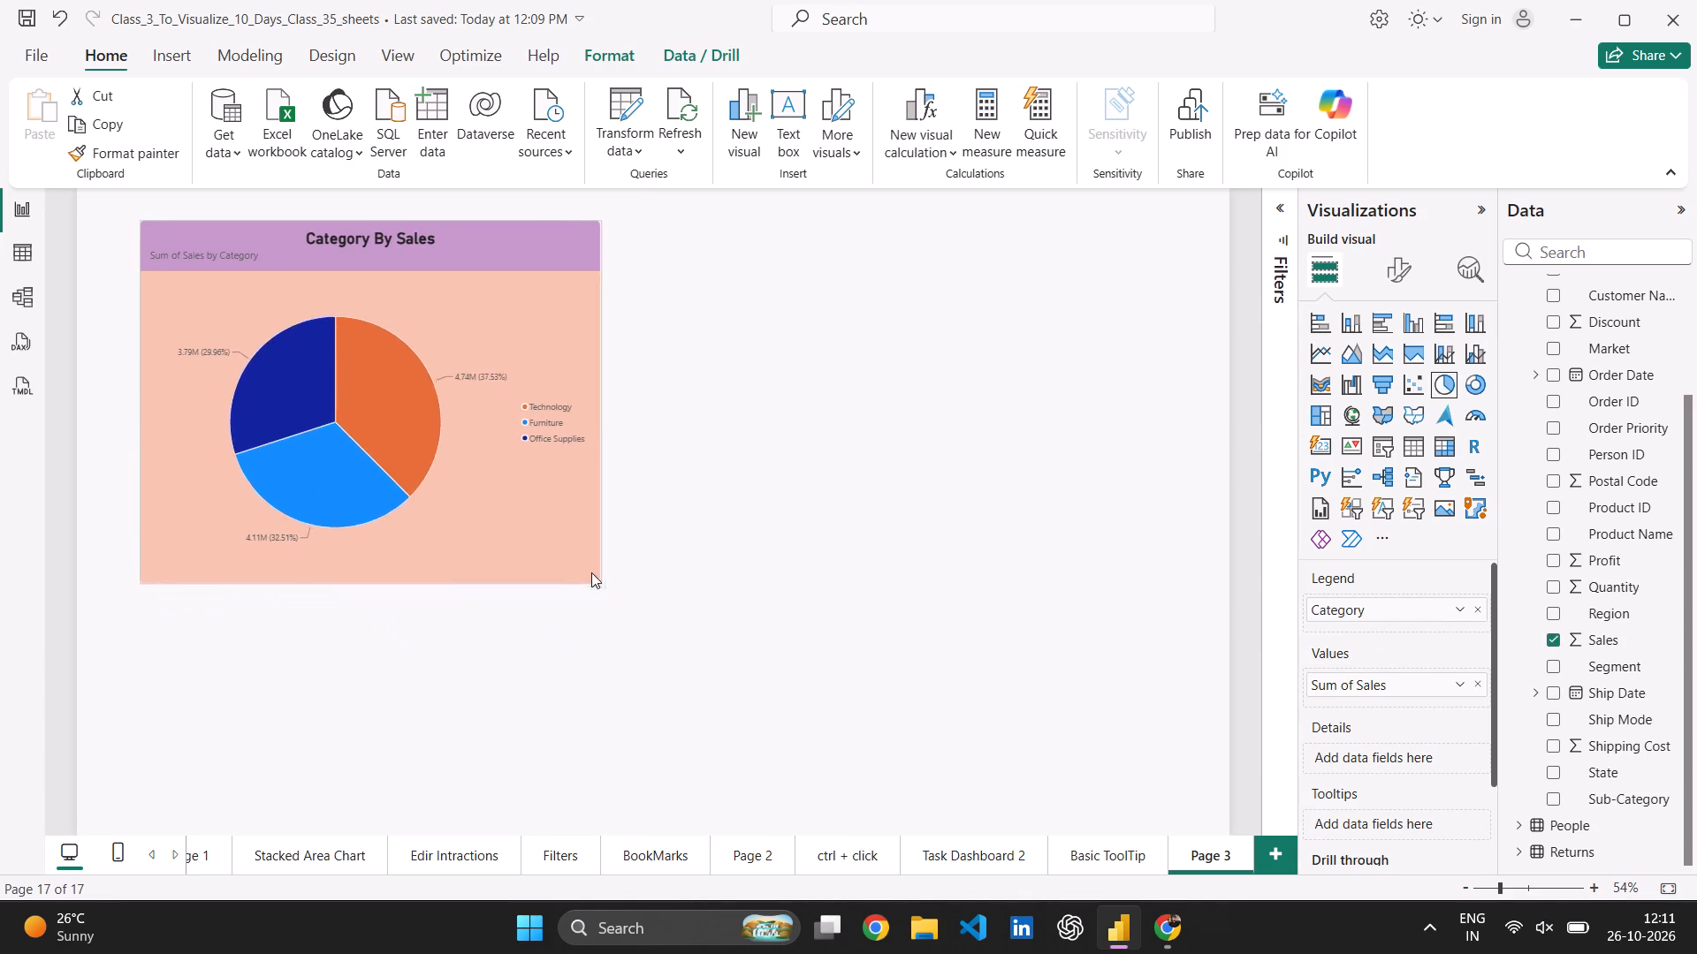
{"action": "left_click_drag", "start_coordinate": [591, 572], "coordinate": [535, 548]}
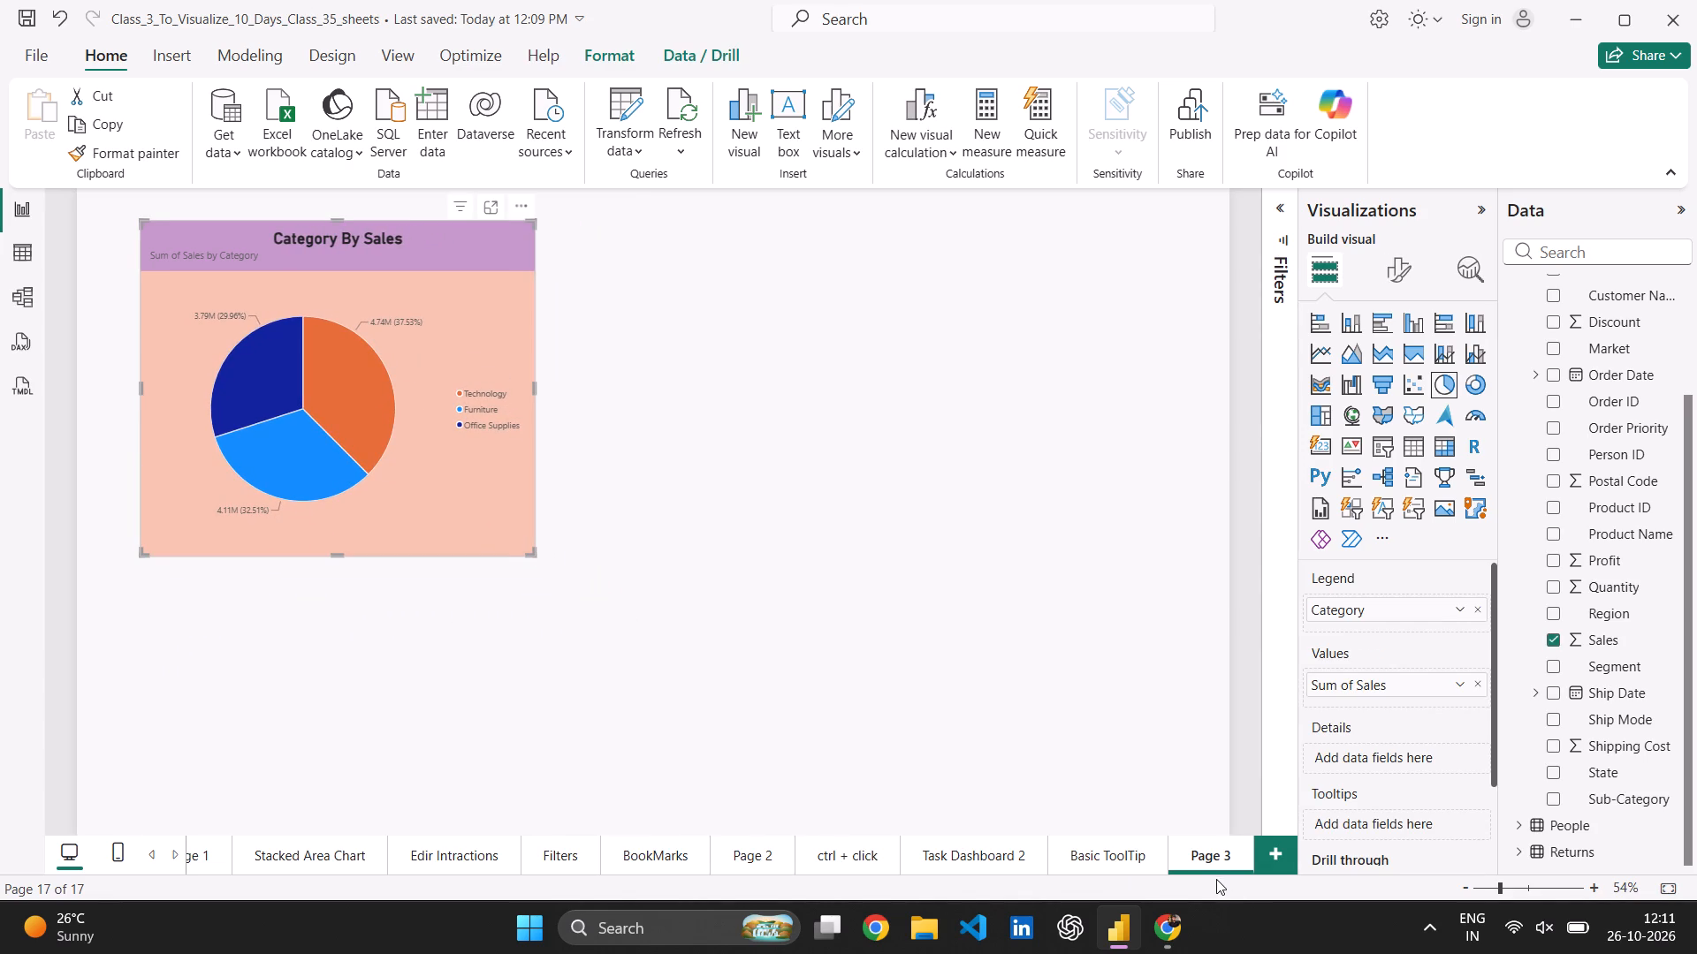
Rename the current report page as Pie Chart.
{"action": "triple_click", "coordinate": [1207, 864]}
{"action": "key", "text": "Return"}
Add a new report page and name it Donut Chart.
{"action": "left_click", "coordinate": [1278, 860]}
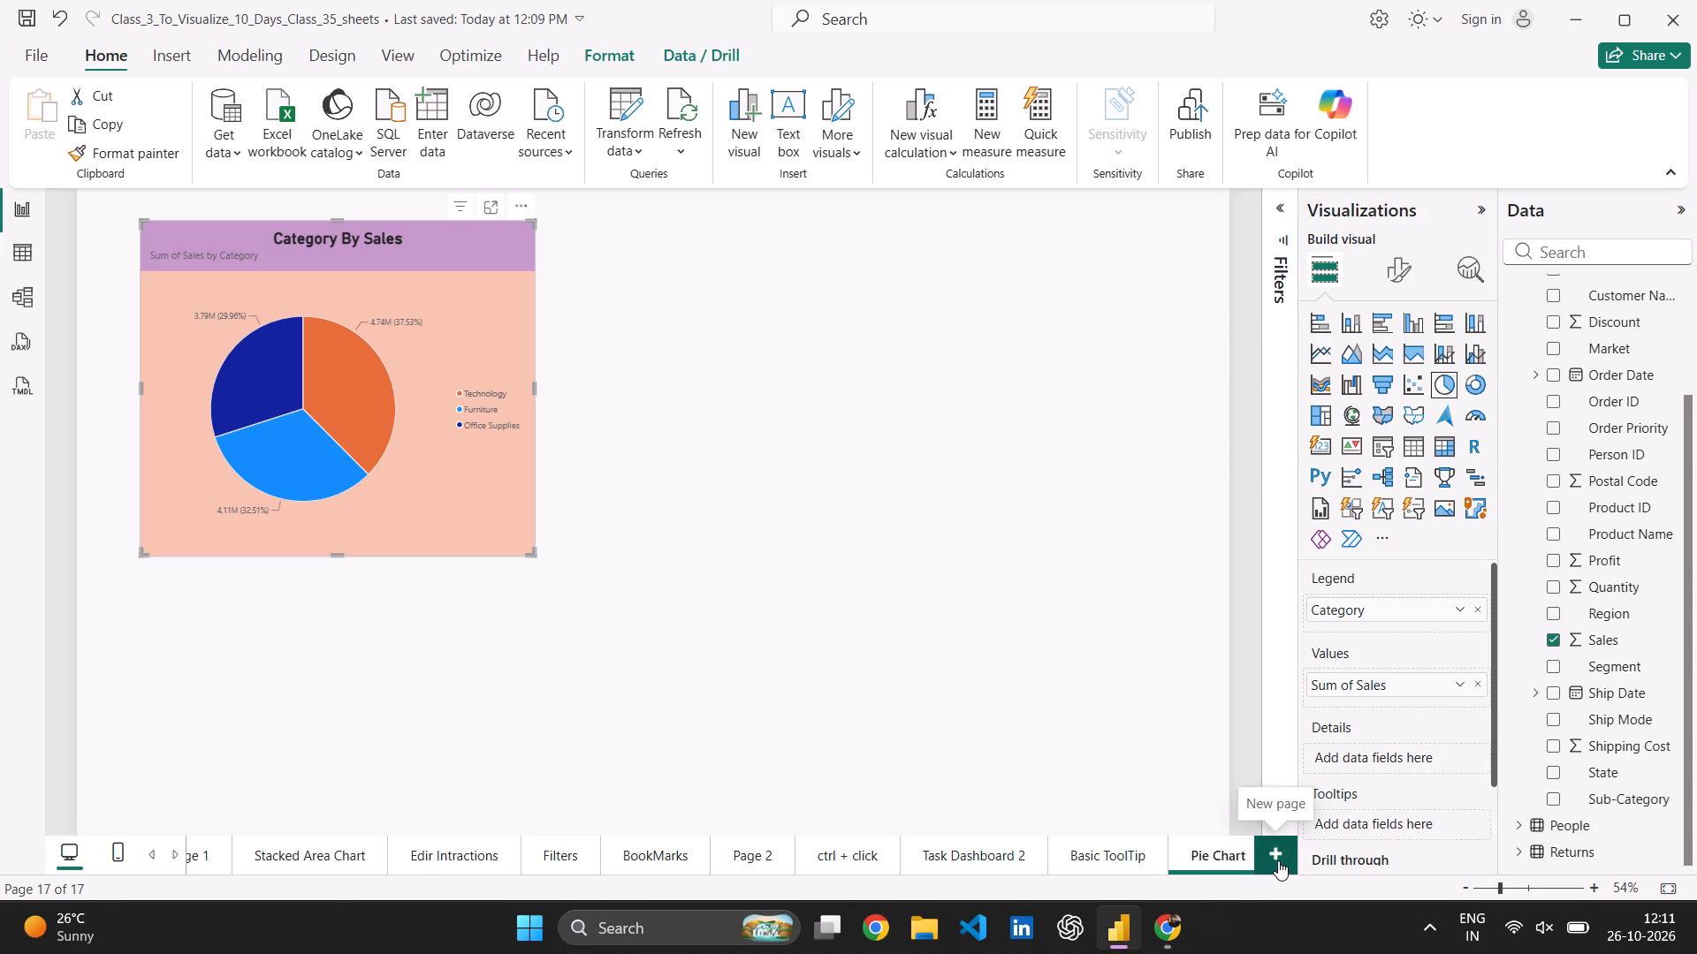
{"action": "double_click", "coordinate": [1200, 855]}
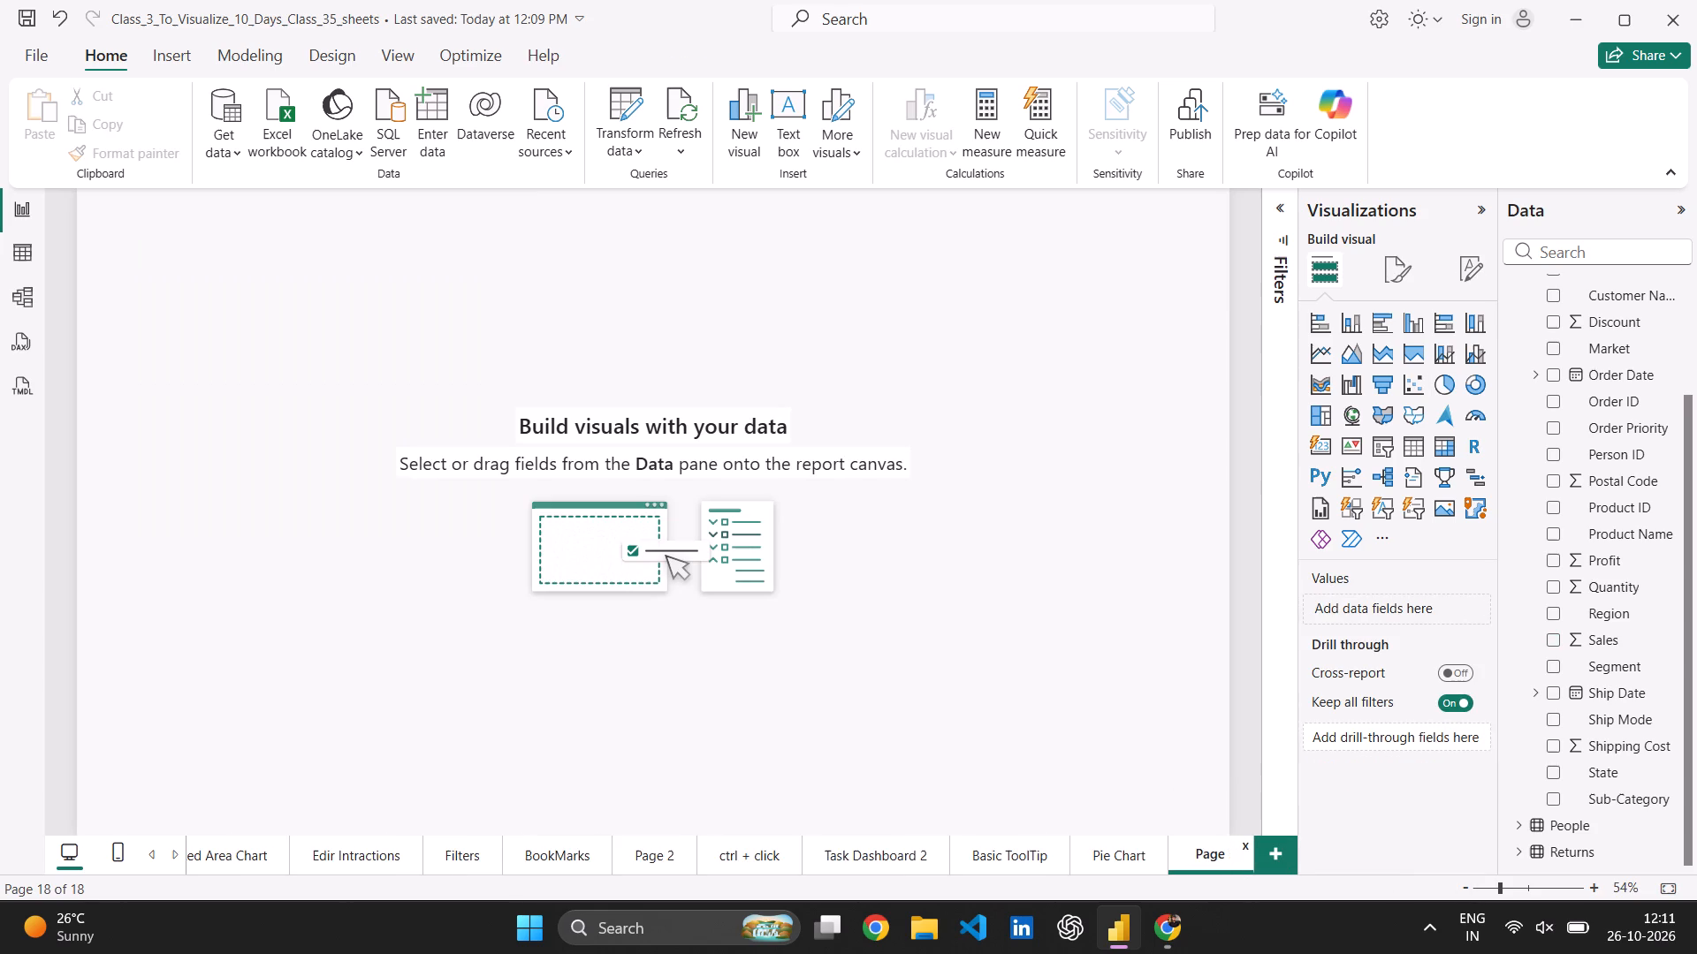
{"action": "type", "text": "onut"}
{"action": "key", "text": "space"}
{"action": "key", "text": "Return"}
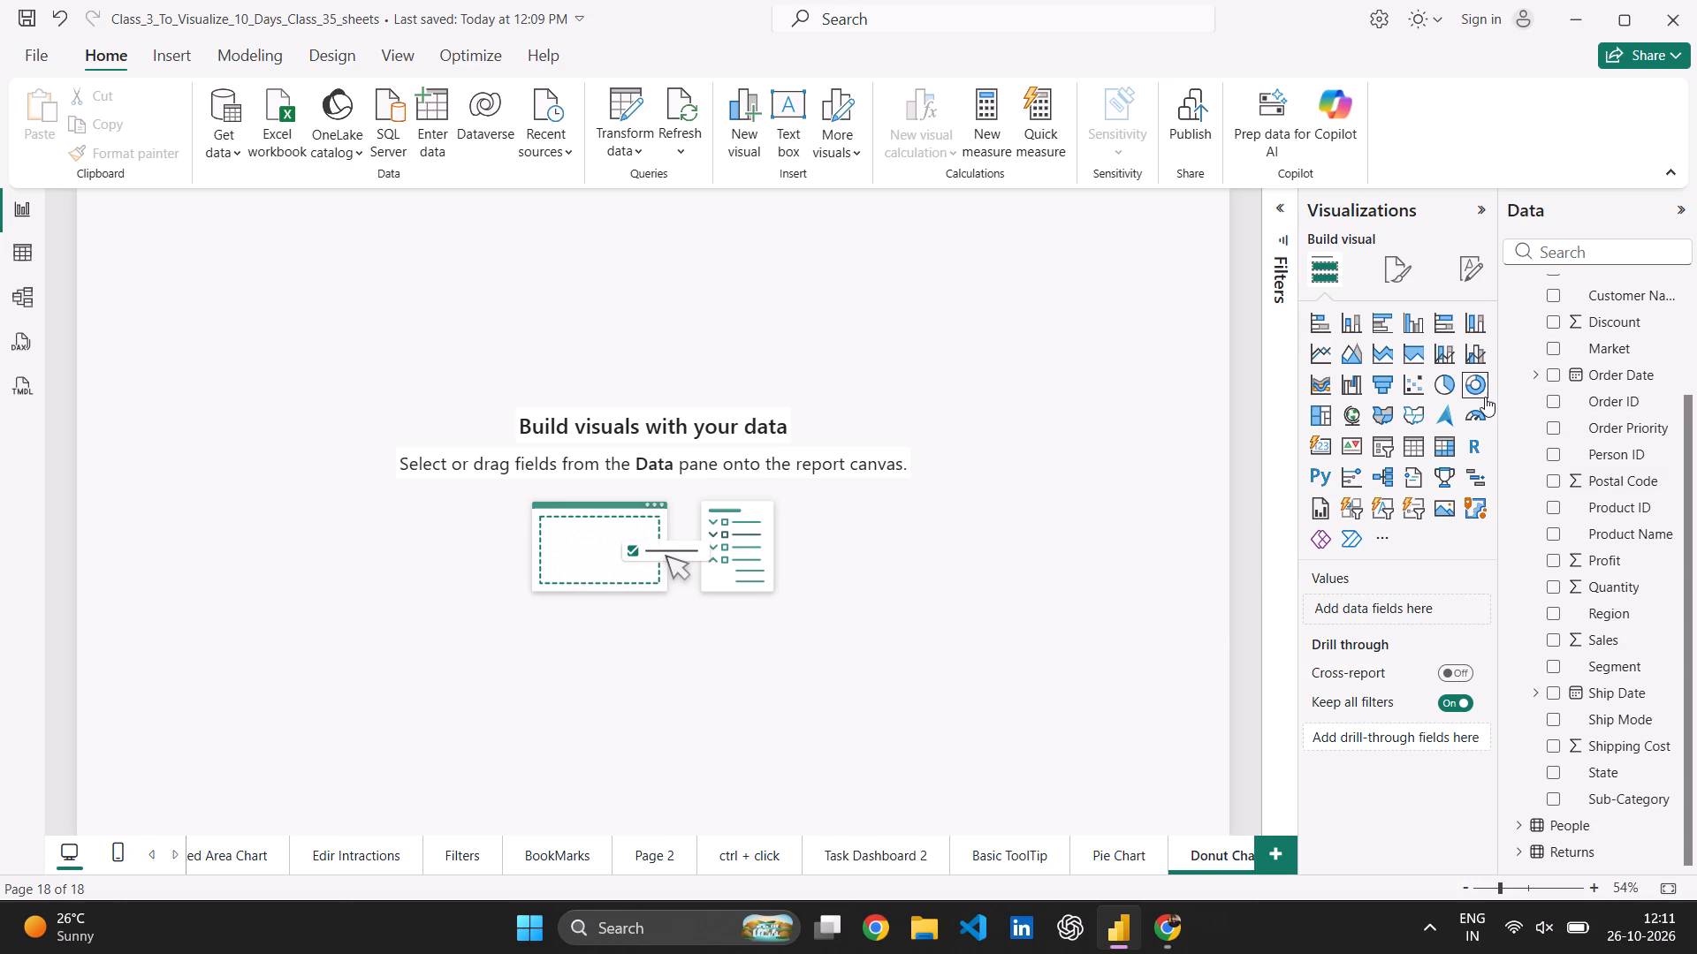
Insert a donut chart near the upper-left corner of the new page and enlarge it to nearly a third of the page width.
{"action": "left_click", "coordinate": [1473, 386]}
{"action": "left_click_drag", "start_coordinate": [230, 287], "coordinate": [266, 311]}
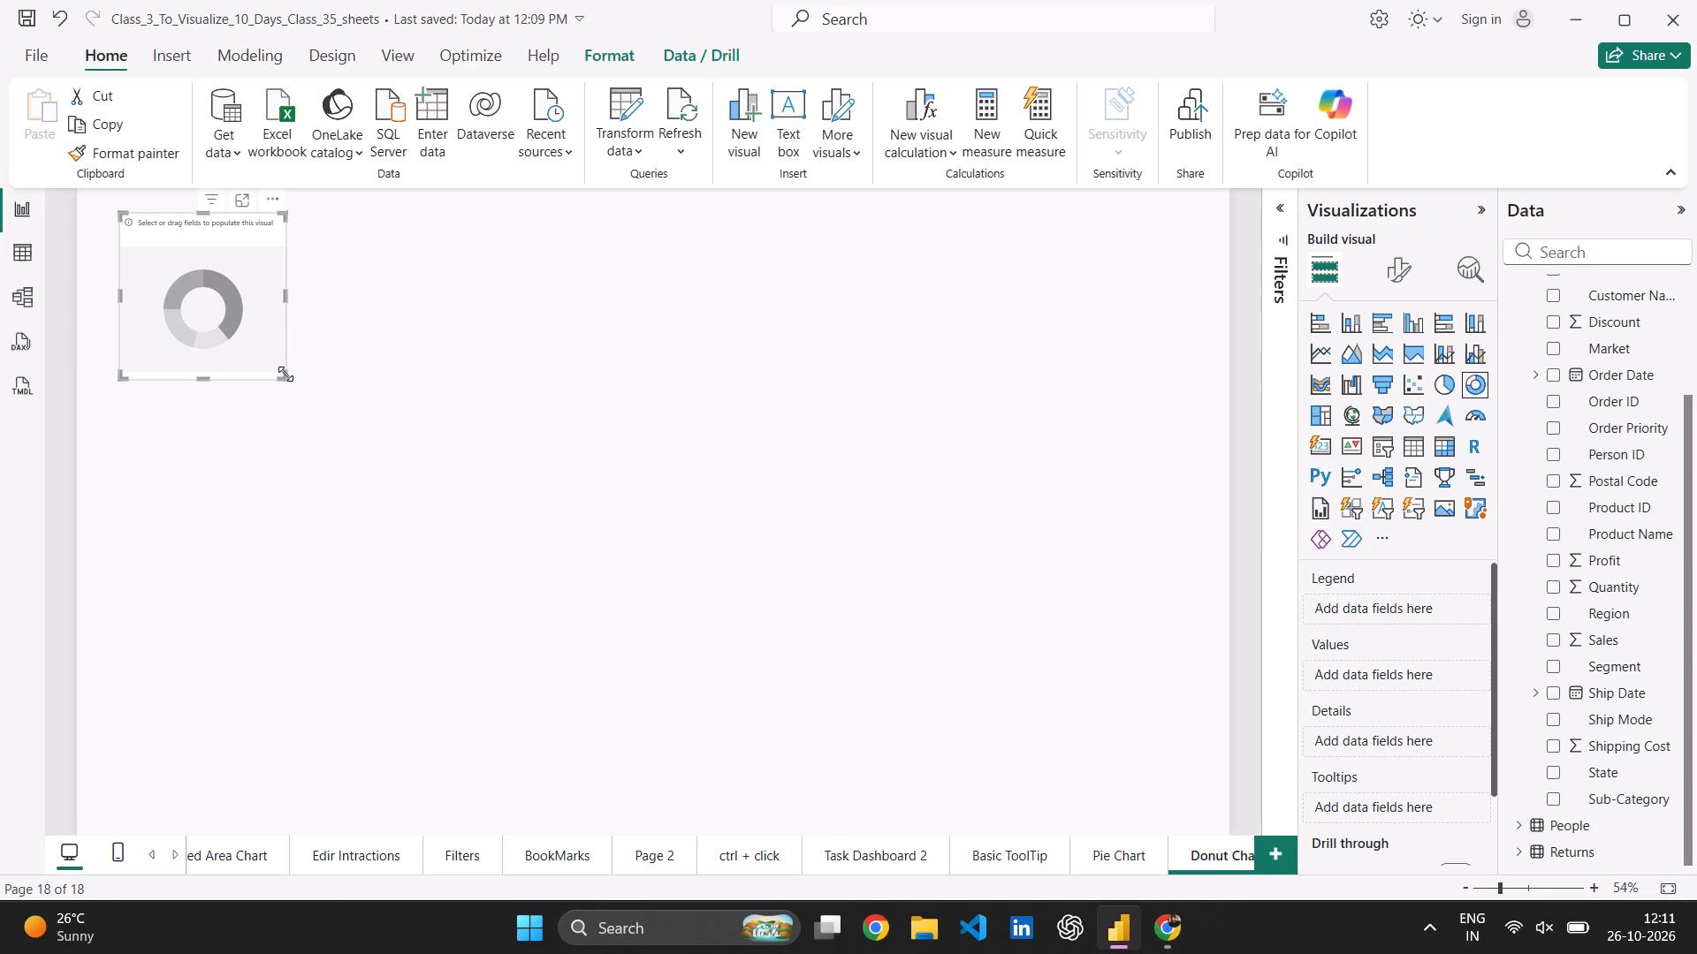
{"action": "left_click_drag", "start_coordinate": [285, 374], "coordinate": [499, 497]}
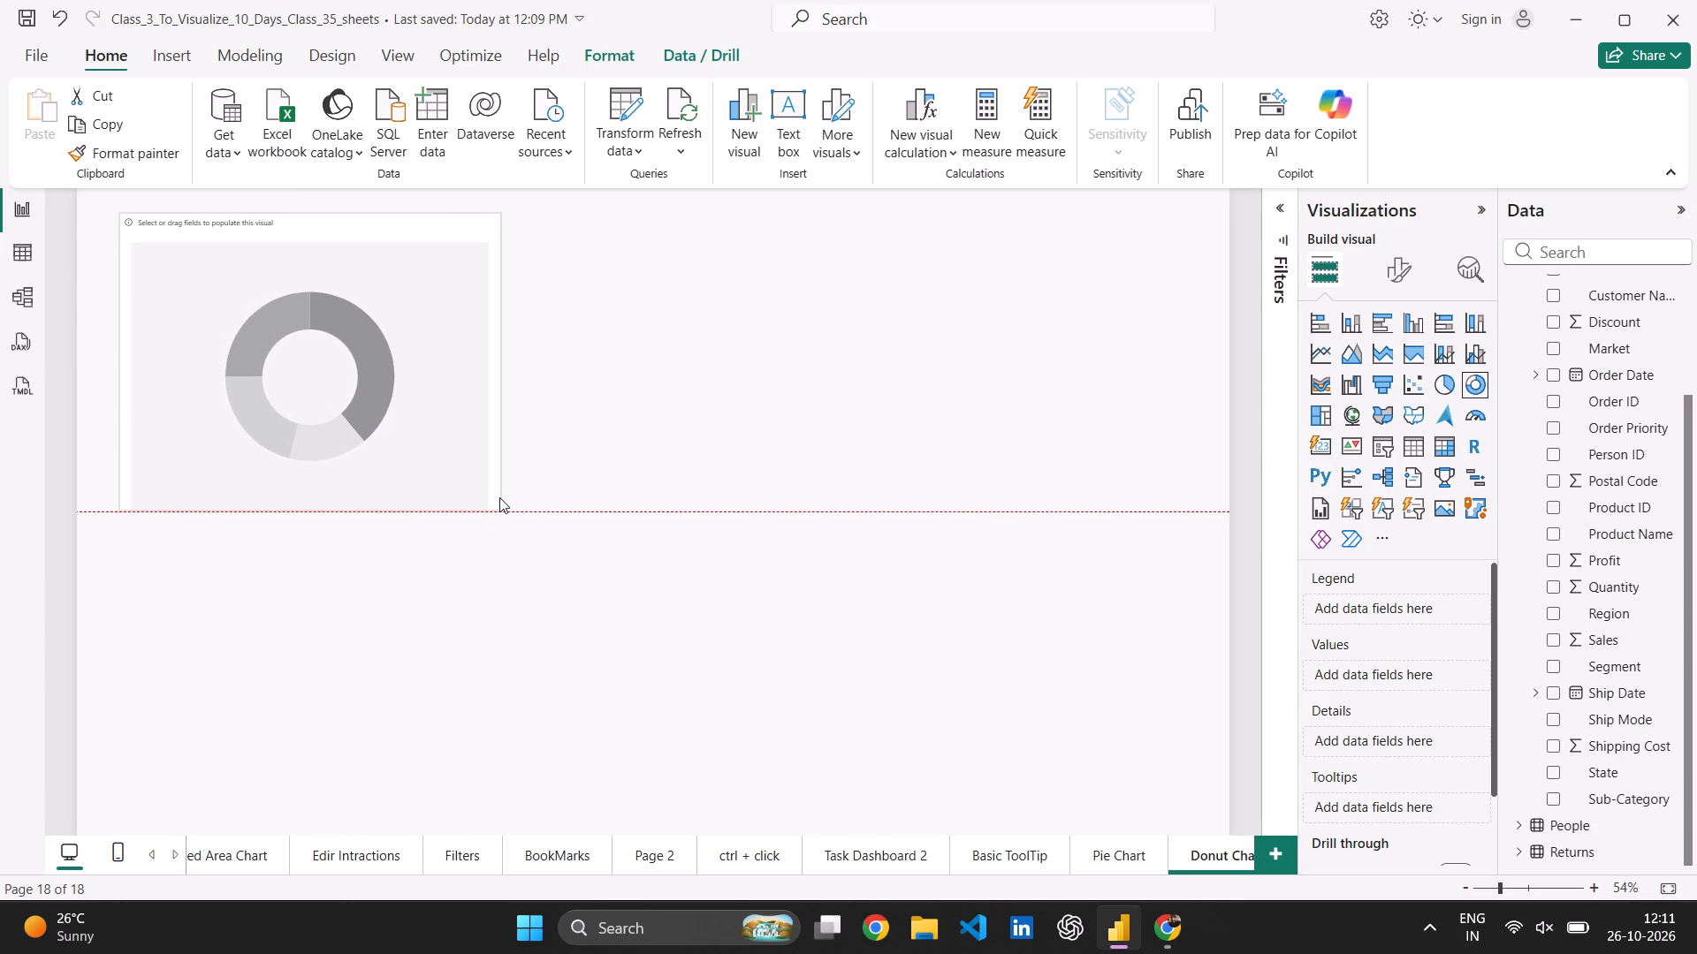
{"action": "left_click_drag", "start_coordinate": [499, 497], "coordinate": [484, 505]}
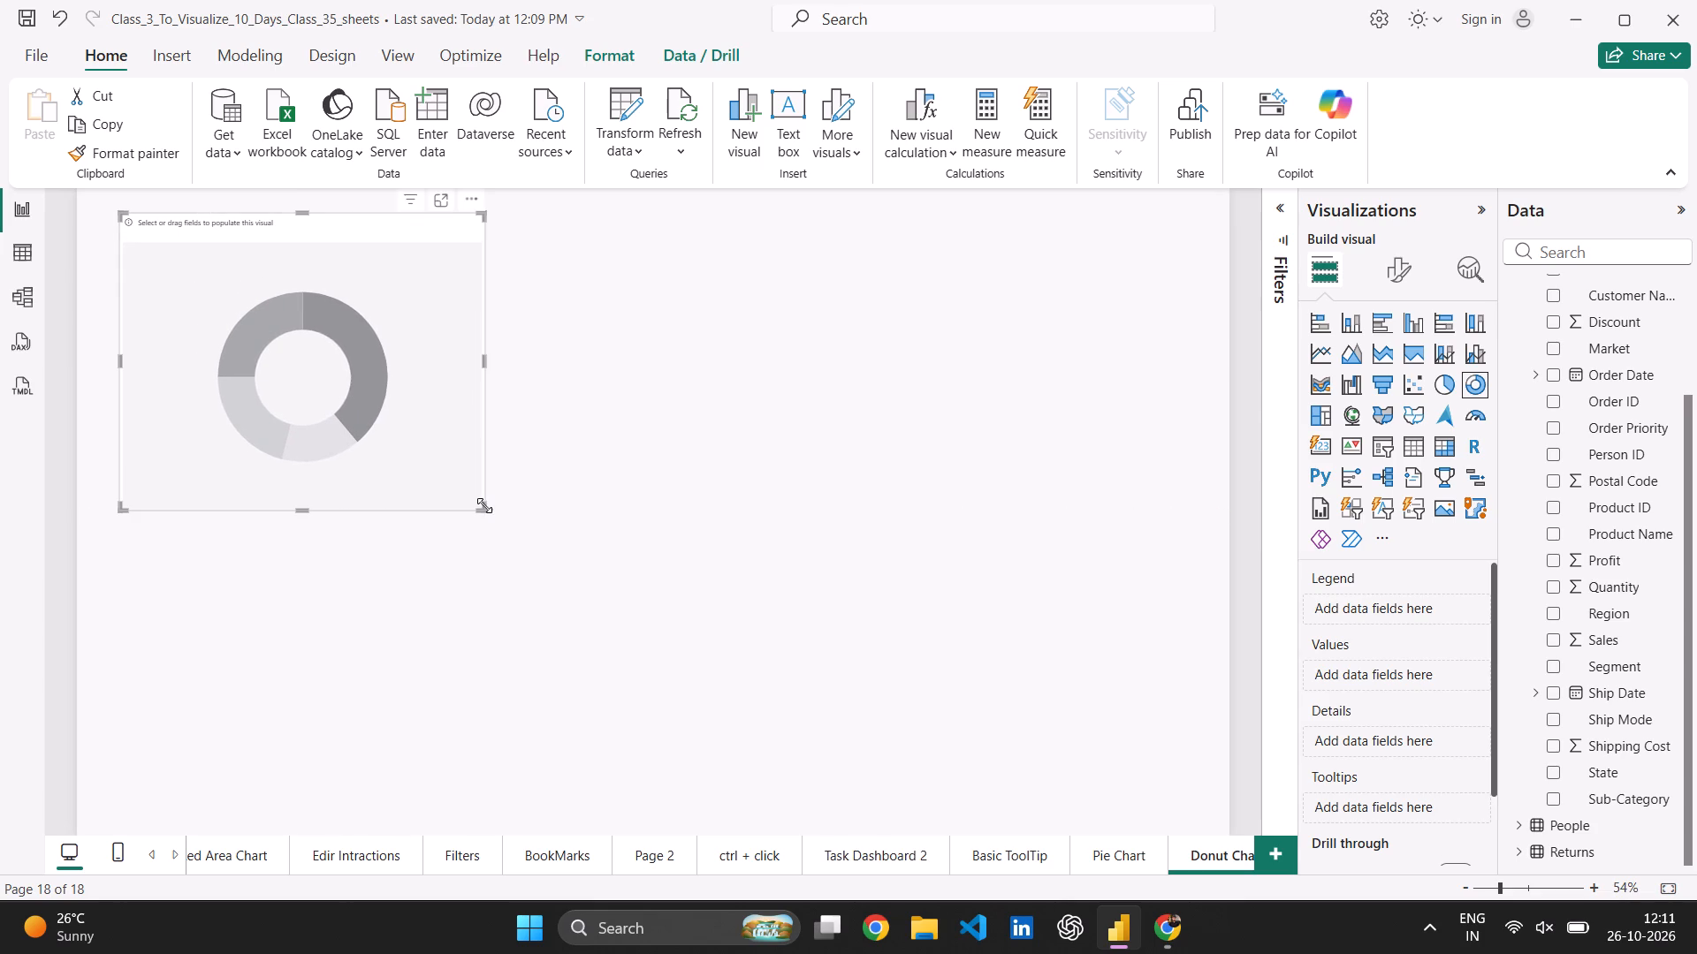
Populate the donut chart with Category as the legend and Sales as the values from the Orders table.
{"action": "scroll", "coordinate": [1581, 376], "scroll_direction": "up", "scroll_amount": 3}
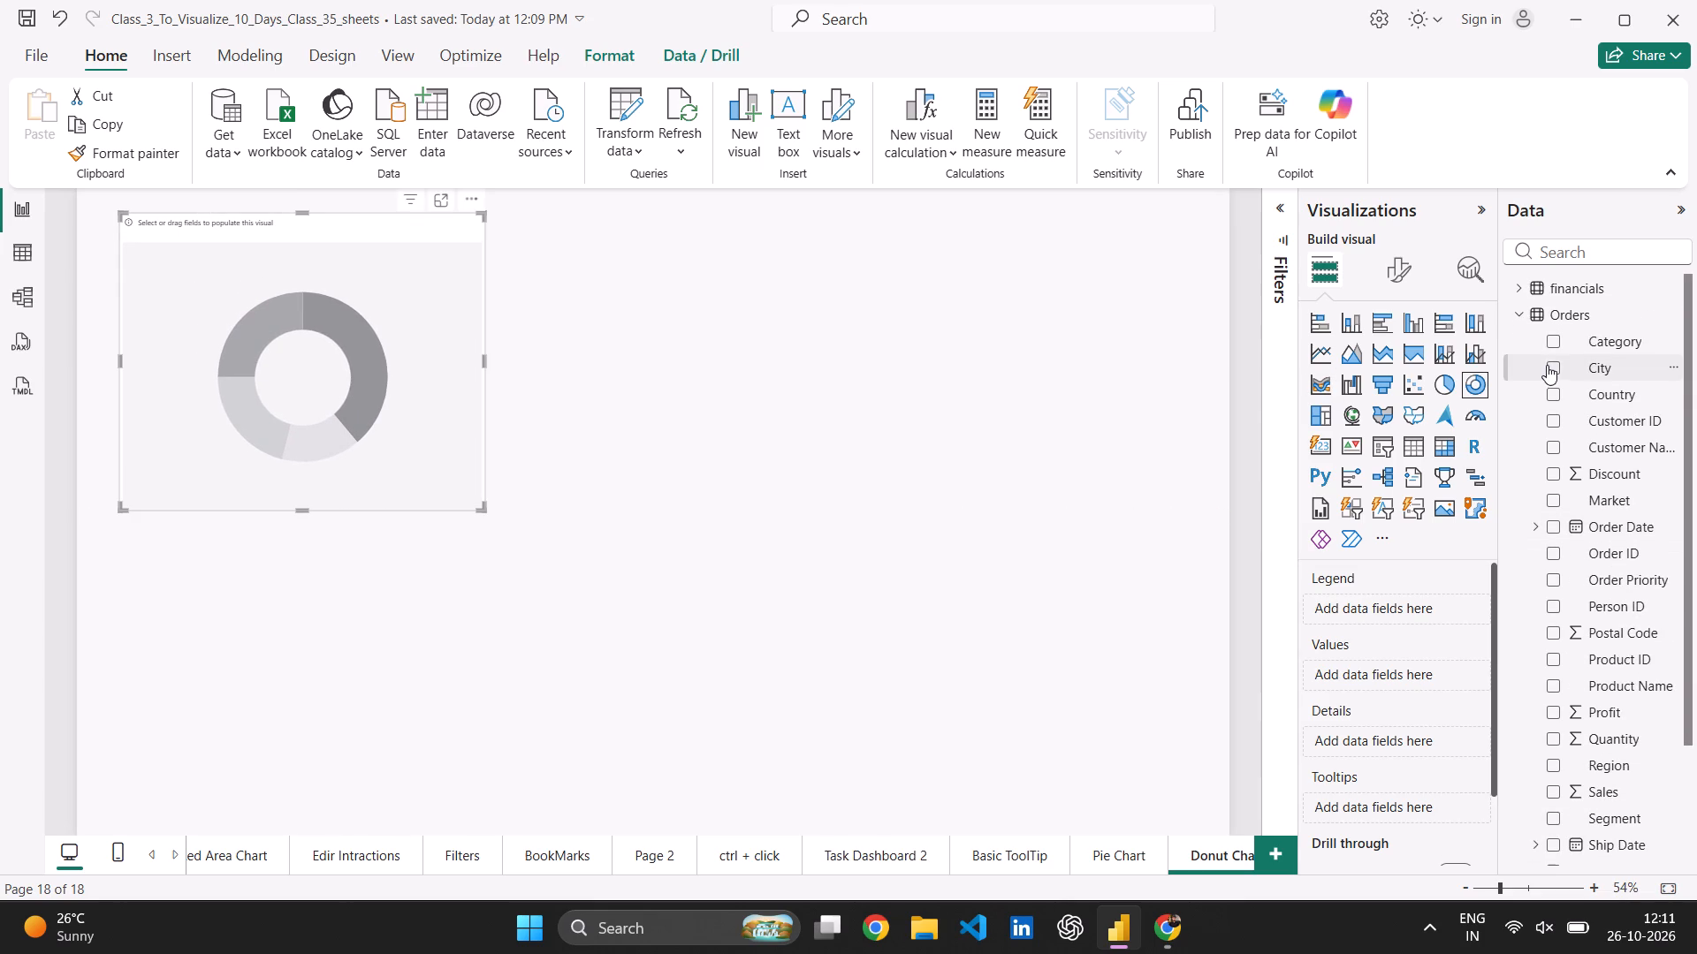
{"action": "left_click", "coordinate": [1554, 342]}
{"action": "scroll", "coordinate": [1564, 473], "scroll_direction": "down", "scroll_amount": 2}
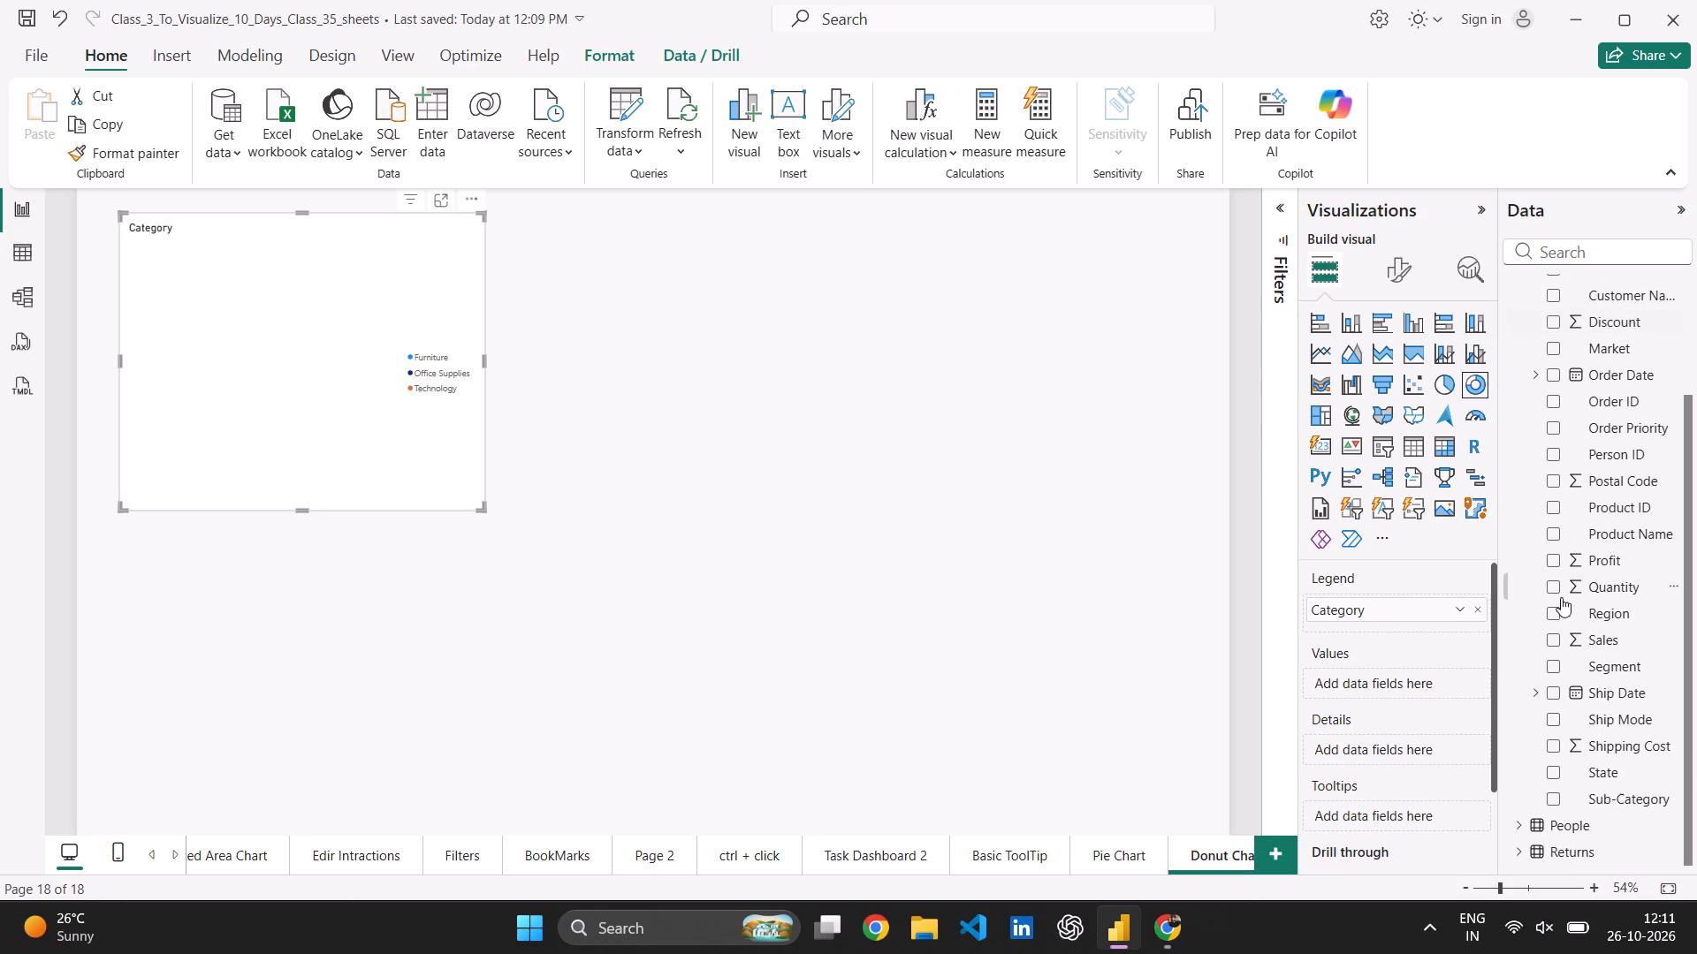
{"action": "left_click", "coordinate": [1551, 645]}
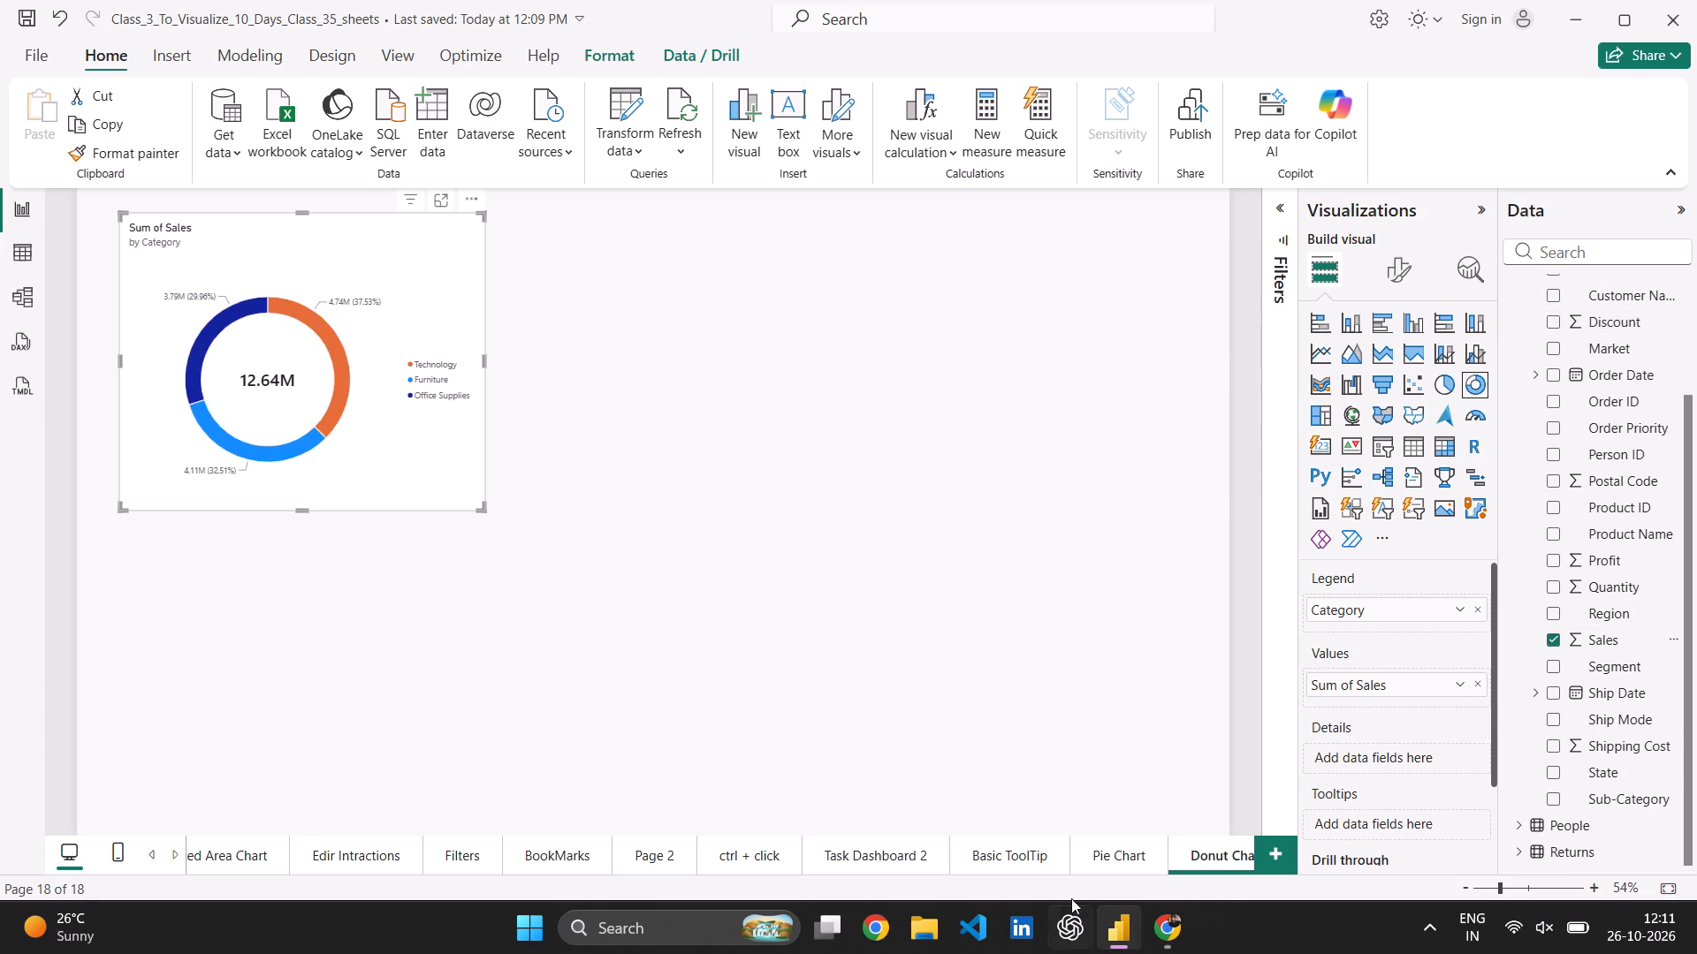
Copy the formatting of the pie chart on the Pie Chart page onto the donut chart with Format Painter.
{"action": "left_click", "coordinate": [1113, 867]}
{"action": "left_click_drag", "start_coordinate": [1113, 867], "coordinate": [360, 263]}
{"action": "left_click", "coordinate": [360, 263]}
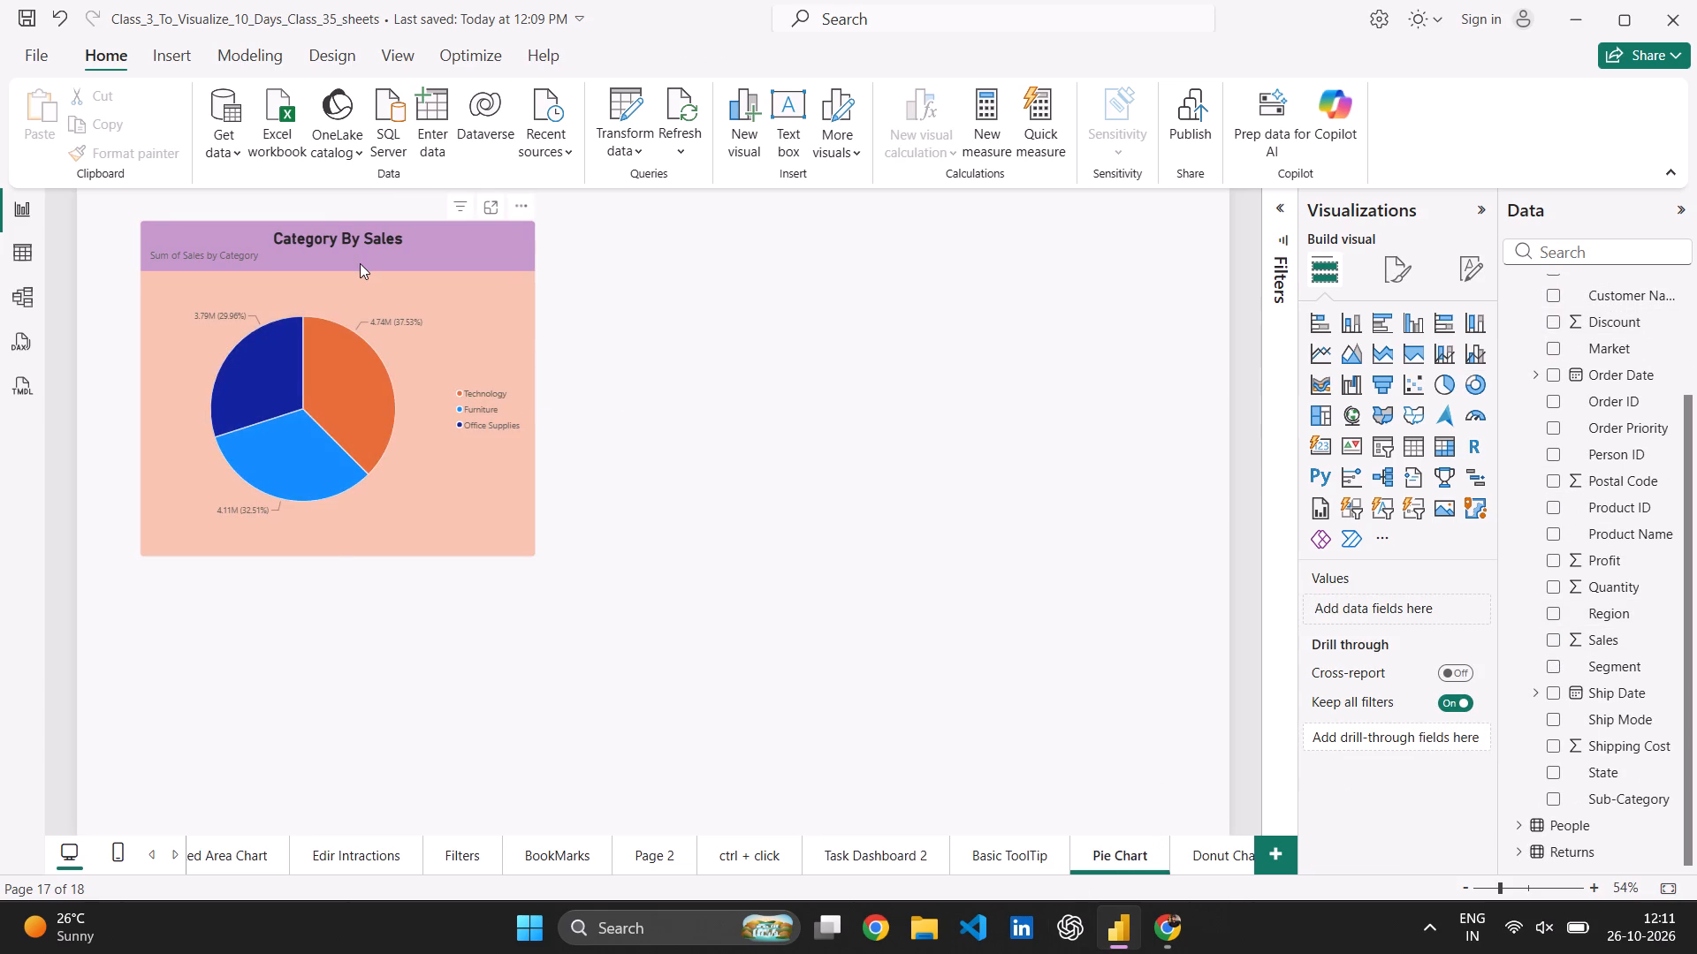
{"action": "left_click", "coordinate": [136, 159]}
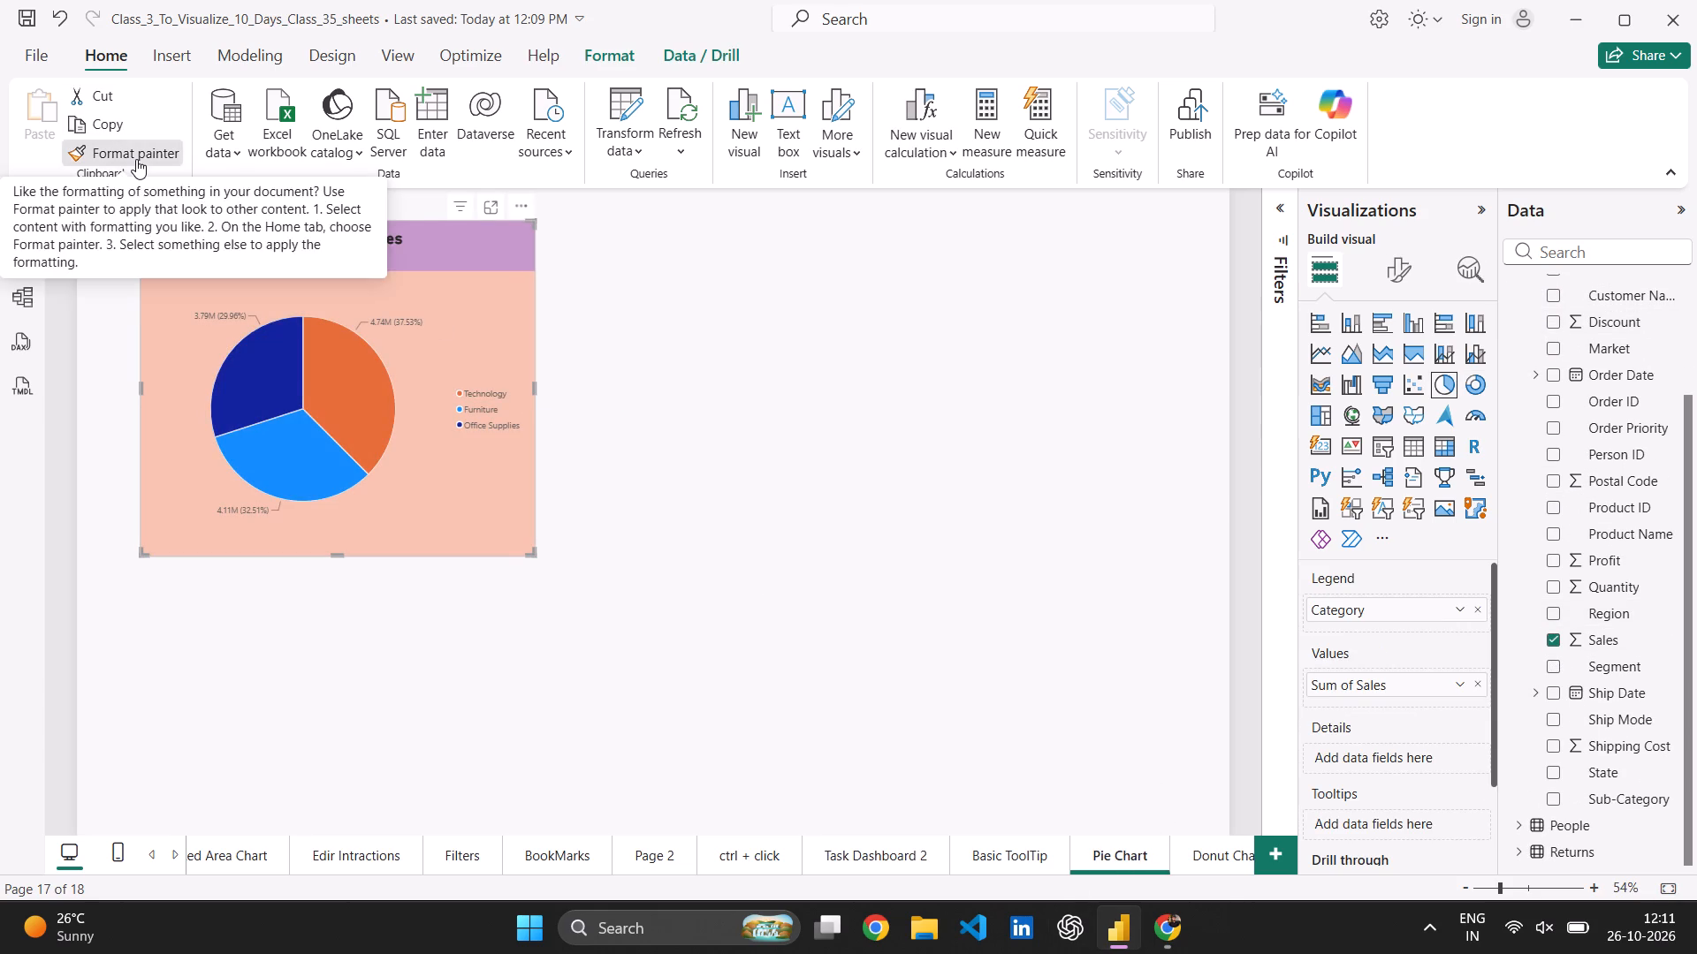
{"action": "left_click", "coordinate": [247, 261]}
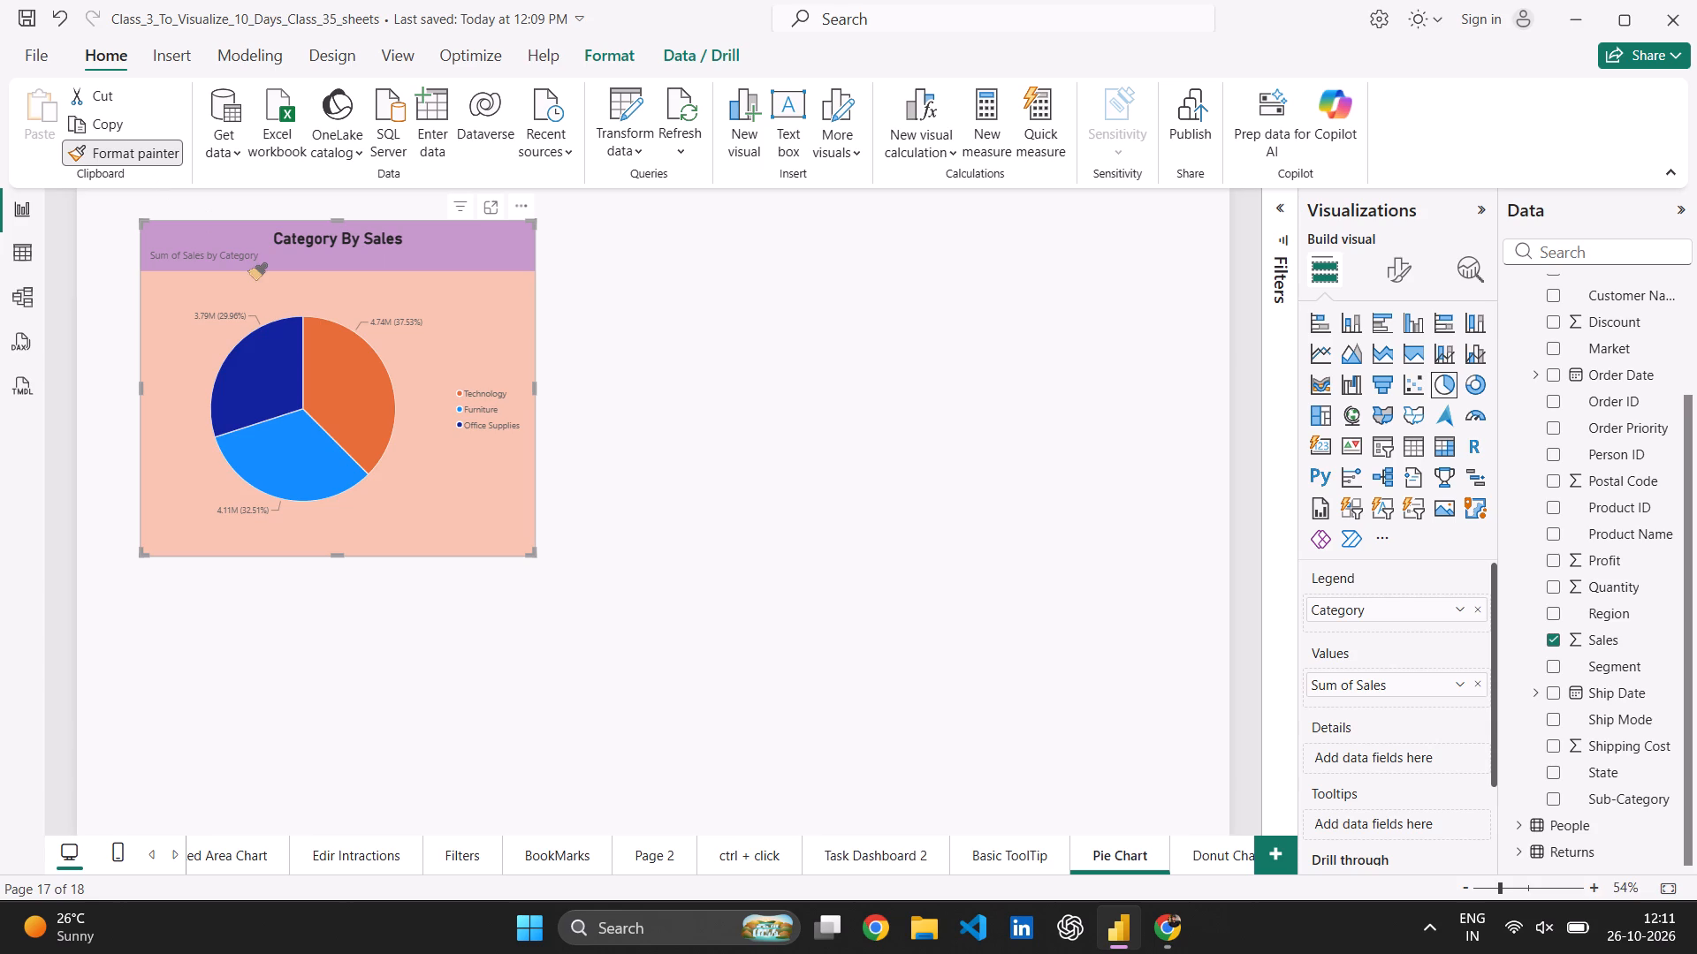
{"action": "left_click", "coordinate": [340, 271]}
{"action": "left_click", "coordinate": [106, 154]}
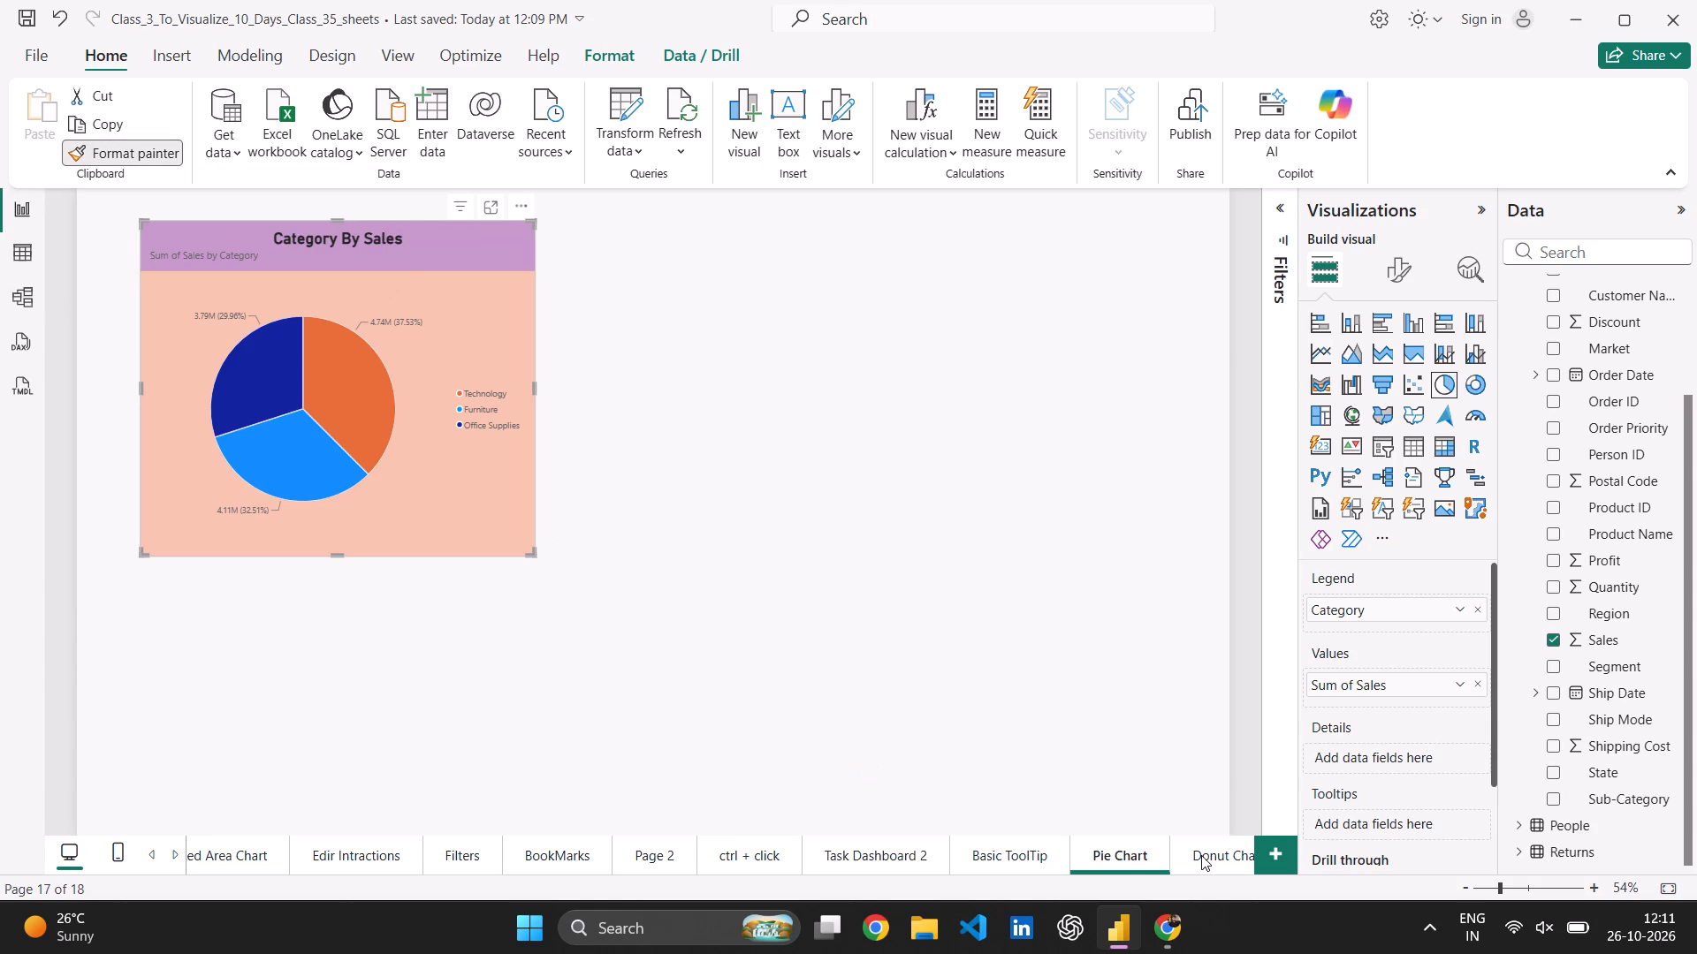
{"action": "left_click", "coordinate": [1201, 855]}
{"action": "left_click", "coordinate": [308, 297]}
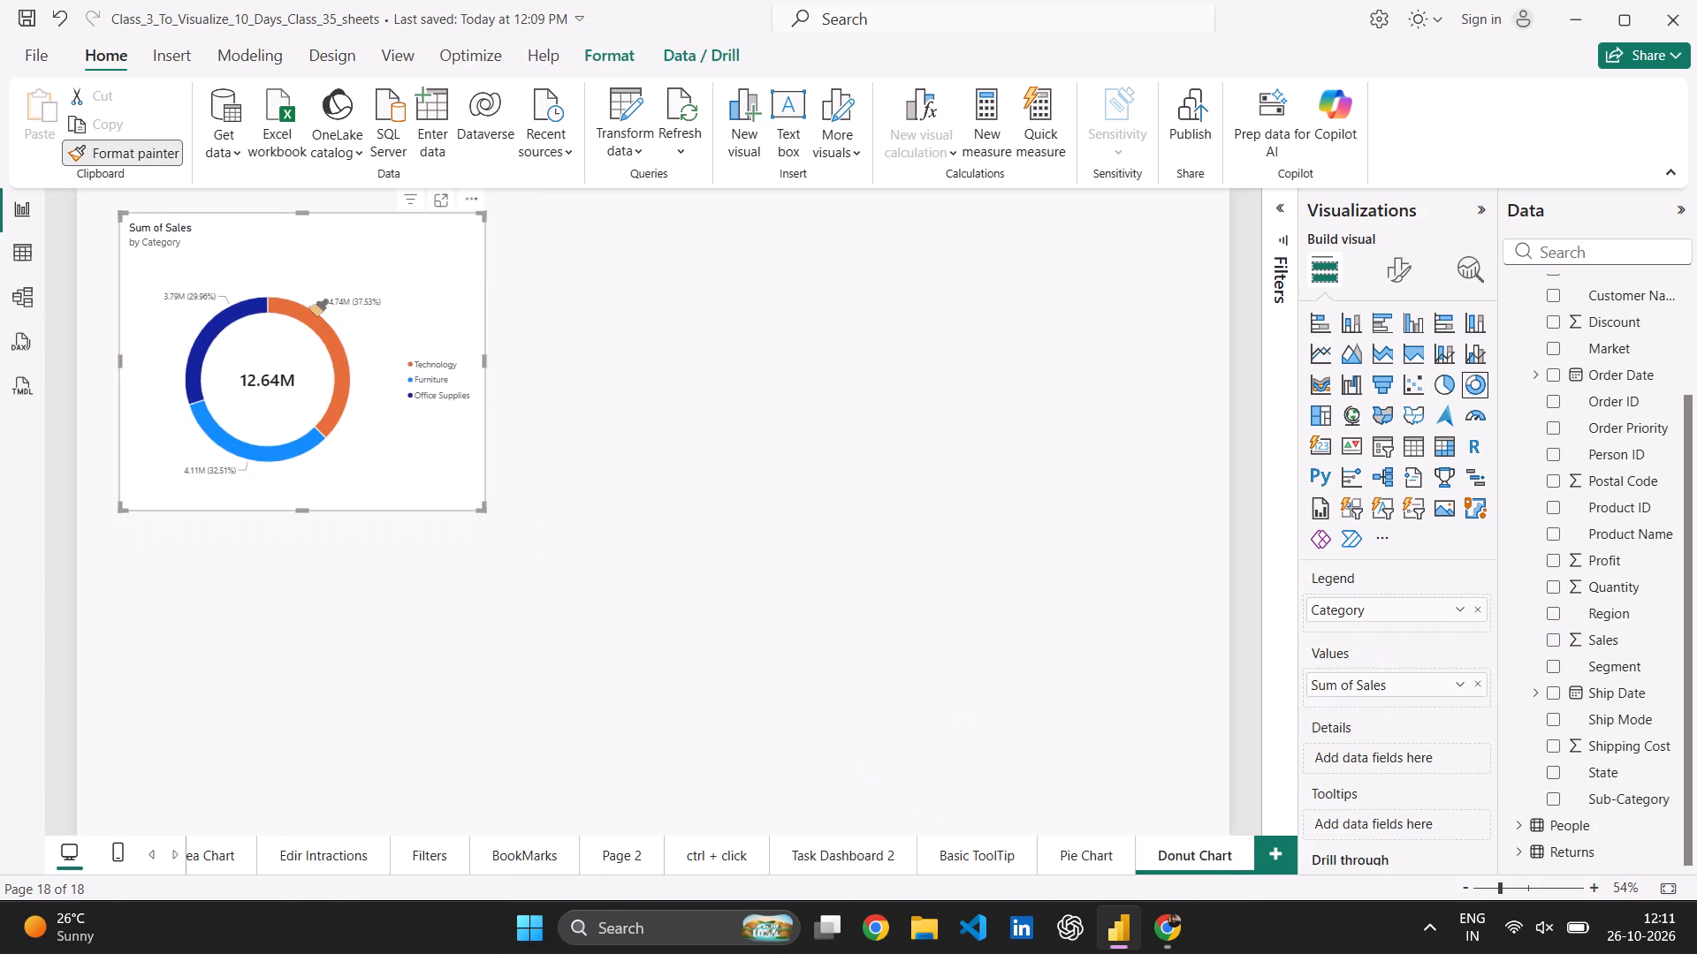
Examine the page information and canvas settings of the Donut Chart page.
{"action": "left_click", "coordinate": [639, 429]}
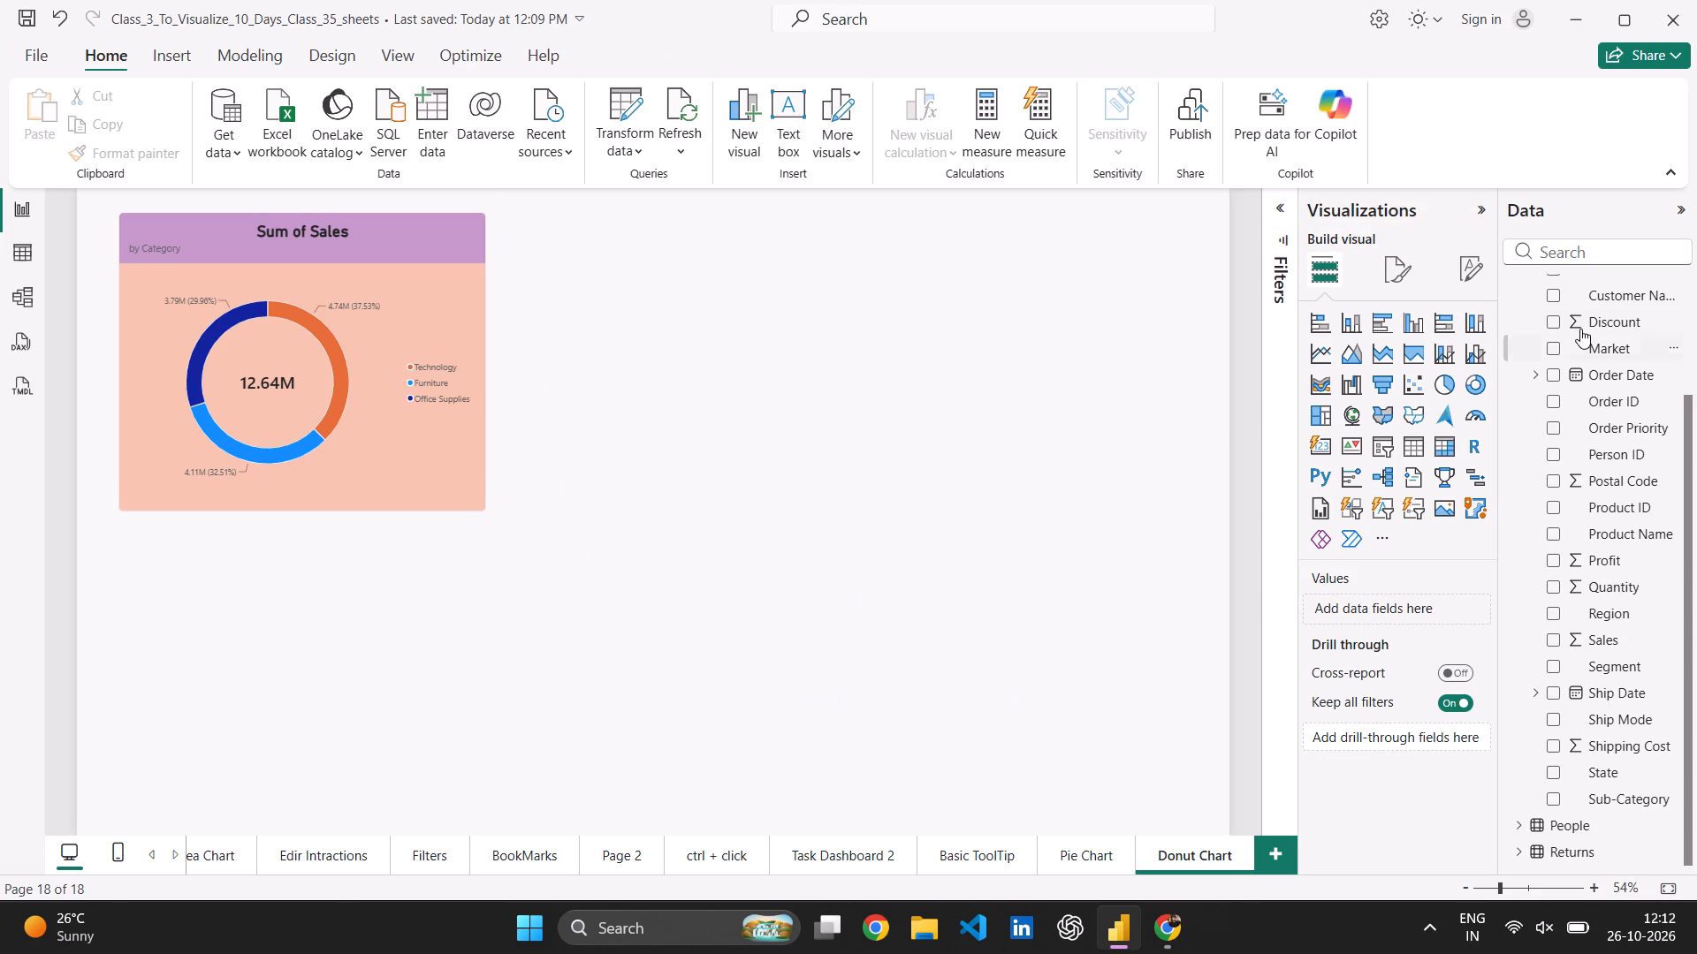
{"action": "left_click", "coordinate": [1408, 275]}
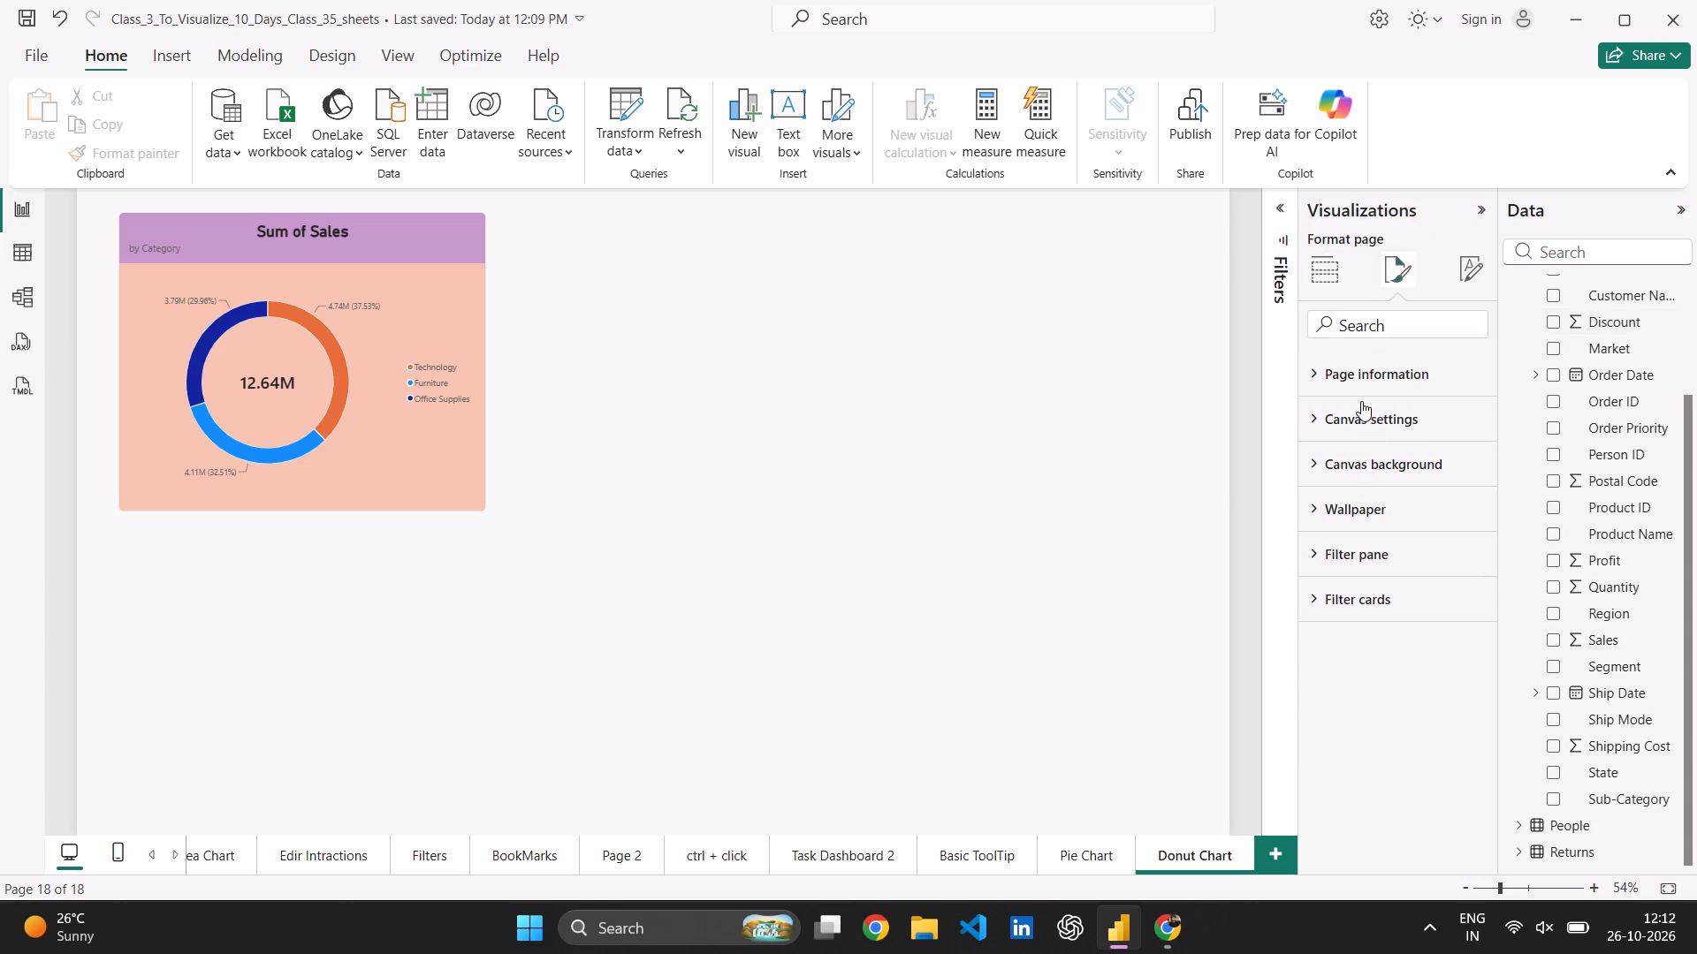
{"action": "left_click", "coordinate": [1391, 286]}
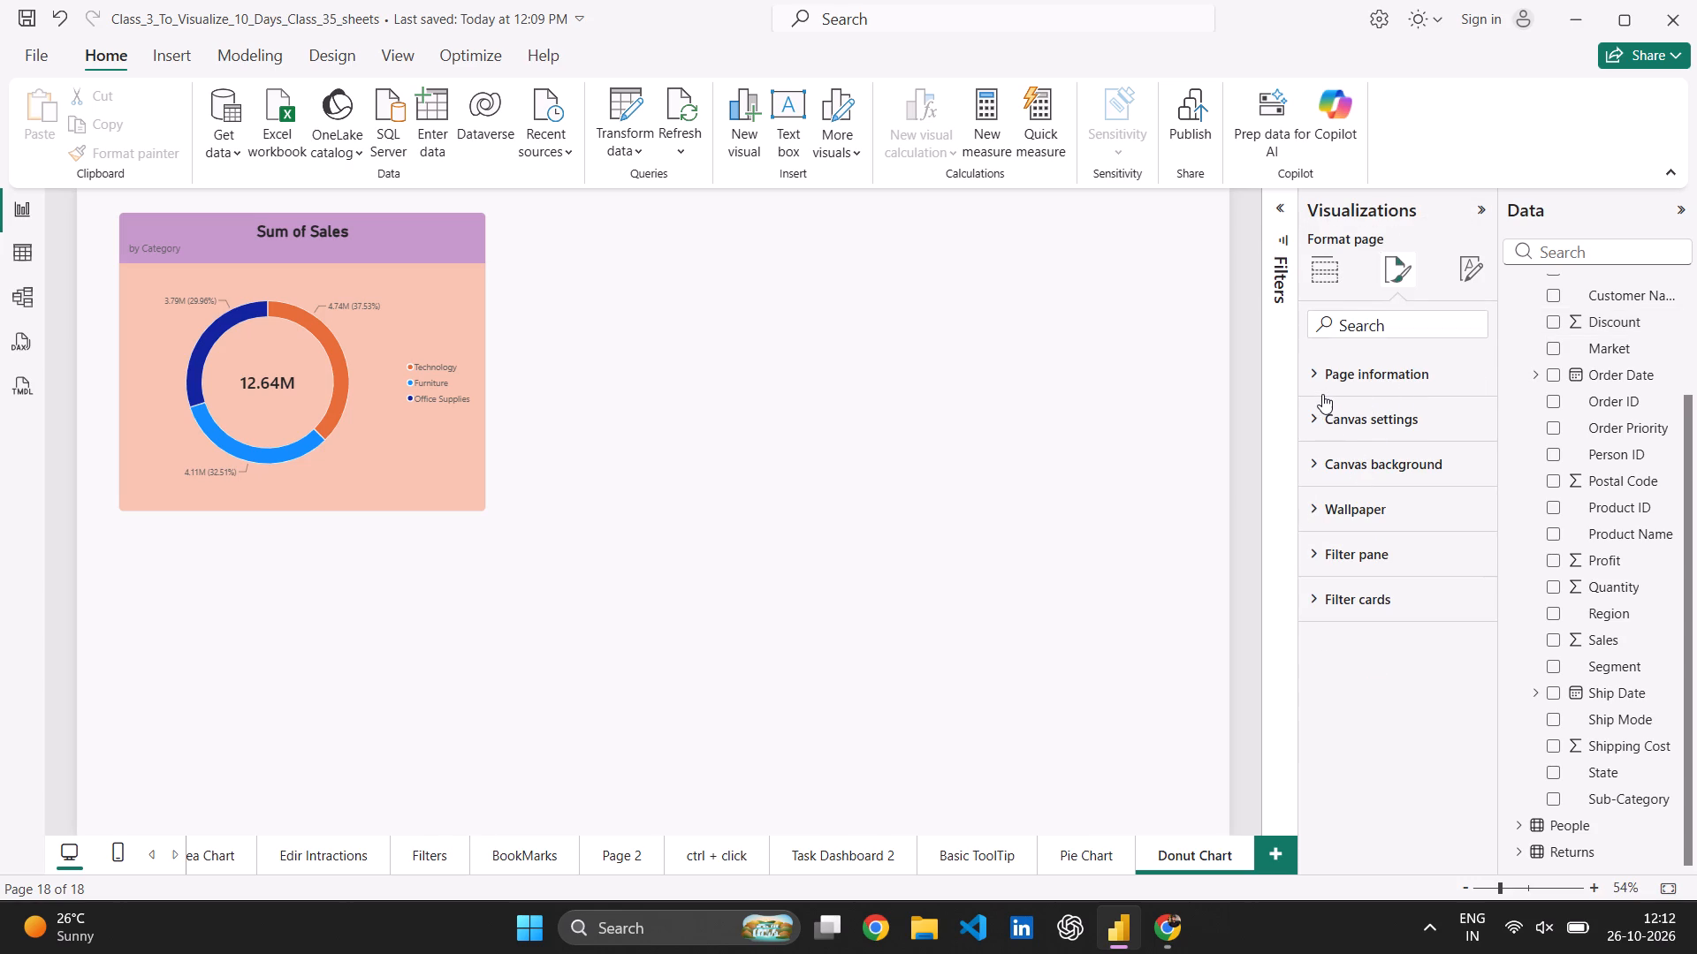
{"action": "left_click", "coordinate": [1322, 394]}
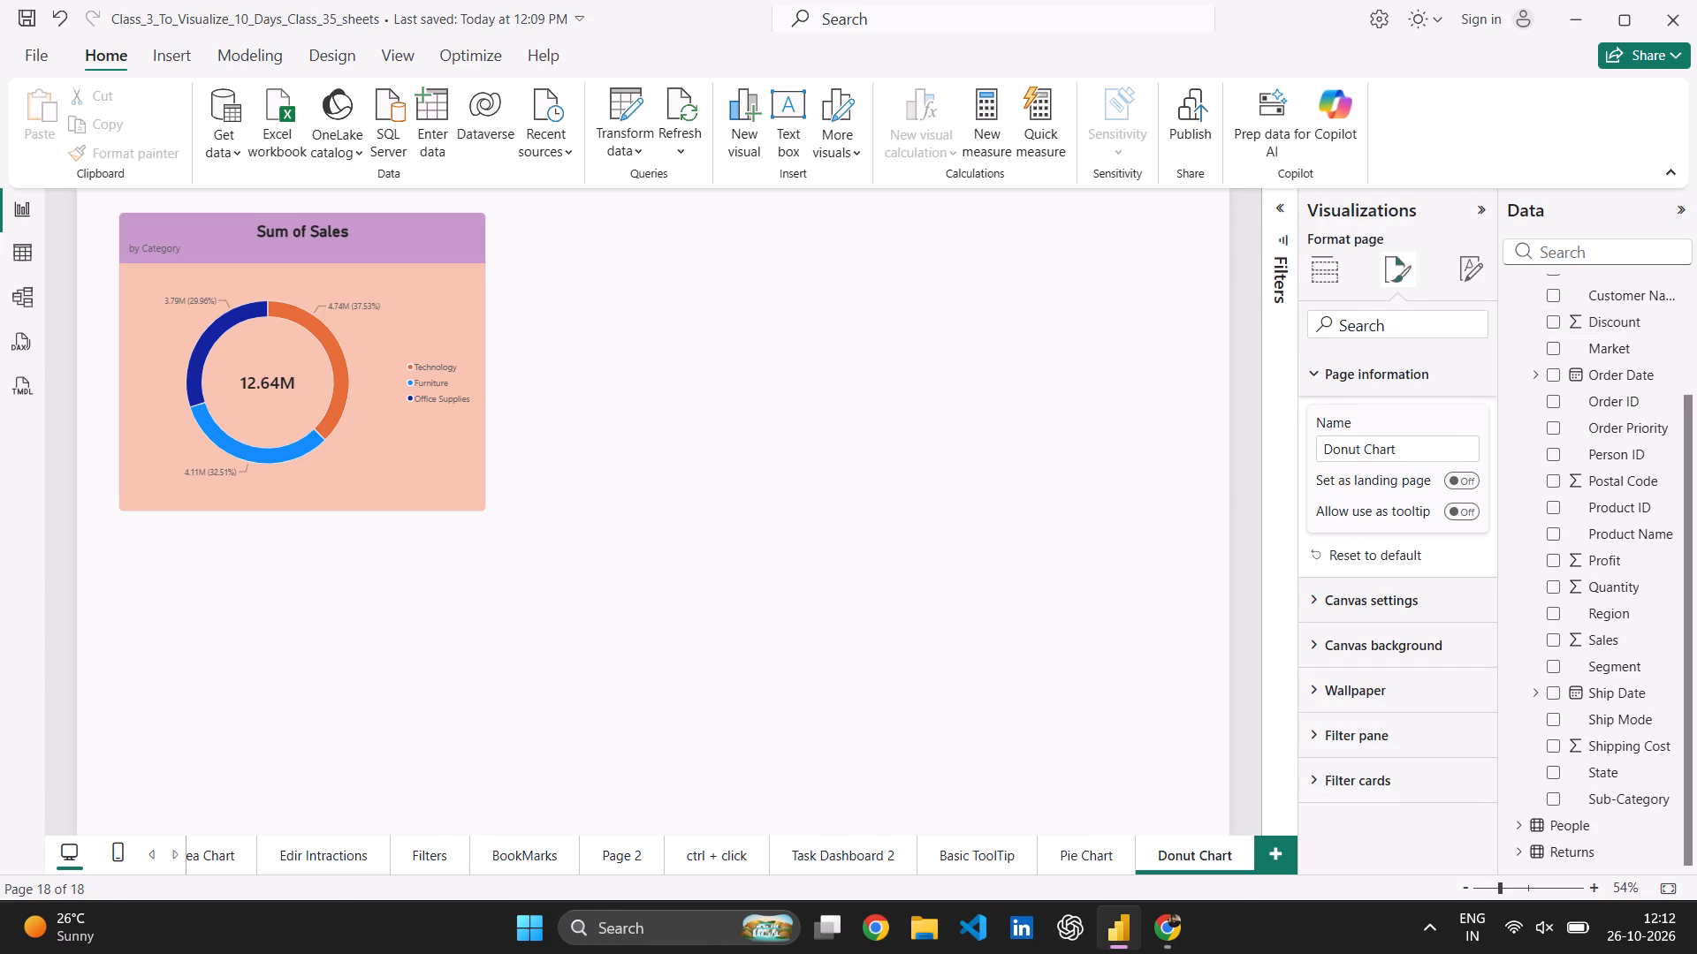
{"action": "left_click", "coordinate": [1326, 597]}
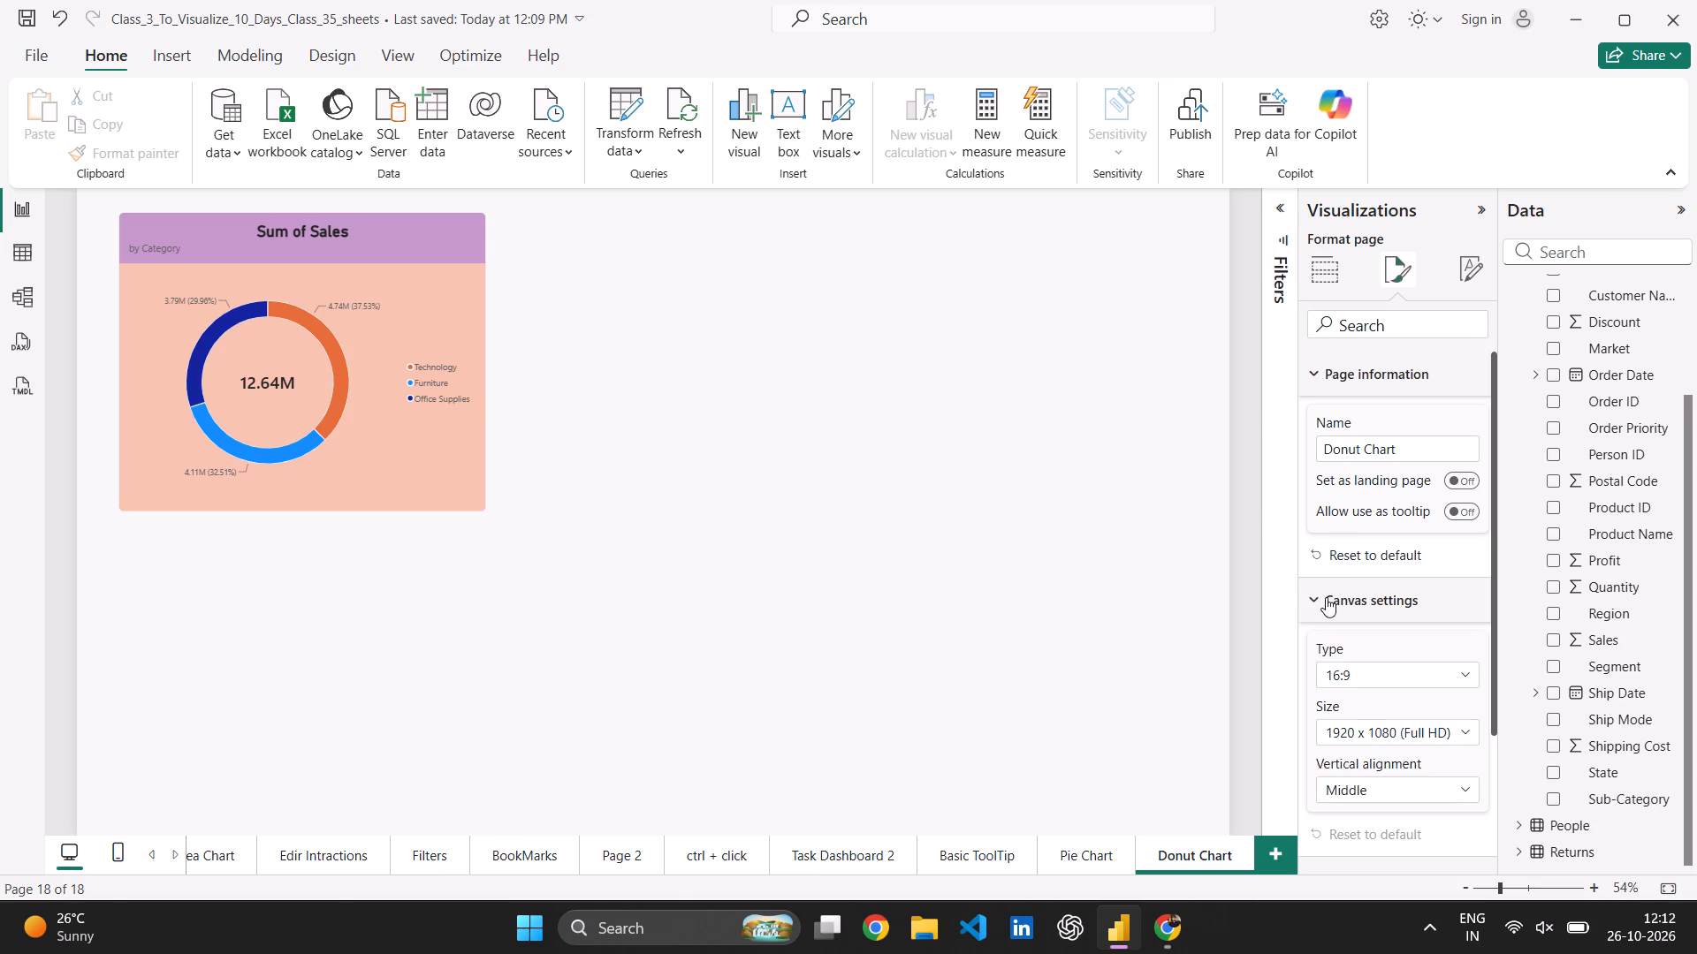
{"action": "left_click", "coordinate": [1326, 597]}
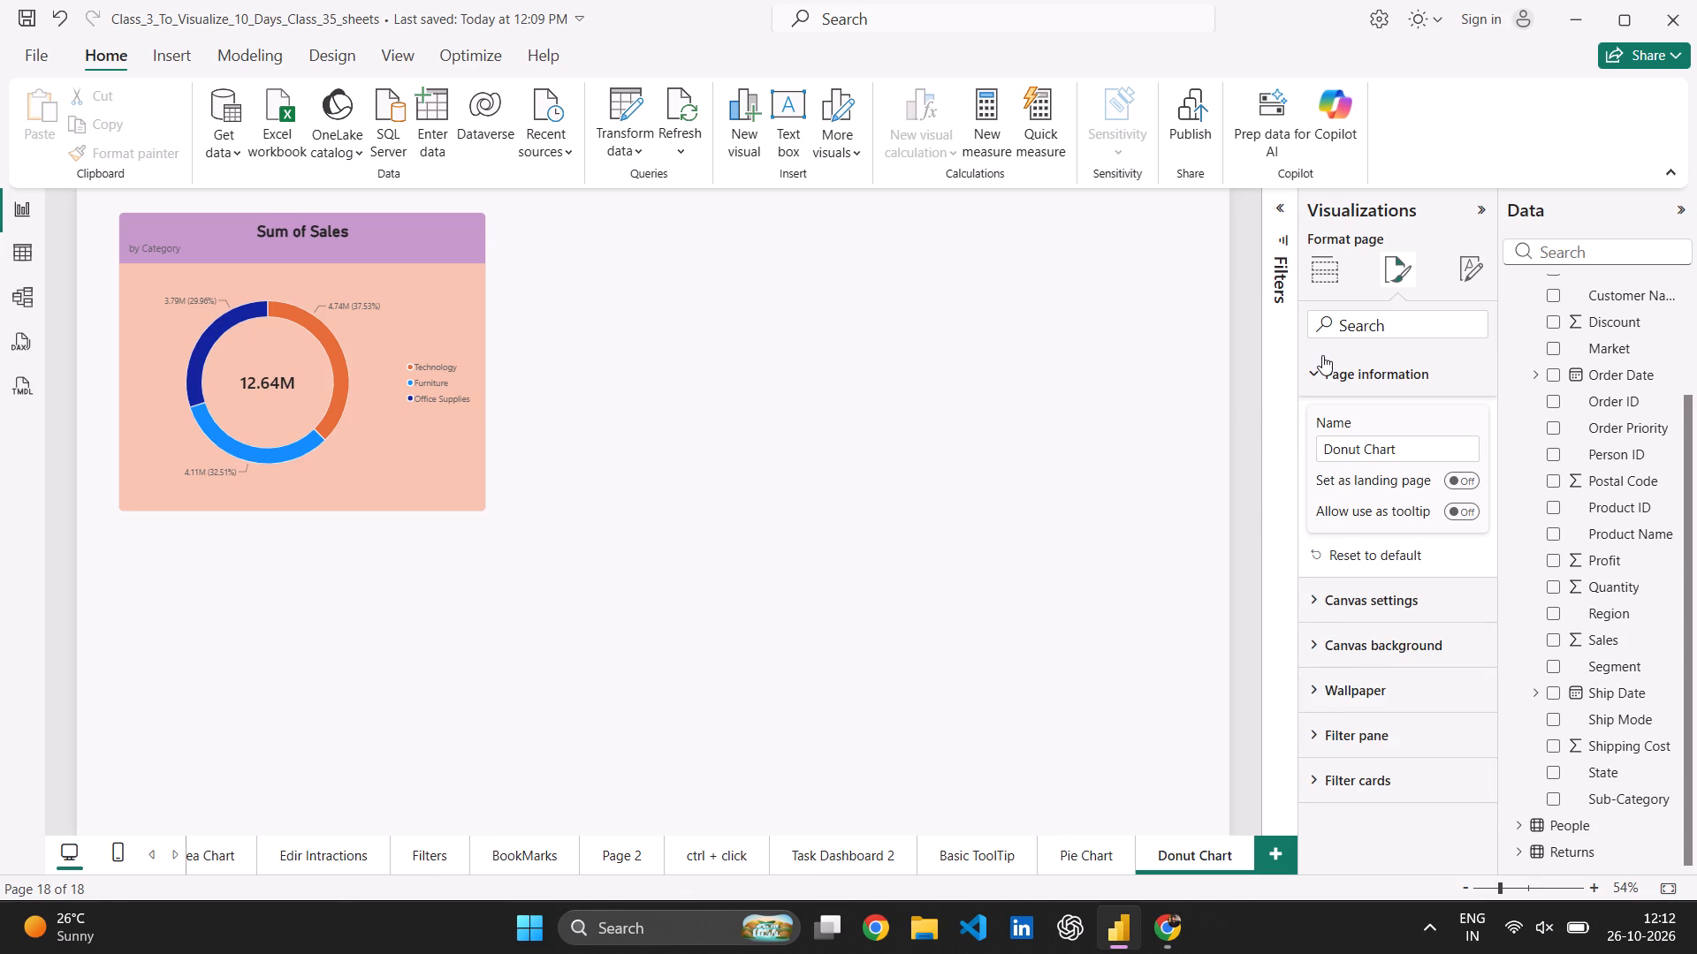
{"action": "left_click", "coordinate": [1320, 375]}
{"action": "left_click", "coordinate": [1334, 271]}
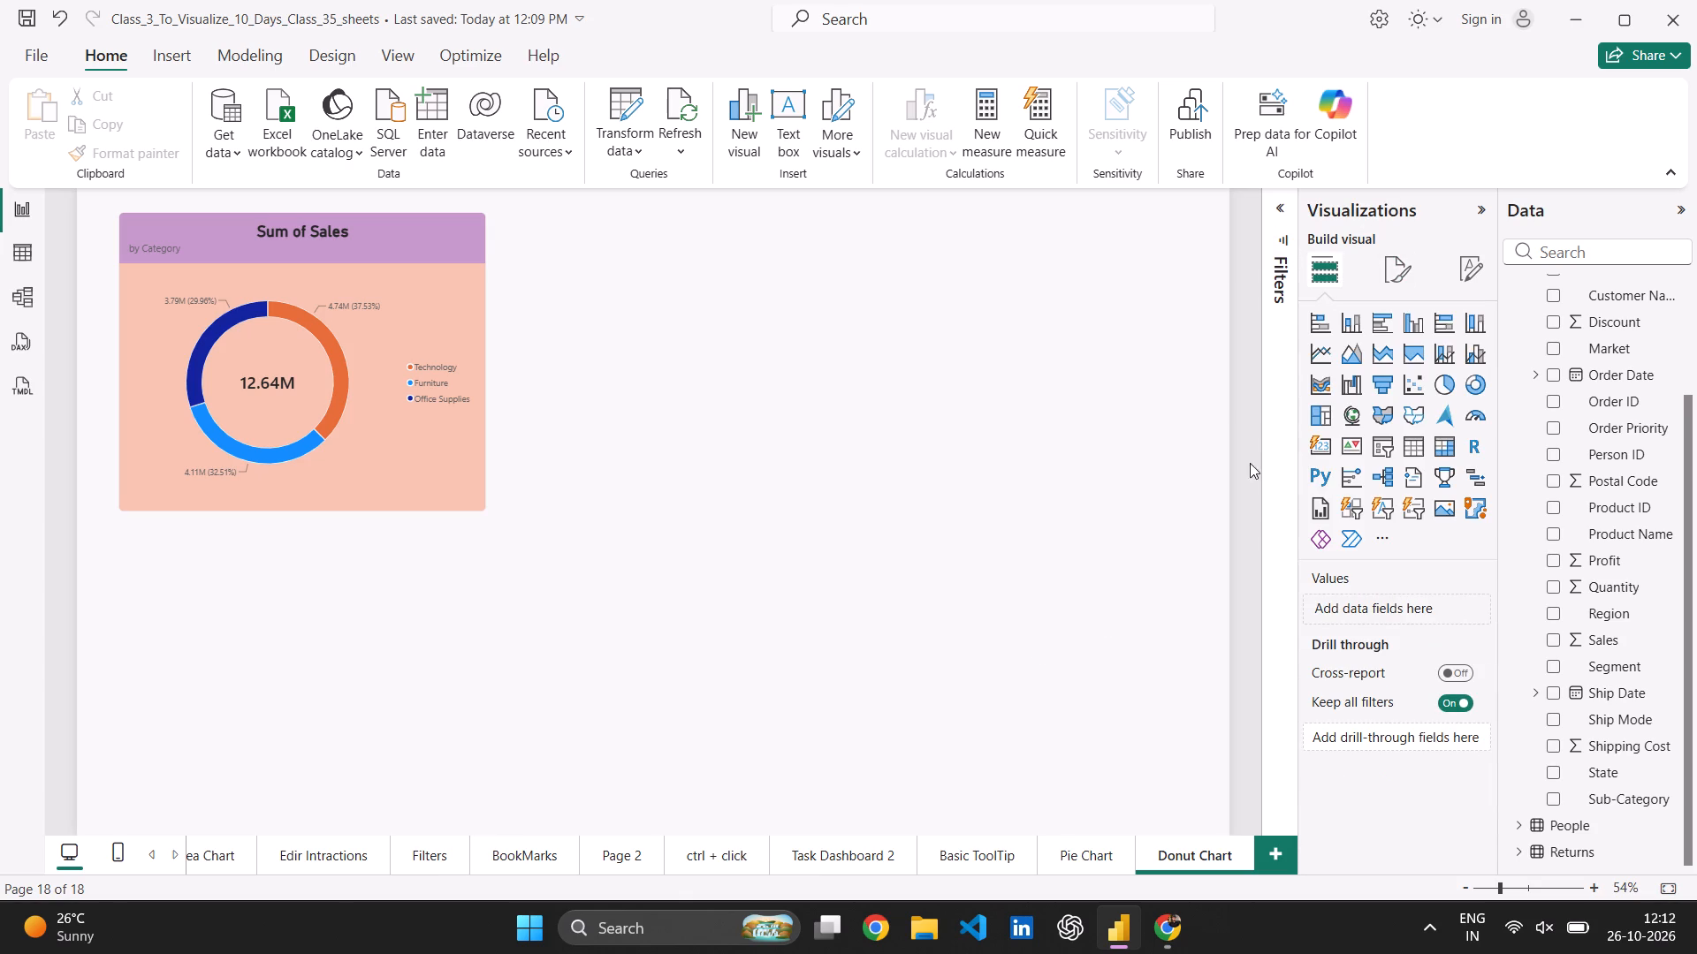
{"action": "left_click", "coordinate": [1035, 645]}
{"action": "left_click", "coordinate": [403, 473]}
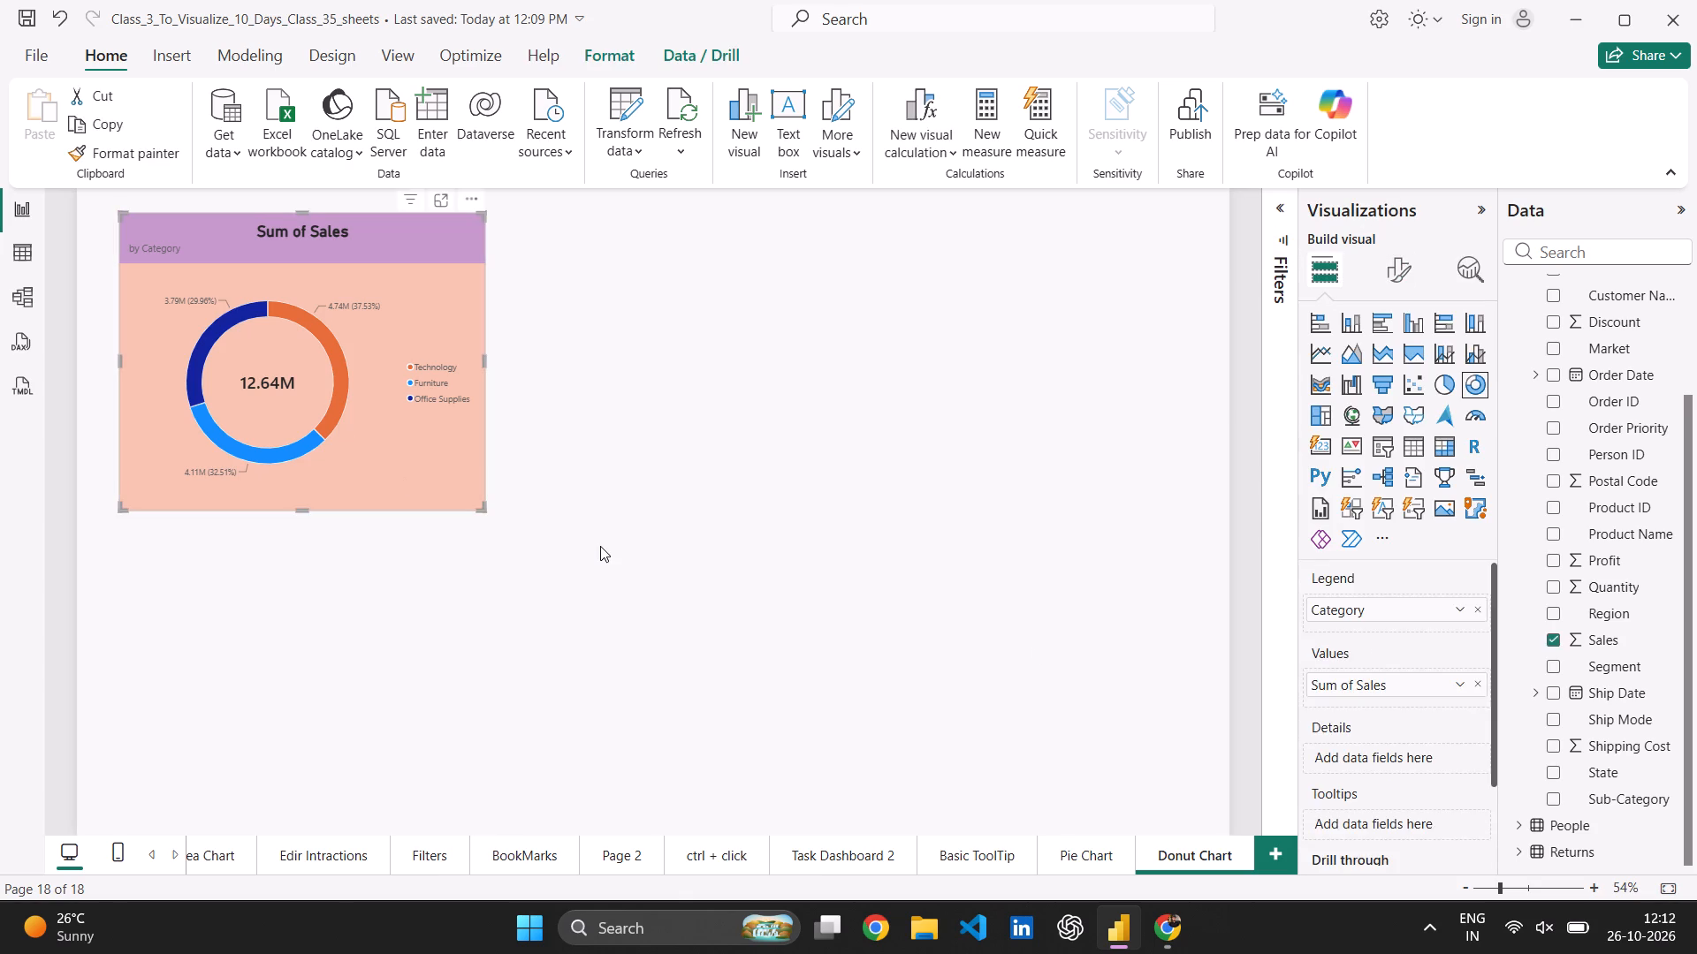
{"action": "left_click", "coordinate": [600, 546]}
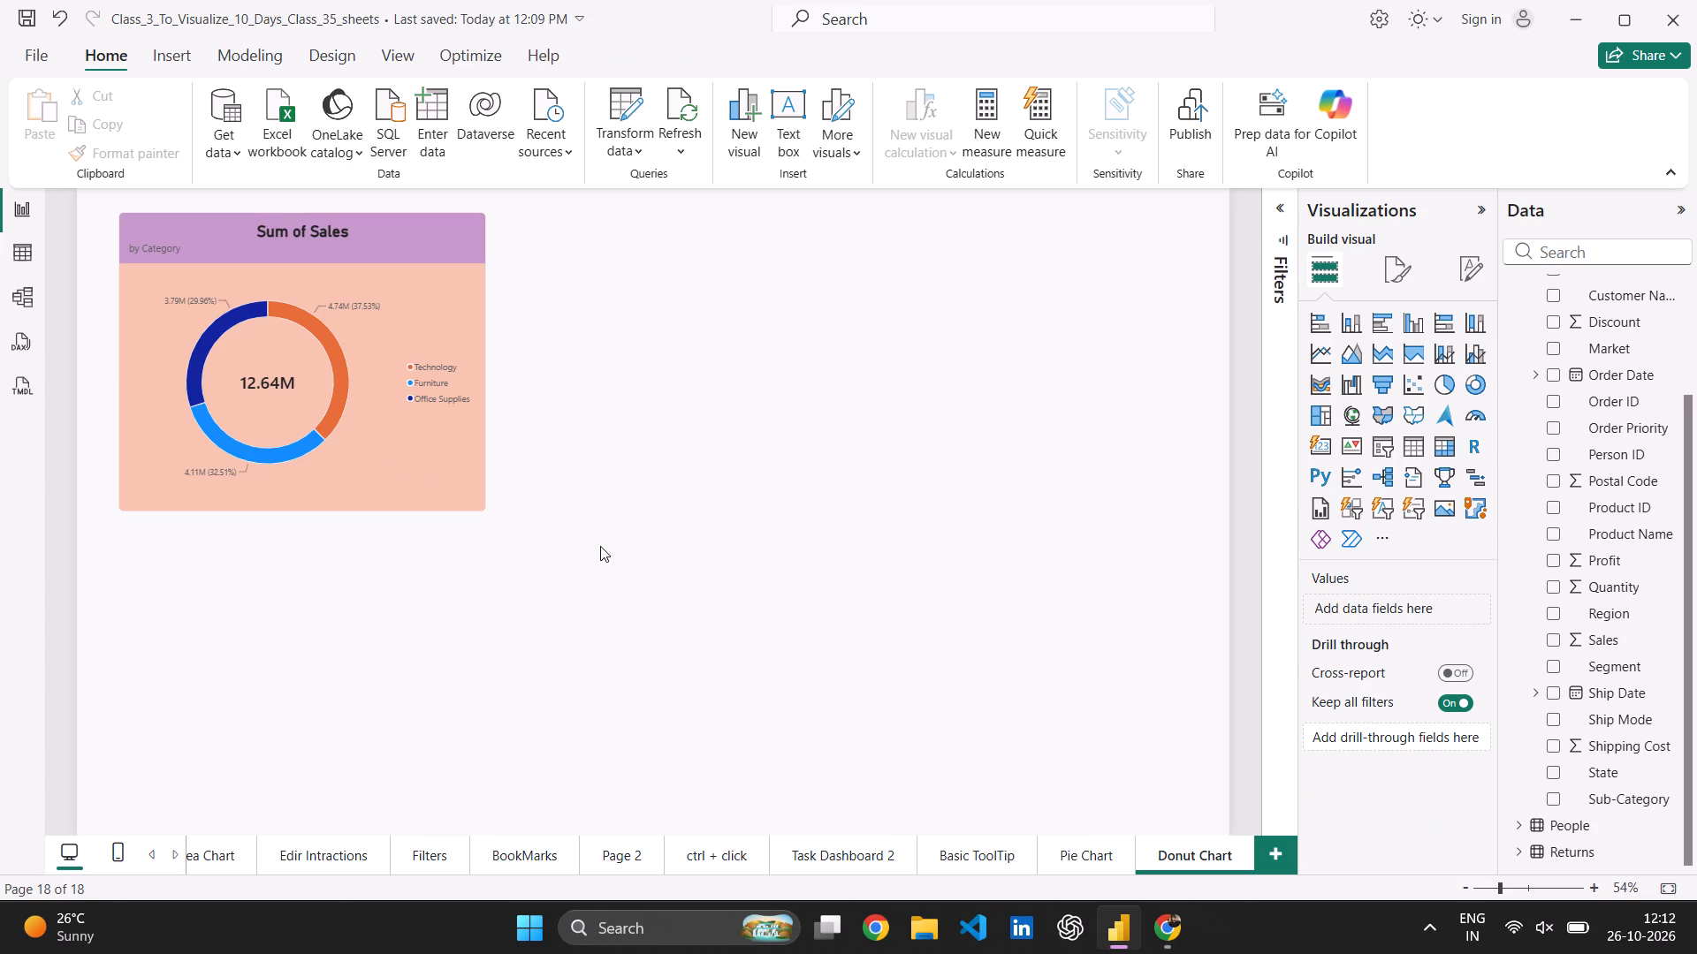
Move the donut chart down and inward from the page's upper-left corner and enlarge it to just over half the page width.
{"action": "left_click", "coordinate": [458, 471]}
{"action": "left_click_drag", "start_coordinate": [468, 480], "coordinate": [499, 521]}
{"action": "left_click_drag", "start_coordinate": [524, 552], "coordinate": [812, 744]}
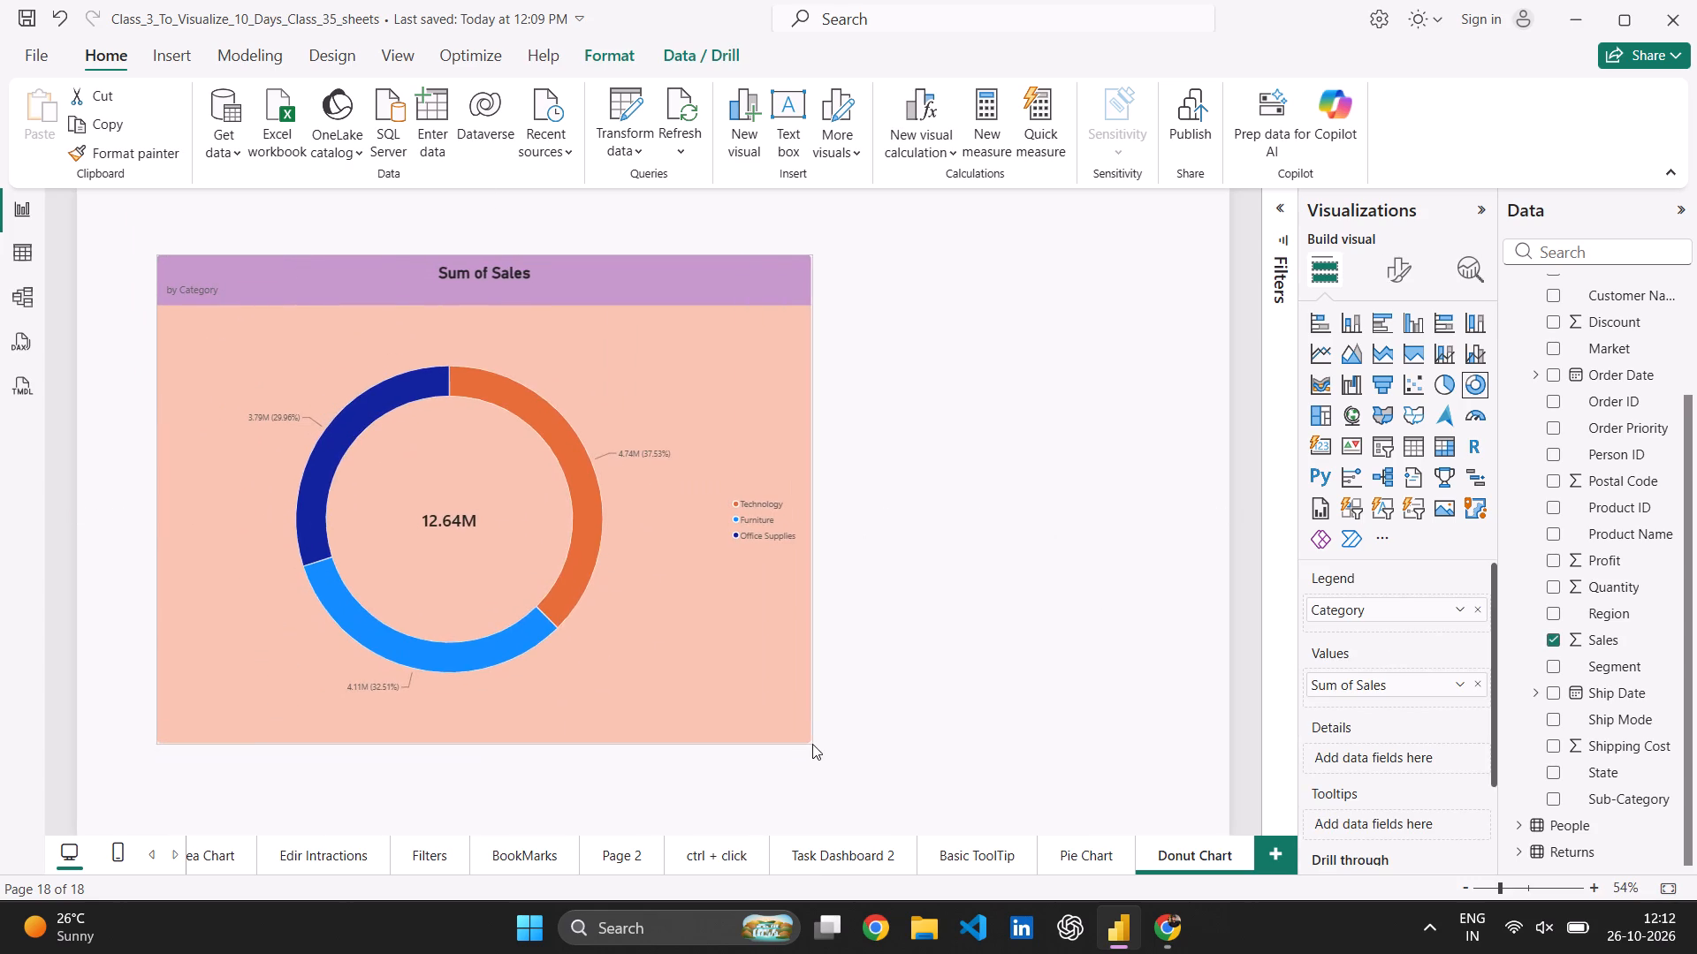
{"action": "left_click_drag", "start_coordinate": [812, 744], "coordinate": [805, 748]}
{"action": "left_click_drag", "start_coordinate": [678, 649], "coordinate": [695, 648]}
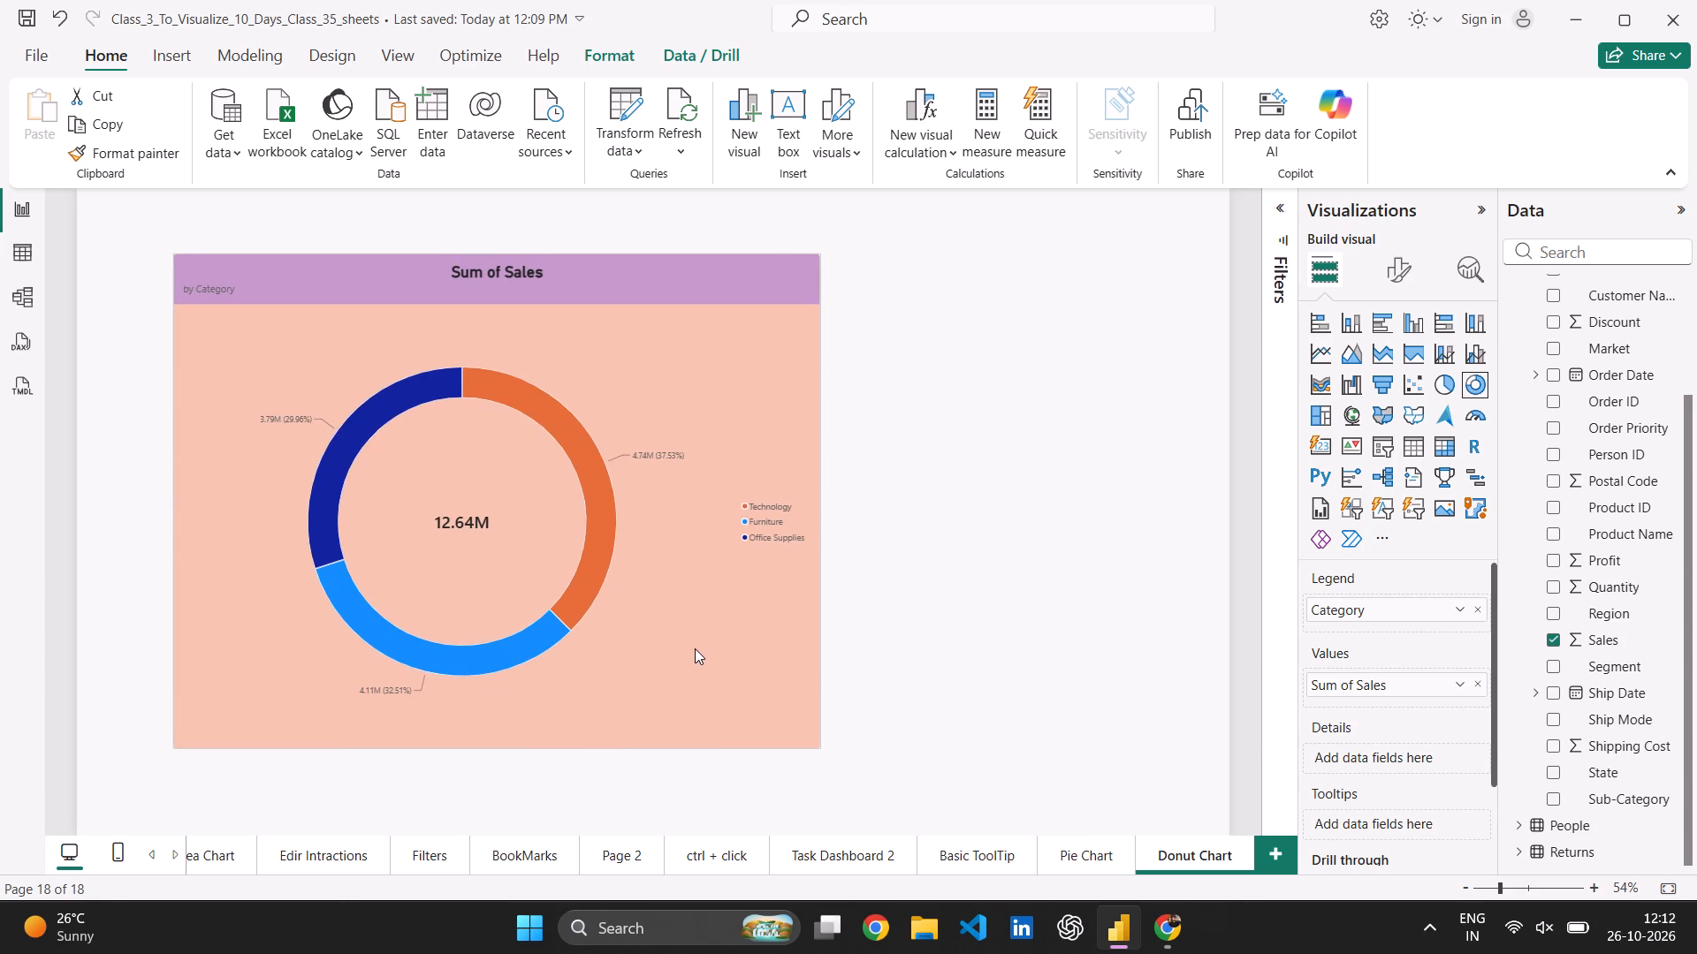
{"action": "left_click", "coordinate": [927, 653]}
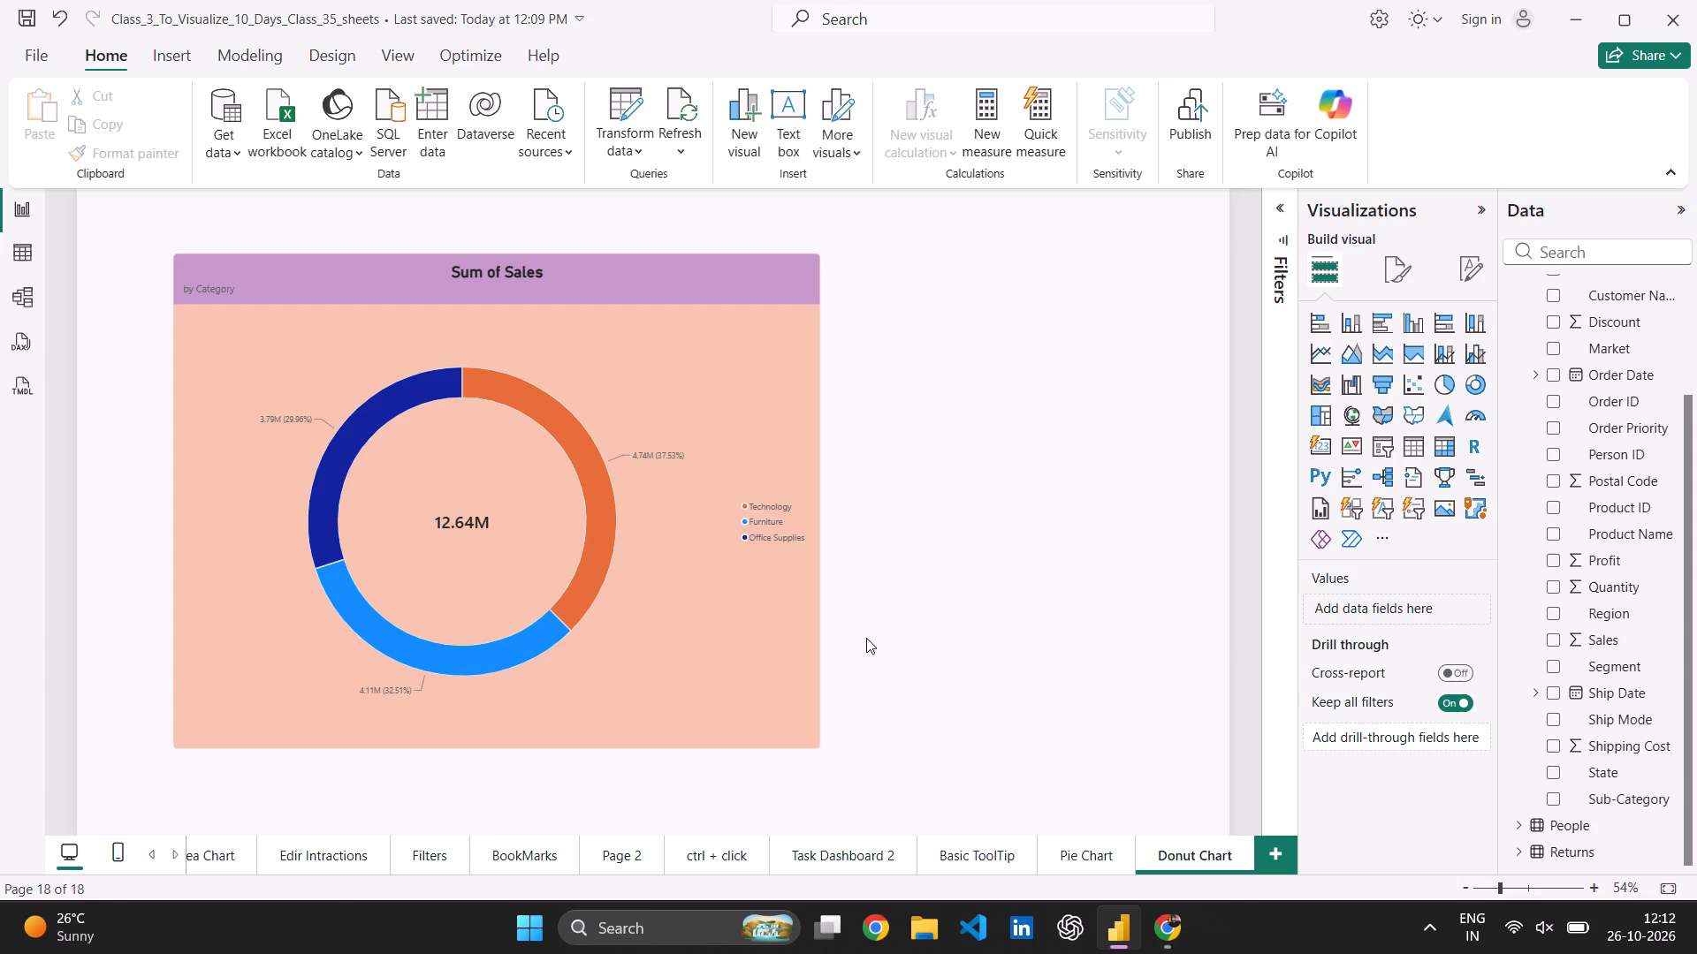
Compare the pie chart on the Pie Chart page with the donut chart, including its center.
{"action": "left_click", "coordinate": [1076, 843]}
{"action": "left_click", "coordinate": [1177, 845]}
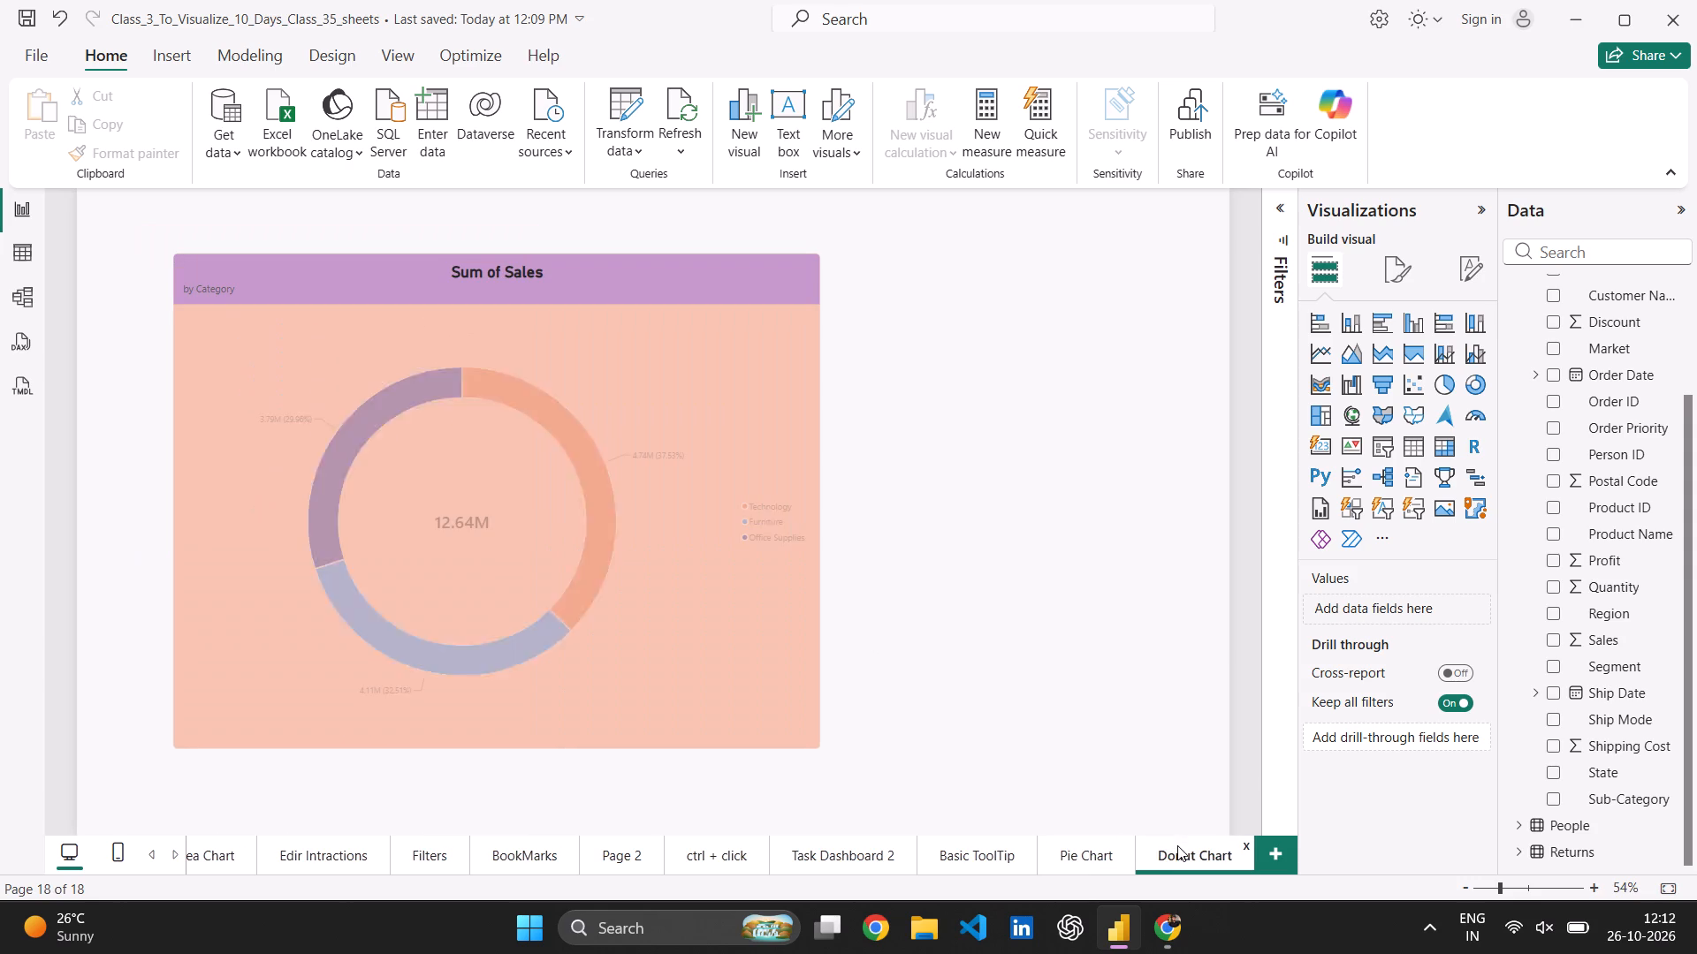
{"action": "left_click", "coordinate": [1083, 865]}
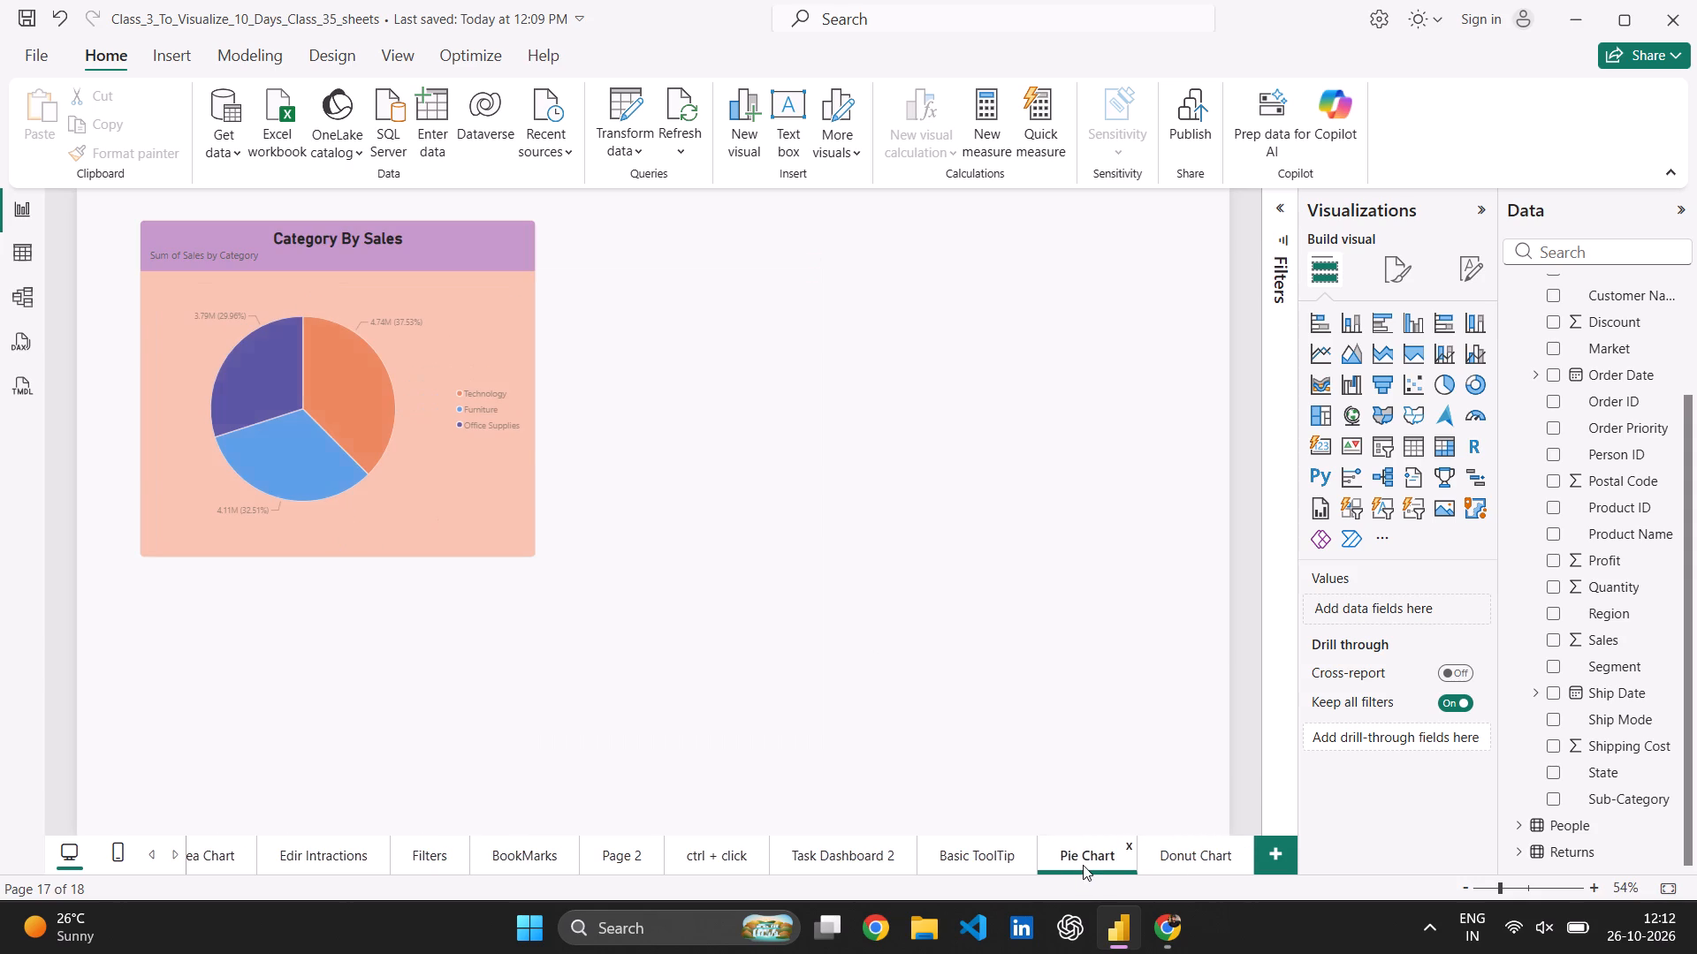
{"action": "left_click", "coordinate": [1178, 852]}
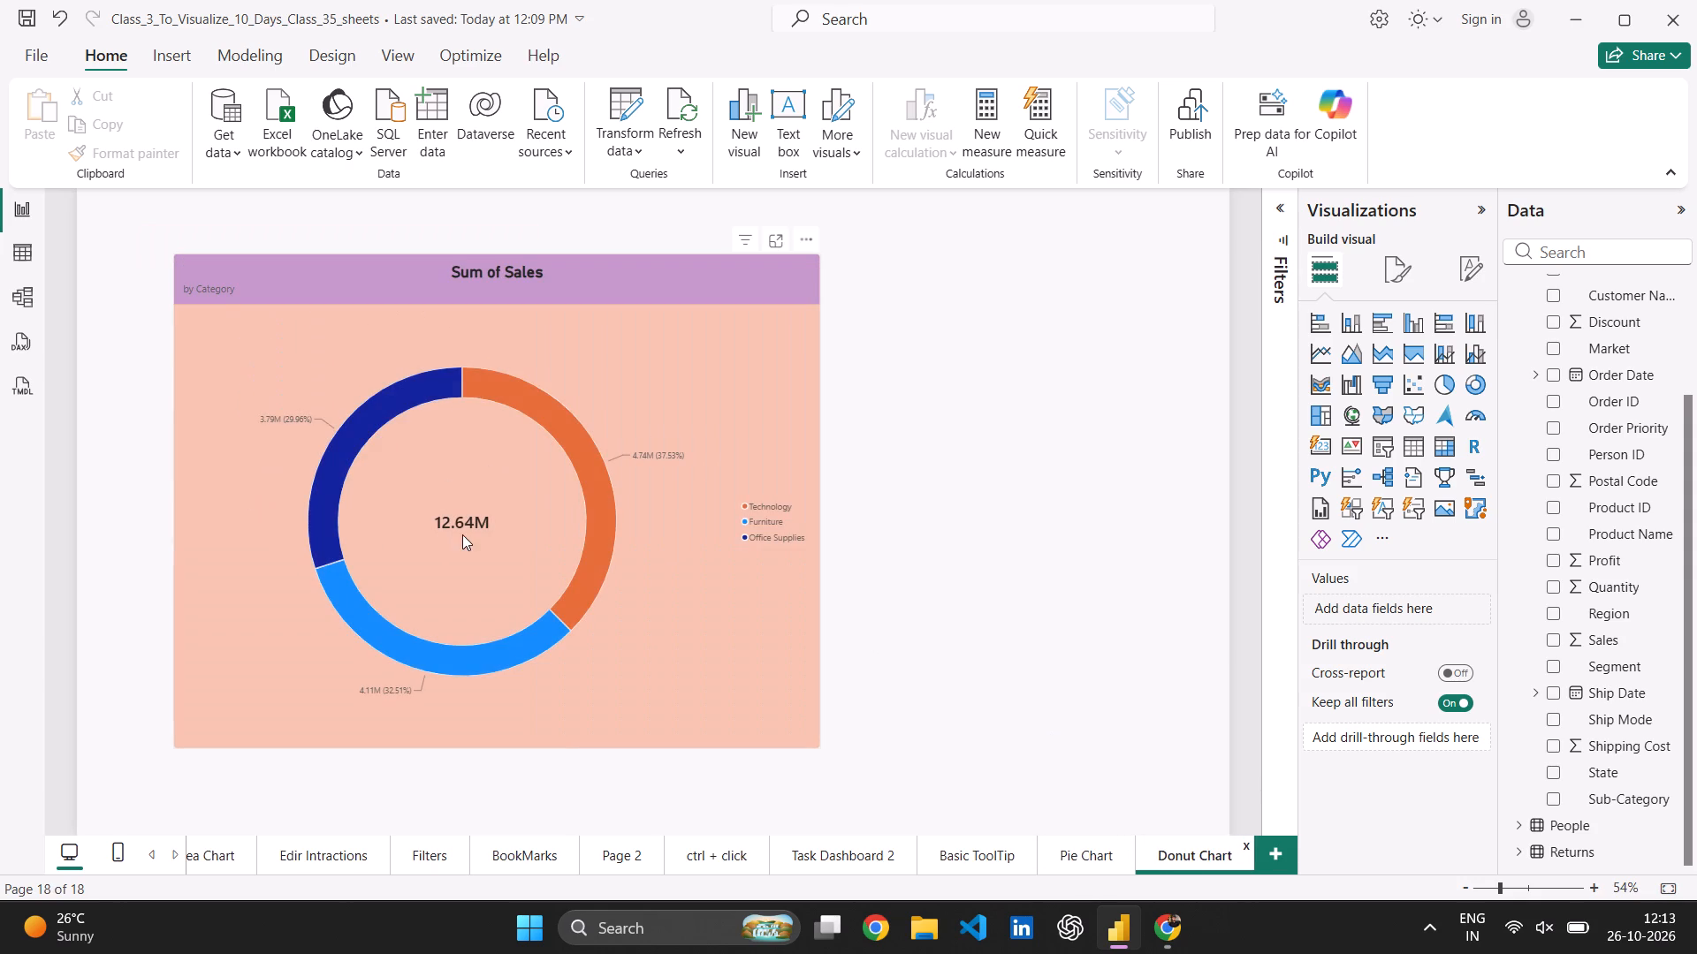
{"action": "left_click", "coordinate": [459, 518]}
{"action": "left_click", "coordinate": [489, 511]}
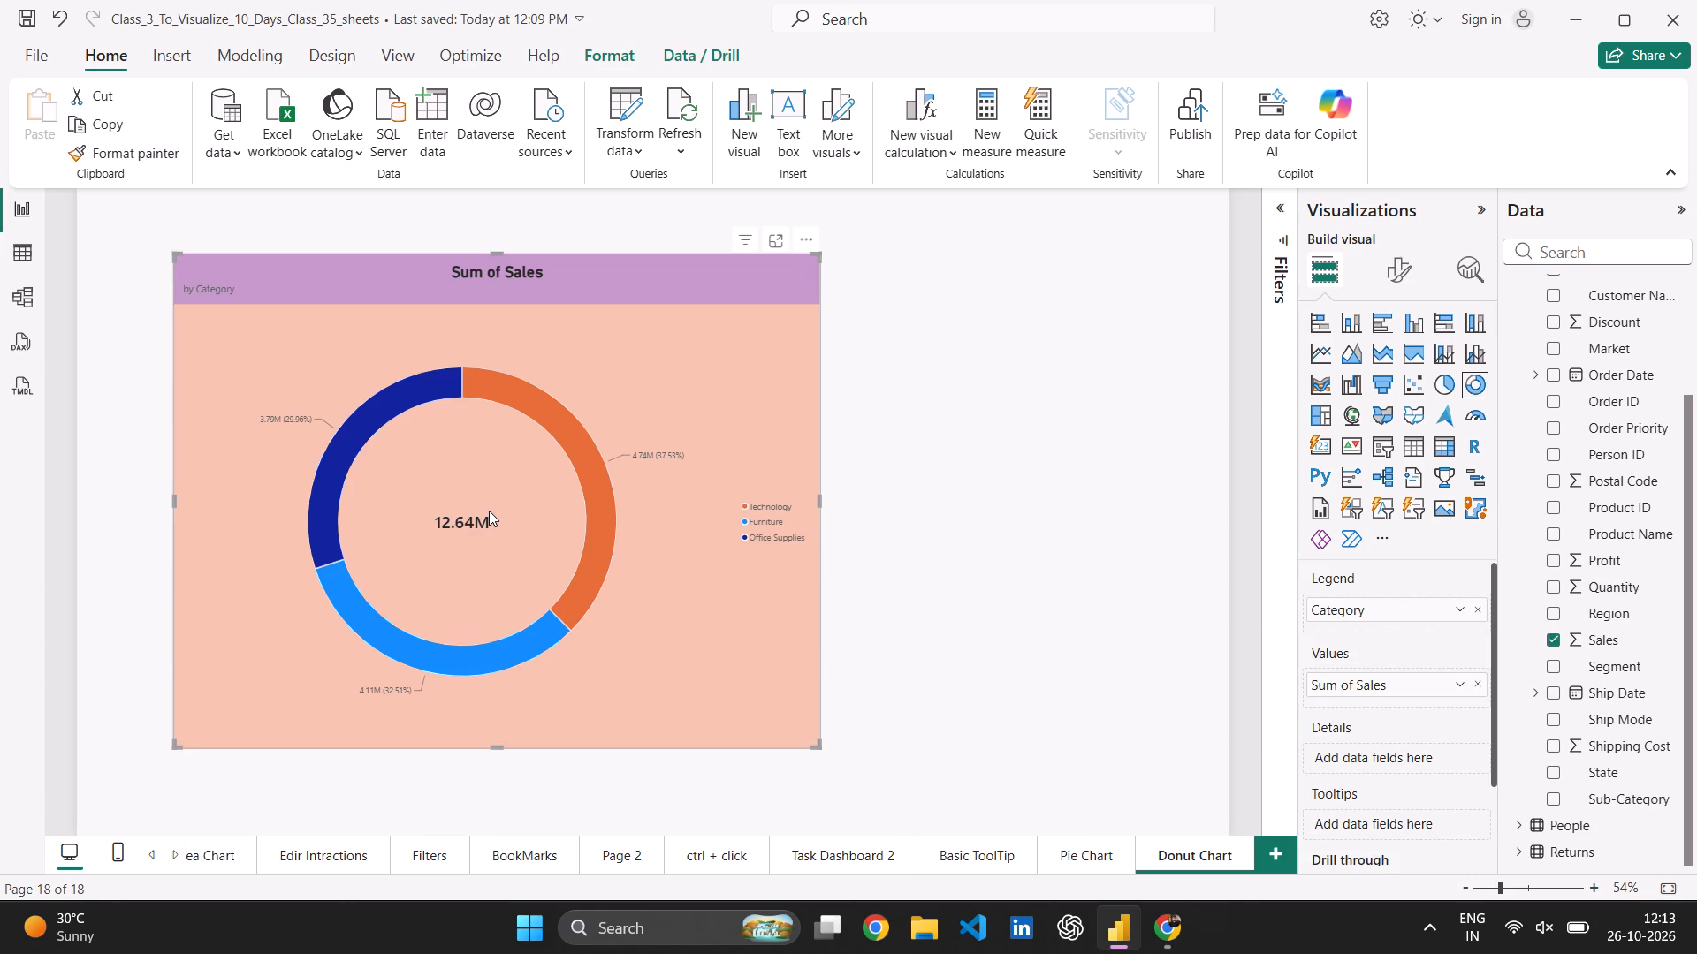
{"action": "left_click", "coordinate": [1001, 463]}
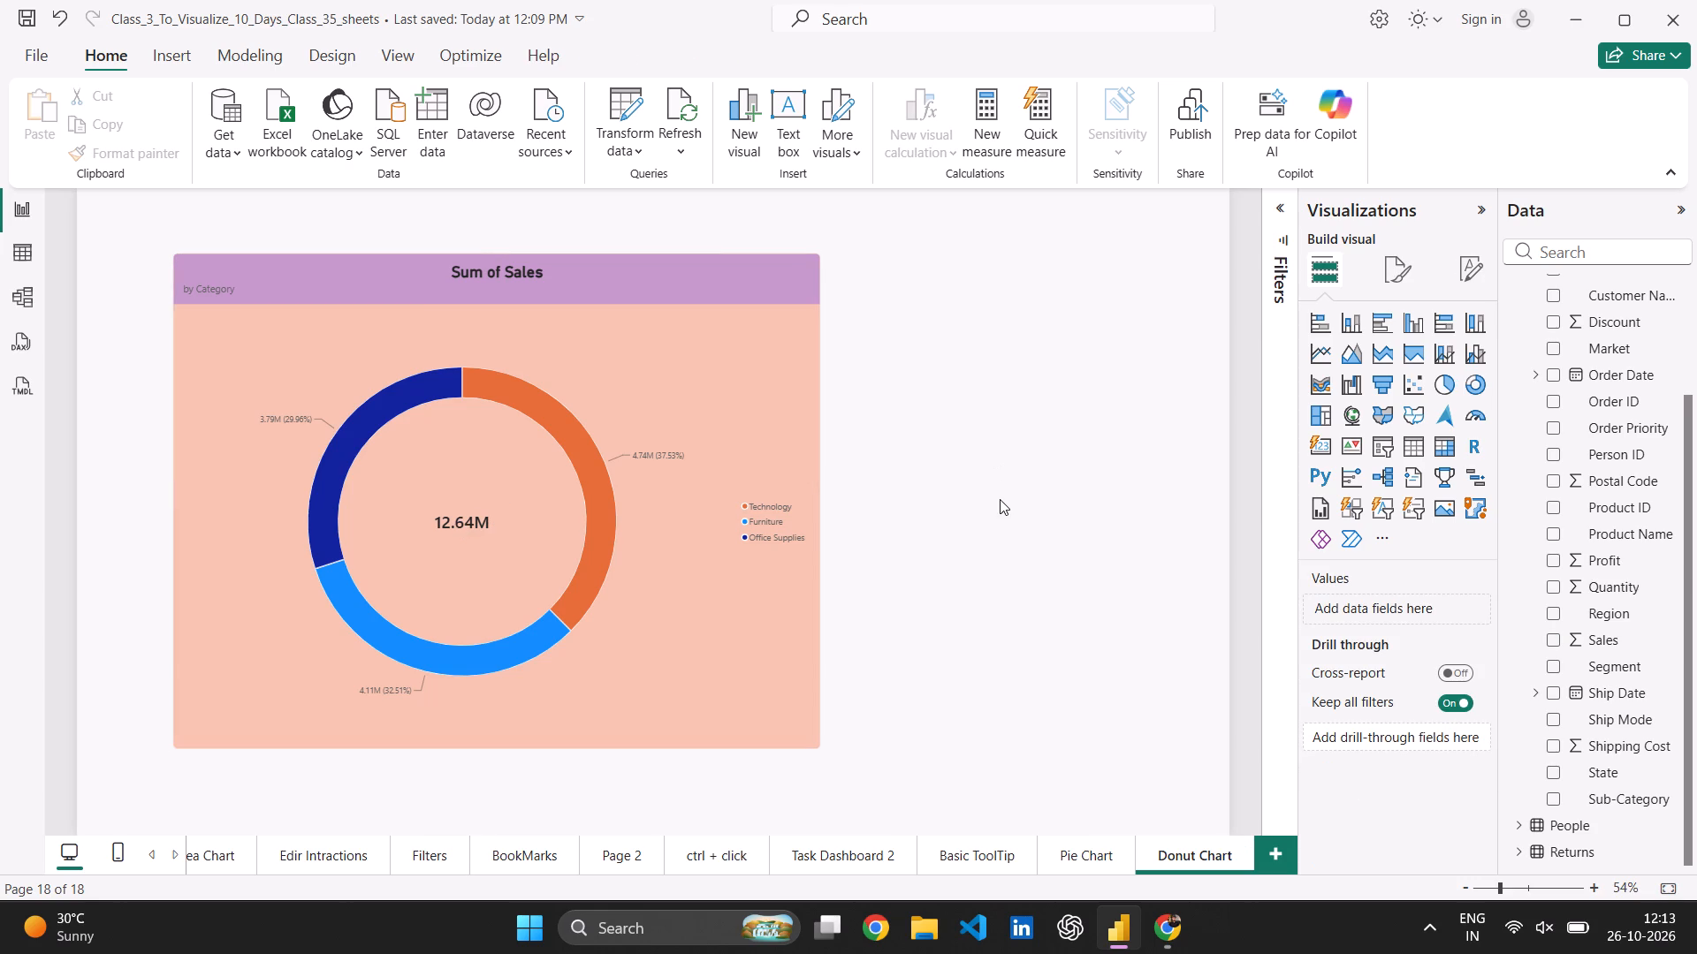
Turn off the center value of the donut chart.
{"action": "left_click", "coordinate": [727, 249]}
{"action": "left_click", "coordinate": [728, 274]}
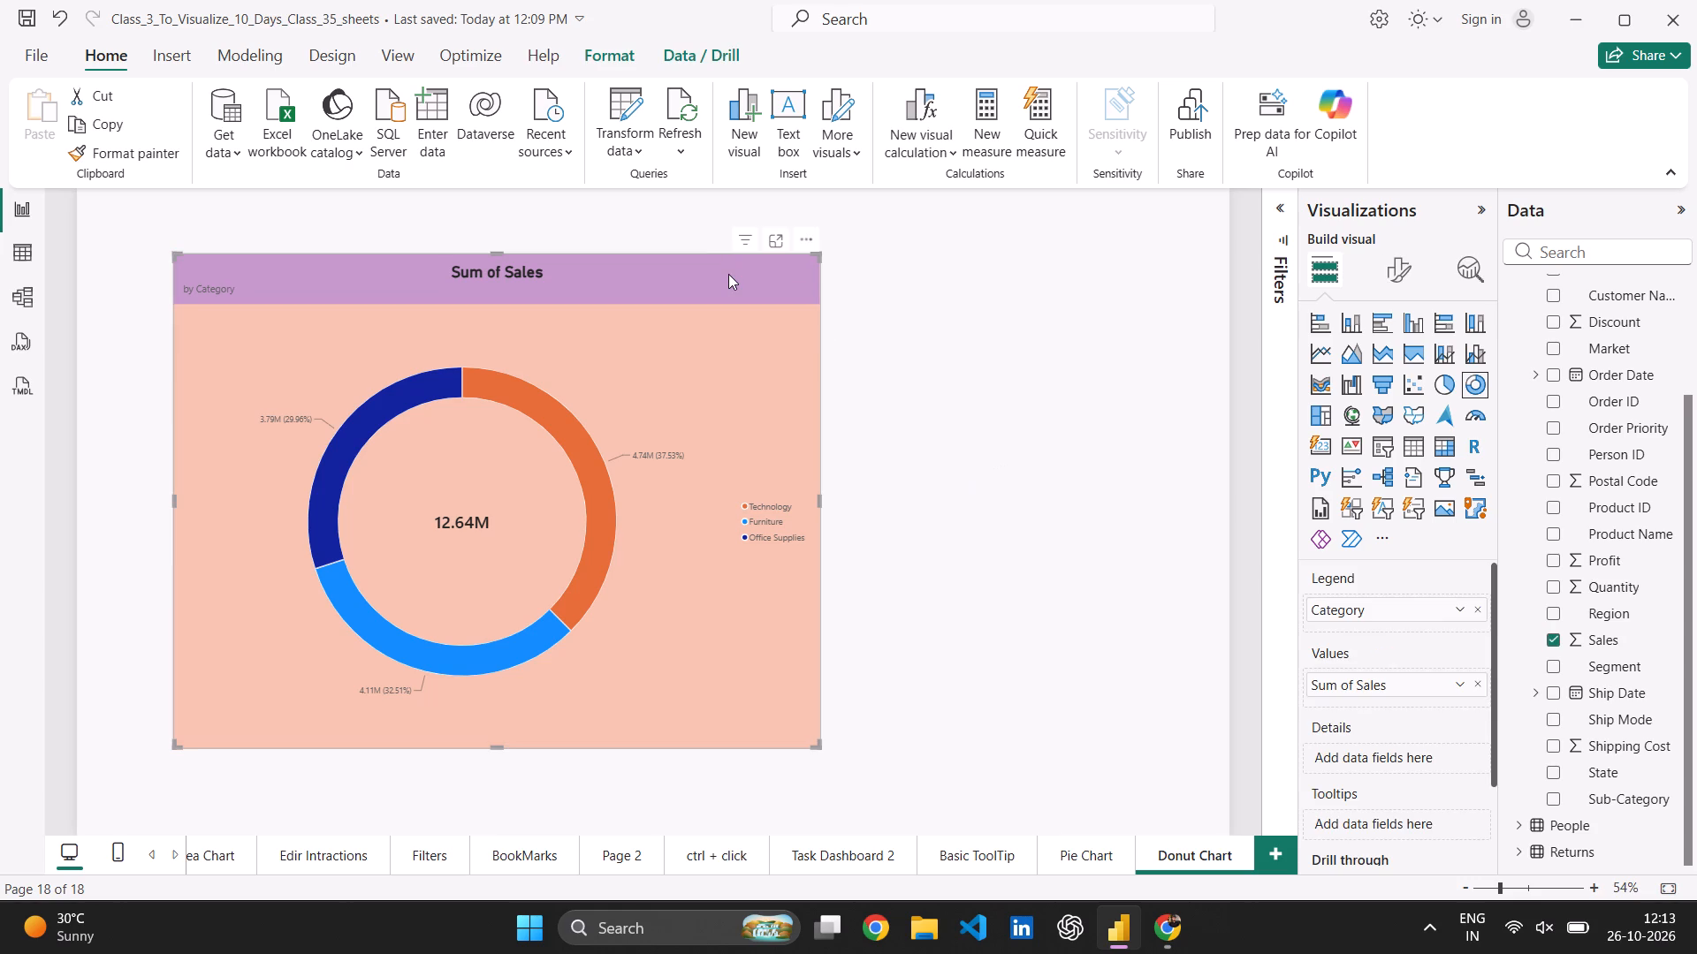
{"action": "left_click", "coordinate": [1389, 283]}
{"action": "left_click", "coordinate": [1389, 588]}
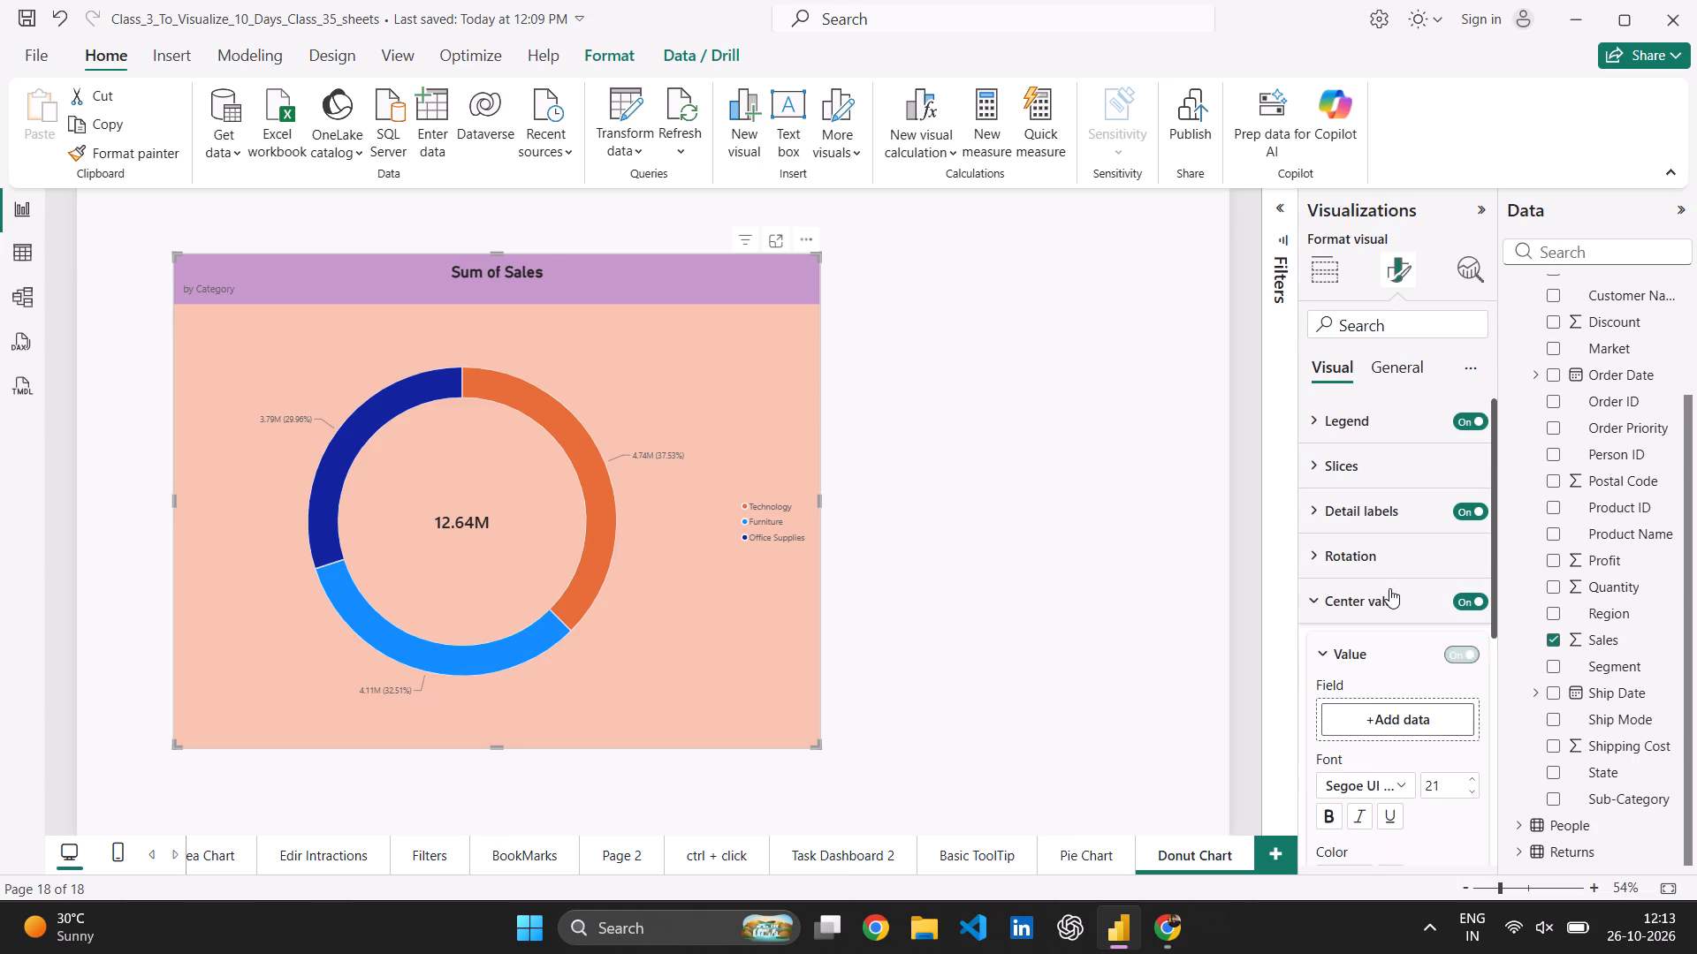
{"action": "scroll", "coordinate": [1384, 648], "scroll_direction": "down", "scroll_amount": 2}
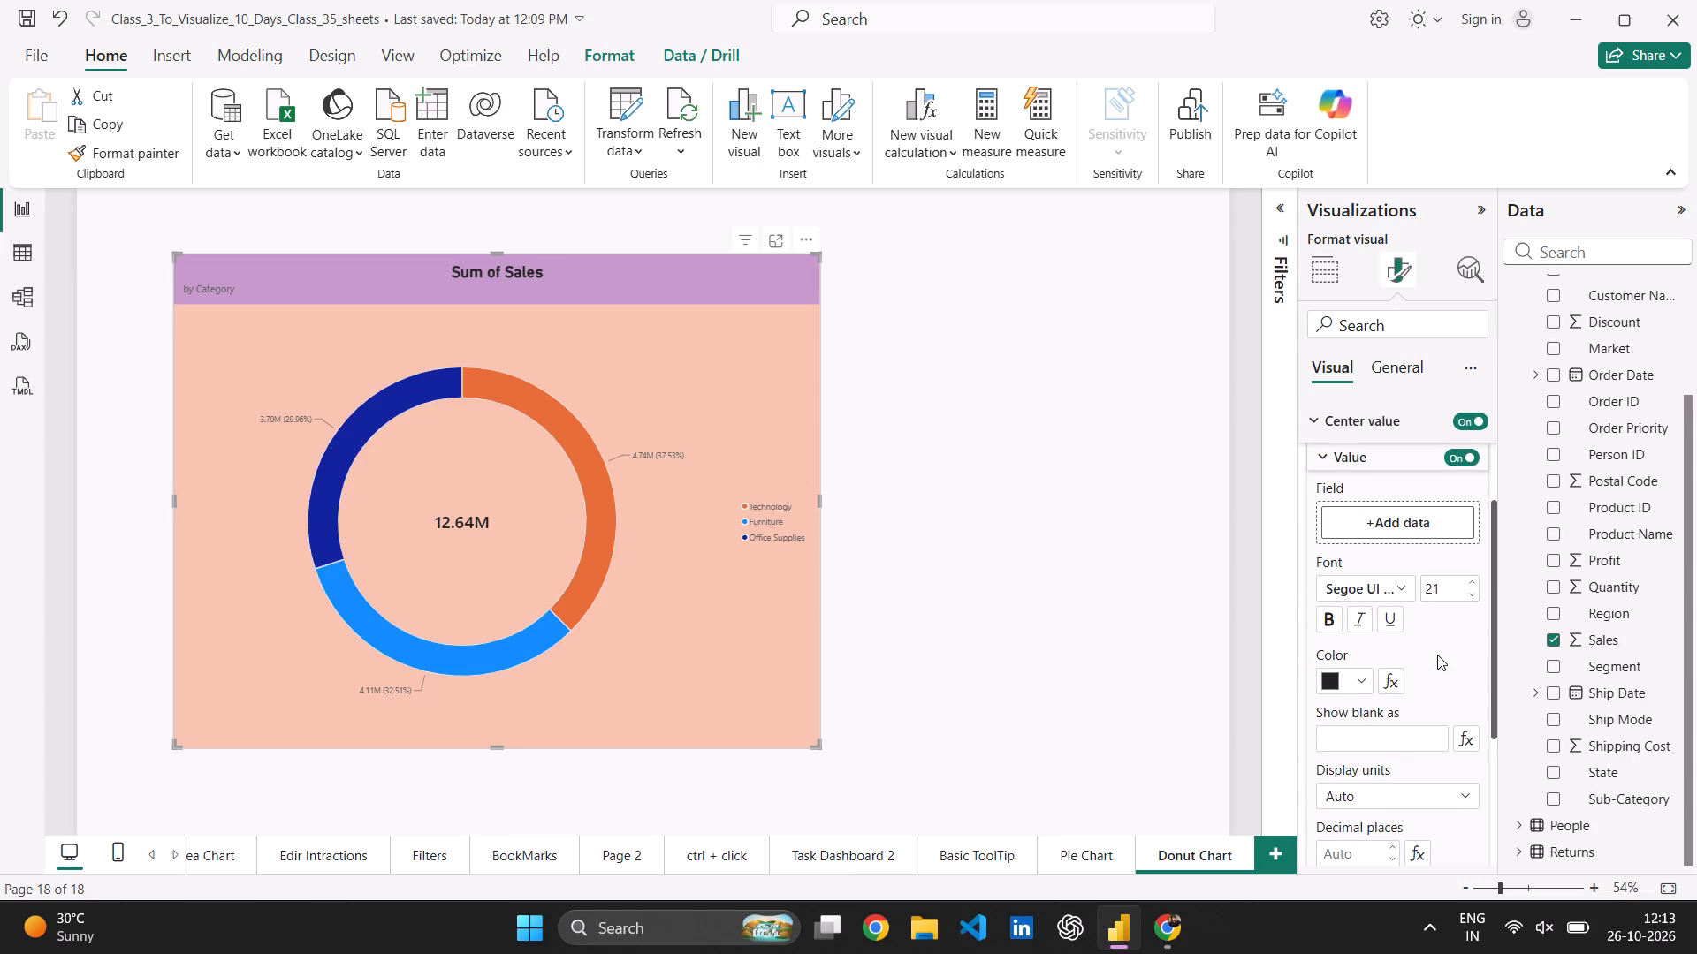
{"action": "scroll", "coordinate": [1437, 655], "scroll_direction": "down", "scroll_amount": 1}
{"action": "left_click", "coordinate": [1408, 559]}
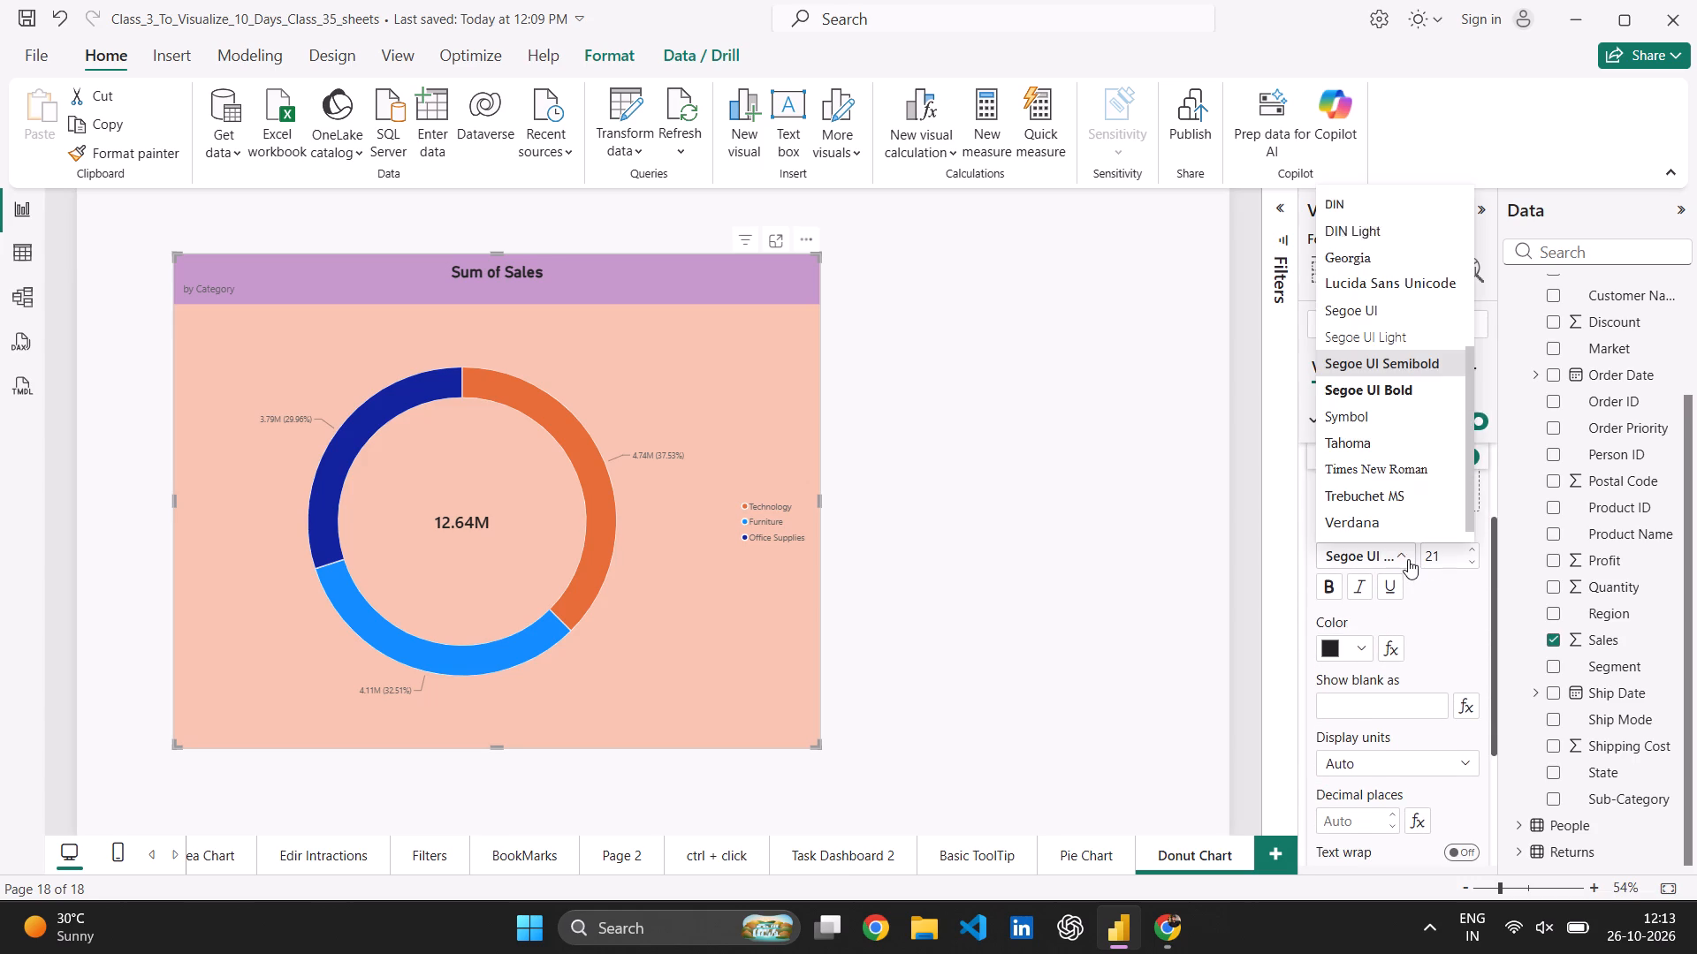
{"action": "left_click", "coordinate": [1408, 559]}
{"action": "left_click", "coordinate": [1417, 656]}
{"action": "scroll", "coordinate": [1417, 656], "scroll_direction": "down", "scroll_amount": 1}
{"action": "scroll", "coordinate": [1417, 656], "scroll_direction": "up", "scroll_amount": 1}
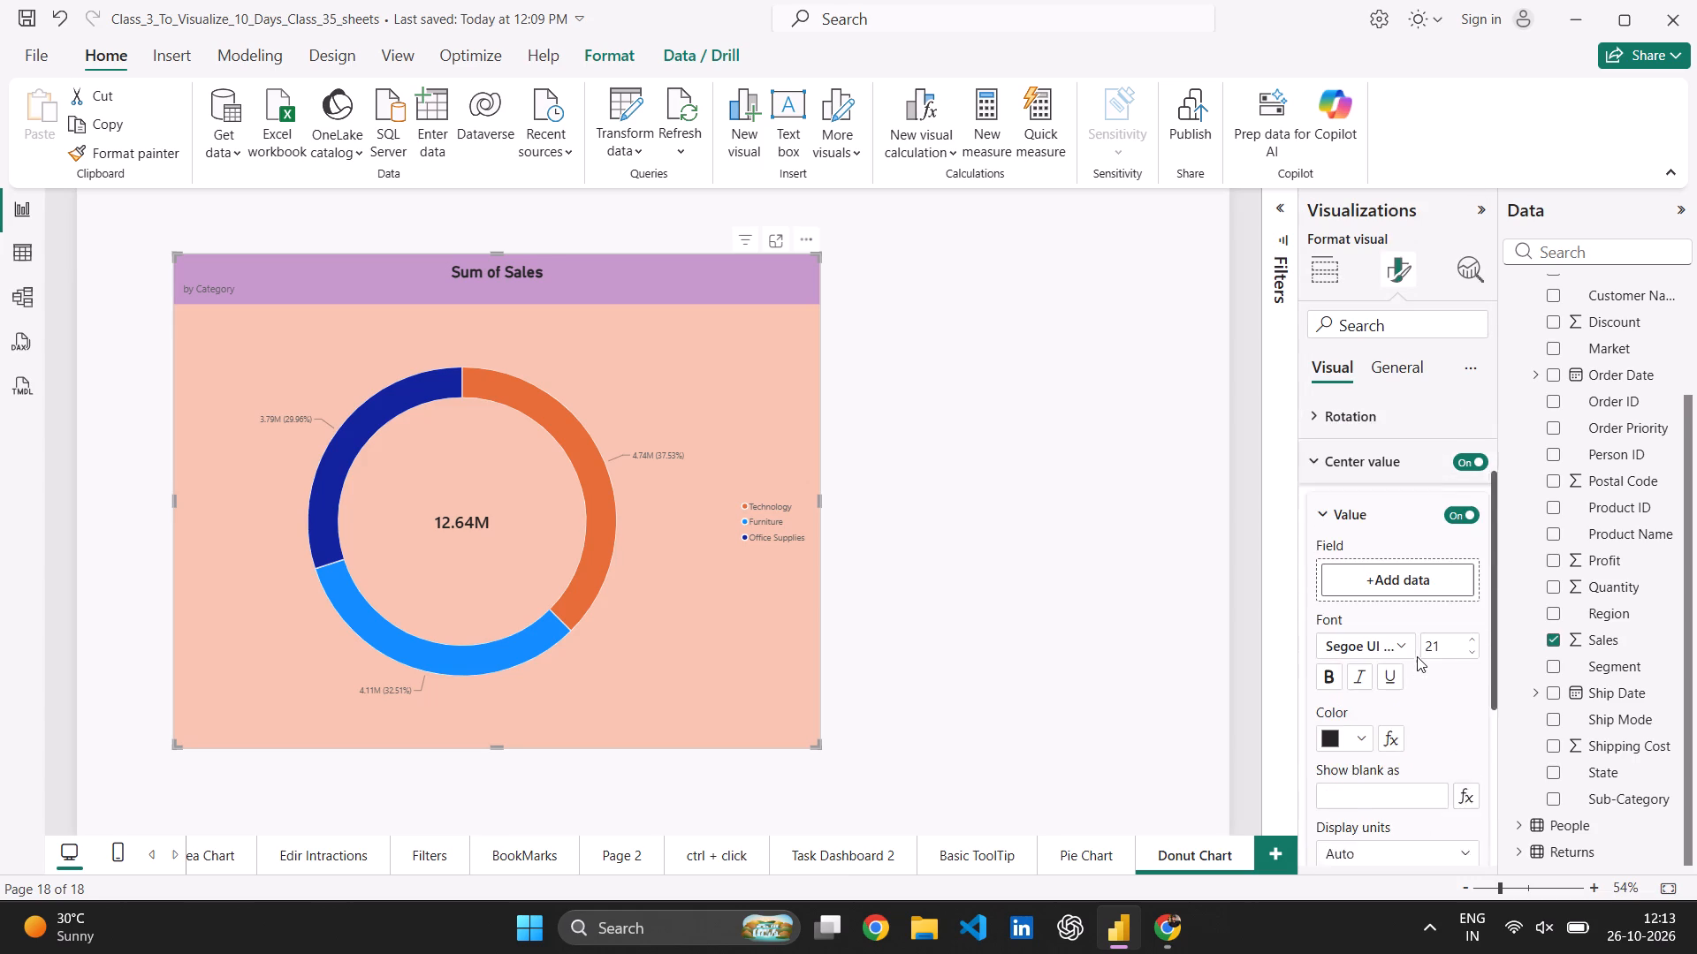
{"action": "scroll", "coordinate": [1417, 656], "scroll_direction": "up", "scroll_amount": 1}
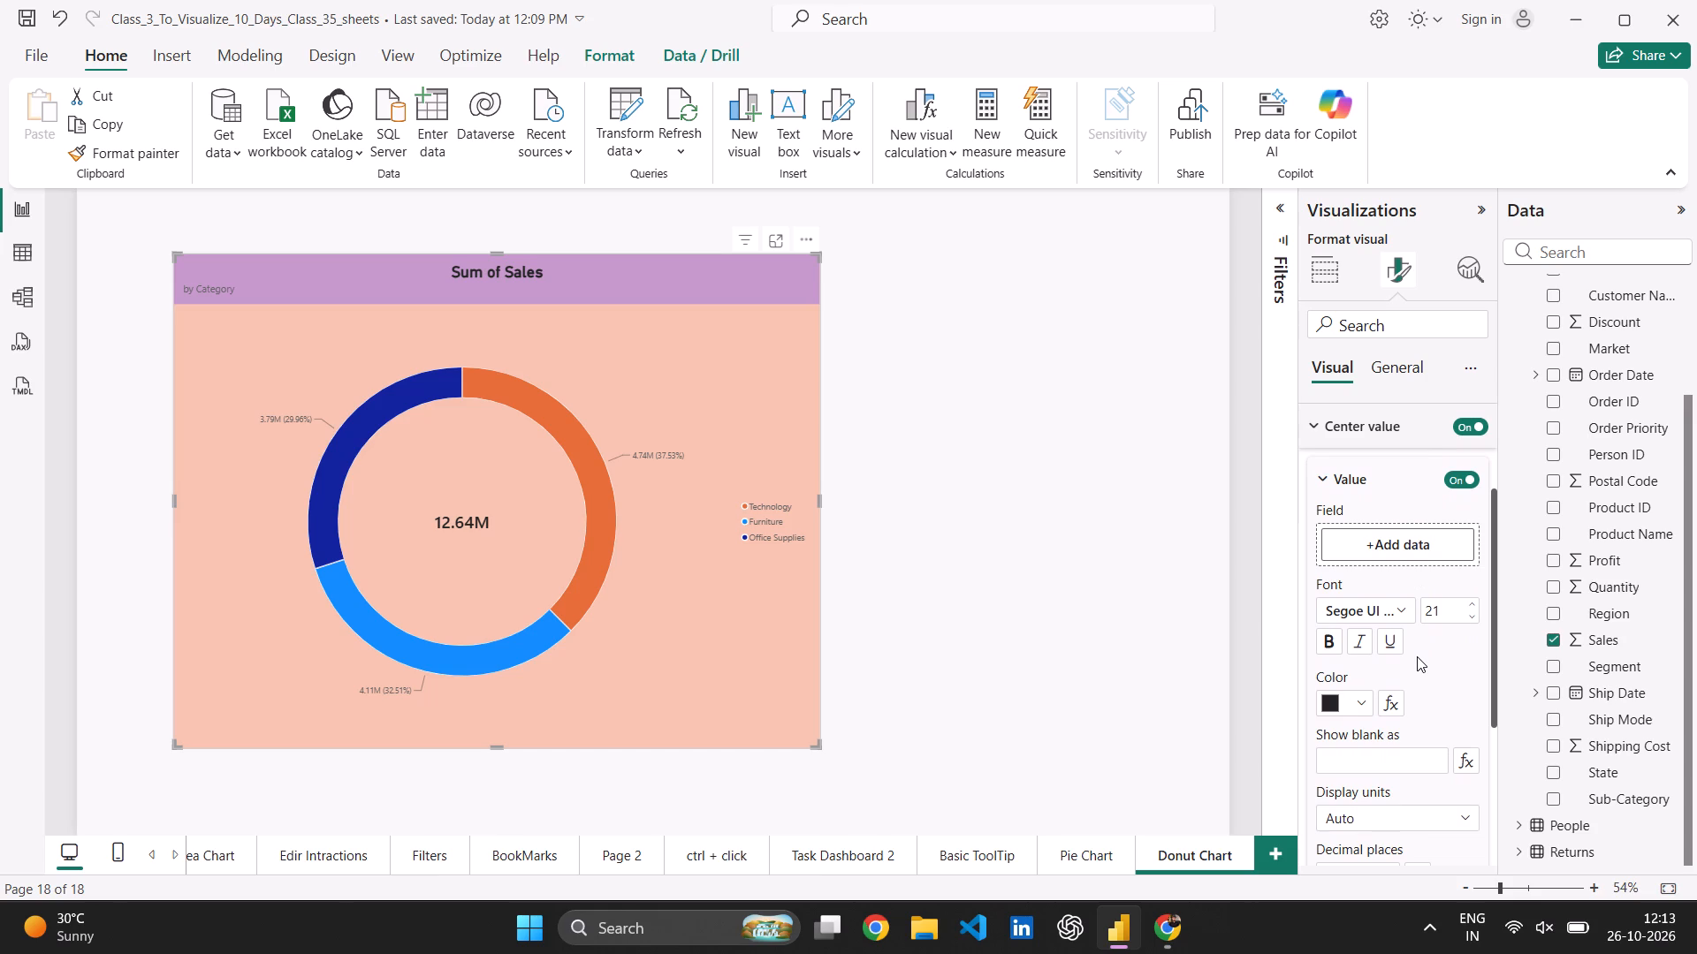
{"action": "left_click", "coordinate": [1459, 417]}
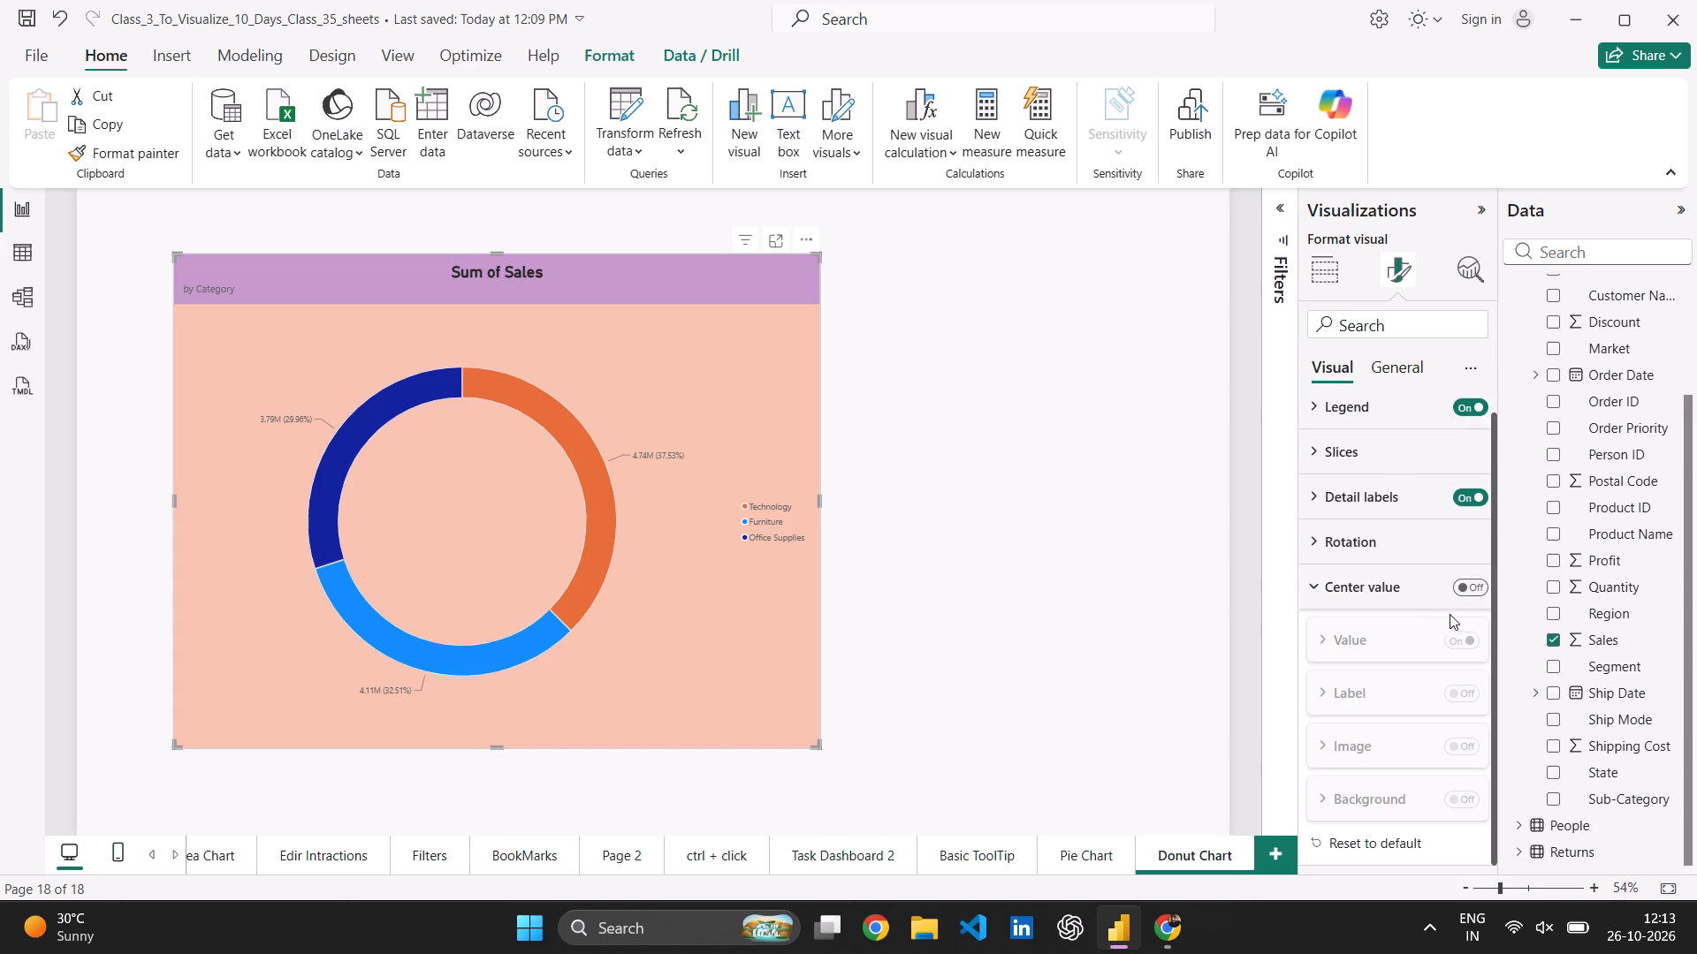
{"action": "scroll", "coordinate": [1418, 597], "scroll_direction": "down", "scroll_amount": 1}
{"action": "left_click", "coordinate": [1065, 555]}
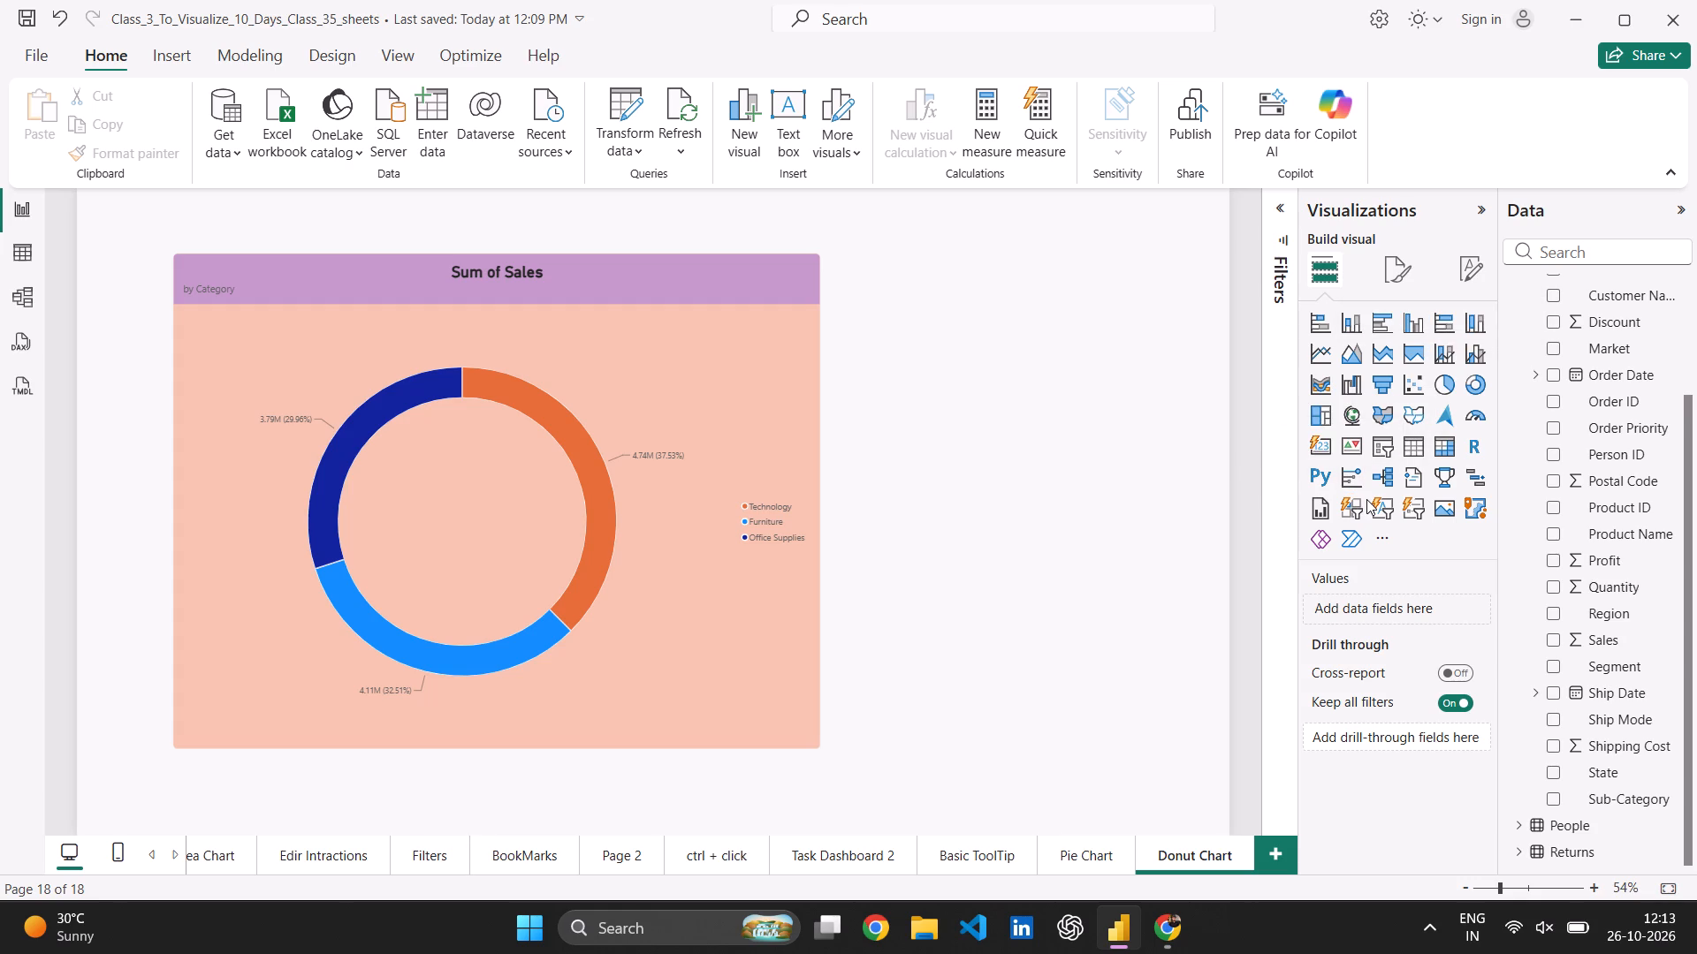
{"action": "left_click", "coordinate": [1144, 447]}
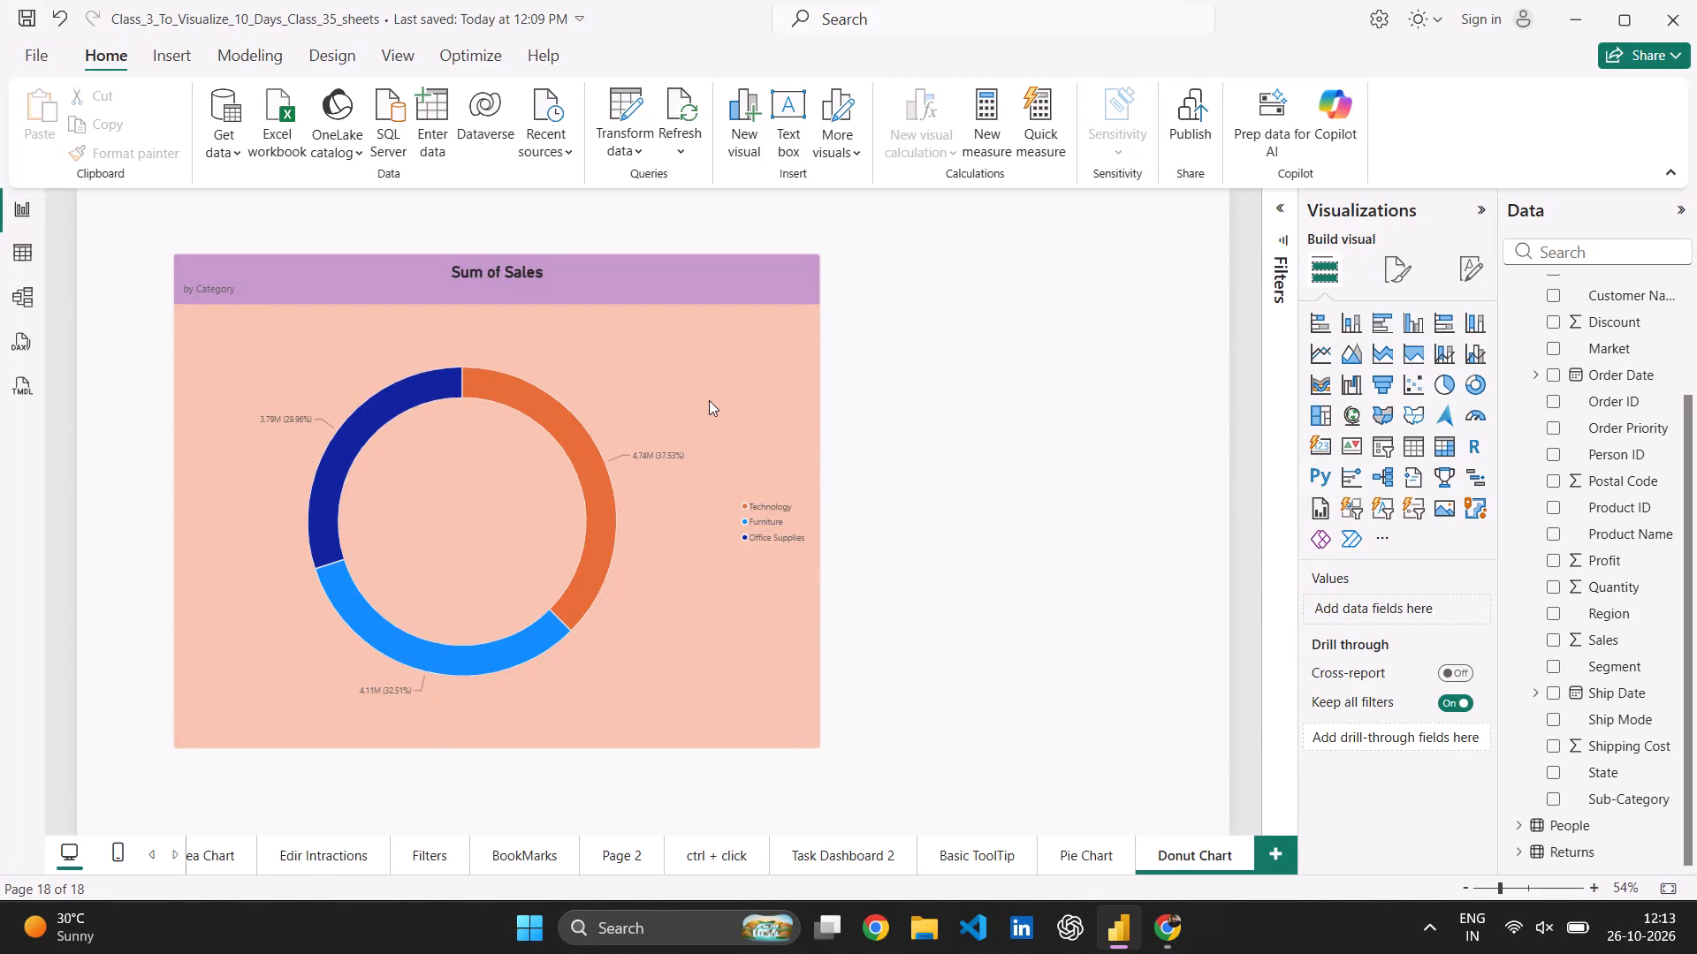
{"action": "left_click", "coordinate": [709, 400]}
{"action": "left_click", "coordinate": [1072, 375]}
Restore the default visuals in the visualizations gallery.
{"action": "left_click", "coordinate": [1374, 531]}
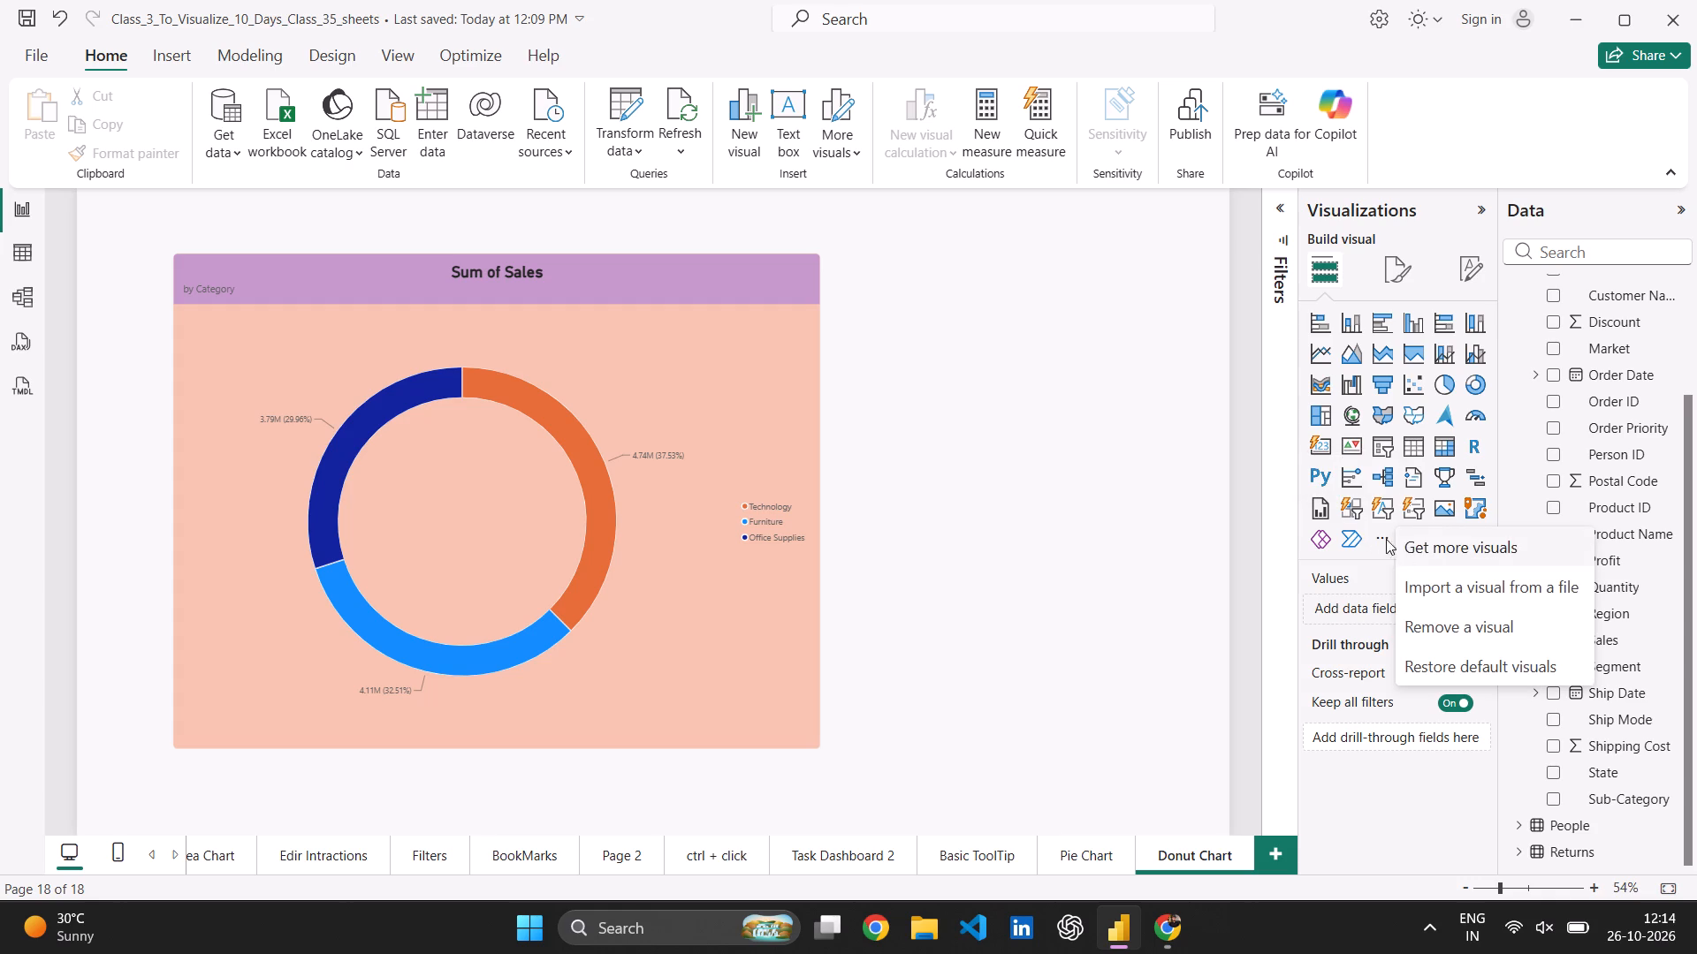
{"action": "left_click", "coordinate": [1463, 678]}
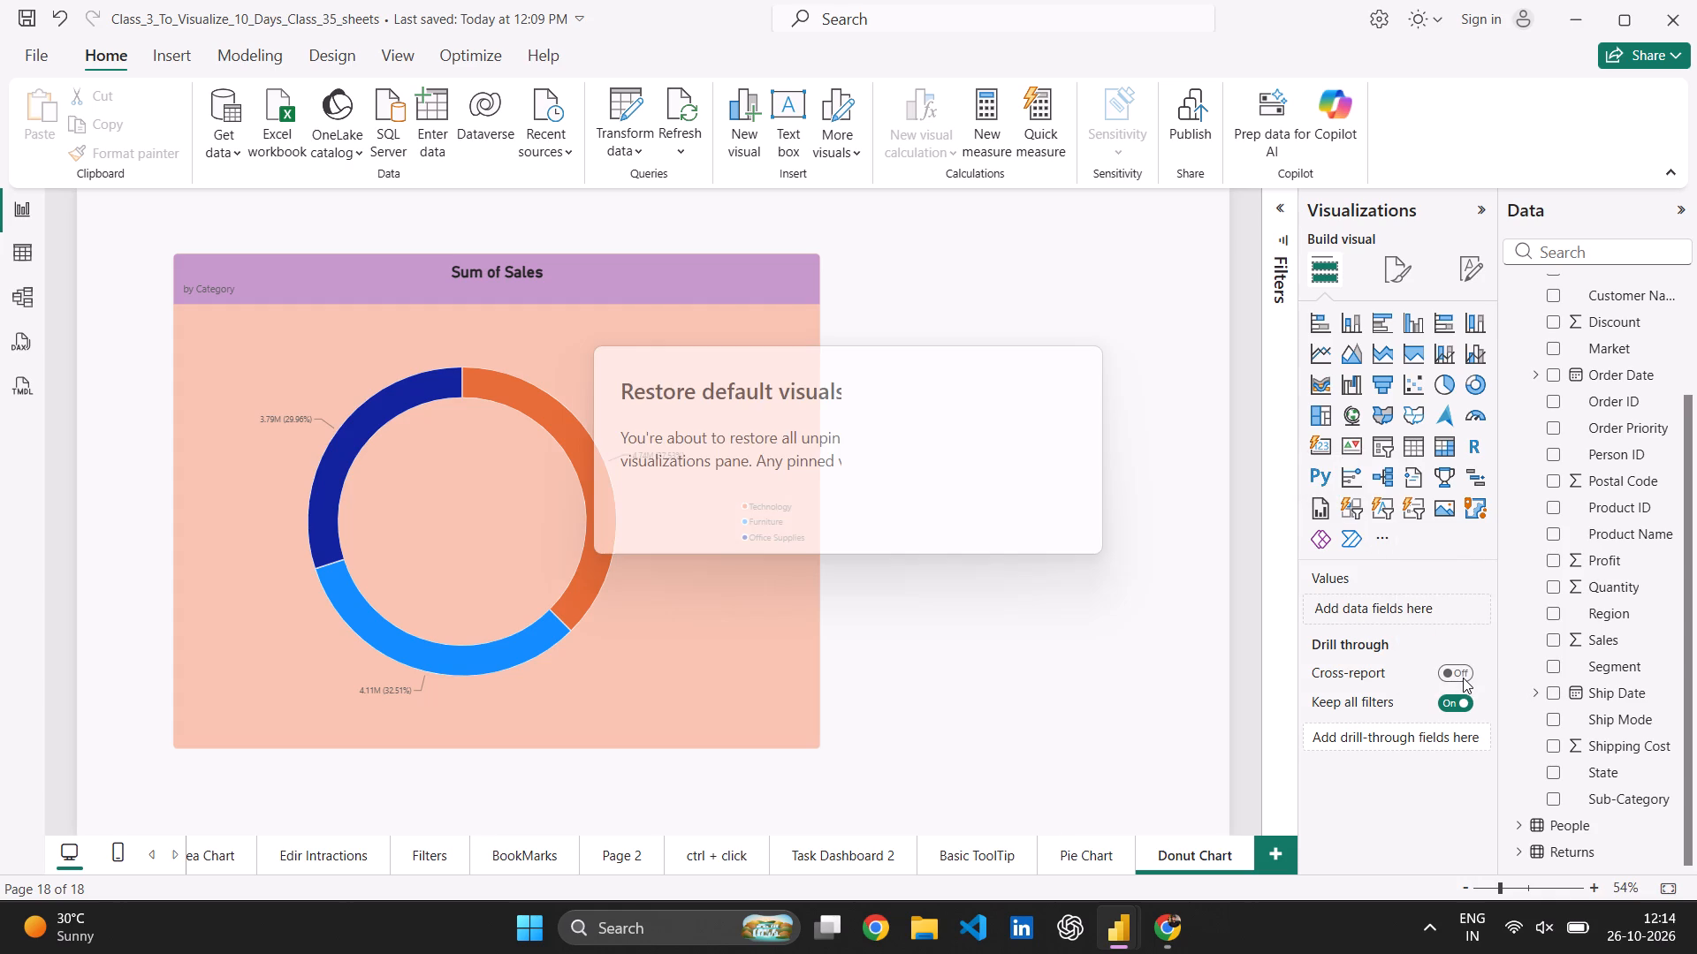
{"action": "left_click", "coordinate": [951, 495]}
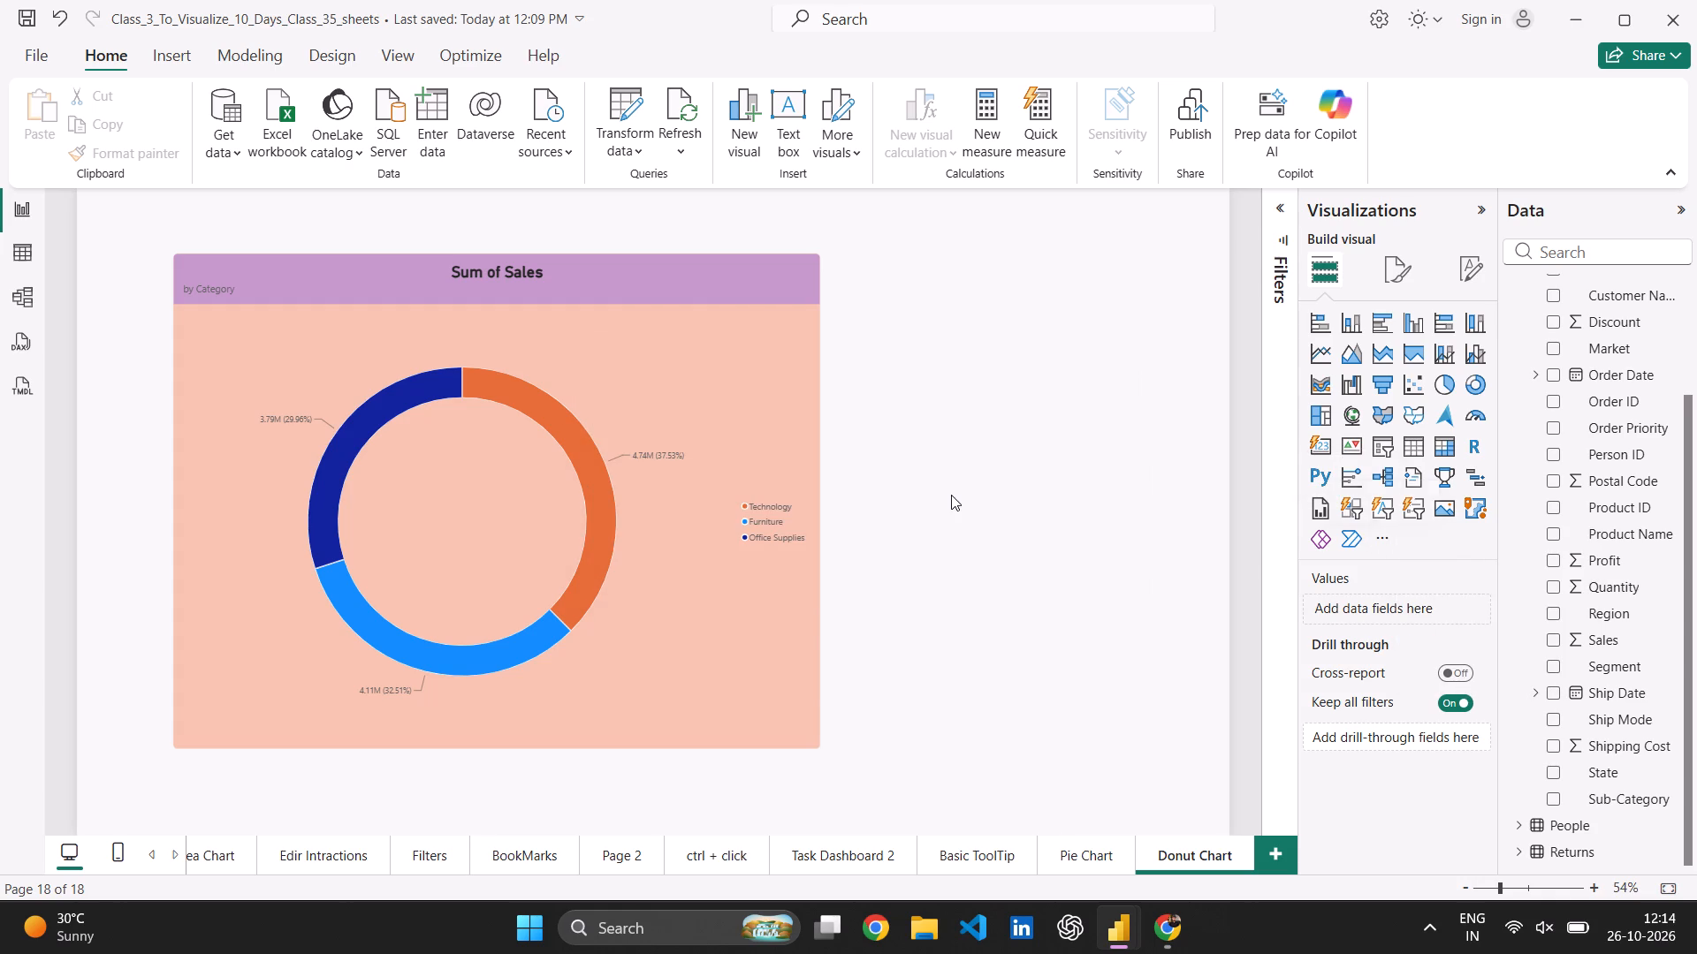
{"action": "left_click", "coordinate": [1414, 546]}
Insert a card visual, reduce it to about half its default size and place it in the empty area beside the donut chart.
{"action": "left_click", "coordinate": [1321, 449]}
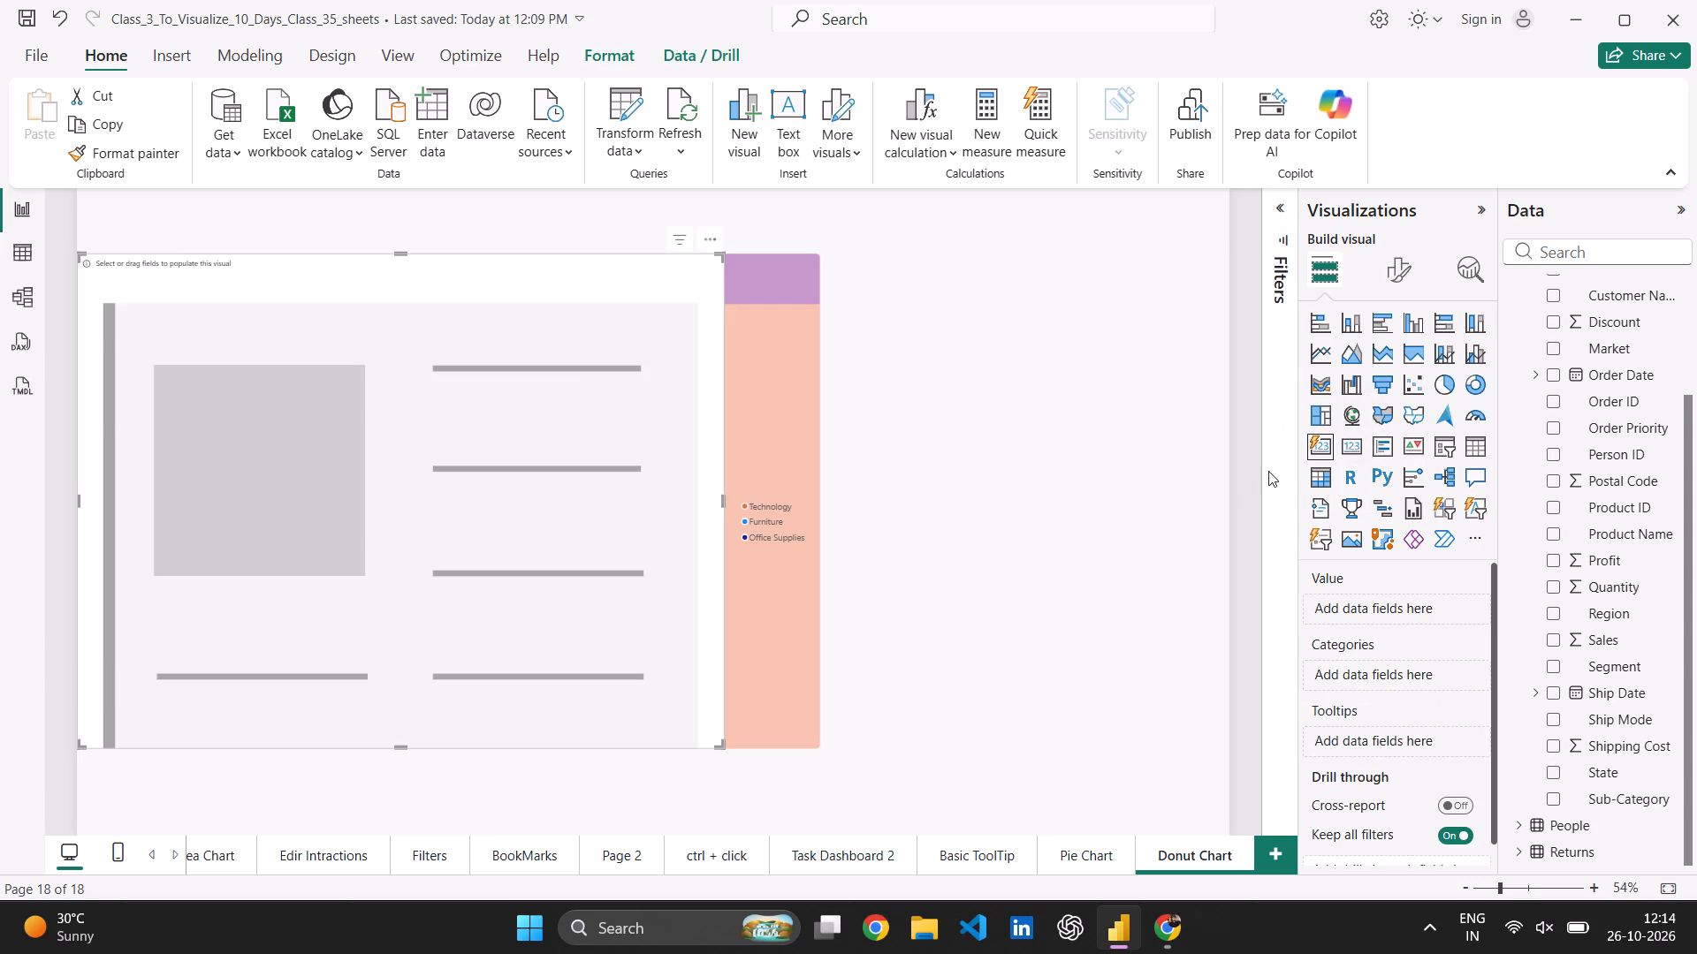
{"action": "left_click_drag", "start_coordinate": [569, 371], "coordinate": [1004, 445]}
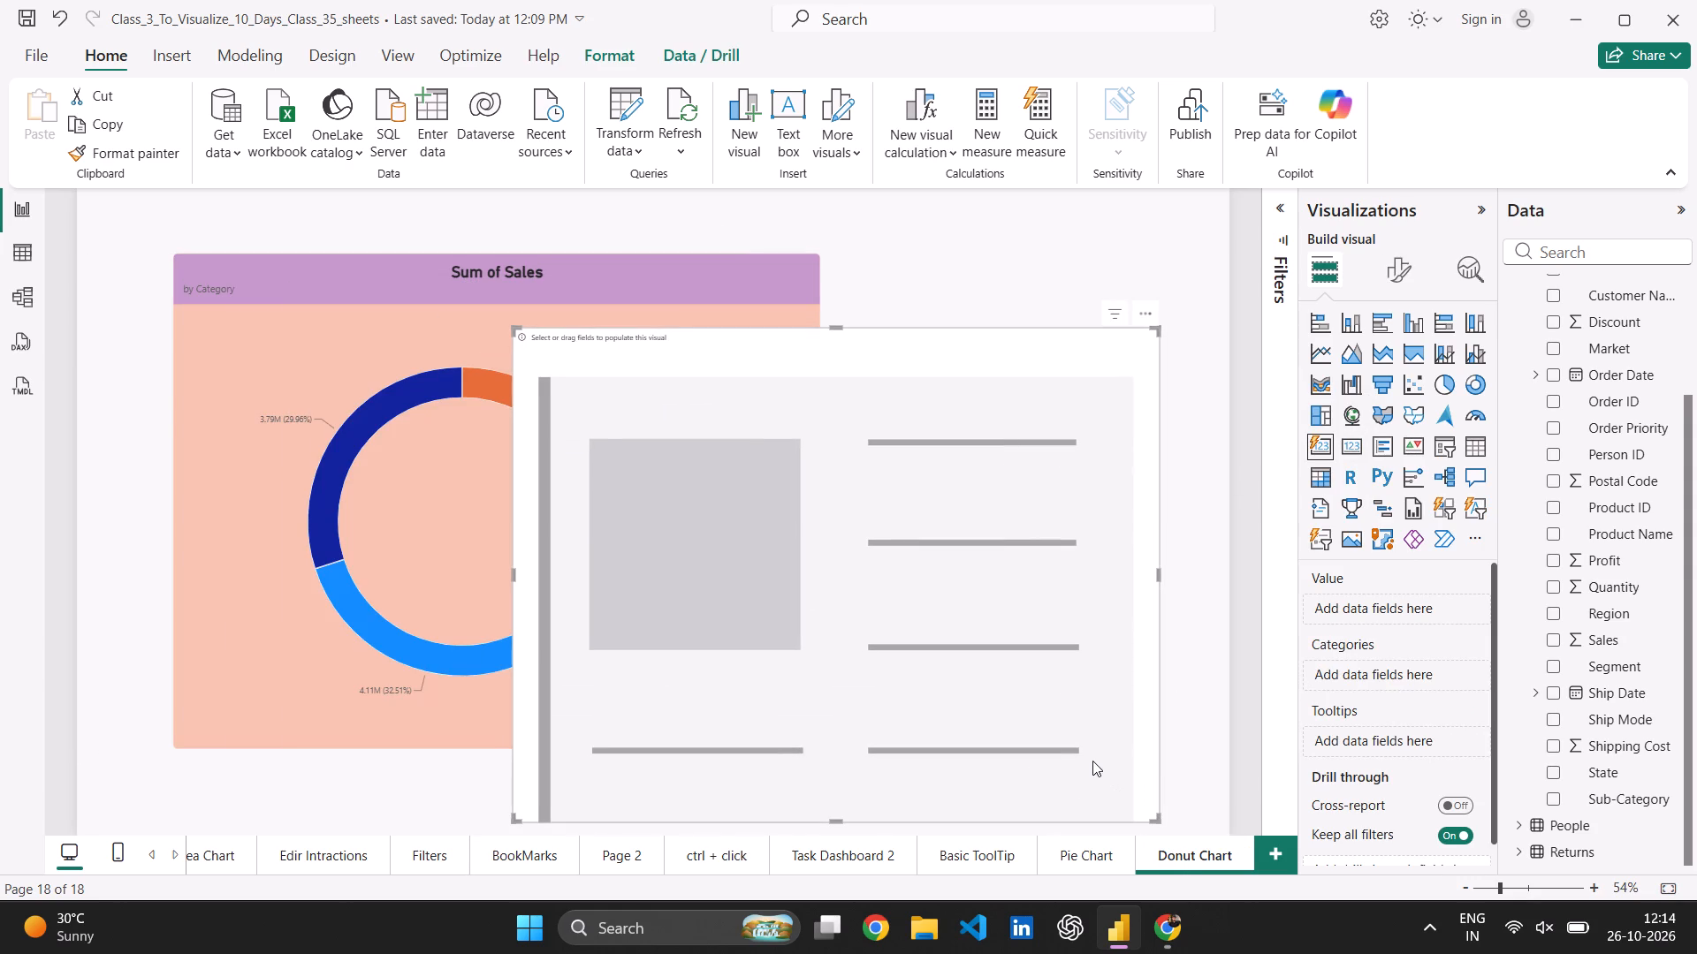
{"action": "left_click_drag", "start_coordinate": [1092, 761], "coordinate": [1087, 704]}
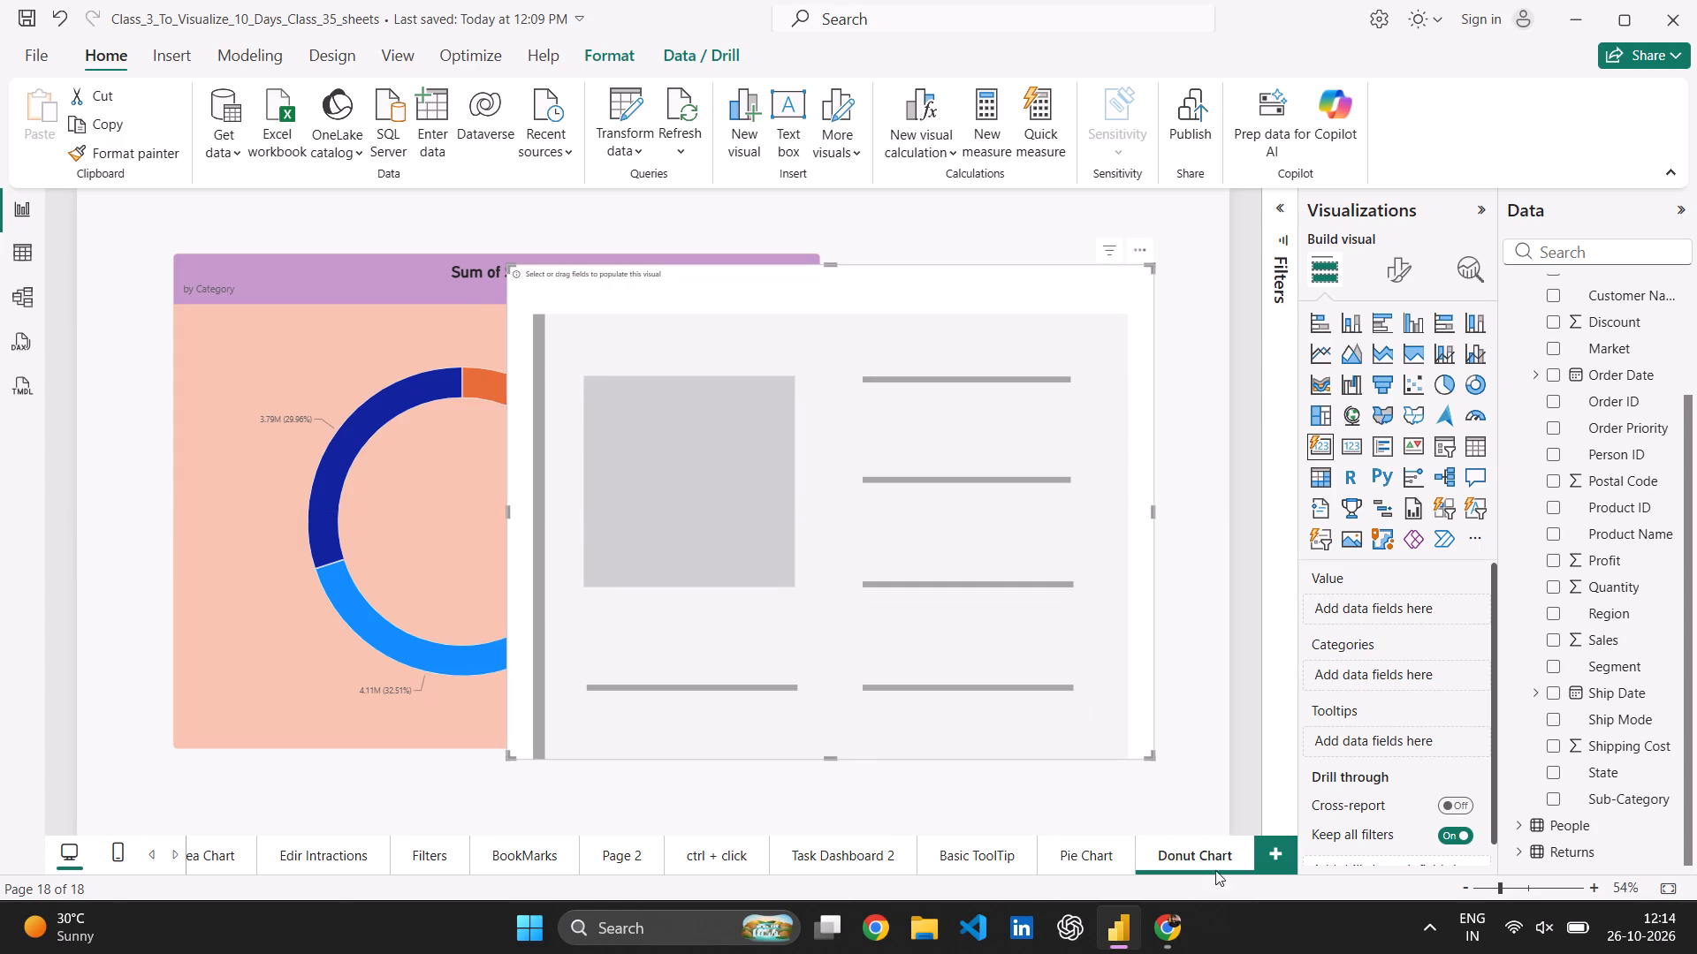
{"action": "left_click_drag", "start_coordinate": [1151, 756], "coordinate": [849, 482]}
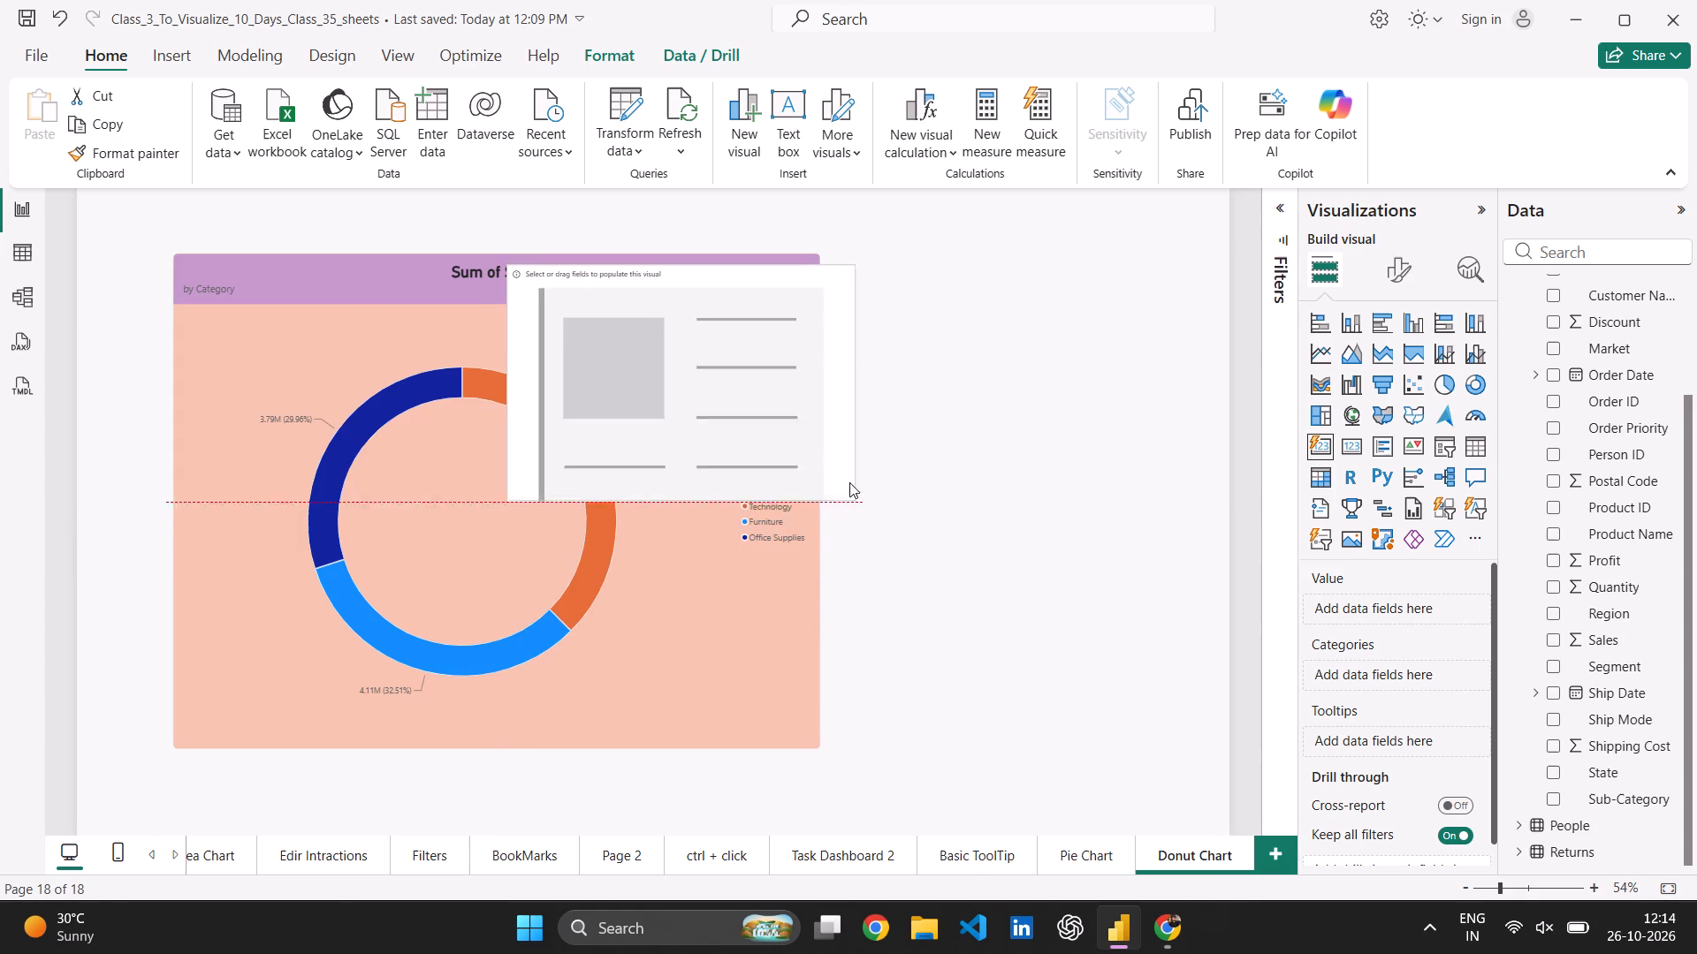
{"action": "left_click_drag", "start_coordinate": [849, 482], "coordinate": [849, 481]}
{"action": "left_click_drag", "start_coordinate": [675, 339], "coordinate": [1084, 329]}
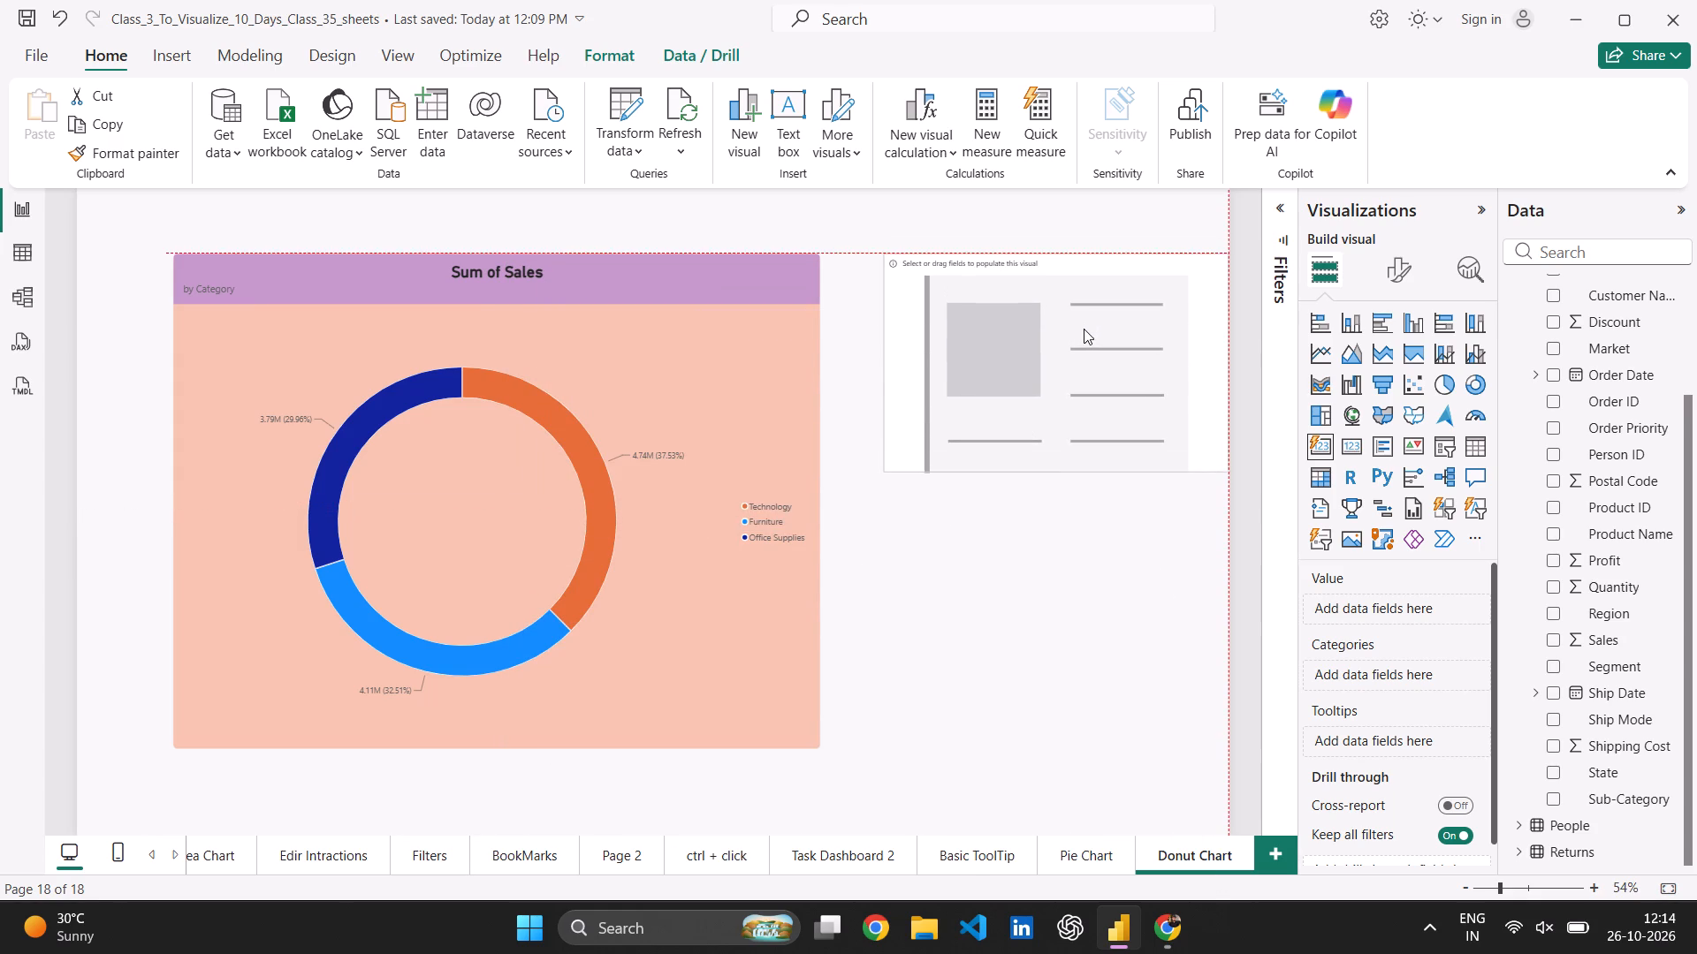
{"action": "left_click_drag", "start_coordinate": [1084, 329], "coordinate": [1084, 329]}
Add the Sales field from the Orders table as the card's value.
{"action": "scroll", "coordinate": [1579, 446], "scroll_direction": "up", "scroll_amount": 4}
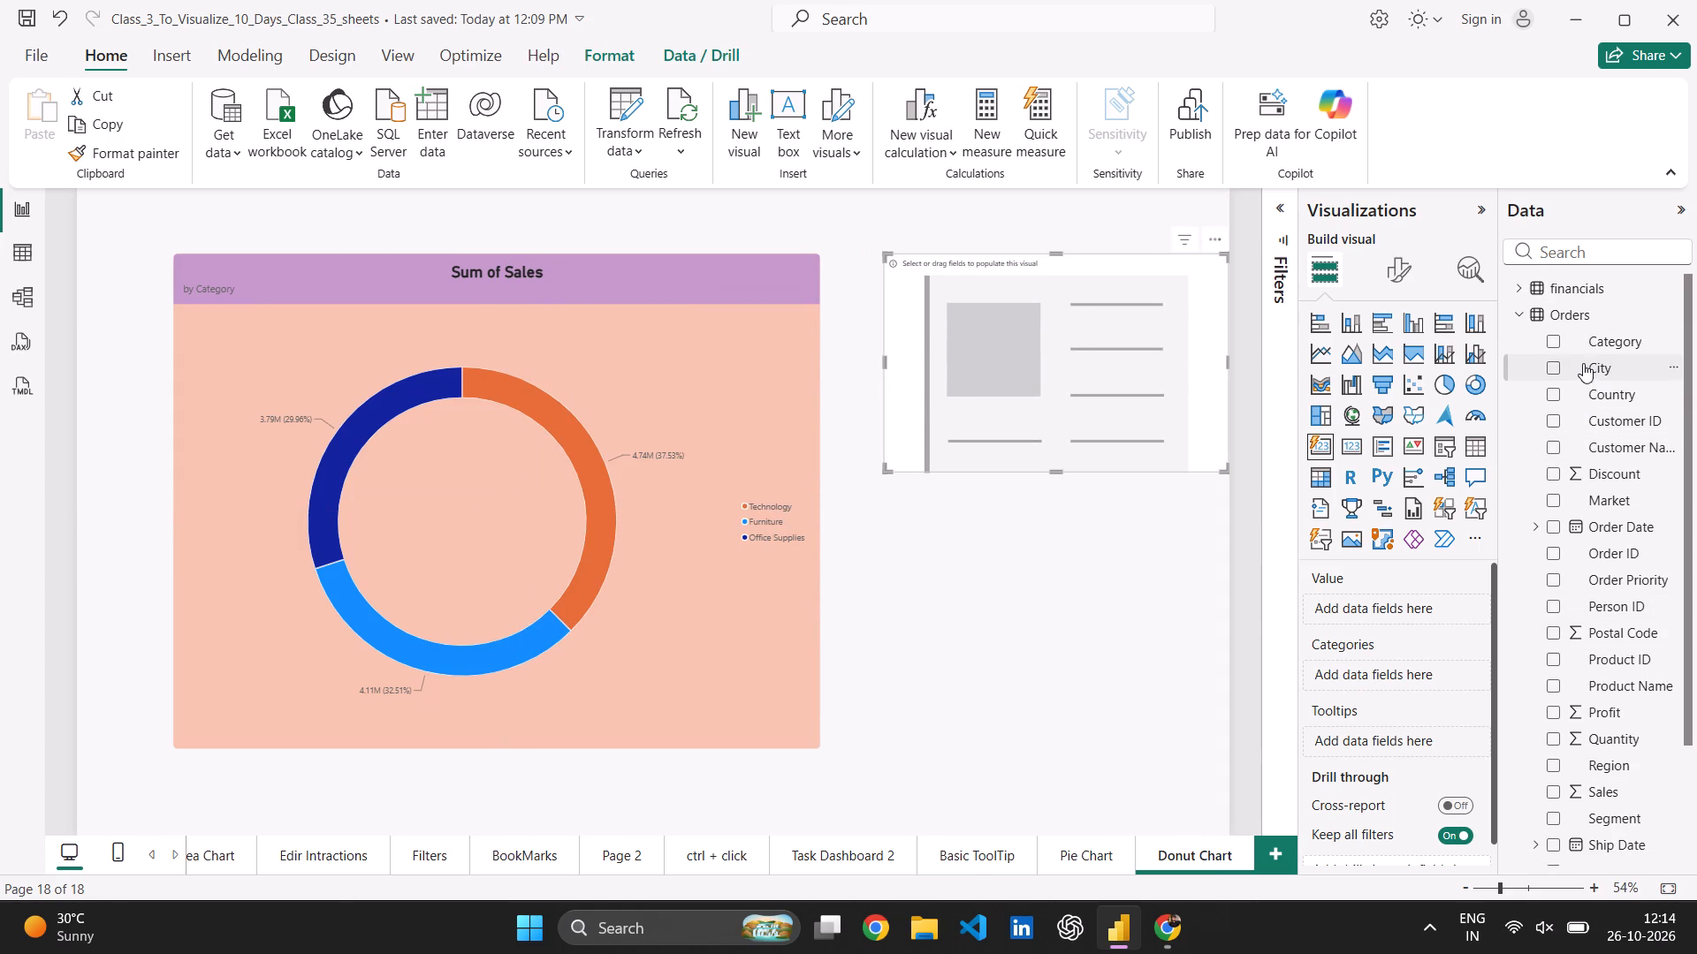
{"action": "scroll", "coordinate": [1590, 480], "scroll_direction": "down", "scroll_amount": 4}
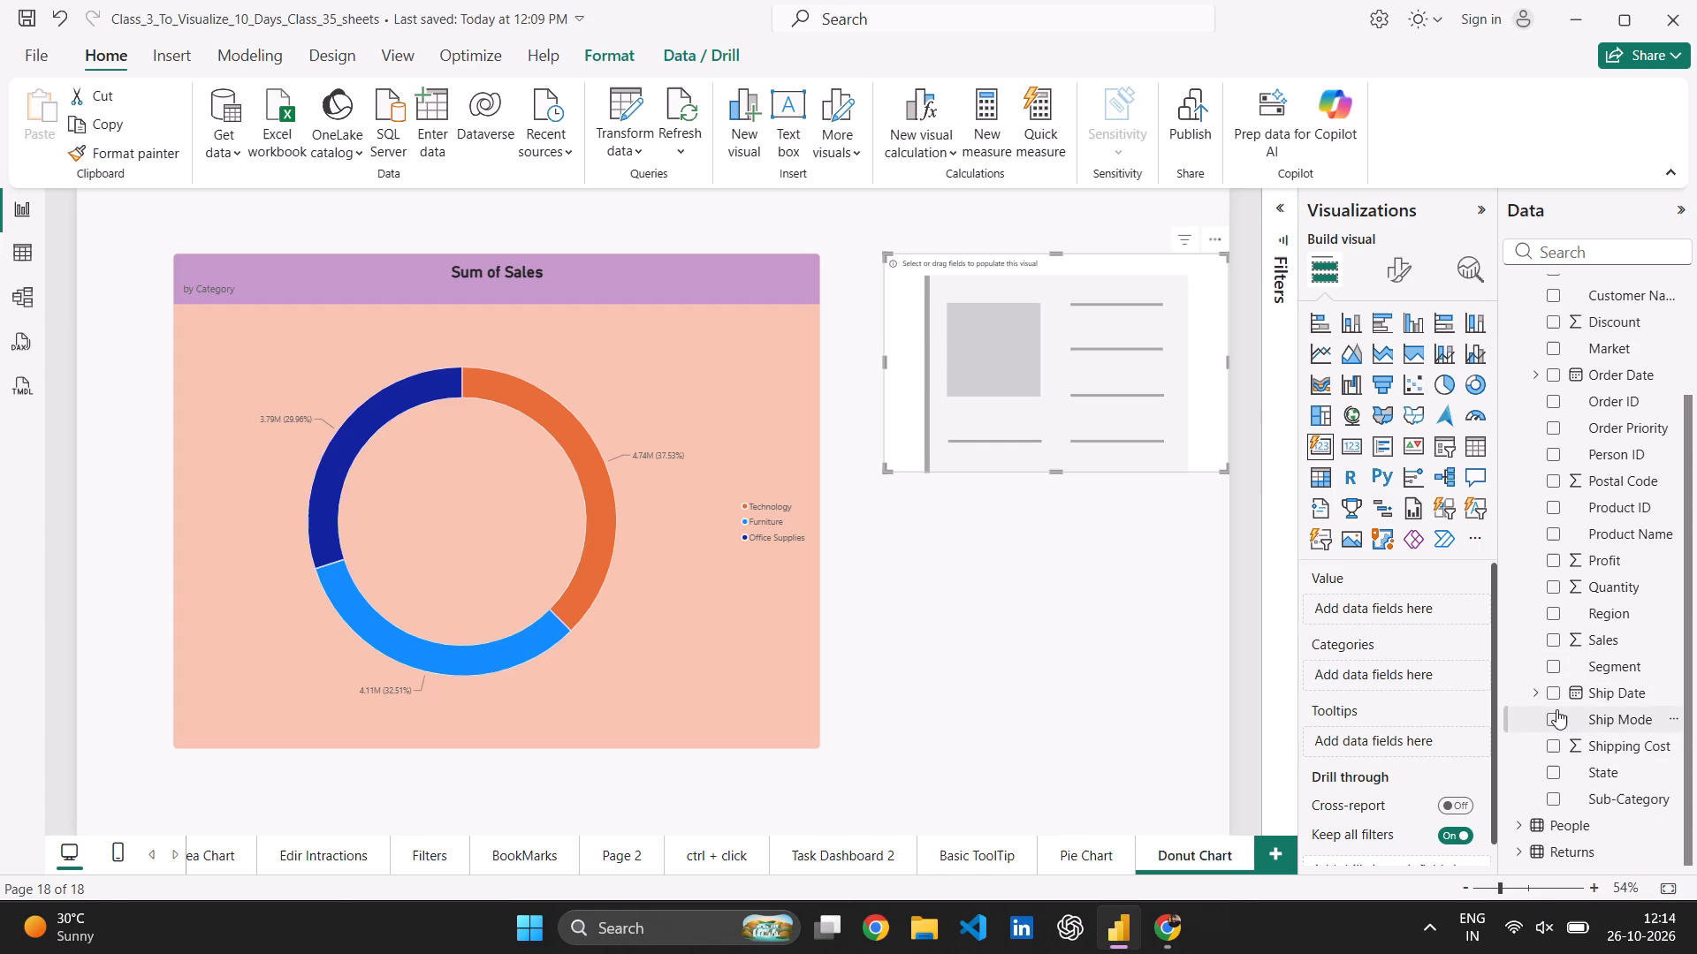
{"action": "left_click", "coordinate": [1554, 635]}
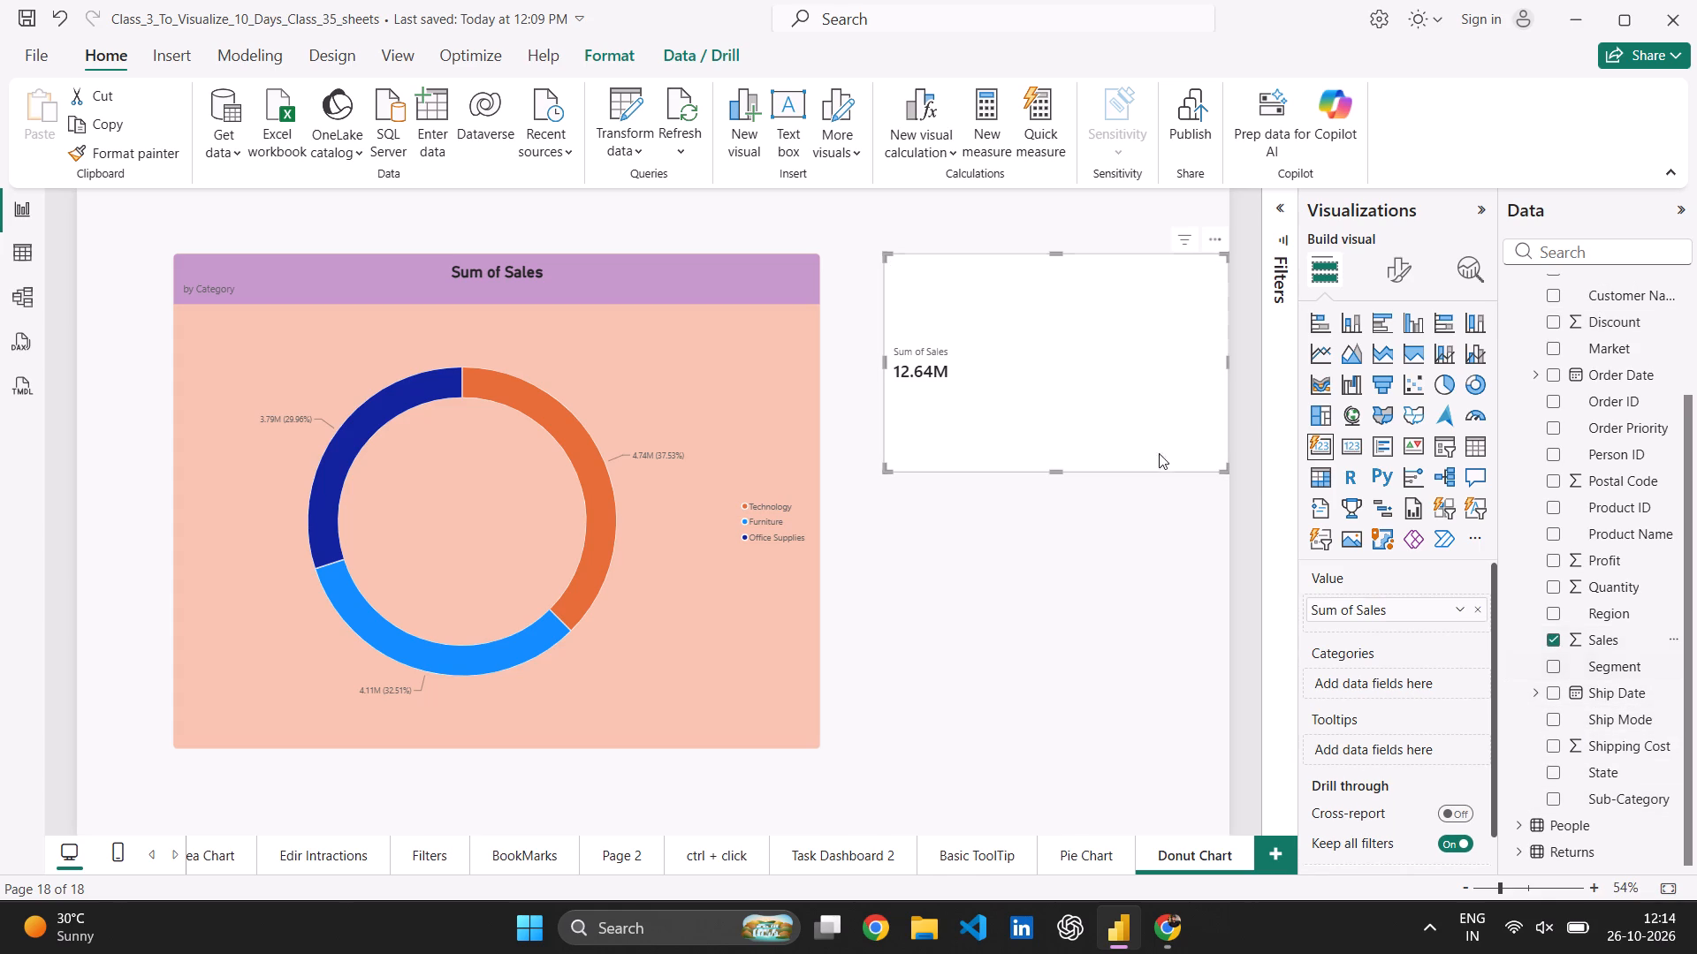
Shrink the card to a small box that just fits its label and value.
{"action": "left_click_drag", "start_coordinate": [1223, 471], "coordinate": [969, 320]}
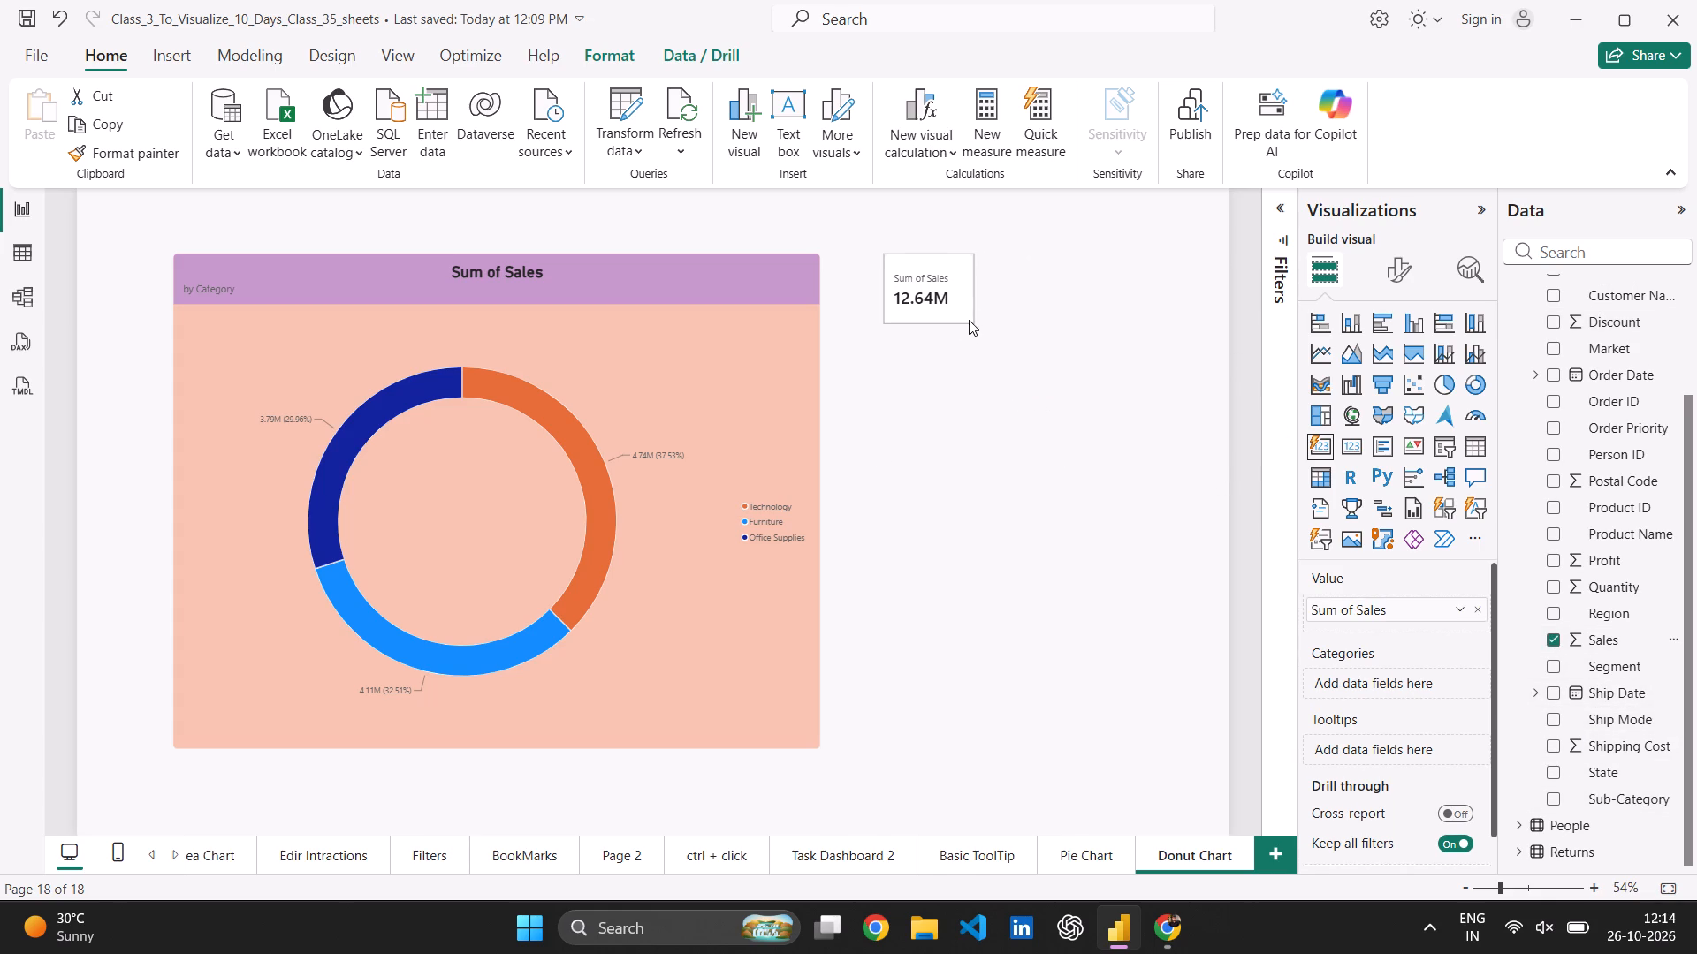
{"action": "left_click_drag", "start_coordinate": [969, 320], "coordinate": [1014, 352]}
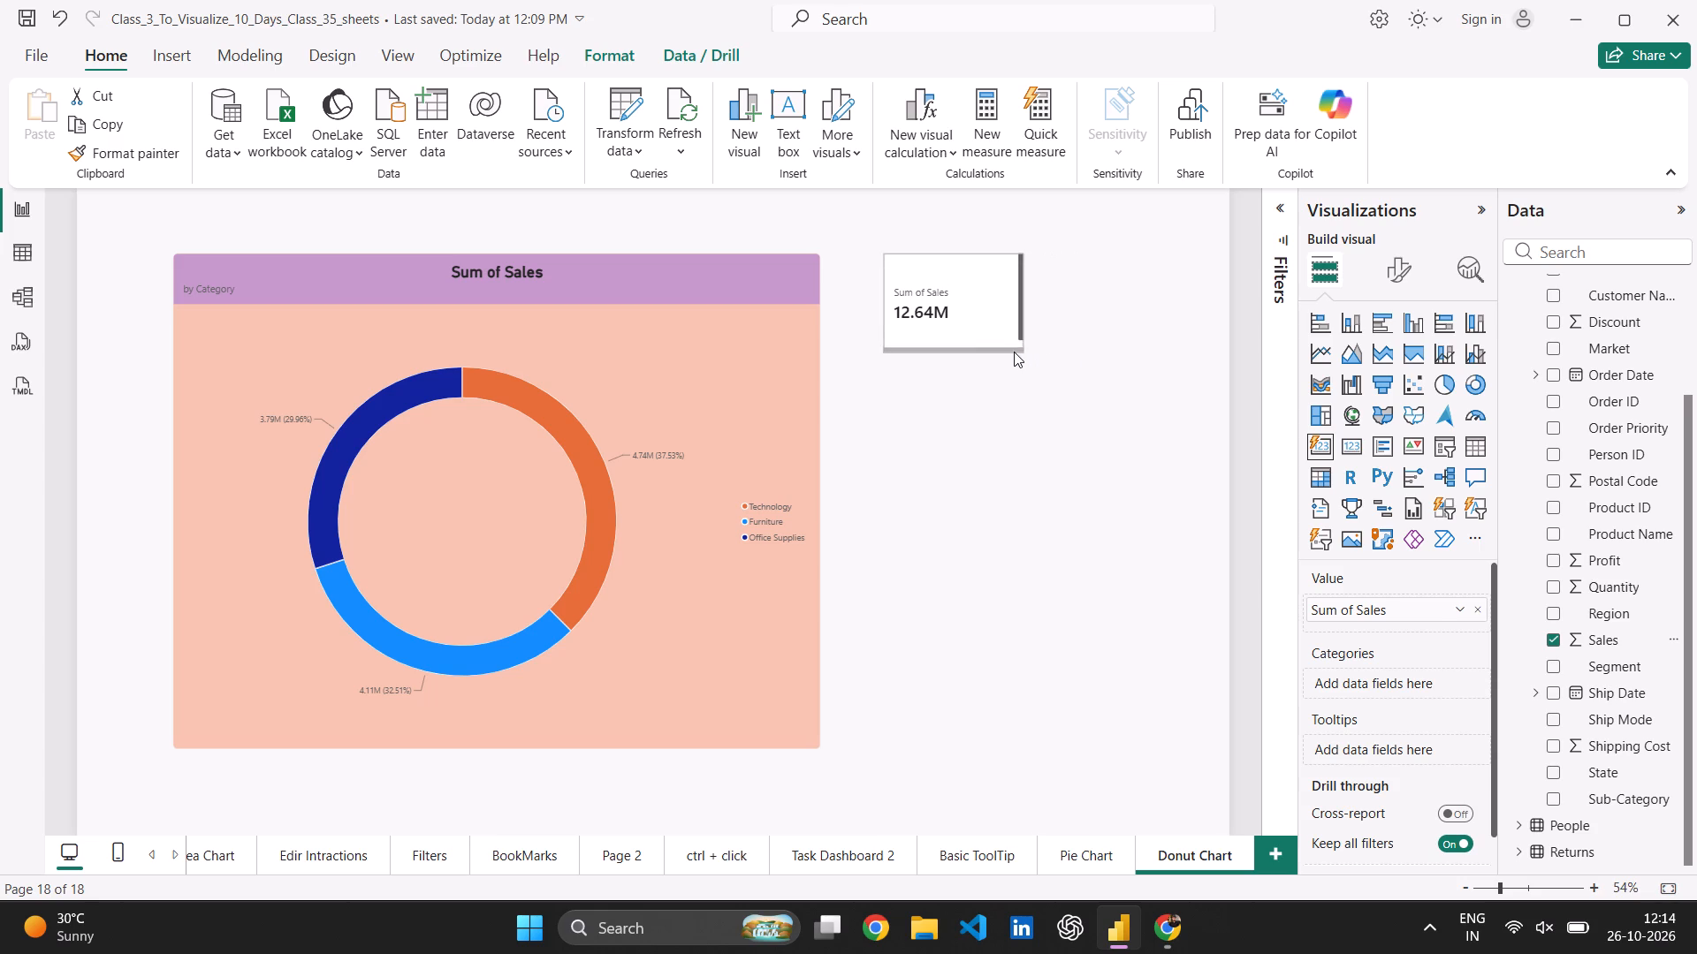
{"action": "left_click_drag", "start_coordinate": [1014, 352], "coordinate": [968, 321]}
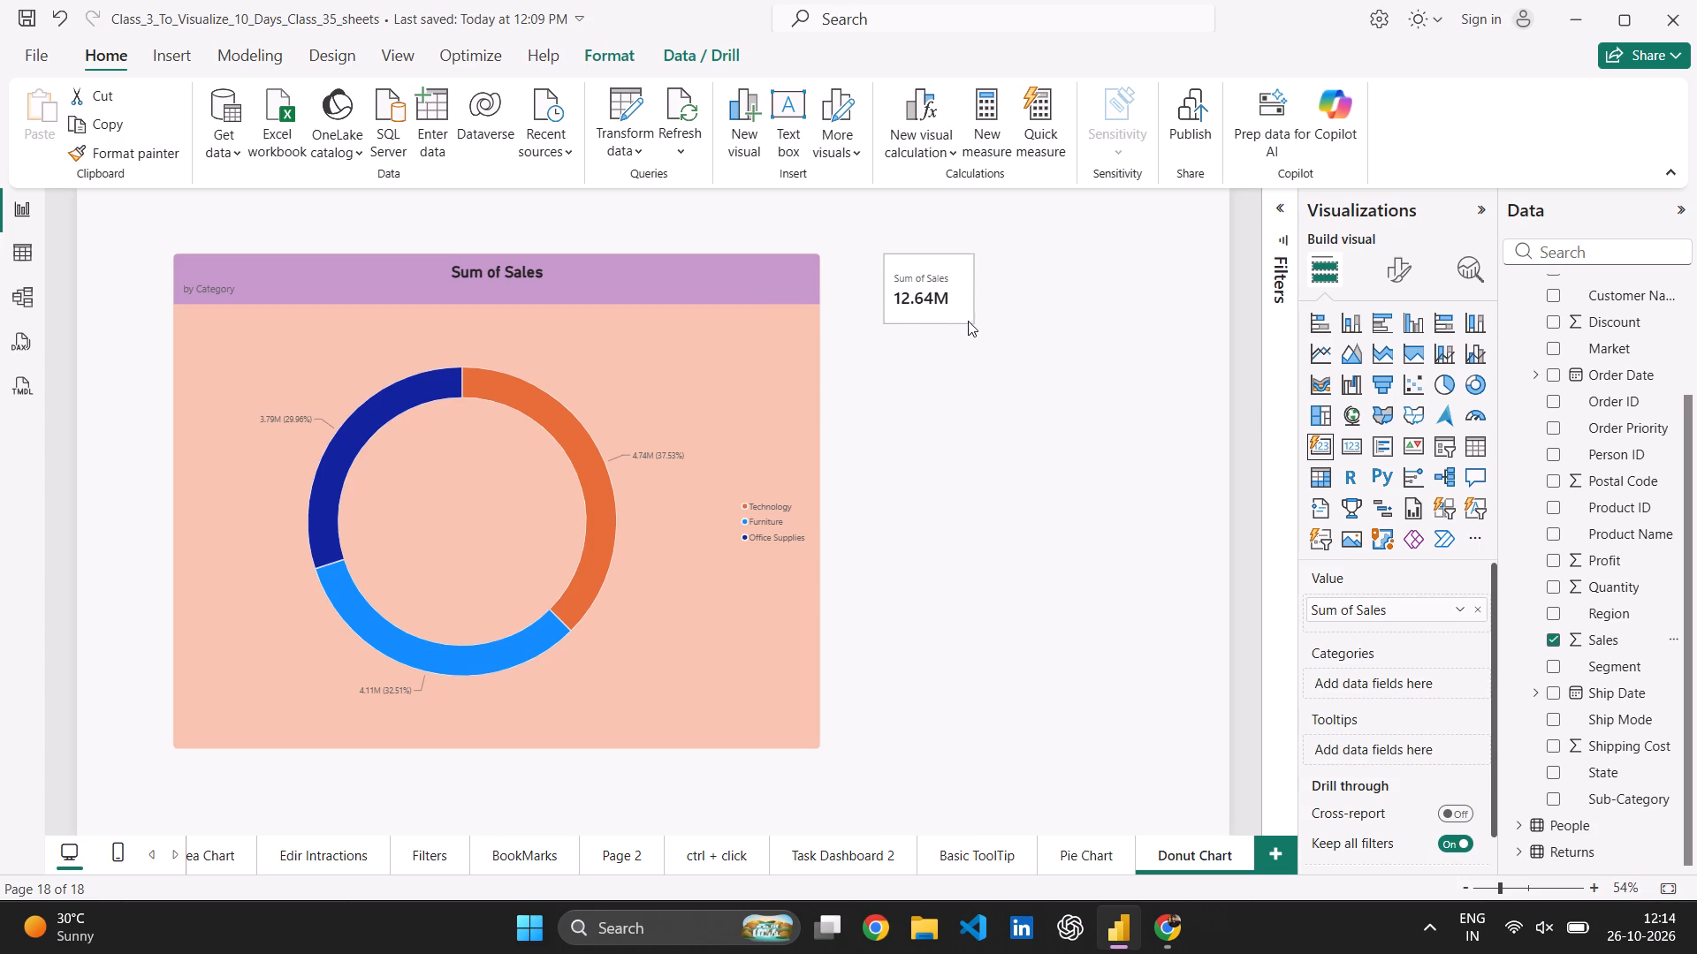
{"action": "left_click_drag", "start_coordinate": [968, 321], "coordinate": [967, 314]}
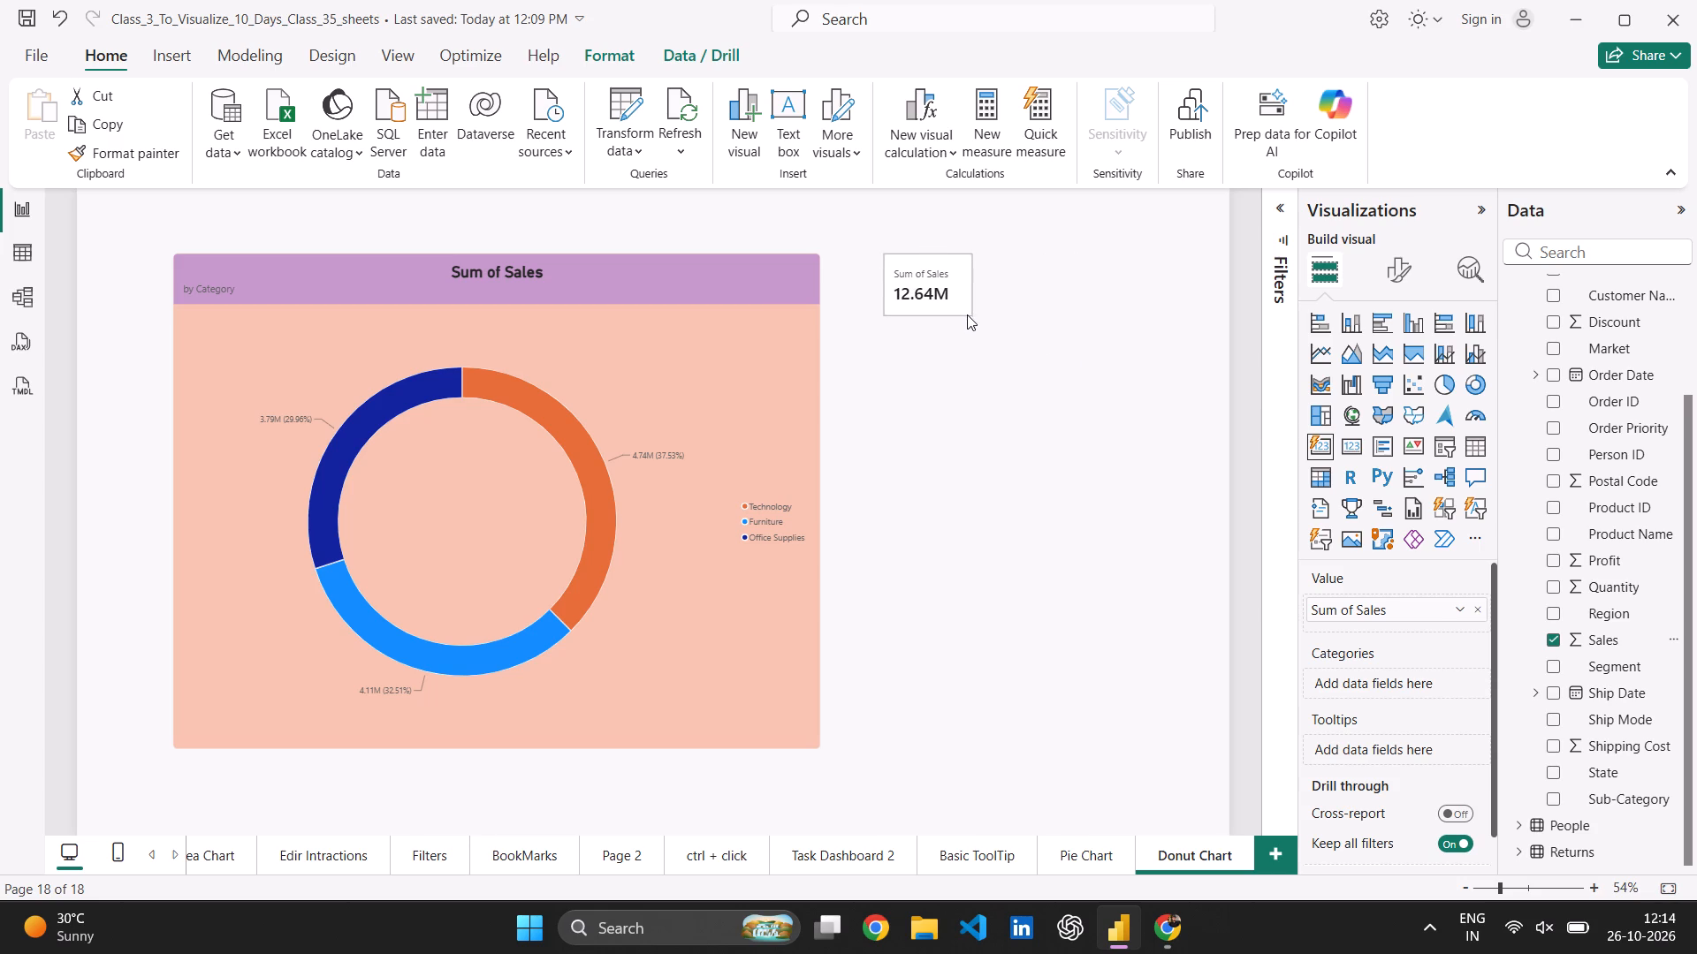
{"action": "left_click_drag", "start_coordinate": [967, 314], "coordinate": [966, 315]}
Move the Sum of Sales card into the center of the donut ring and trim its size slightly.
{"action": "left_click_drag", "start_coordinate": [956, 296], "coordinate": [1035, 321]}
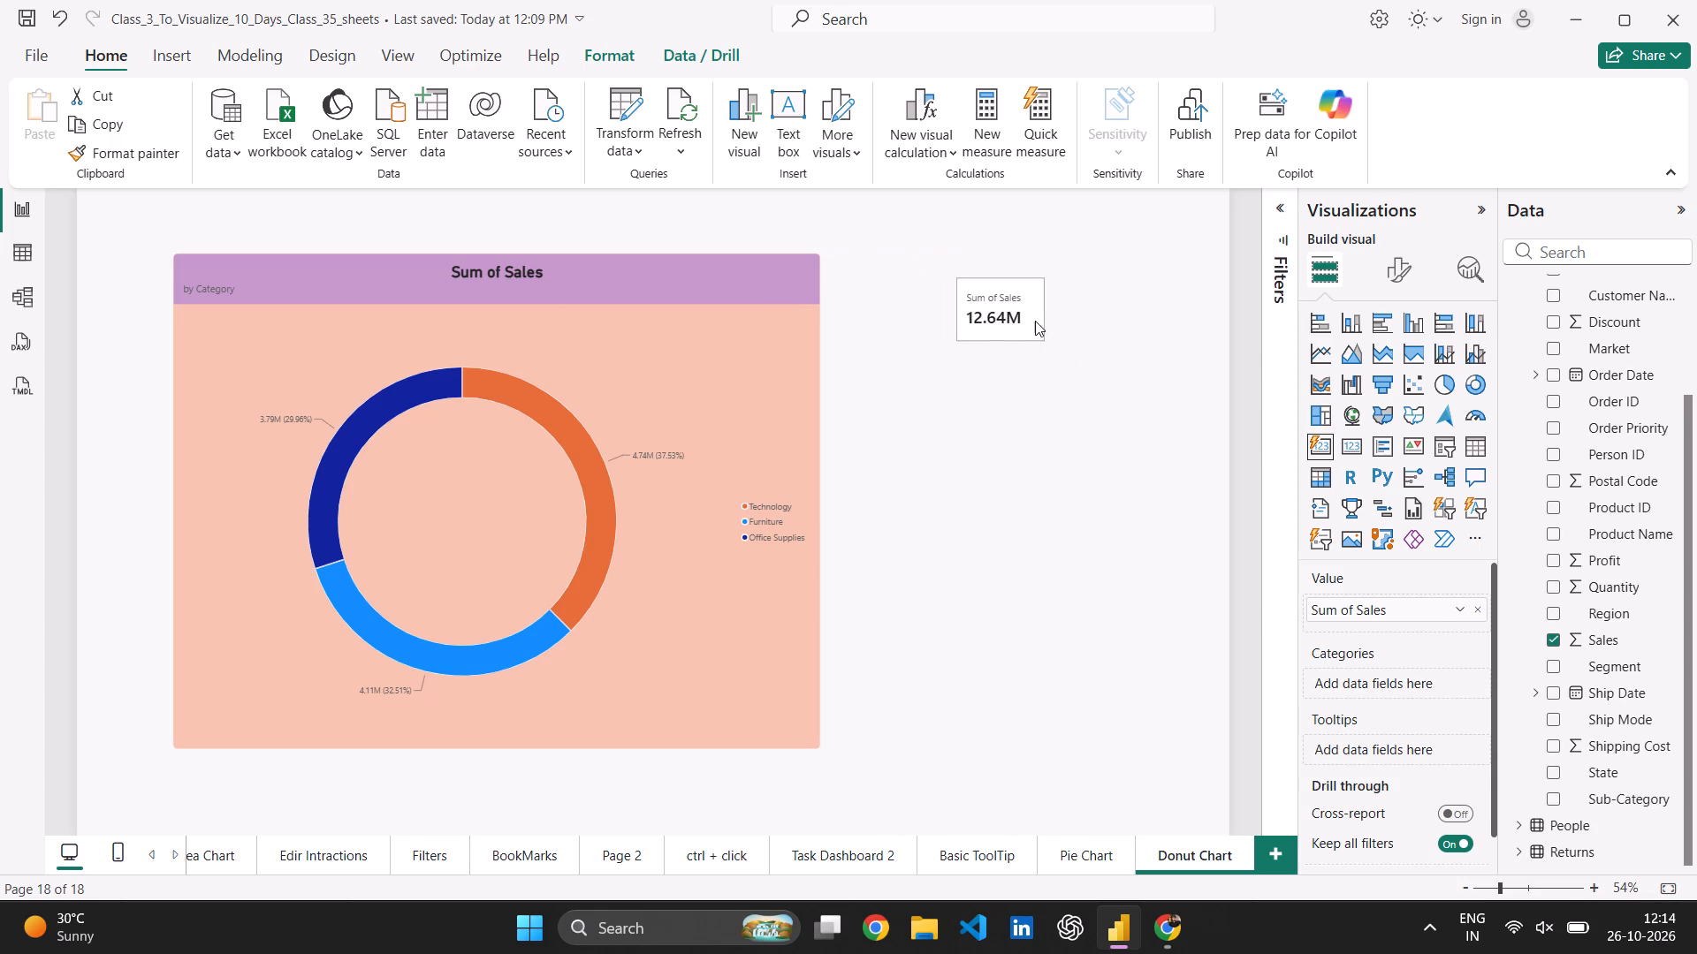
{"action": "left_click_drag", "start_coordinate": [1035, 321], "coordinate": [1053, 293]}
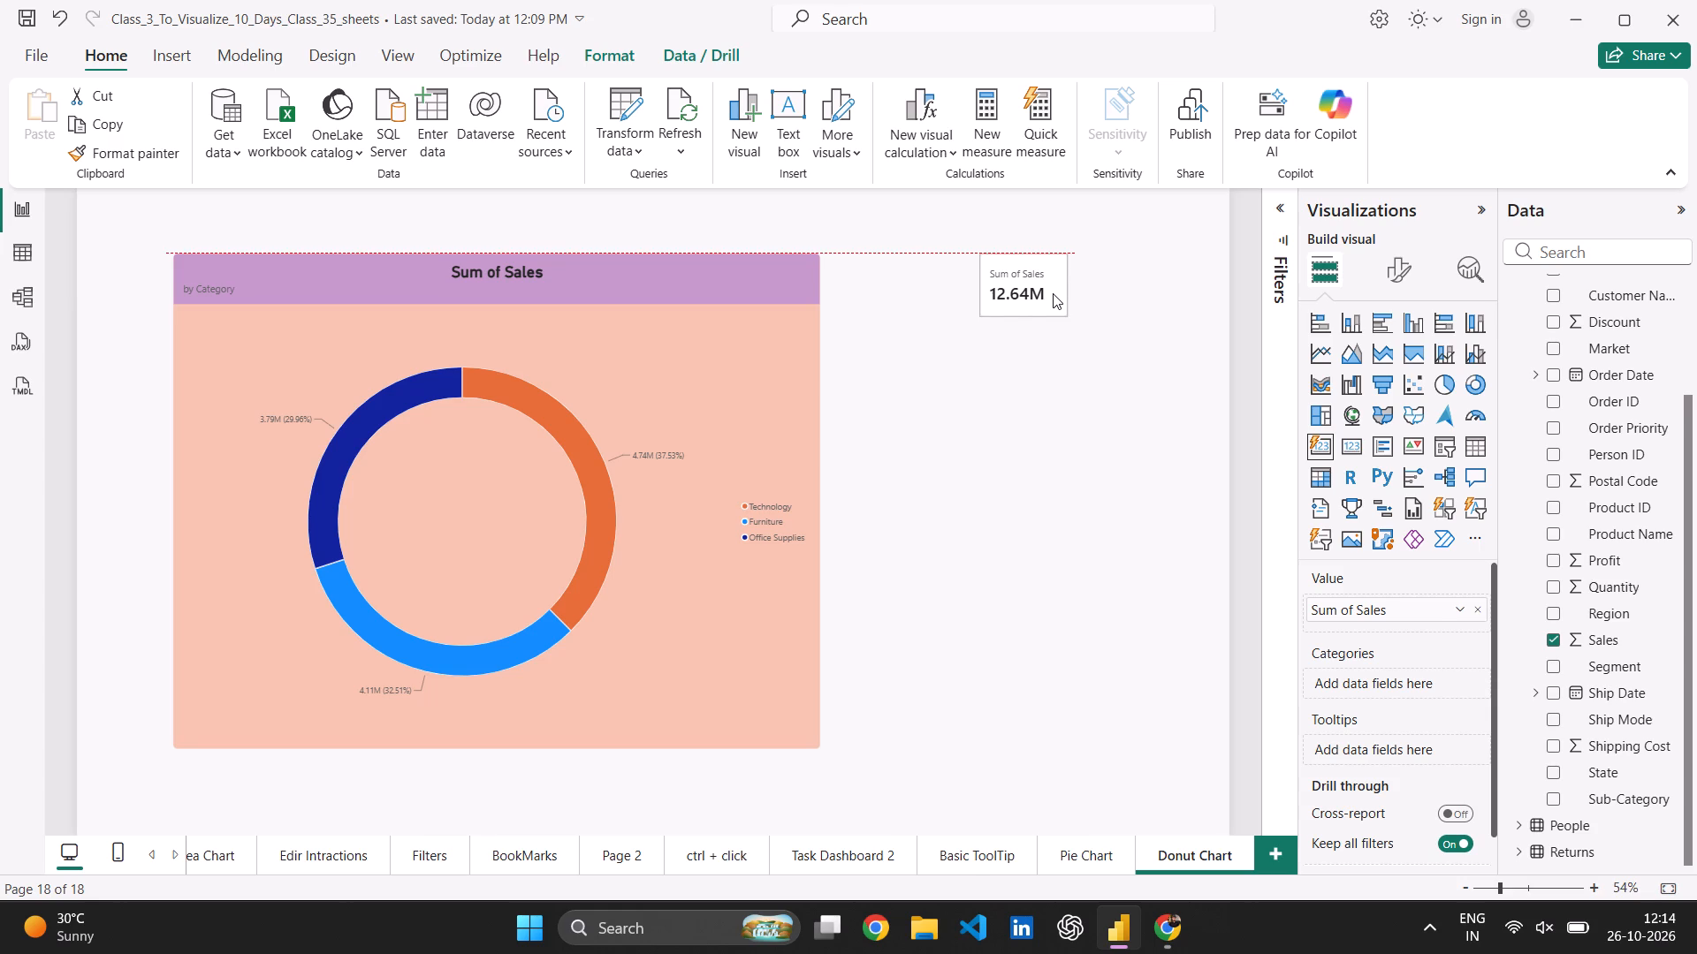
{"action": "left_click_drag", "start_coordinate": [1053, 293], "coordinate": [1054, 292]}
{"action": "left_click", "coordinate": [1054, 362]}
{"action": "left_click", "coordinate": [1054, 295]}
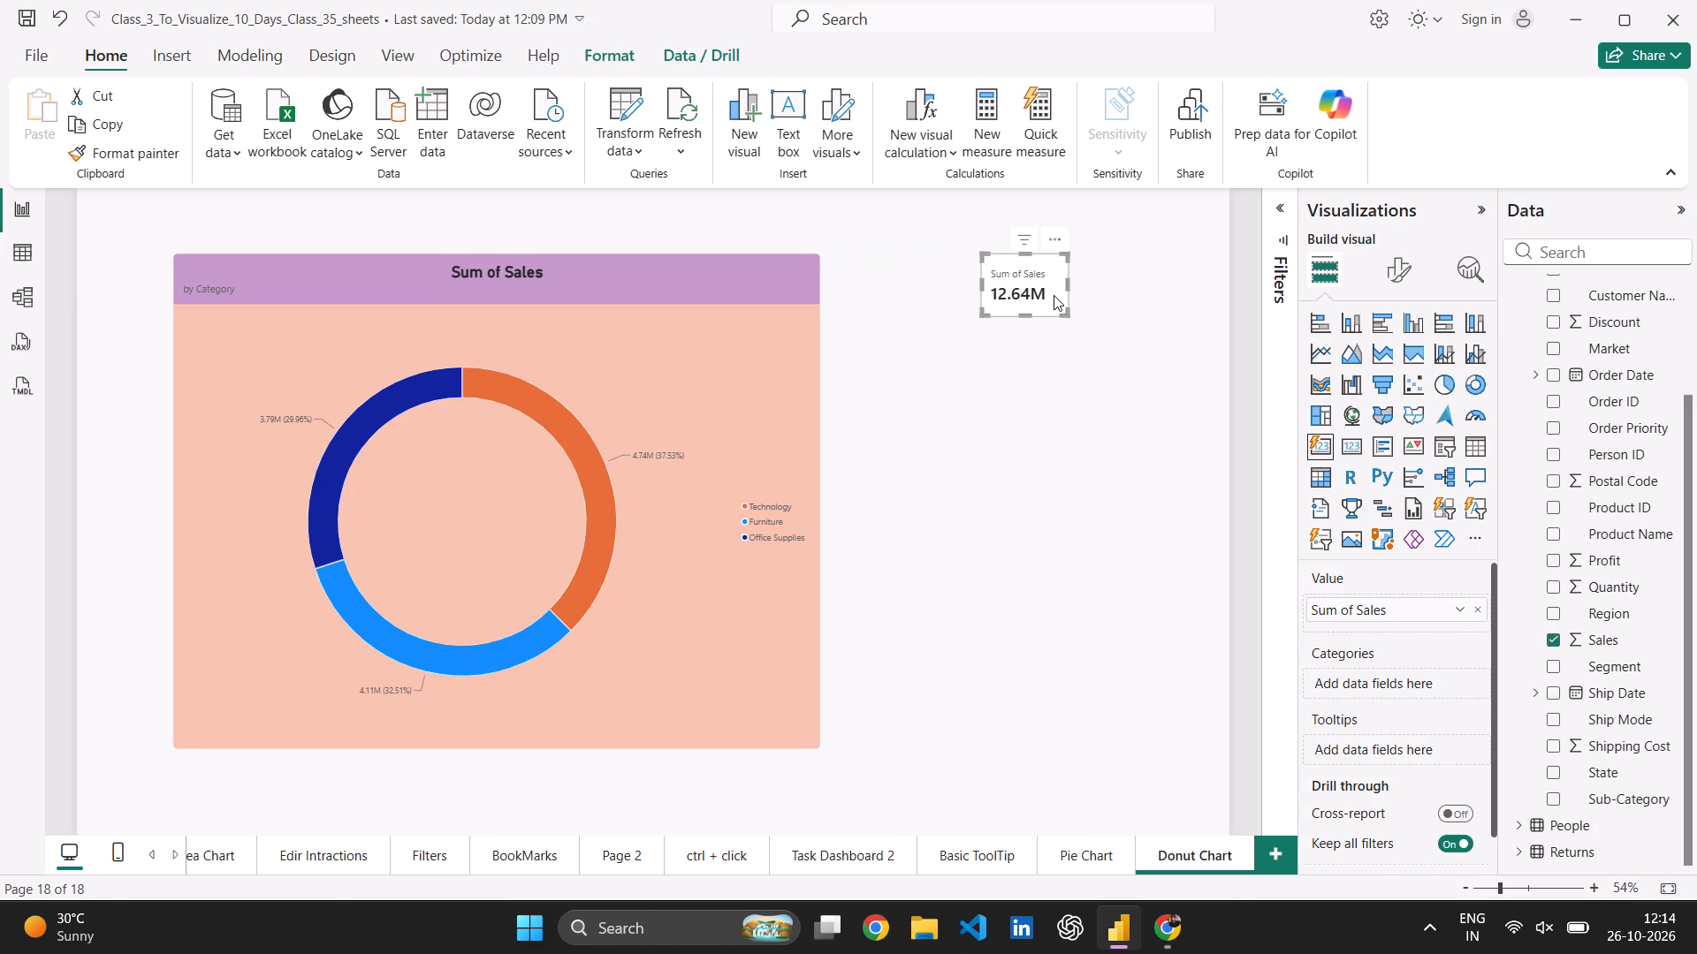
{"action": "left_click_drag", "start_coordinate": [1058, 295], "coordinate": [676, 451]}
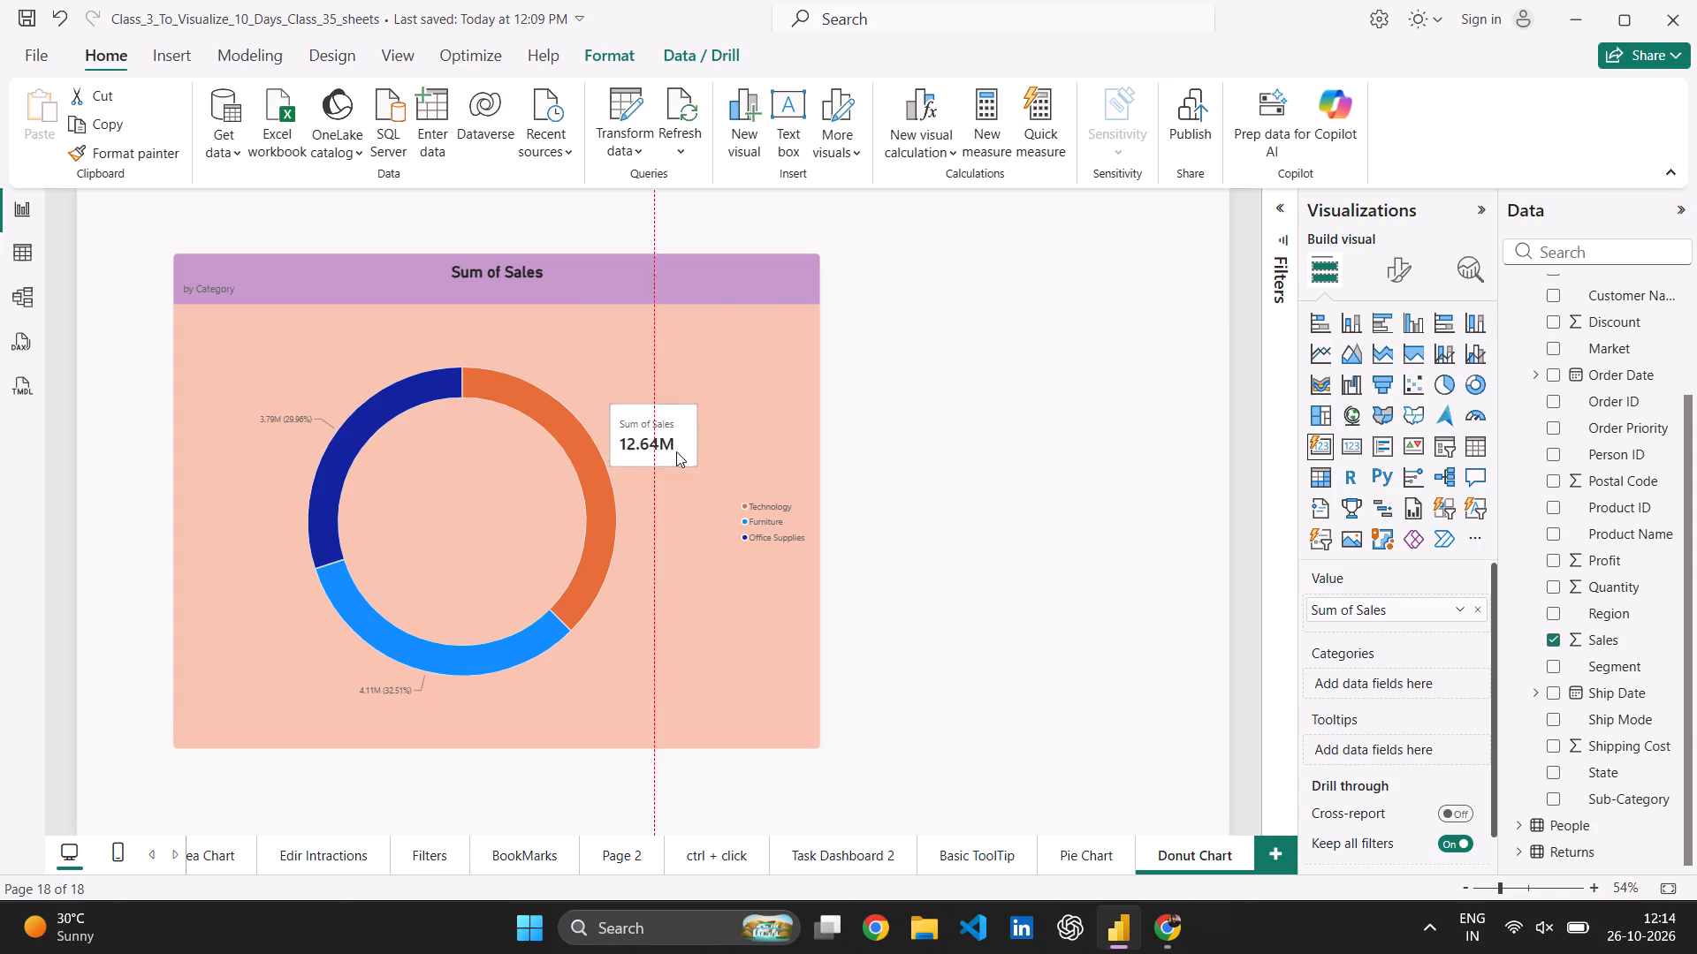
{"action": "left_click_drag", "start_coordinate": [676, 451], "coordinate": [495, 526]}
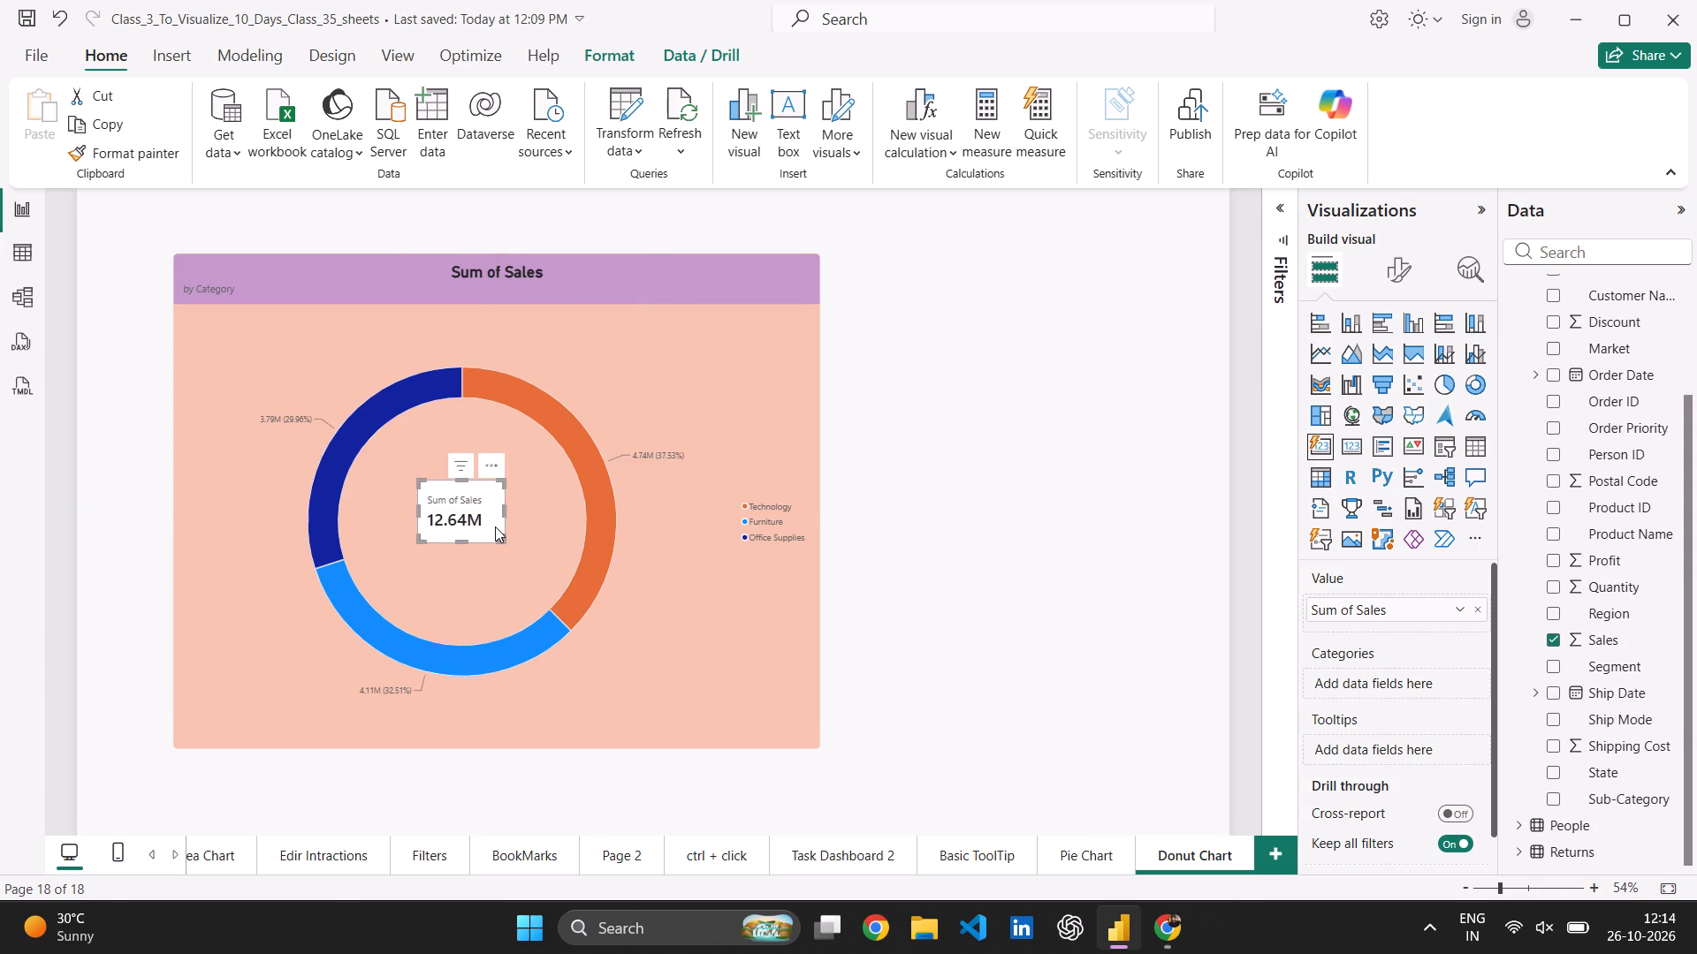
{"action": "left_click", "coordinate": [503, 535]}
{"action": "left_click_drag", "start_coordinate": [483, 517], "coordinate": [487, 521]}
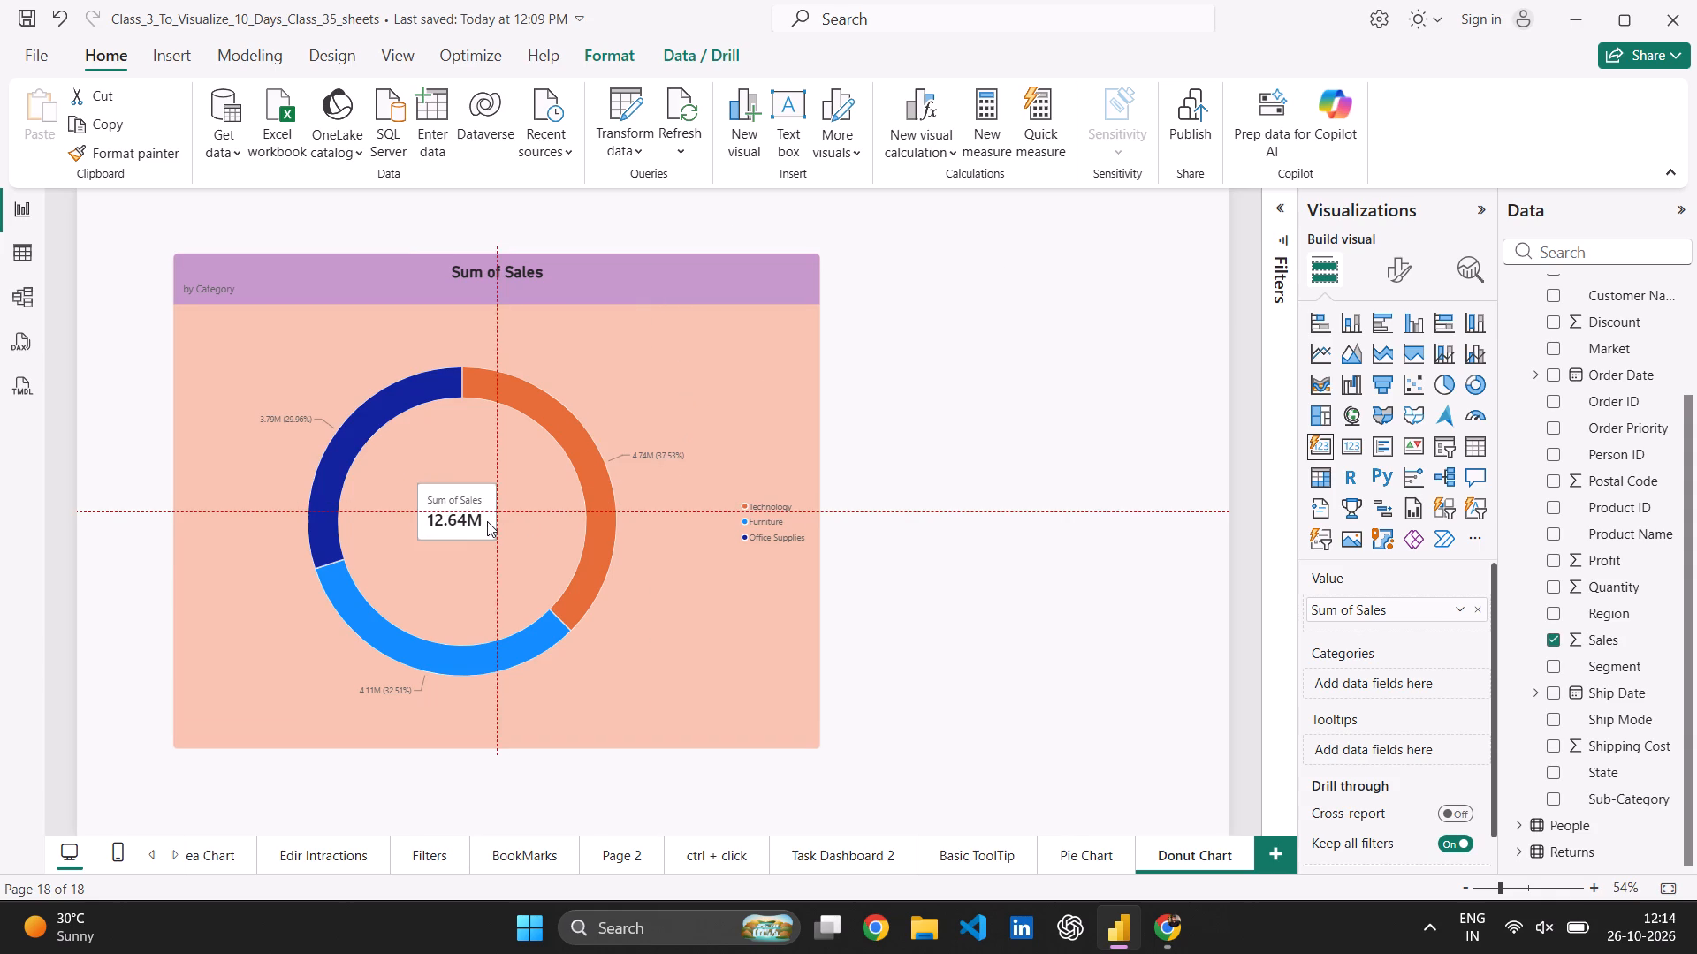
{"action": "left_click_drag", "start_coordinate": [487, 521], "coordinate": [491, 522]}
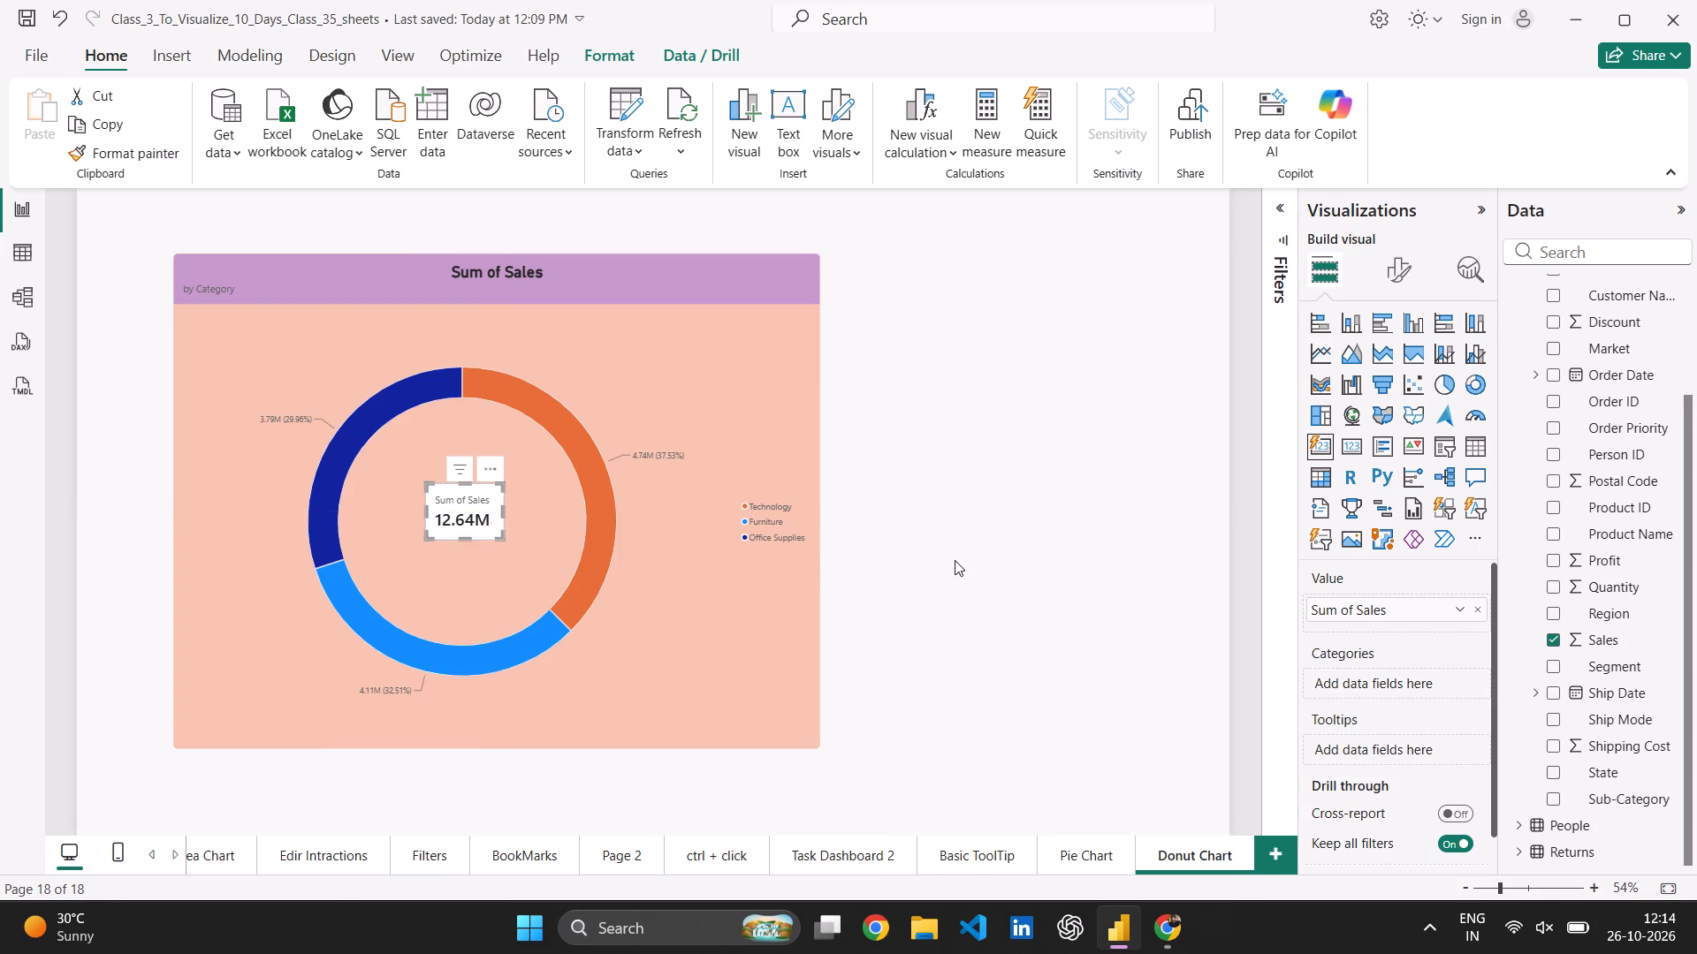
{"action": "left_click", "coordinate": [955, 560]}
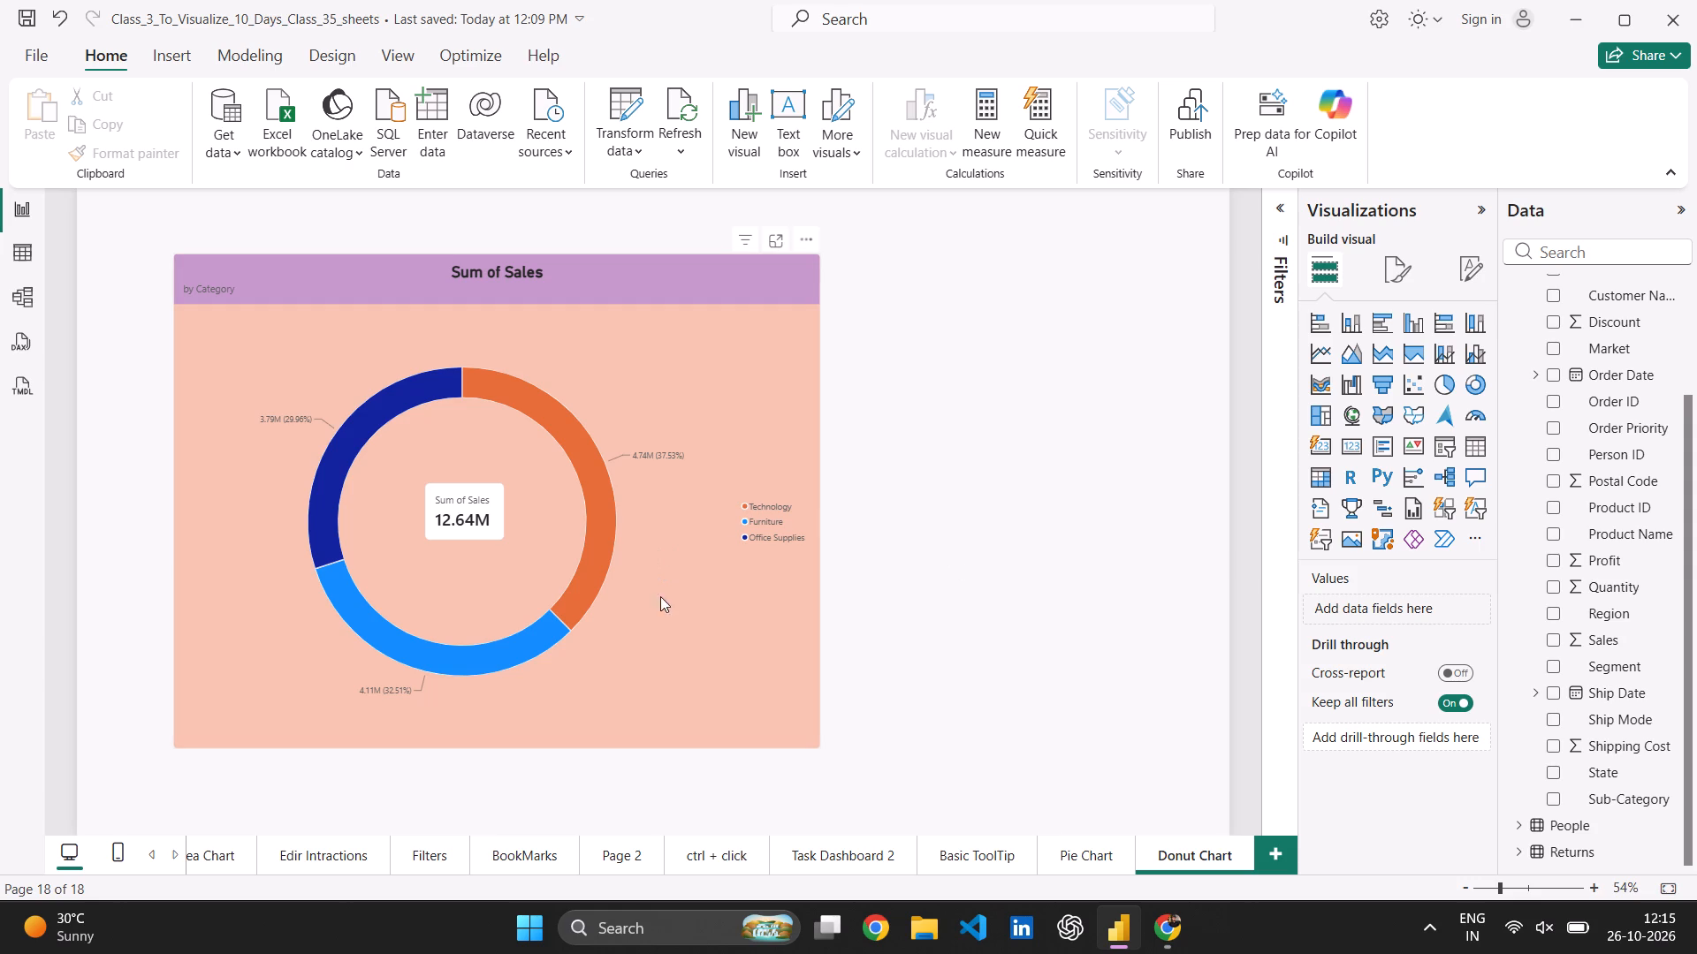
Set the donut chart's background color to white in its general effects.
{"action": "left_click", "coordinate": [704, 650]}
{"action": "left_click", "coordinate": [1403, 266]}
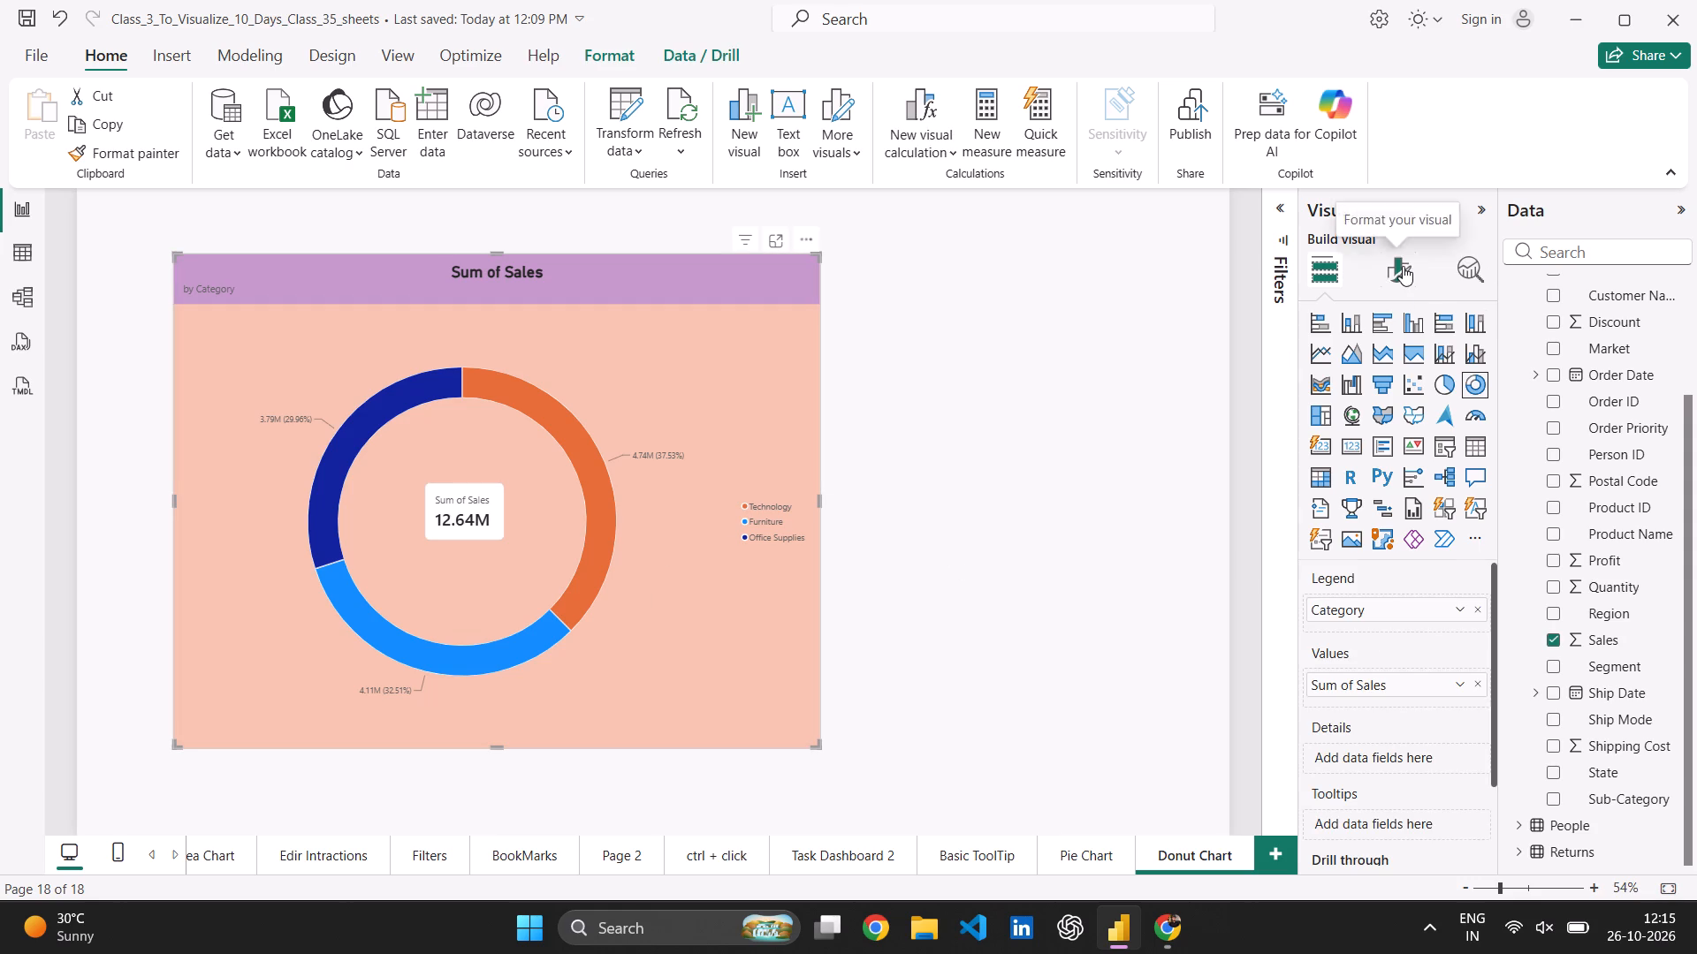
{"action": "left_click", "coordinate": [1406, 358]}
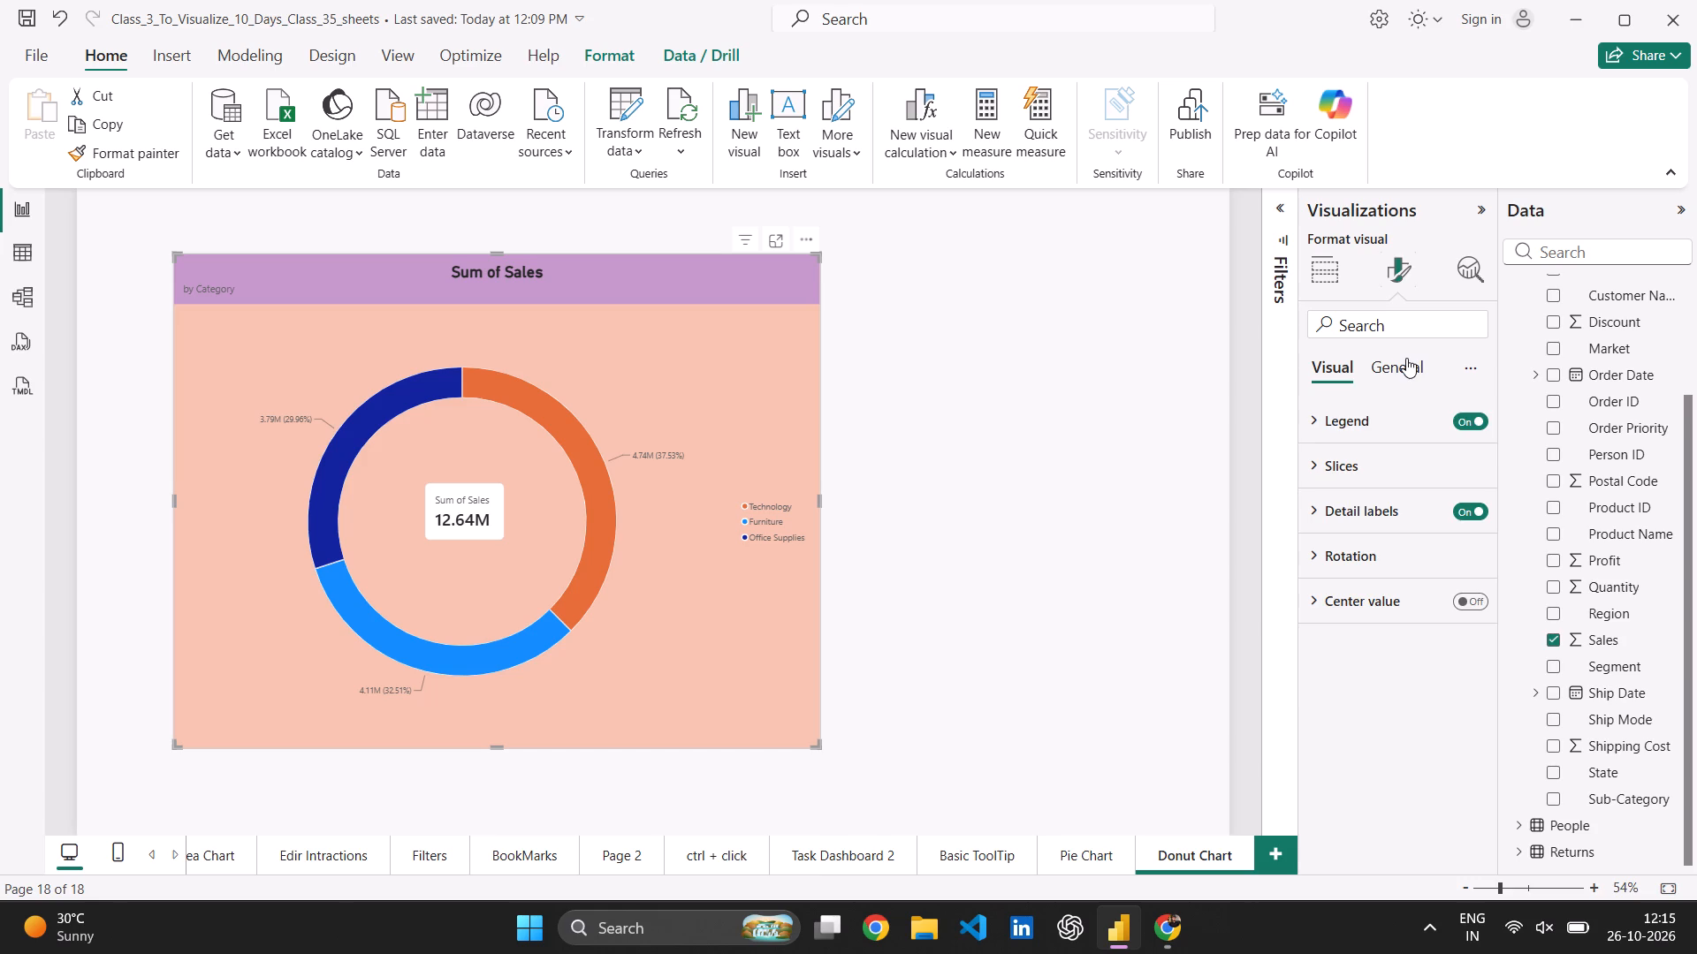
{"action": "left_click_drag", "start_coordinate": [1381, 541], "coordinate": [1318, 282]}
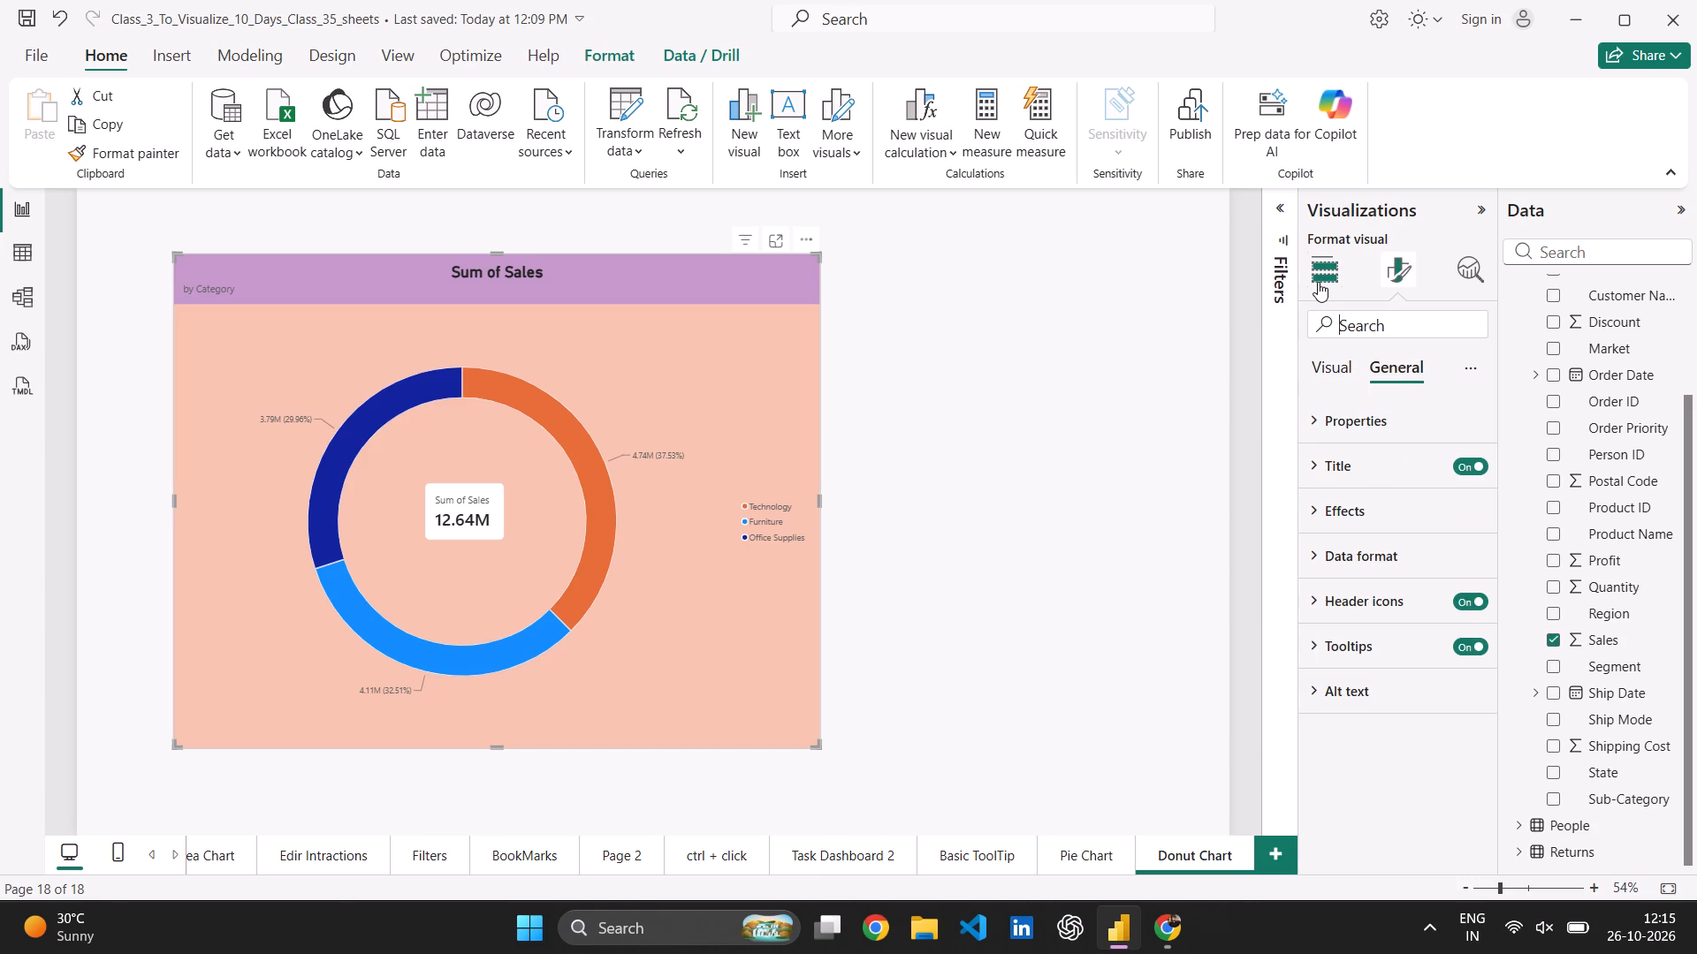
{"action": "left_click", "coordinate": [1318, 282]}
{"action": "left_click", "coordinate": [1420, 278]}
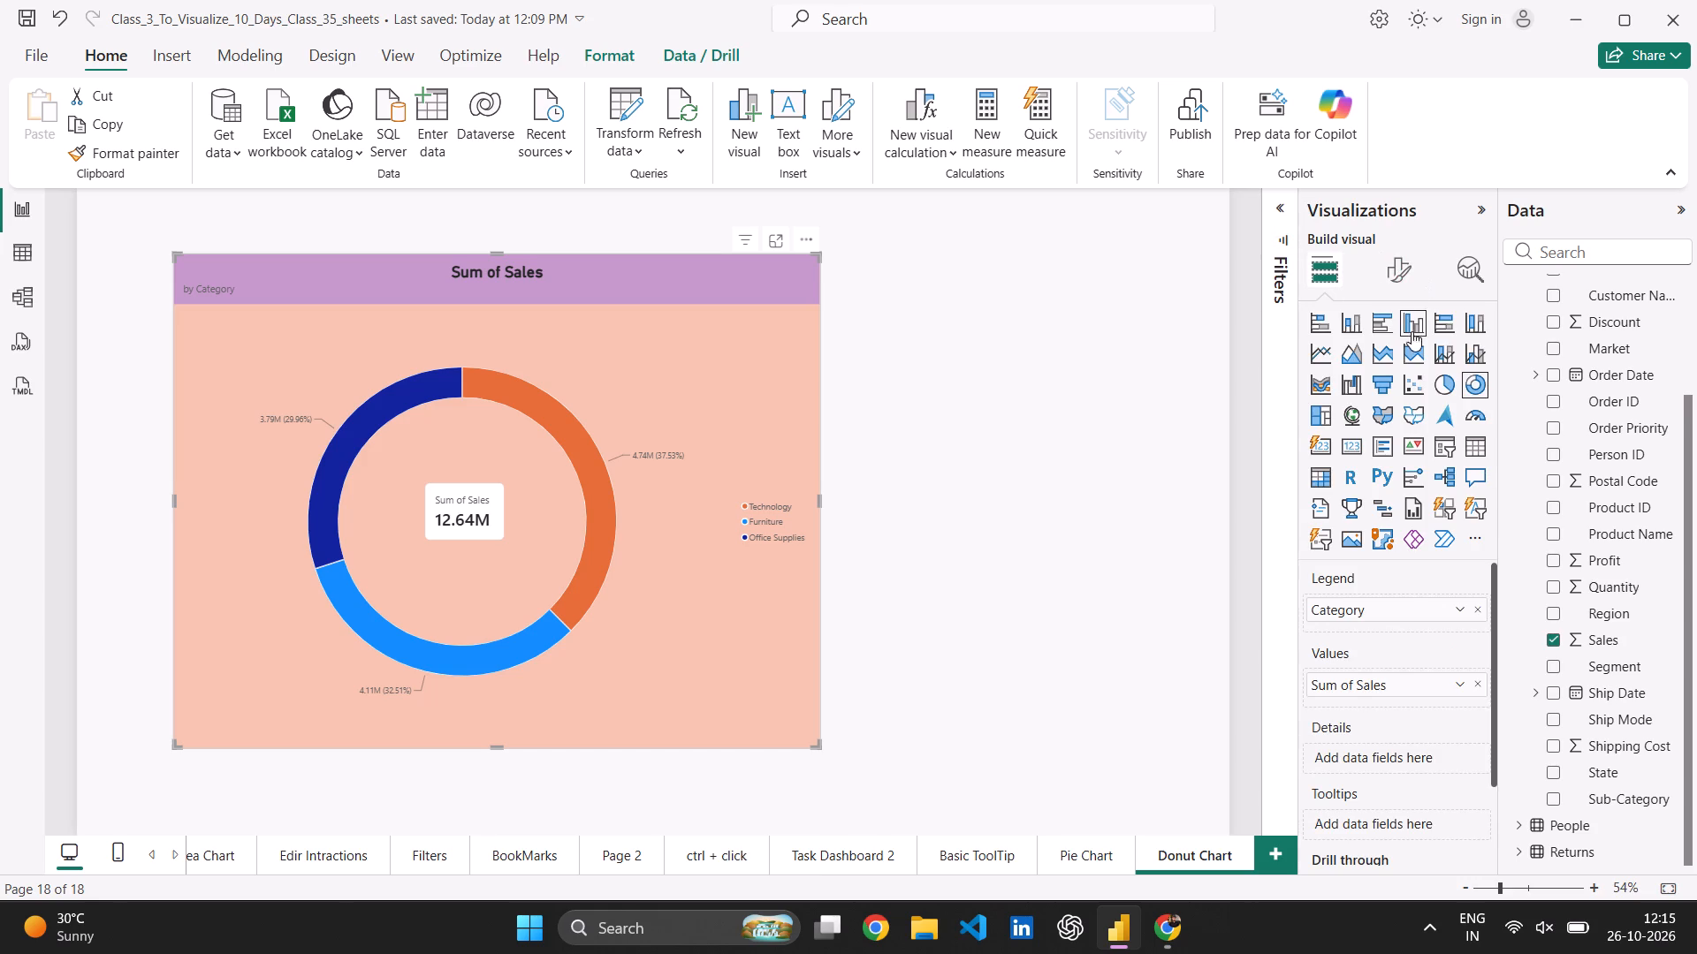
{"action": "left_click", "coordinate": [1399, 269]}
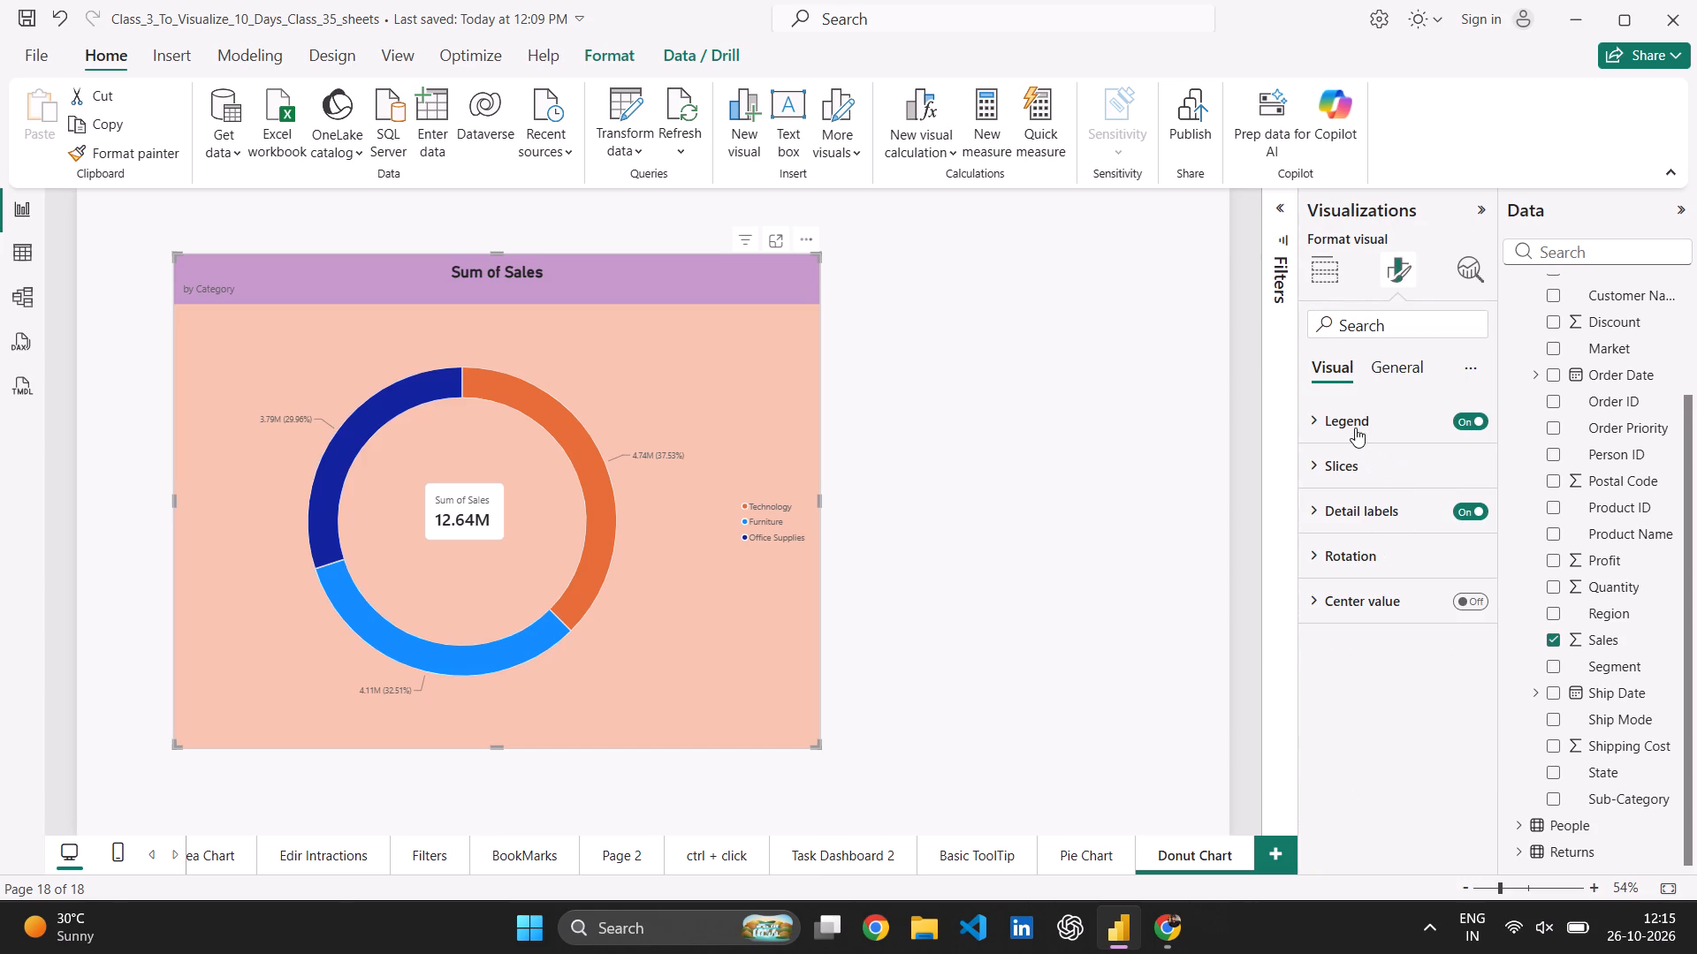
{"action": "left_click", "coordinate": [1350, 426]}
{"action": "left_click", "coordinate": [1350, 426]}
{"action": "left_click", "coordinate": [1350, 426]}
{"action": "left_click", "coordinate": [1350, 426]}
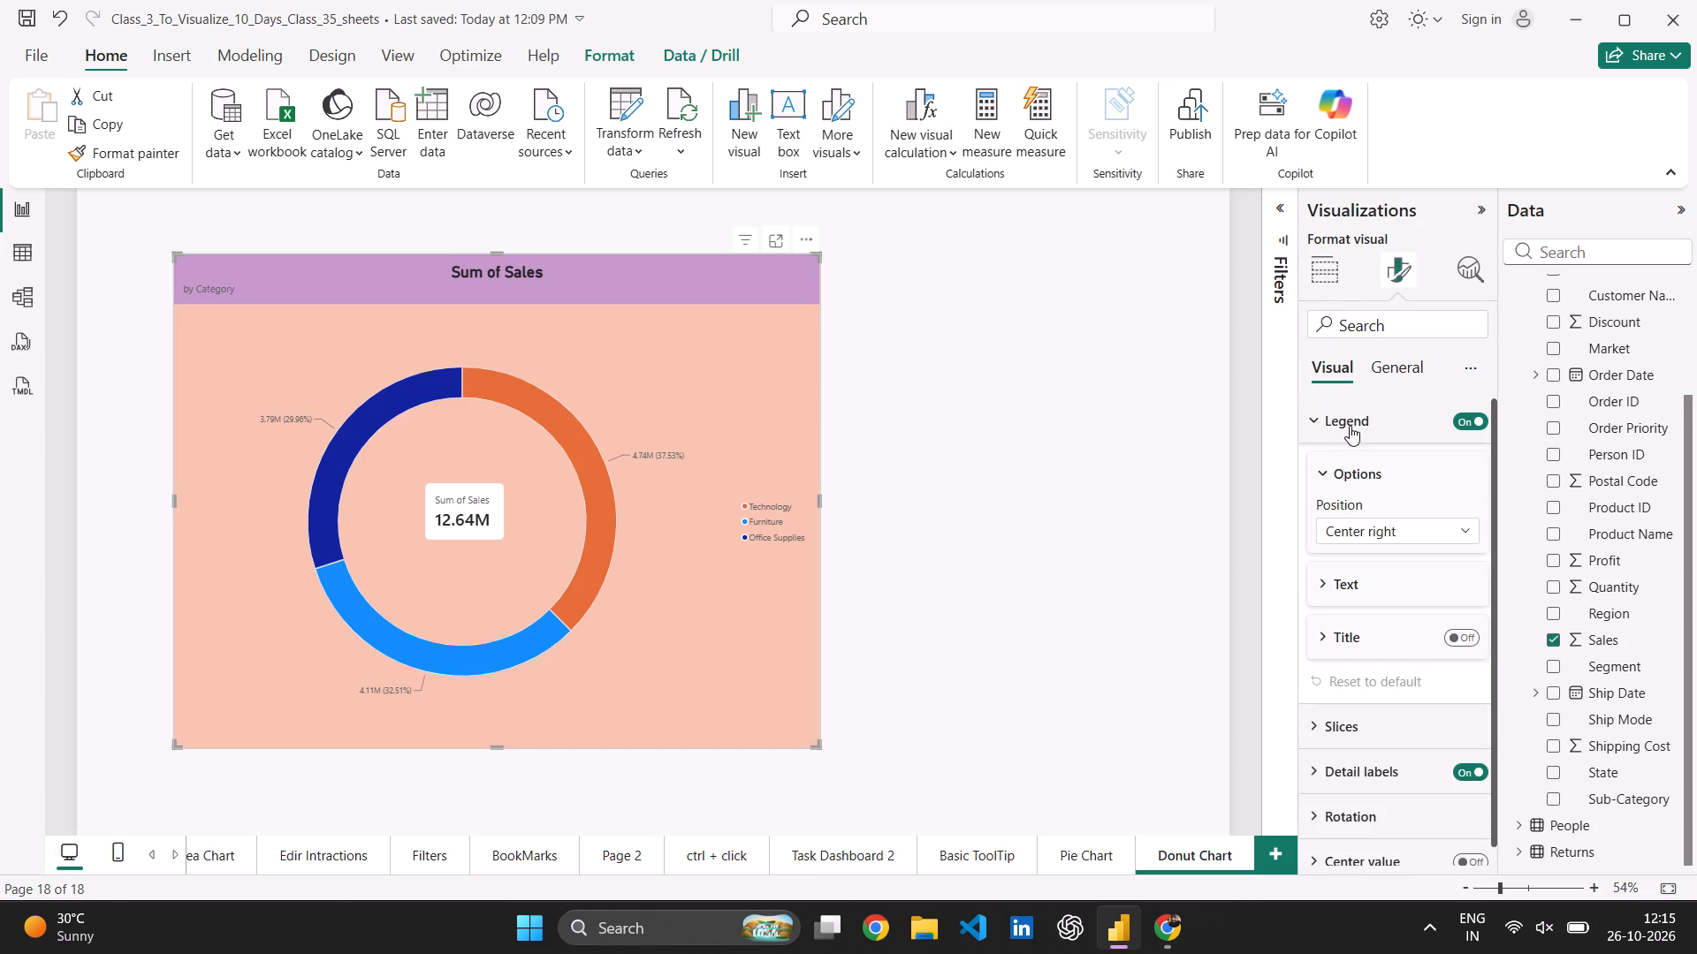
{"action": "left_click", "coordinate": [1398, 353]}
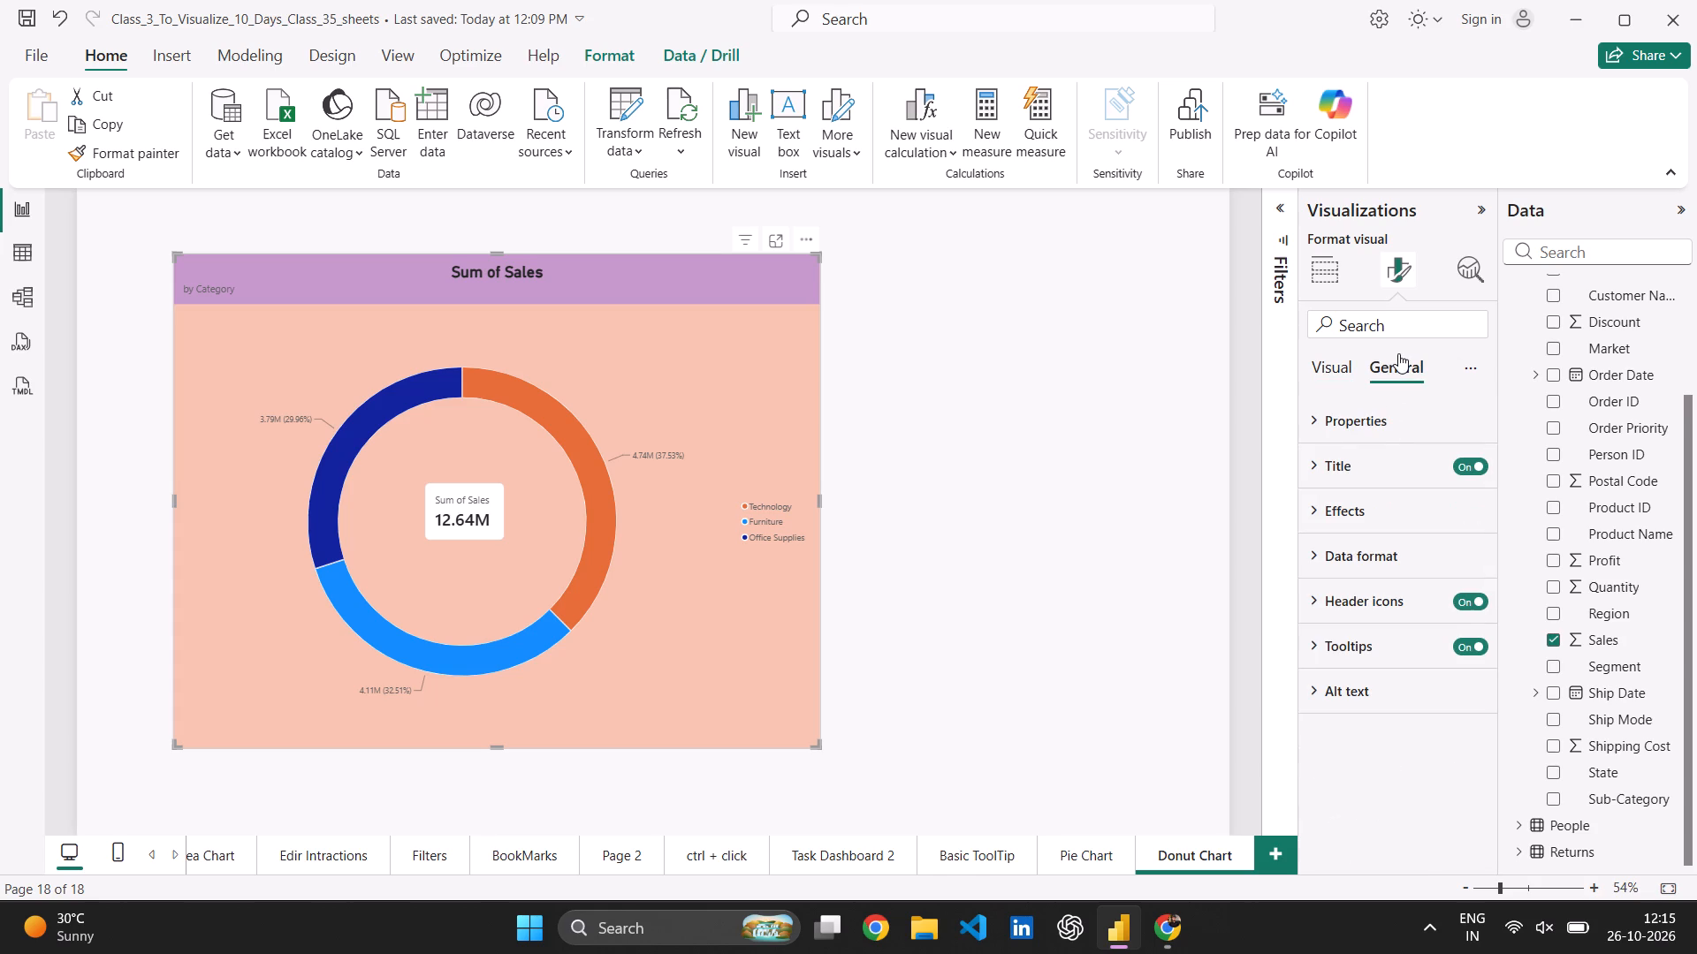
{"action": "left_click", "coordinate": [1334, 514]}
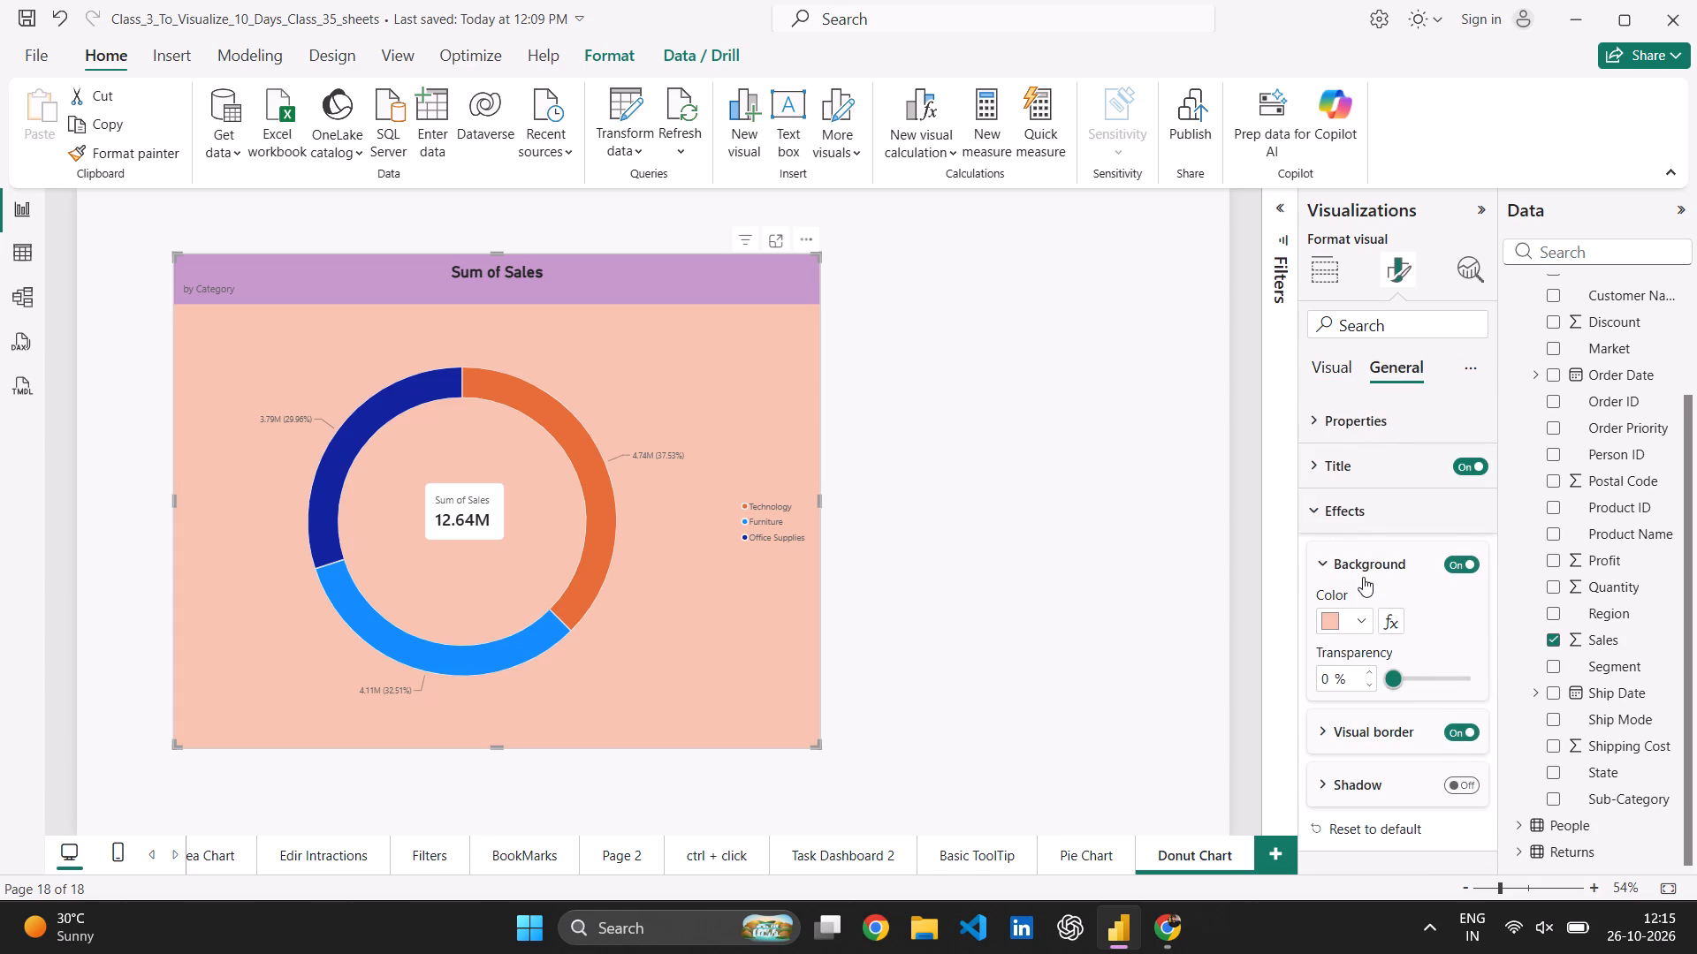
{"action": "scroll", "coordinate": [1363, 577], "scroll_direction": "down", "scroll_amount": 2}
{"action": "scroll", "coordinate": [1363, 577], "scroll_direction": "up", "scroll_amount": 1}
{"action": "left_click", "coordinate": [1363, 575]}
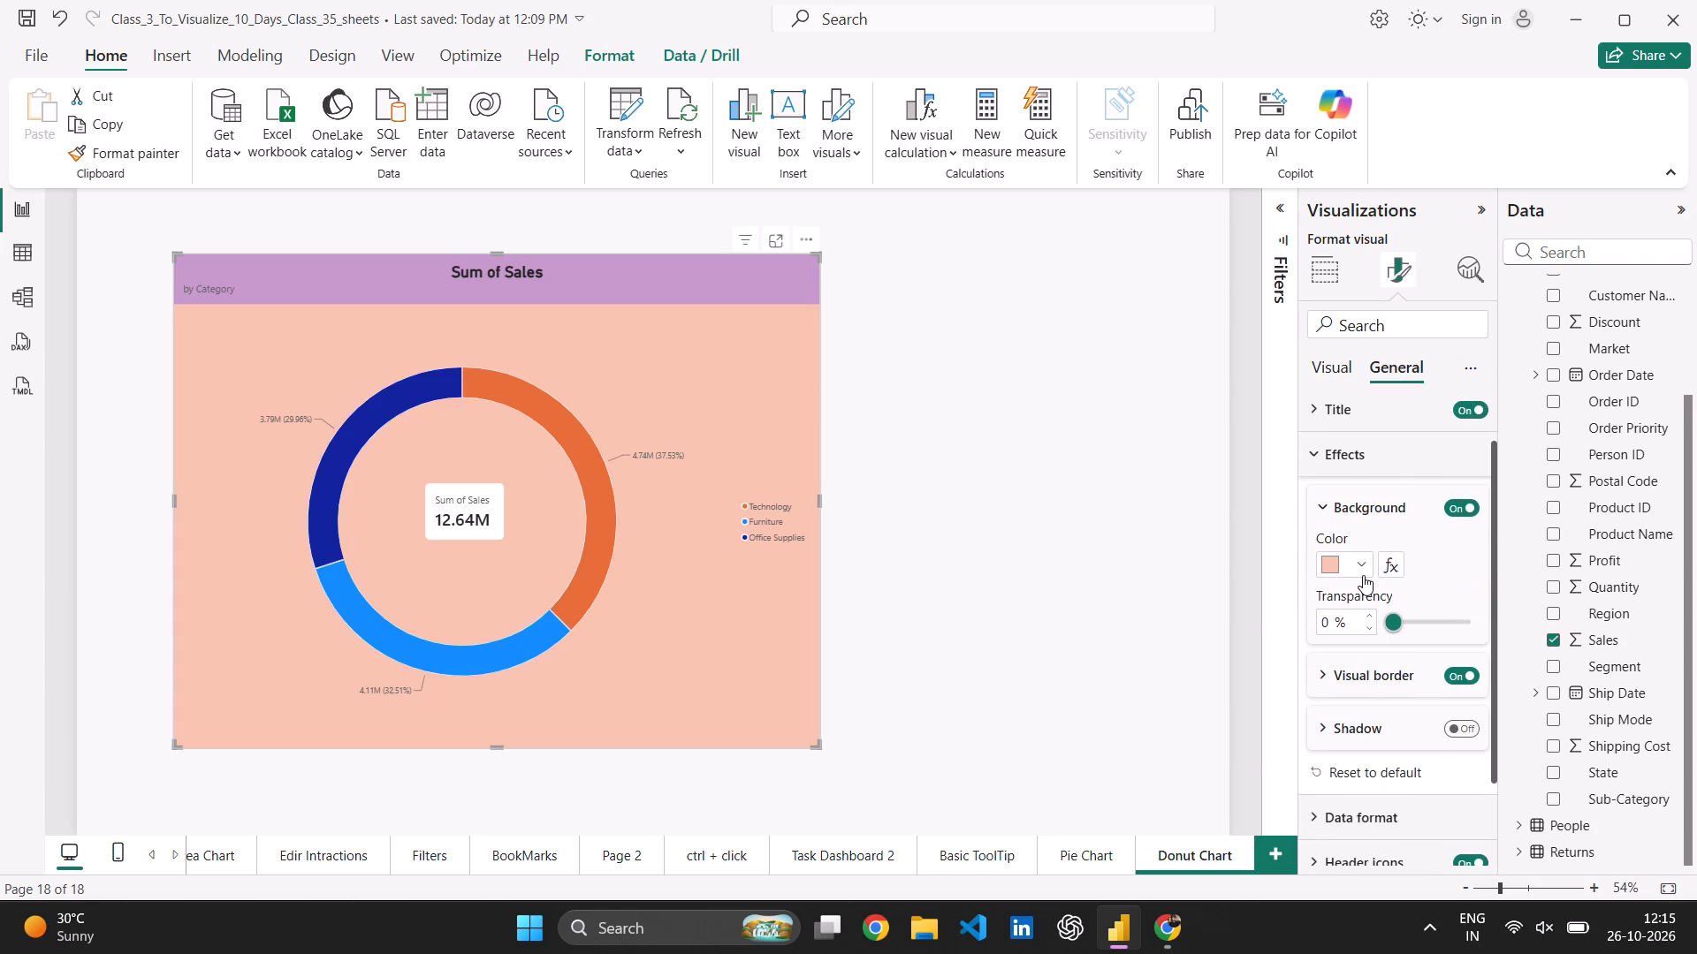
{"action": "left_click", "coordinate": [1347, 171]}
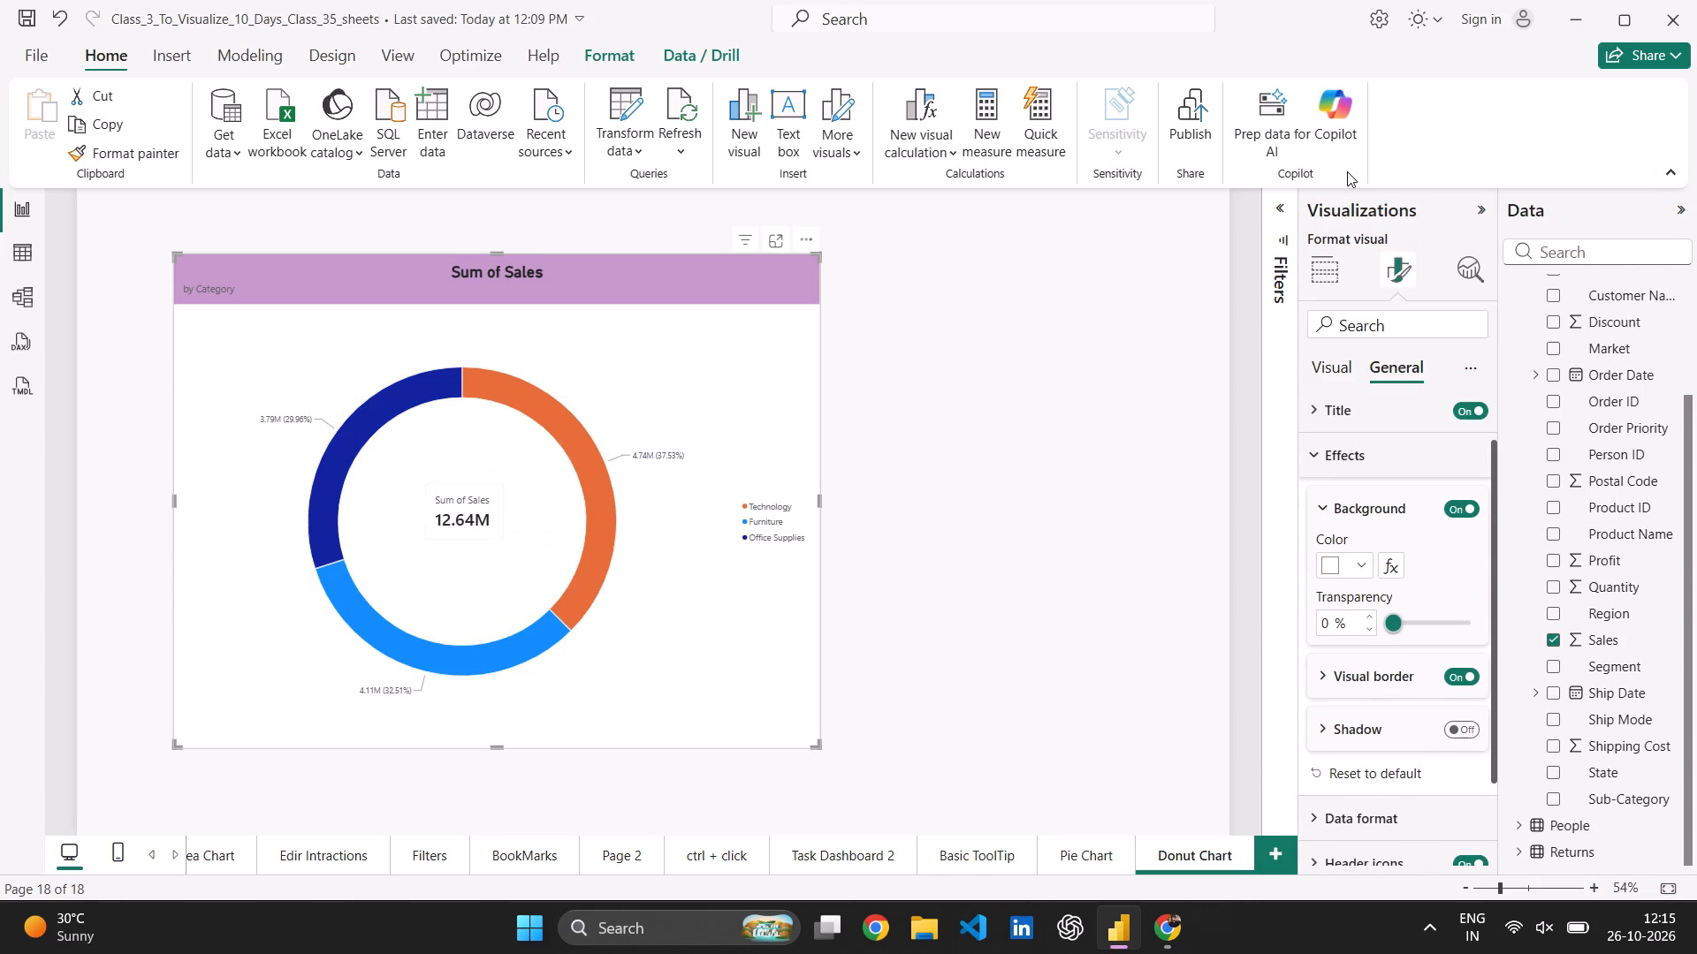
{"action": "left_click", "coordinate": [1002, 650]}
{"action": "left_click", "coordinate": [1078, 619]}
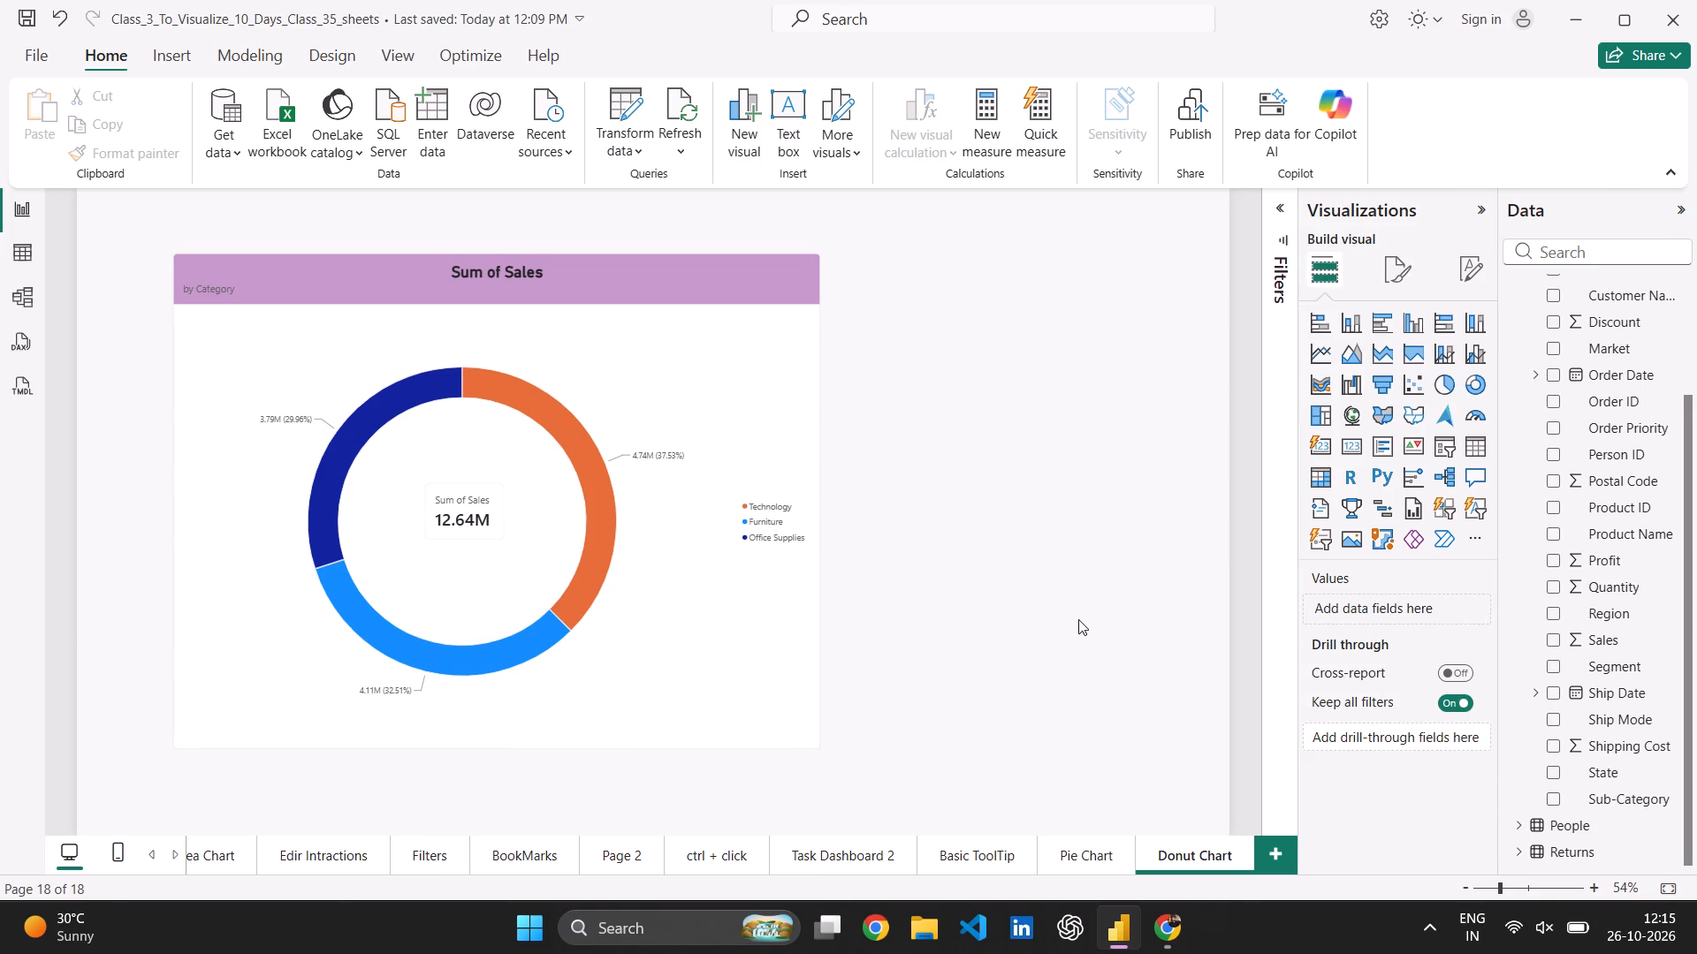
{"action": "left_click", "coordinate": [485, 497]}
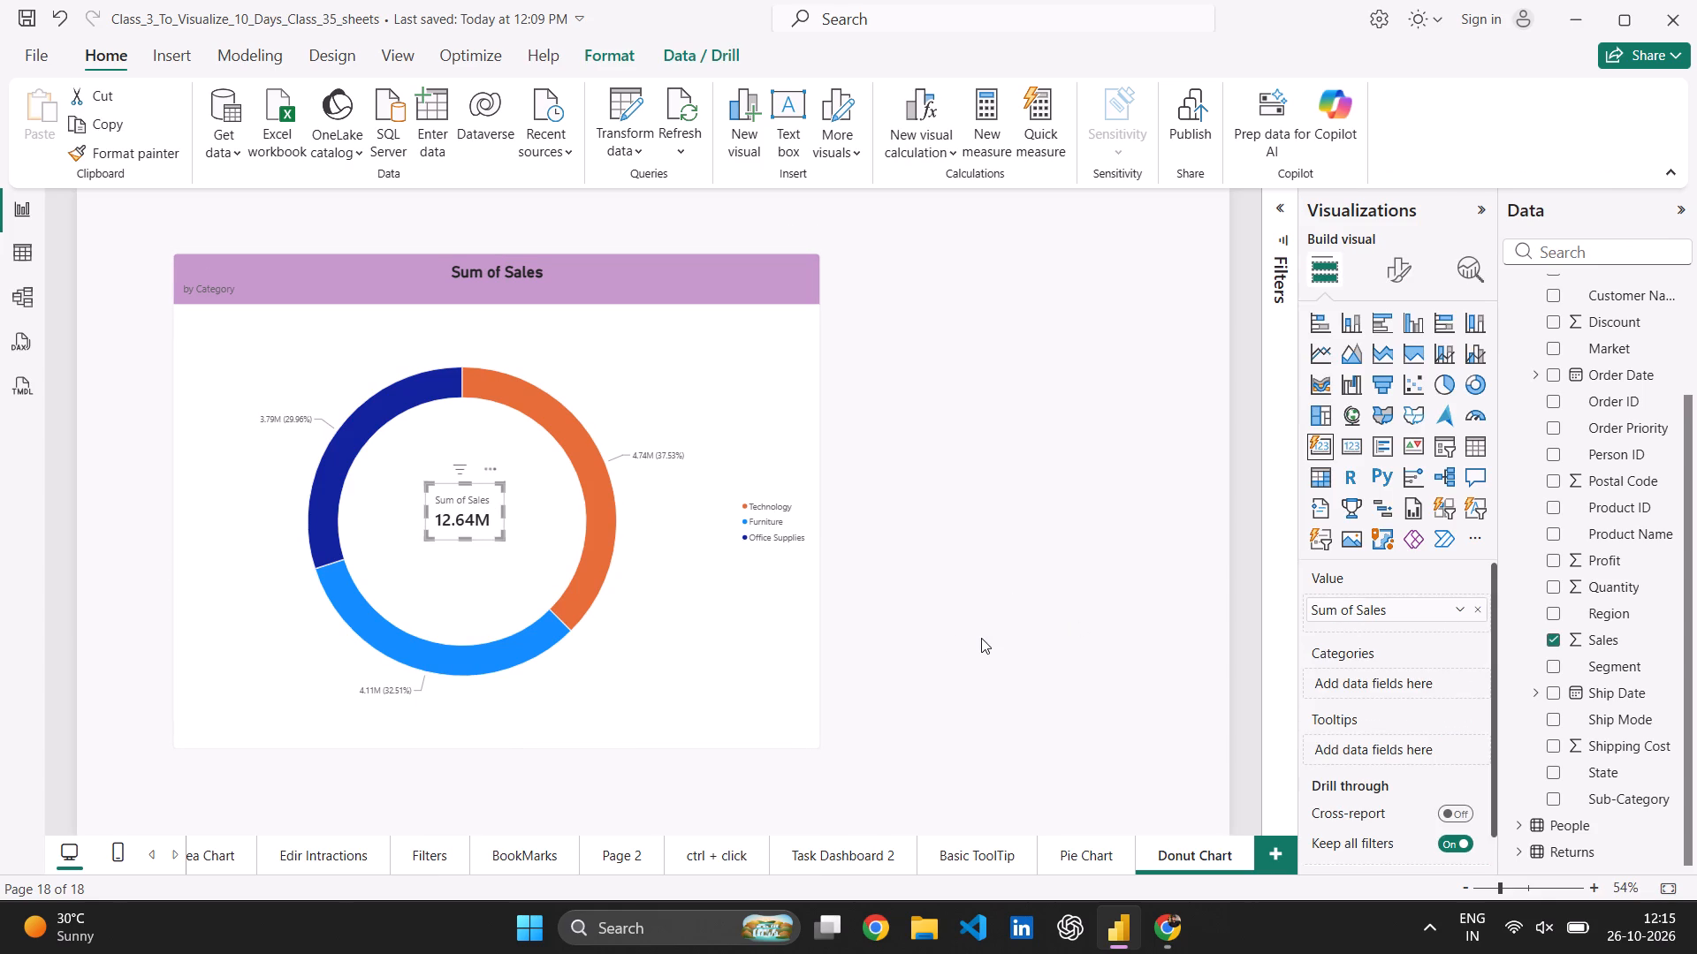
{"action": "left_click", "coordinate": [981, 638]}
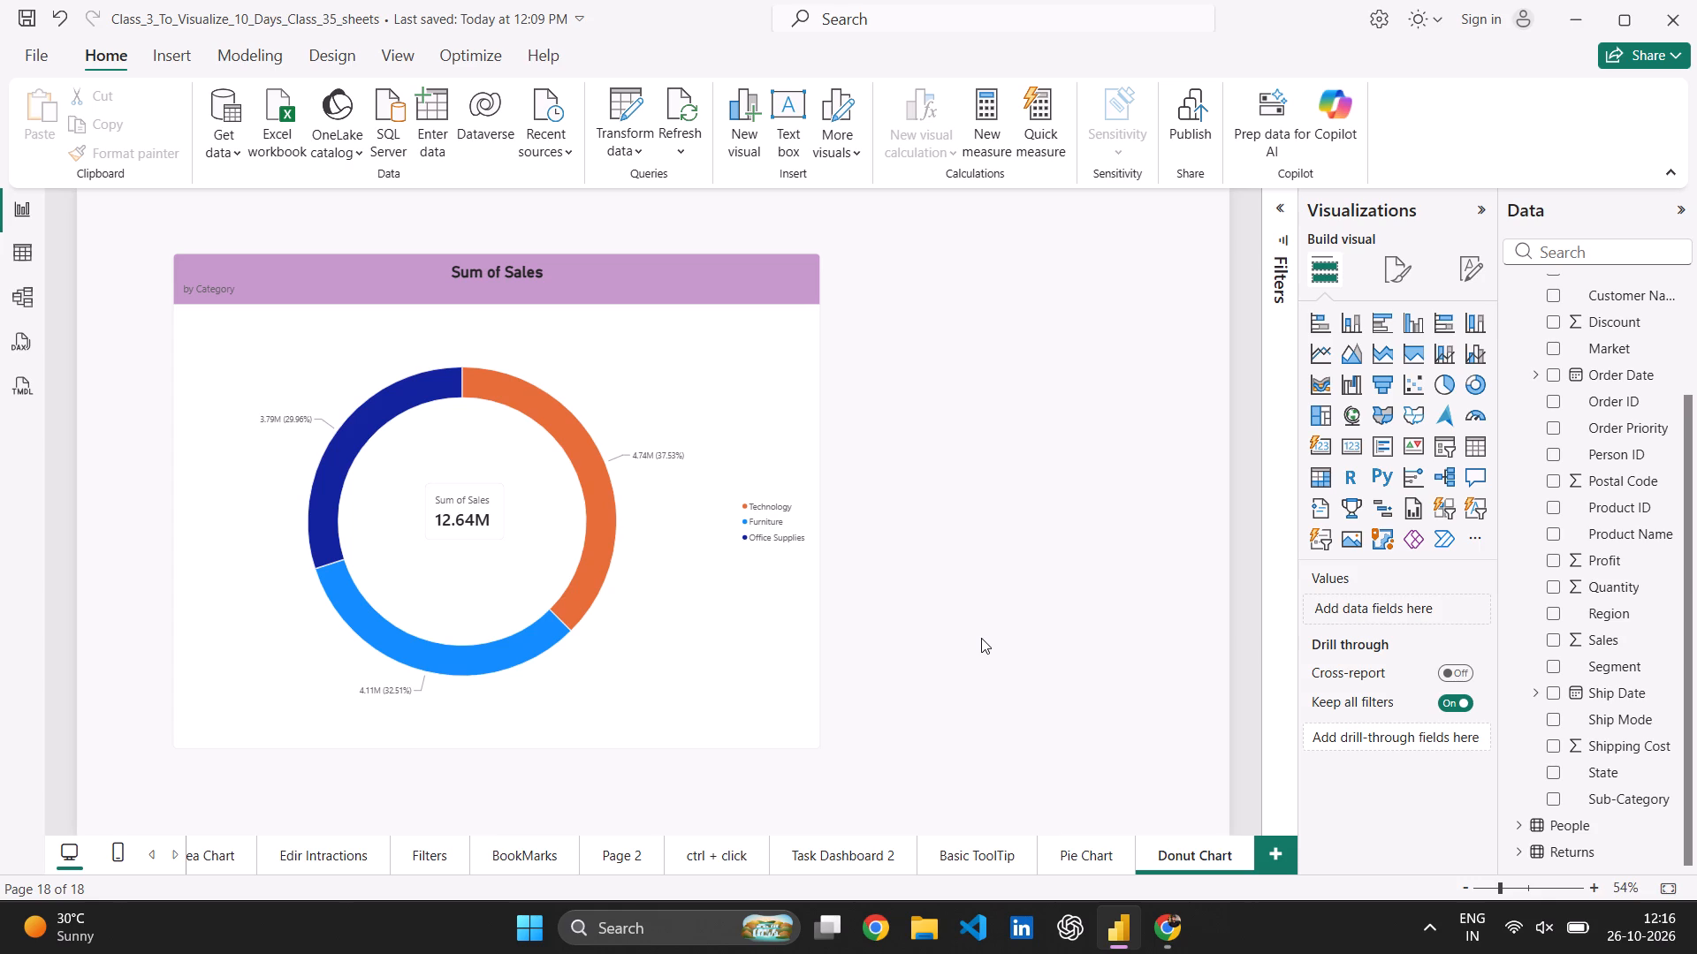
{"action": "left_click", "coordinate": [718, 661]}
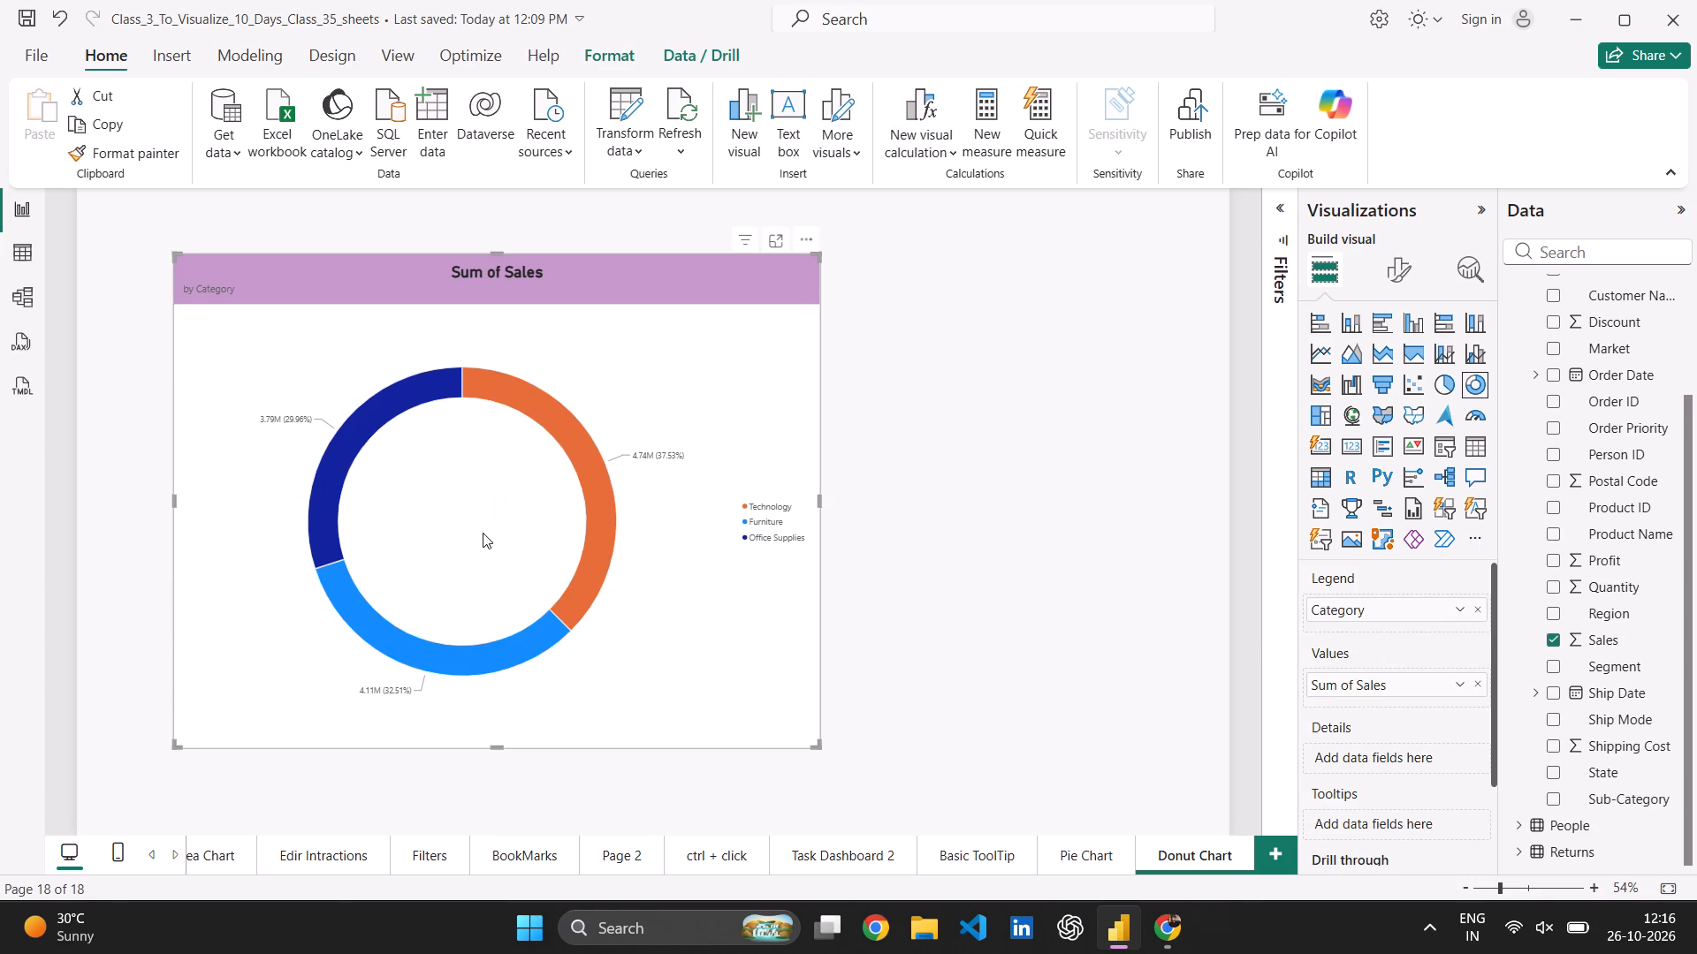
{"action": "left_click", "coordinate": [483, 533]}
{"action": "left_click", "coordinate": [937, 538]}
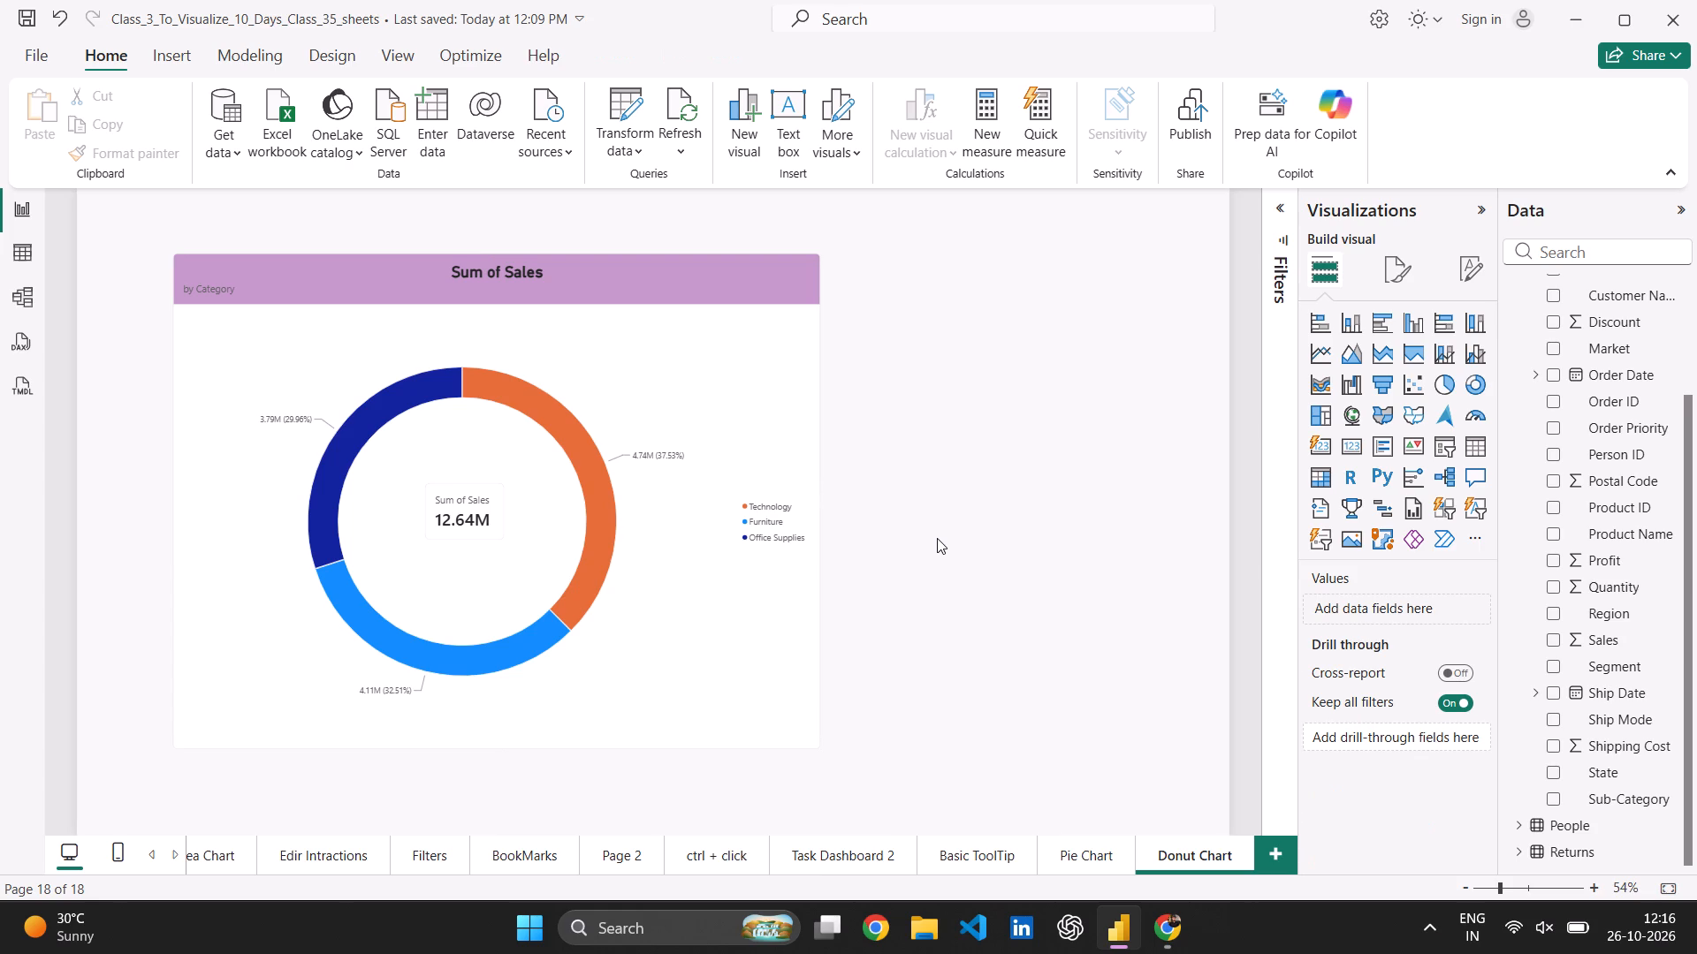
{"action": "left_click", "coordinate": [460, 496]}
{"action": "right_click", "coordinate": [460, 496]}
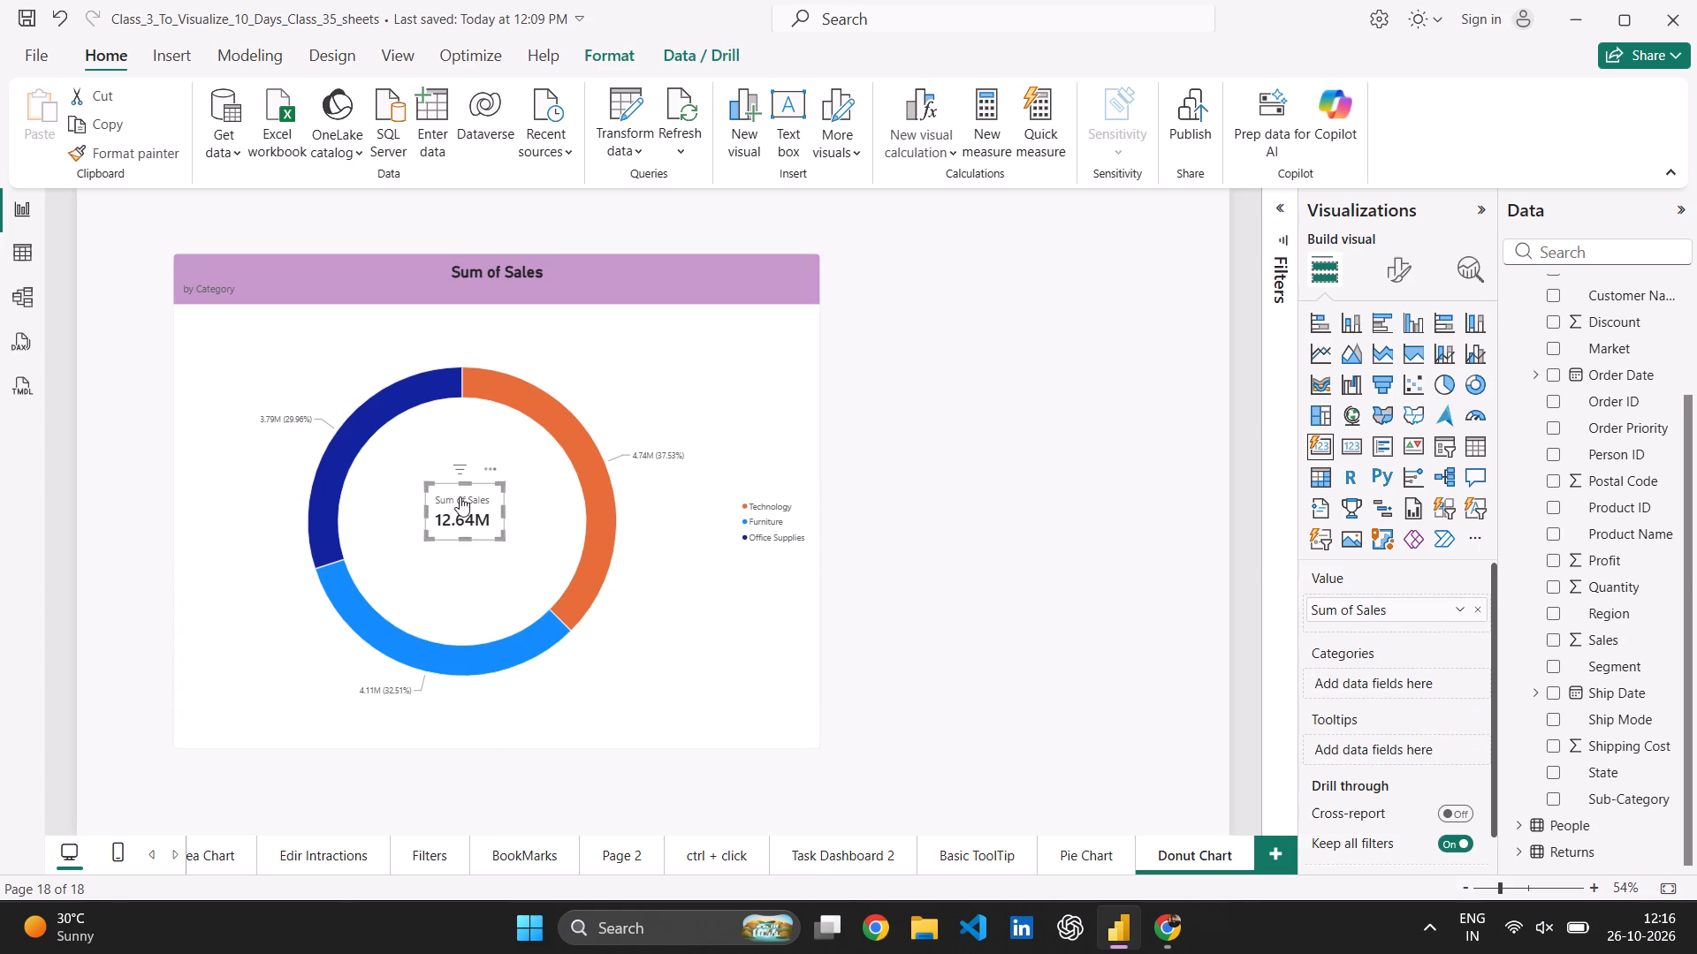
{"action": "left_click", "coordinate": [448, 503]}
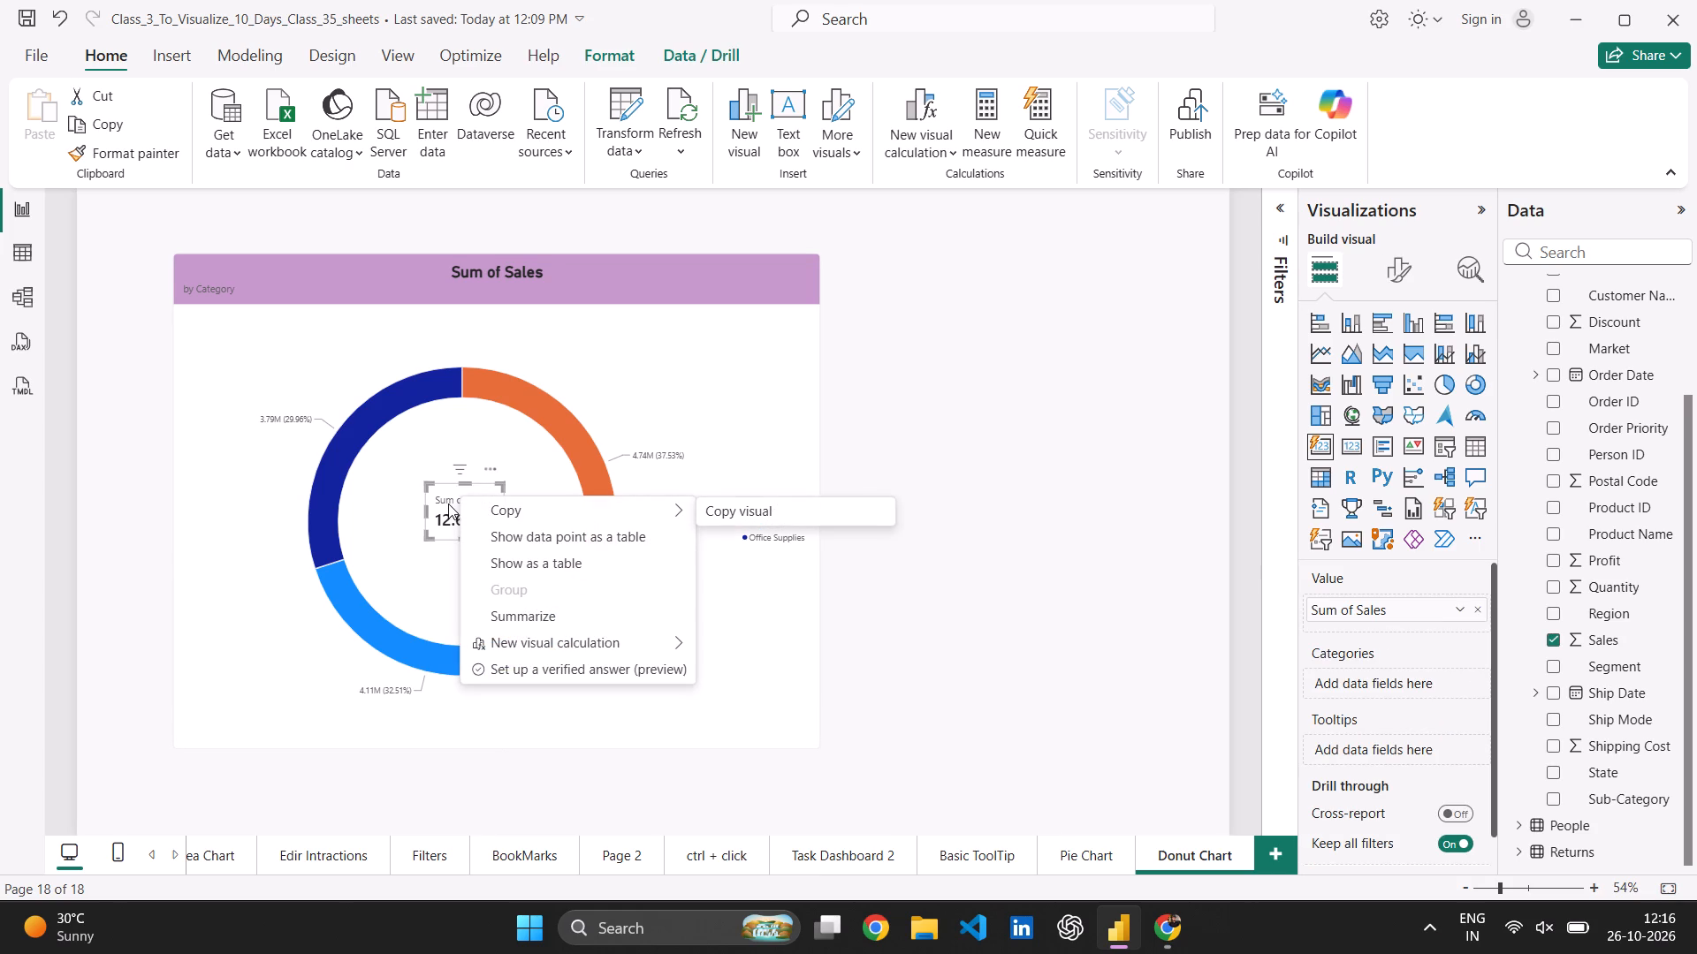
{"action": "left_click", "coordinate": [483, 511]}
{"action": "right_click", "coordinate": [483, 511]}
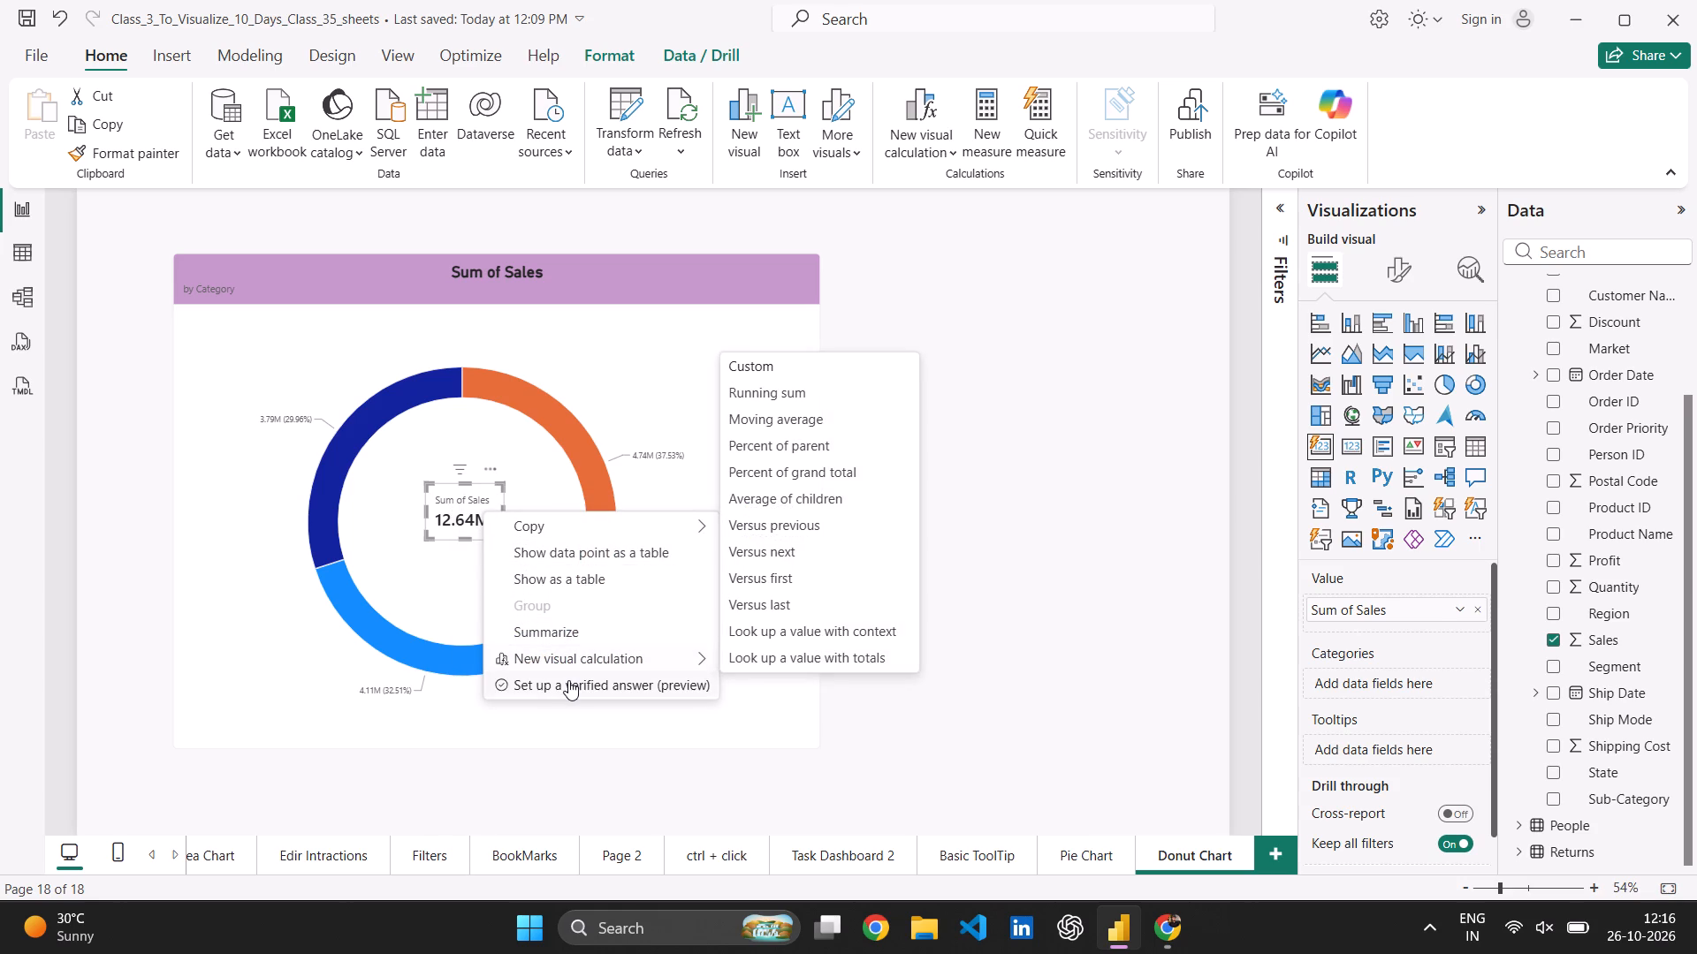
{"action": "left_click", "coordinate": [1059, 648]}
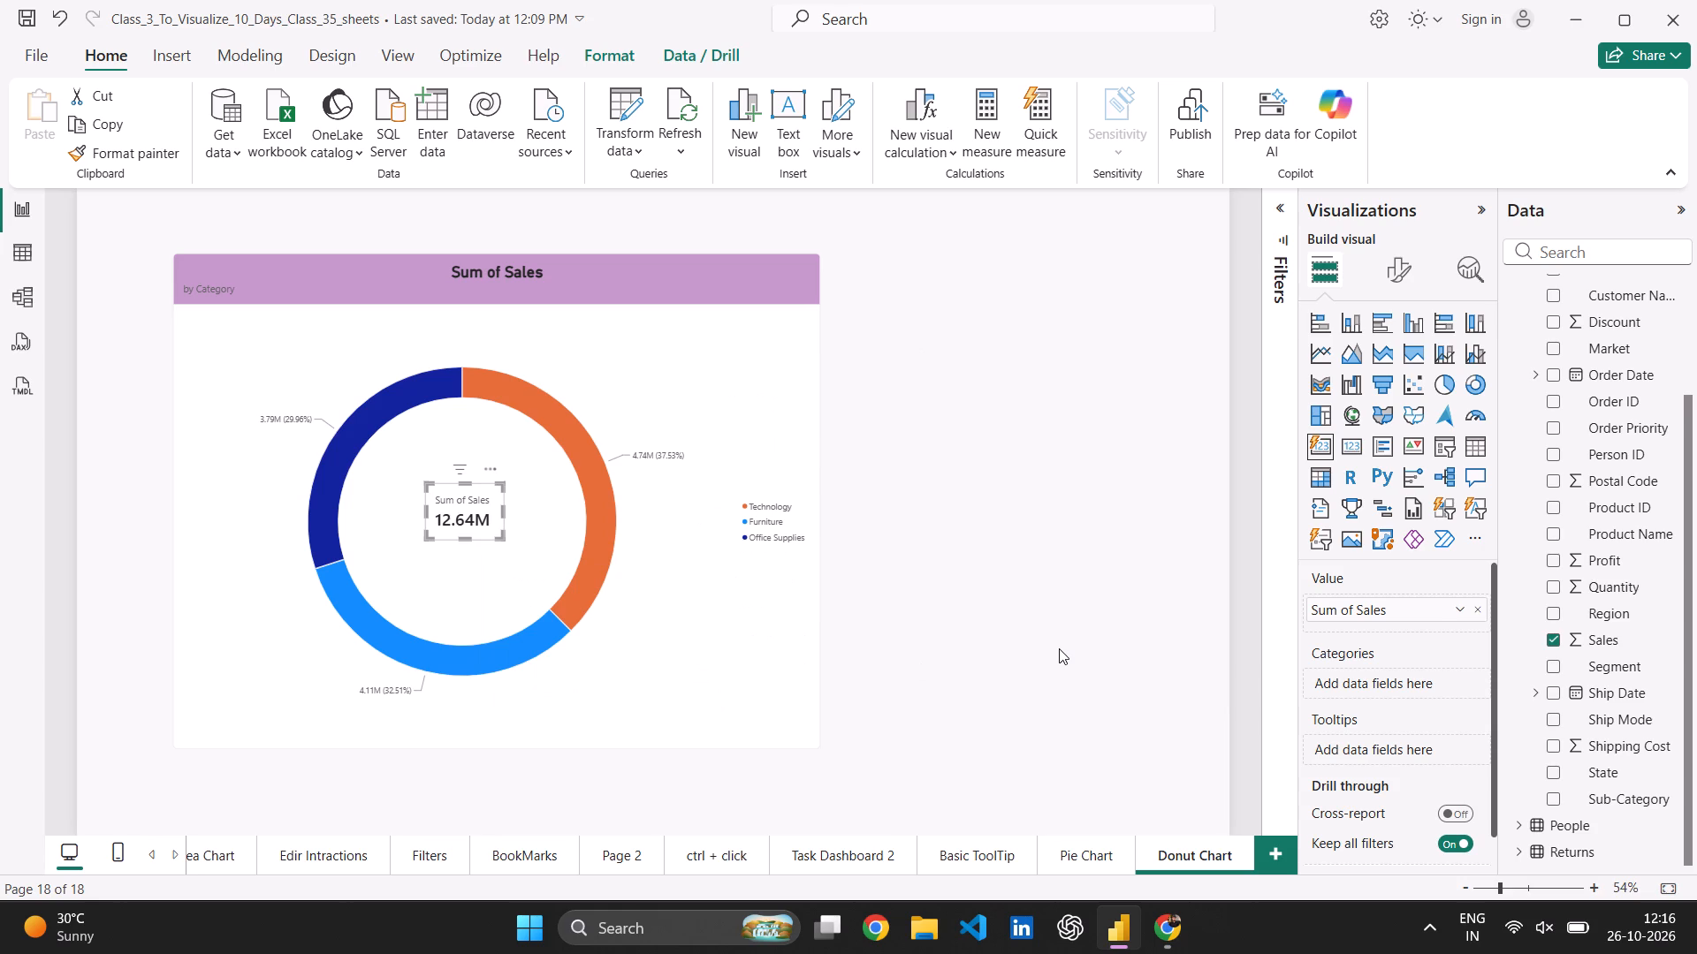
Nudge the Sum of Sales card slightly to the left inside the donut ring.
{"action": "left_click", "coordinate": [495, 520]}
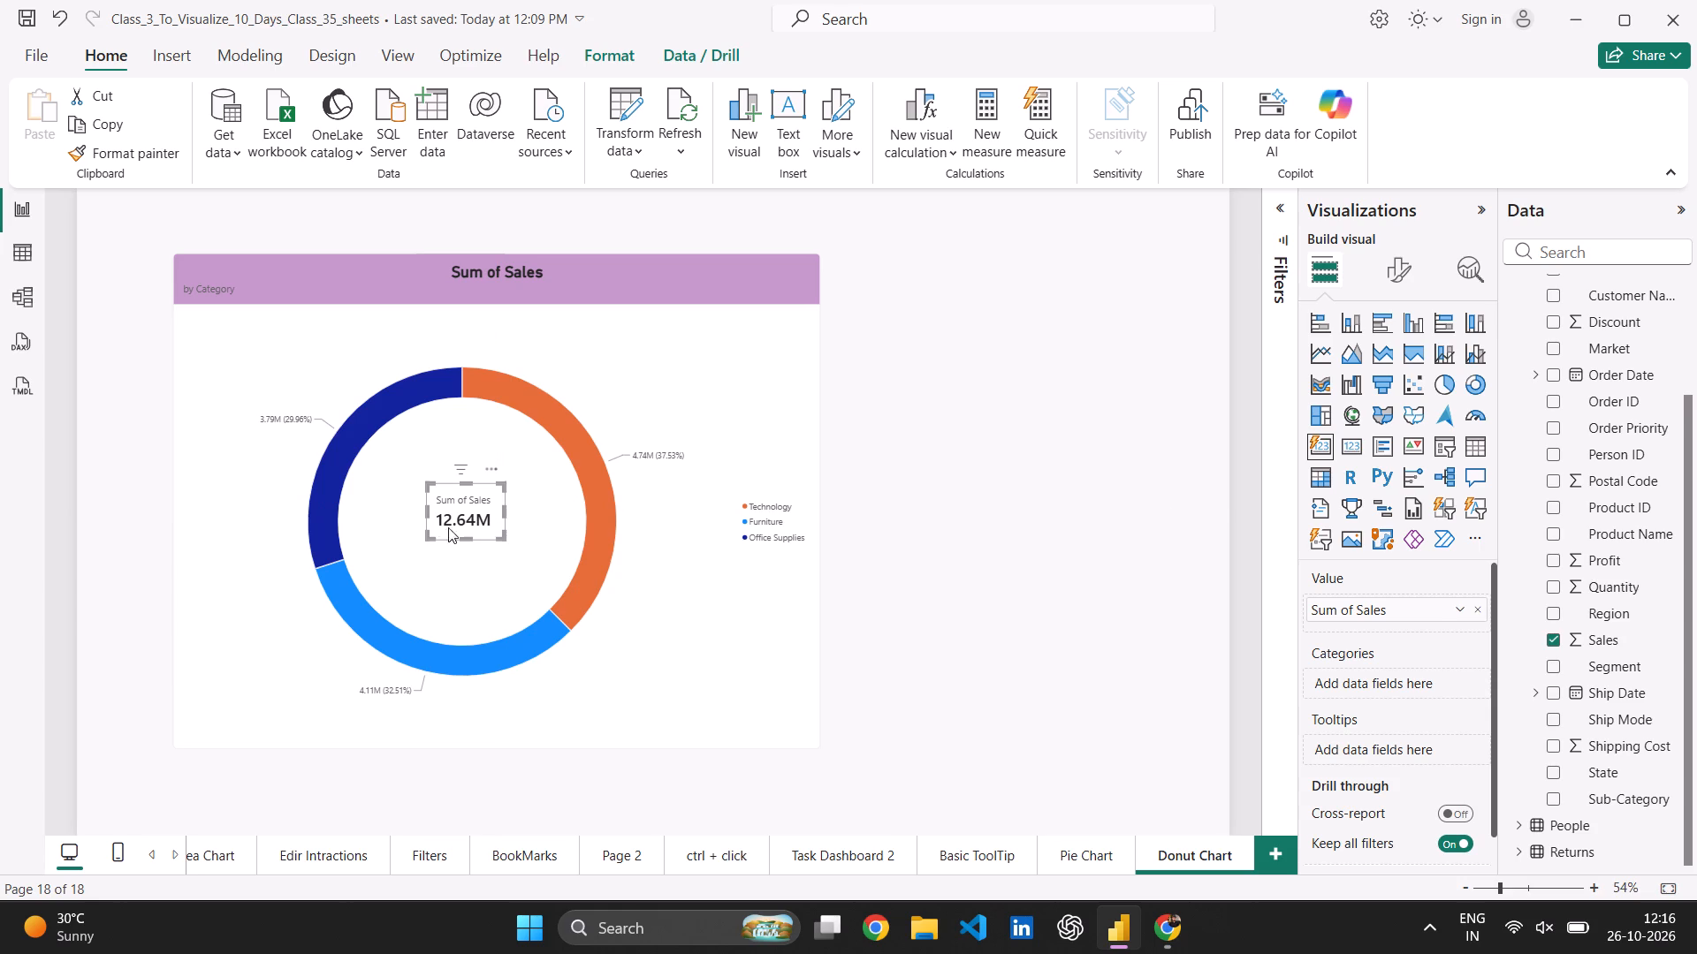
{"action": "left_click", "coordinate": [482, 534]}
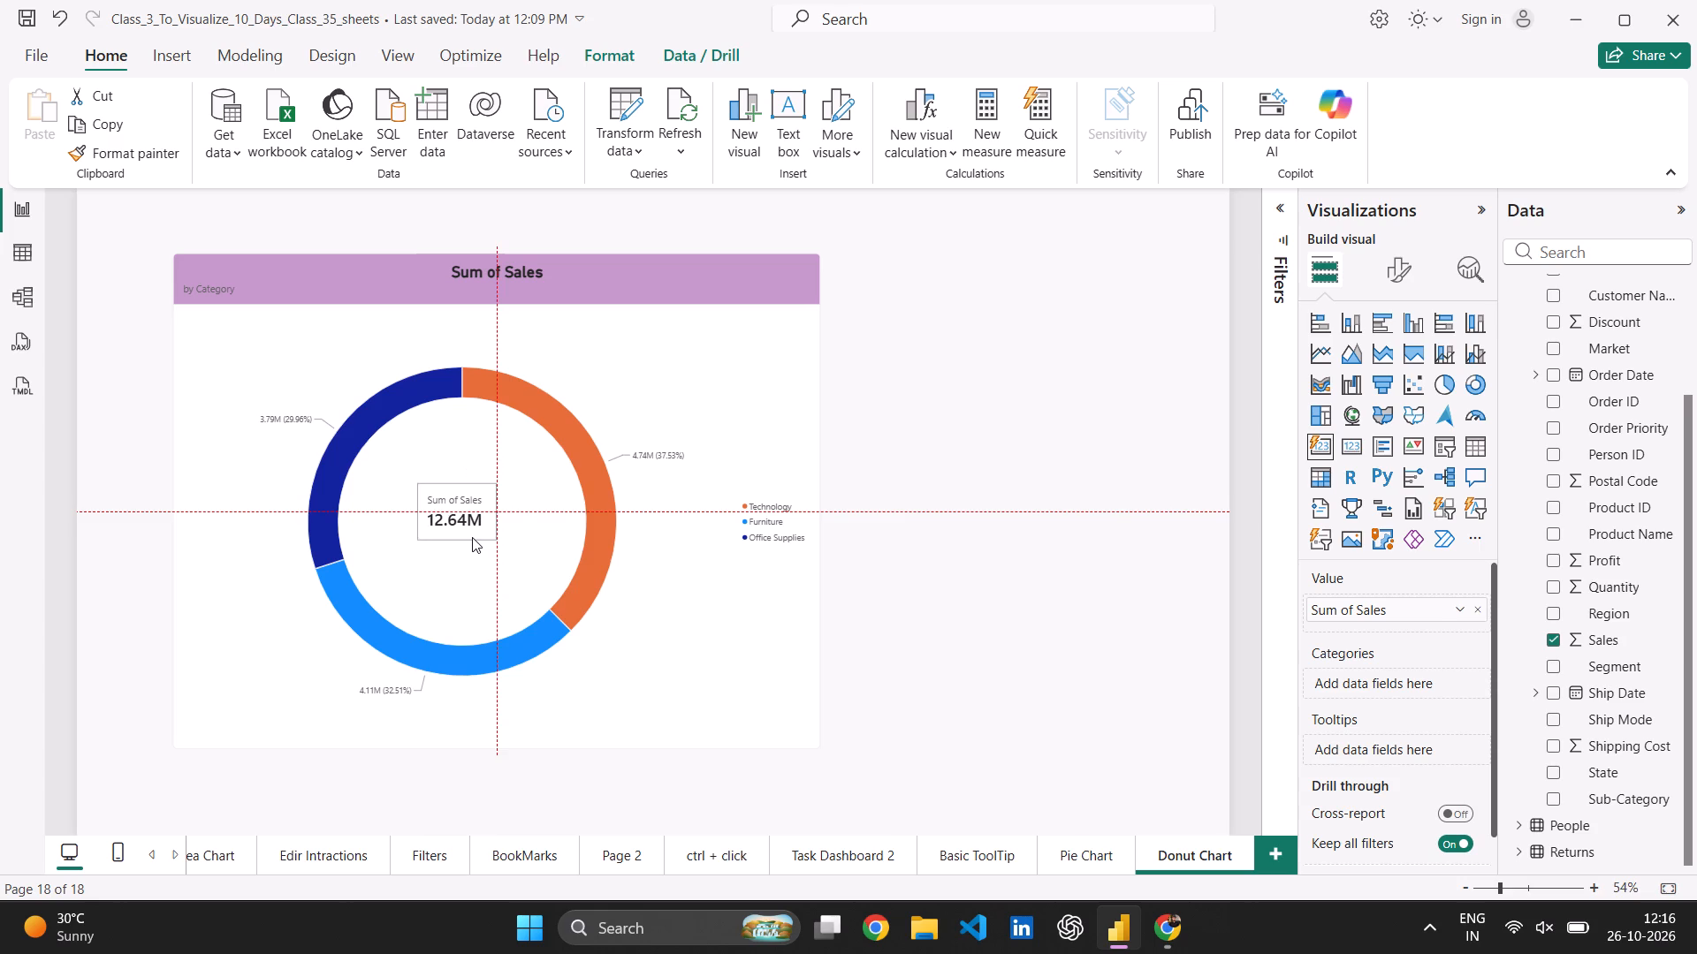
{"action": "left_click", "coordinate": [490, 526]}
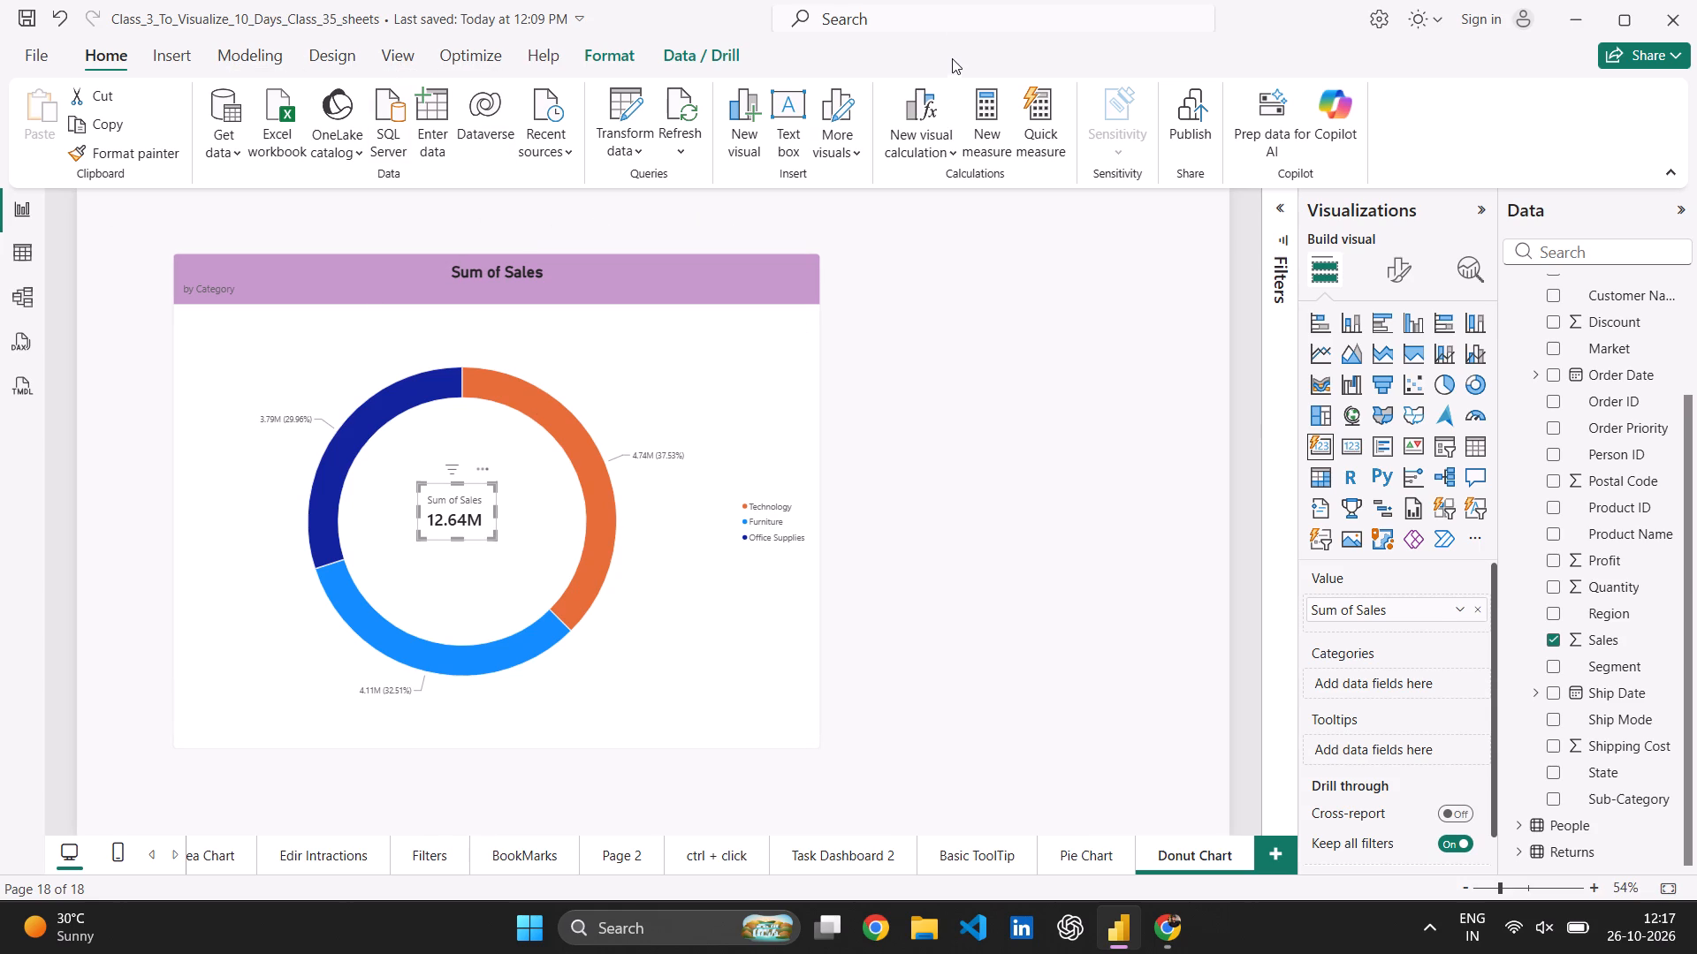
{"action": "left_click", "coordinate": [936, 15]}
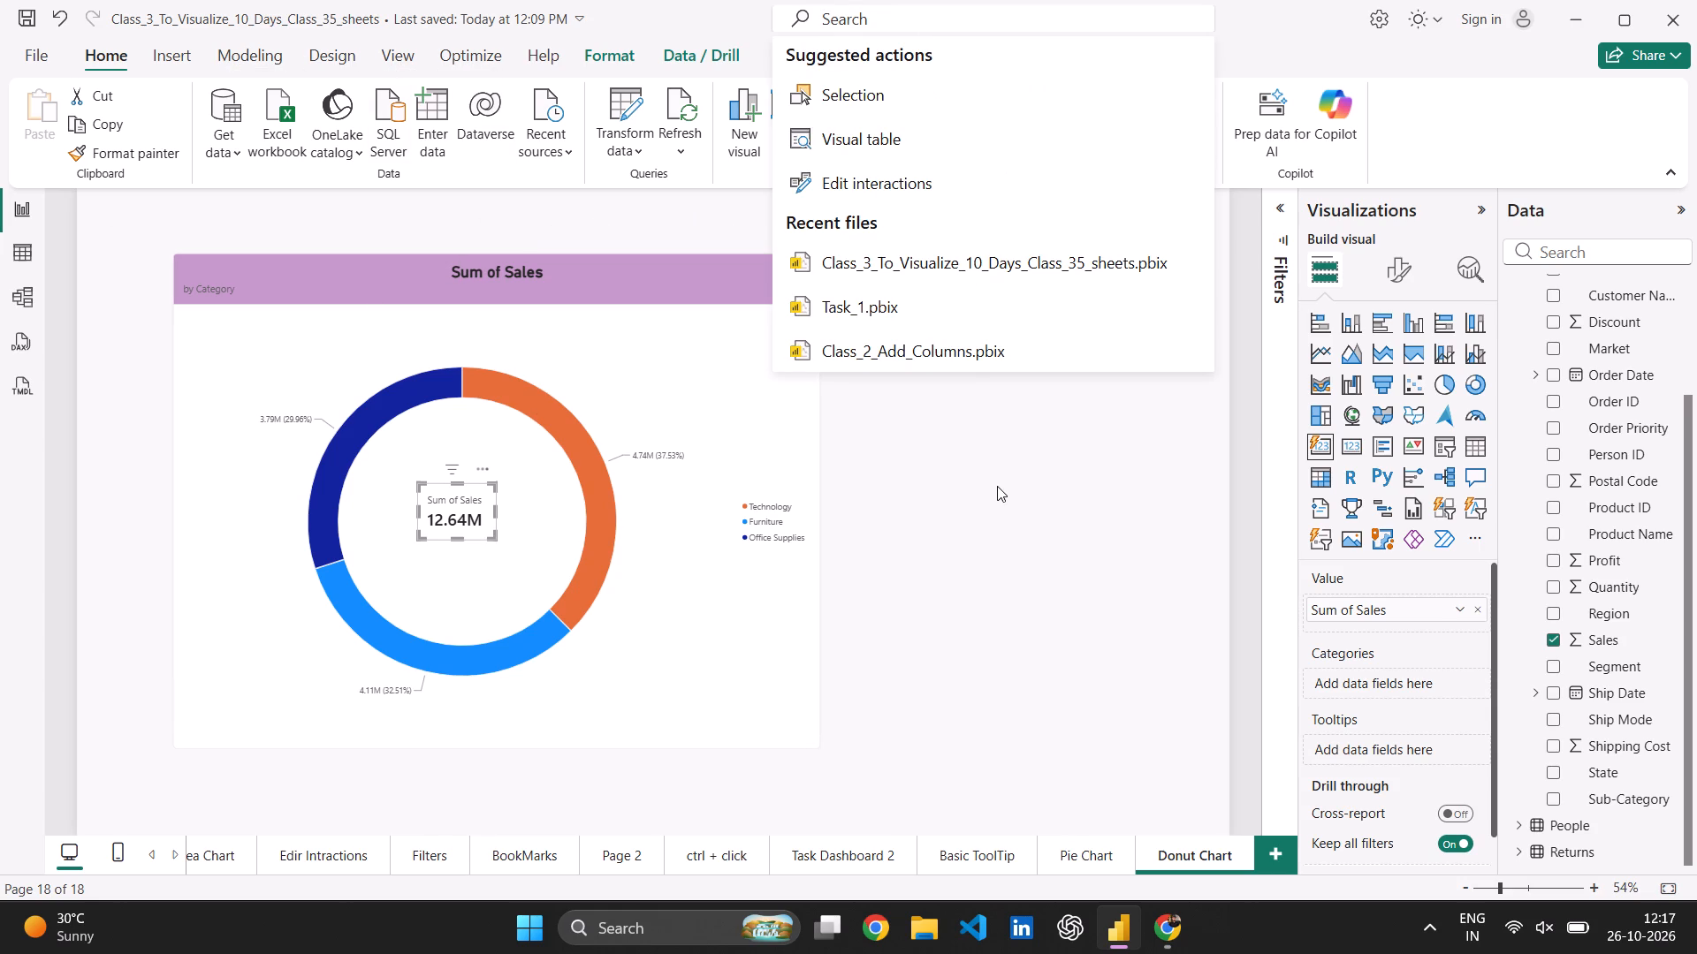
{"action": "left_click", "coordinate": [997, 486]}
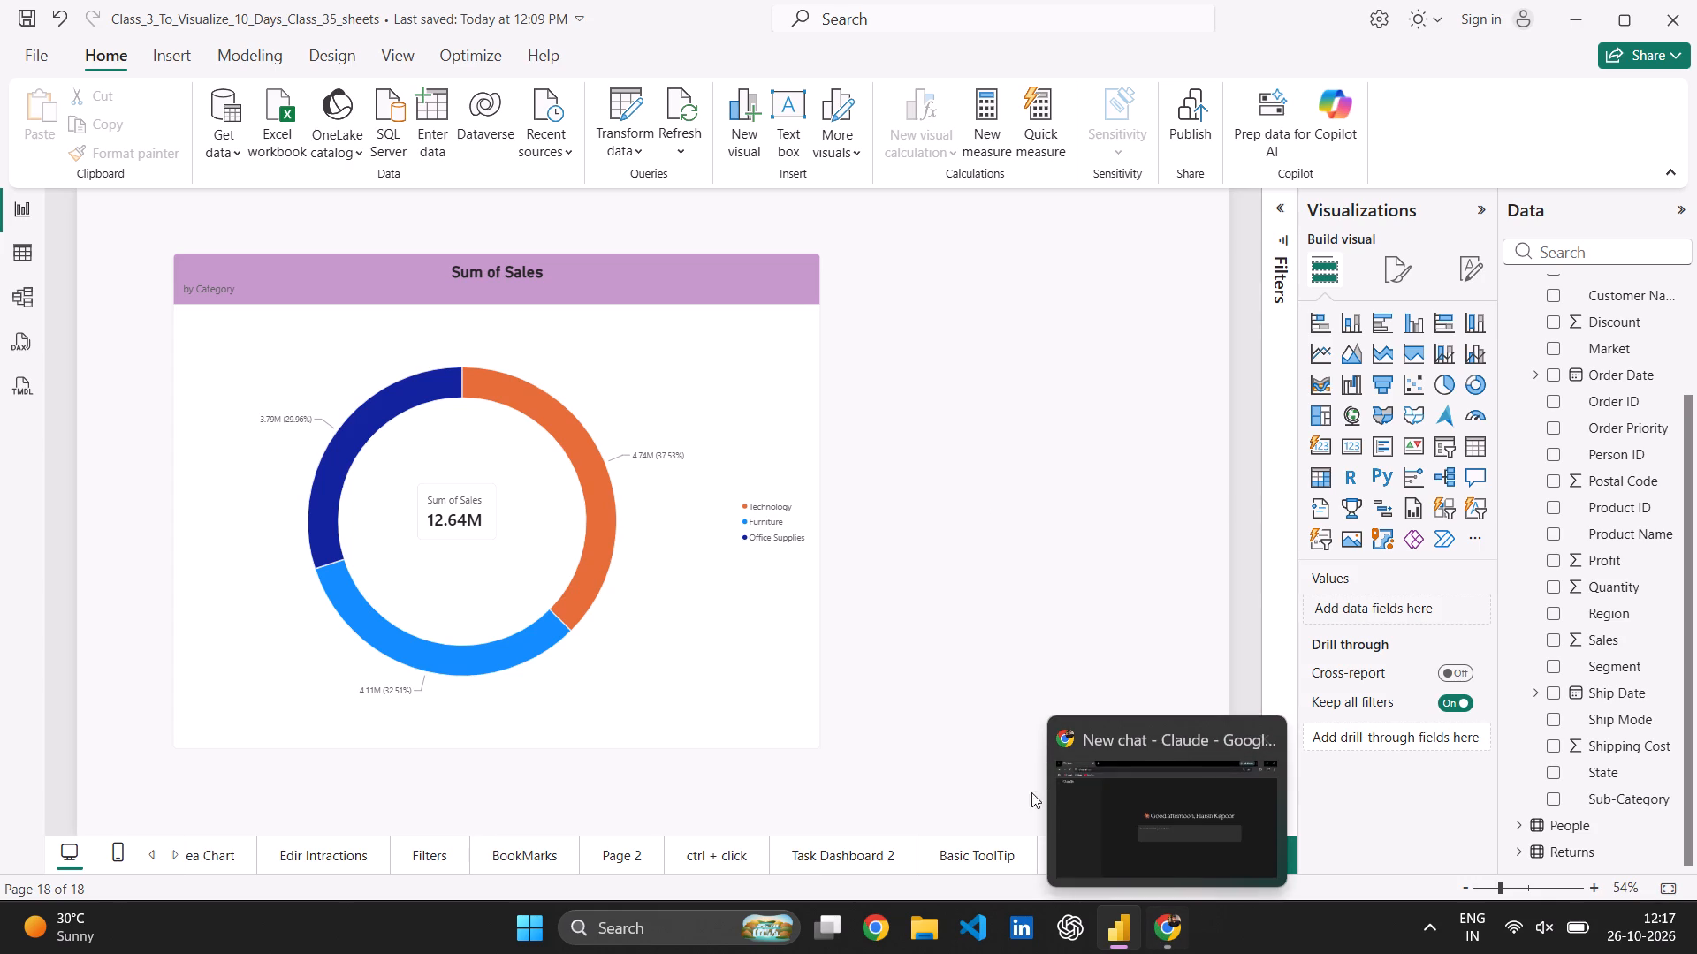
Turn off the donut chart's background in its general effects settings.
{"action": "left_click", "coordinate": [764, 677]}
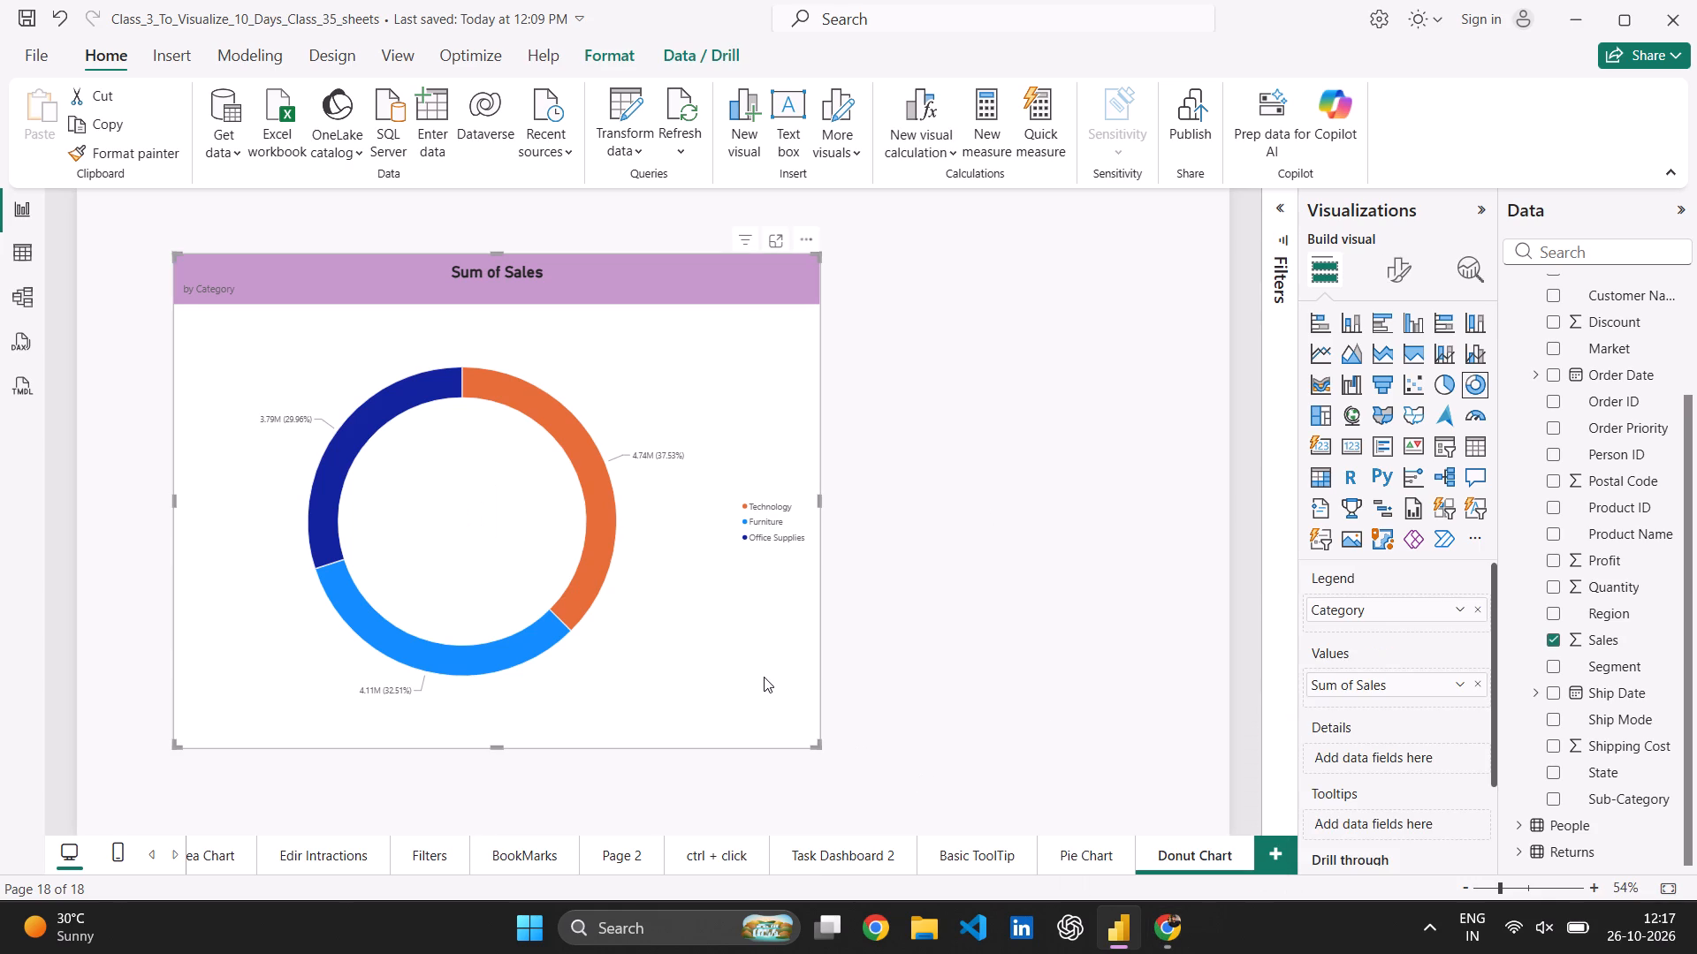
{"action": "left_click", "coordinate": [764, 677]}
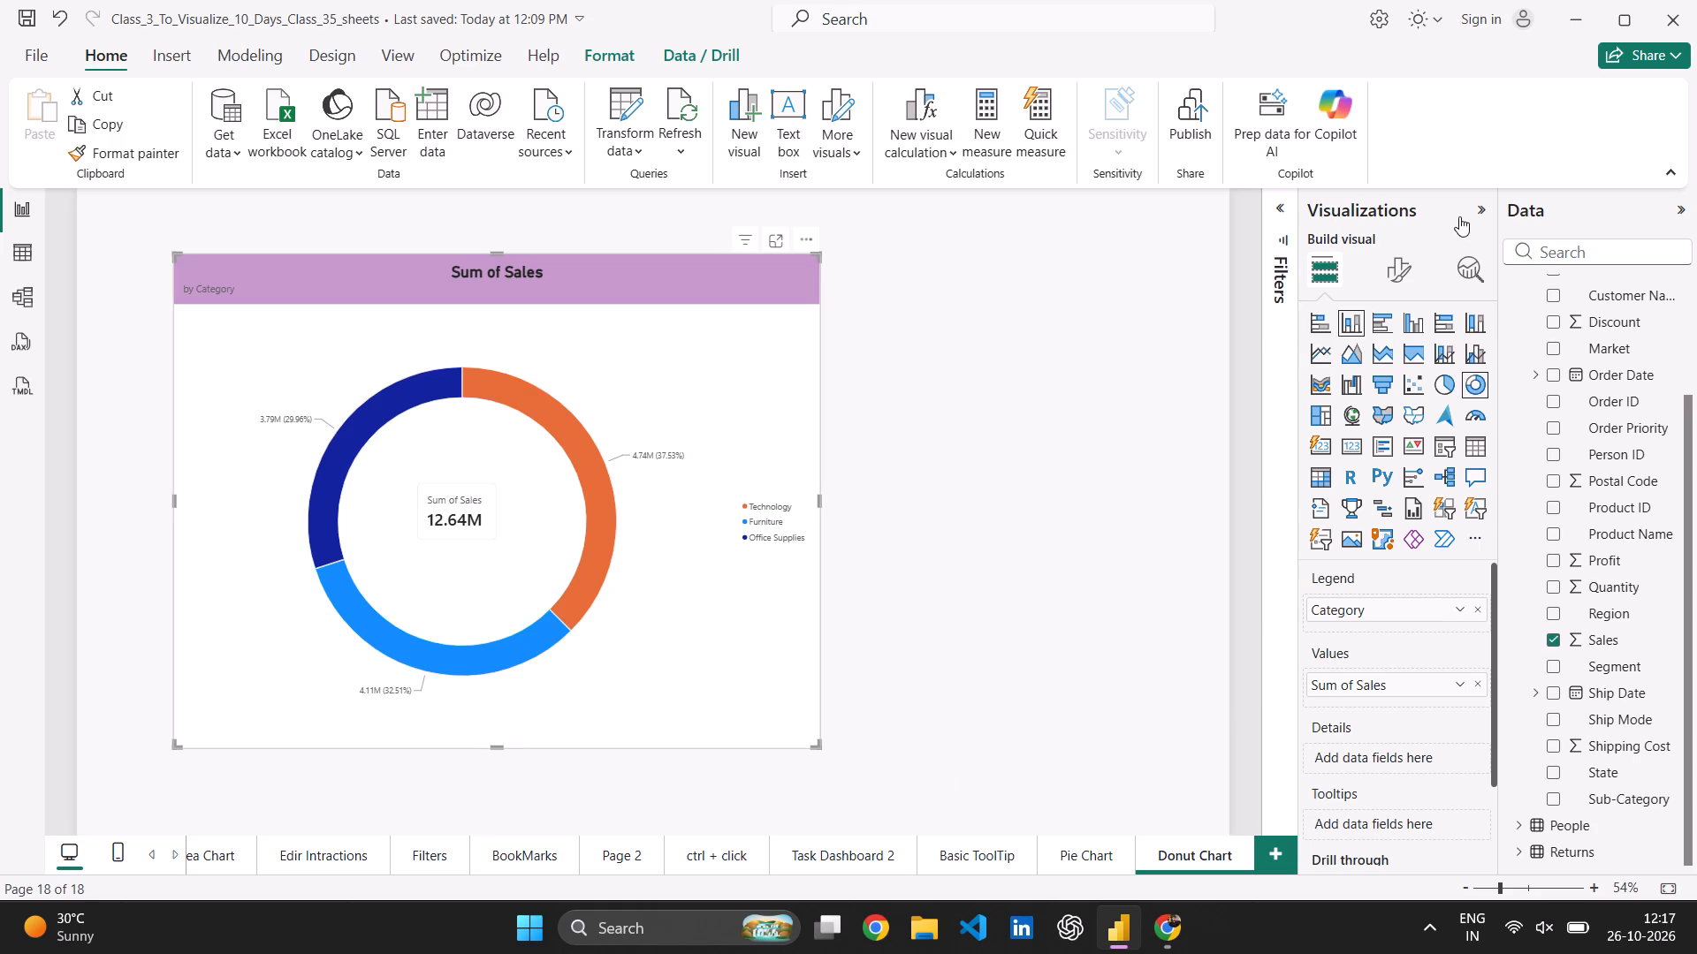
{"action": "left_click", "coordinate": [1388, 280]}
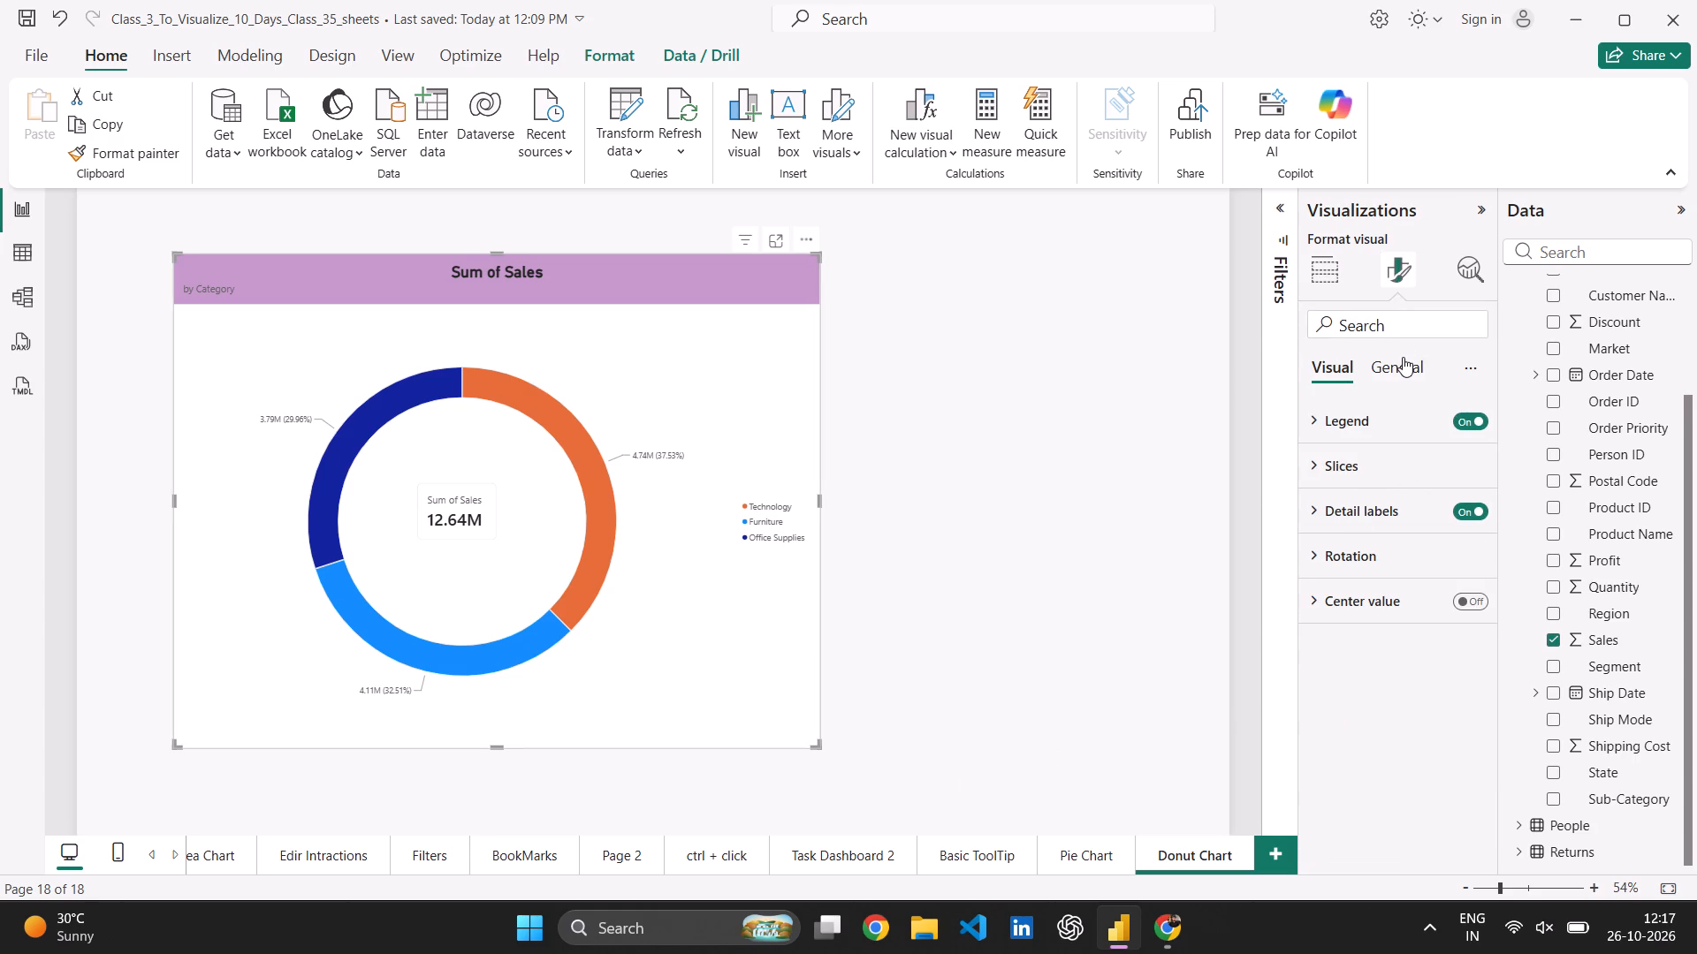
{"action": "left_click", "coordinate": [1403, 357]}
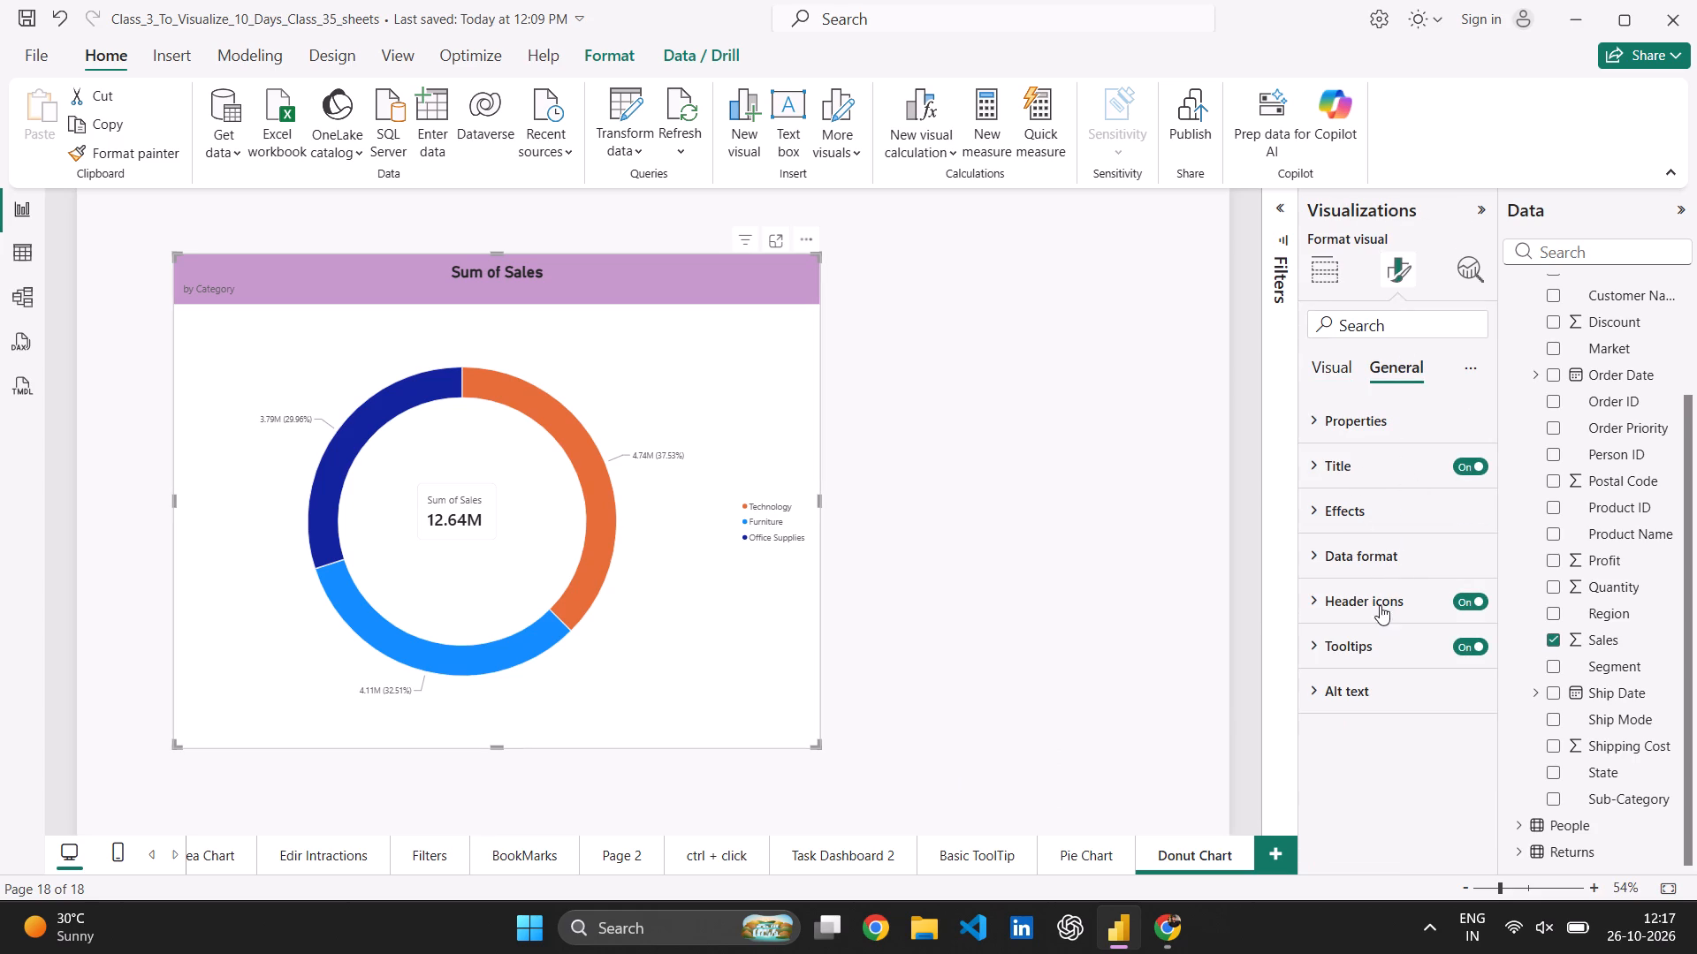
{"action": "left_click", "coordinate": [1338, 509]}
{"action": "scroll", "coordinate": [1396, 689], "scroll_direction": "down", "scroll_amount": 1}
{"action": "left_click", "coordinate": [1456, 526]}
{"action": "left_click", "coordinate": [1100, 617]}
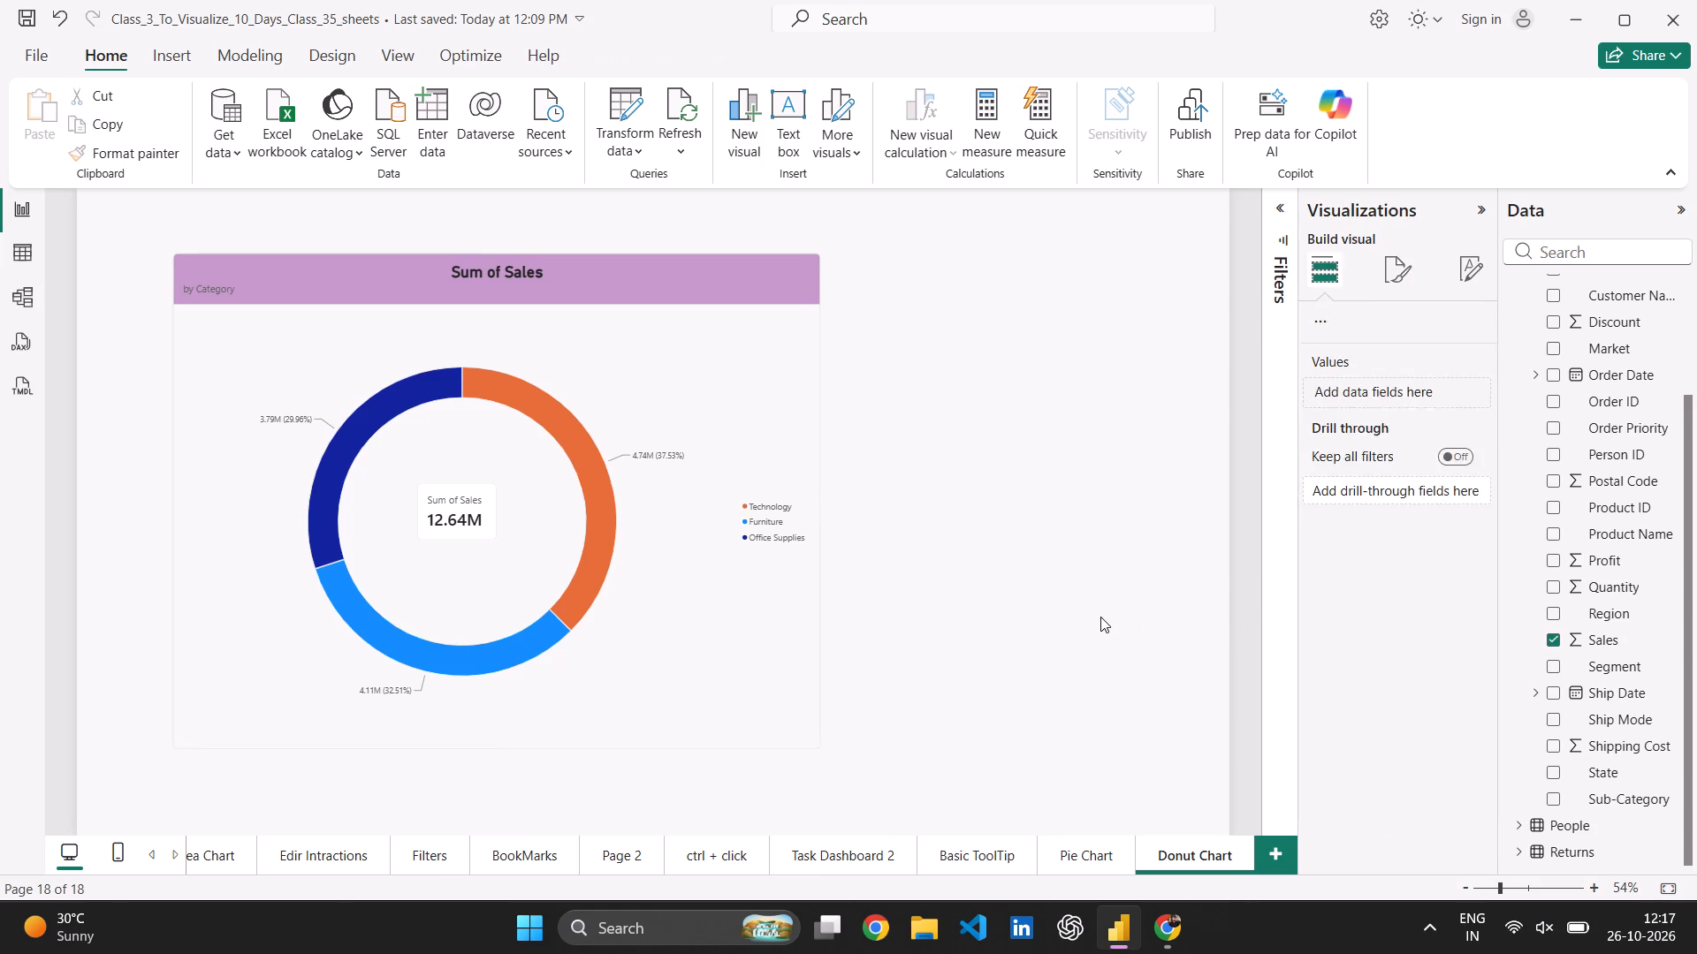
Reposition the donut chart slightly up and to the left so its ring is centered around the Sum of Sales card.
{"action": "left_click", "coordinate": [559, 530]}
{"action": "left_click", "coordinate": [473, 519]}
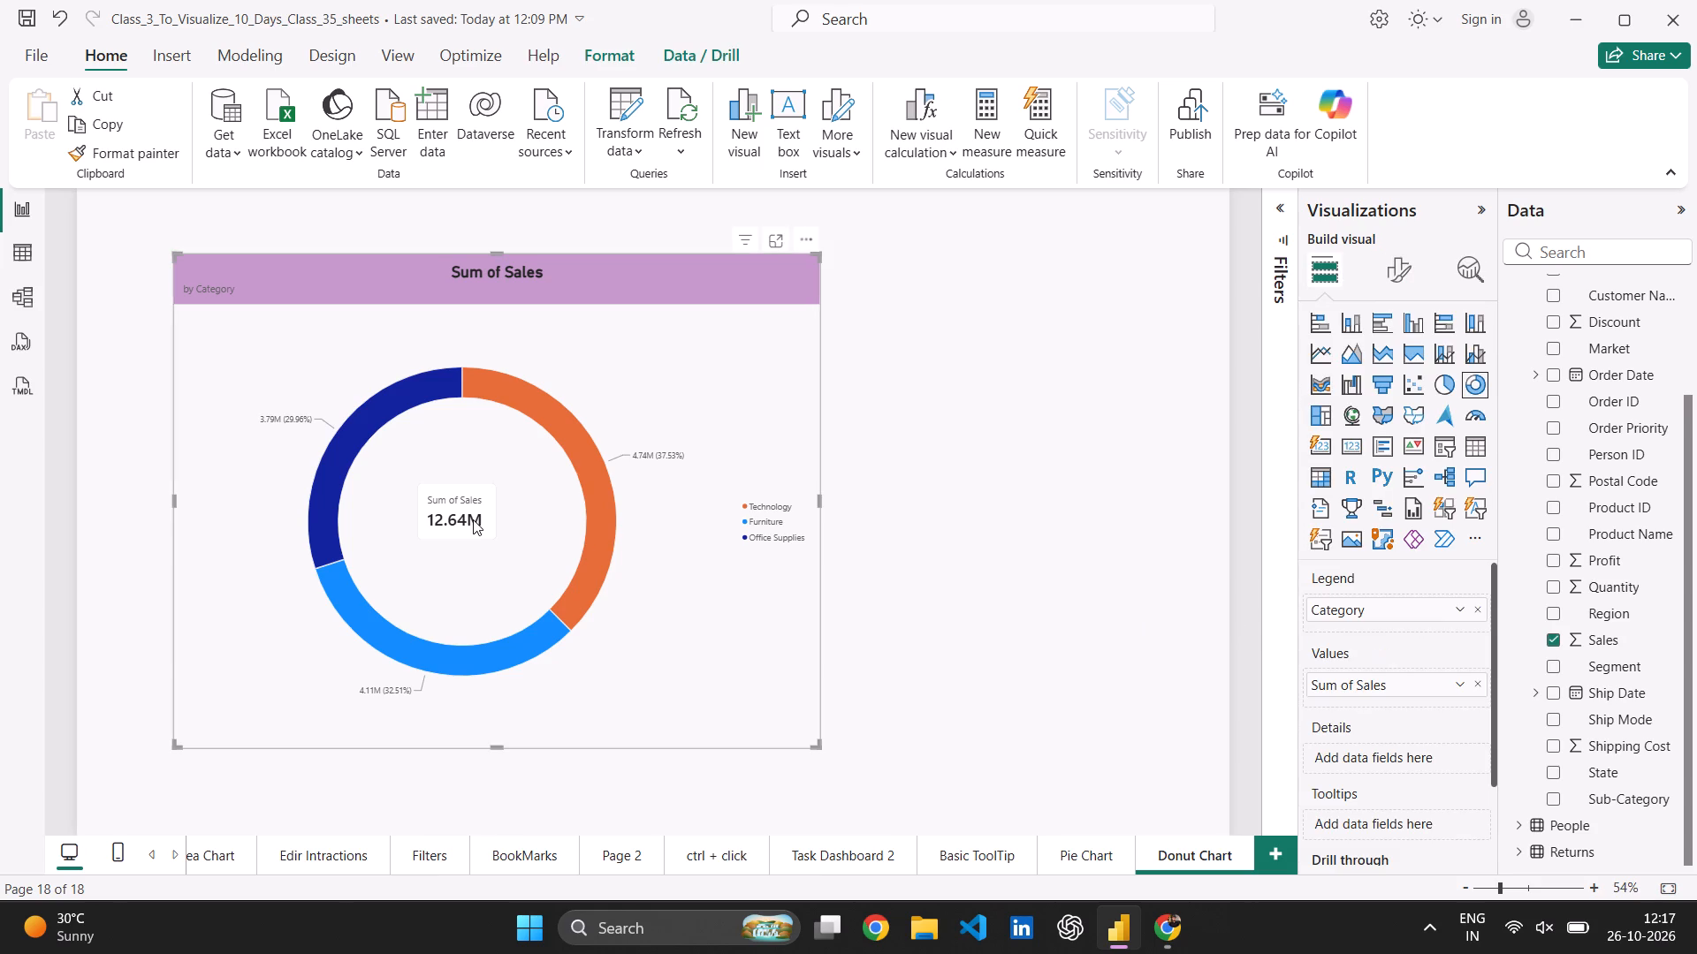
{"action": "left_click", "coordinate": [773, 572]}
{"action": "left_click_drag", "start_coordinate": [710, 566], "coordinate": [707, 577]}
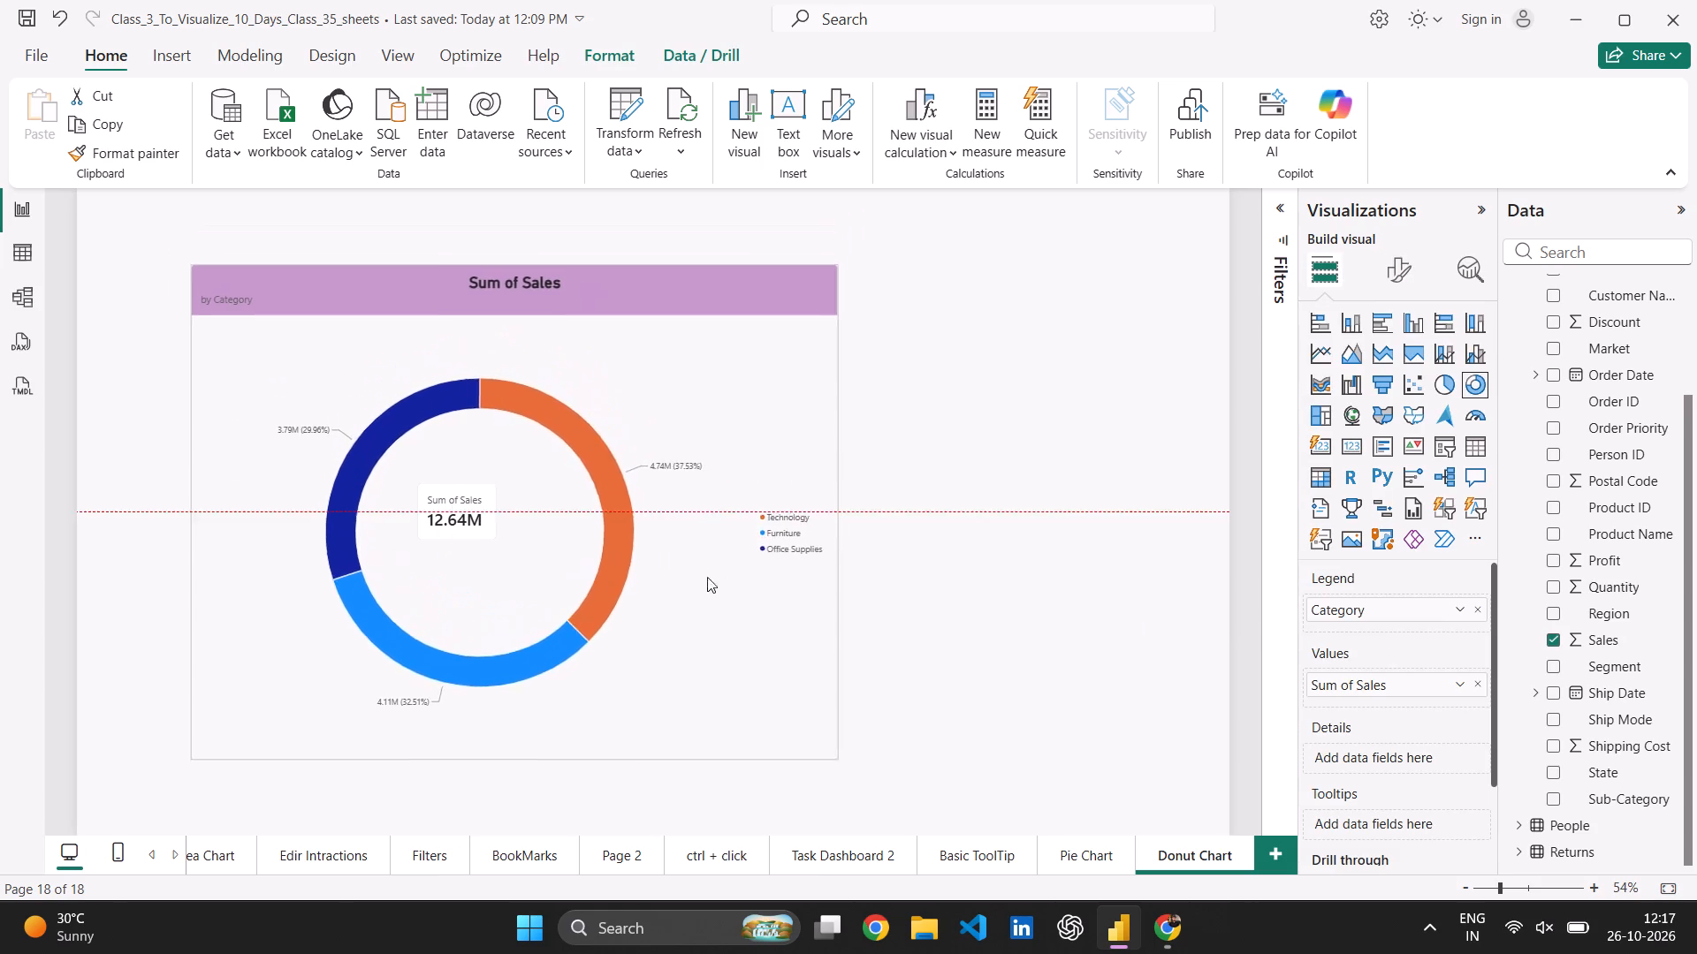
{"action": "left_click_drag", "start_coordinate": [707, 577], "coordinate": [713, 564]}
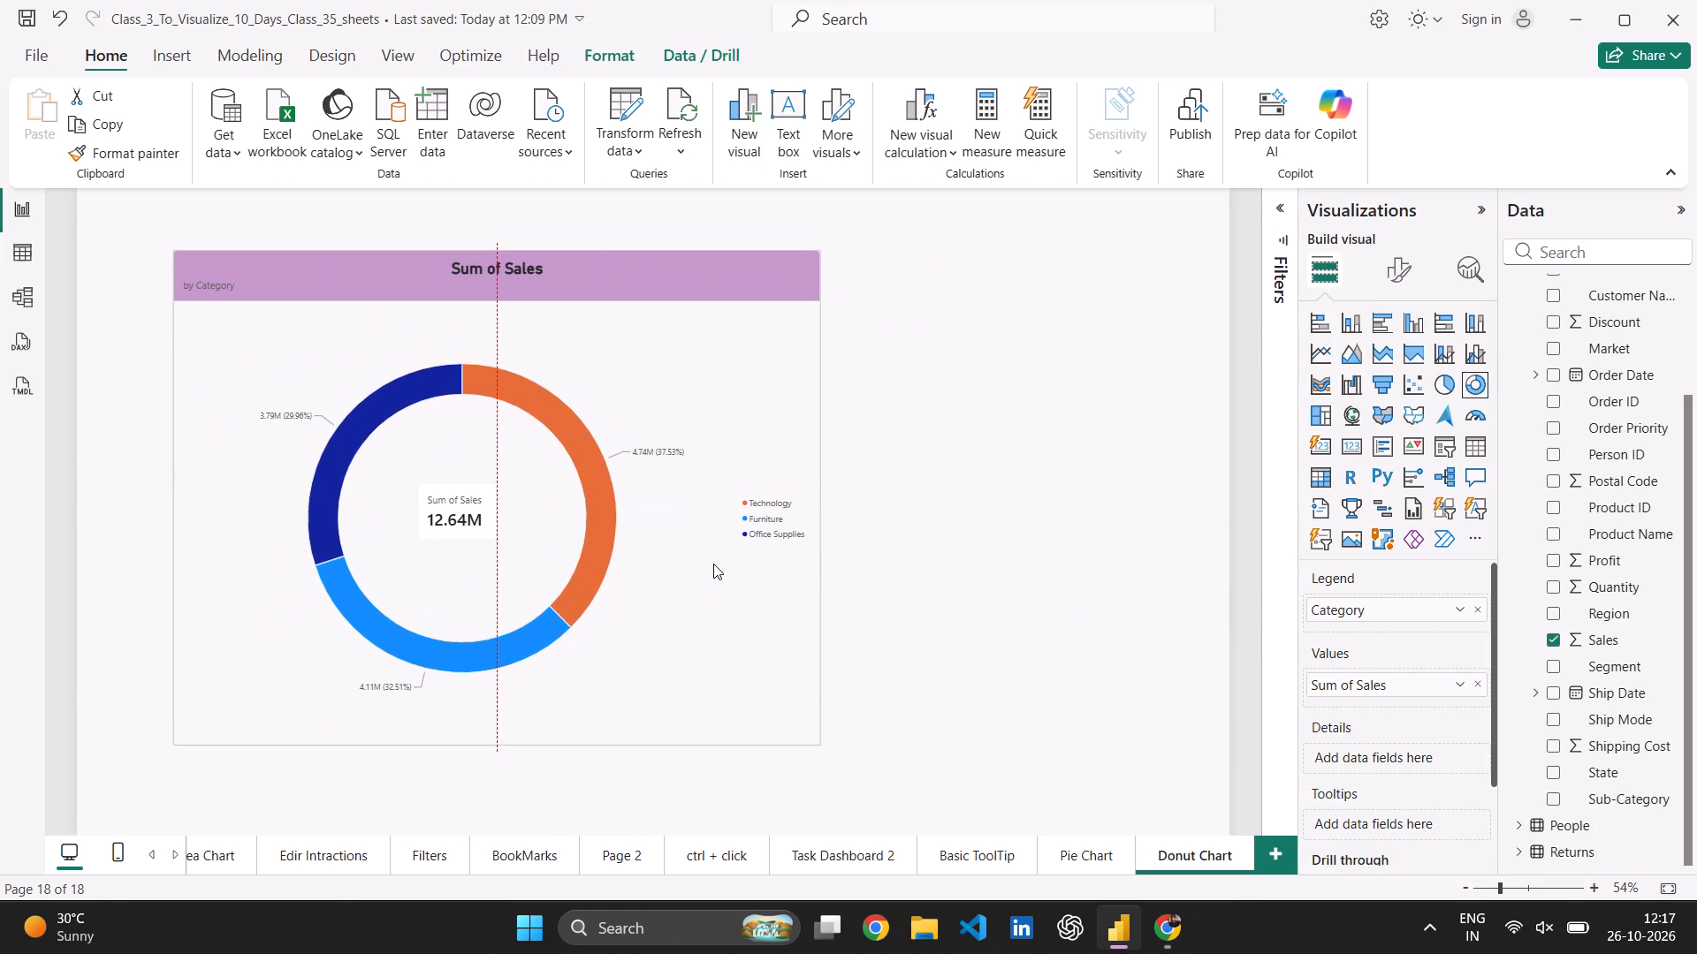
{"action": "left_click_drag", "start_coordinate": [713, 564], "coordinate": [702, 558]}
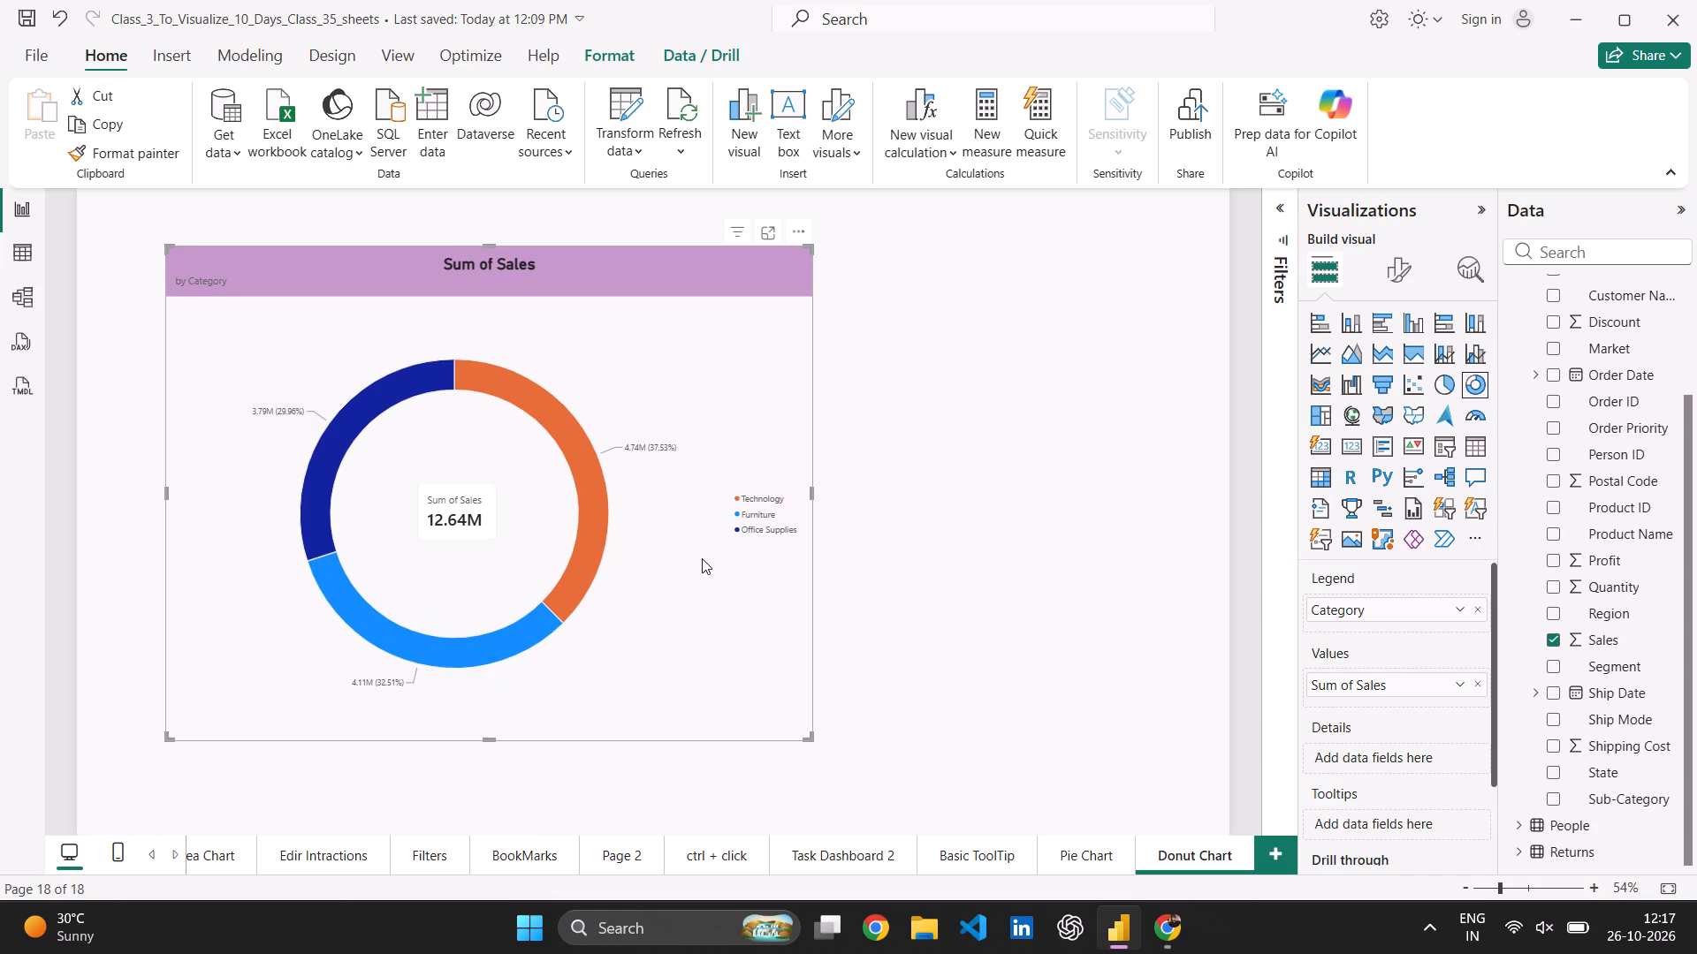
{"action": "left_click", "coordinate": [959, 607]}
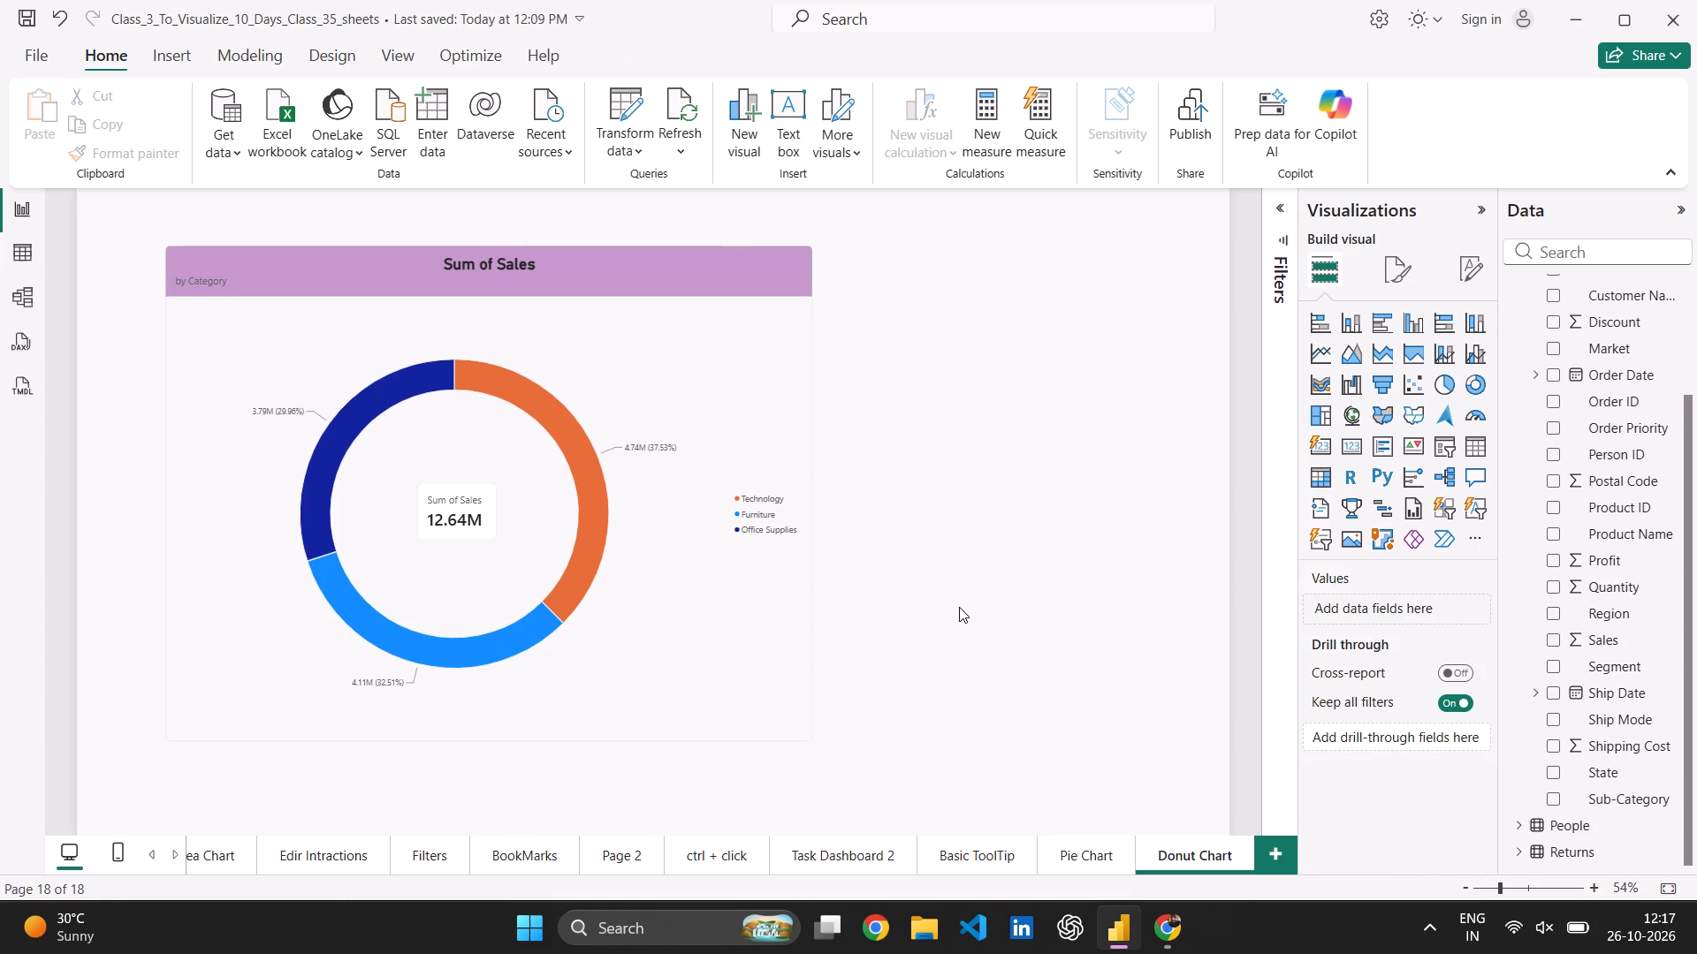
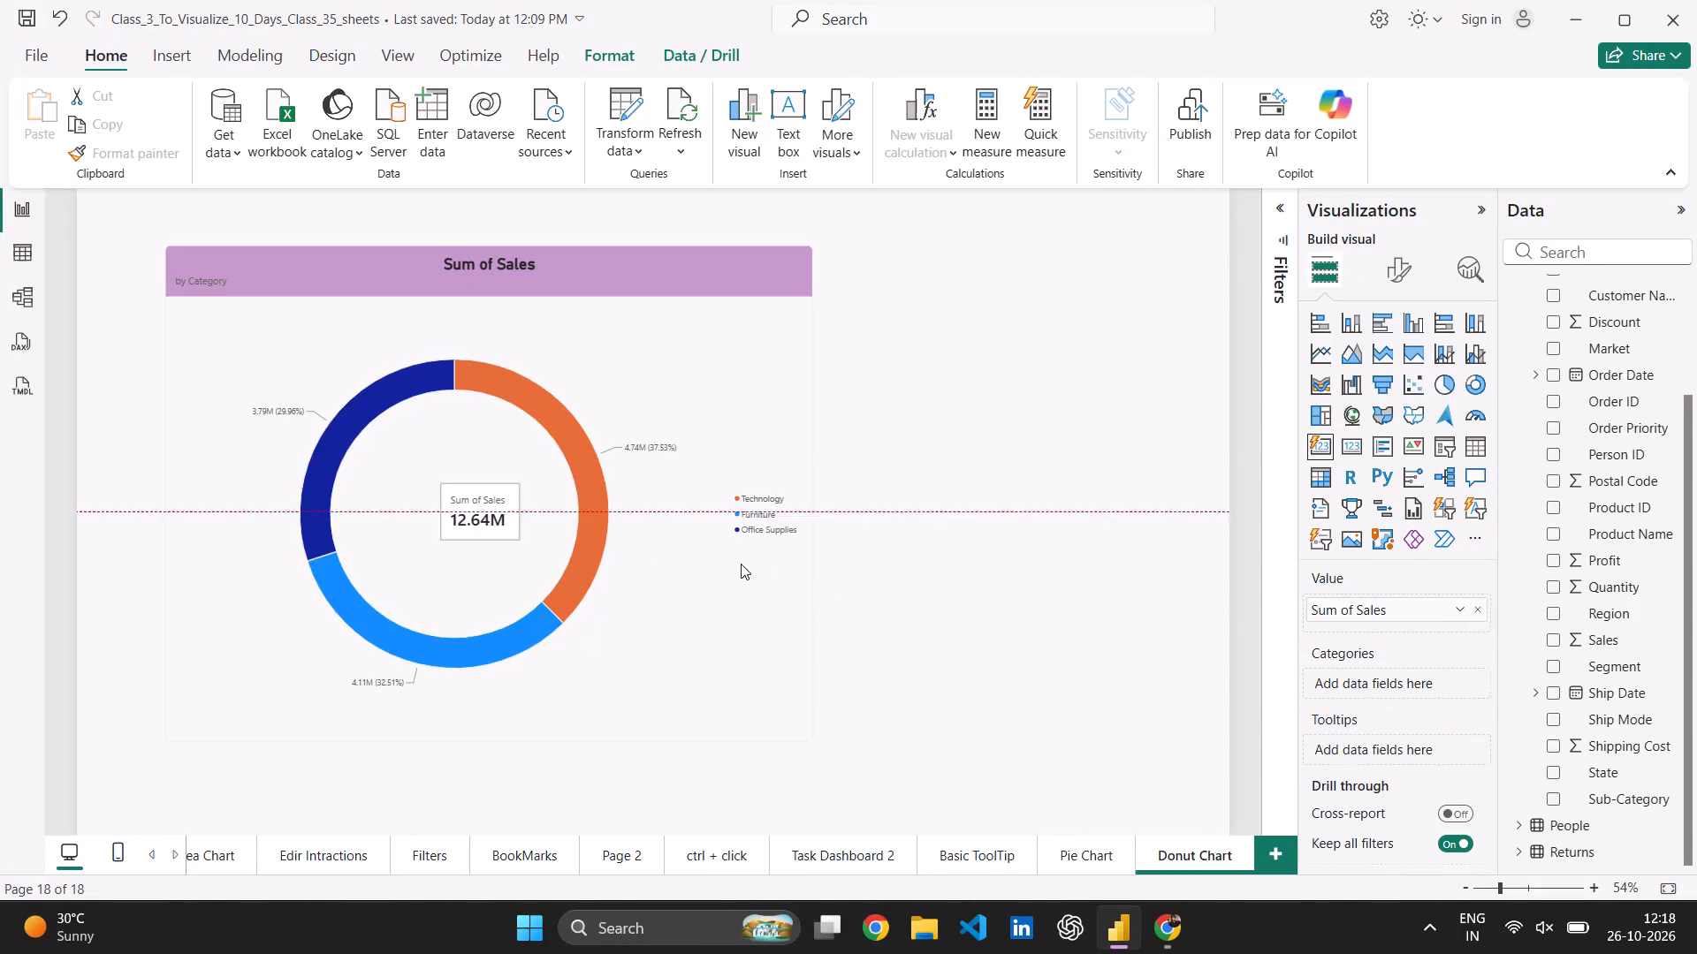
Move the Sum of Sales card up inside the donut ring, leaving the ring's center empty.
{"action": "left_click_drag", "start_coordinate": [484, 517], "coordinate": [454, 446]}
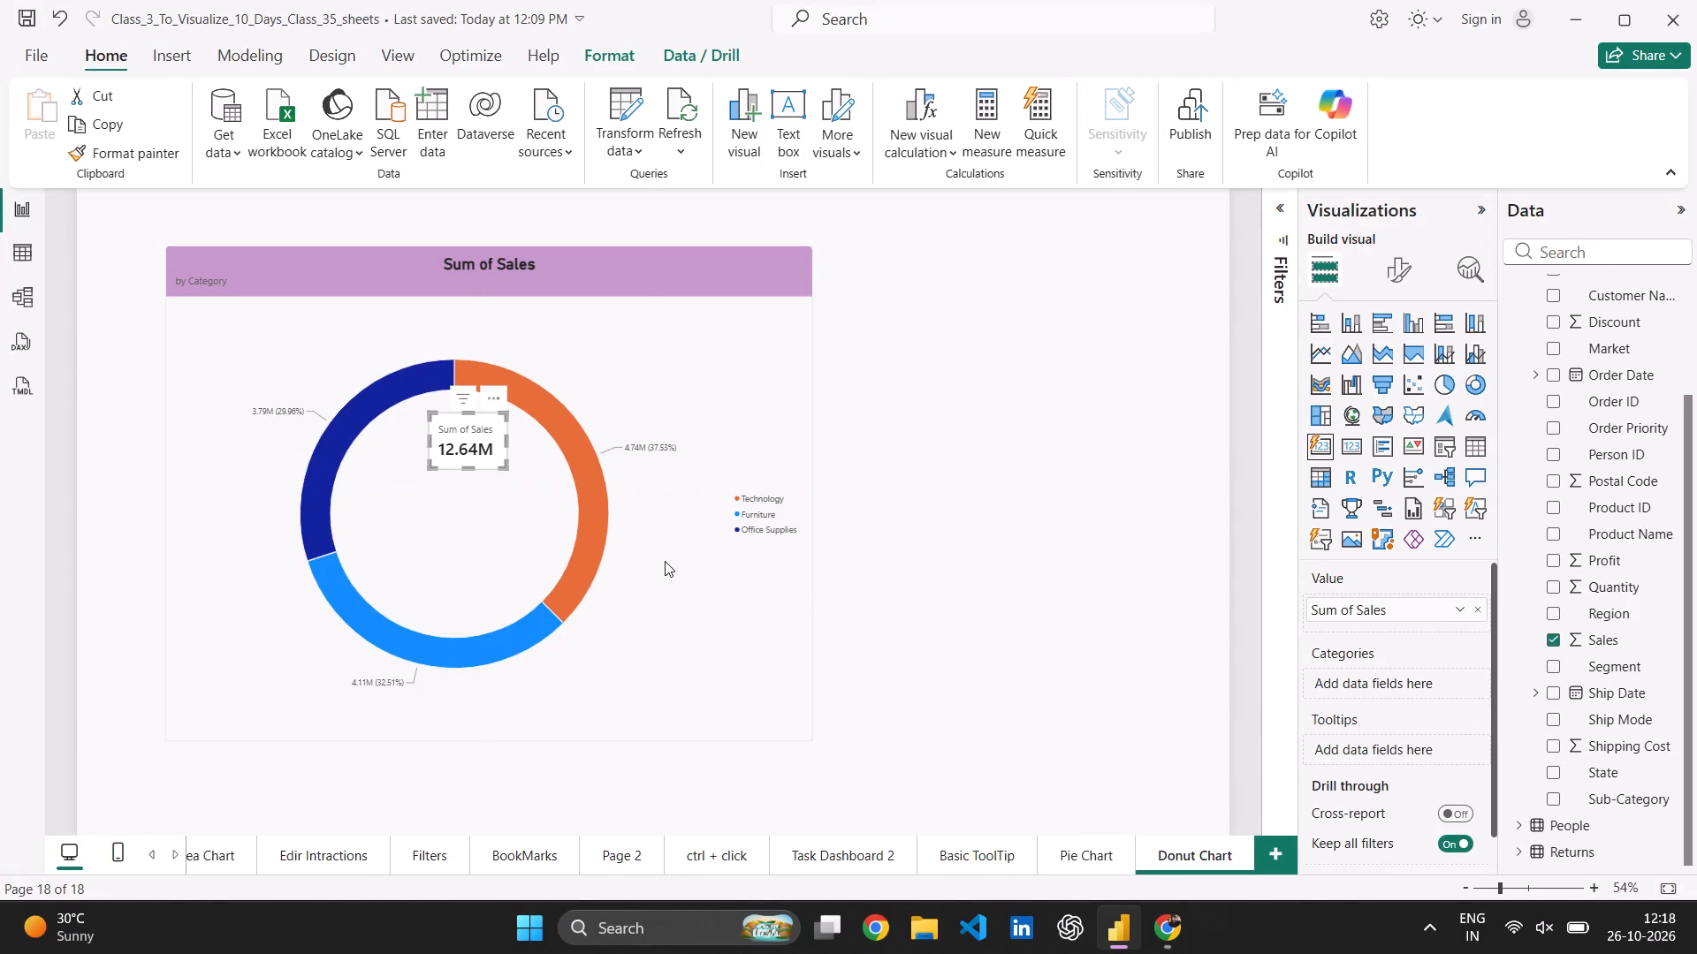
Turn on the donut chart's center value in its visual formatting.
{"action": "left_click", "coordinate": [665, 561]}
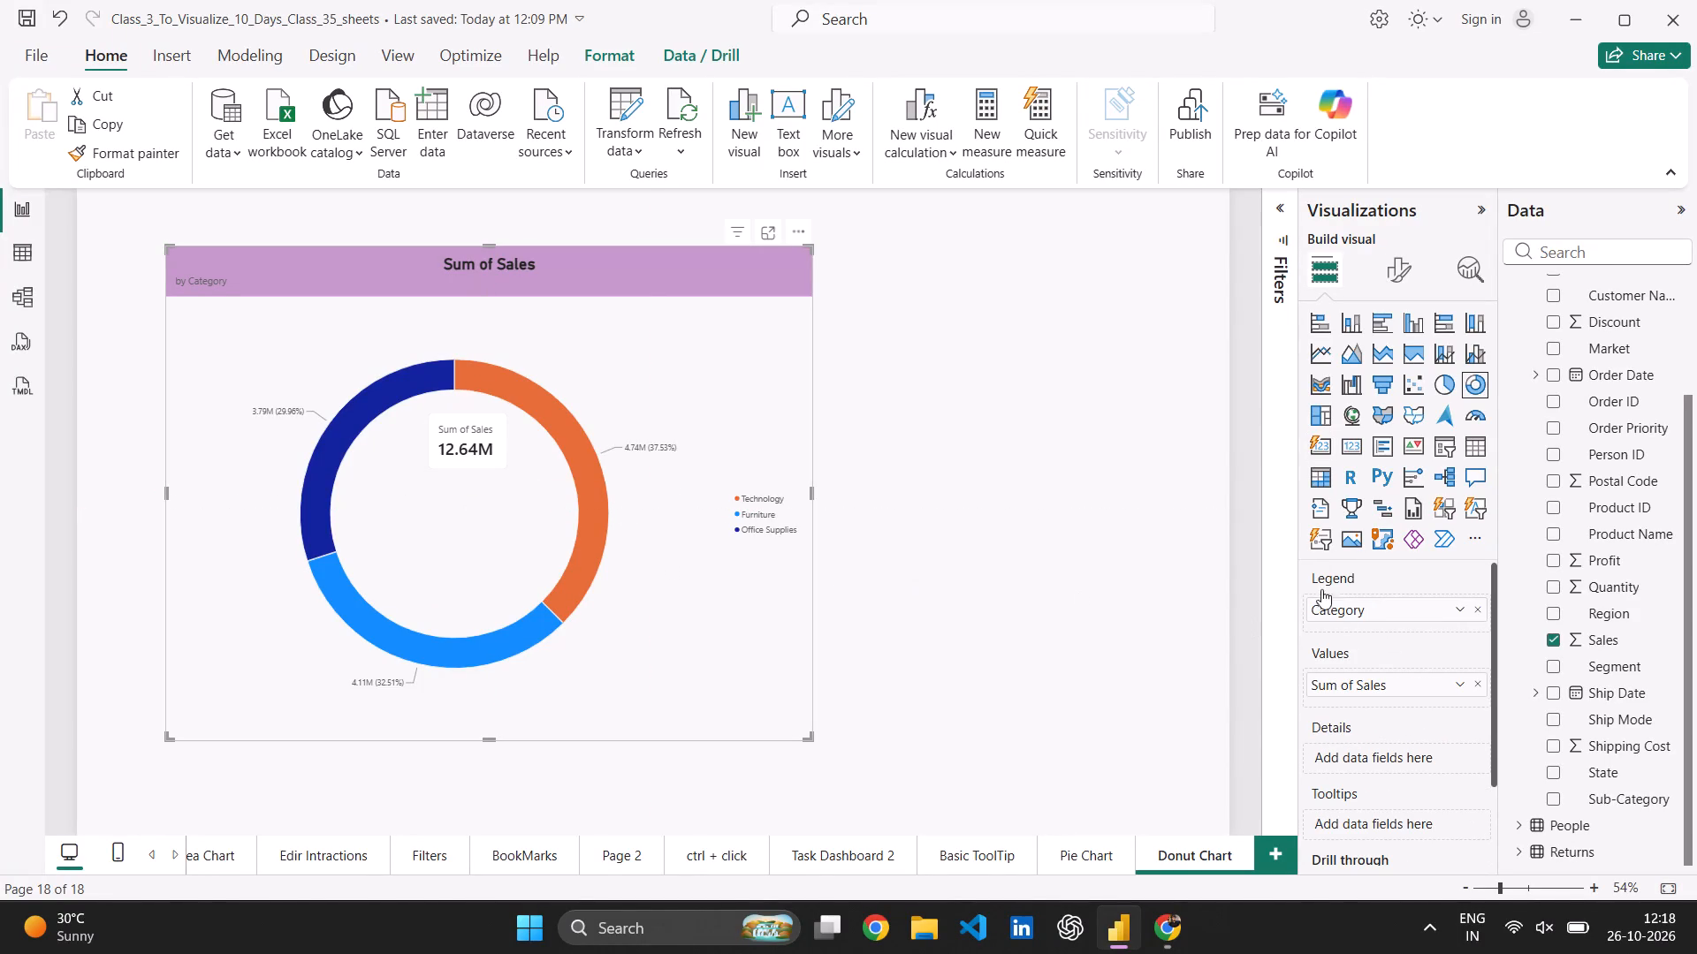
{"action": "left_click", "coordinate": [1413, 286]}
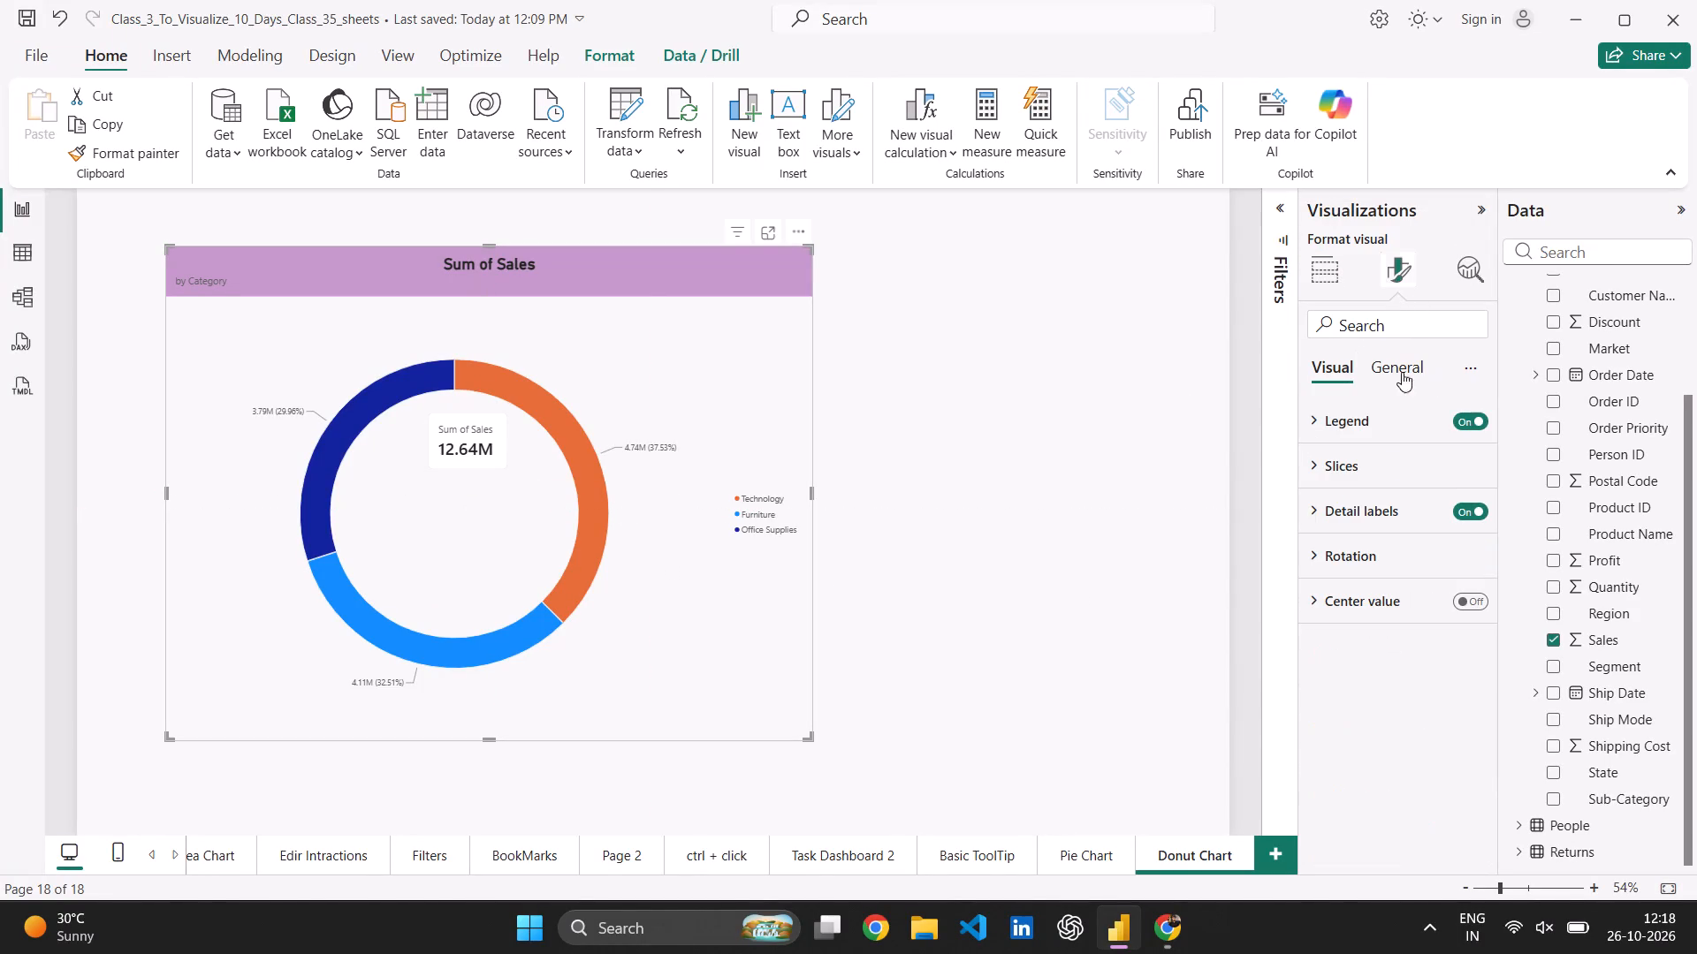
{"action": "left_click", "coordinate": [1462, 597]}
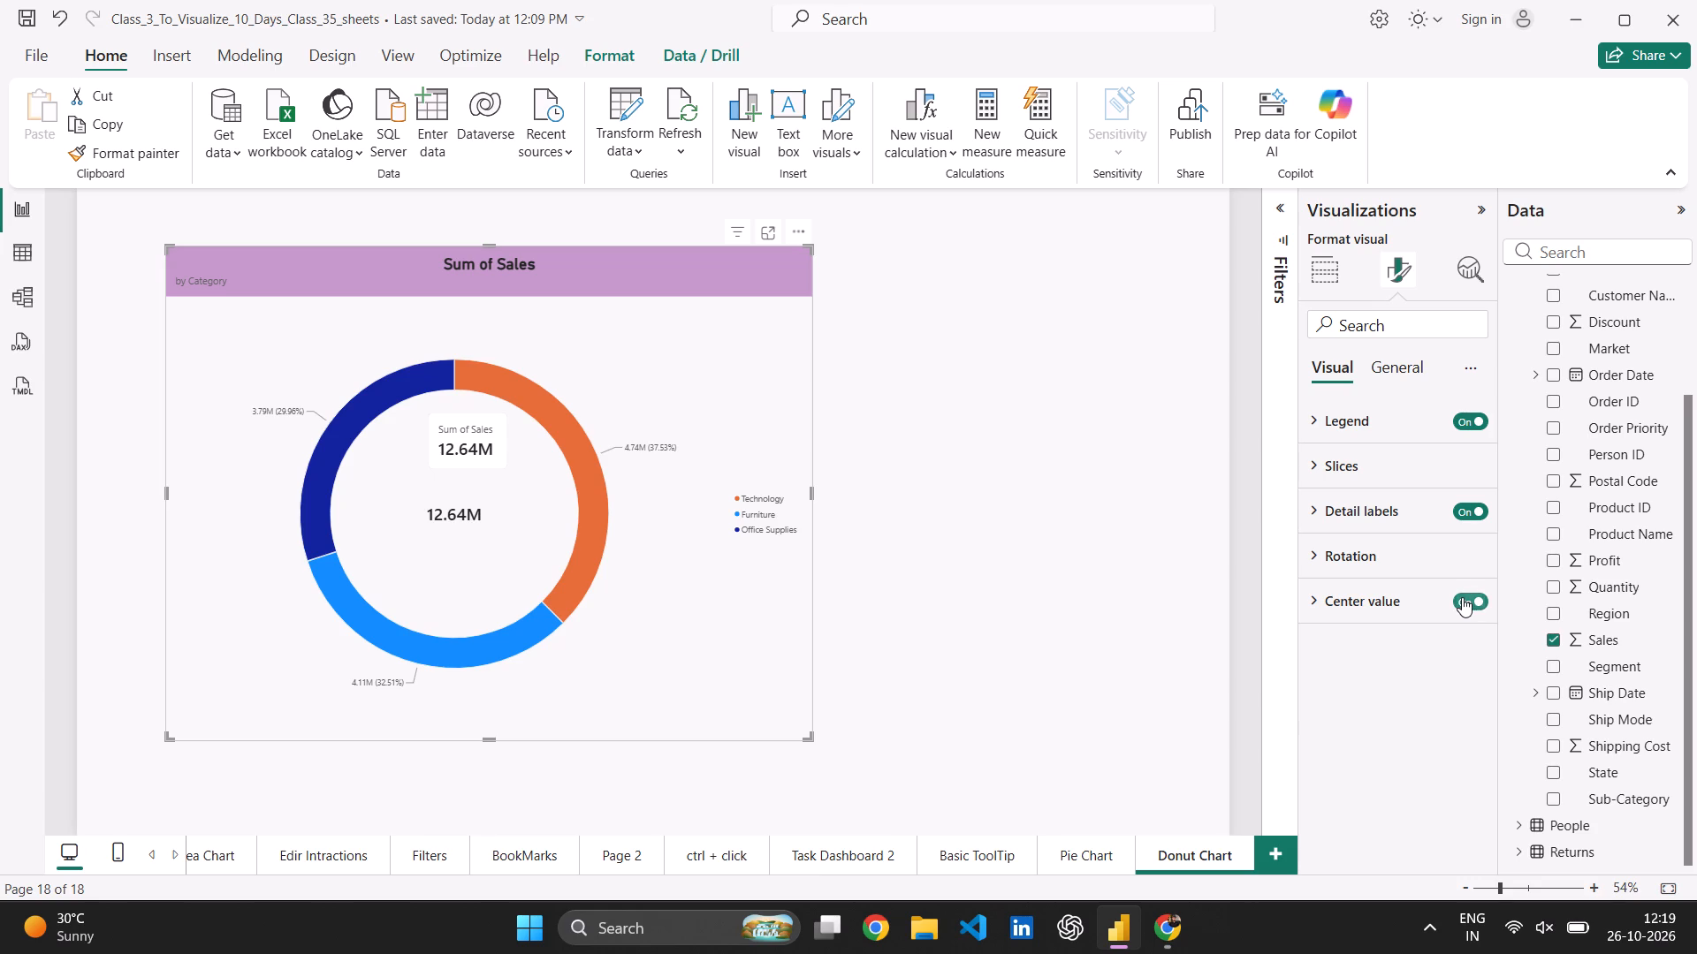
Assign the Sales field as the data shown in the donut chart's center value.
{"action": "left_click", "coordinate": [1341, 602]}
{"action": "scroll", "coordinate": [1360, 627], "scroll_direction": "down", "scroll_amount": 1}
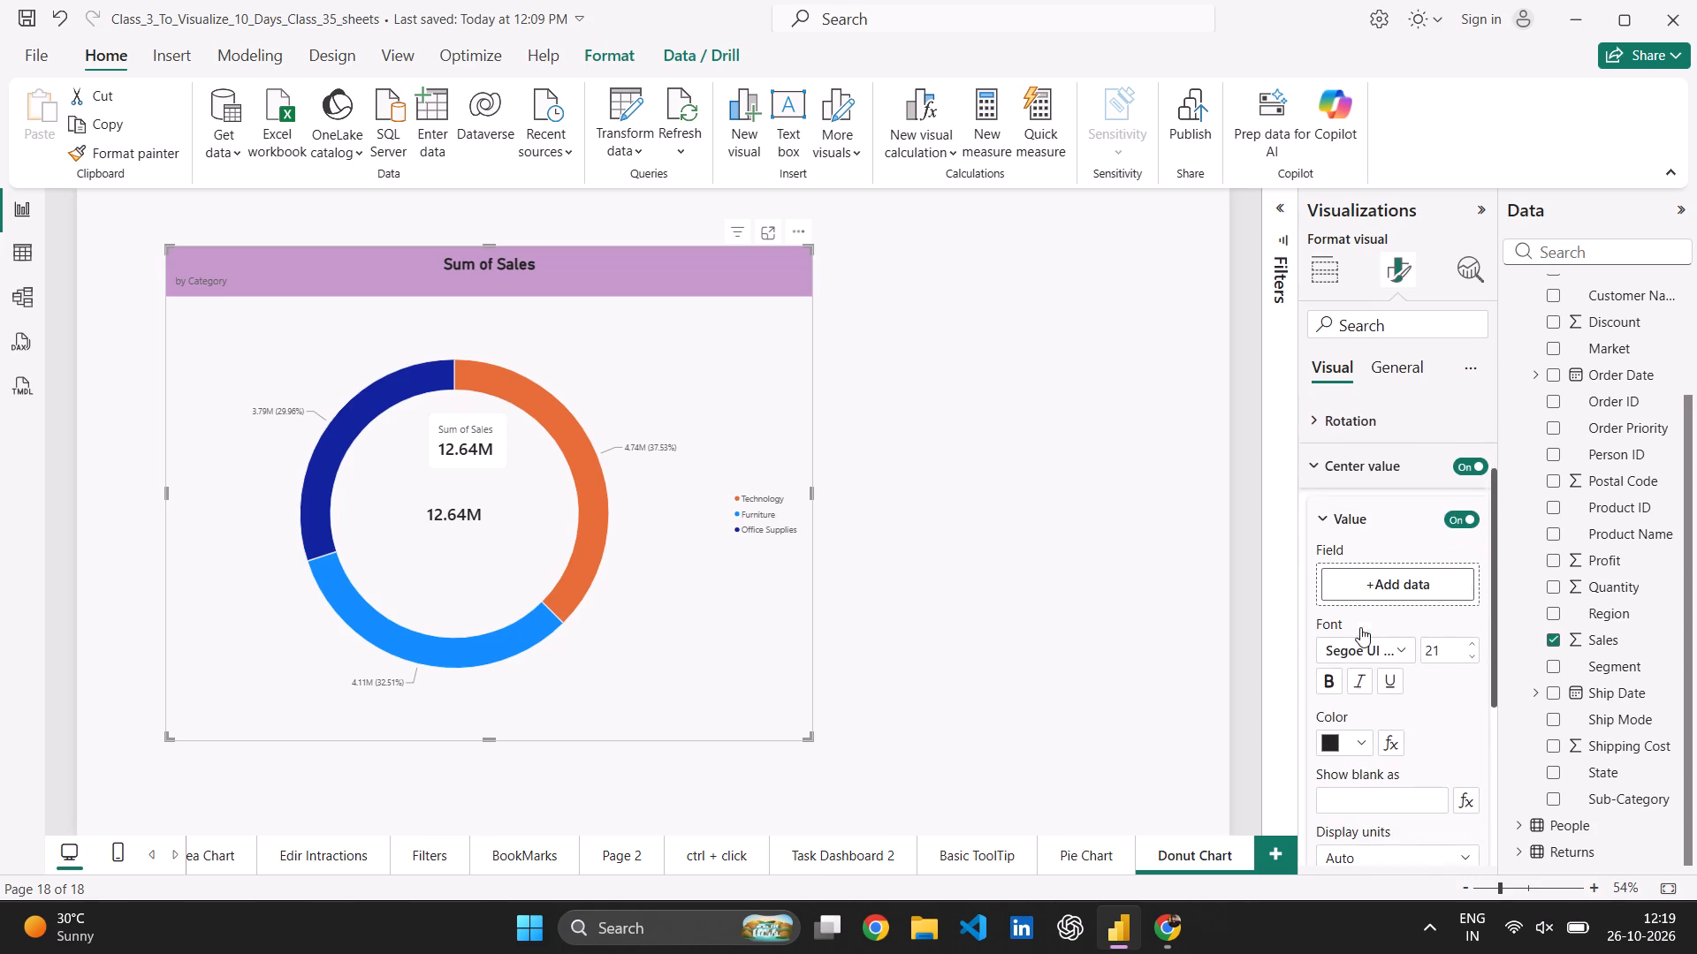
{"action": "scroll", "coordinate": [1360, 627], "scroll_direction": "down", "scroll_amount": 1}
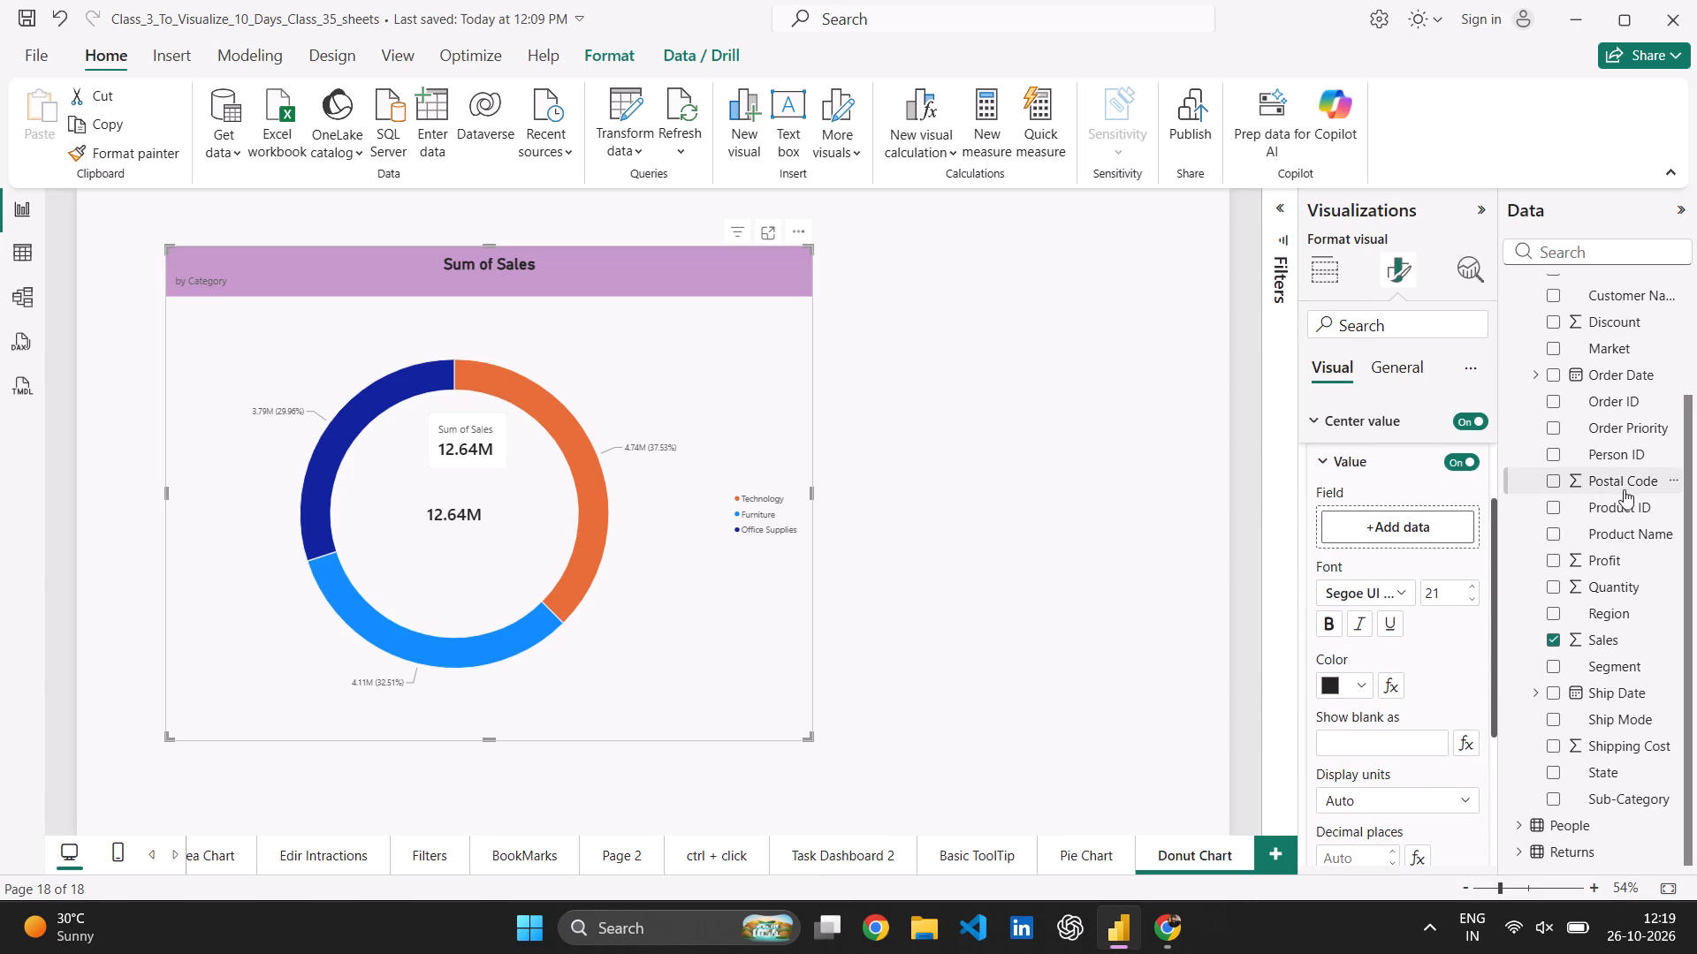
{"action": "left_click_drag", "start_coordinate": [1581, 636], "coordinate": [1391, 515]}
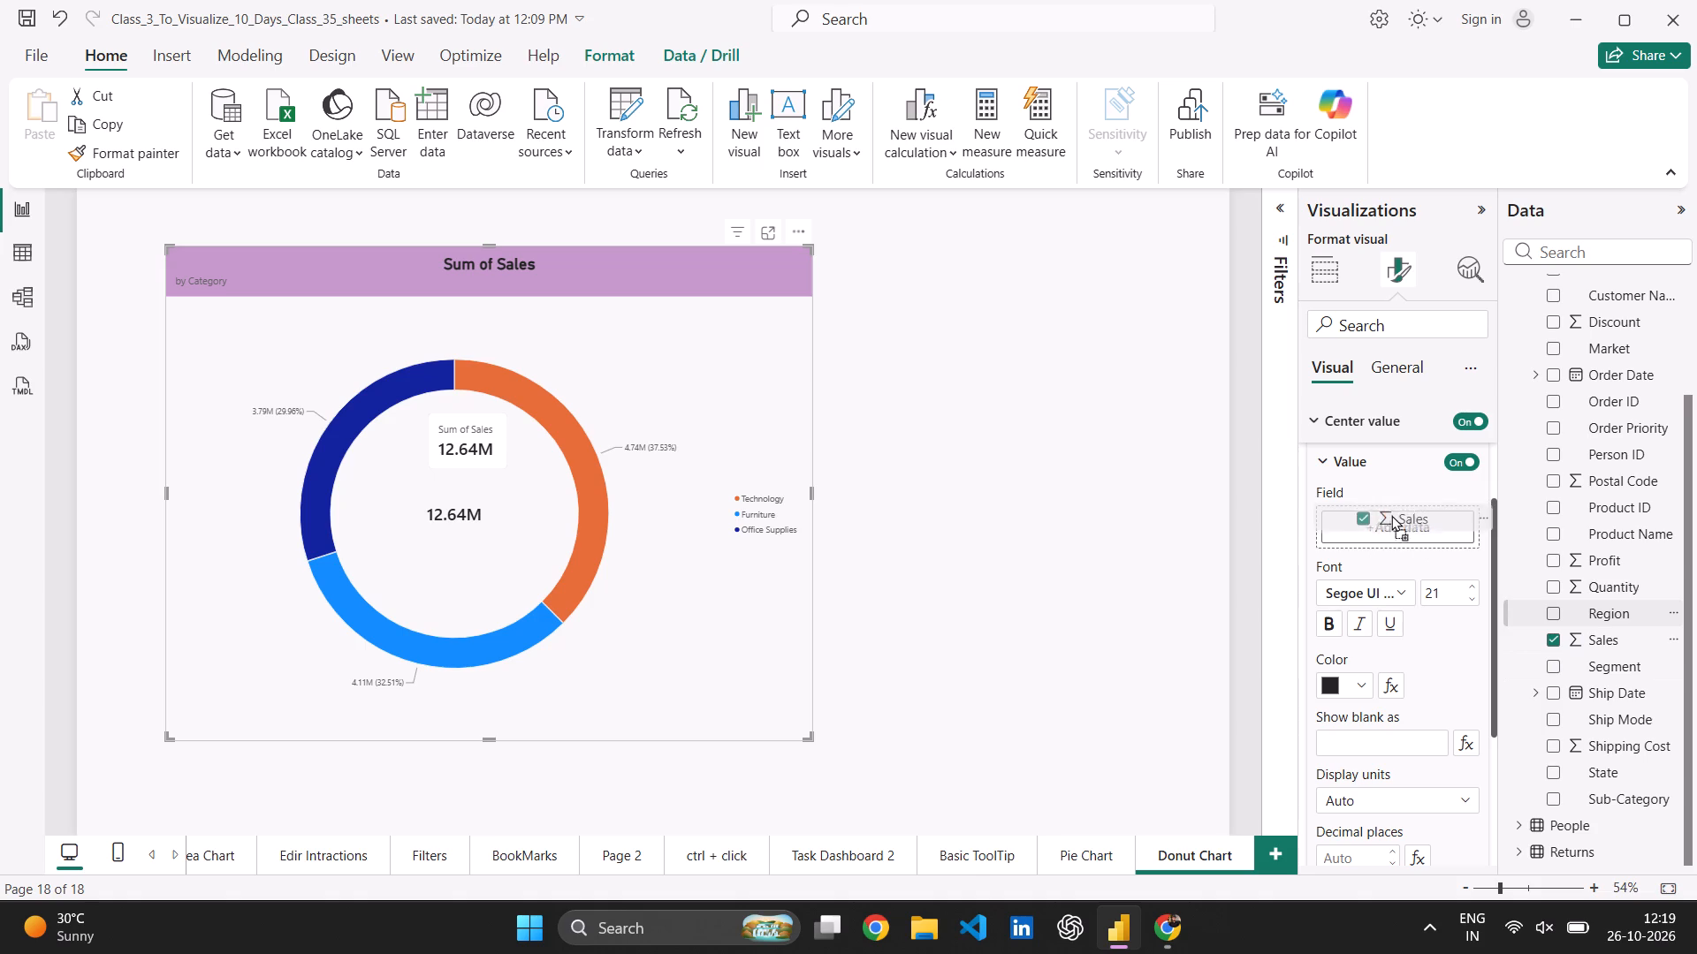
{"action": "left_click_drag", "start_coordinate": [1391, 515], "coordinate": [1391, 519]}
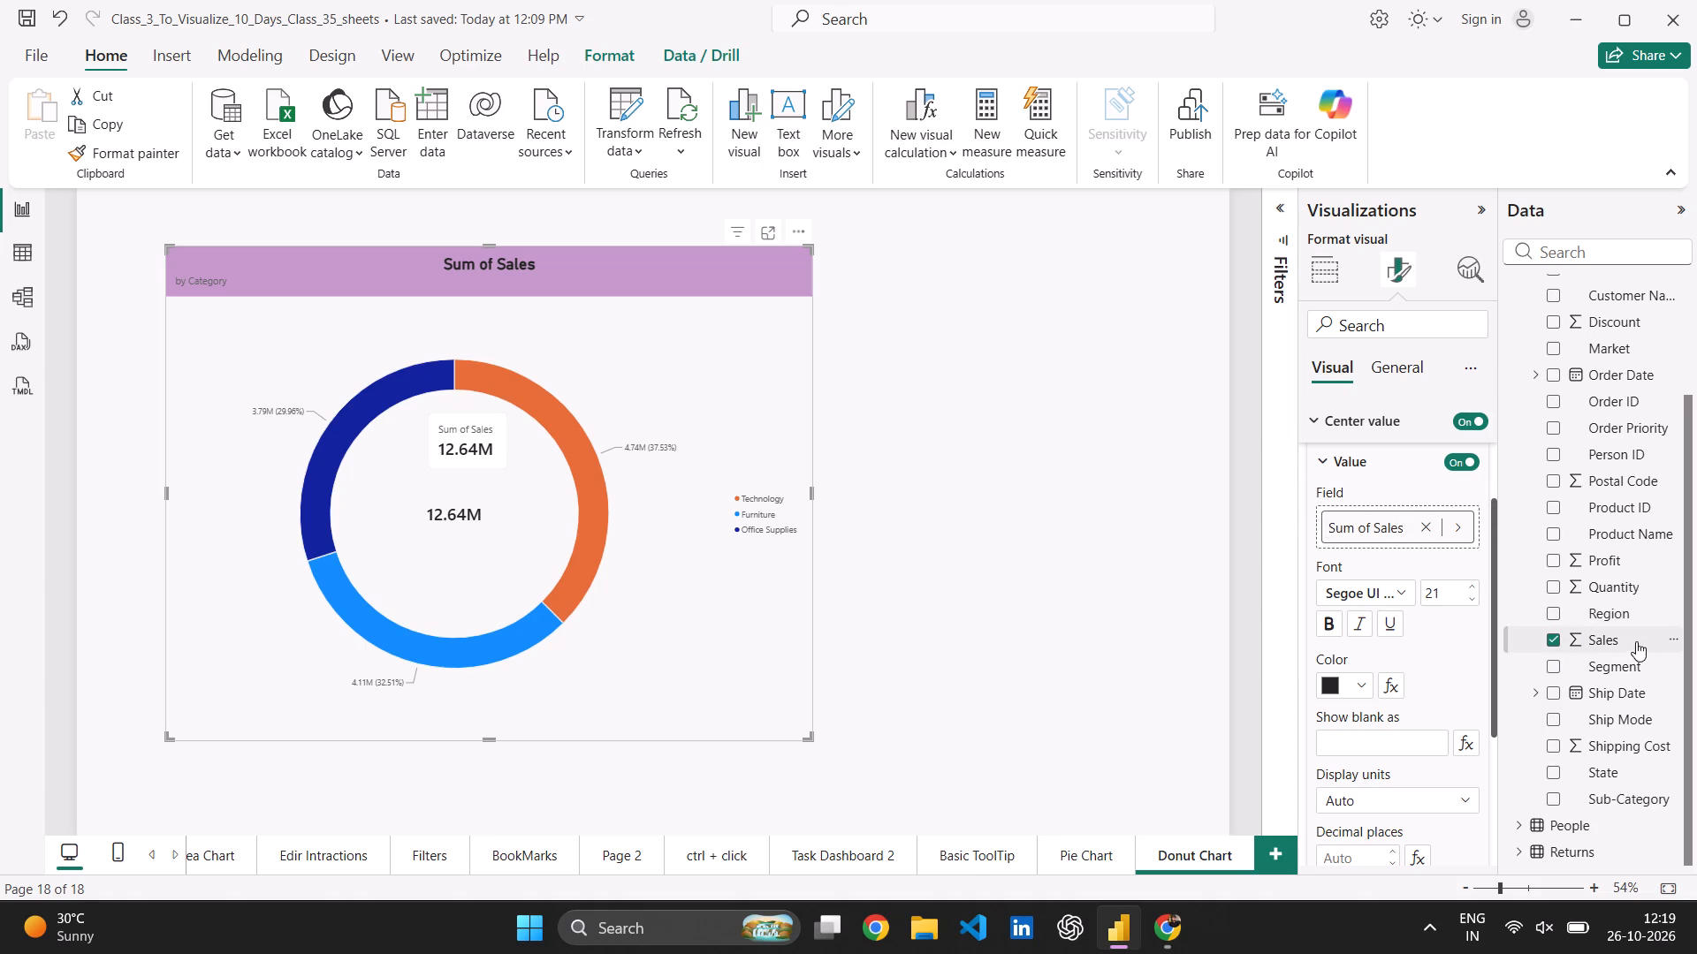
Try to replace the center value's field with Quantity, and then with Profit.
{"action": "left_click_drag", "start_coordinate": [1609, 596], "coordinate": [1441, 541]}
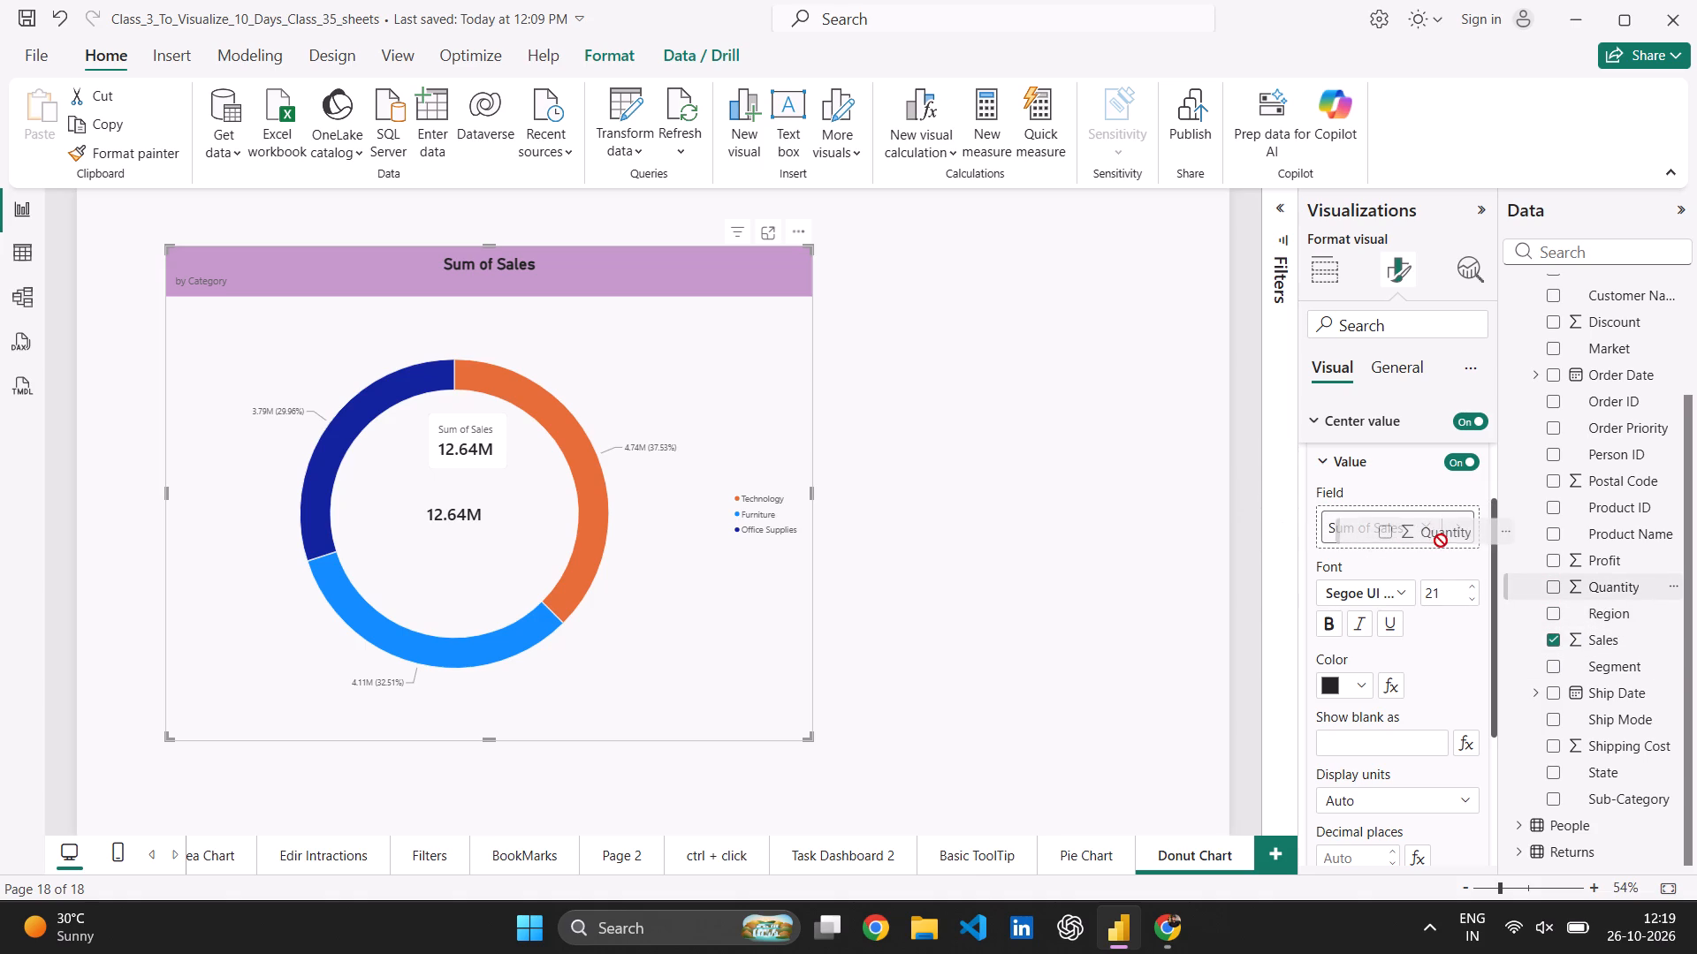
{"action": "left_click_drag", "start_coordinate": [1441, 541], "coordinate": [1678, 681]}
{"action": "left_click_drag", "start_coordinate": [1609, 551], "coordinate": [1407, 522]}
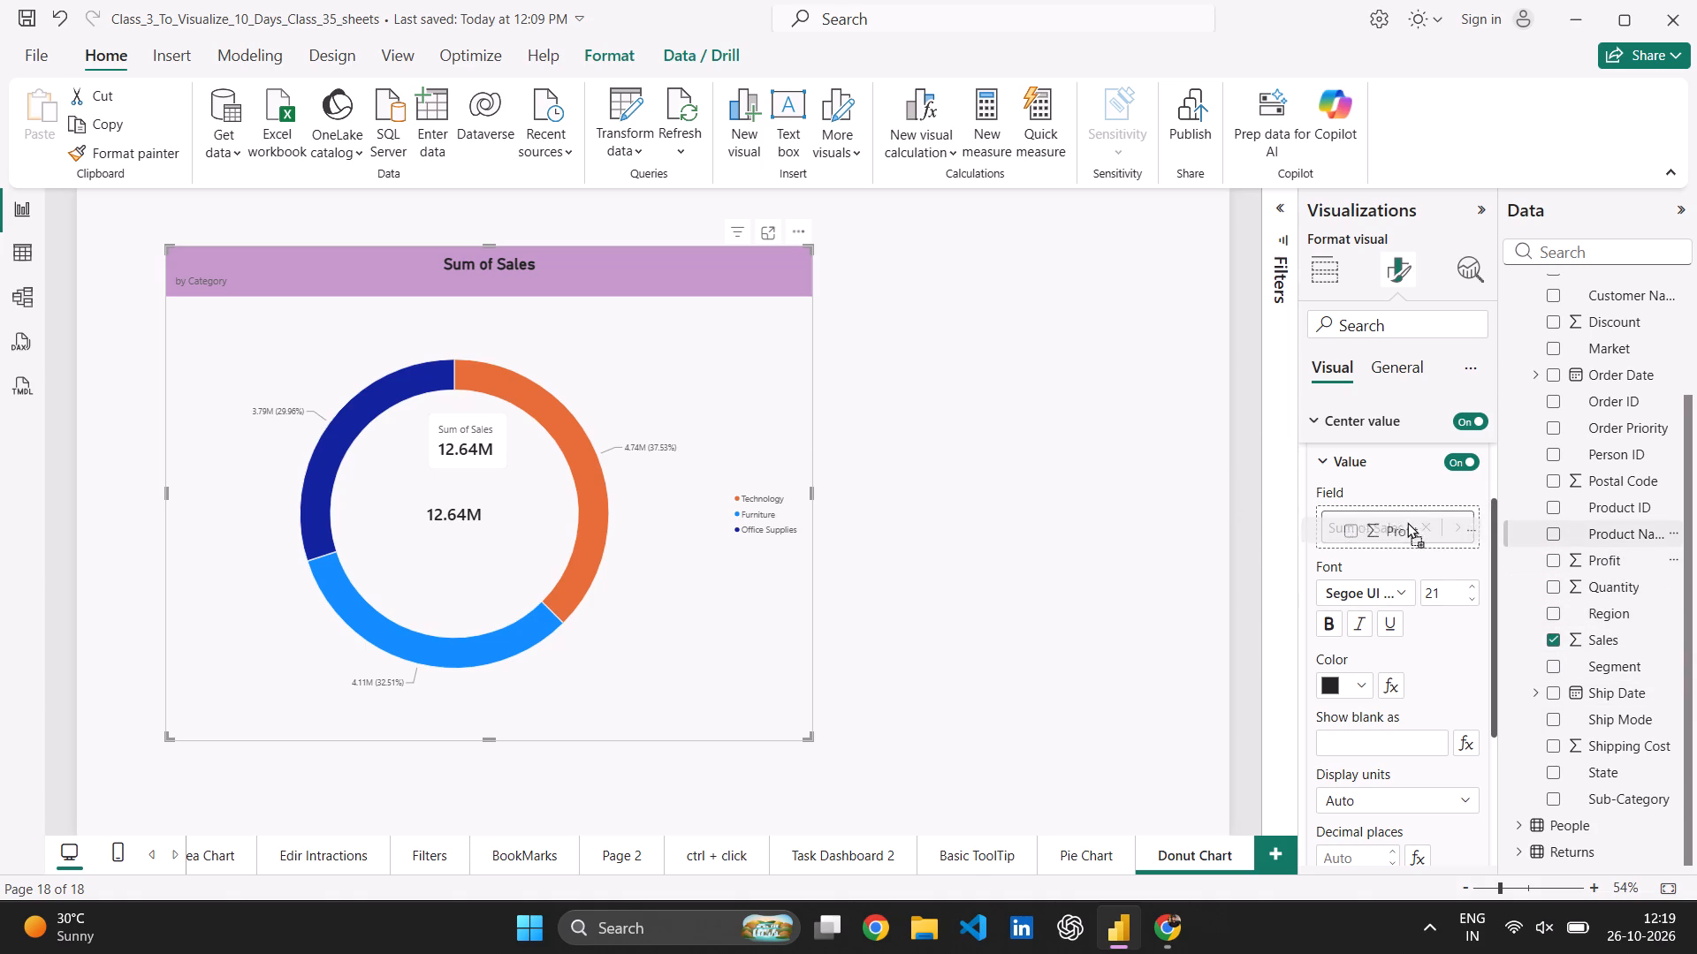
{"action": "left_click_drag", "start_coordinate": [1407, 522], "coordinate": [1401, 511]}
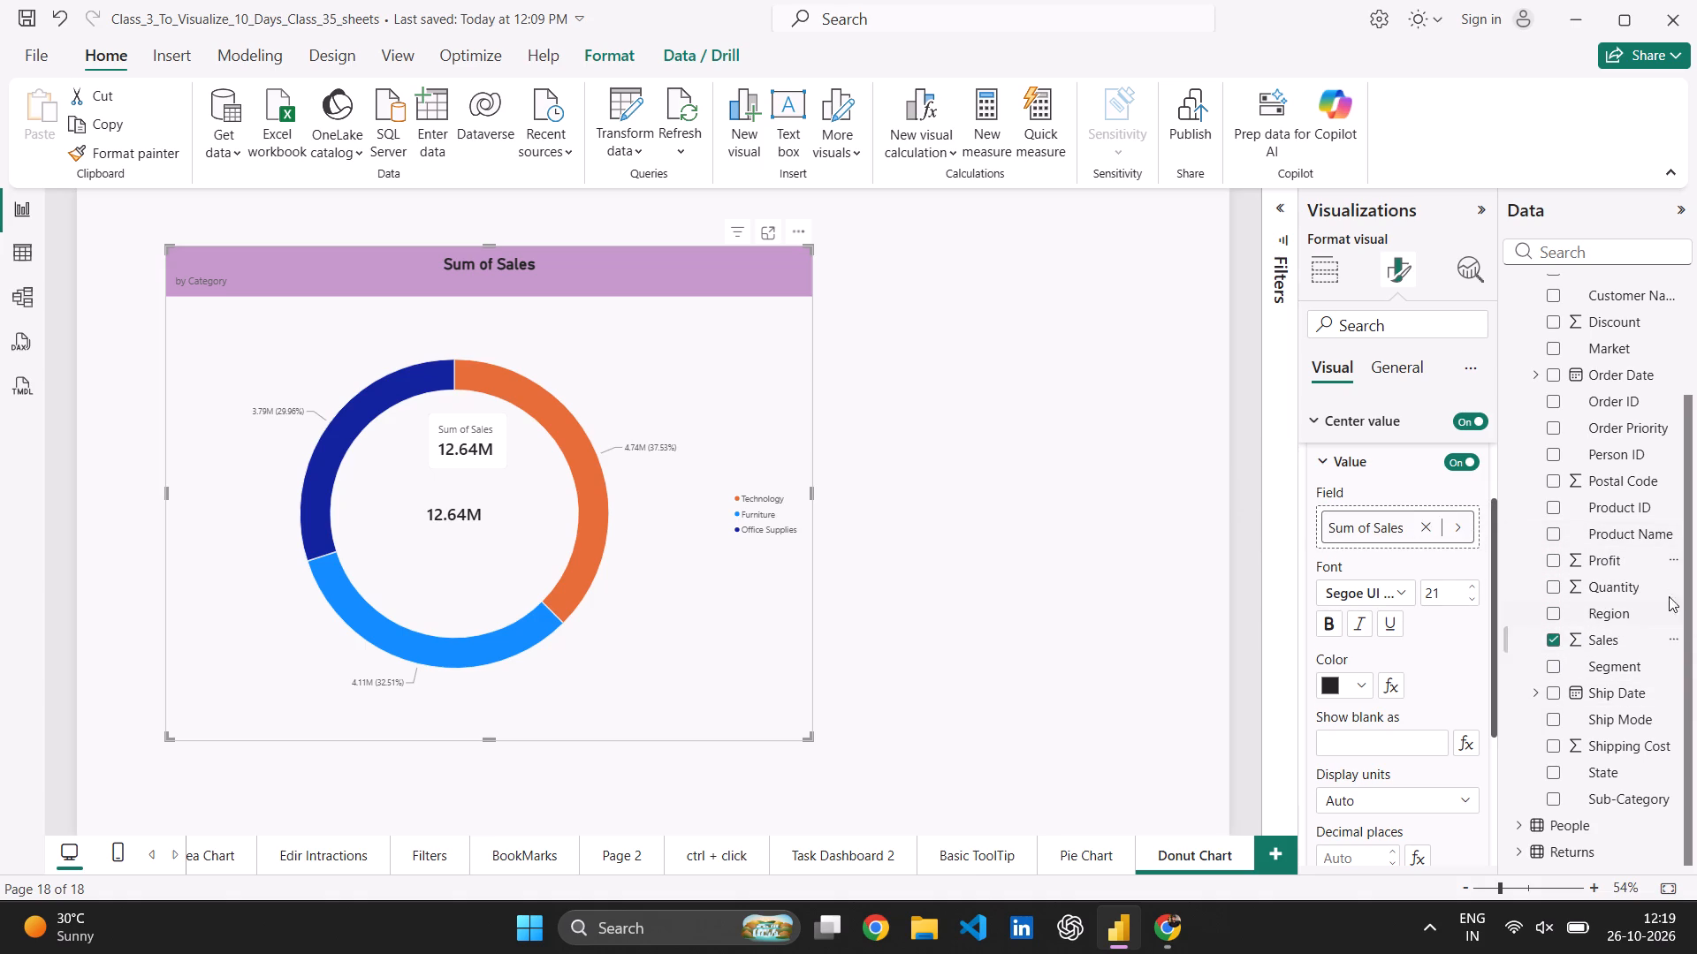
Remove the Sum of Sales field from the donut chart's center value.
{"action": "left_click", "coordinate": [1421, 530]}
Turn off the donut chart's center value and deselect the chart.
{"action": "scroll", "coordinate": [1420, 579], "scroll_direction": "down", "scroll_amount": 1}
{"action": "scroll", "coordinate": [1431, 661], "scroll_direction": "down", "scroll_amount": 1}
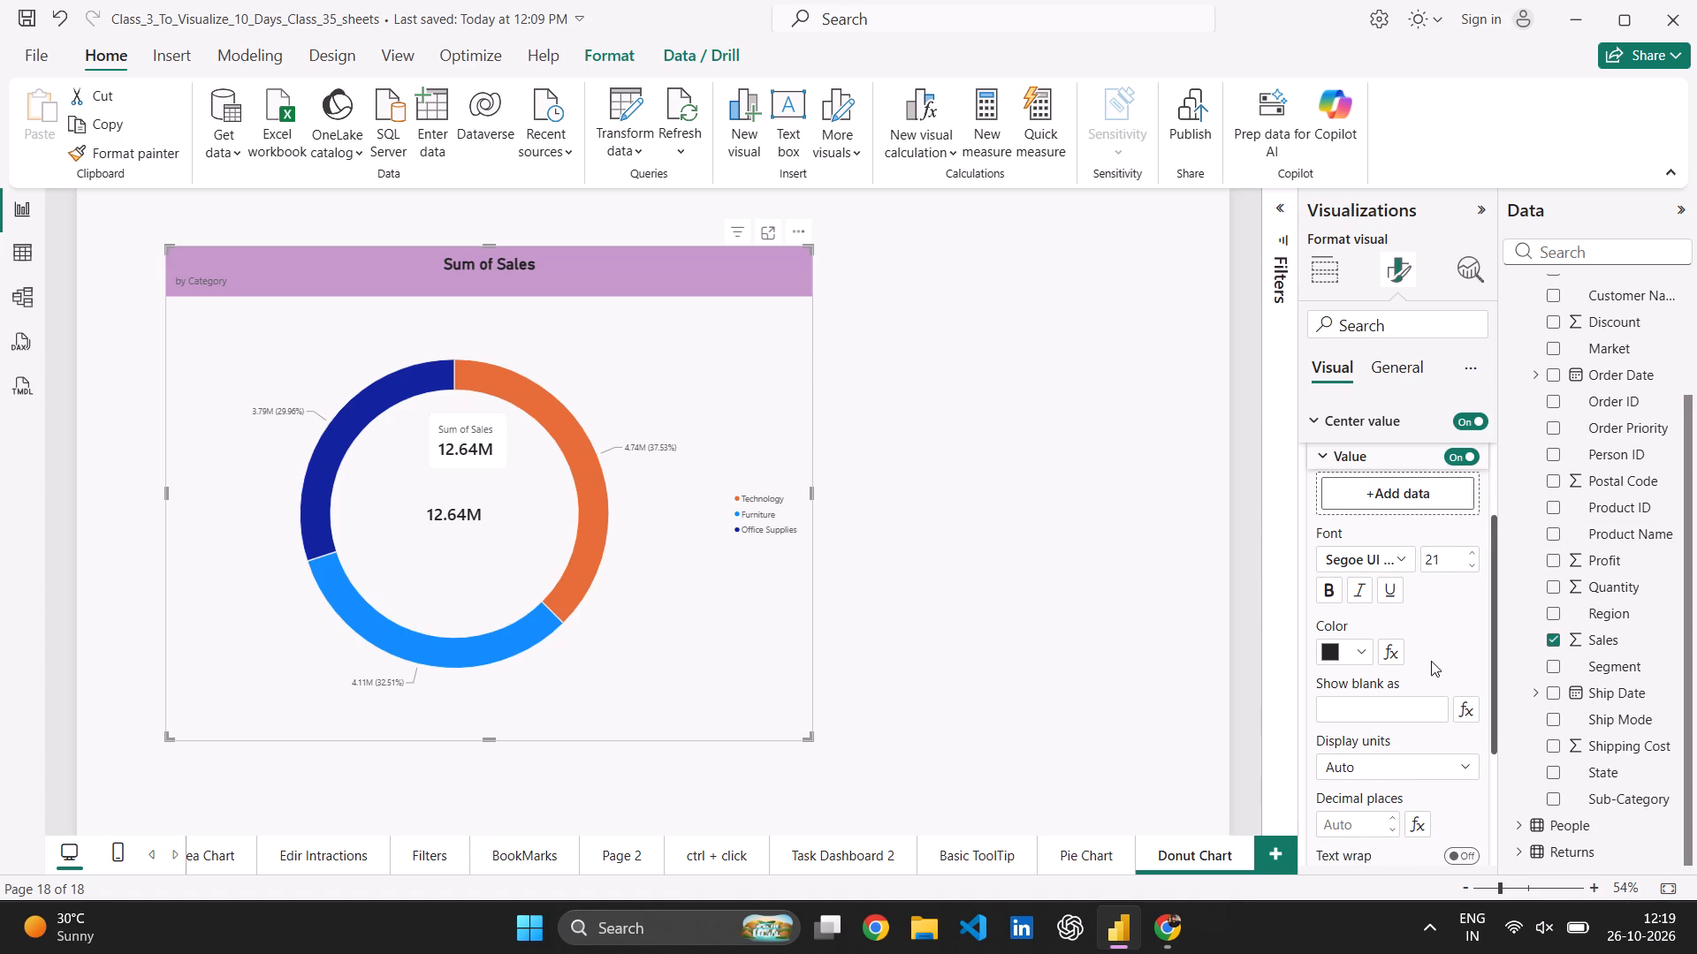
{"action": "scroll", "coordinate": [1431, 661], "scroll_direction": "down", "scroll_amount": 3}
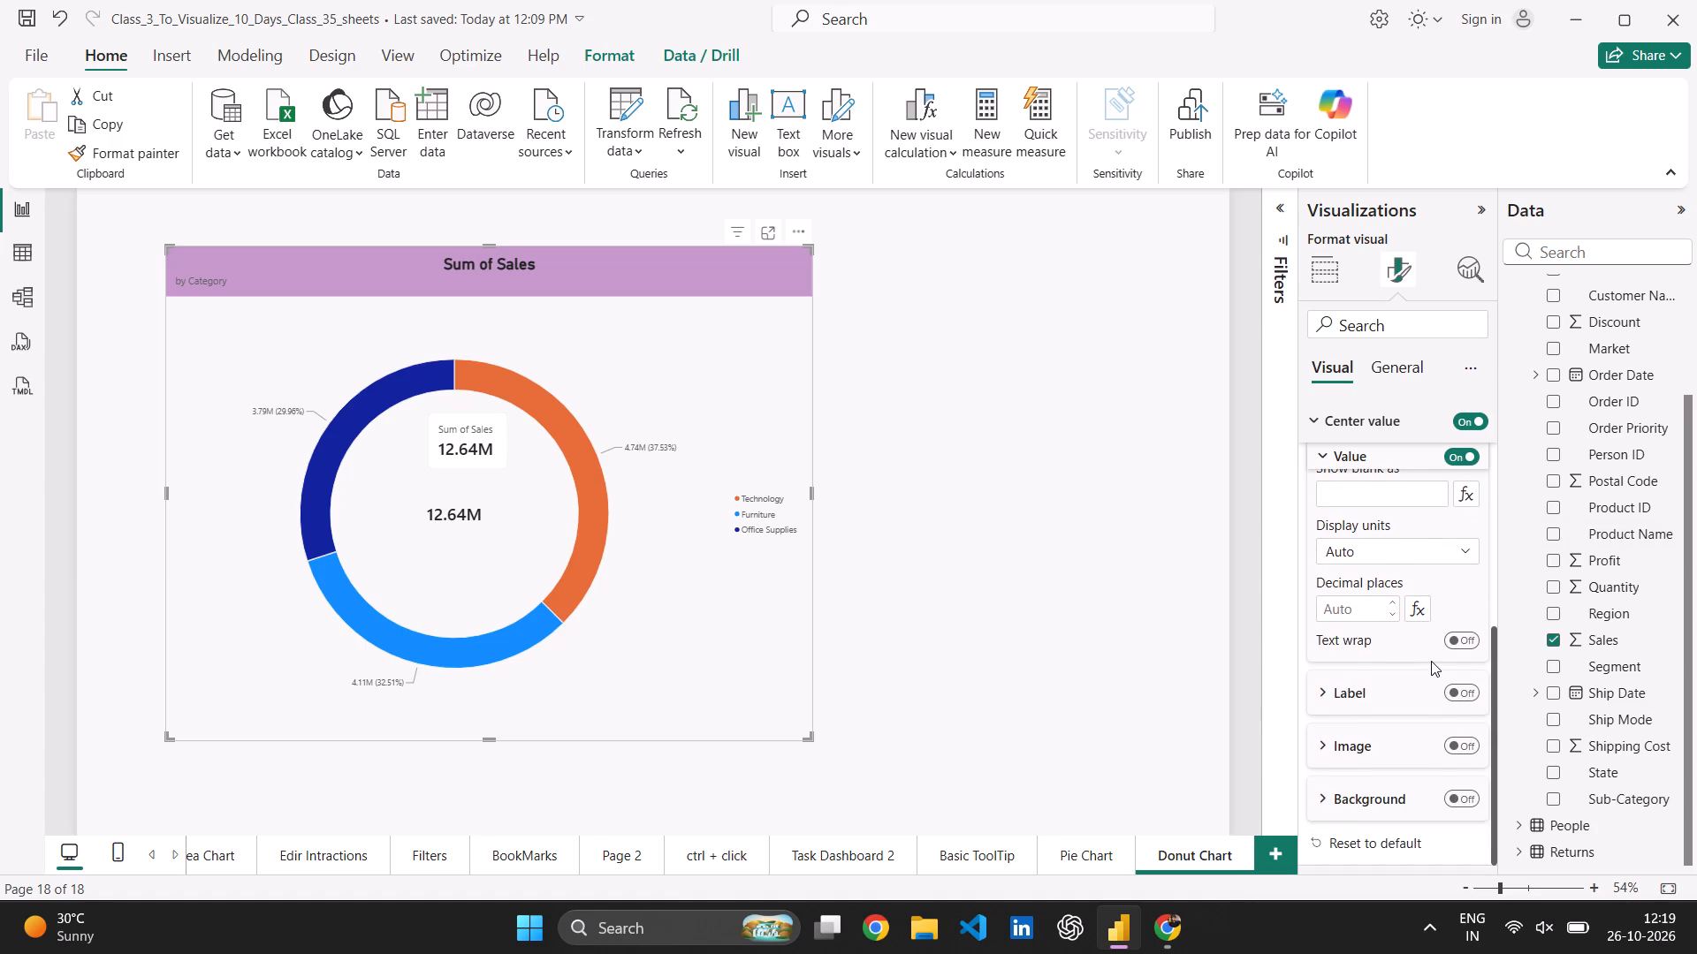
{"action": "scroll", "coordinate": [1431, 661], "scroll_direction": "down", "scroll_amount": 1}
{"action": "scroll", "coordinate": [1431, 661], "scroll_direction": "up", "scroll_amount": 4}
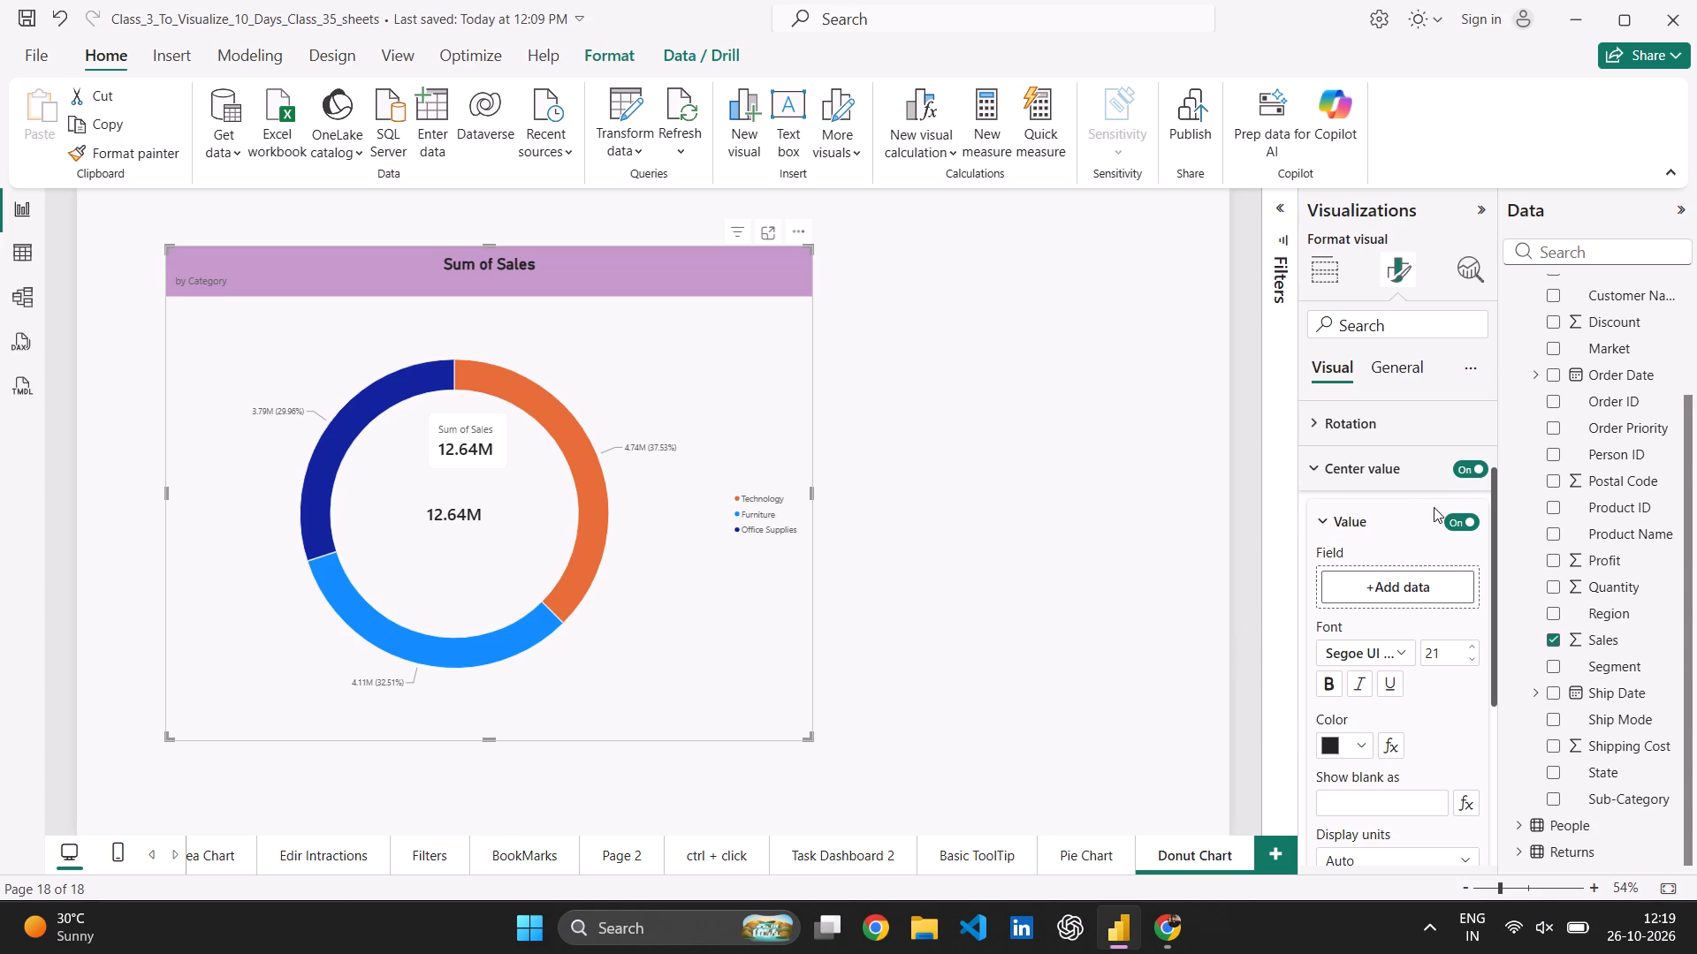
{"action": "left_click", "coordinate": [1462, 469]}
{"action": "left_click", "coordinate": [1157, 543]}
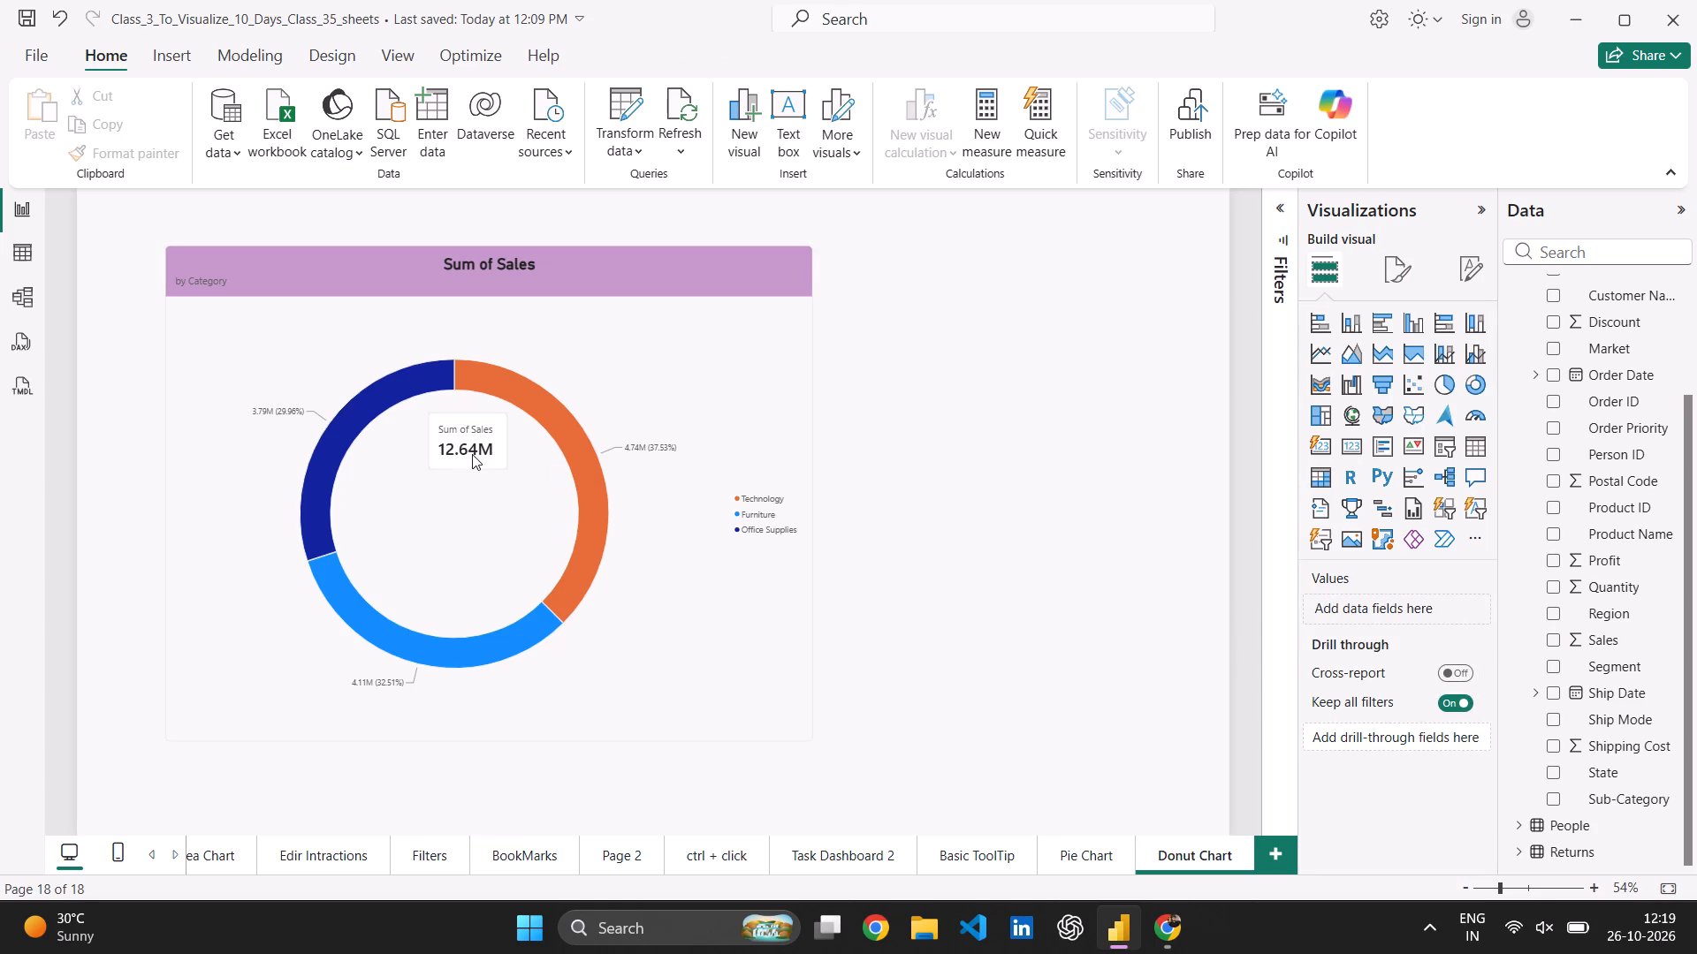
Move the Sum of Sales card back down to the center of the donut ring.
{"action": "left_click_drag", "start_coordinate": [468, 453], "coordinate": [448, 543]}
{"action": "left_click_drag", "start_coordinate": [446, 499], "coordinate": [476, 499]}
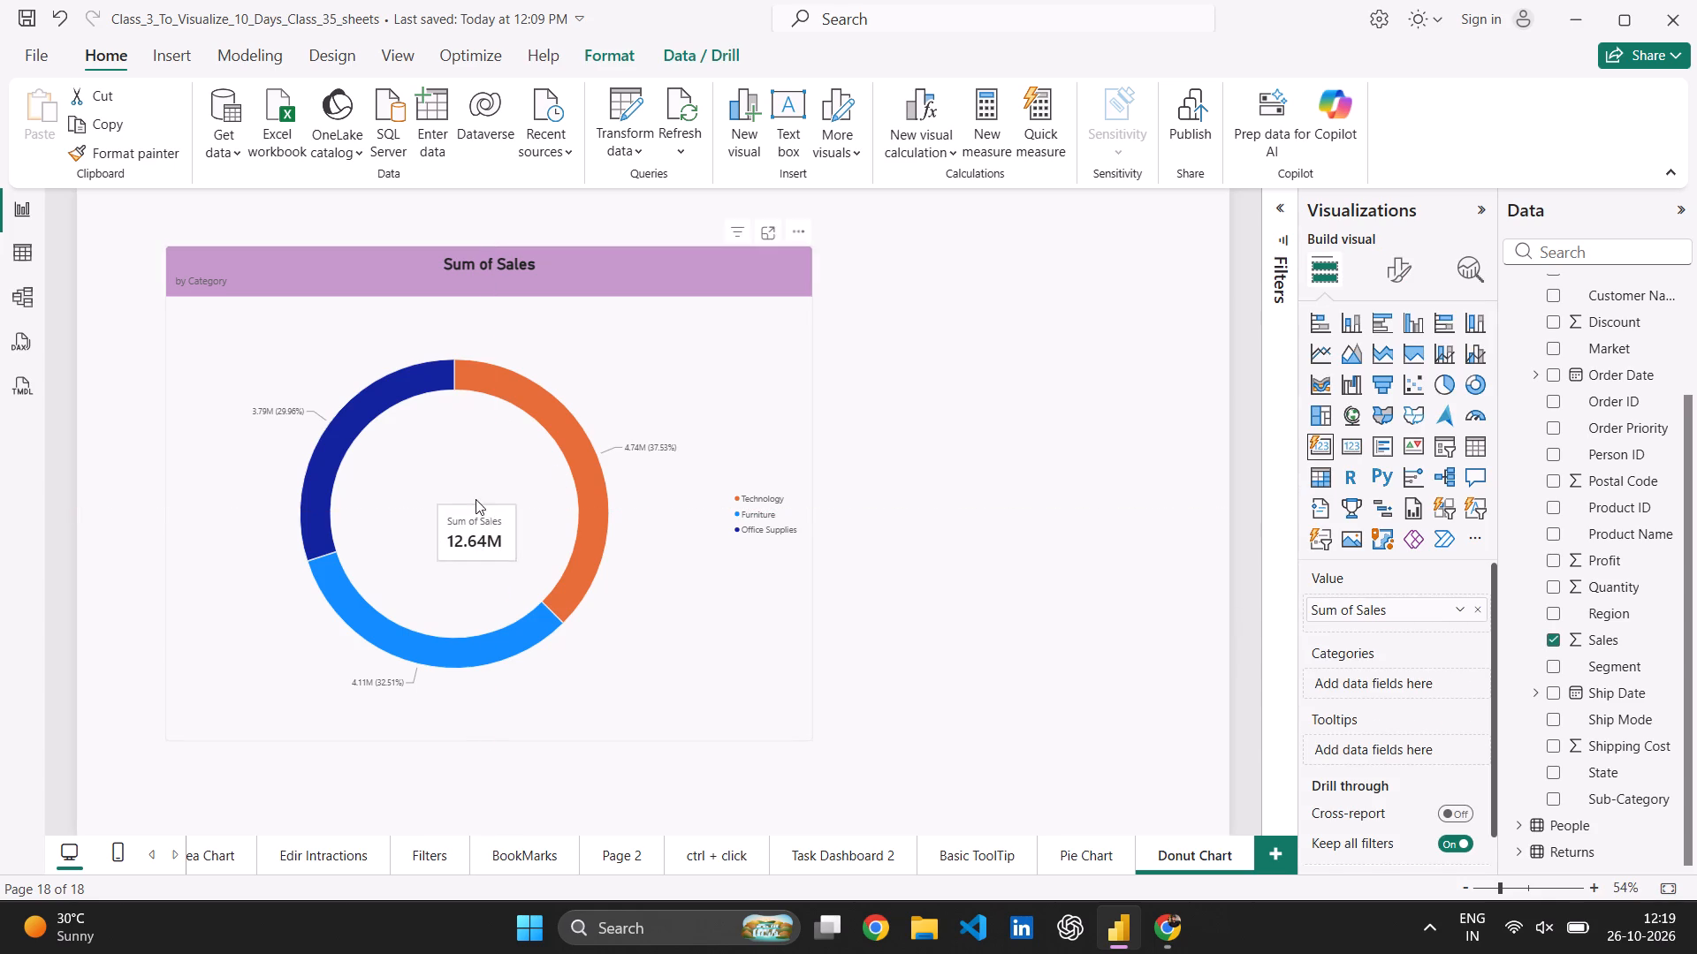
{"action": "left_click_drag", "start_coordinate": [476, 499], "coordinate": [454, 472]}
{"action": "left_click", "coordinate": [923, 458]}
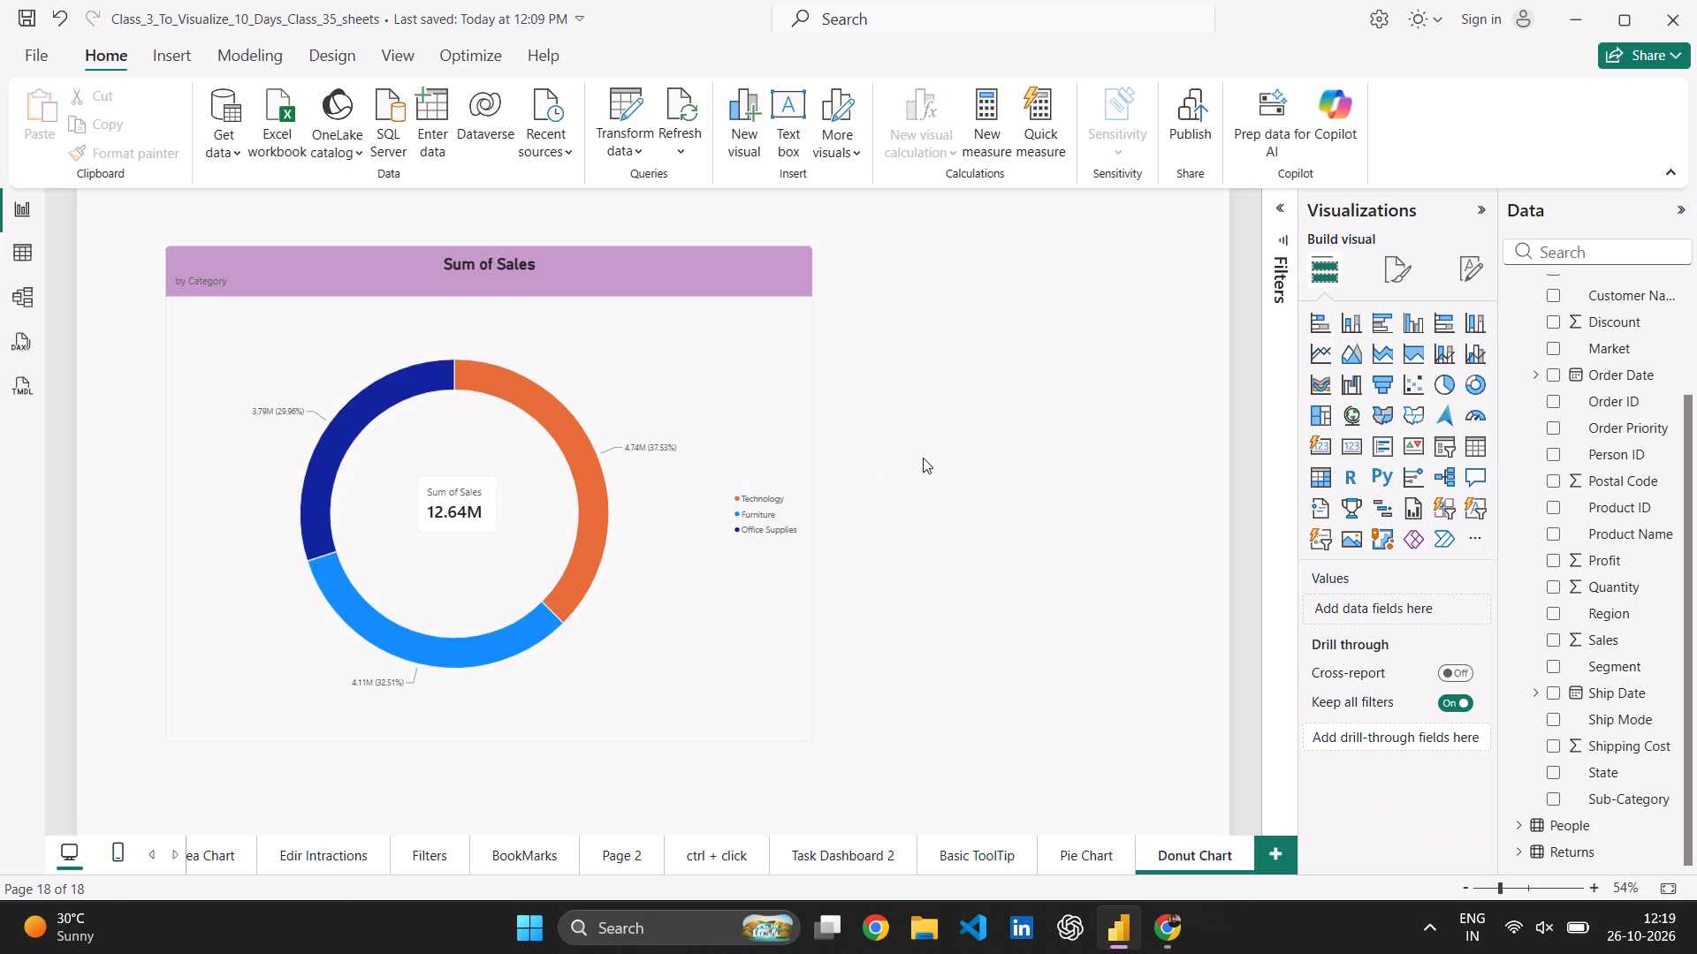
Add a new report page after Donut Chart and name it Decomposition Tree.
{"action": "left_click", "coordinate": [788, 408]}
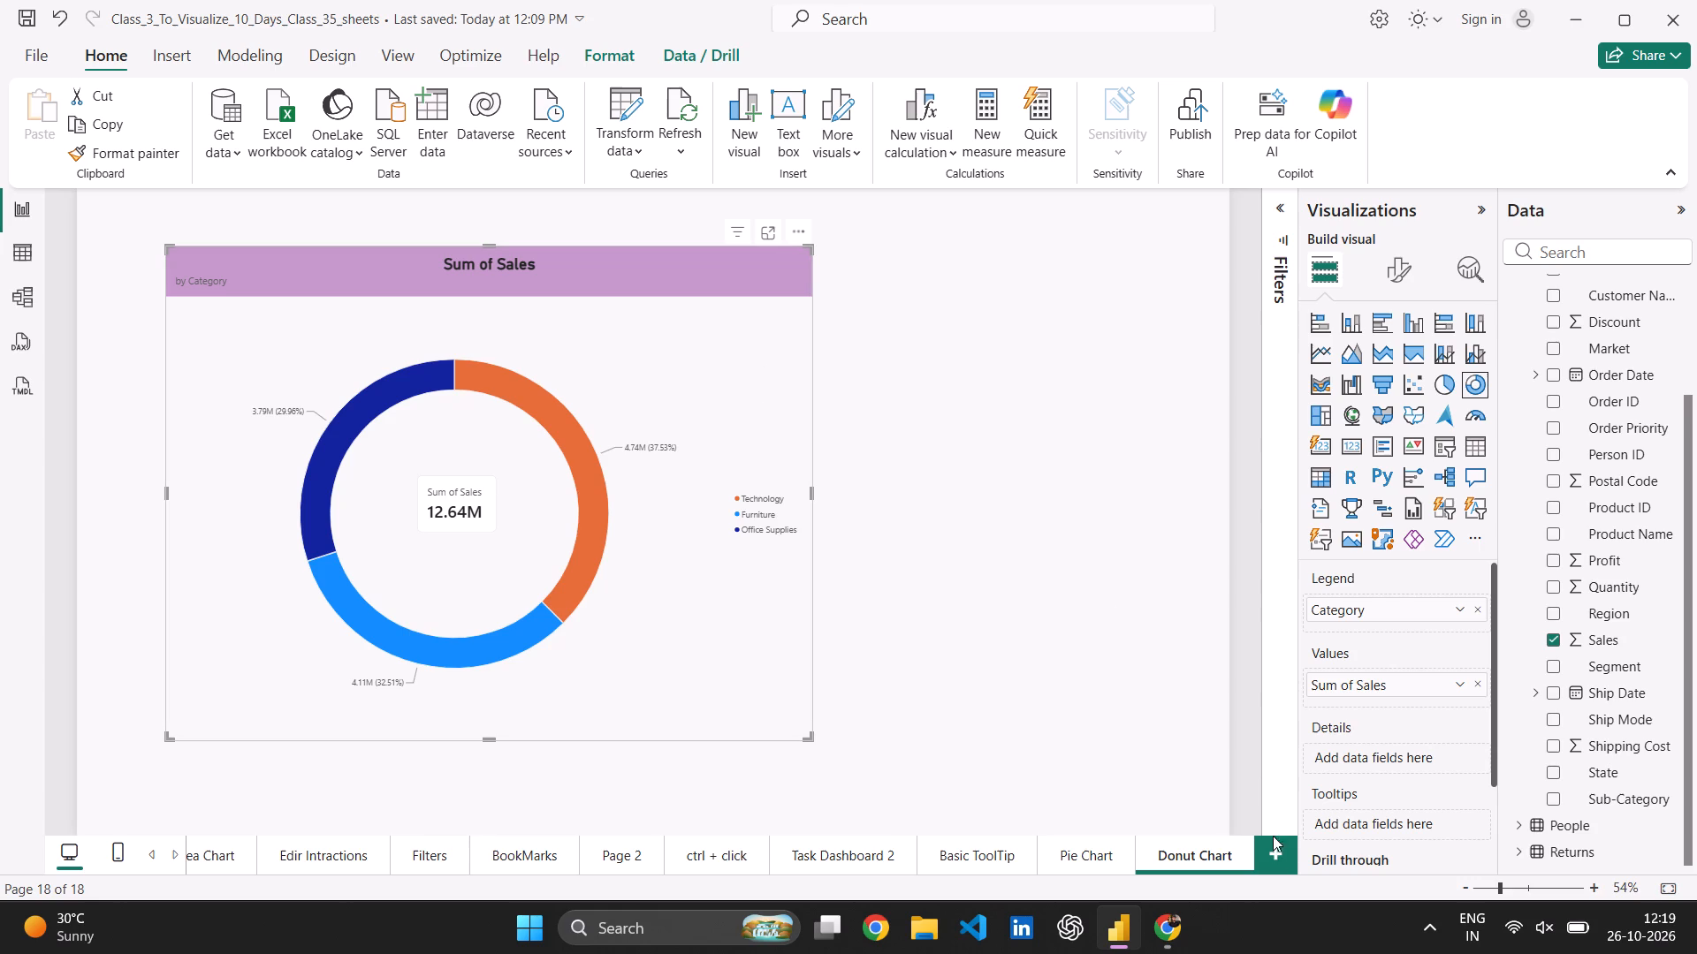
{"action": "left_click", "coordinate": [1279, 869]}
{"action": "left_click", "coordinate": [872, 627]}
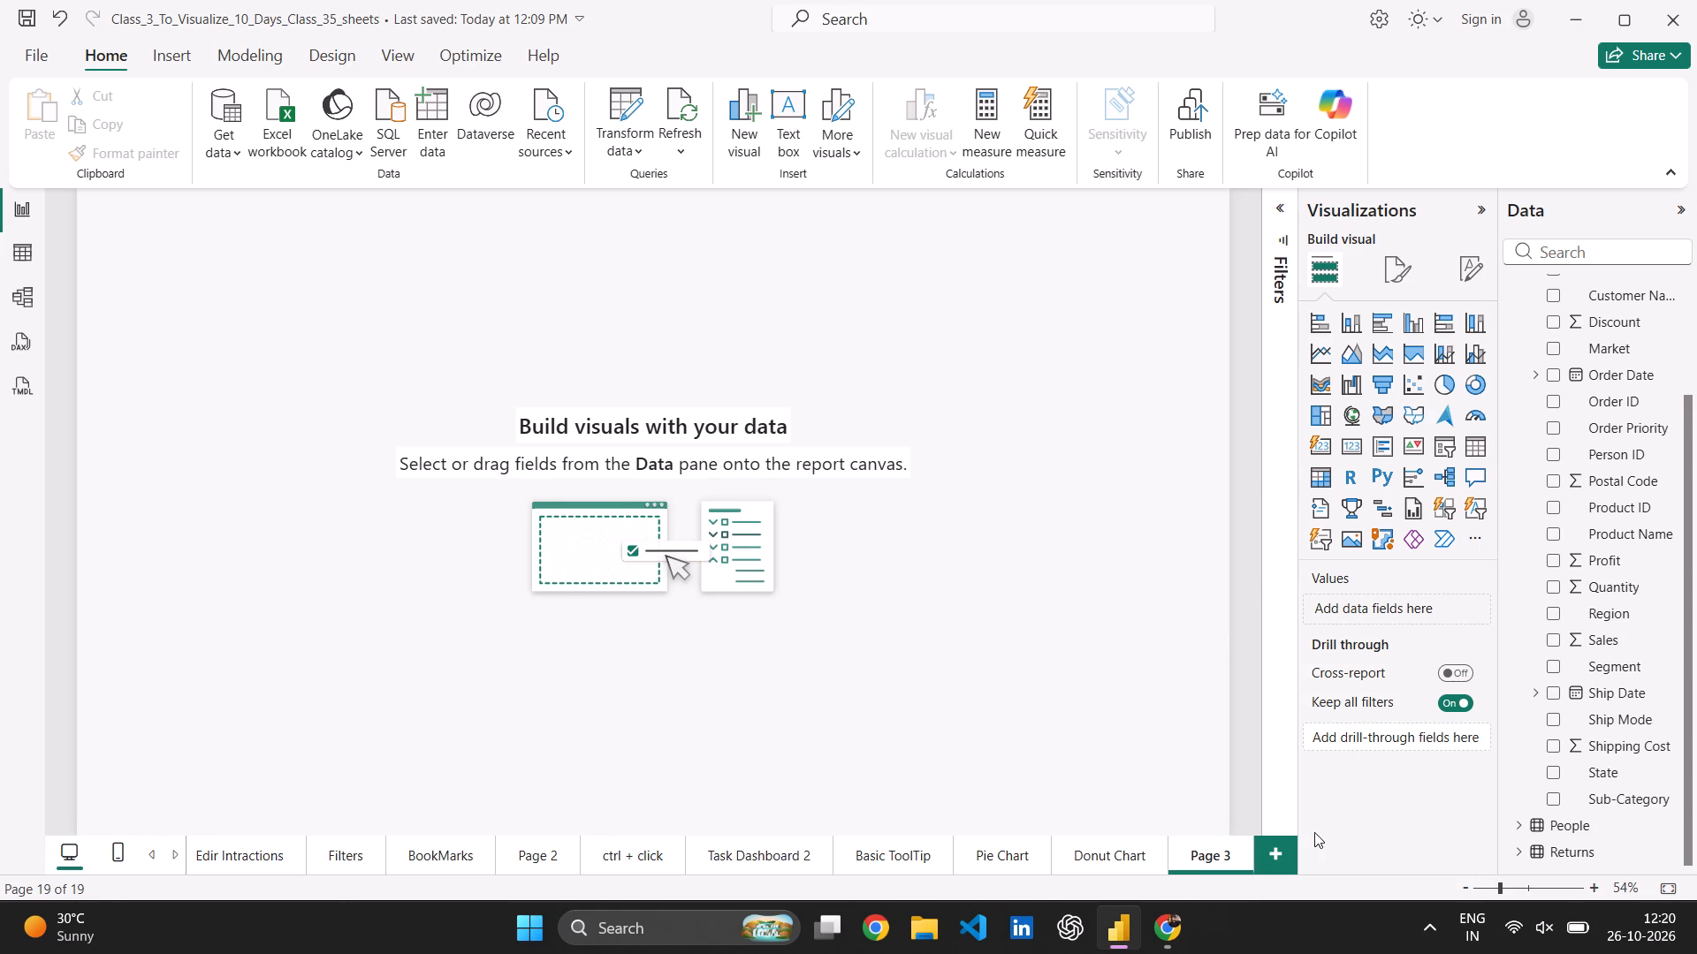
{"action": "triple_click", "coordinate": [1217, 859]}
{"action": "key", "text": "Return"}
Insert an empty decomposition tree visual on the new page.
{"action": "left_click", "coordinate": [1444, 469]}
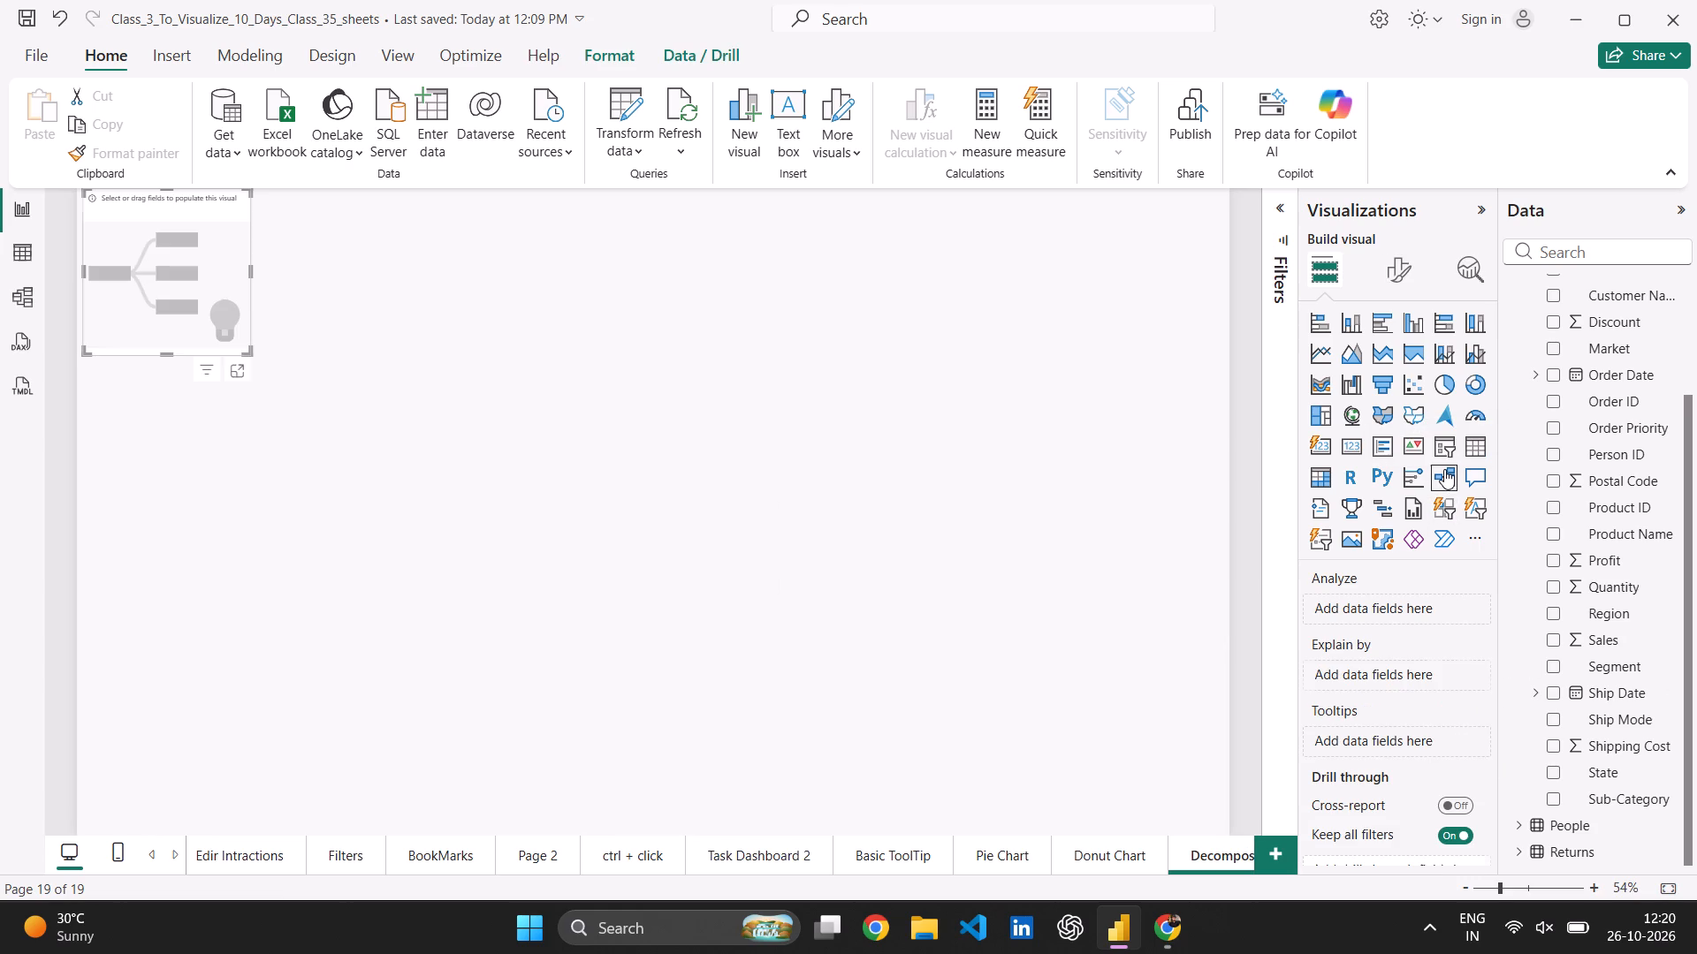
Enlarge the decomposition tree visual to about half the page's width and position it around the middle of the page.
{"action": "left_click_drag", "start_coordinate": [245, 351], "coordinate": [369, 403]}
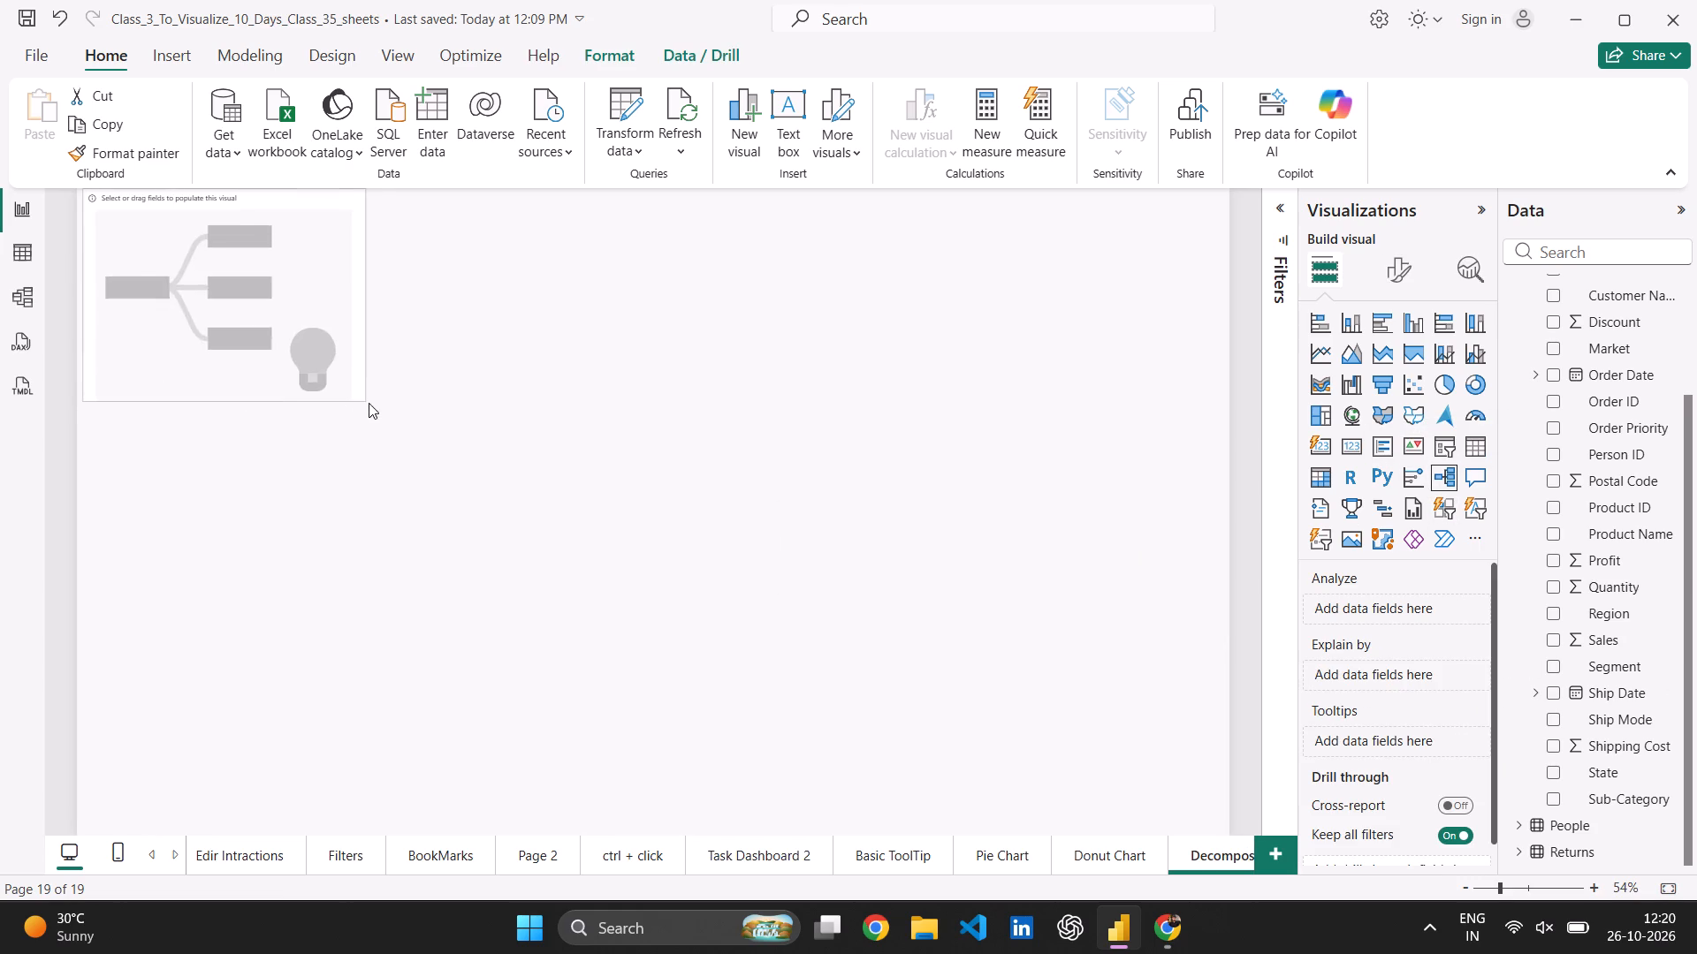
{"action": "left_click_drag", "start_coordinate": [369, 403], "coordinate": [439, 479]}
{"action": "left_click_drag", "start_coordinate": [401, 302], "coordinate": [500, 366]}
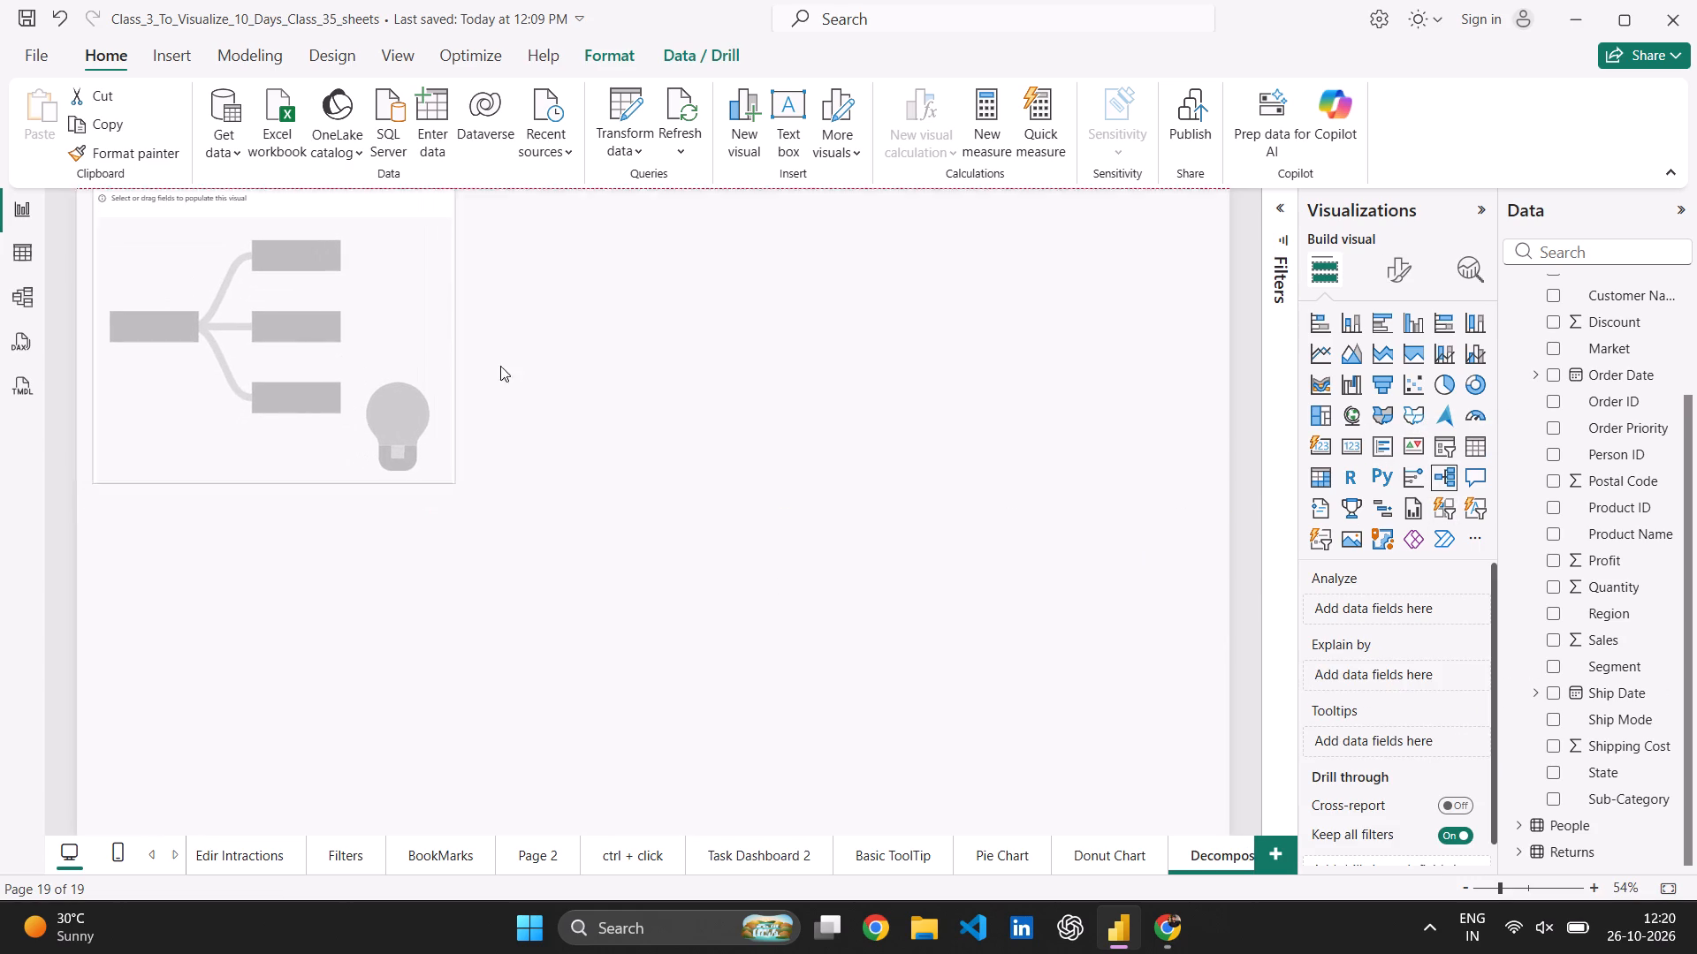
{"action": "left_click_drag", "start_coordinate": [500, 366], "coordinate": [528, 382]}
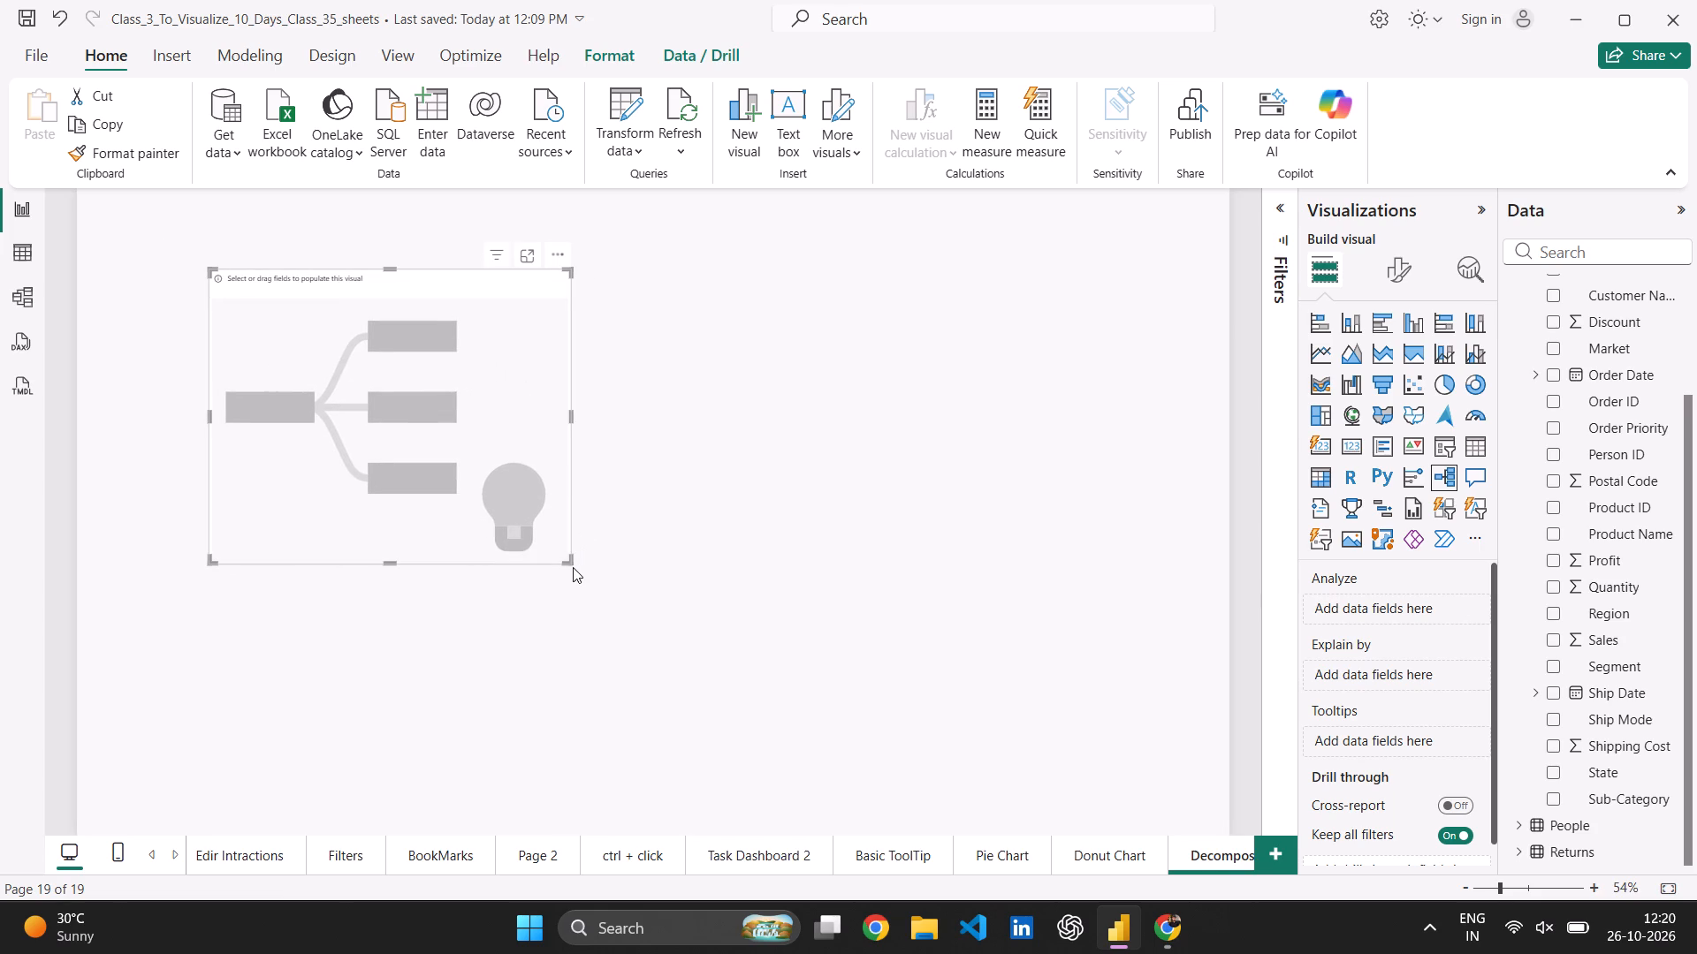
{"action": "left_click", "coordinate": [569, 565]}
{"action": "left_click", "coordinate": [564, 561]}
{"action": "left_click", "coordinate": [548, 549]}
{"action": "left_click_drag", "start_coordinate": [570, 564], "coordinate": [746, 665]}
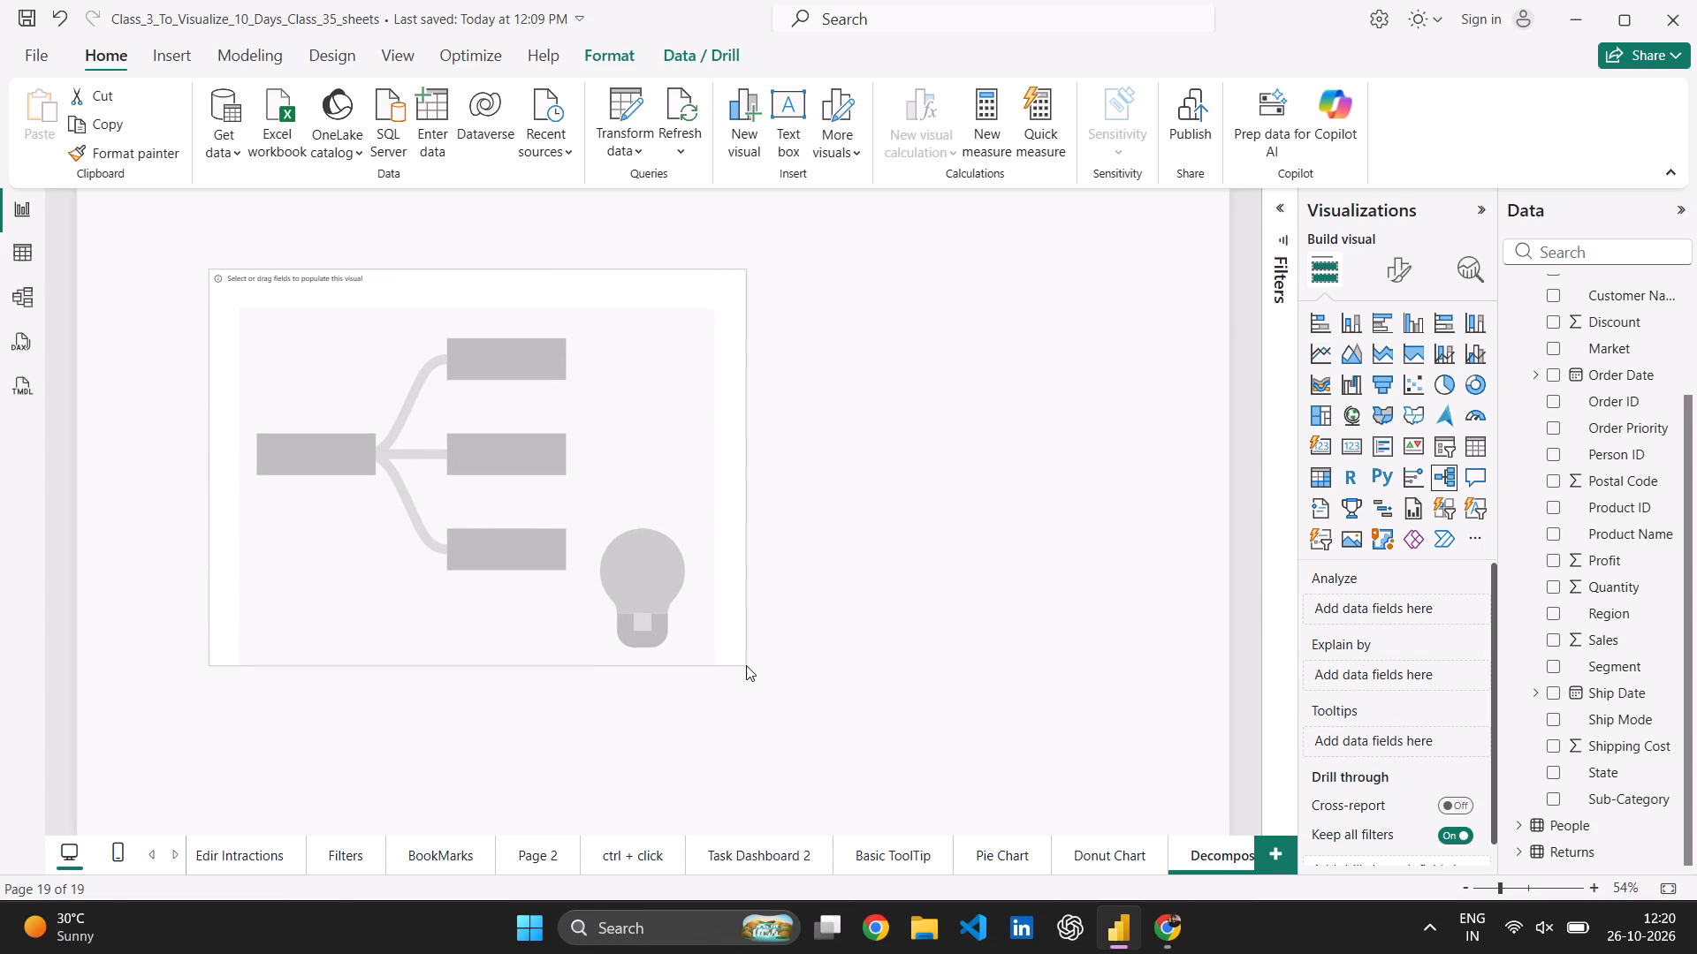
{"action": "left_click_drag", "start_coordinate": [746, 665], "coordinate": [687, 668]}
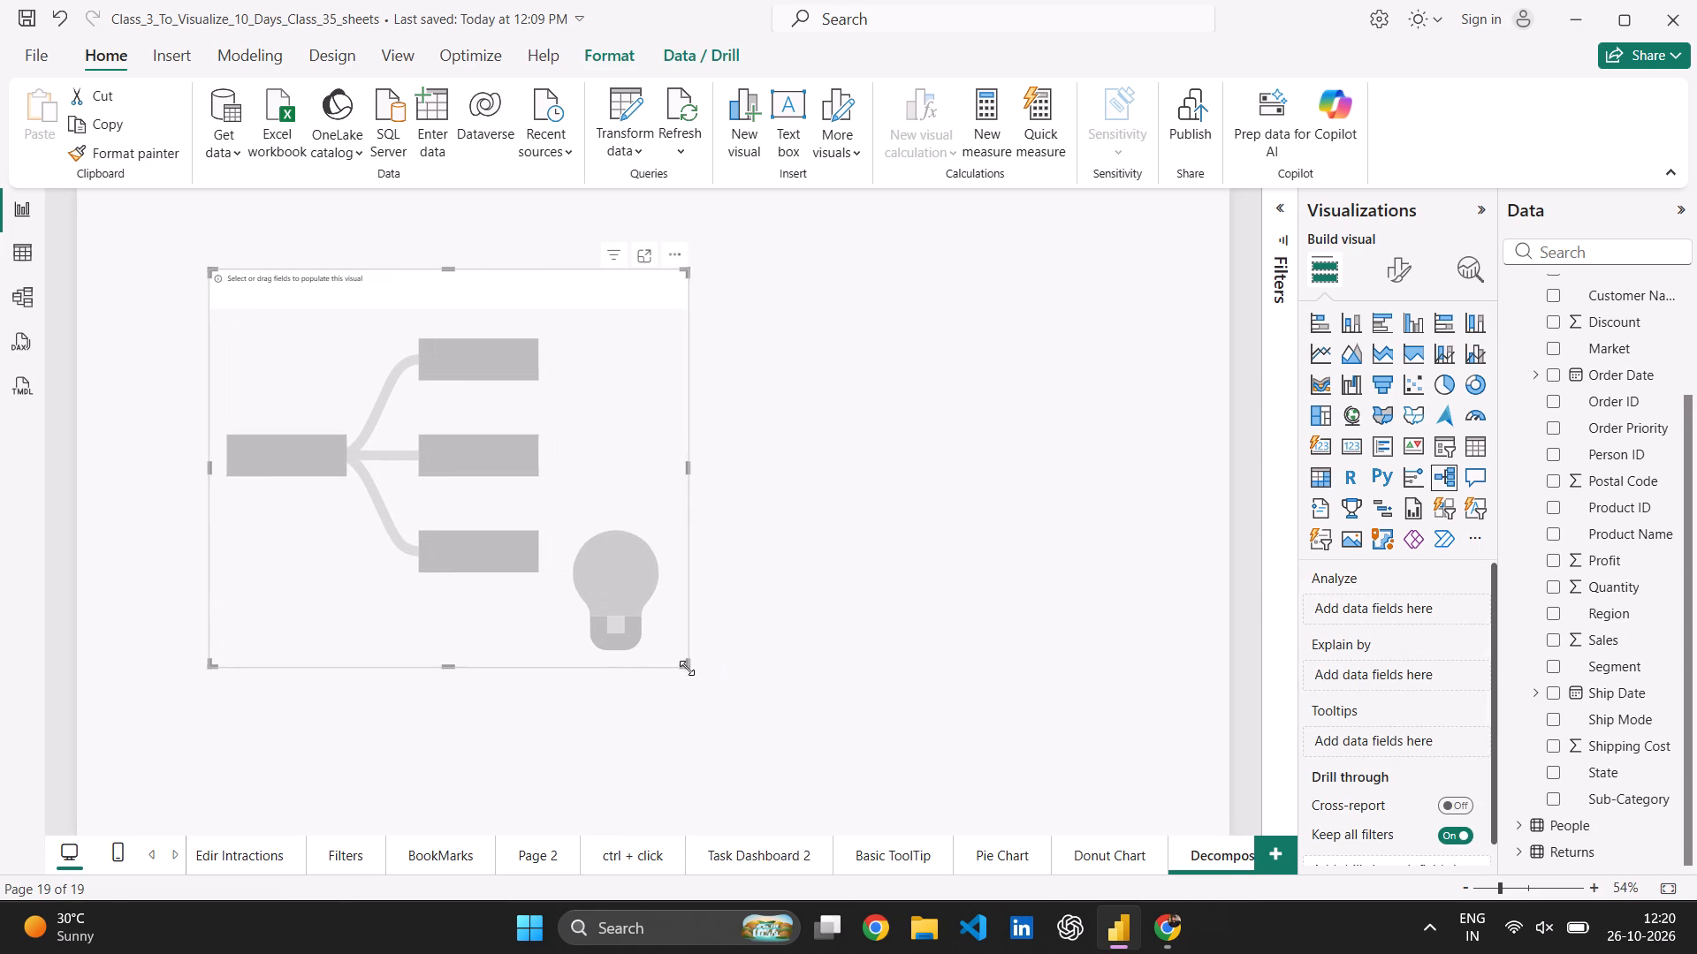
{"action": "left_click_drag", "start_coordinate": [643, 349], "coordinate": [653, 349]}
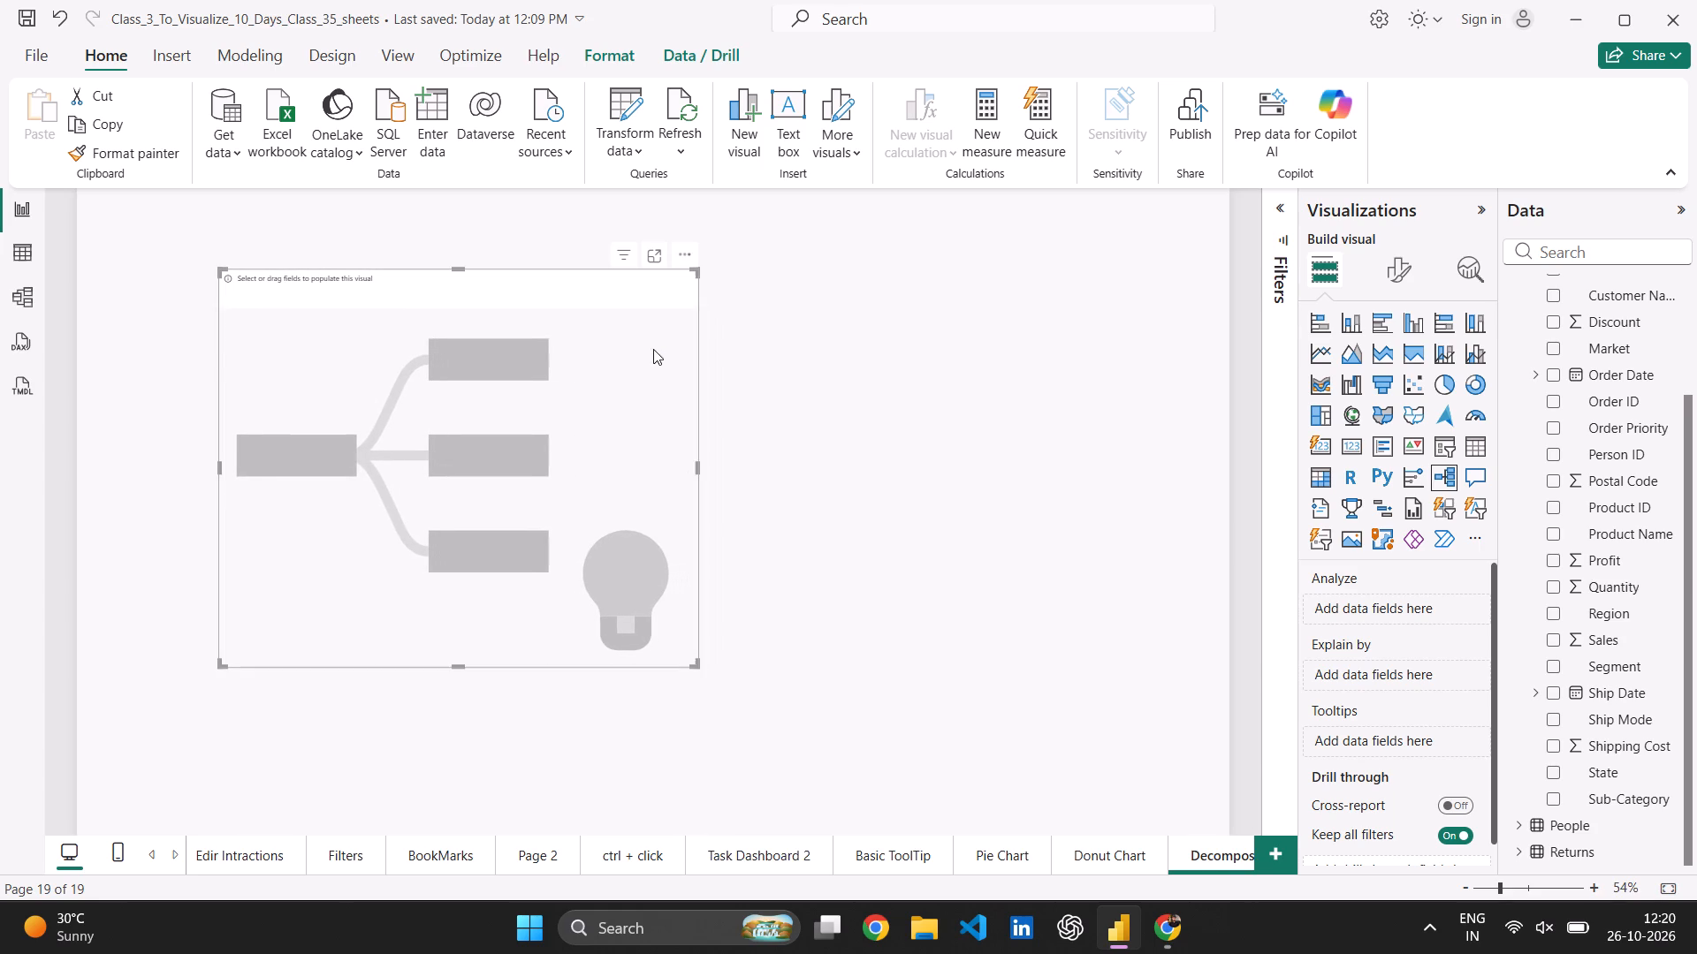
{"action": "left_click_drag", "start_coordinate": [696, 666], "coordinate": [862, 799]}
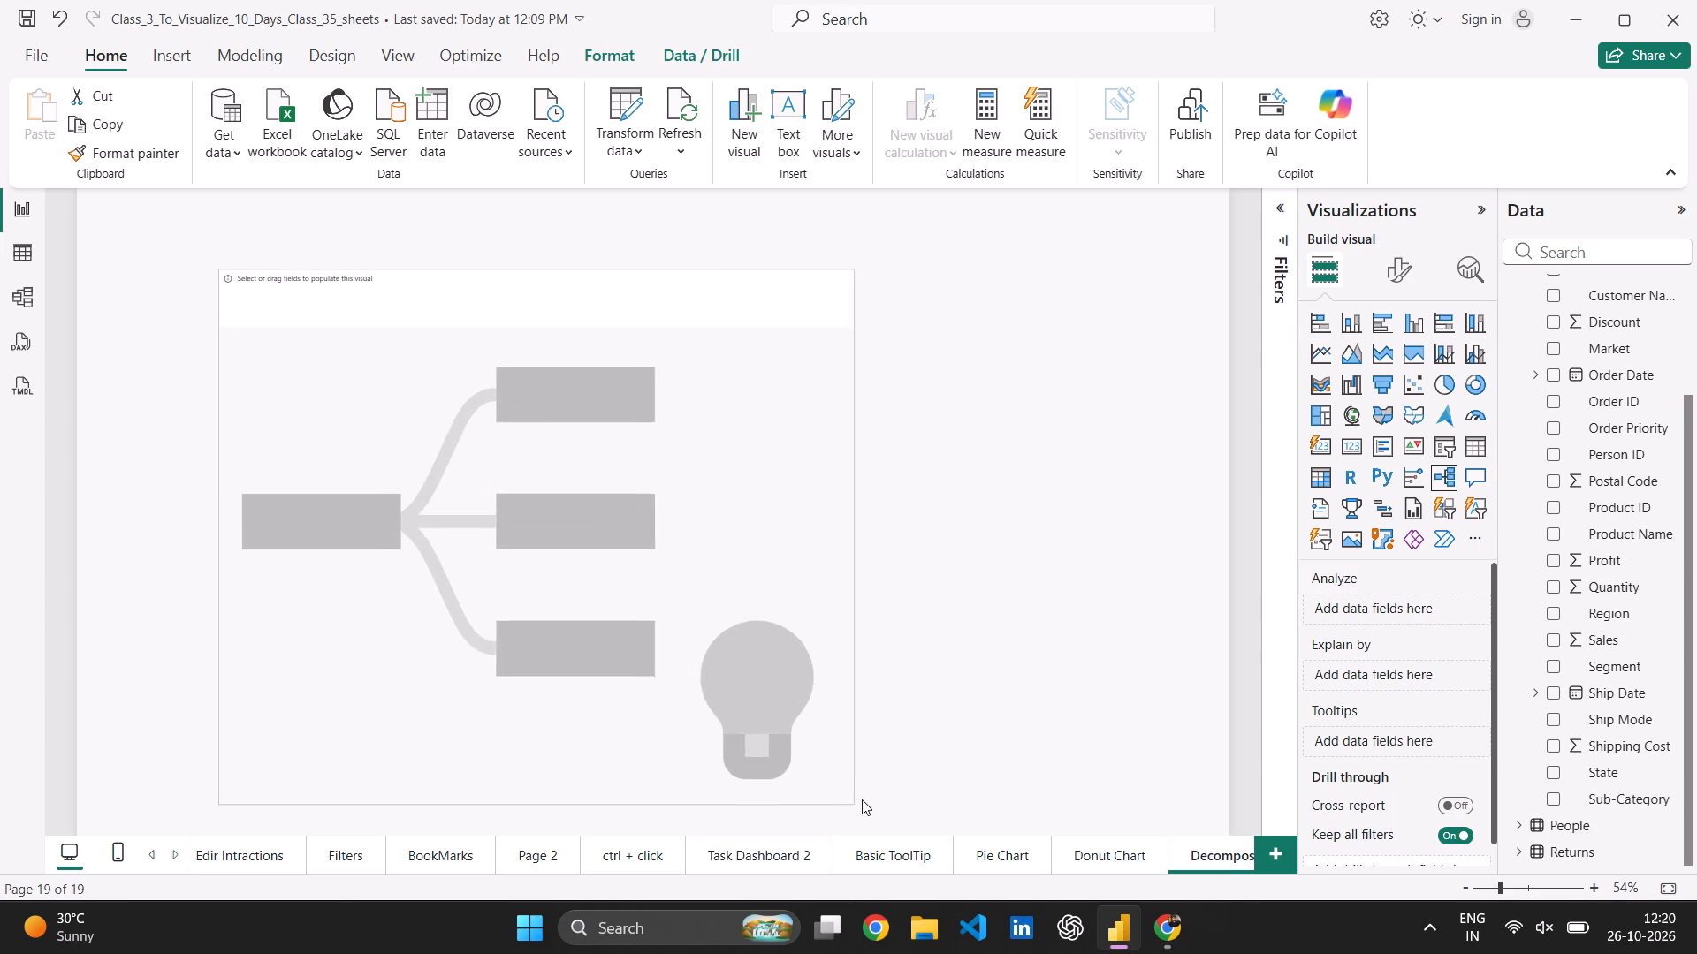
{"action": "left_click_drag", "start_coordinate": [862, 799], "coordinate": [831, 798]}
{"action": "left_click_drag", "start_coordinate": [819, 665], "coordinate": [785, 633]}
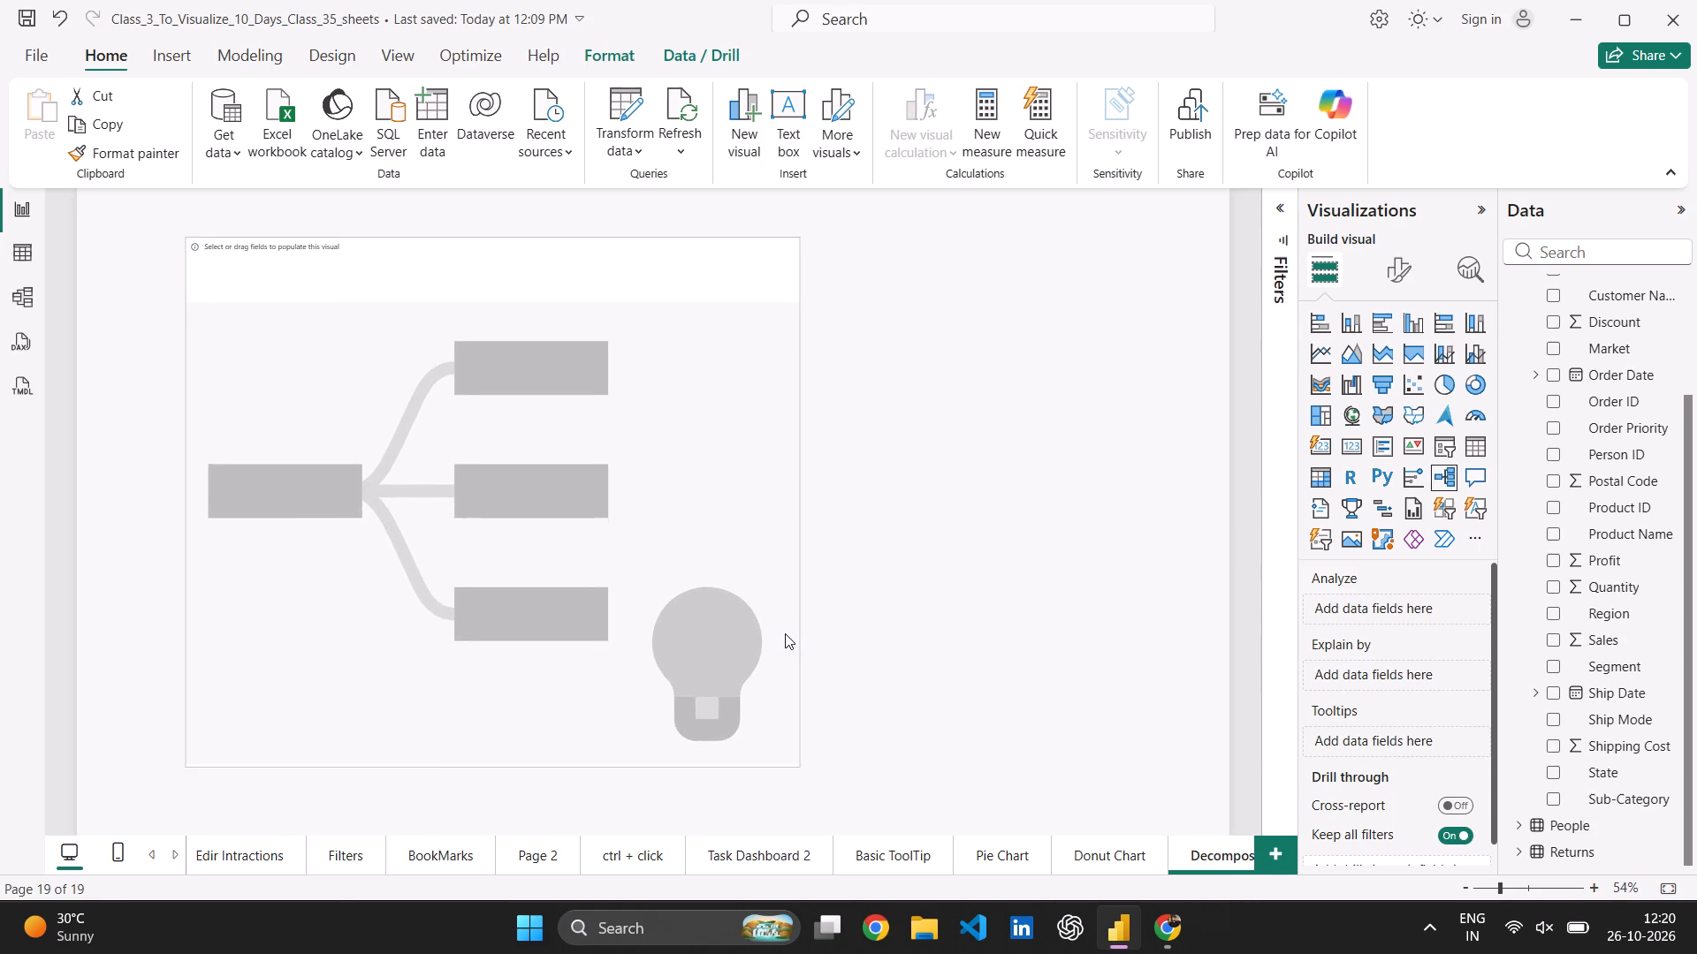
{"action": "left_click_drag", "start_coordinate": [785, 633], "coordinate": [914, 634]}
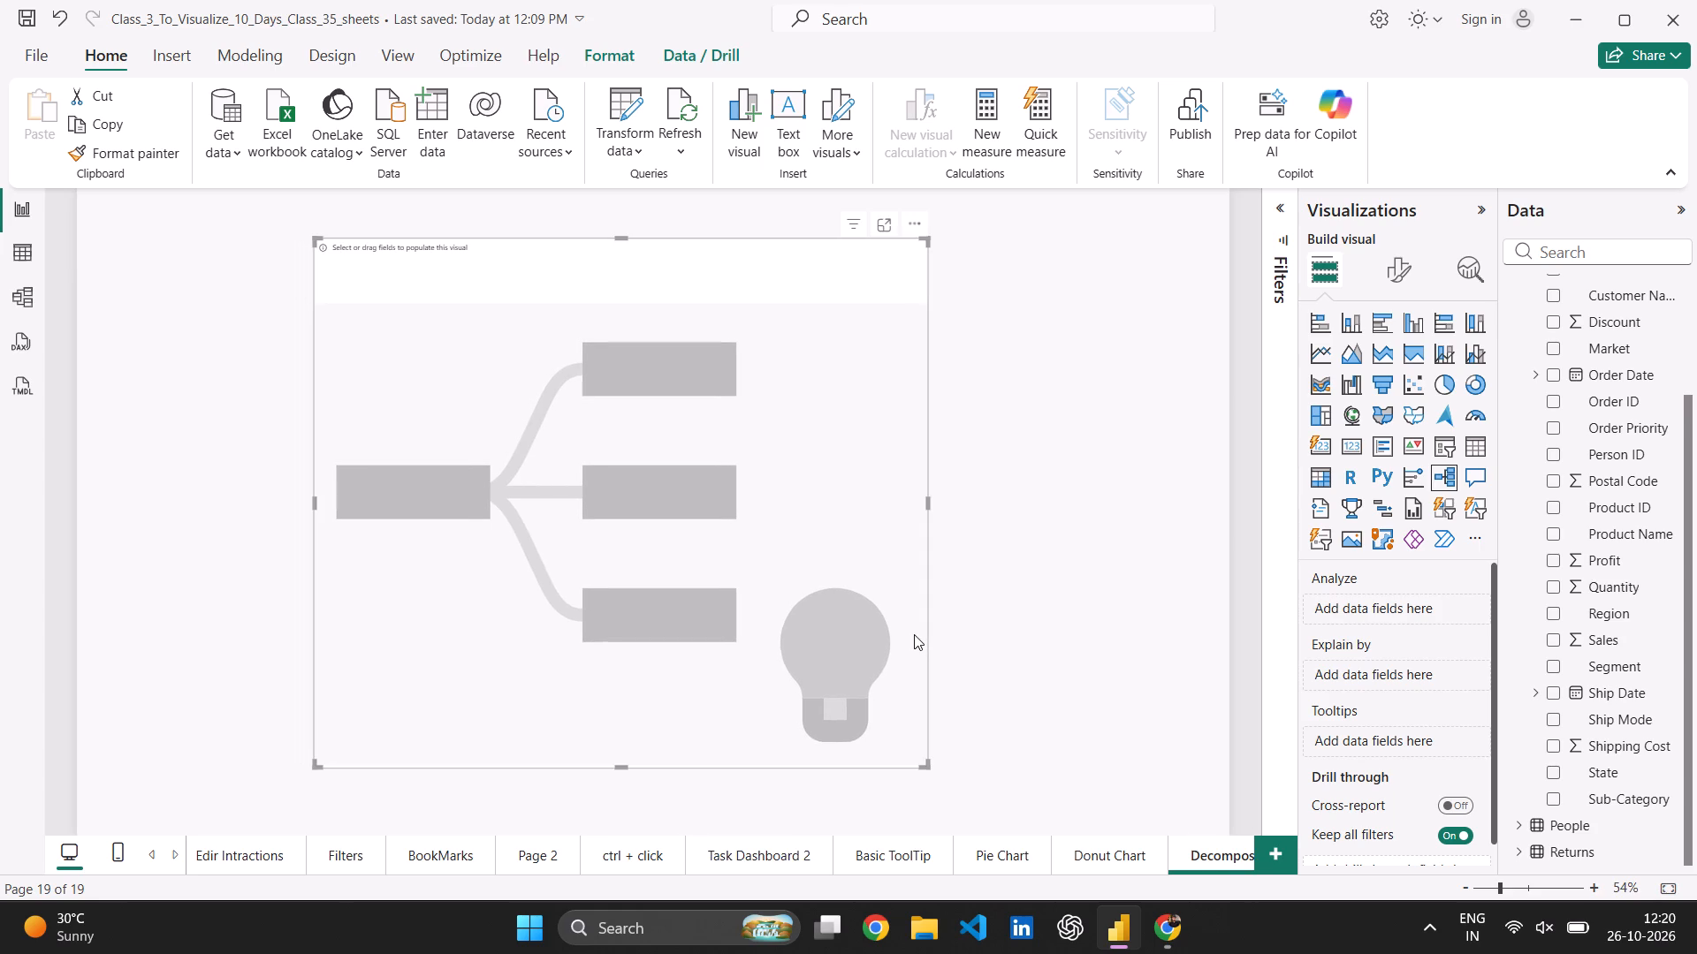
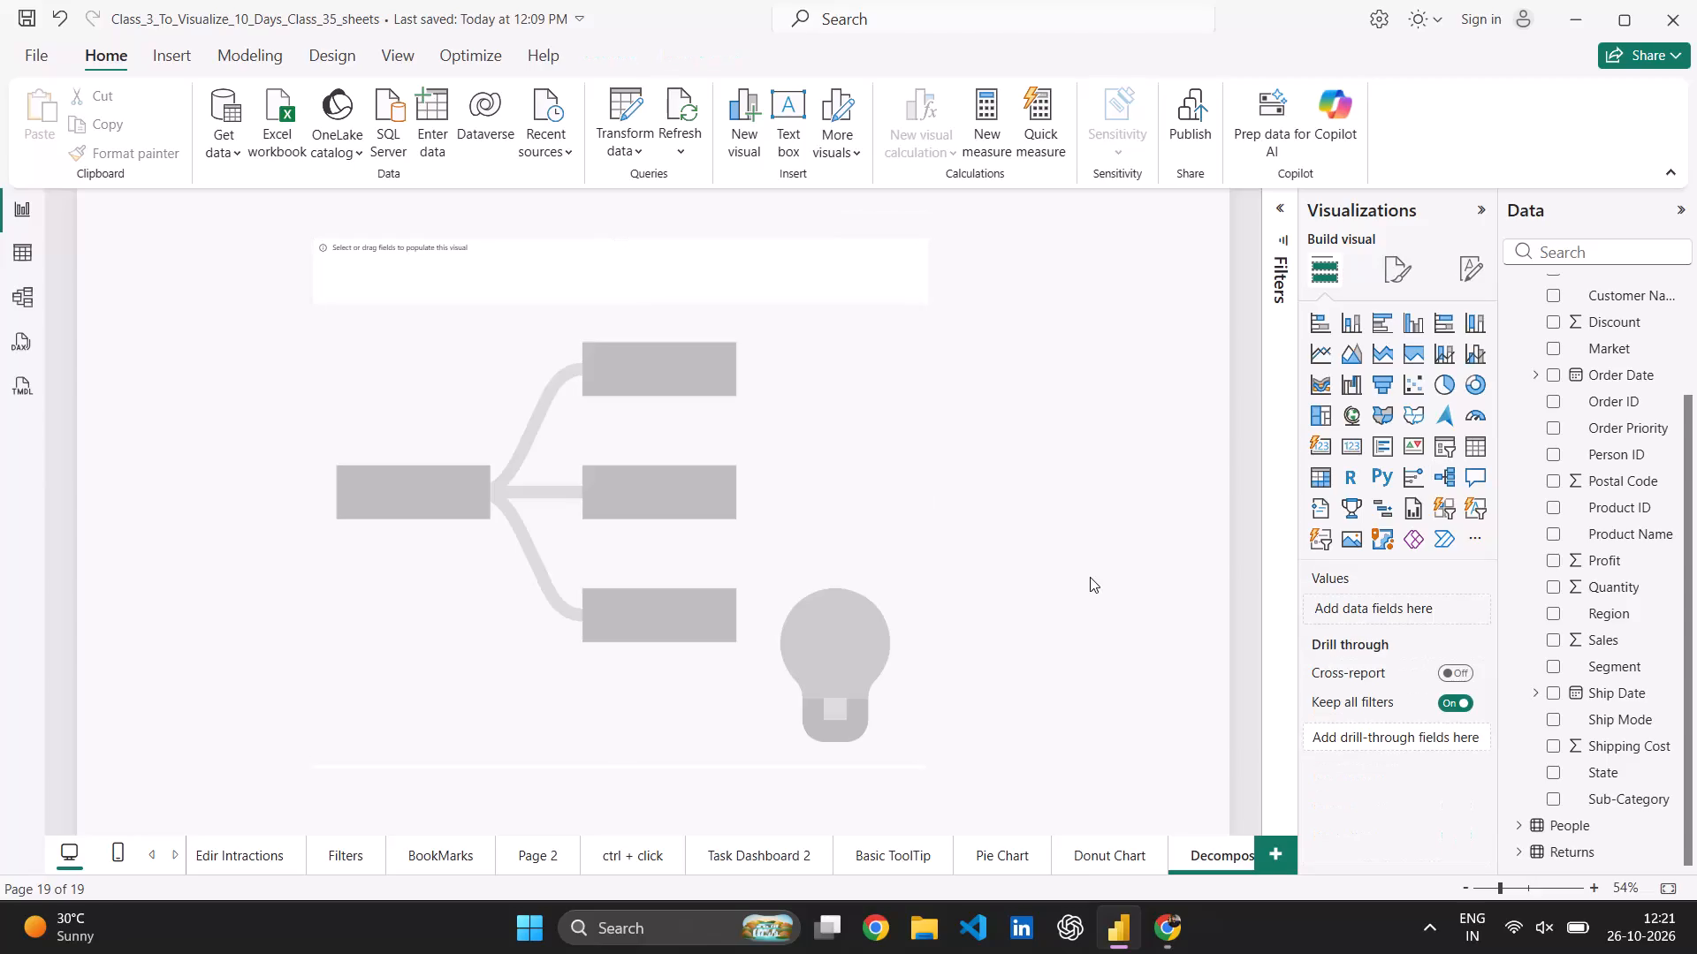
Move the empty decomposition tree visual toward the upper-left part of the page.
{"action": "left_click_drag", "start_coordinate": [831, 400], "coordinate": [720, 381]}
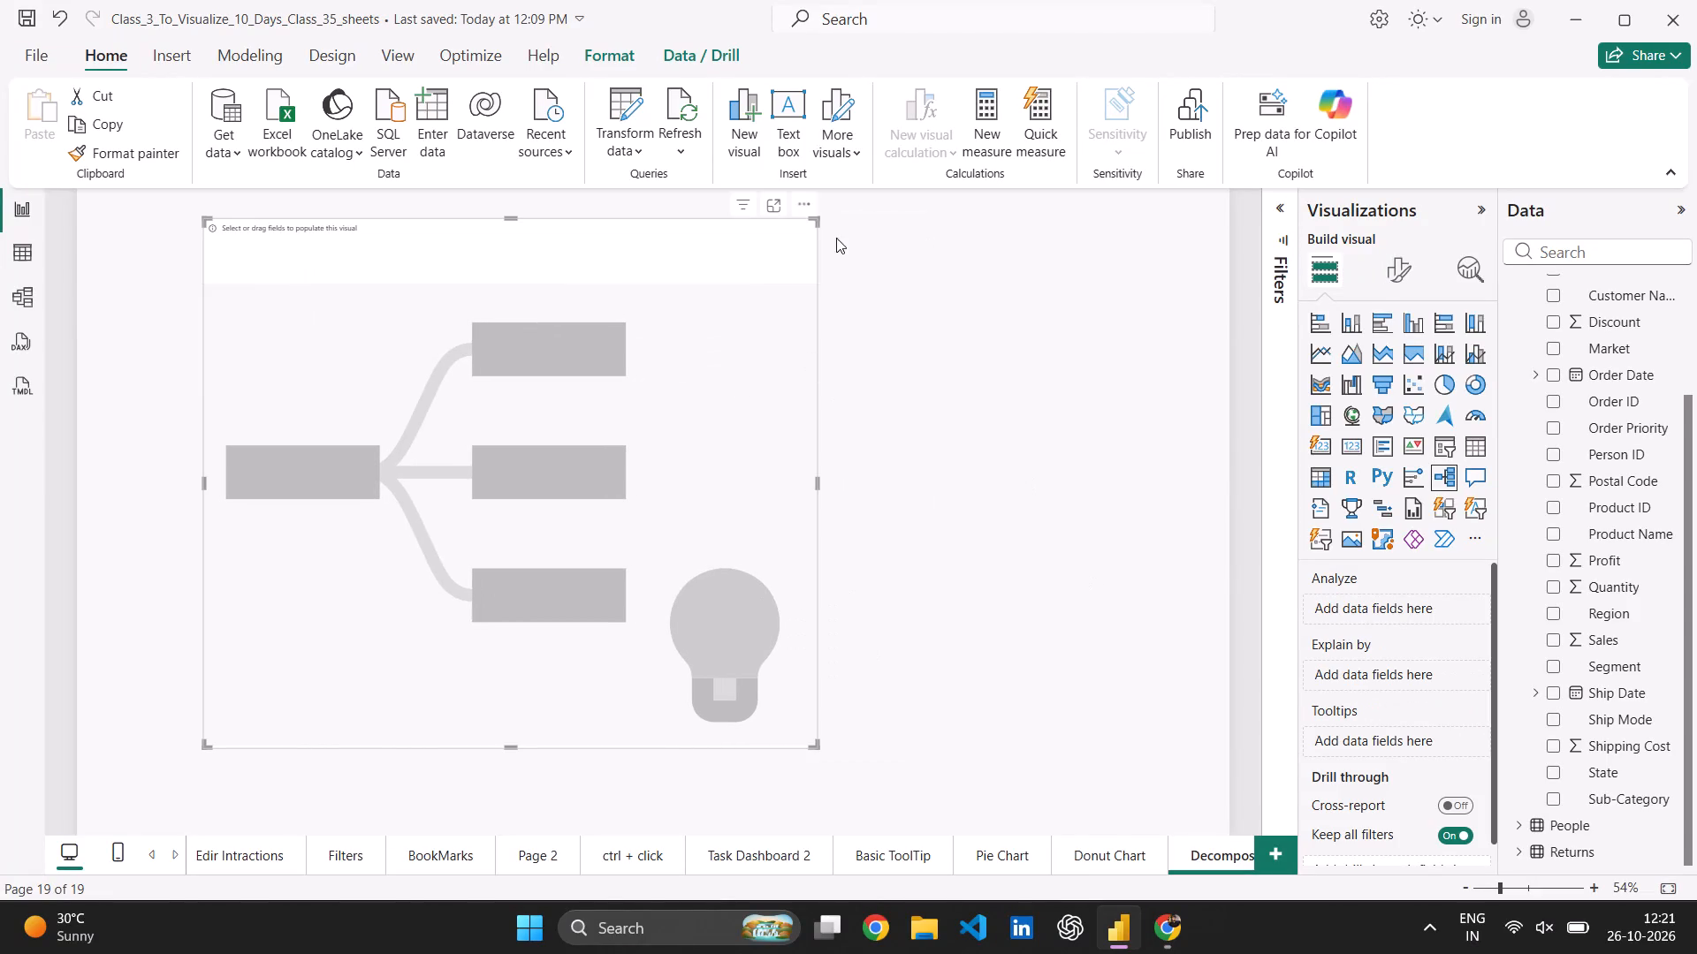
Insert an empty text box on the Decomposition Tree page.
{"action": "left_click", "coordinate": [797, 112]}
{"action": "scroll", "coordinate": [809, 206], "scroll_direction": "up", "scroll_amount": 1}
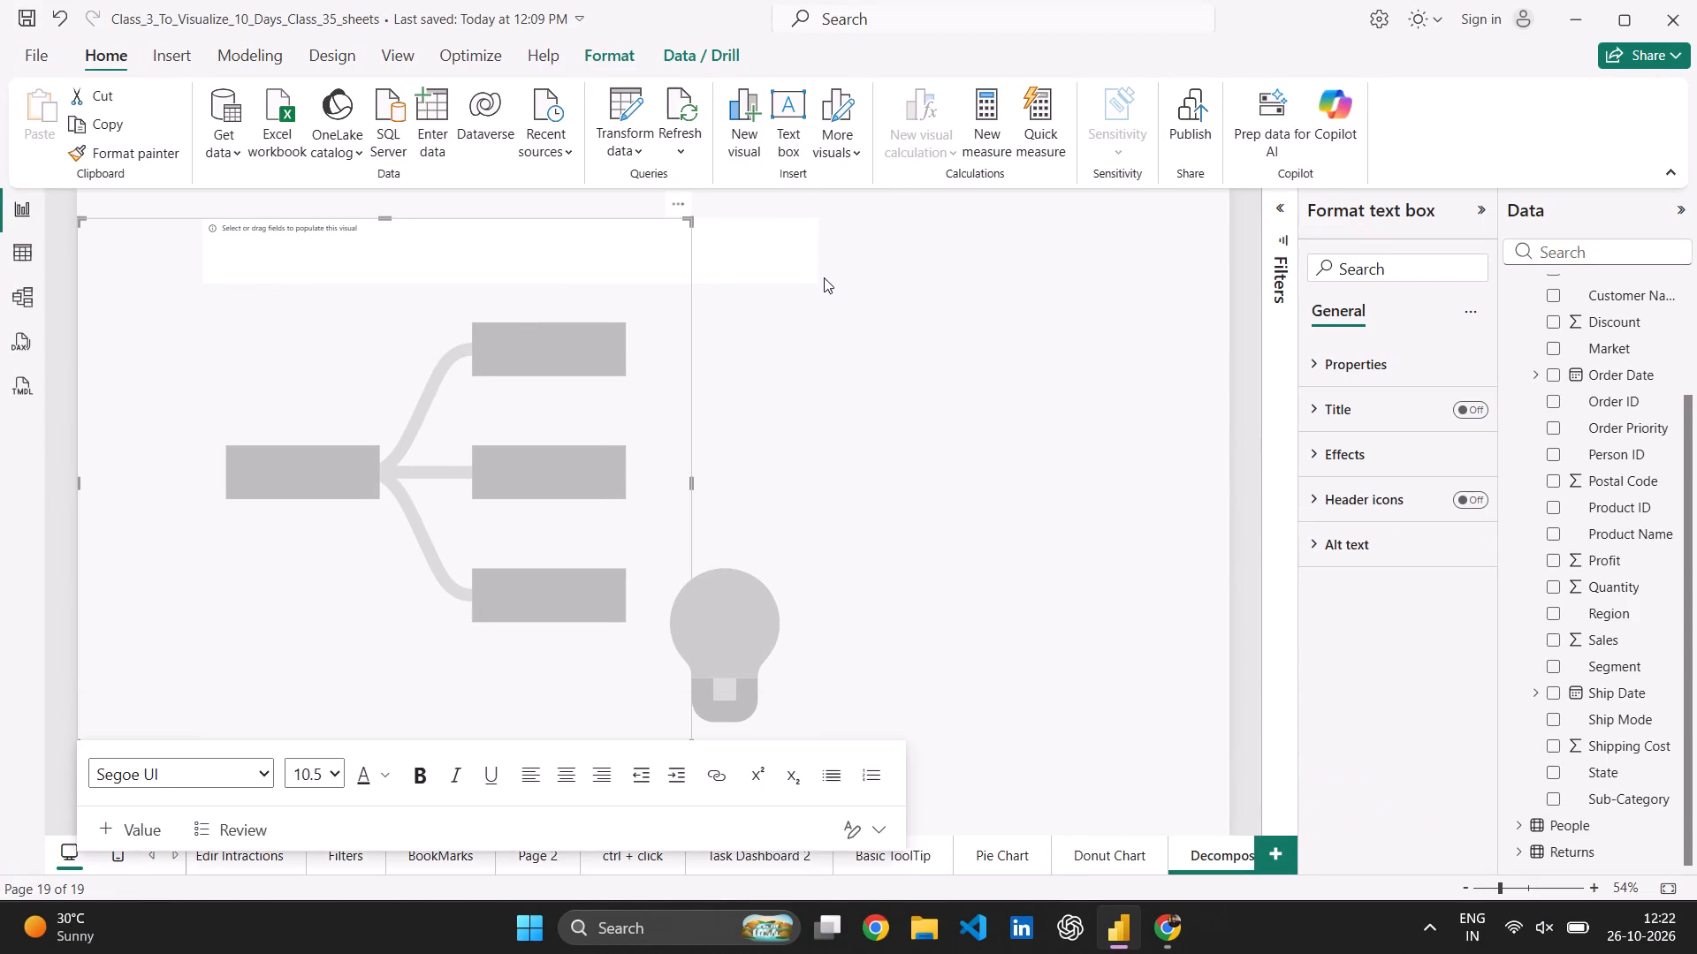
Reposition the decomposition tree visual slightly left of the page's center and leave it deselected.
{"action": "left_click_drag", "start_coordinate": [761, 269], "coordinate": [856, 297]}
{"action": "left_click_drag", "start_coordinate": [861, 300], "coordinate": [823, 283]}
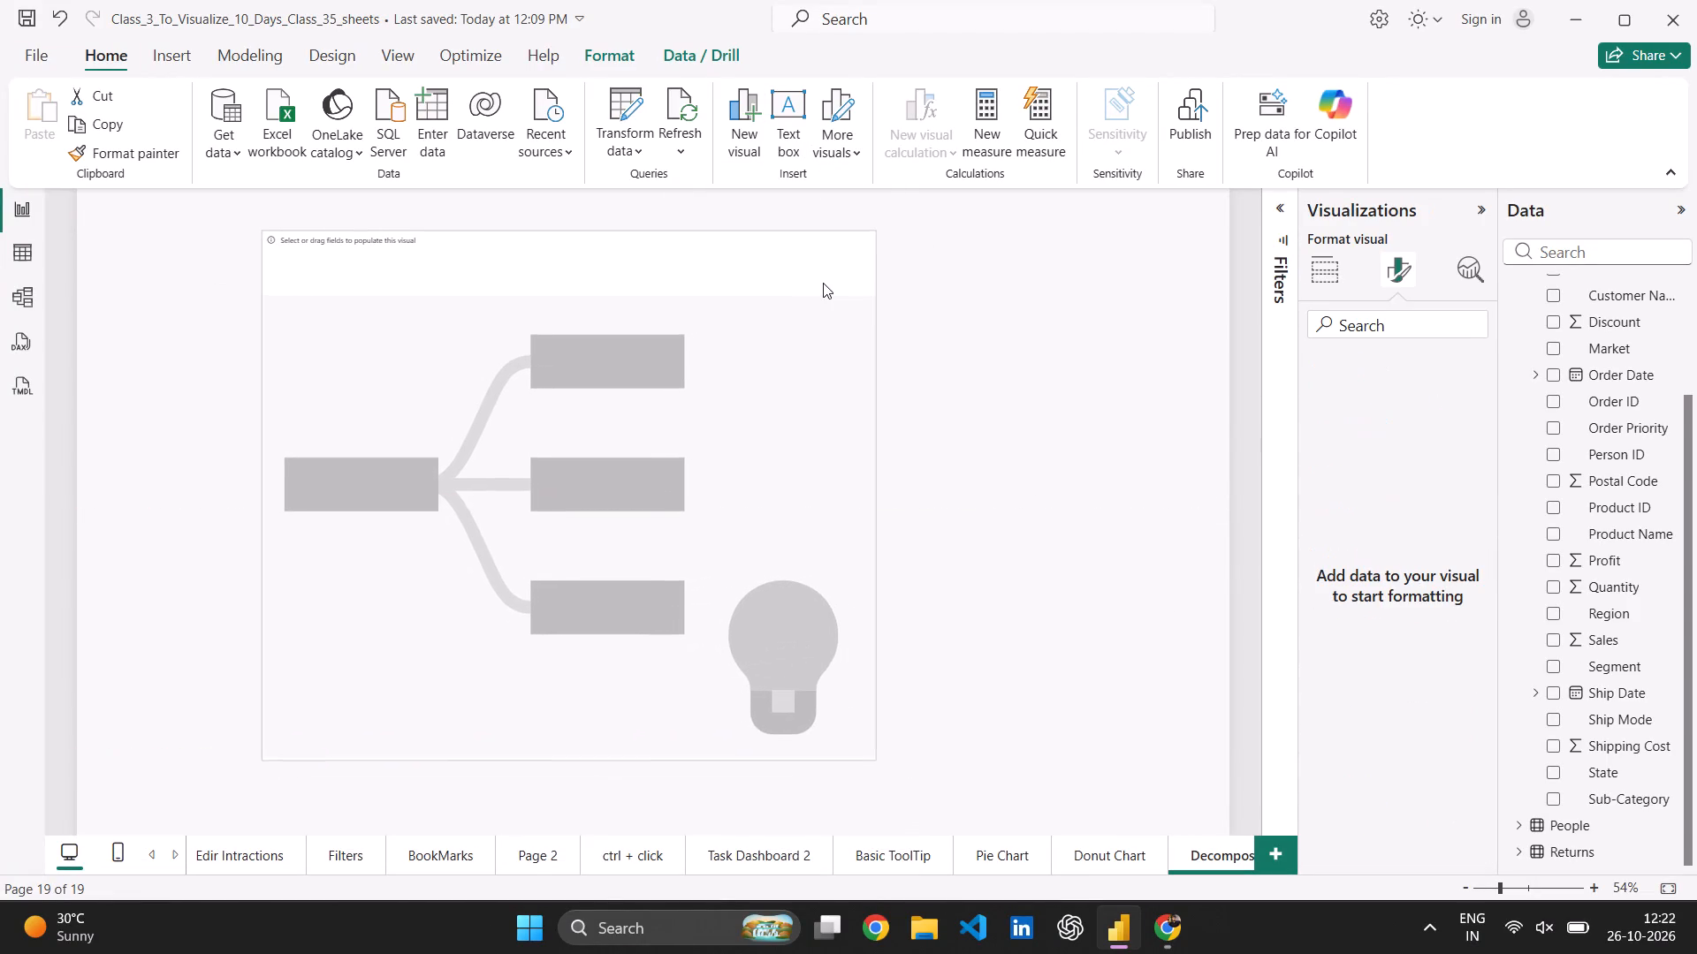
{"action": "left_click_drag", "start_coordinate": [823, 283], "coordinate": [822, 283]}
{"action": "left_click", "coordinate": [1053, 311]}
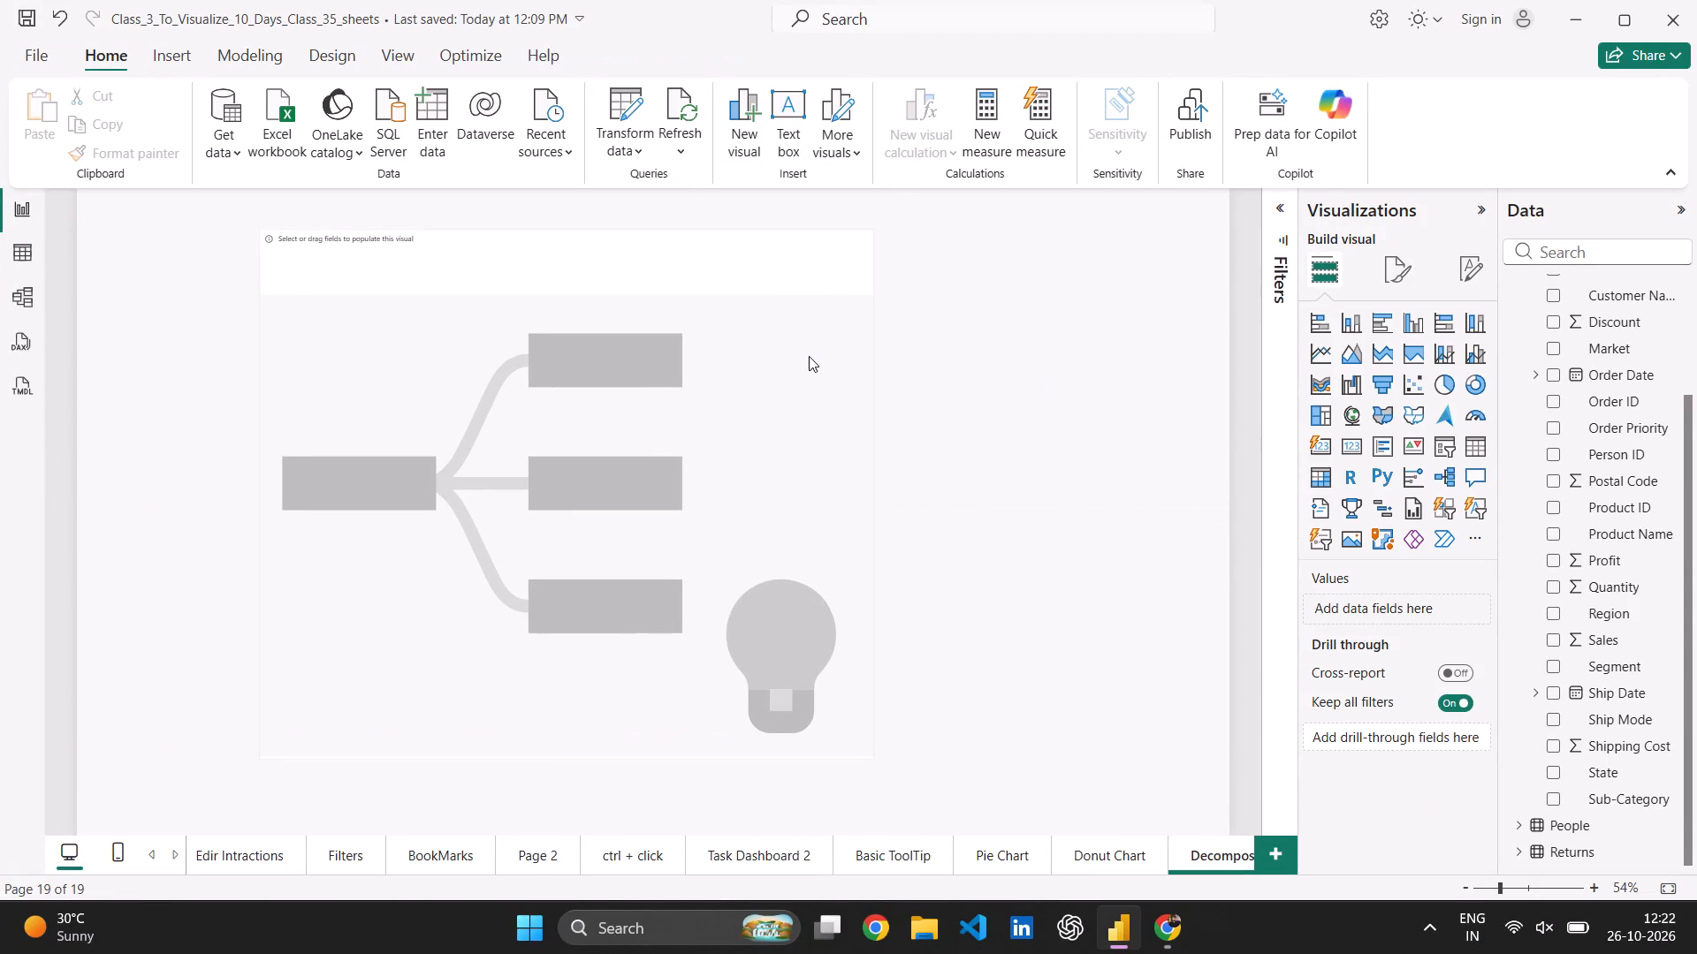
{"action": "left_click", "coordinate": [809, 356]}
{"action": "left_click", "coordinate": [1020, 343]}
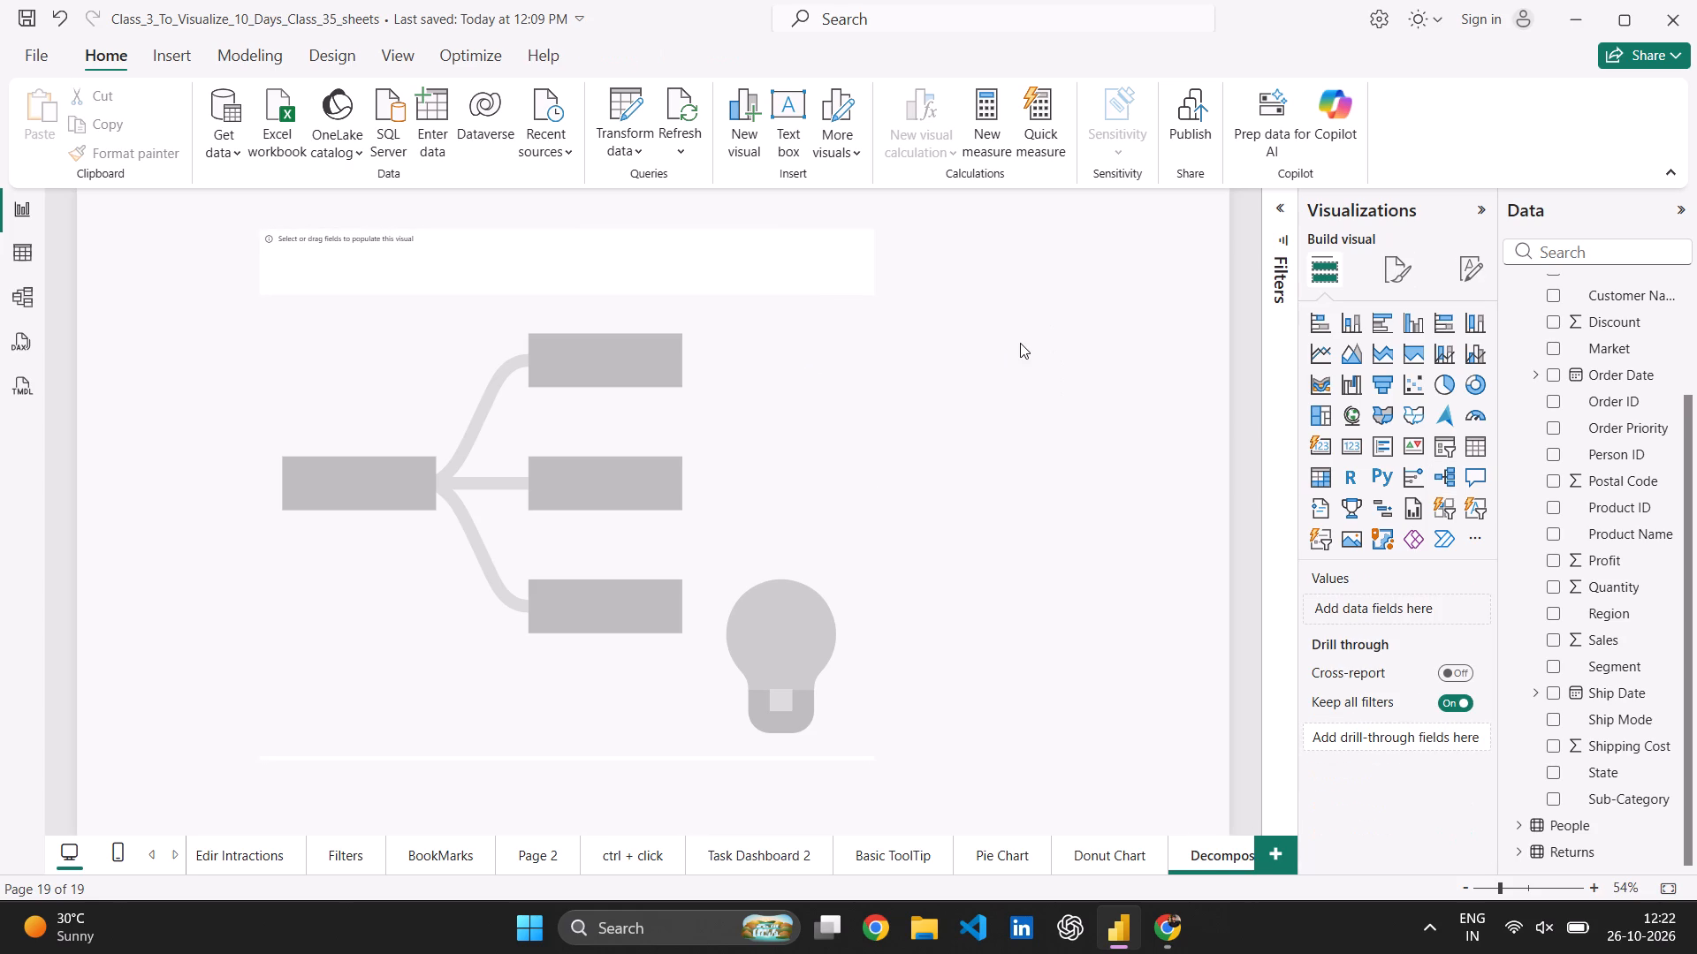
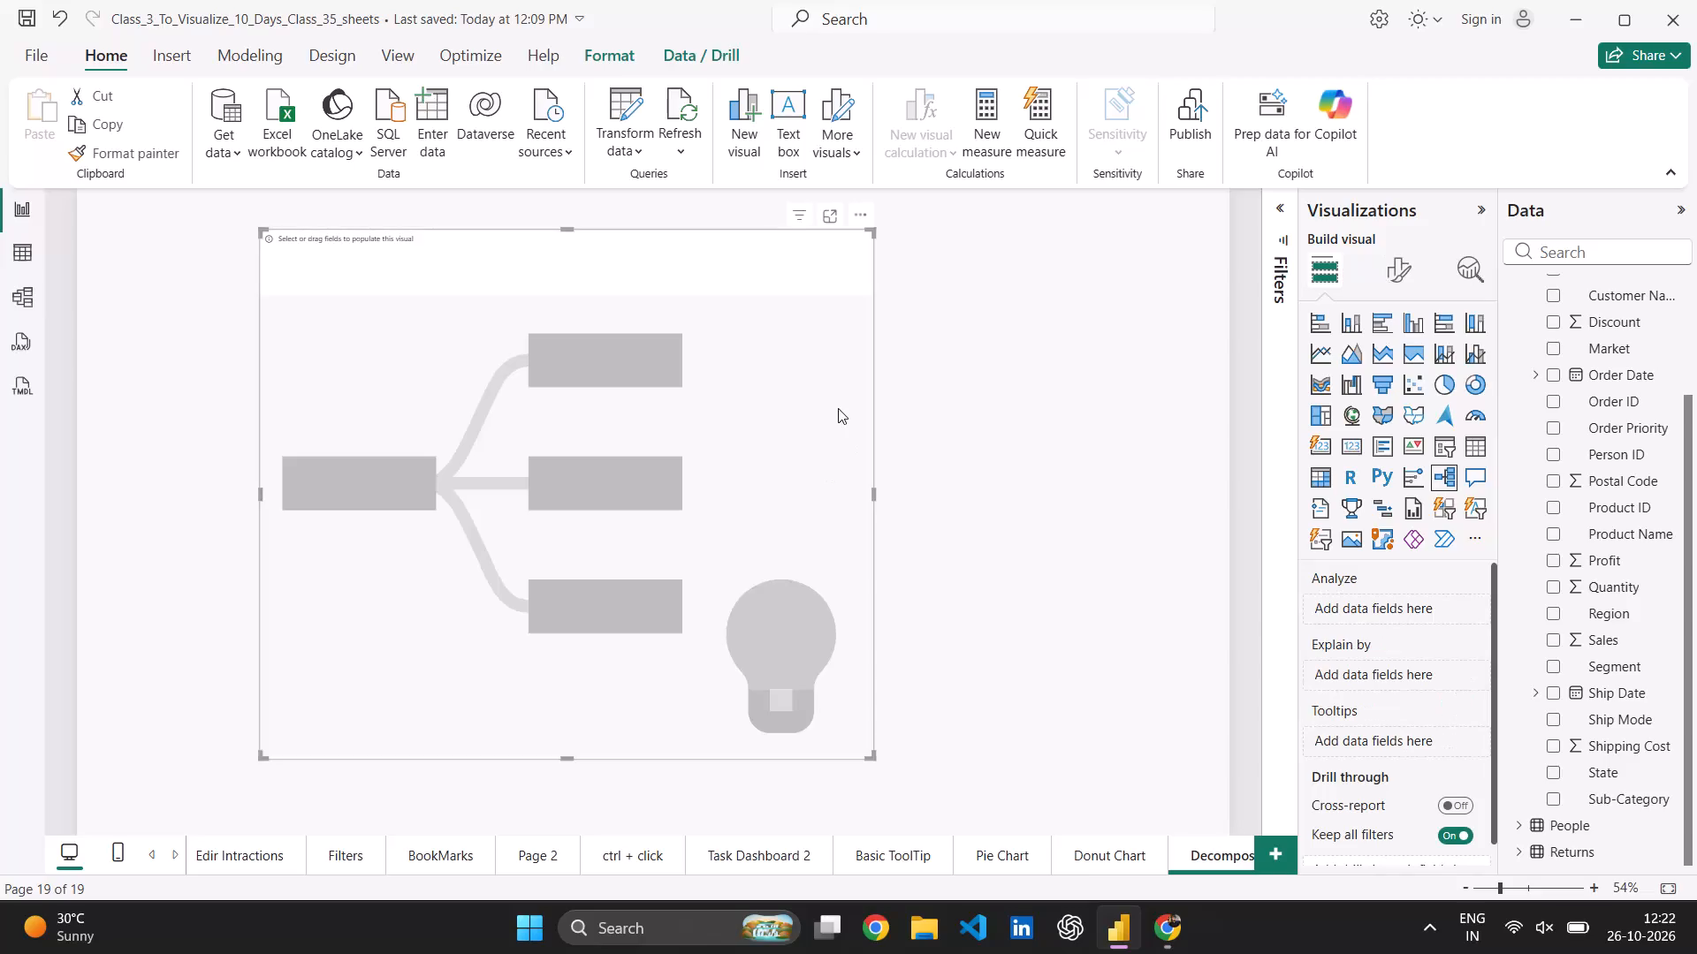
Move the empty decomposition tree visual to the horizontal center of the page.
{"action": "left_click_drag", "start_coordinate": [838, 408], "coordinate": [922, 421]}
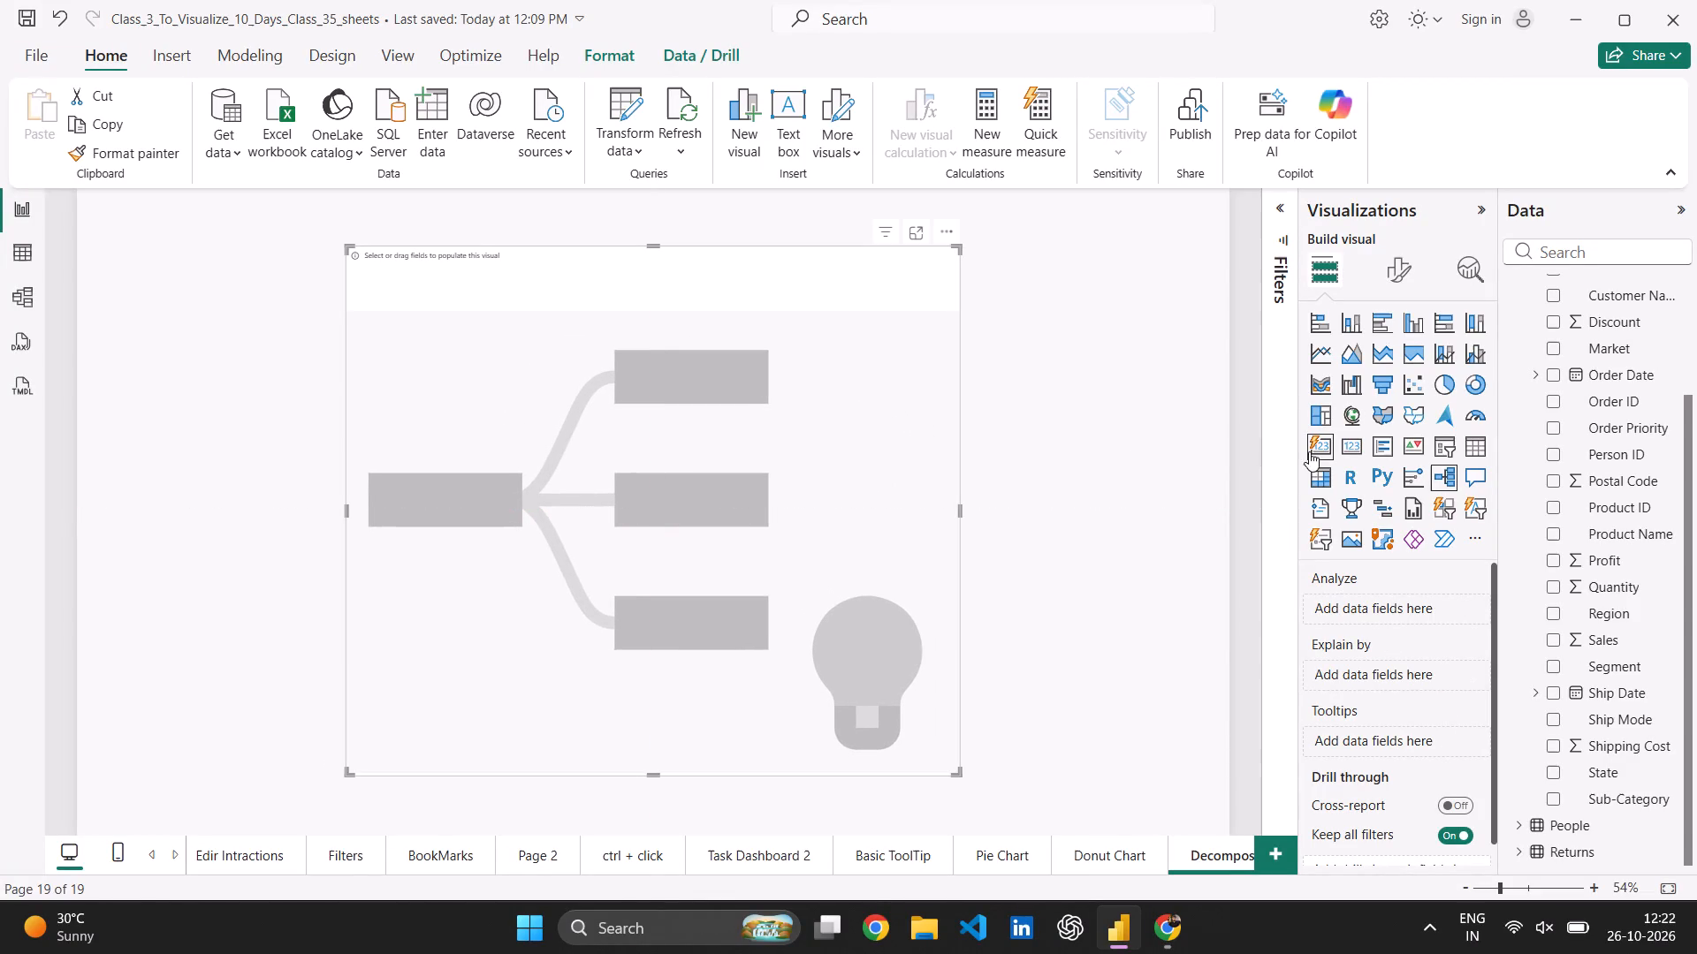
Set the decomposition tree to analyze Sales from the Orders table, explained by Category and Sub-Category.
{"action": "left_click", "coordinate": [1557, 640]}
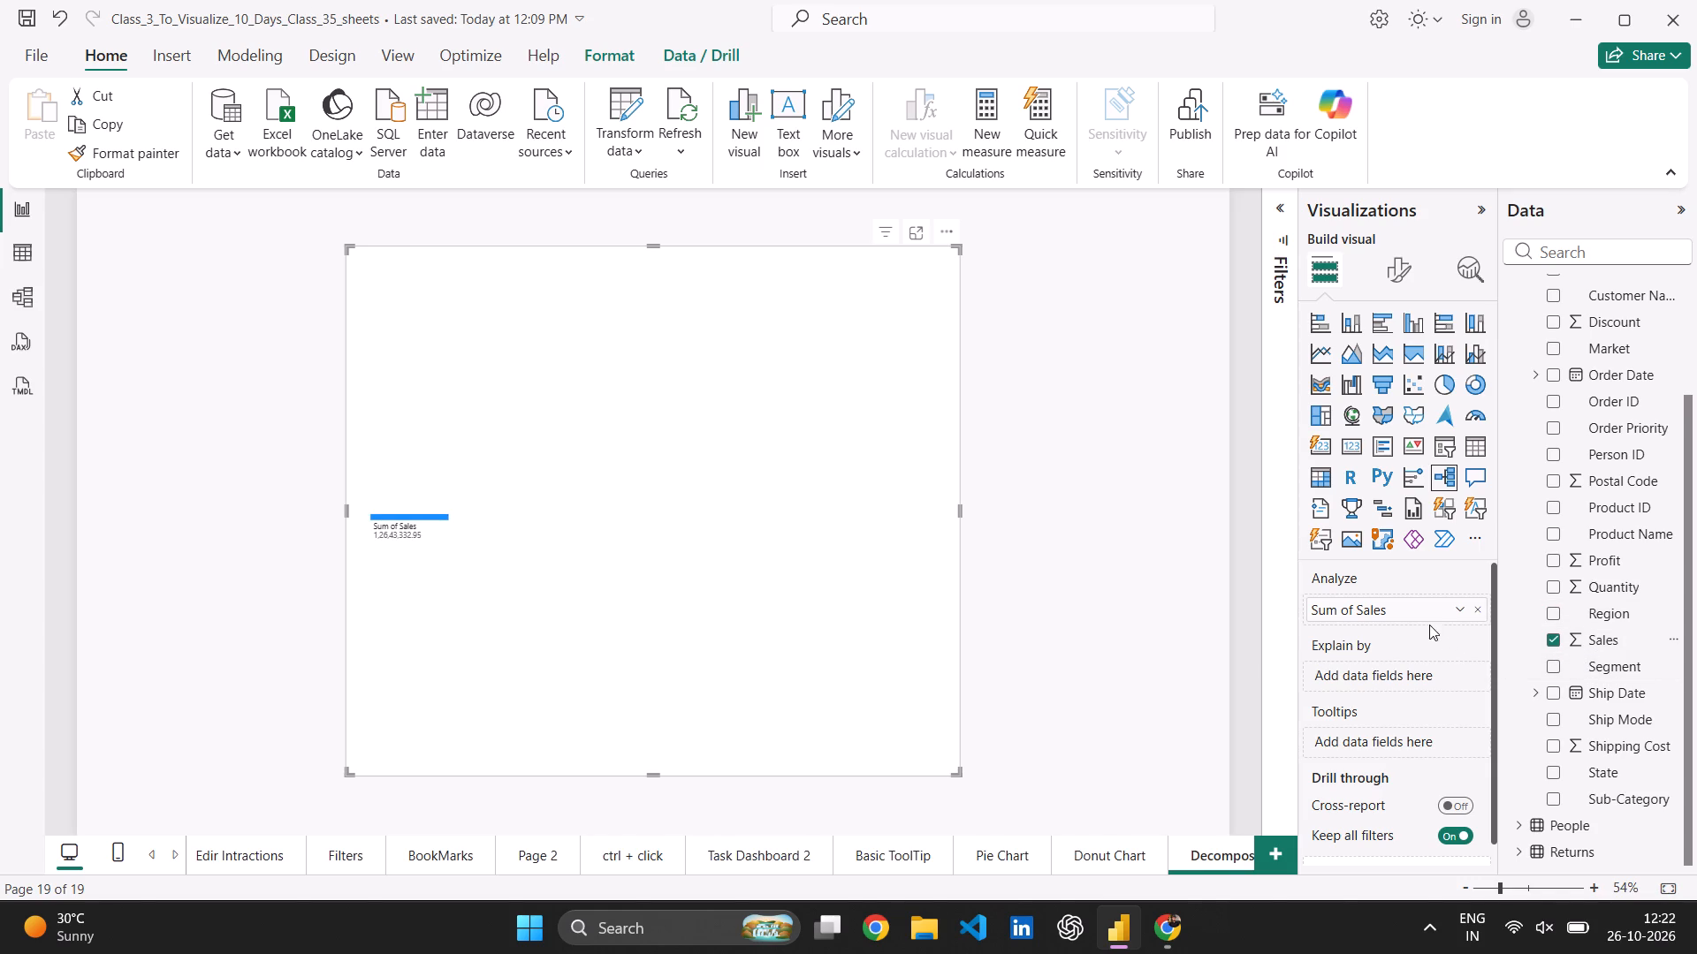
{"action": "scroll", "coordinate": [1410, 612], "scroll_direction": "up", "scroll_amount": 2}
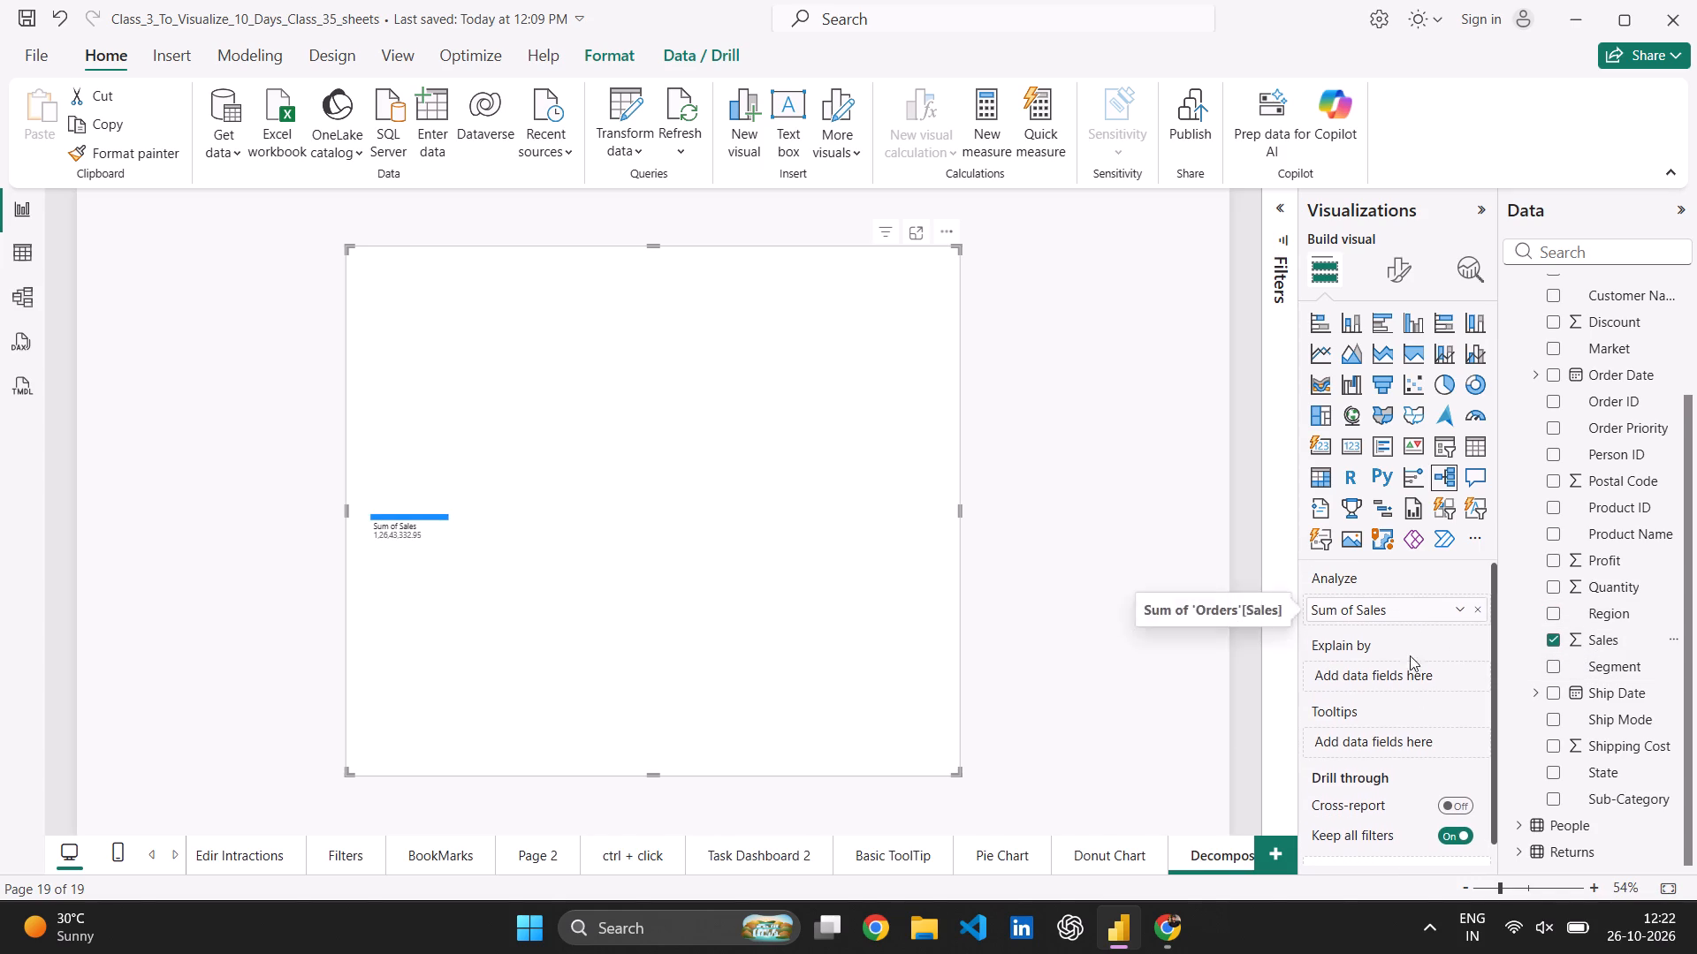
{"action": "scroll", "coordinate": [1618, 579], "scroll_direction": "up", "scroll_amount": 2}
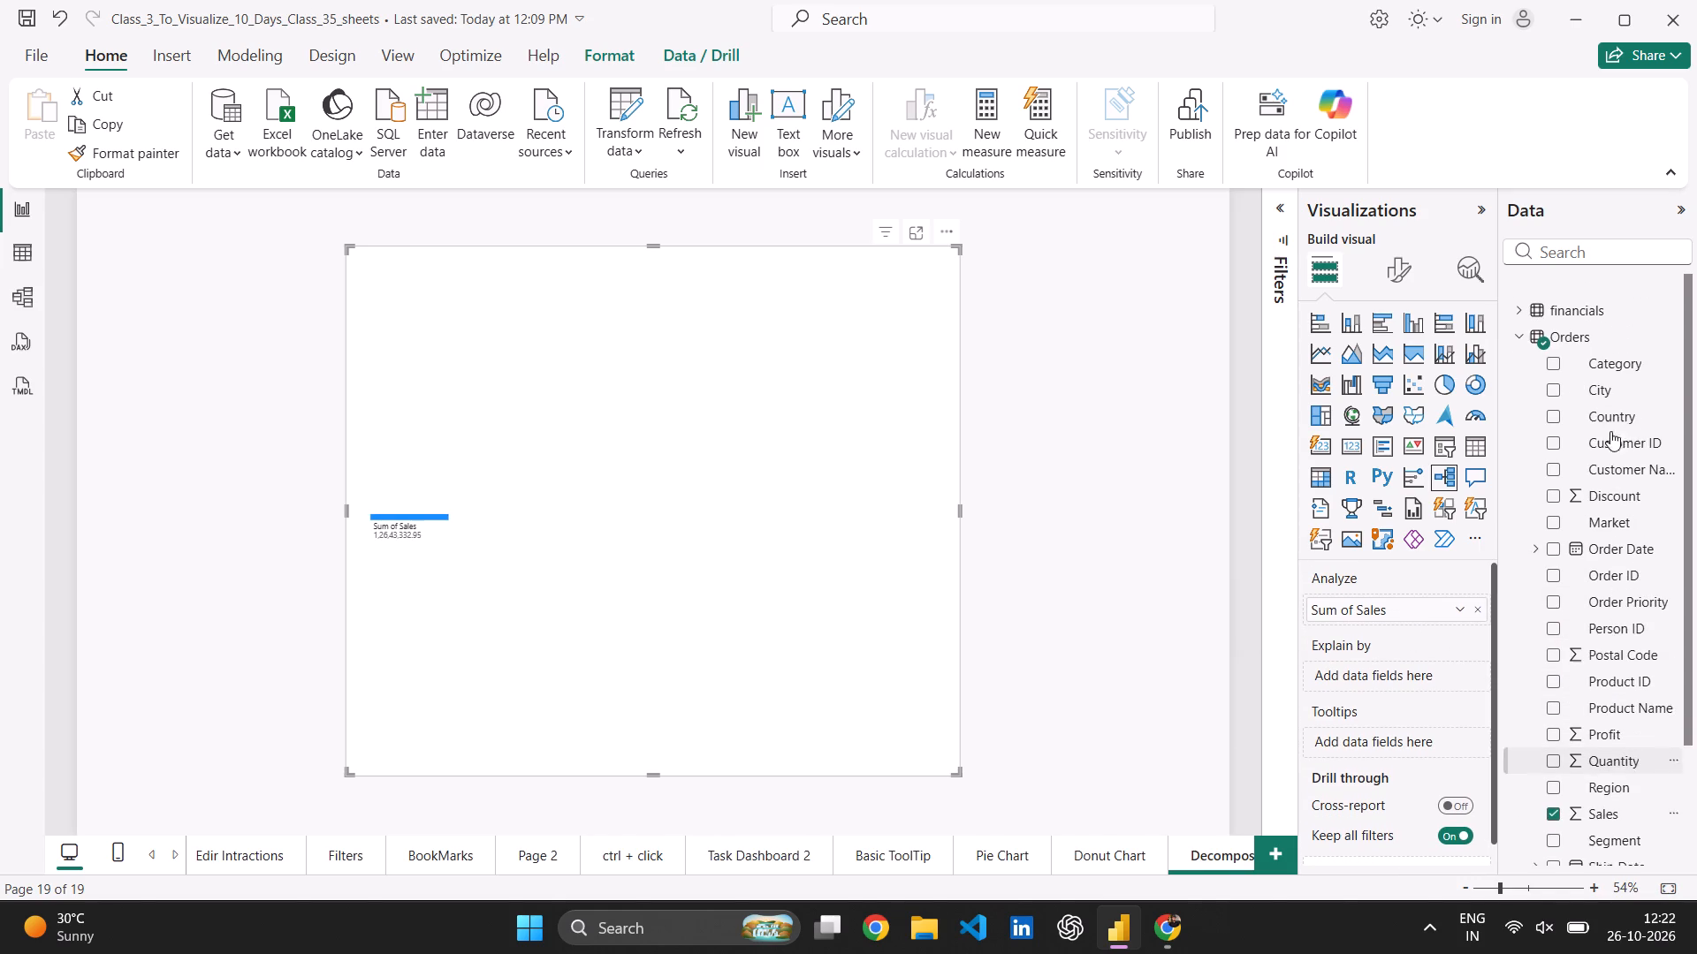
{"action": "left_click", "coordinate": [1552, 344]}
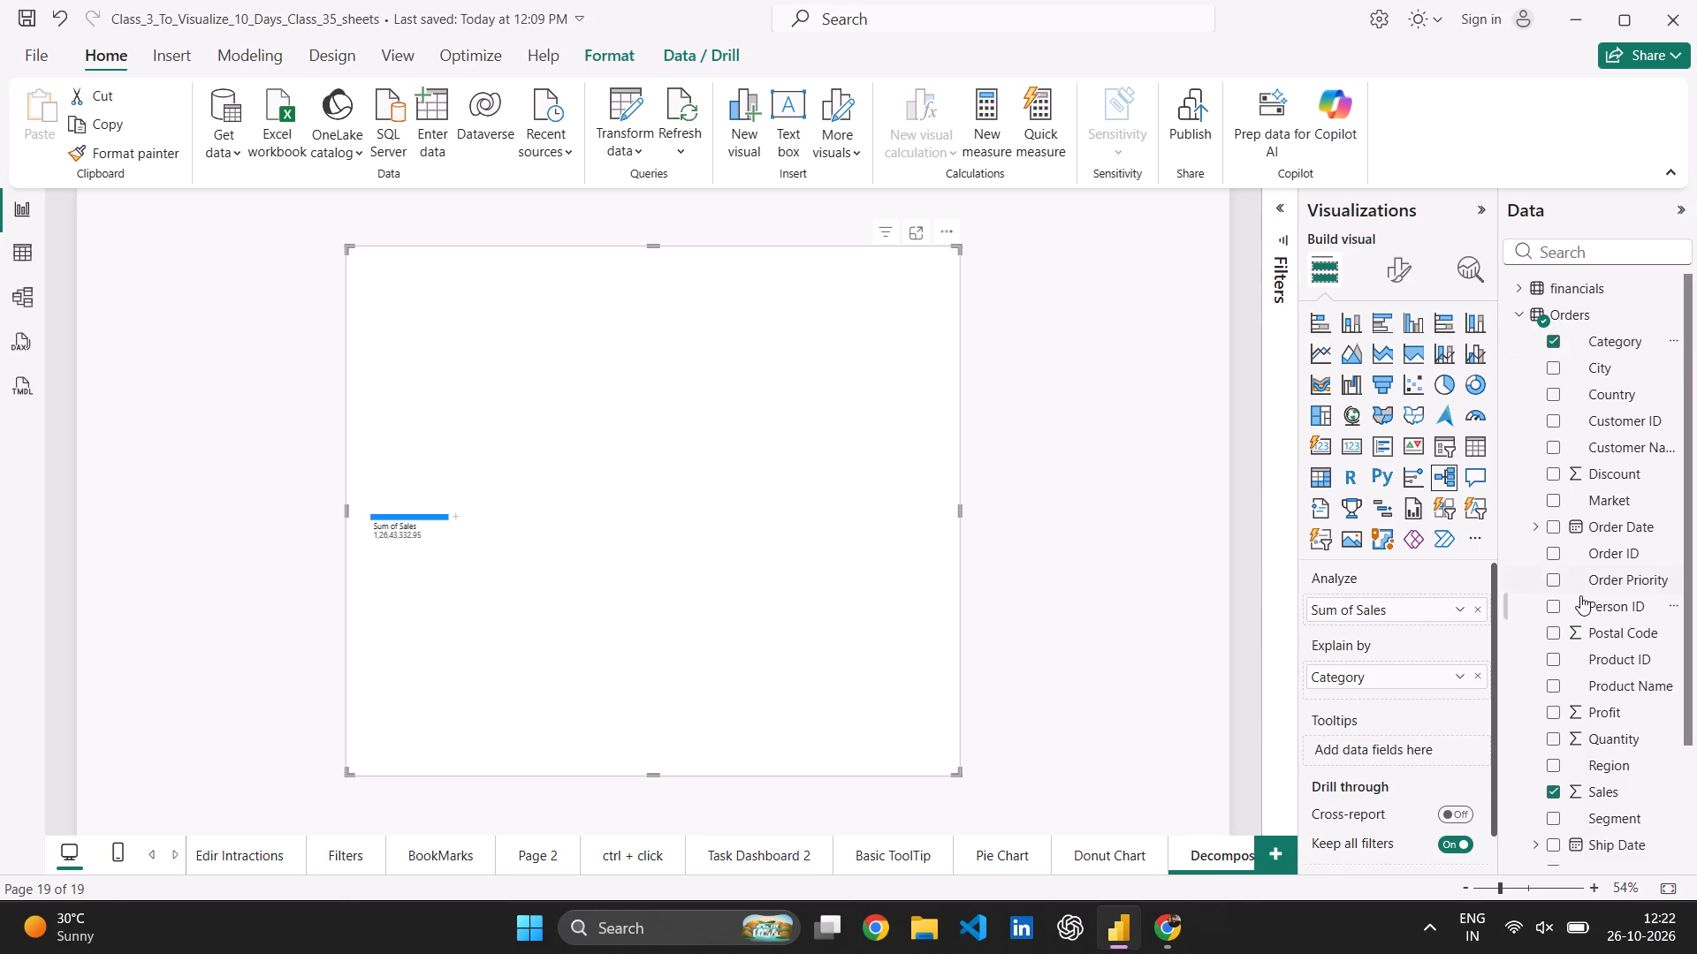
{"action": "scroll", "coordinate": [1580, 595], "scroll_direction": "down", "scroll_amount": 3}
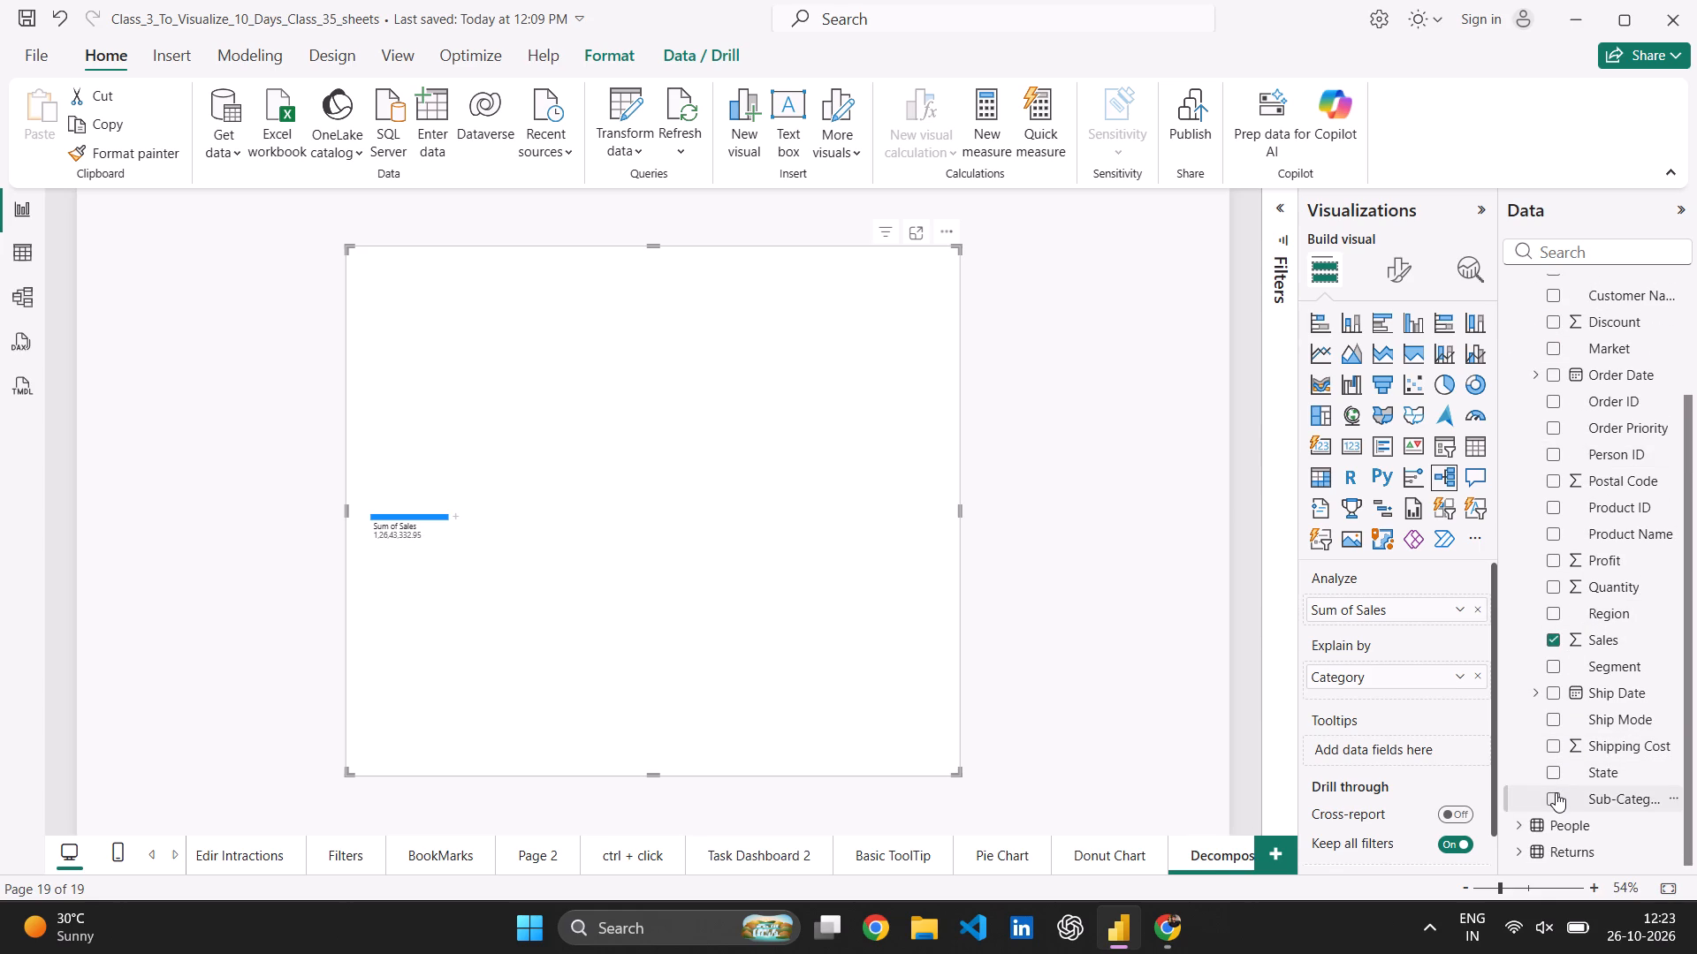
{"action": "left_click", "coordinate": [1556, 792]}
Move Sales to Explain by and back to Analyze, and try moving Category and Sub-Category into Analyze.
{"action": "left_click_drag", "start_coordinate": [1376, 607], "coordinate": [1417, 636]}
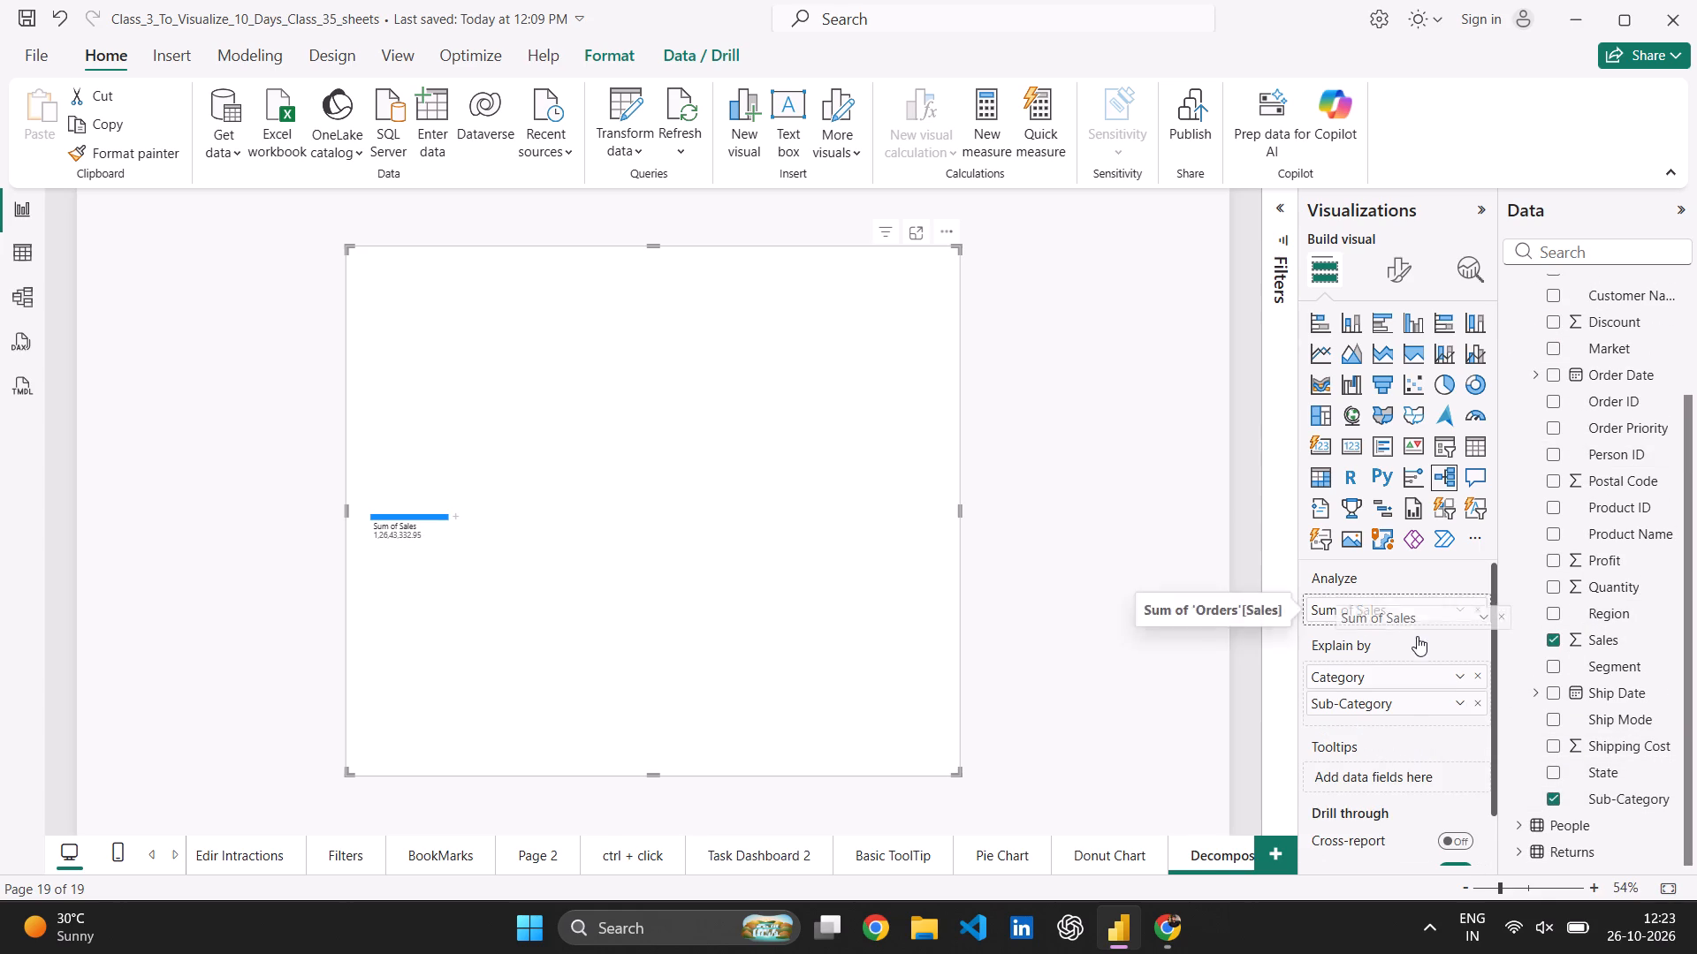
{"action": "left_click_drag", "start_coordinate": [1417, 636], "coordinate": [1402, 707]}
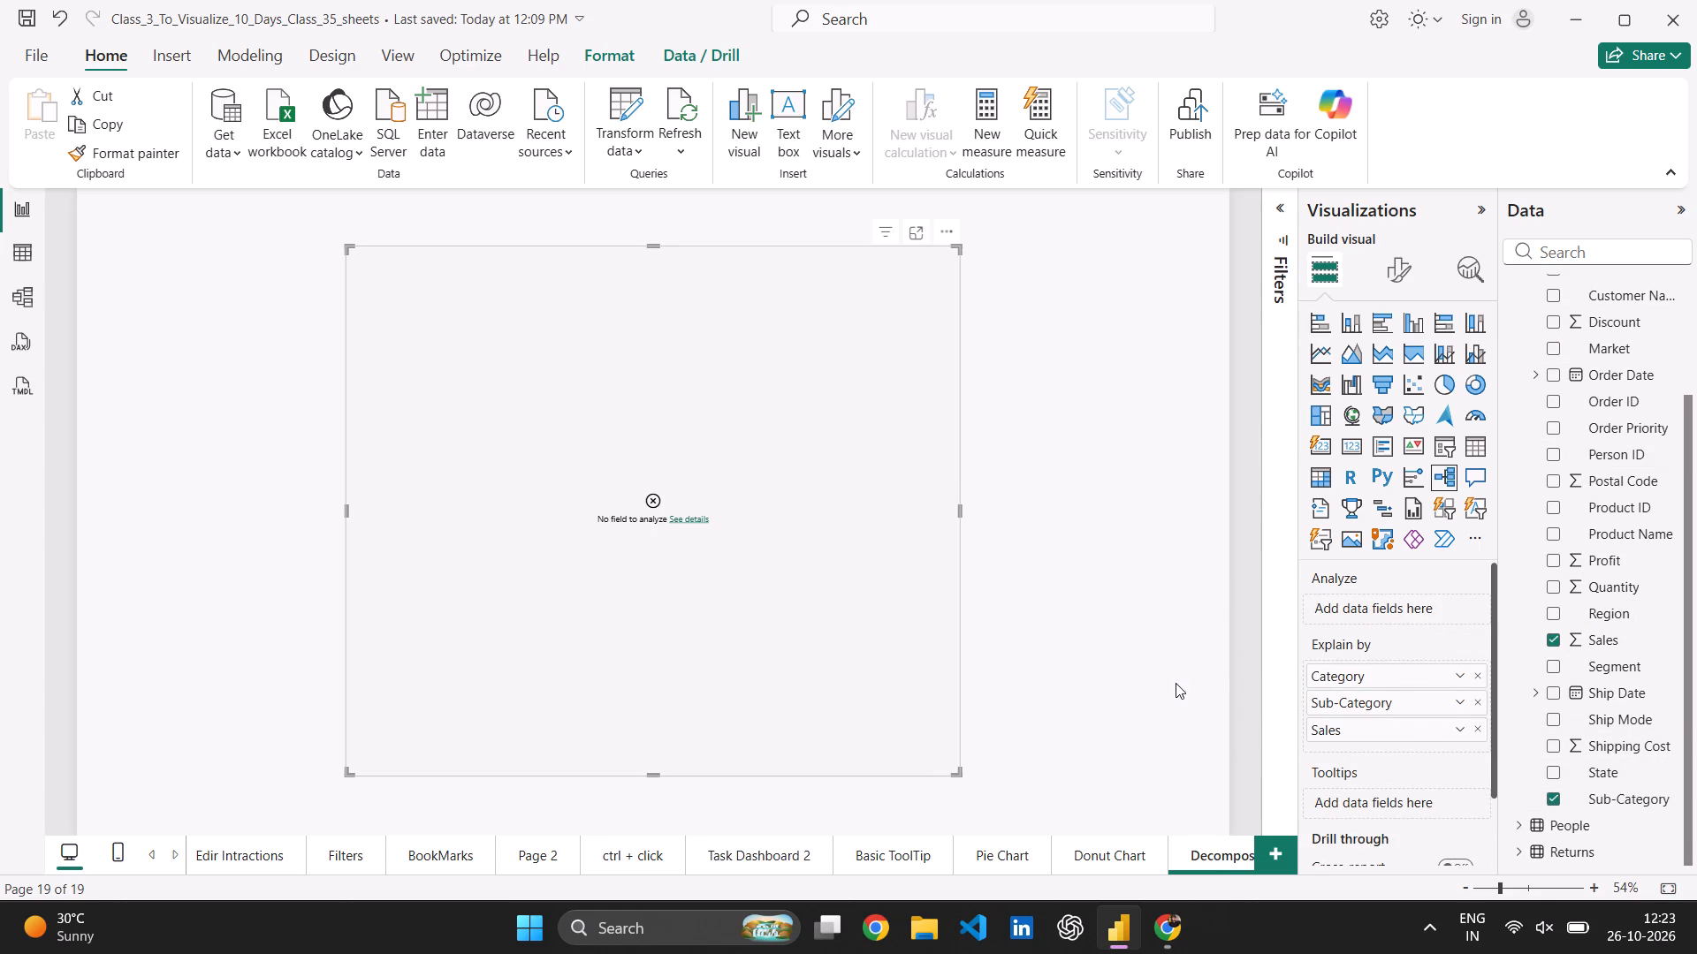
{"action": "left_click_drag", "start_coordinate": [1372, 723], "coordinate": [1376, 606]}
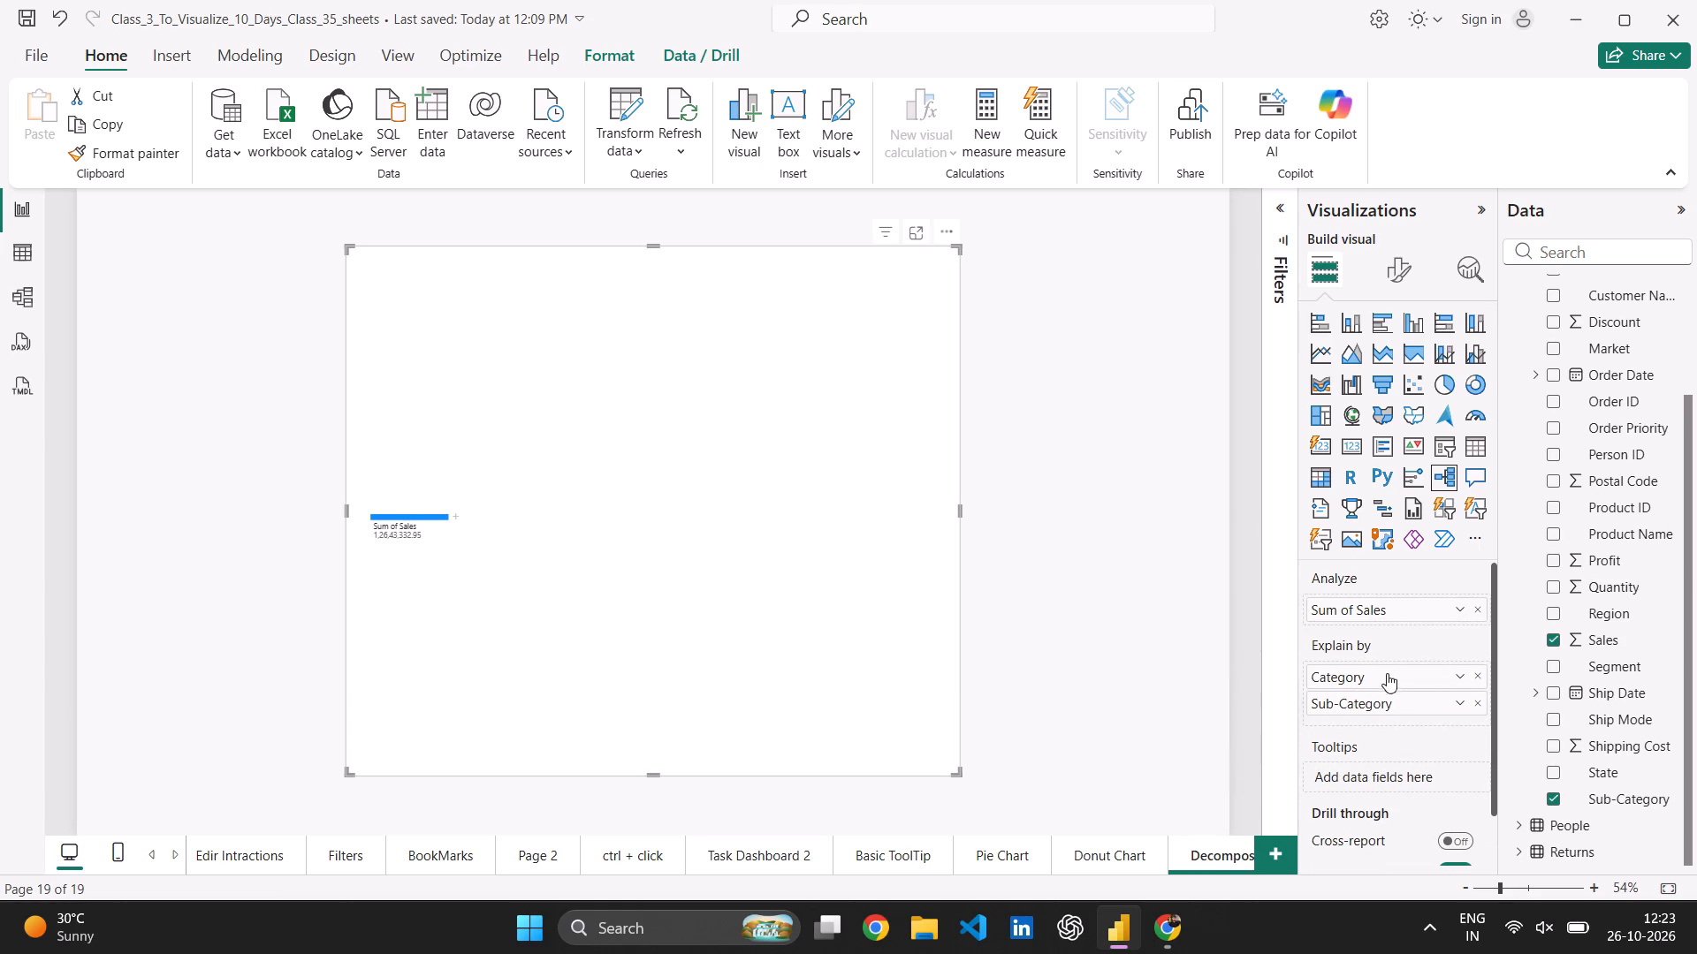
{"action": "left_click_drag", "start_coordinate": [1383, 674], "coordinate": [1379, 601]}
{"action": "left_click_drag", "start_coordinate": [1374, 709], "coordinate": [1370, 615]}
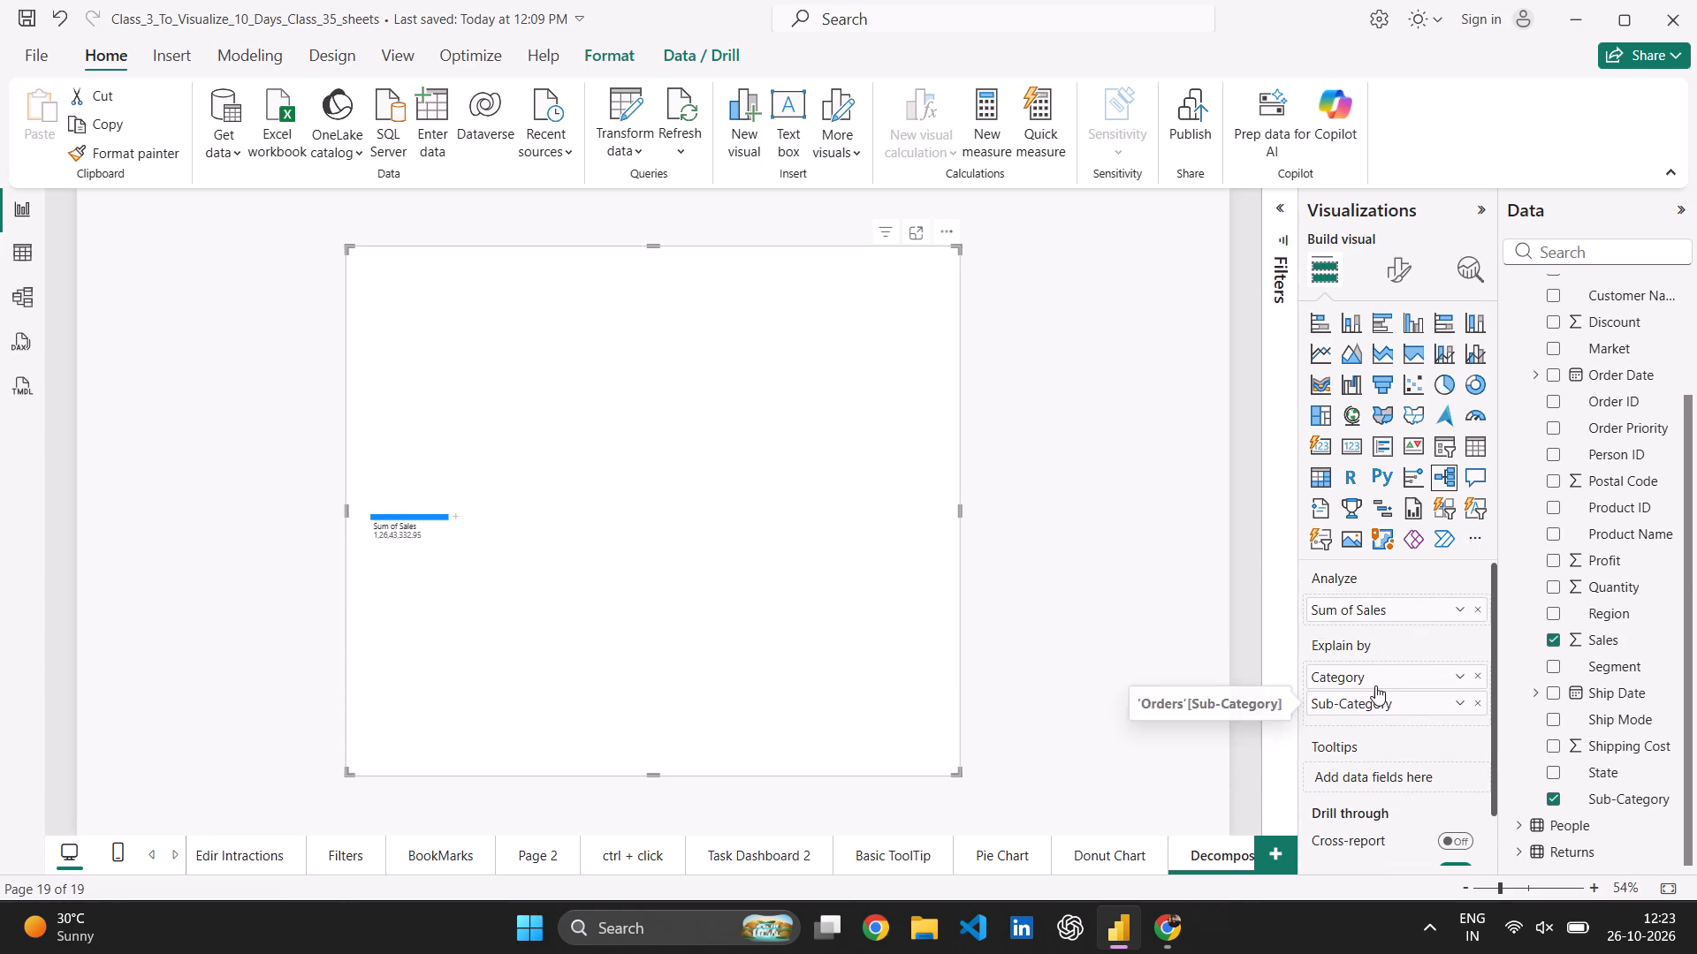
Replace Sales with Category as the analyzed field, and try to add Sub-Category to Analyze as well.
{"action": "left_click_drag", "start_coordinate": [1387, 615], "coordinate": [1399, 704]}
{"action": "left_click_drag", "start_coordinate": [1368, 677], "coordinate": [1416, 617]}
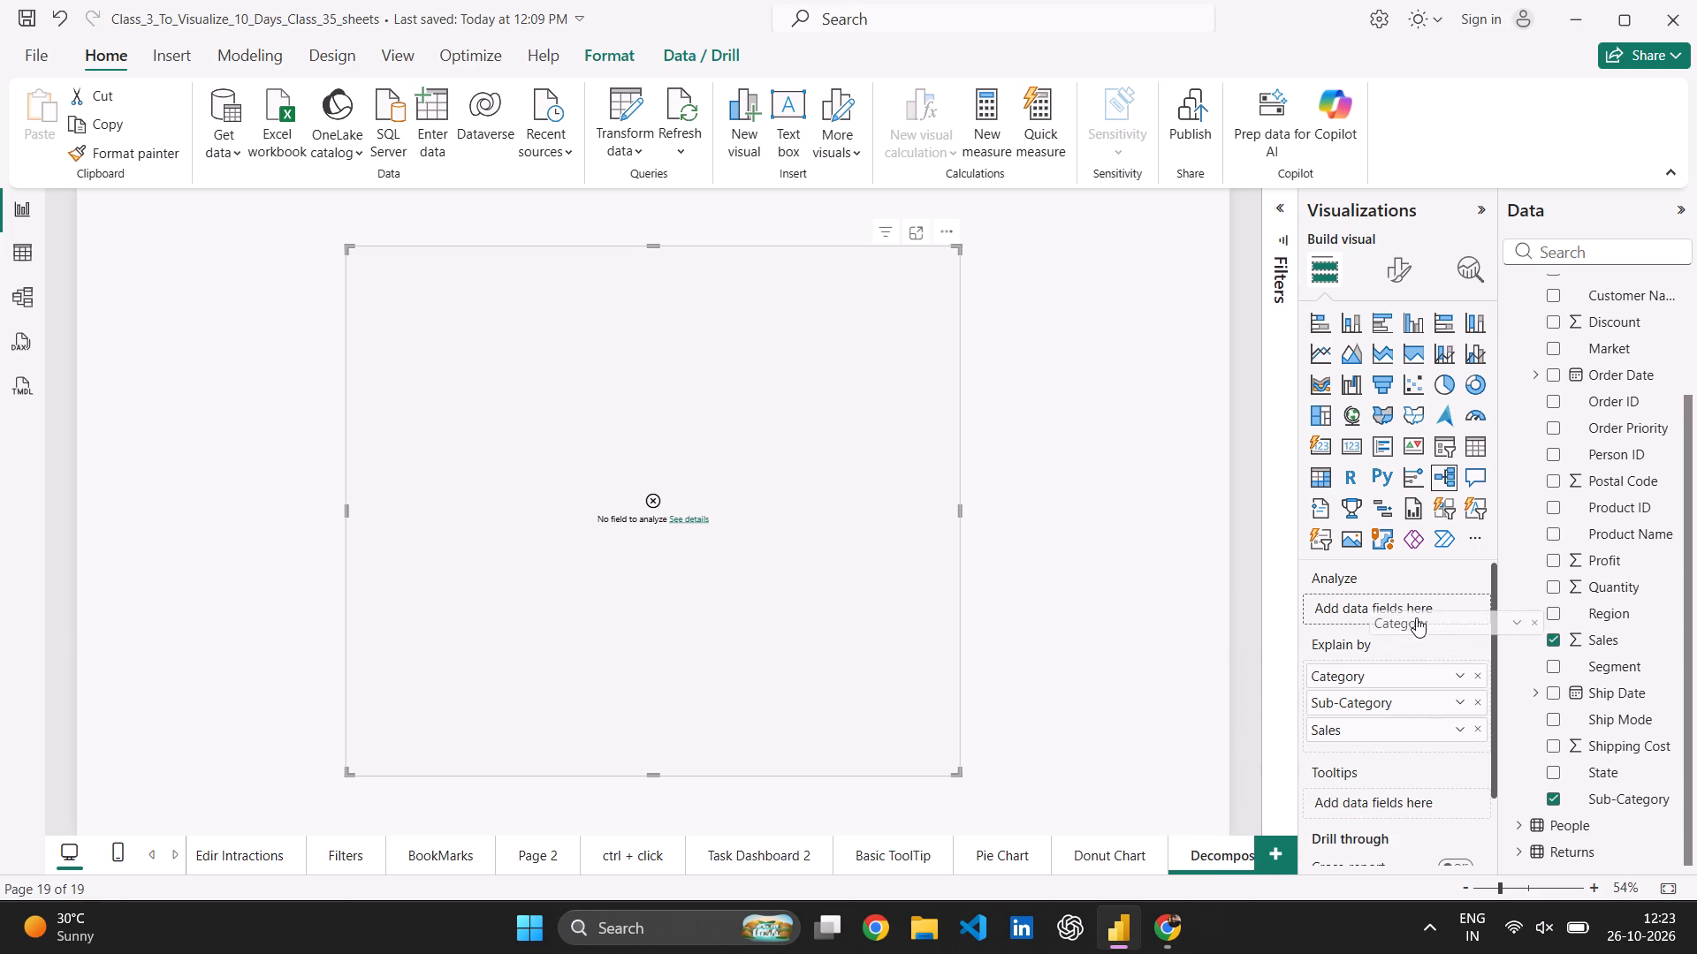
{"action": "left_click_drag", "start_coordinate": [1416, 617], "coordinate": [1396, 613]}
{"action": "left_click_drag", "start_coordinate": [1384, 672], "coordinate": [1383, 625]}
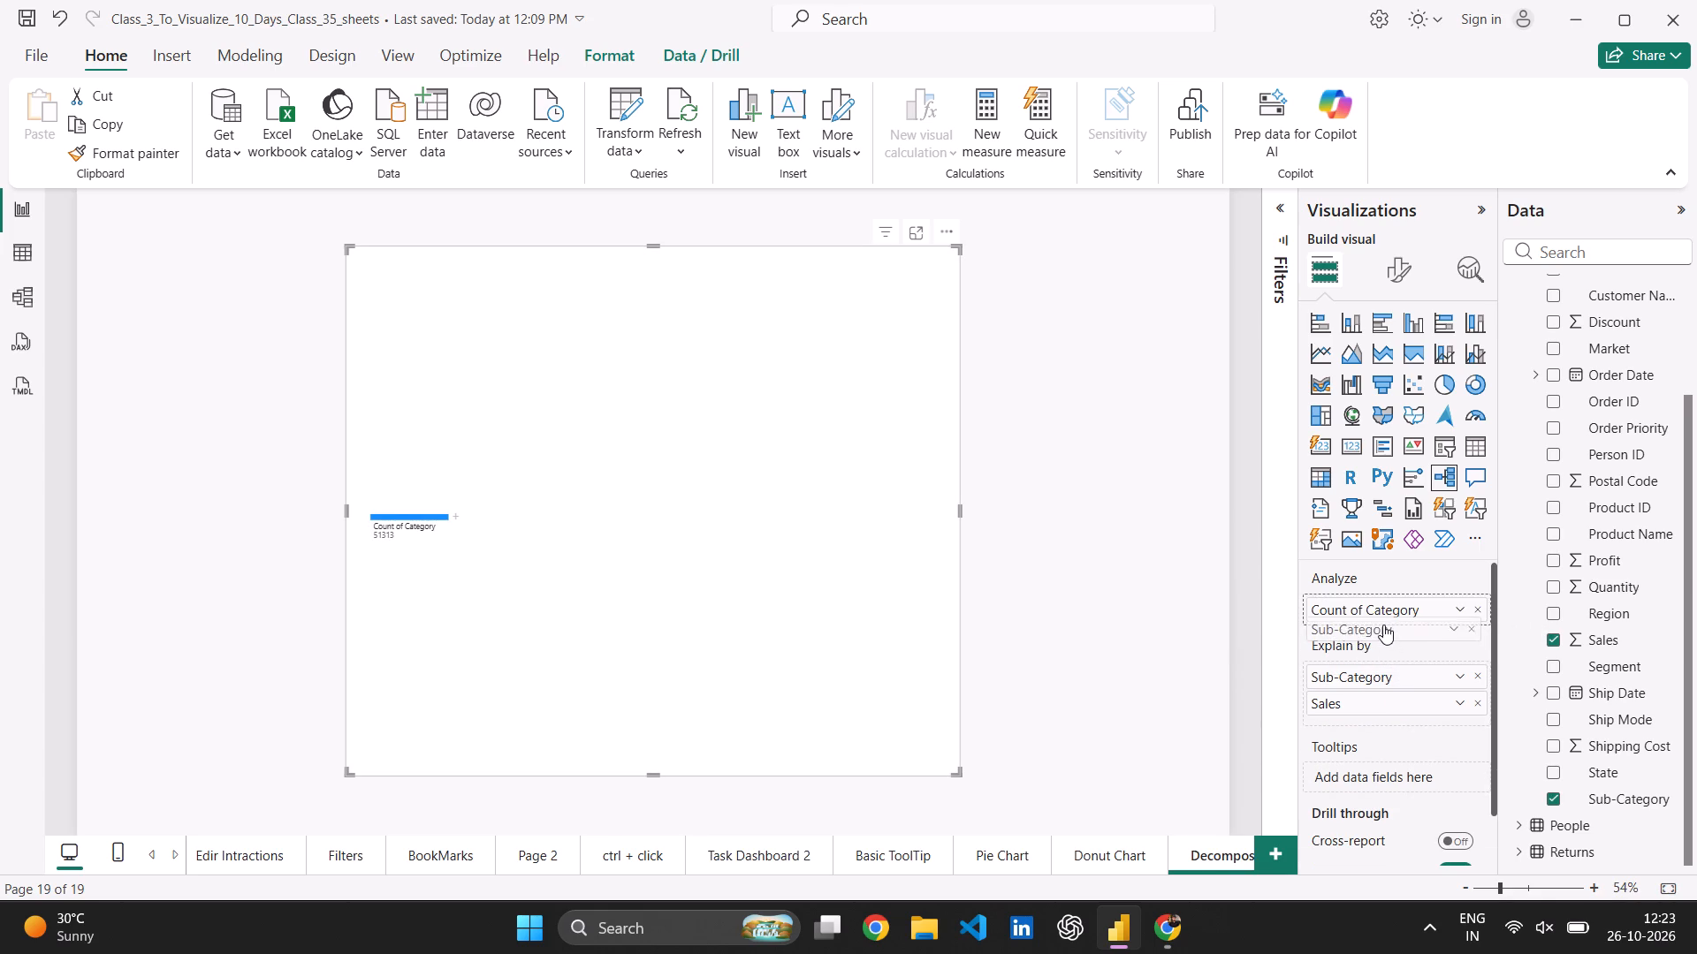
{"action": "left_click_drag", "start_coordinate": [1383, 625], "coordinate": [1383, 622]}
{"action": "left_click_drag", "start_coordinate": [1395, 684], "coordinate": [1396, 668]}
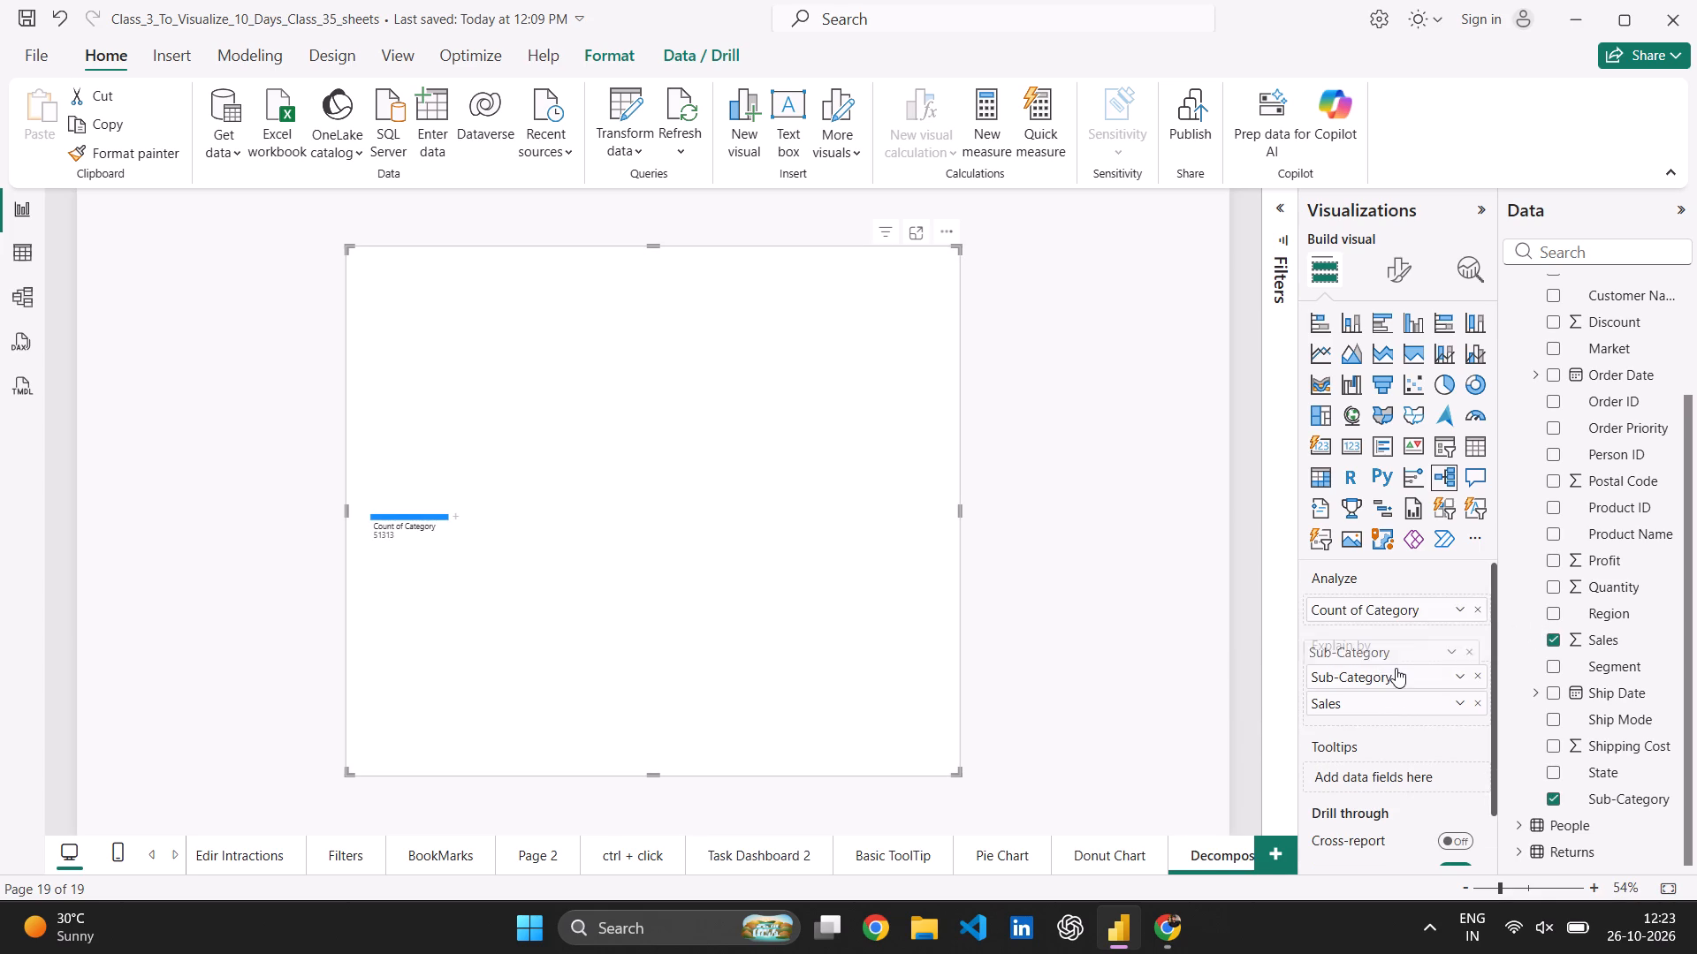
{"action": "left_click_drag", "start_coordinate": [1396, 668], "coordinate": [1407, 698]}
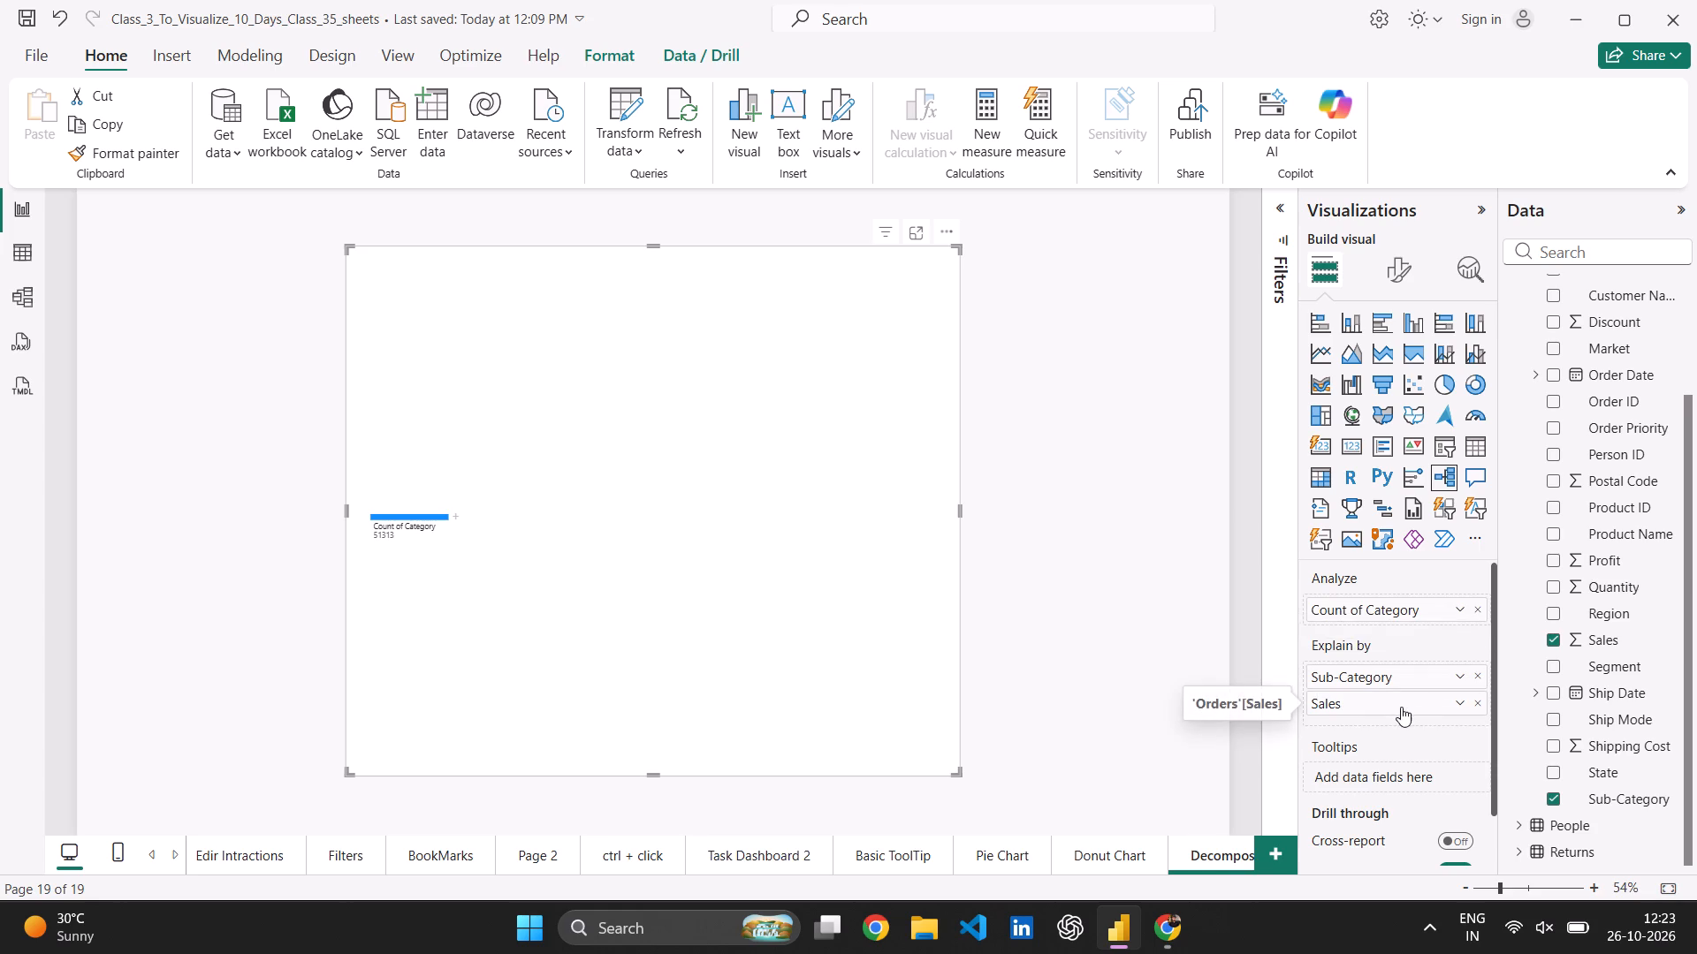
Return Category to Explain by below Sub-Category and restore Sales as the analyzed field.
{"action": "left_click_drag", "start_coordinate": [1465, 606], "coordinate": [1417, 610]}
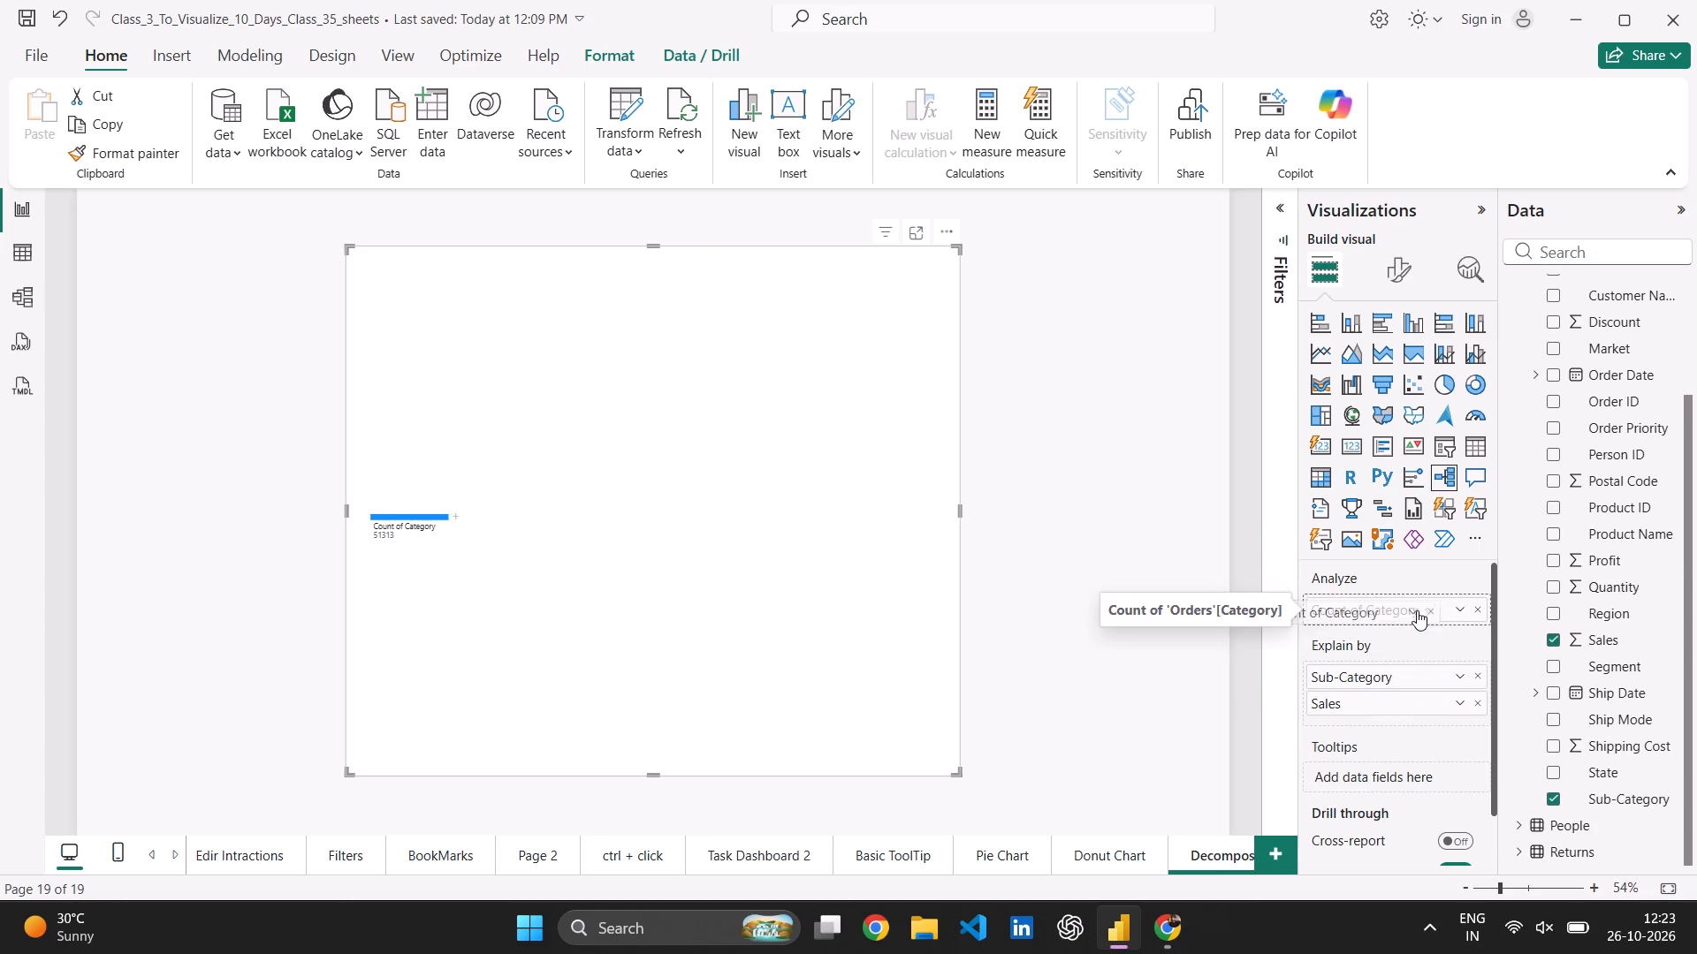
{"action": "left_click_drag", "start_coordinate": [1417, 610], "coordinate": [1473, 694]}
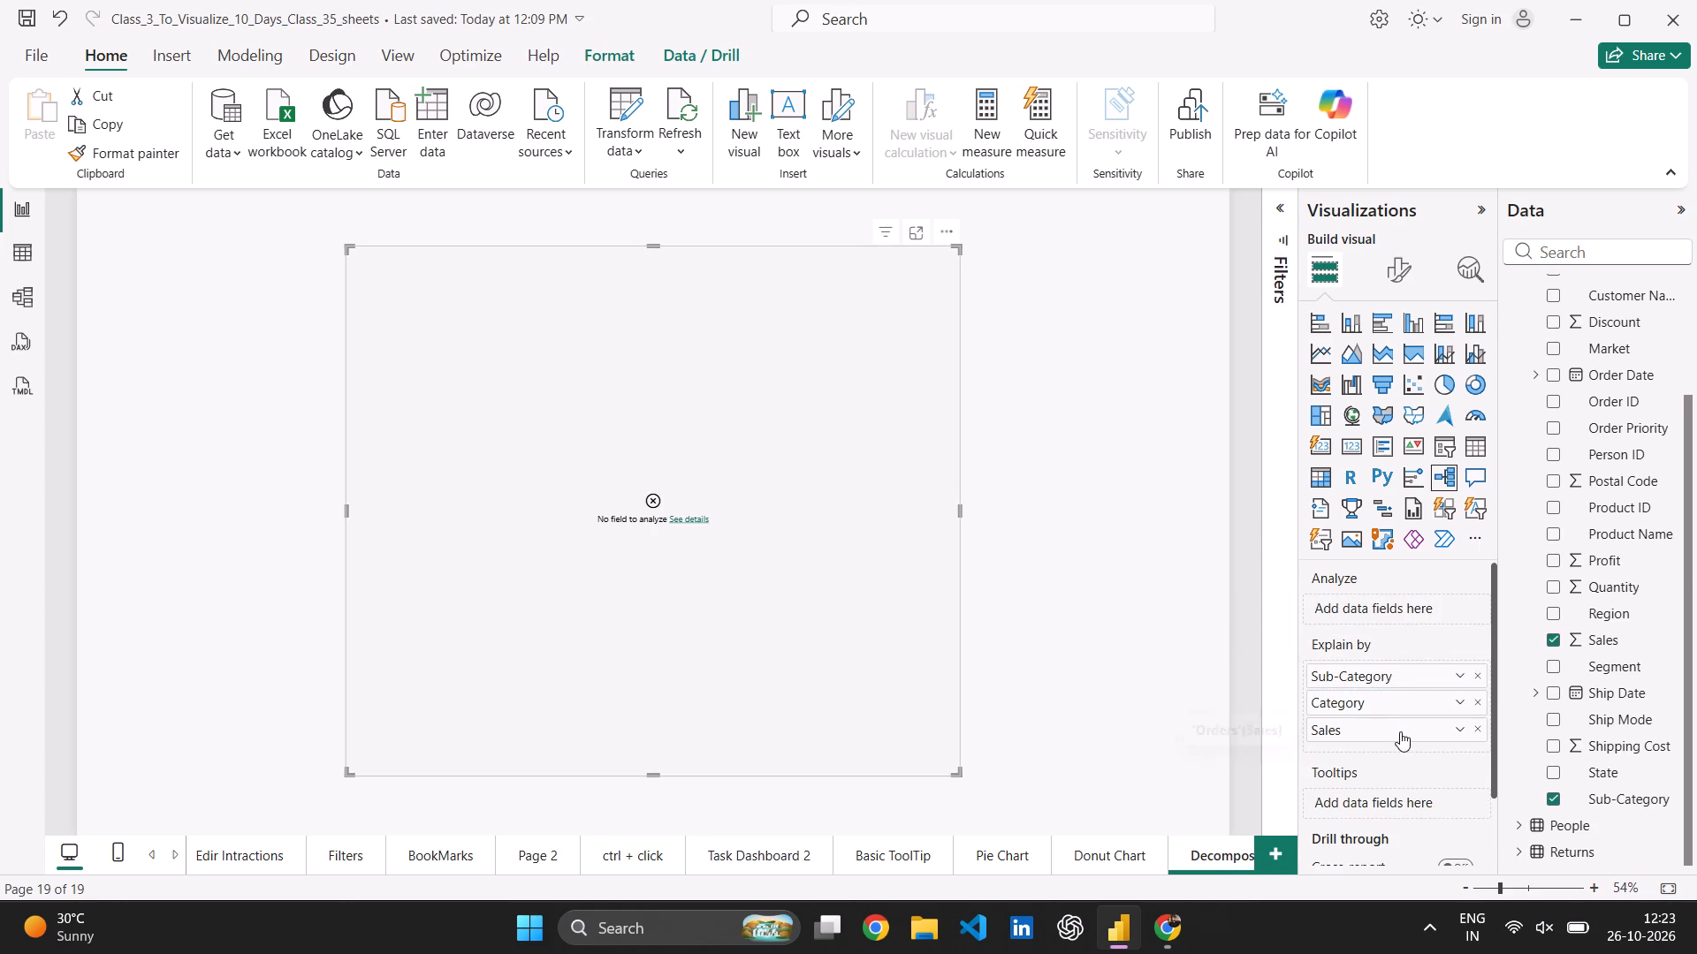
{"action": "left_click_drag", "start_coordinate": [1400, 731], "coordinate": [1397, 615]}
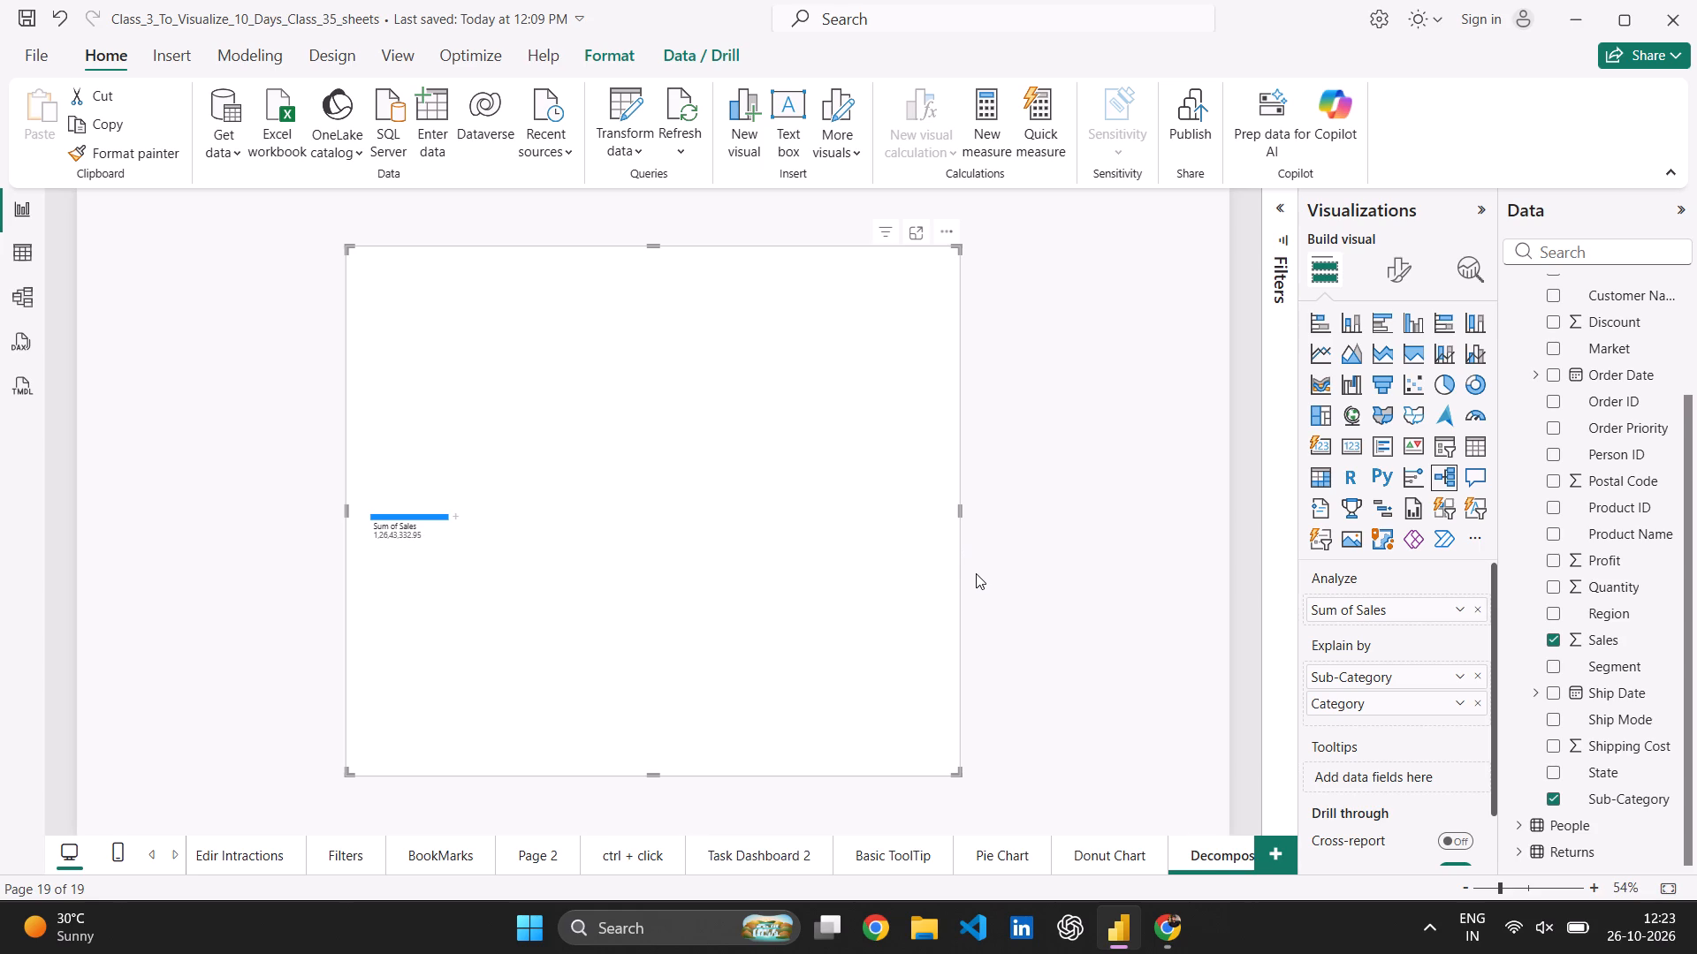
Expand Sum of Sales by Category, and break the Technology node down by Sub-Category.
{"action": "left_click", "coordinate": [454, 512]}
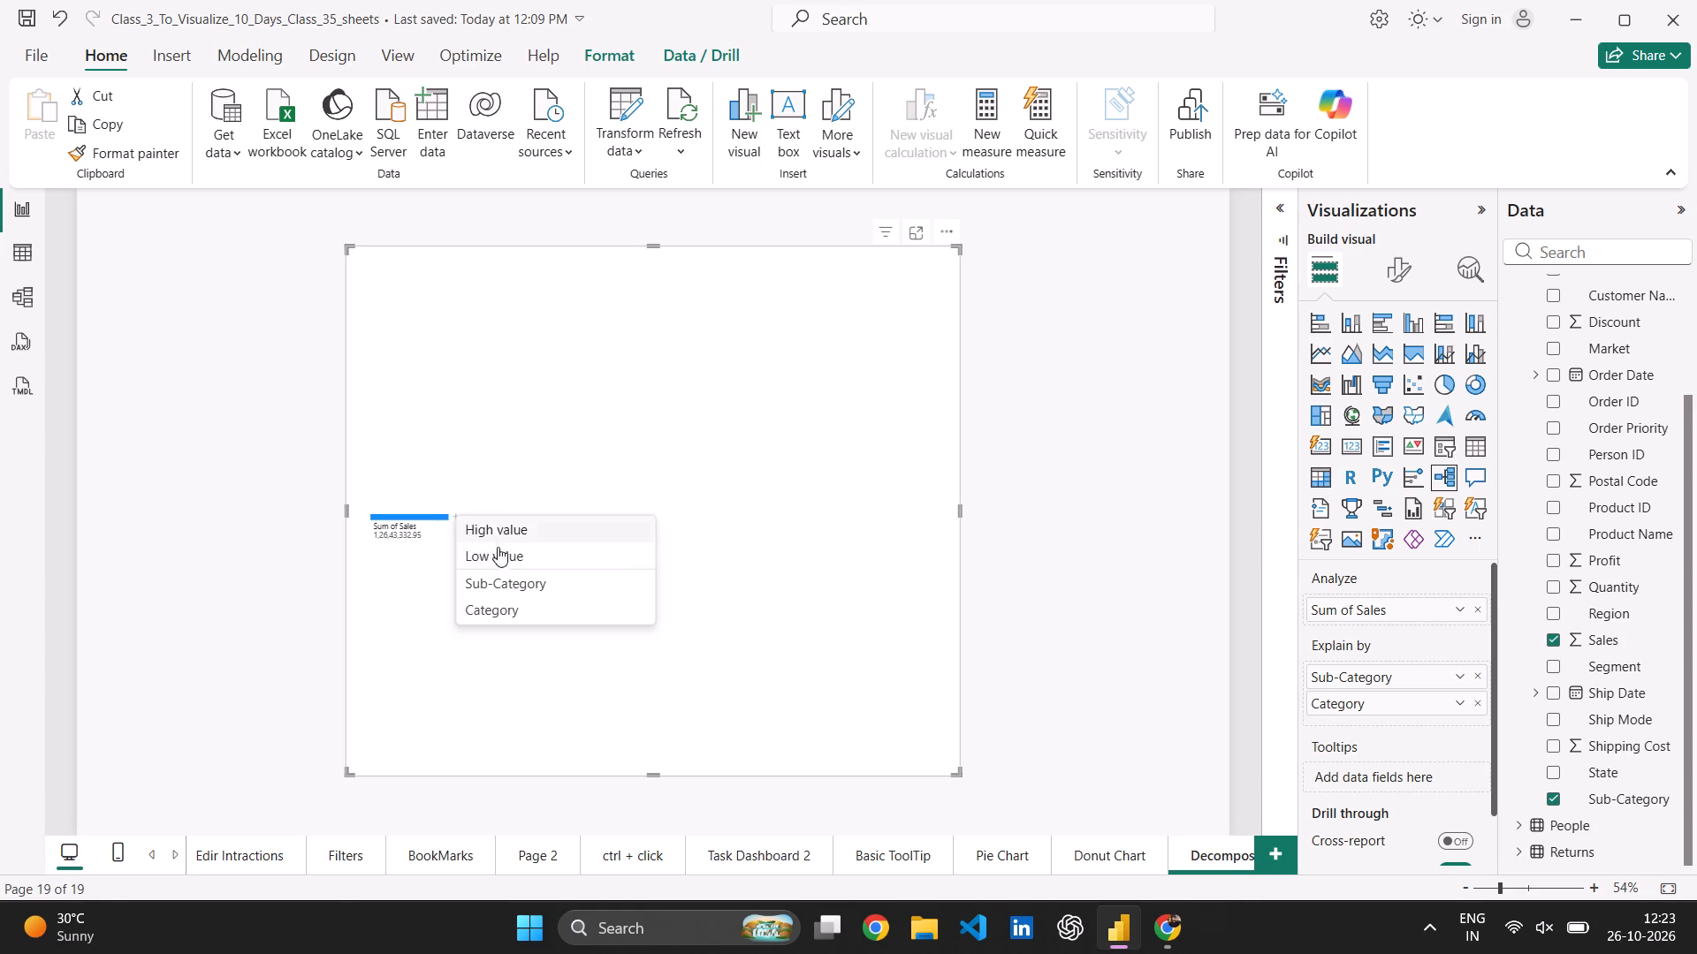
{"action": "left_click", "coordinate": [510, 605]}
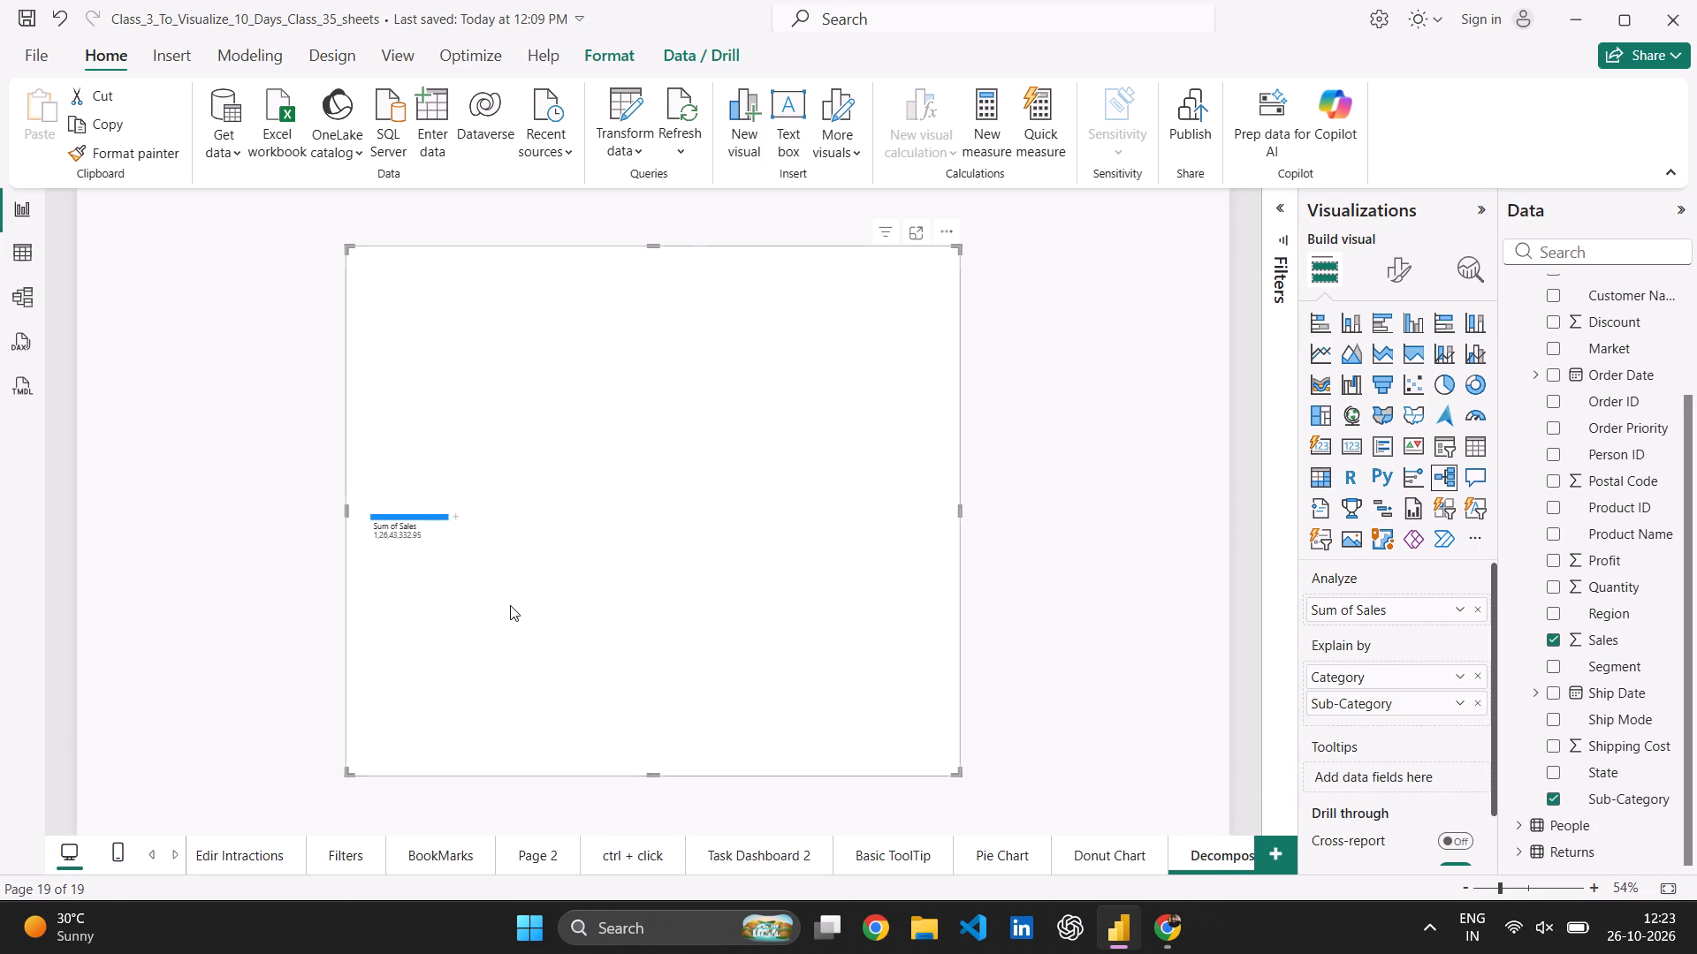
{"action": "left_click", "coordinate": [561, 481]}
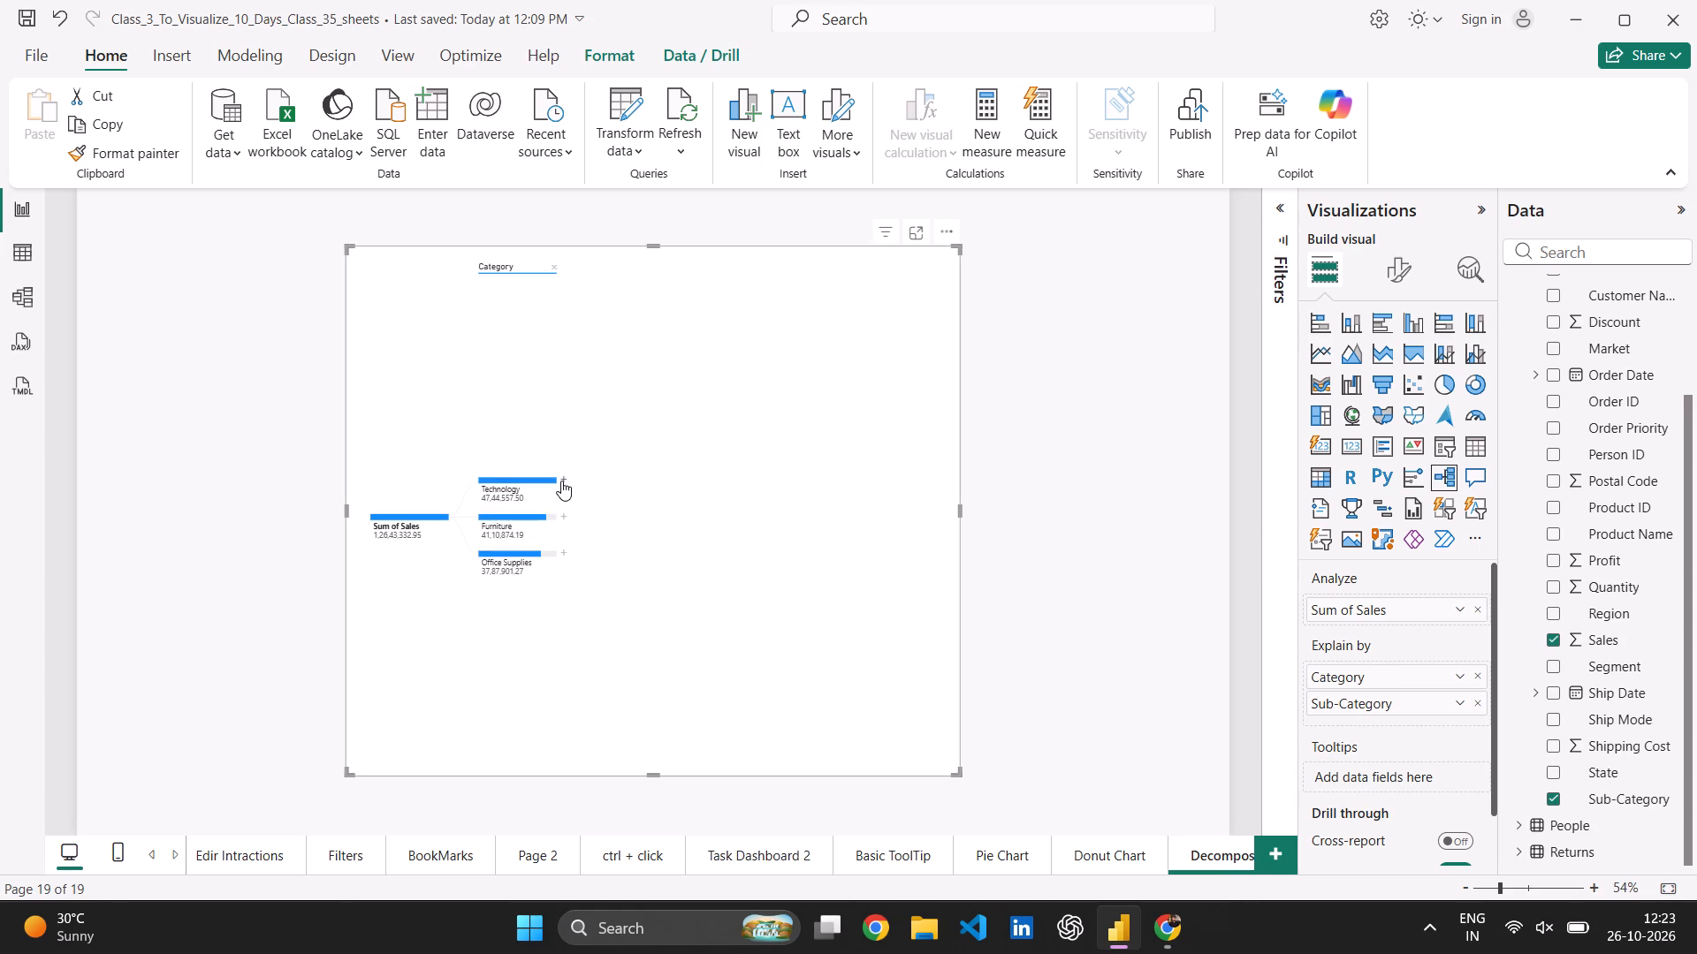
{"action": "left_click", "coordinate": [598, 540]}
{"action": "left_click", "coordinate": [797, 550]}
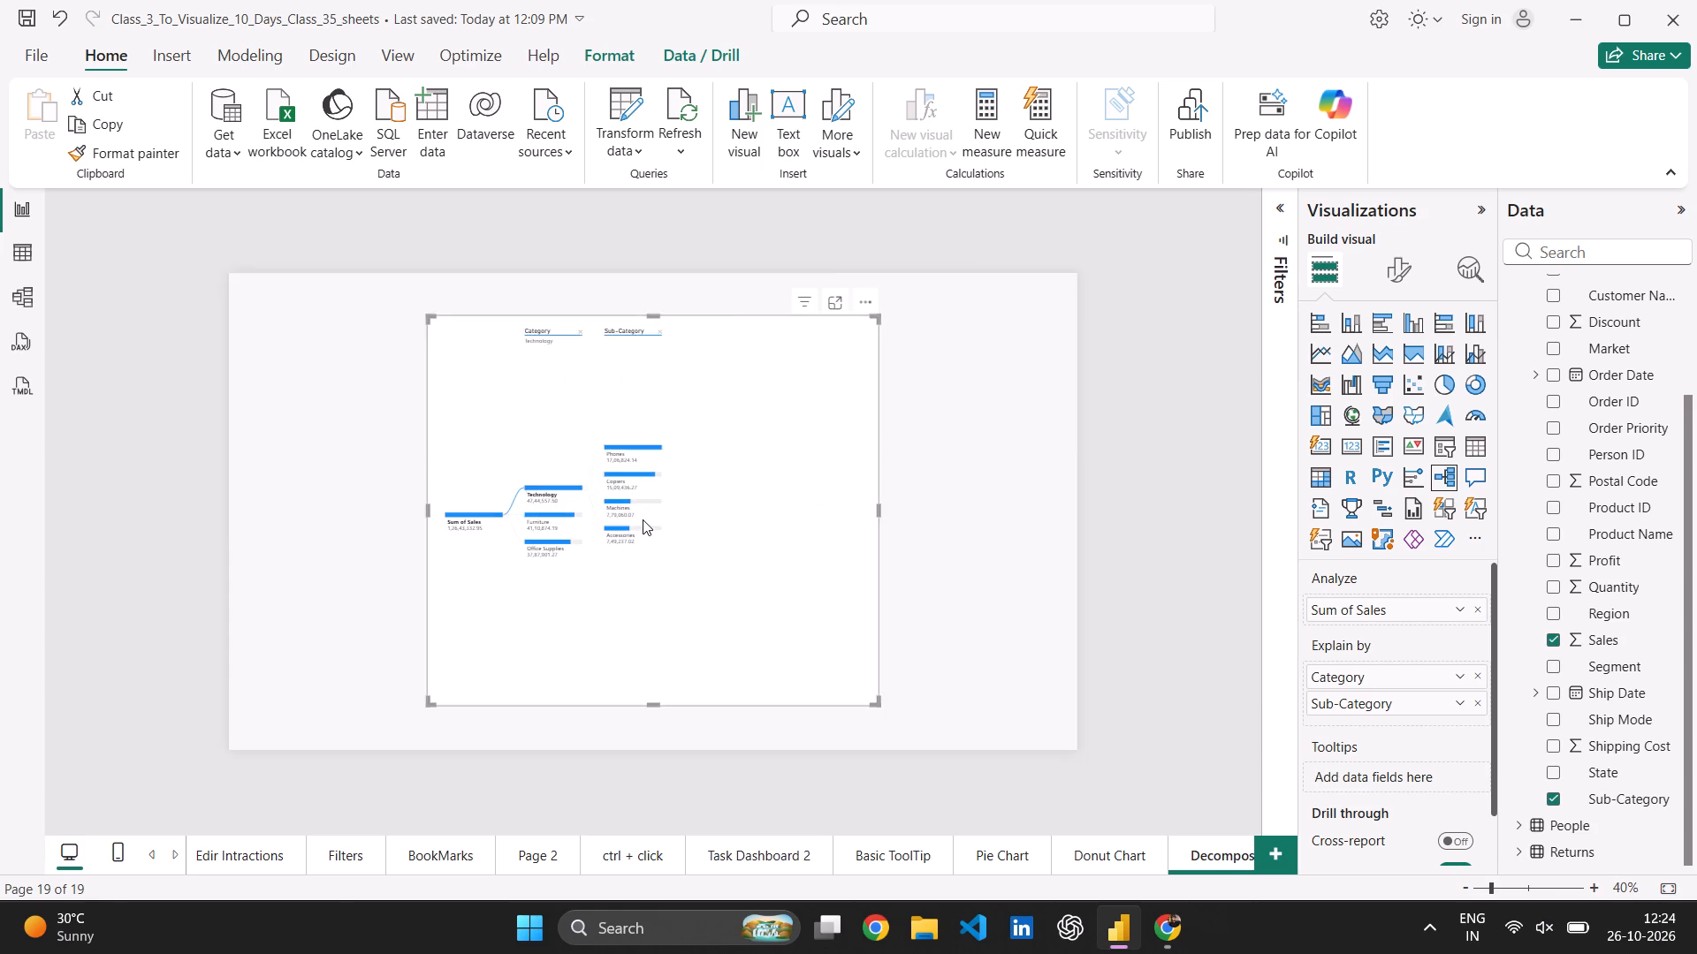
Switch the Sub-Category breakdown to Furniture and on to Office Supplies, examine its branches, and fit the page to view.
{"action": "scroll", "coordinate": [689, 591], "scroll_direction": "down", "scroll_amount": 1}
{"action": "scroll", "coordinate": [689, 591], "scroll_direction": "left", "scroll_amount": 1}
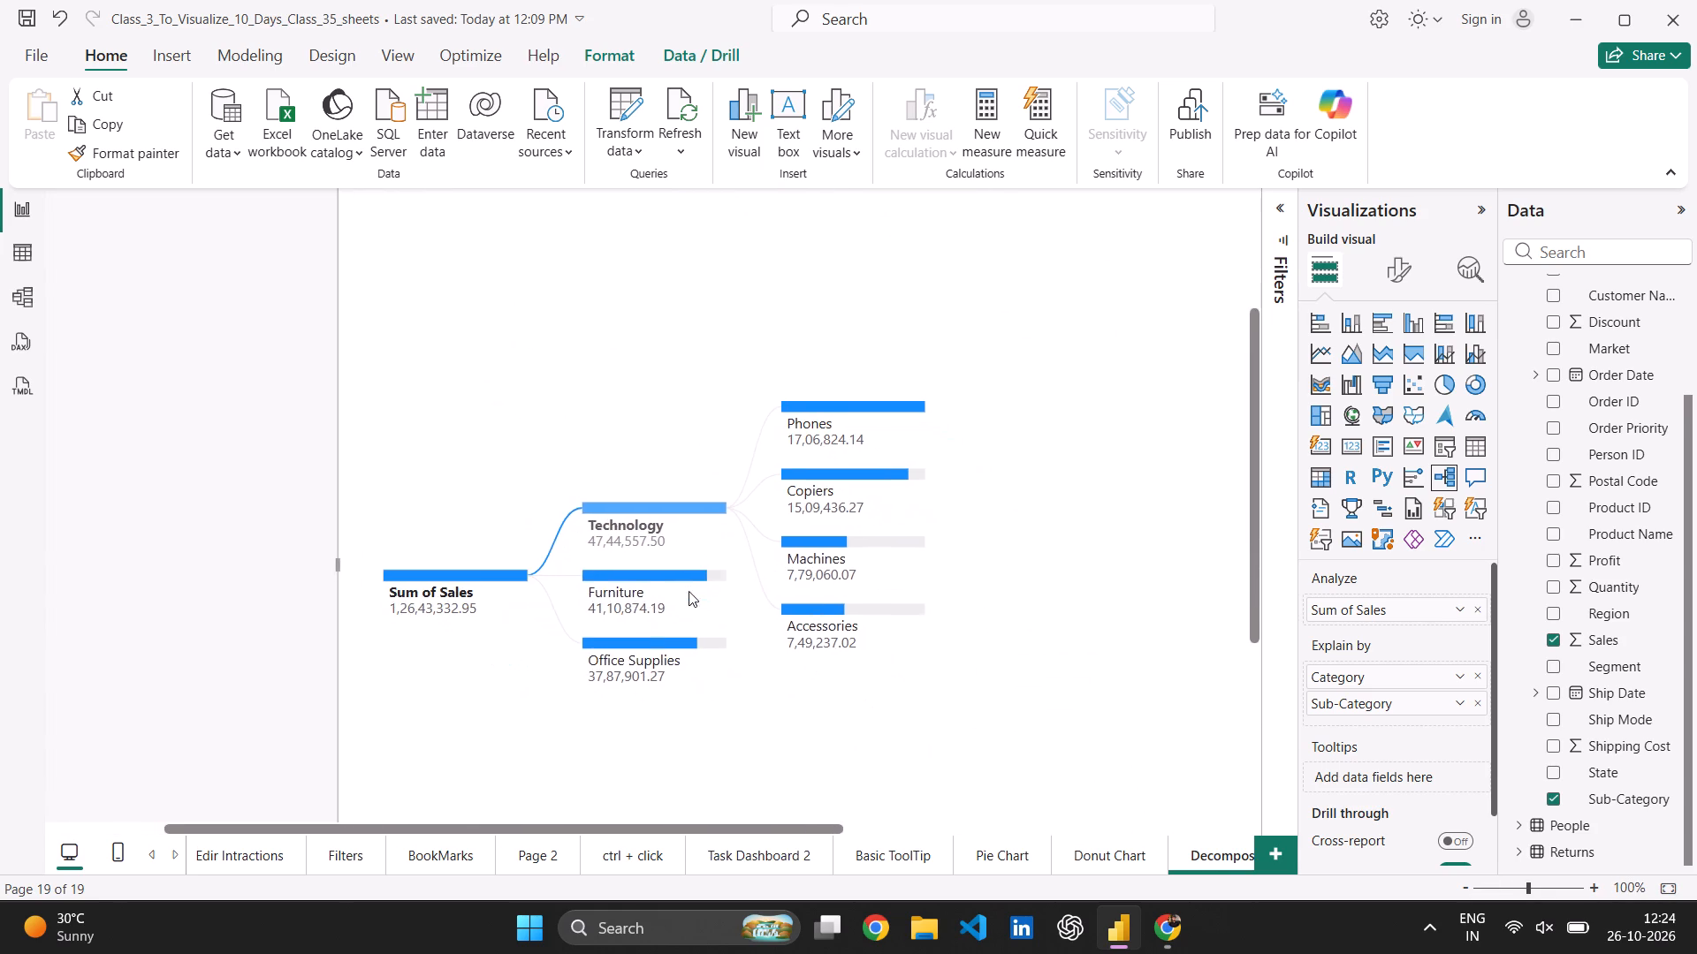
{"action": "scroll", "coordinate": [689, 591], "scroll_direction": "left", "scroll_amount": 1}
{"action": "left_click", "coordinate": [736, 565]}
{"action": "left_click", "coordinate": [711, 572]}
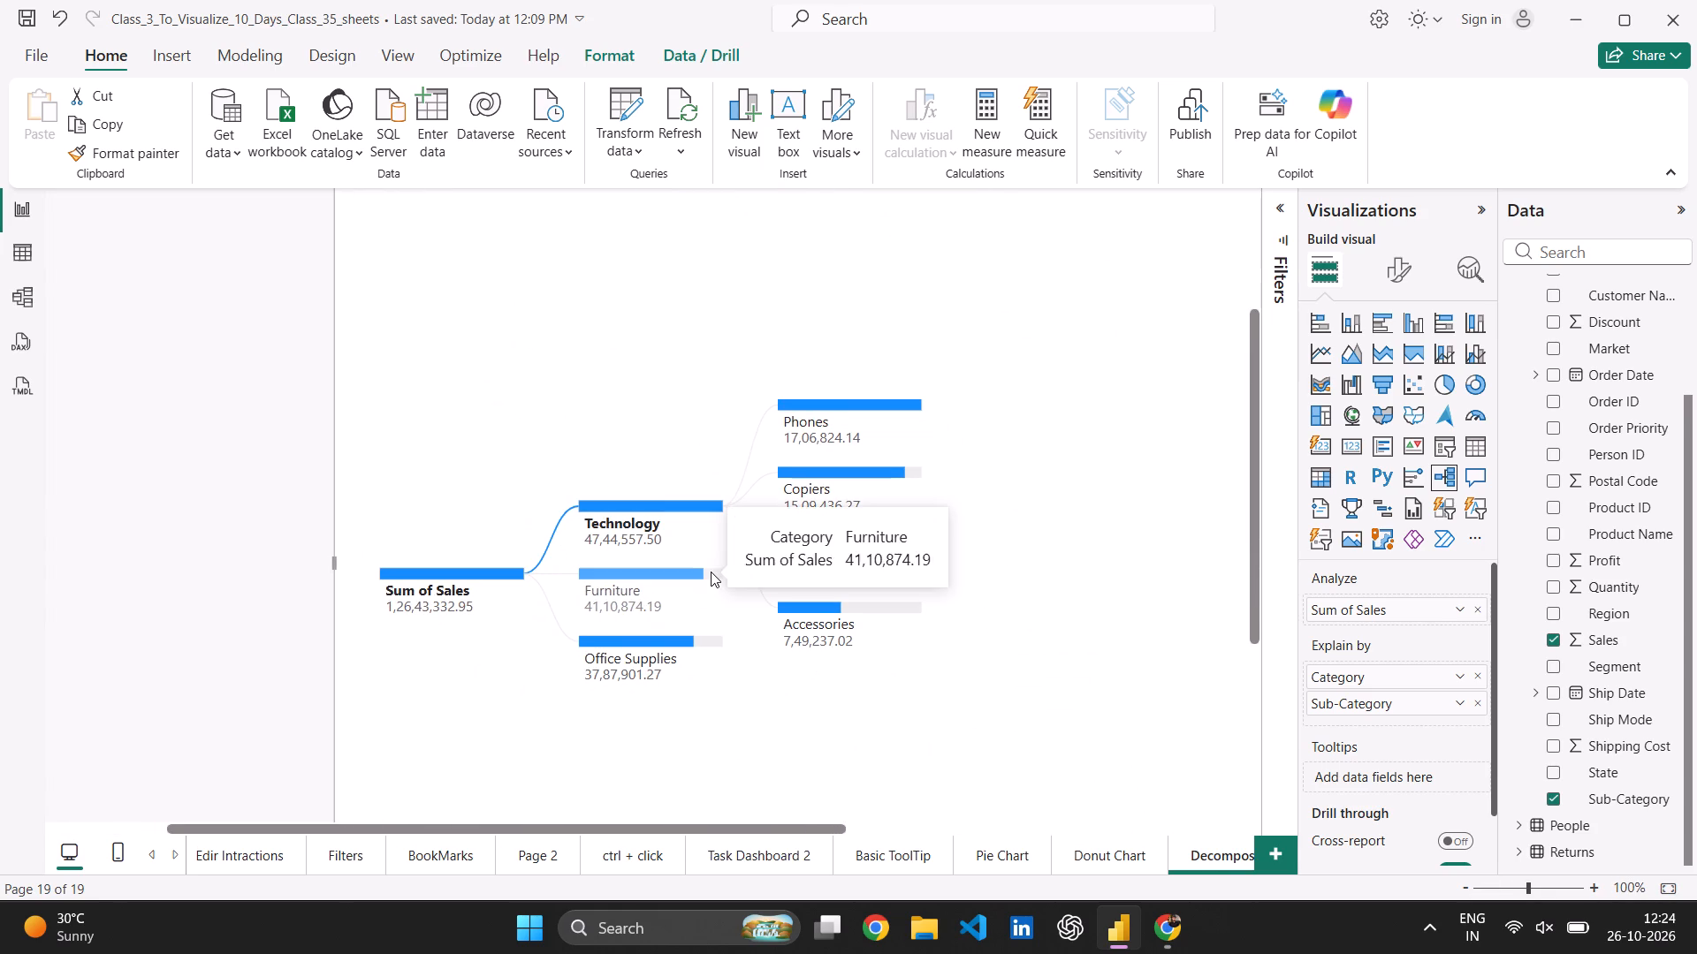
{"action": "left_click", "coordinate": [704, 636]}
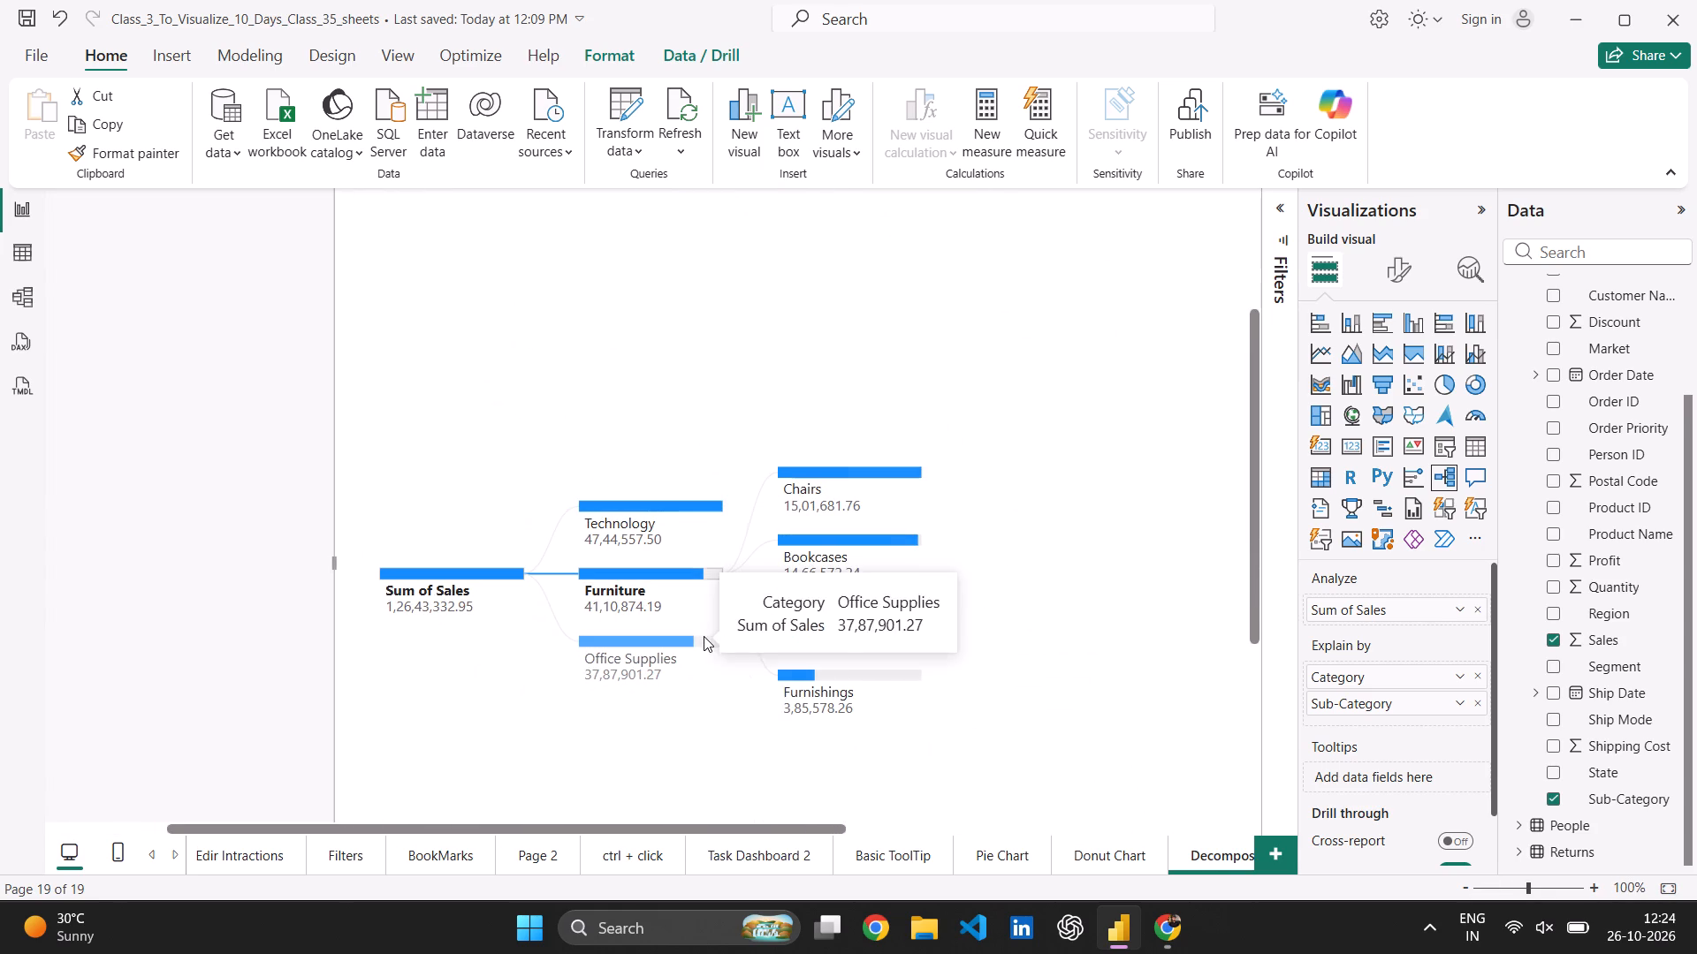
{"action": "scroll", "coordinate": [713, 580], "scroll_direction": "down", "scroll_amount": 1}
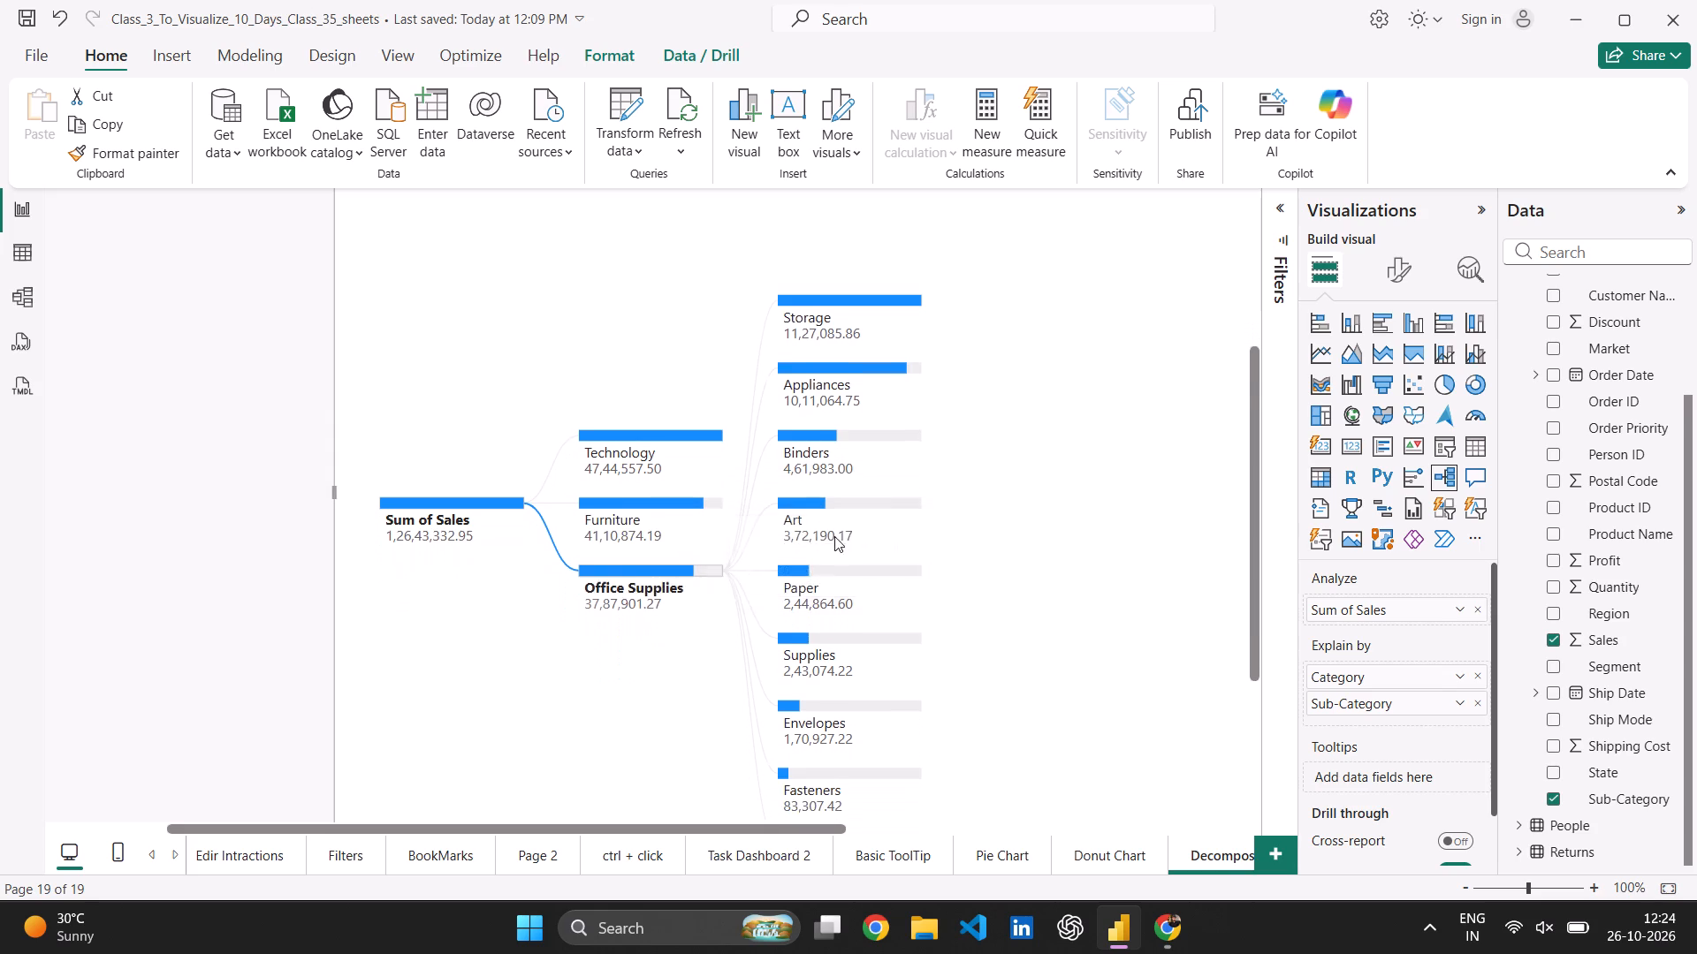
{"action": "scroll", "coordinate": [846, 530], "scroll_direction": "down", "scroll_amount": 1}
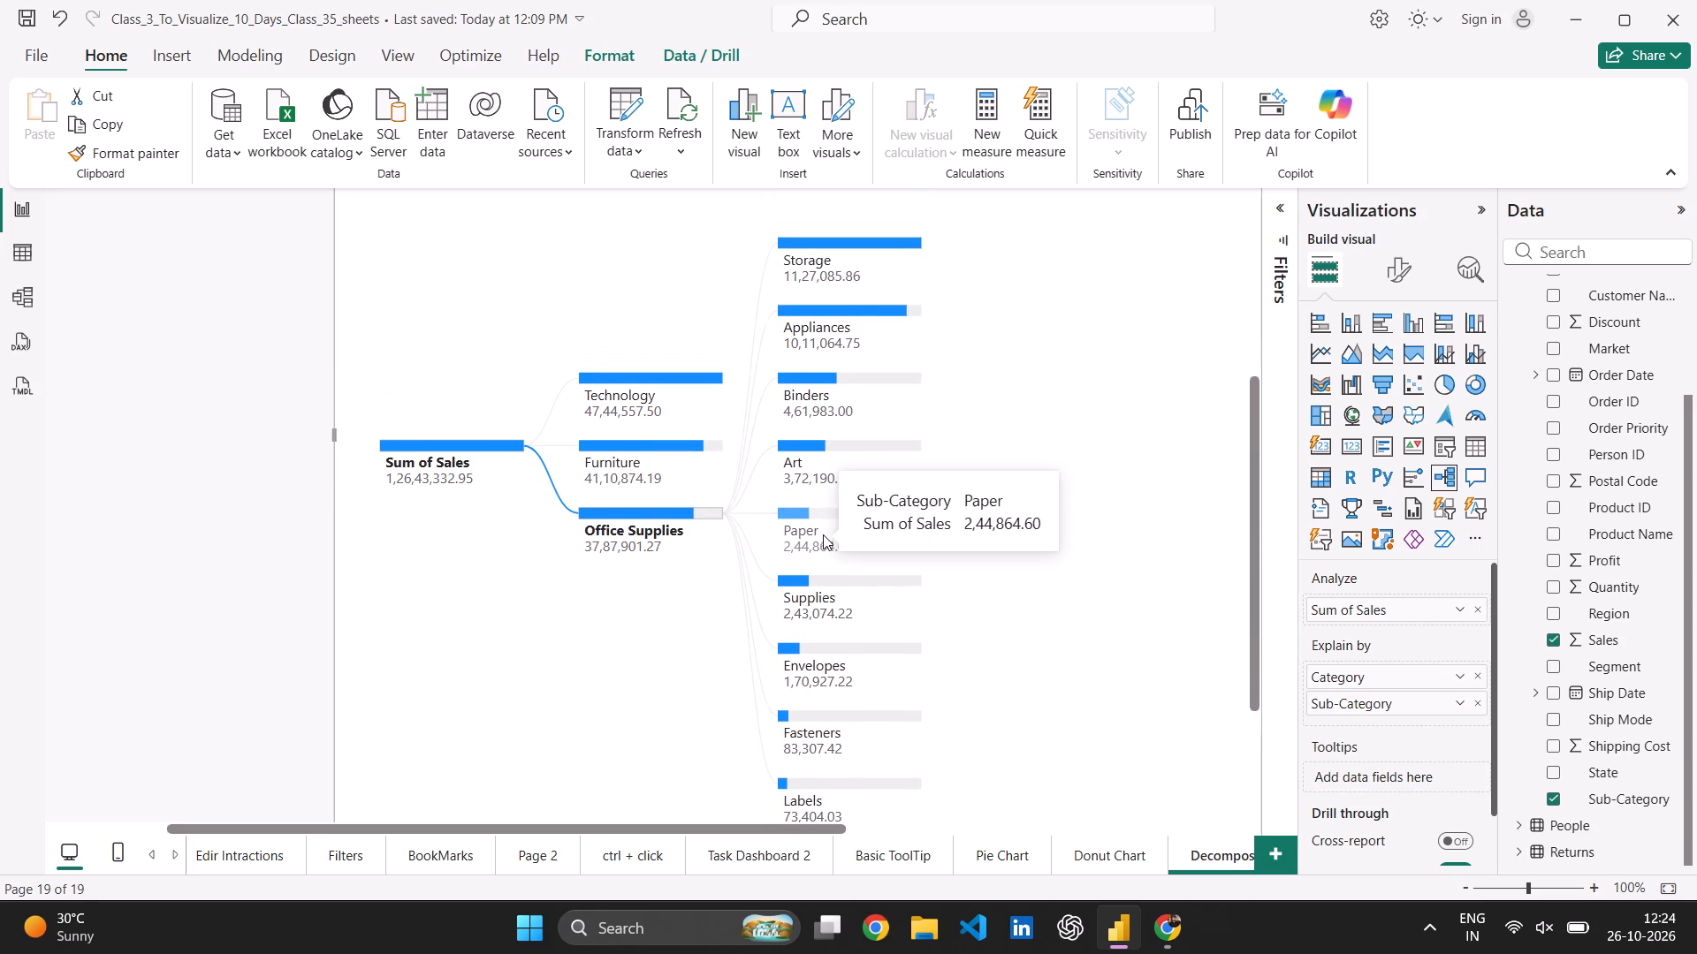
{"action": "scroll", "coordinate": [676, 502], "scroll_direction": "up", "scroll_amount": 1}
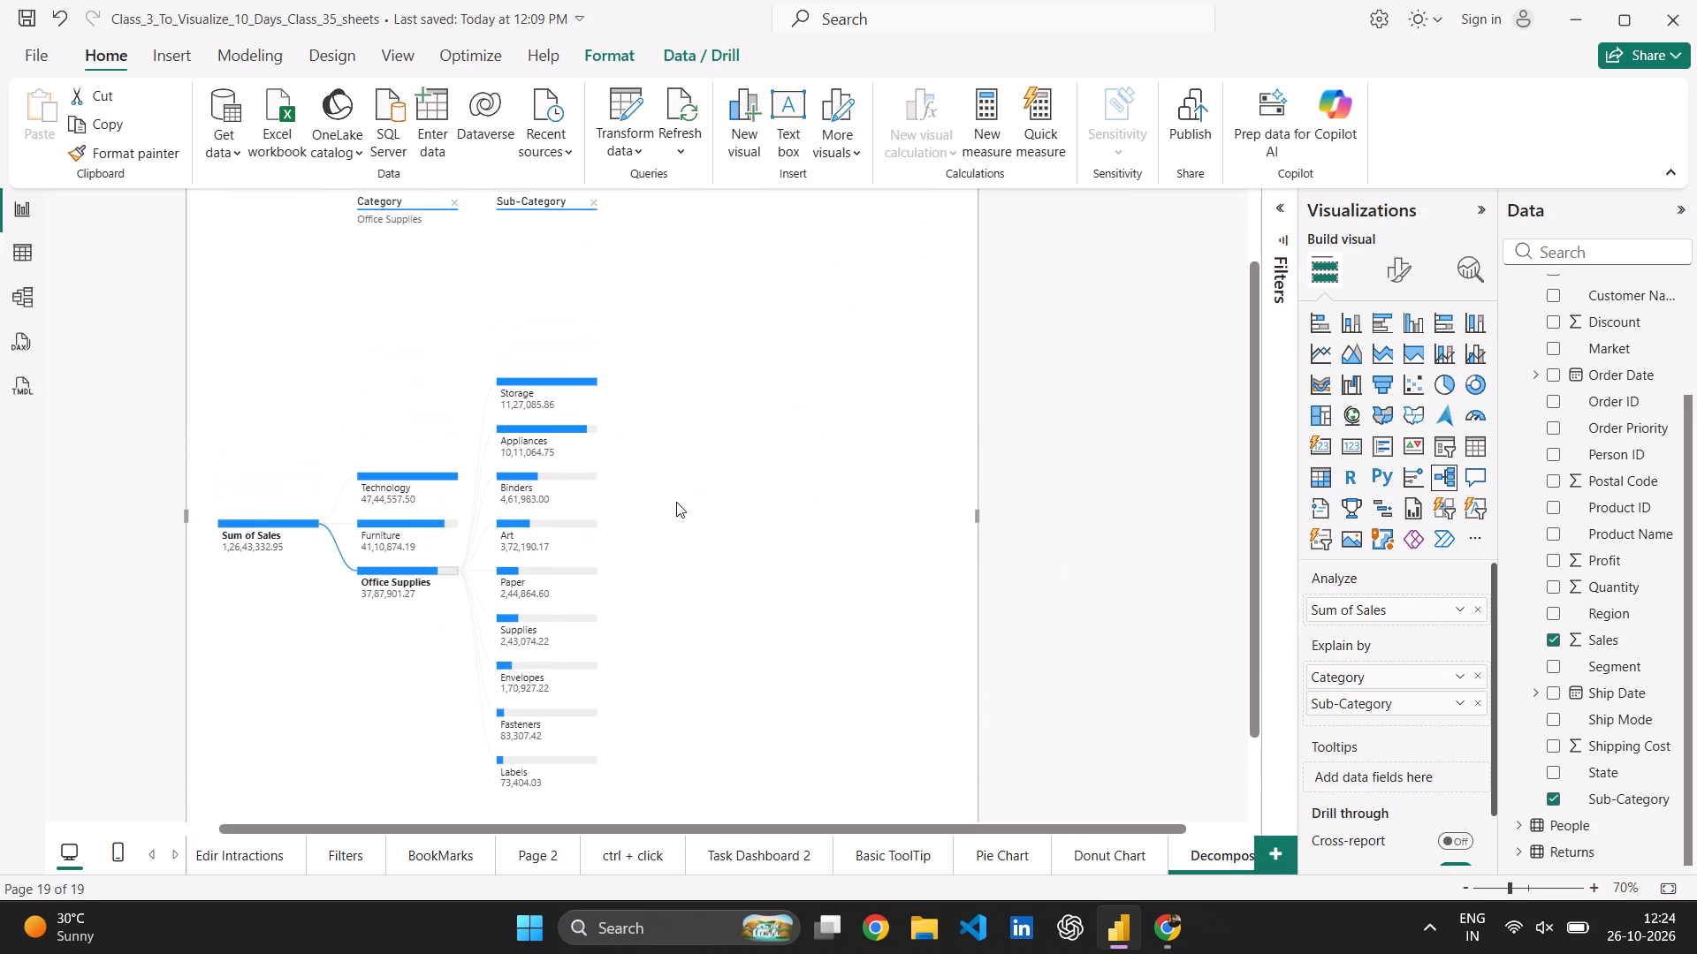
{"action": "scroll", "coordinate": [676, 502], "scroll_direction": "up", "scroll_amount": 1}
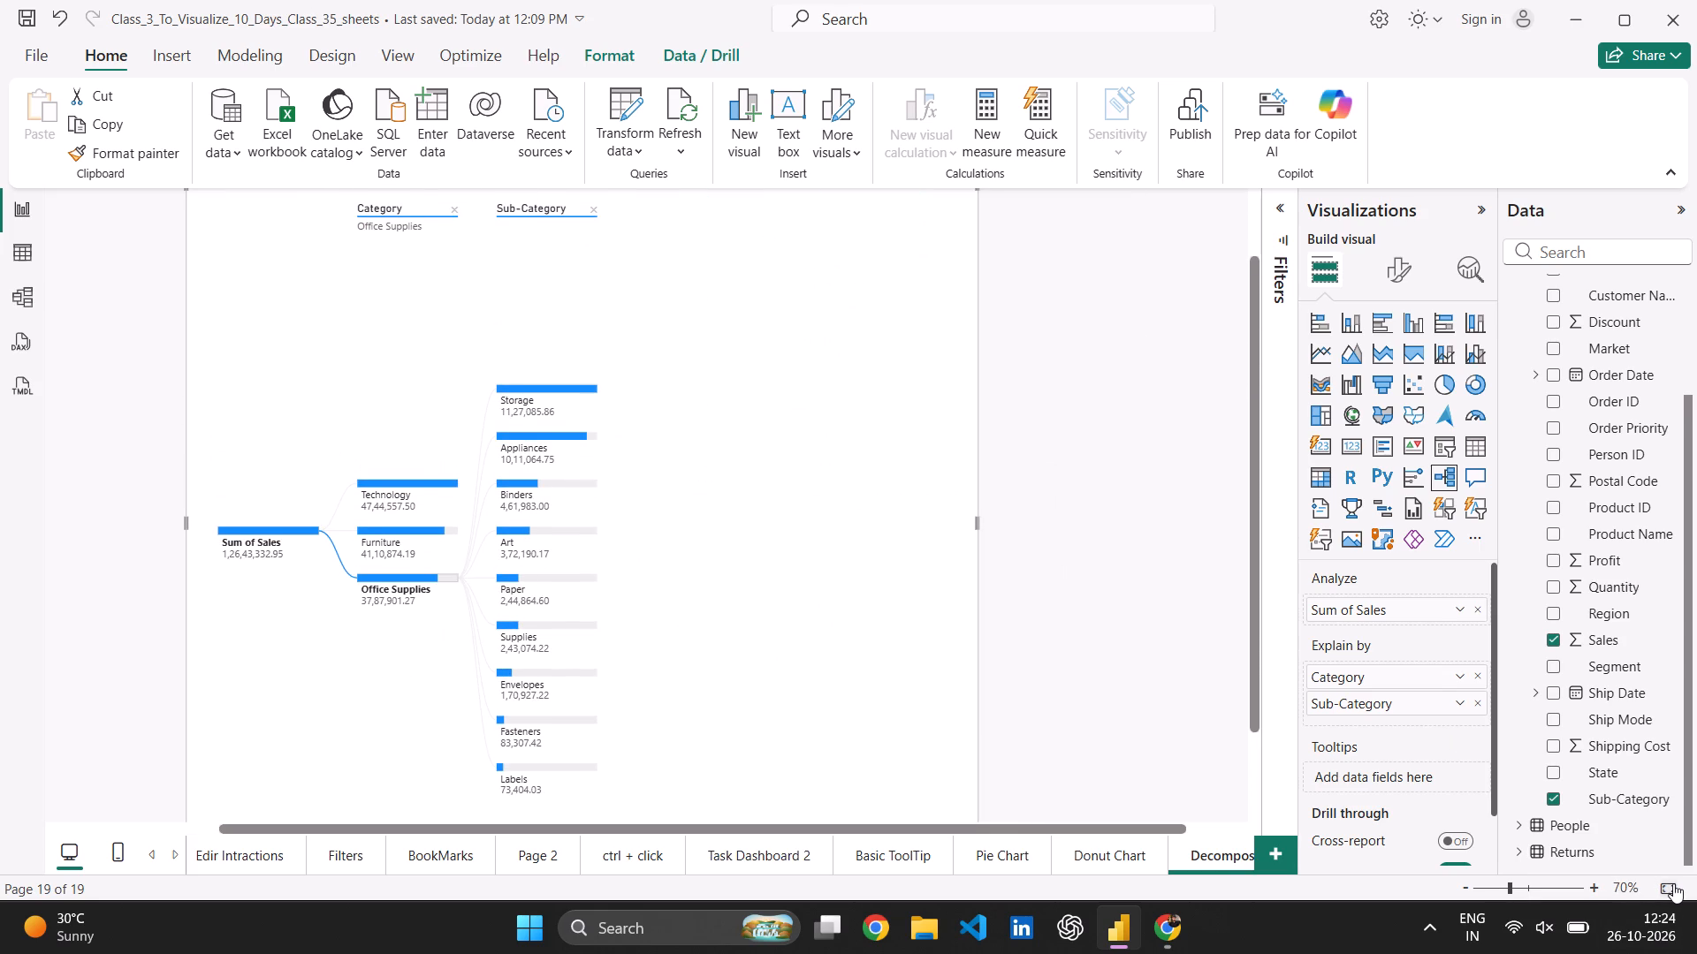
{"action": "left_click", "coordinate": [1673, 883]}
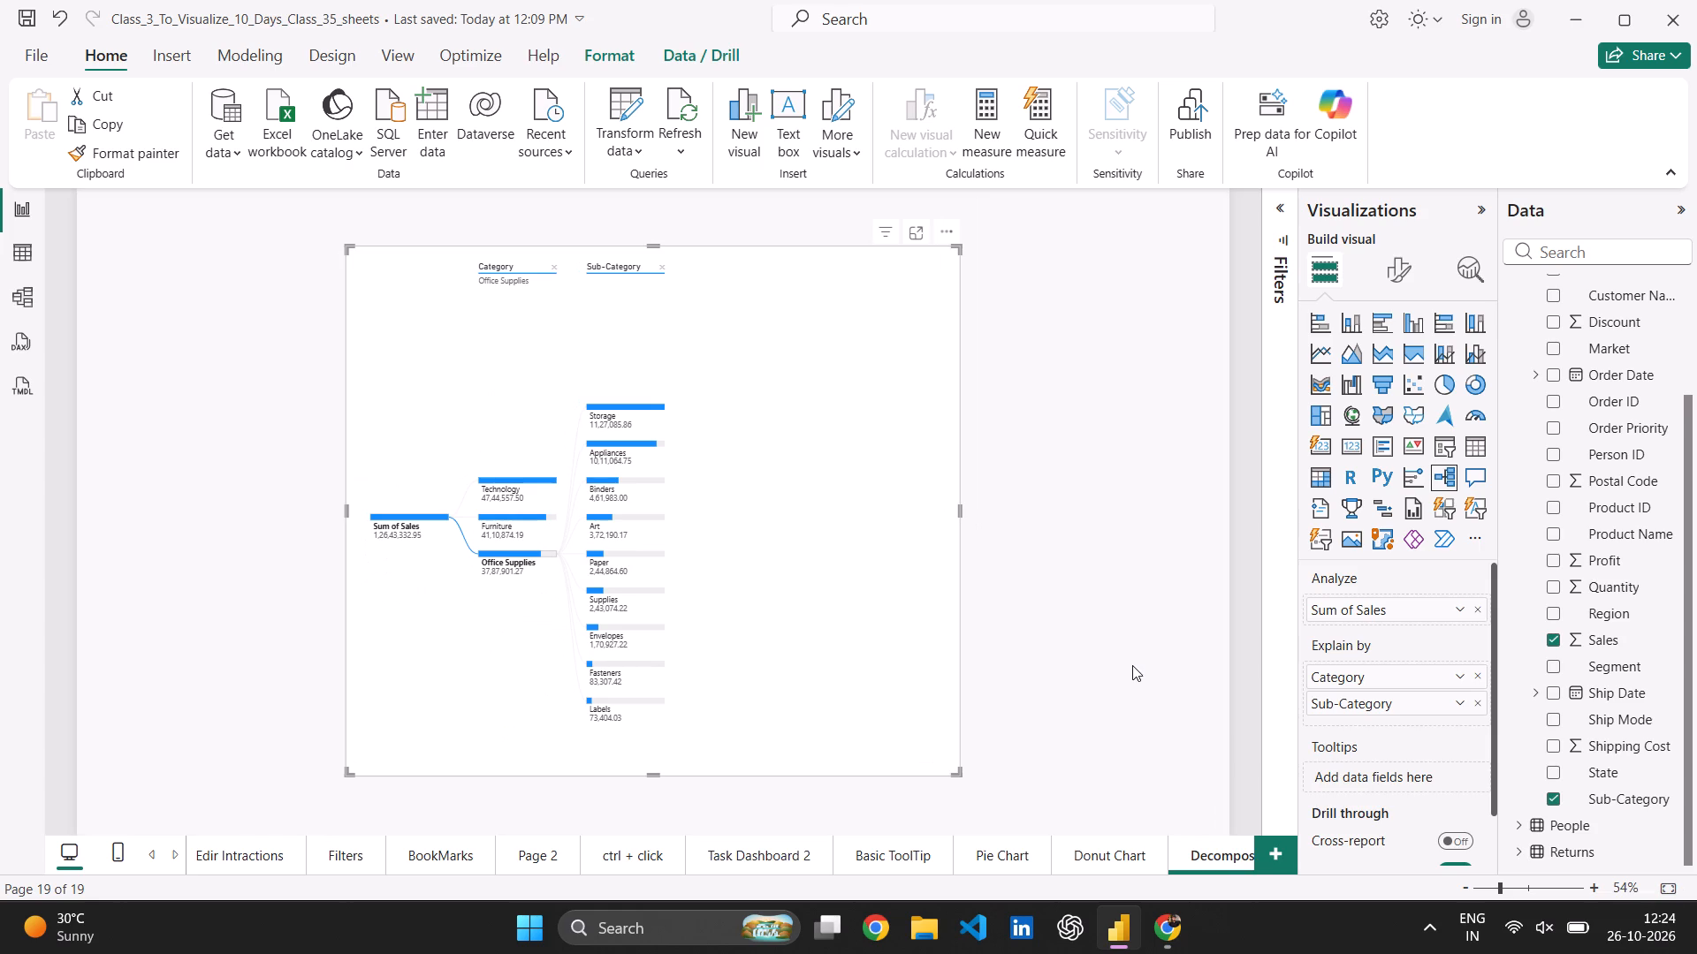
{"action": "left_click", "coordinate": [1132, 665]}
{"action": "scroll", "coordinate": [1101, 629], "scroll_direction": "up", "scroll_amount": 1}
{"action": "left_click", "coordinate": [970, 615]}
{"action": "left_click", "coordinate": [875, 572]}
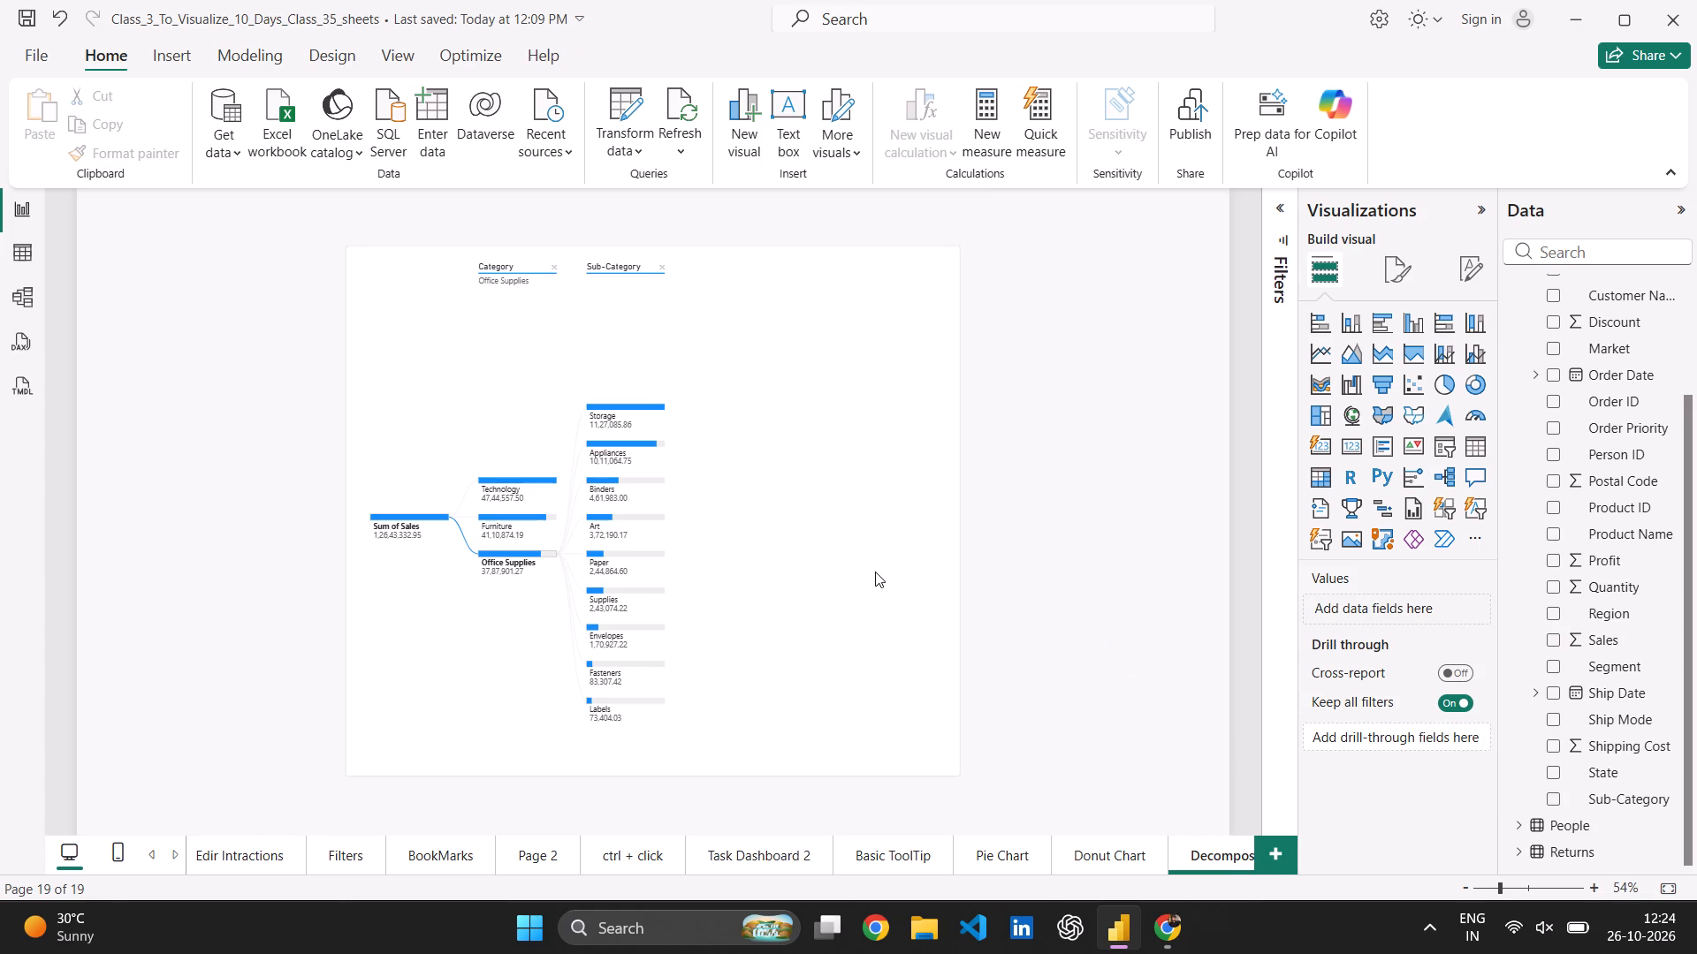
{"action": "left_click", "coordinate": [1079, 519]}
Enlarge the decomposition tree visual by extending its upper-left corner toward the page's upper-left corner.
{"action": "left_click", "coordinate": [813, 542]}
{"action": "left_click_drag", "start_coordinate": [349, 251], "coordinate": [229, 220]}
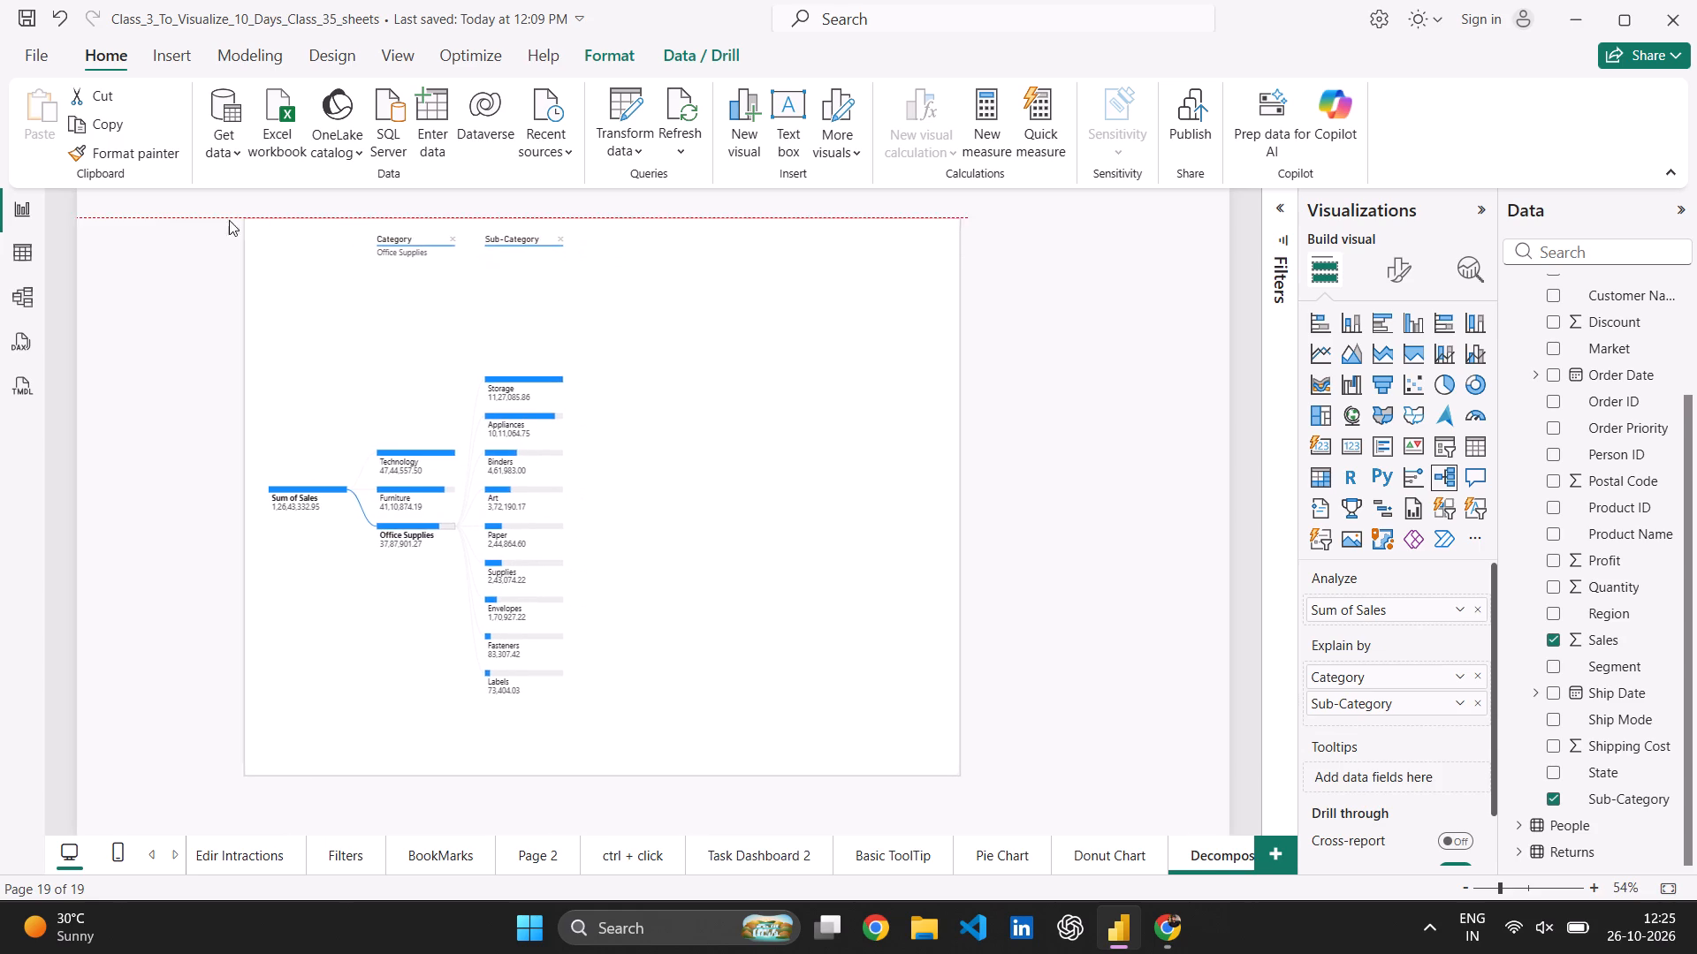
{"action": "left_click_drag", "start_coordinate": [229, 220], "coordinate": [120, 217]}
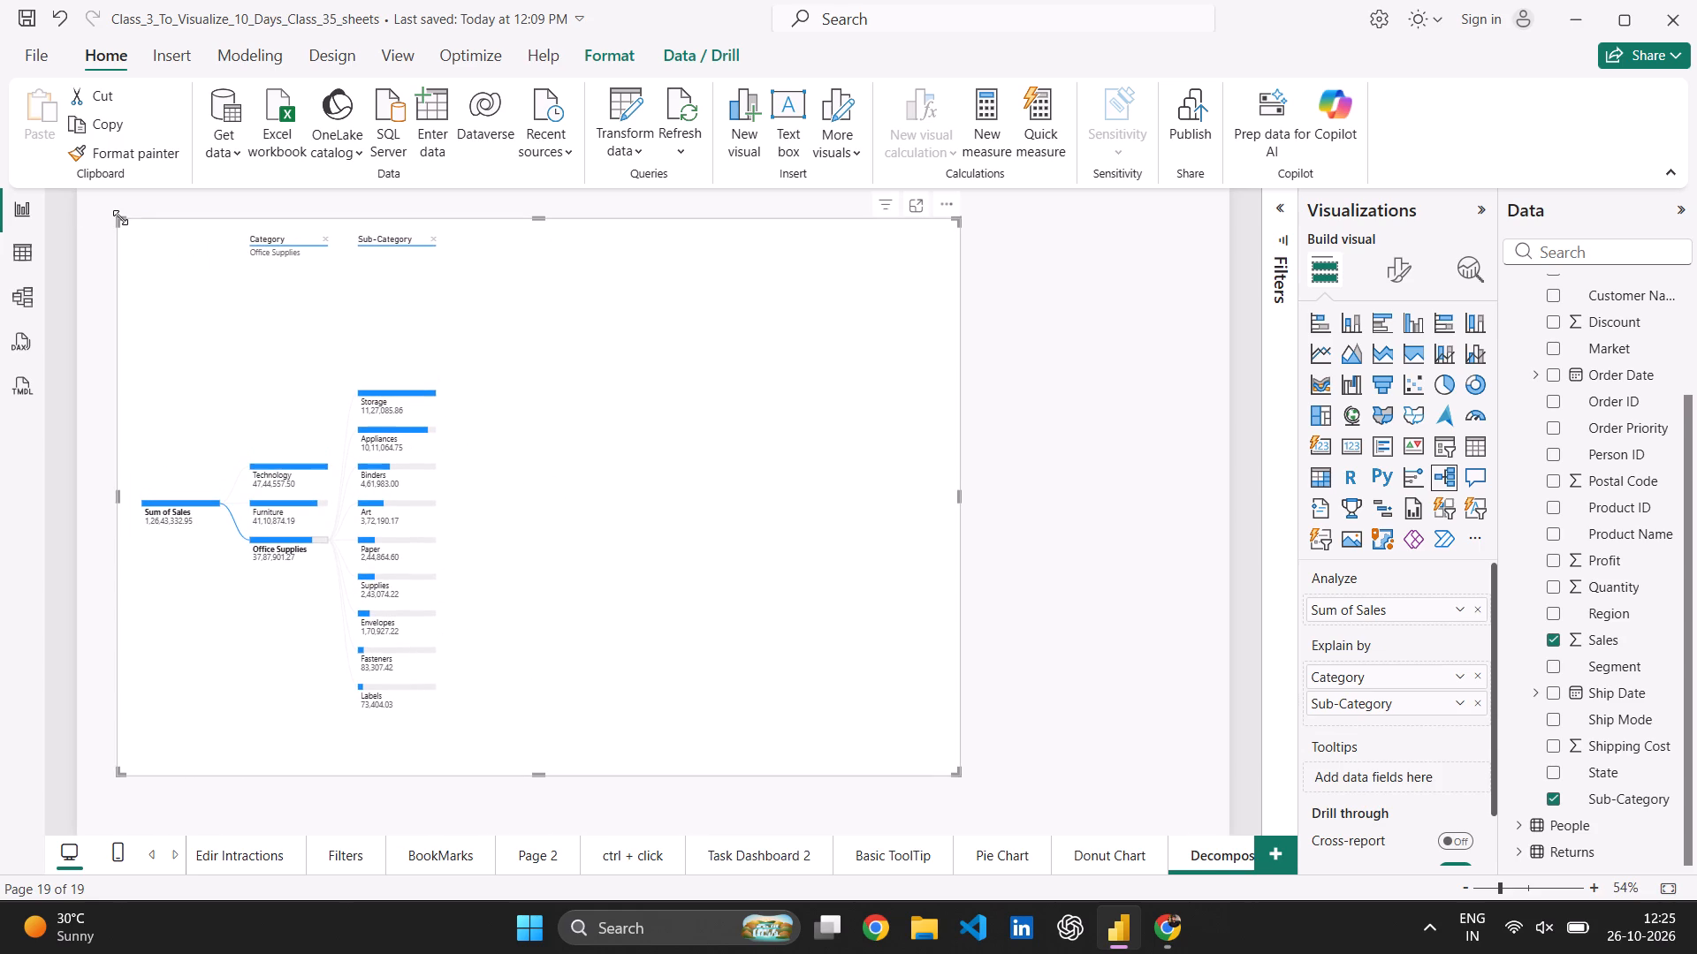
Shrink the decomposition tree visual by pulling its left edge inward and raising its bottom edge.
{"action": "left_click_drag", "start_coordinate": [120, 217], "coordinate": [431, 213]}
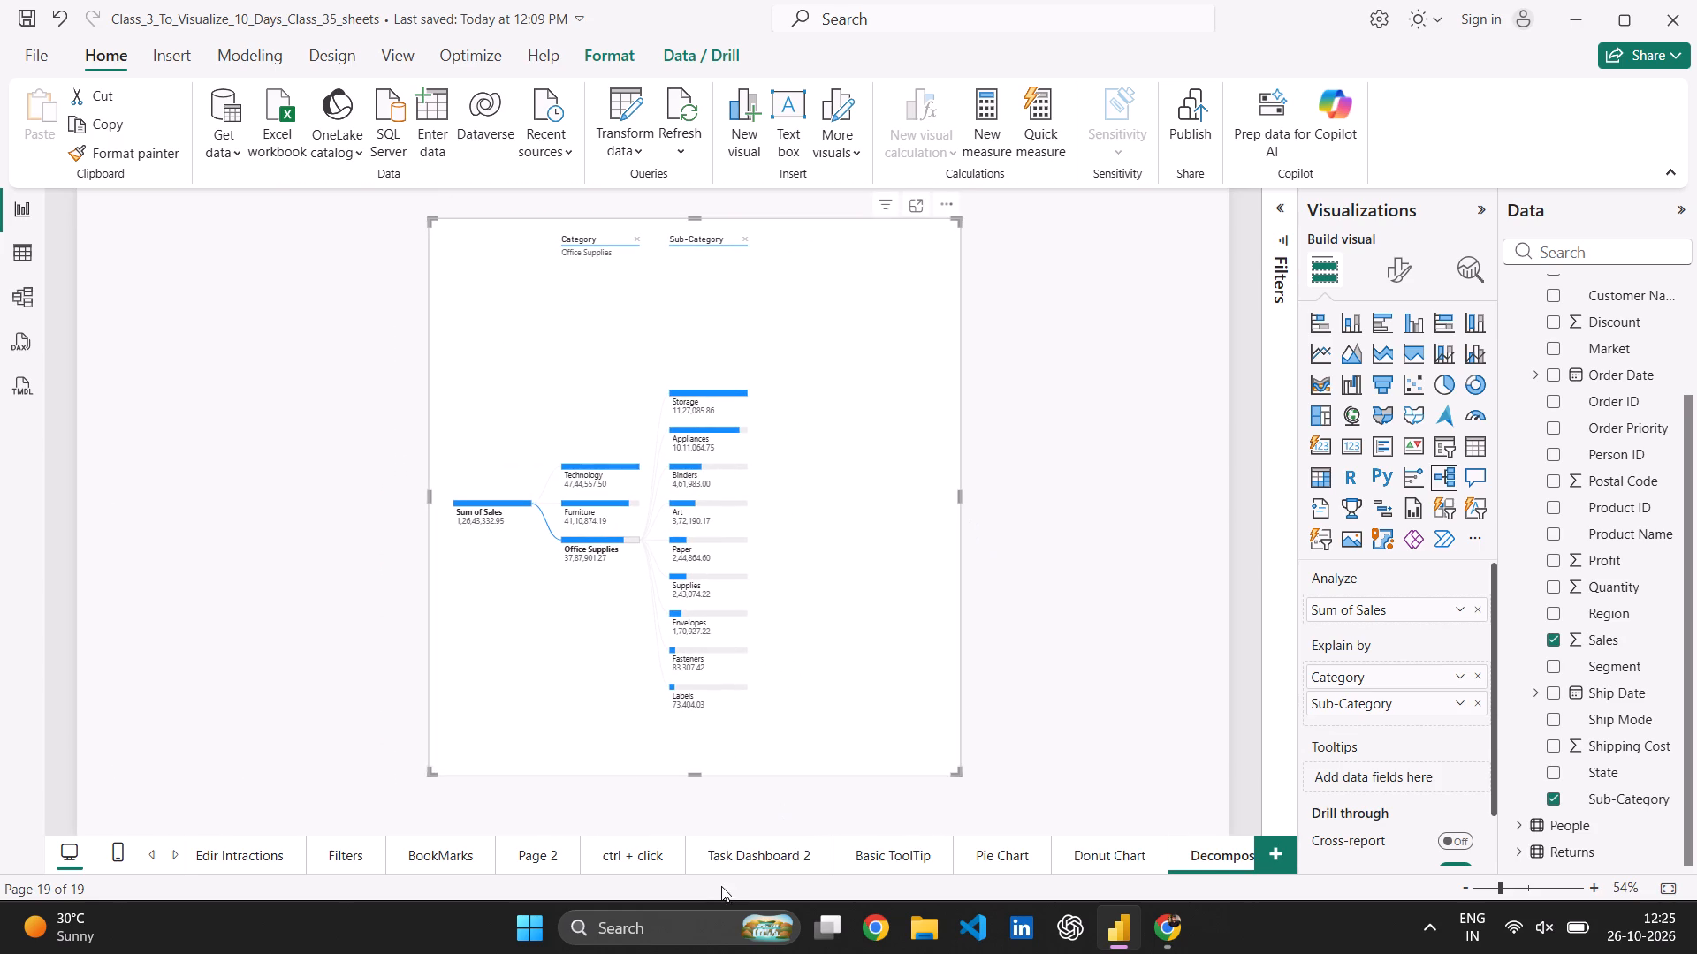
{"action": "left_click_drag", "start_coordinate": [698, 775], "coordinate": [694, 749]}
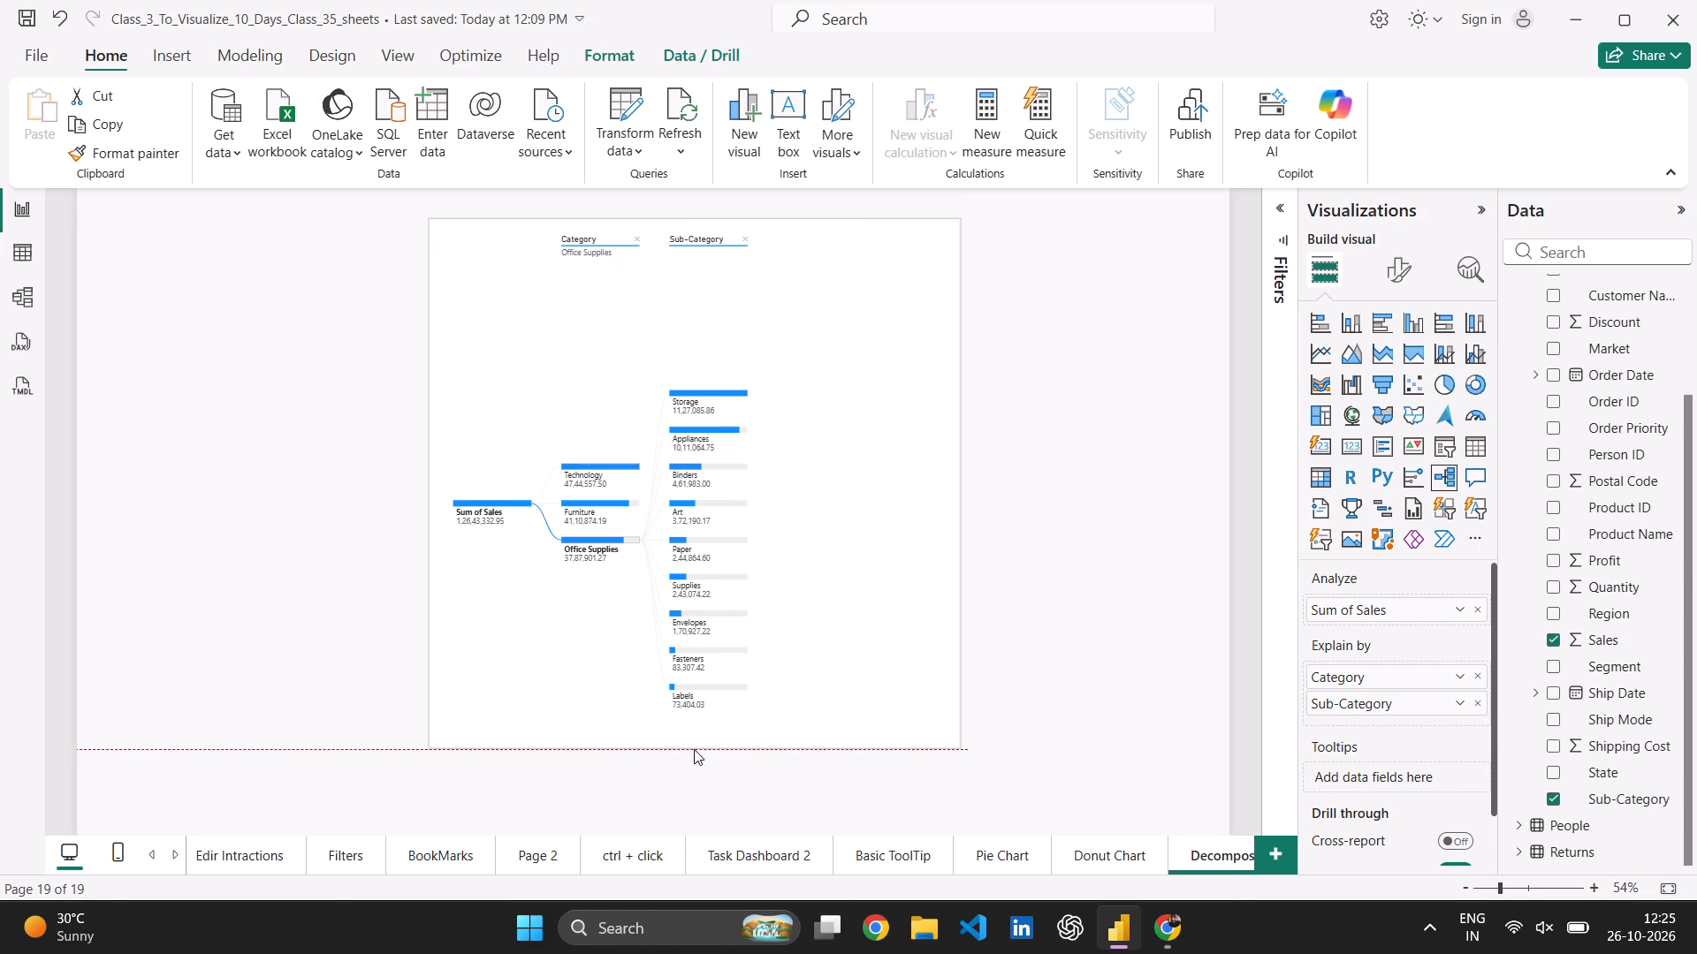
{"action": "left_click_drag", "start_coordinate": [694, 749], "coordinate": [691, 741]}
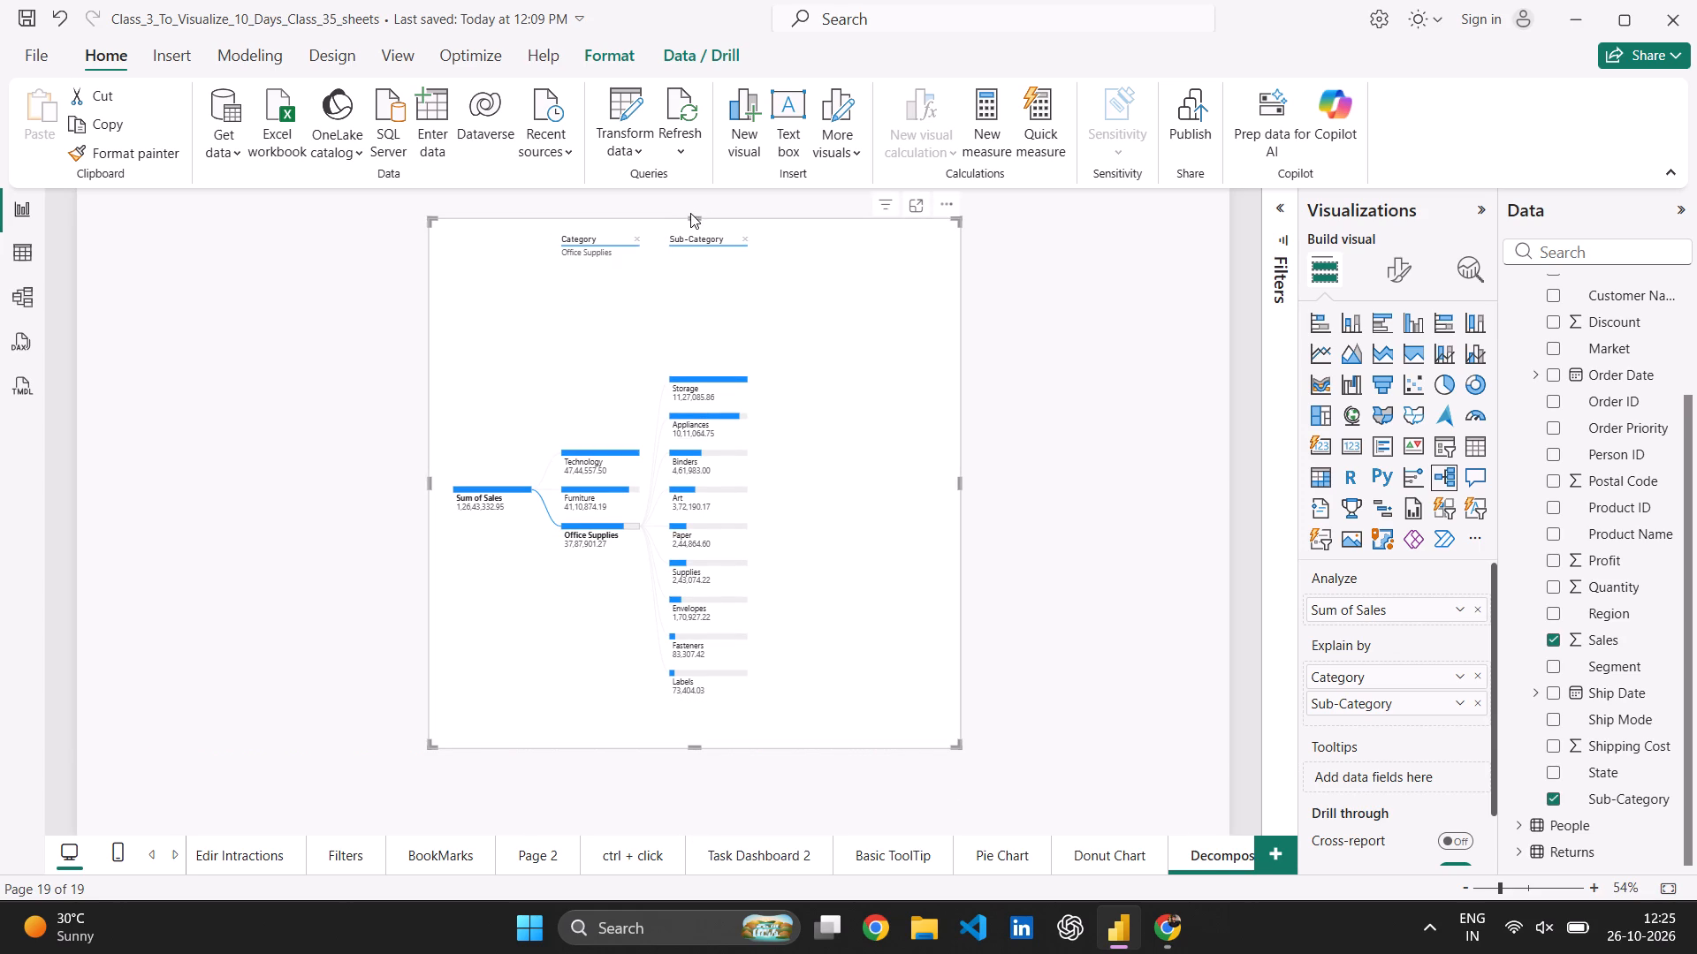
Set the font size of the decomposition tree's category labels to 22.
{"action": "left_click", "coordinate": [1404, 273]}
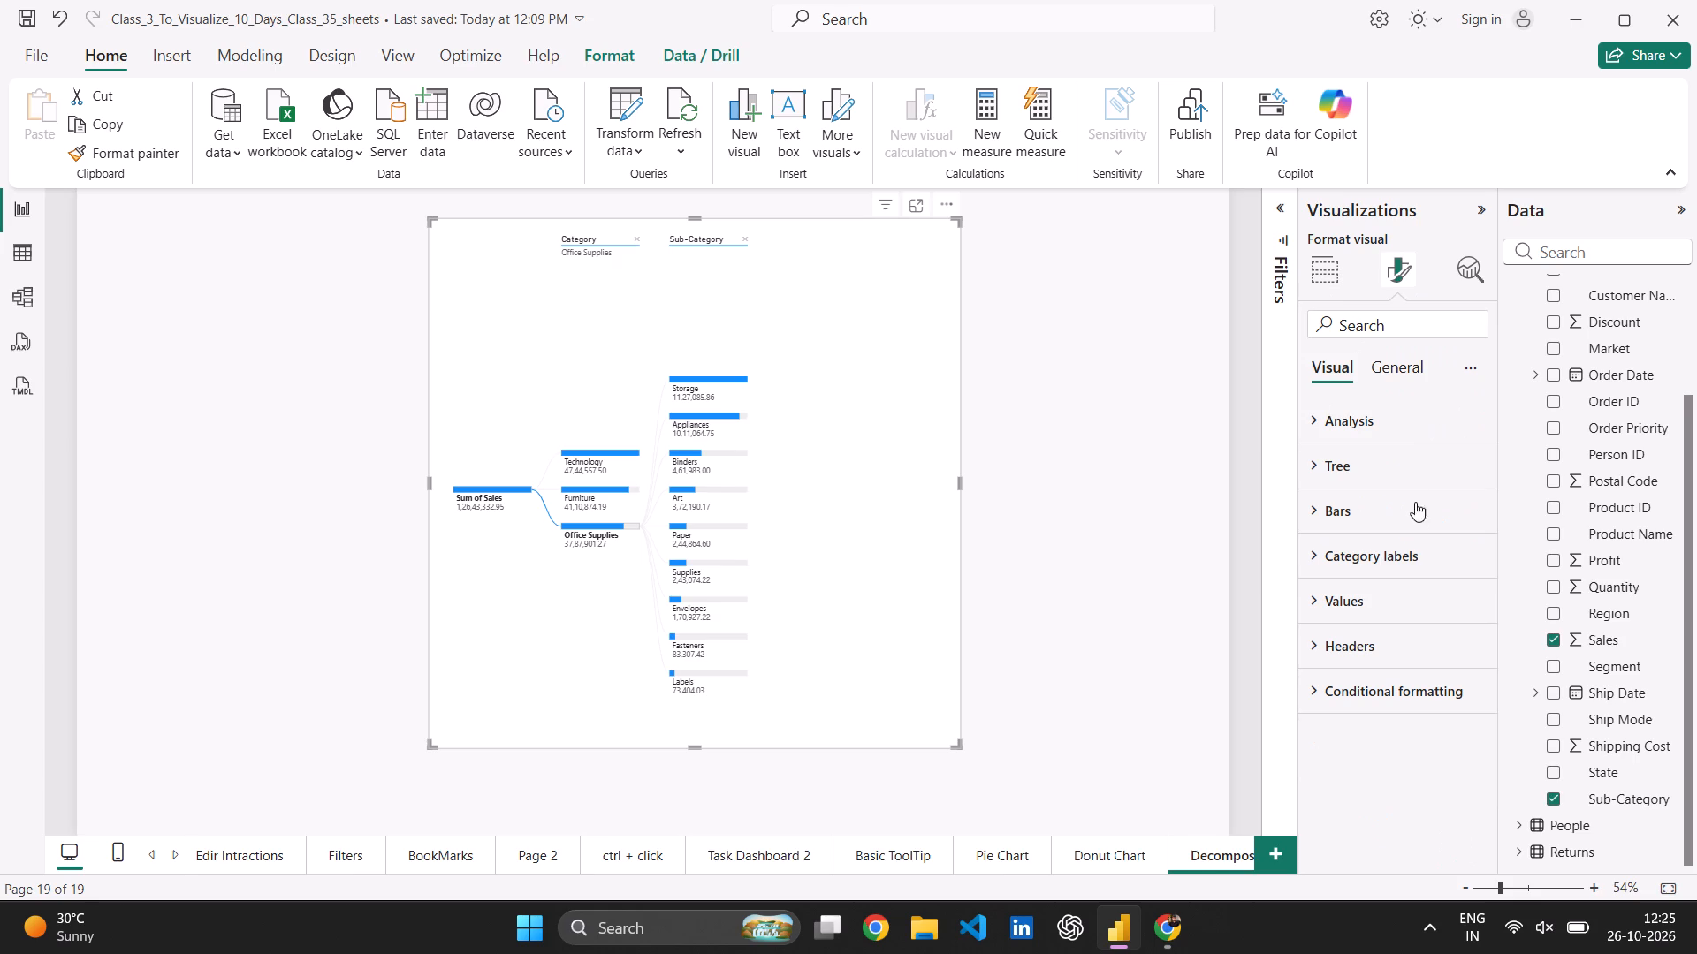
{"action": "left_click", "coordinate": [1415, 546]}
{"action": "left_click", "coordinate": [1415, 546]}
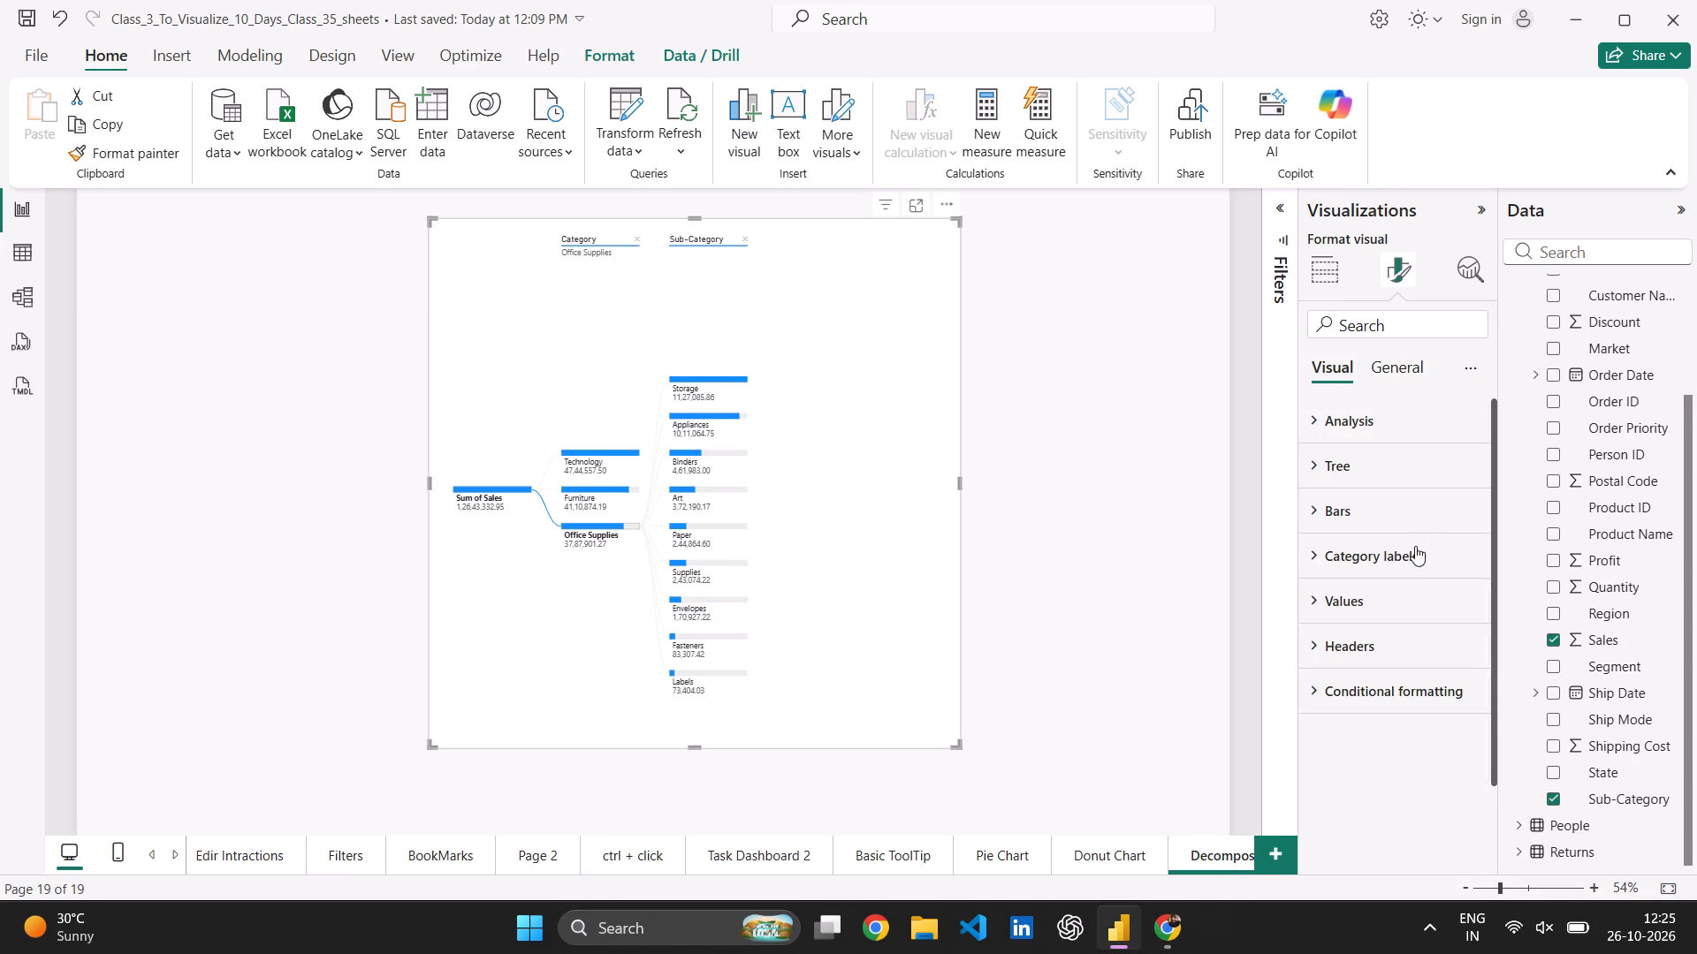
{"action": "left_click", "coordinate": [1396, 382]}
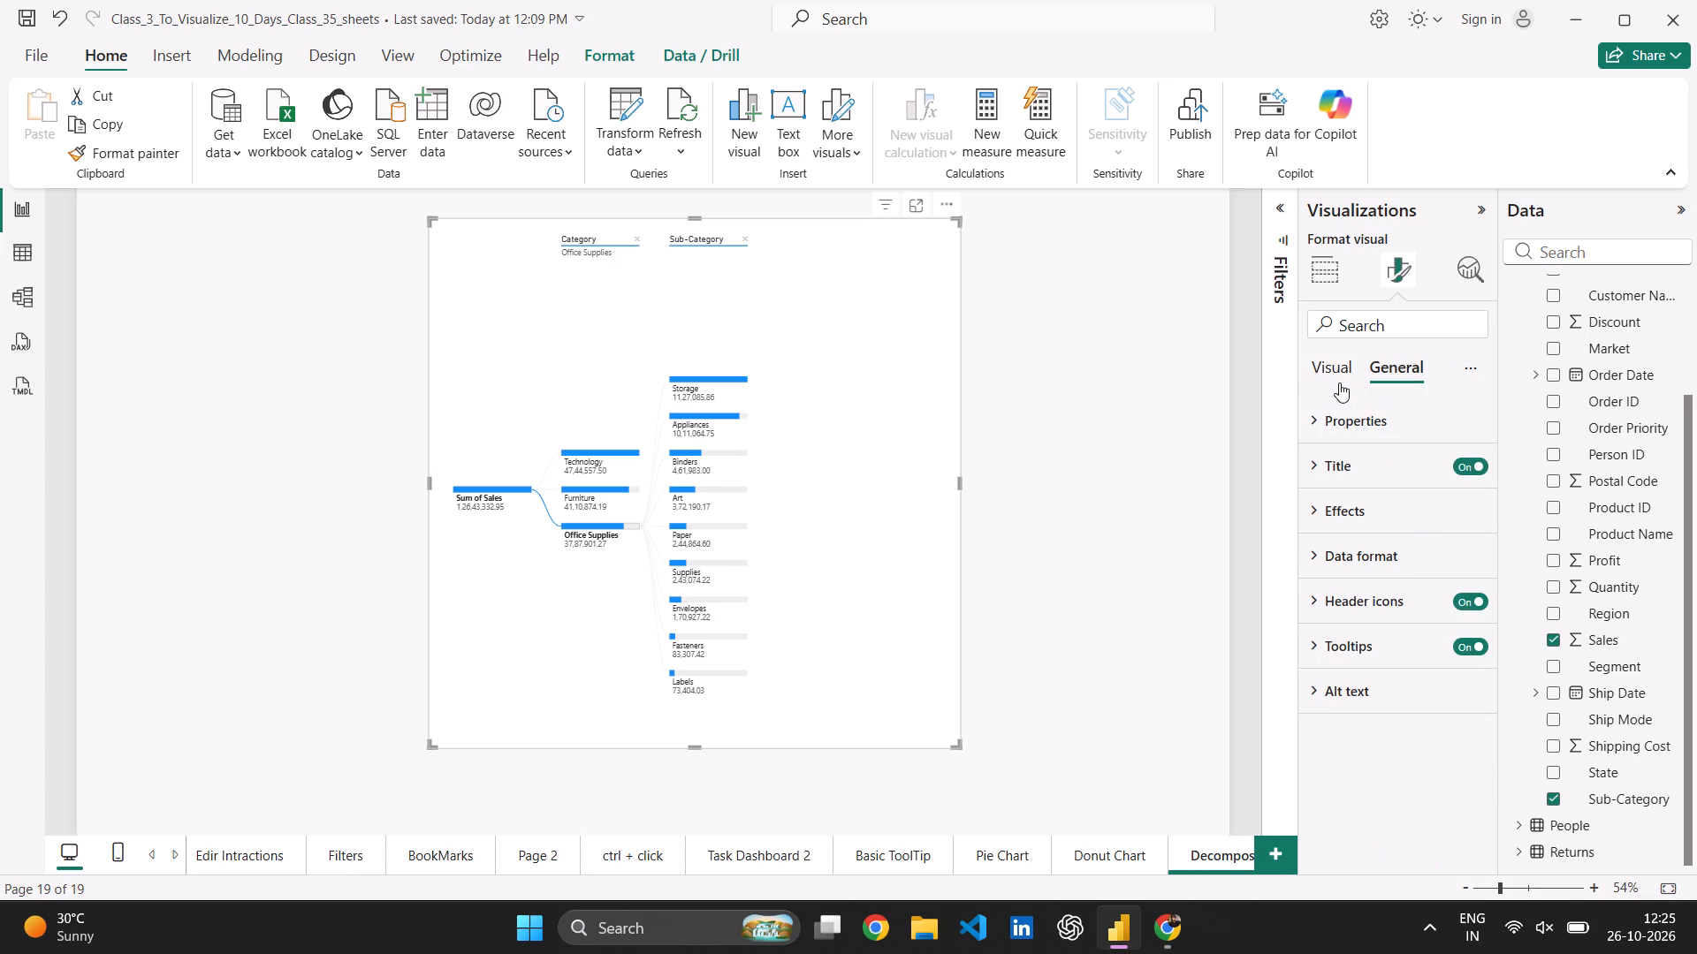
{"action": "left_click", "coordinate": [1339, 382]}
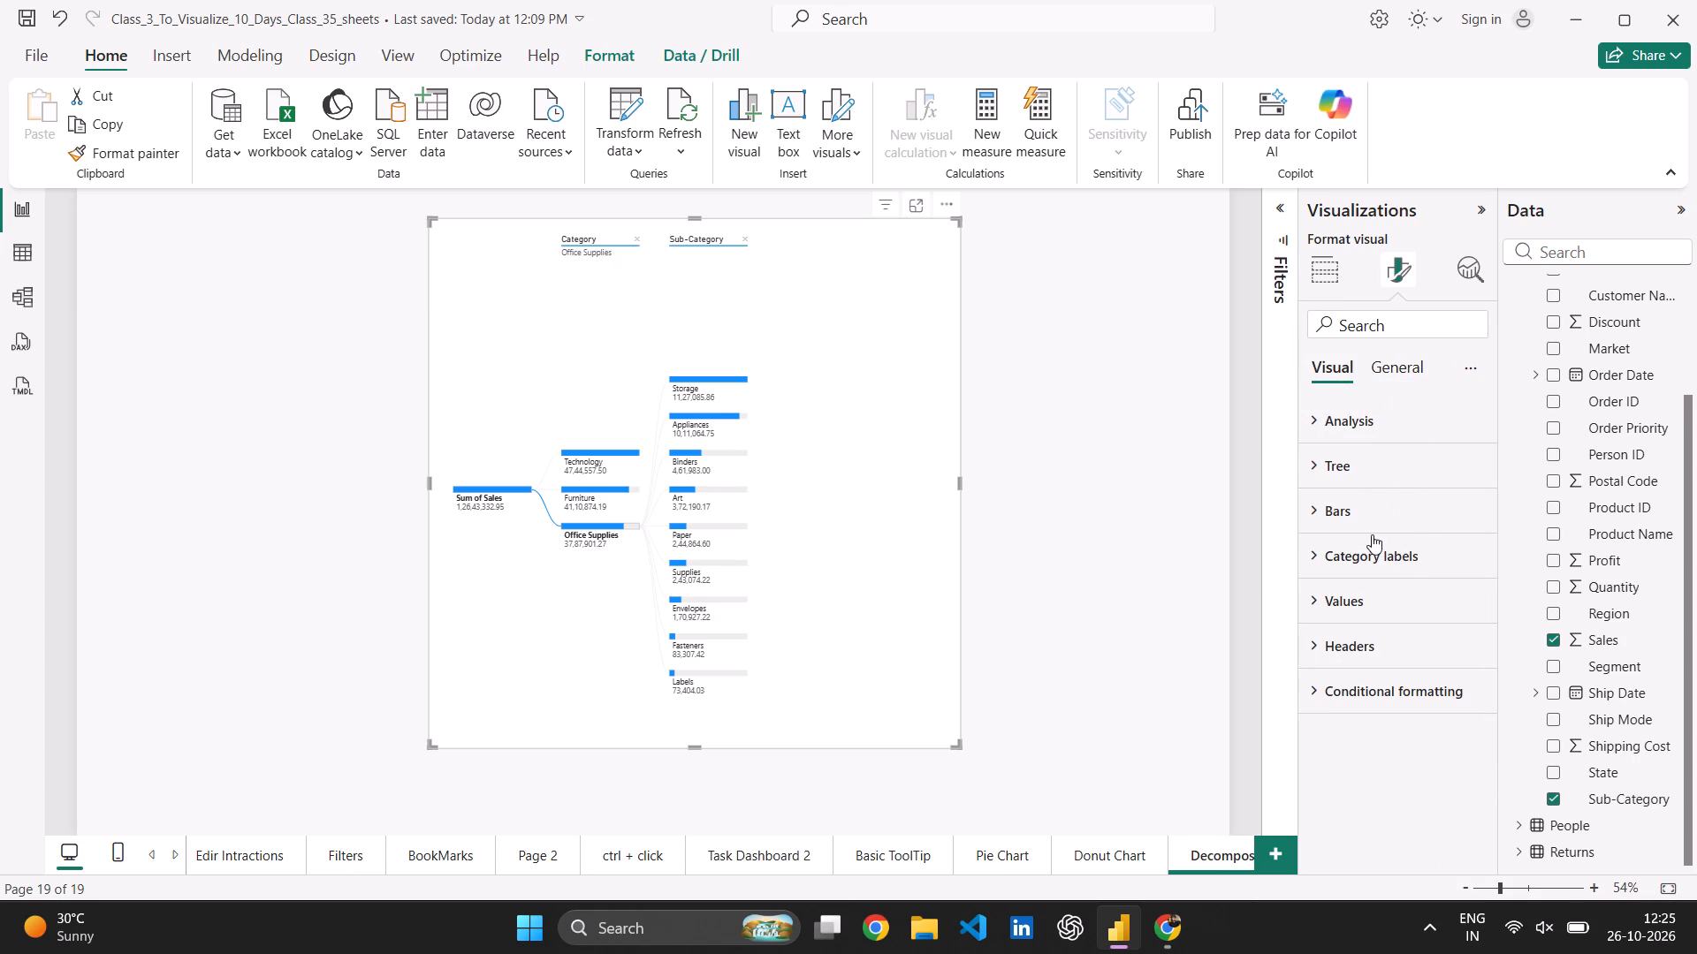
{"action": "left_click", "coordinate": [1392, 549]}
{"action": "scroll", "coordinate": [1407, 694], "scroll_direction": "down", "scroll_amount": 1}
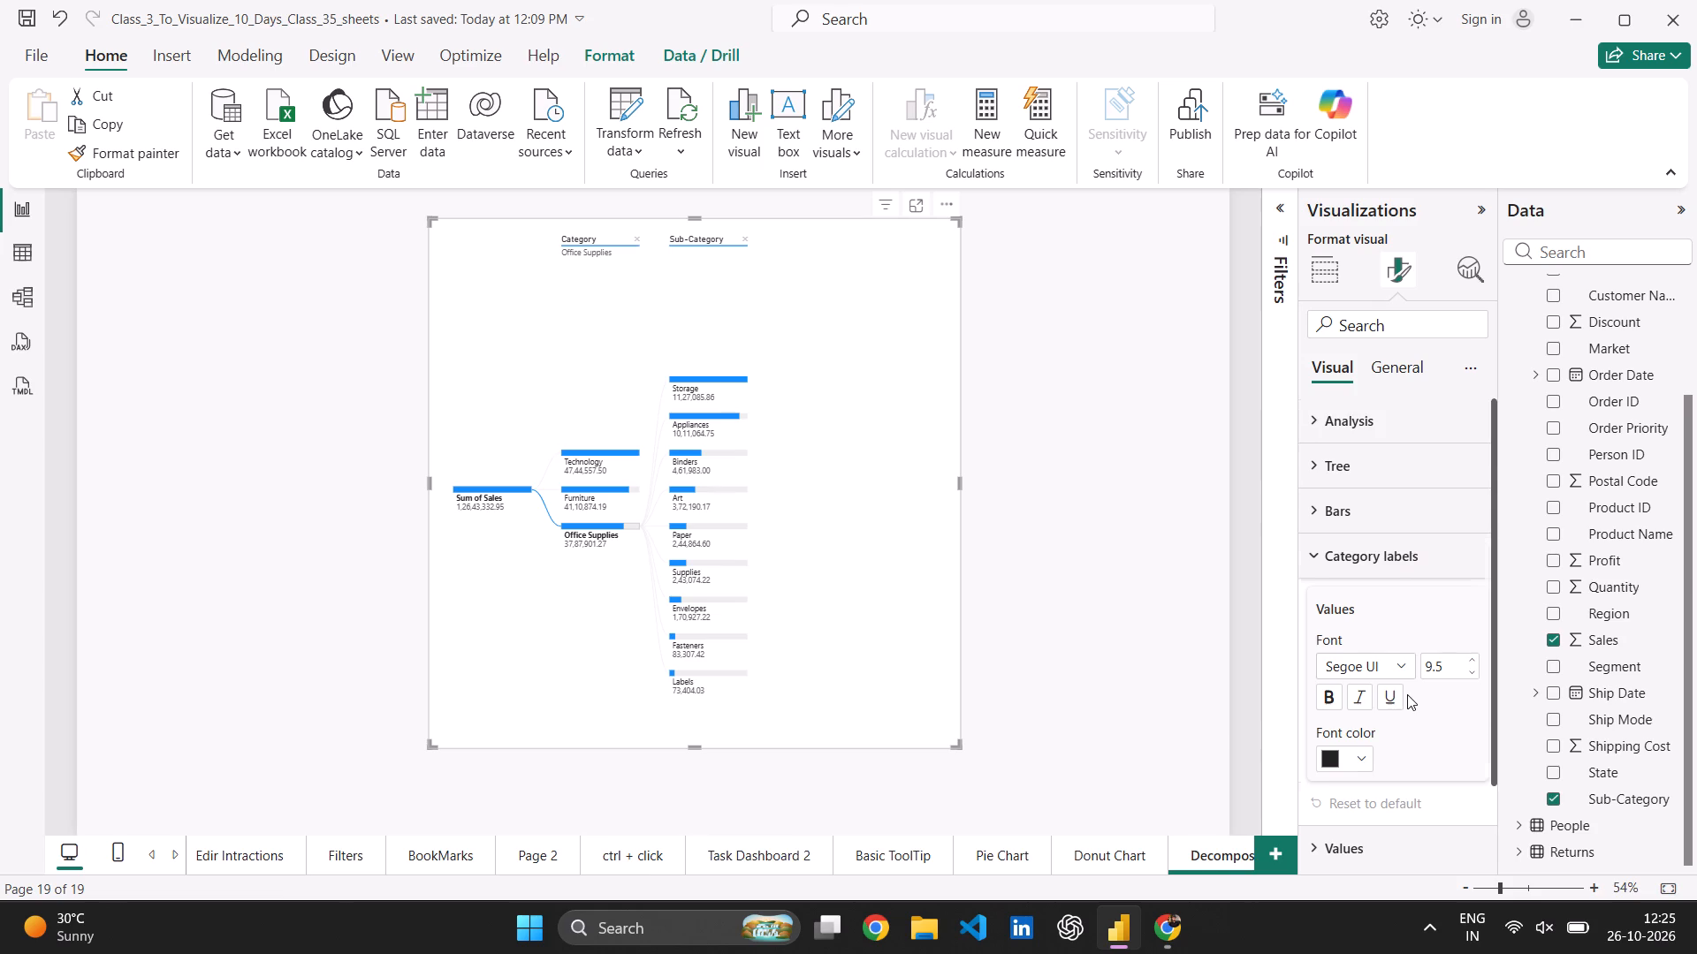
{"action": "scroll", "coordinate": [1407, 694], "scroll_direction": "down", "scroll_amount": 1}
{"action": "left_click", "coordinate": [1455, 574]}
{"action": "type", "text": "22"}
{"action": "key", "text": "Return"}
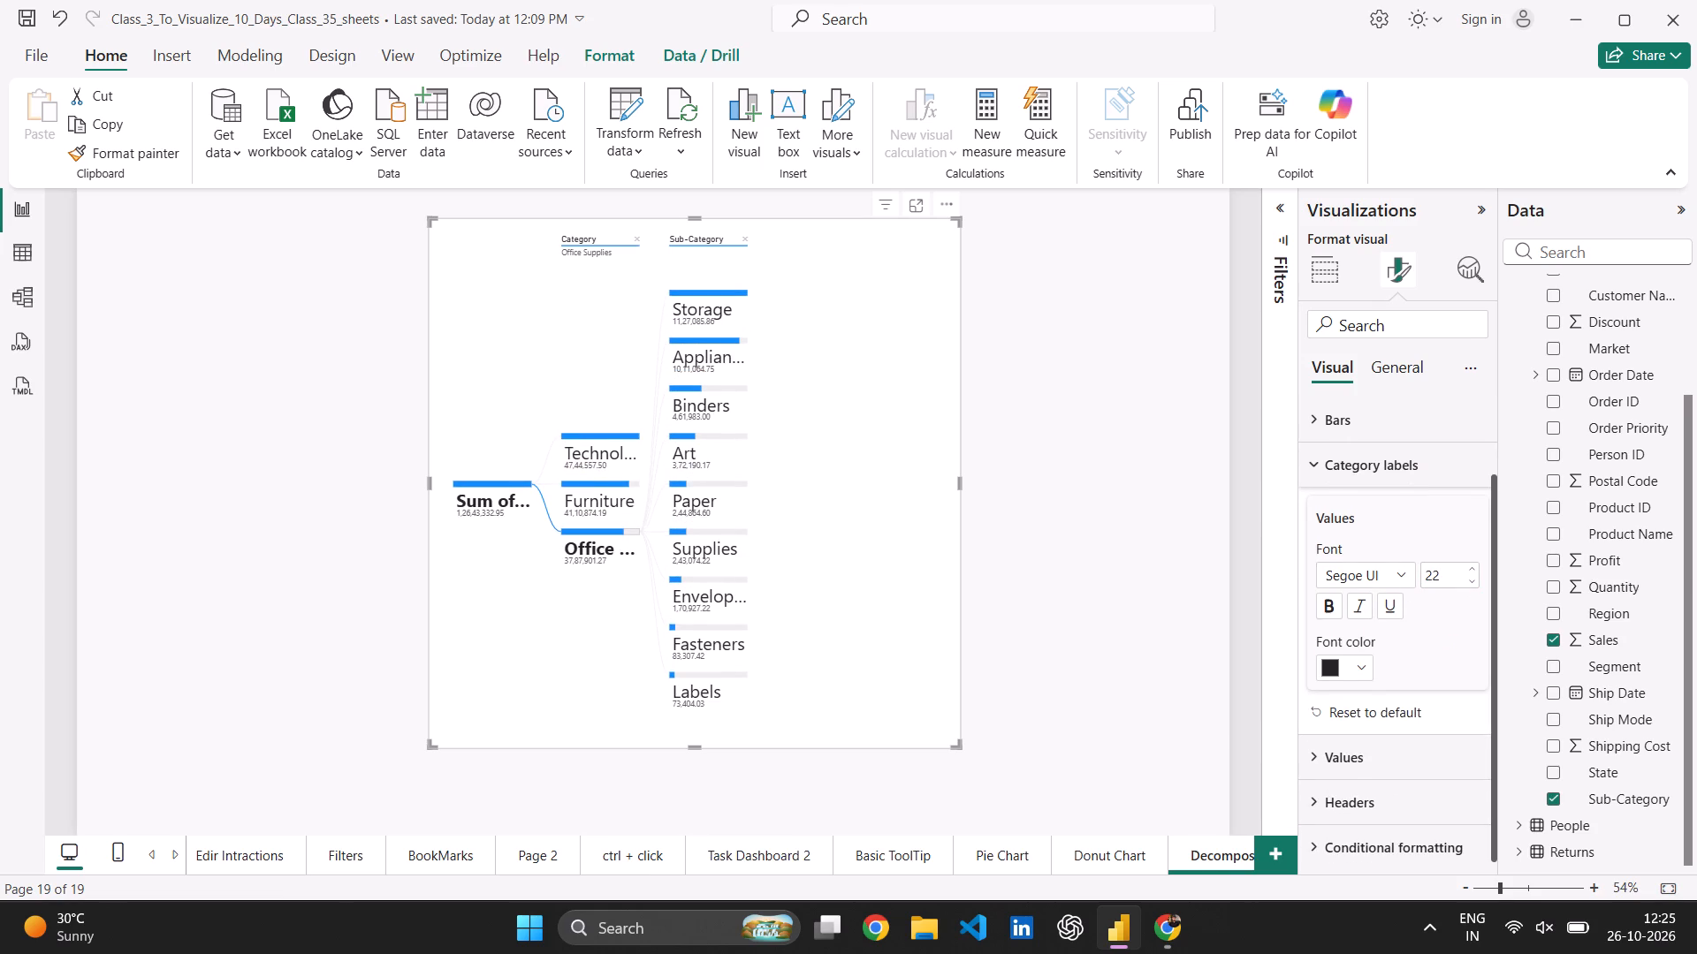
Enlarge the decomposition tree visual by extending its lower-right corner outward and its left edge toward the page's left side.
{"action": "left_click", "coordinate": [1096, 613]}
{"action": "left_click", "coordinate": [914, 720]}
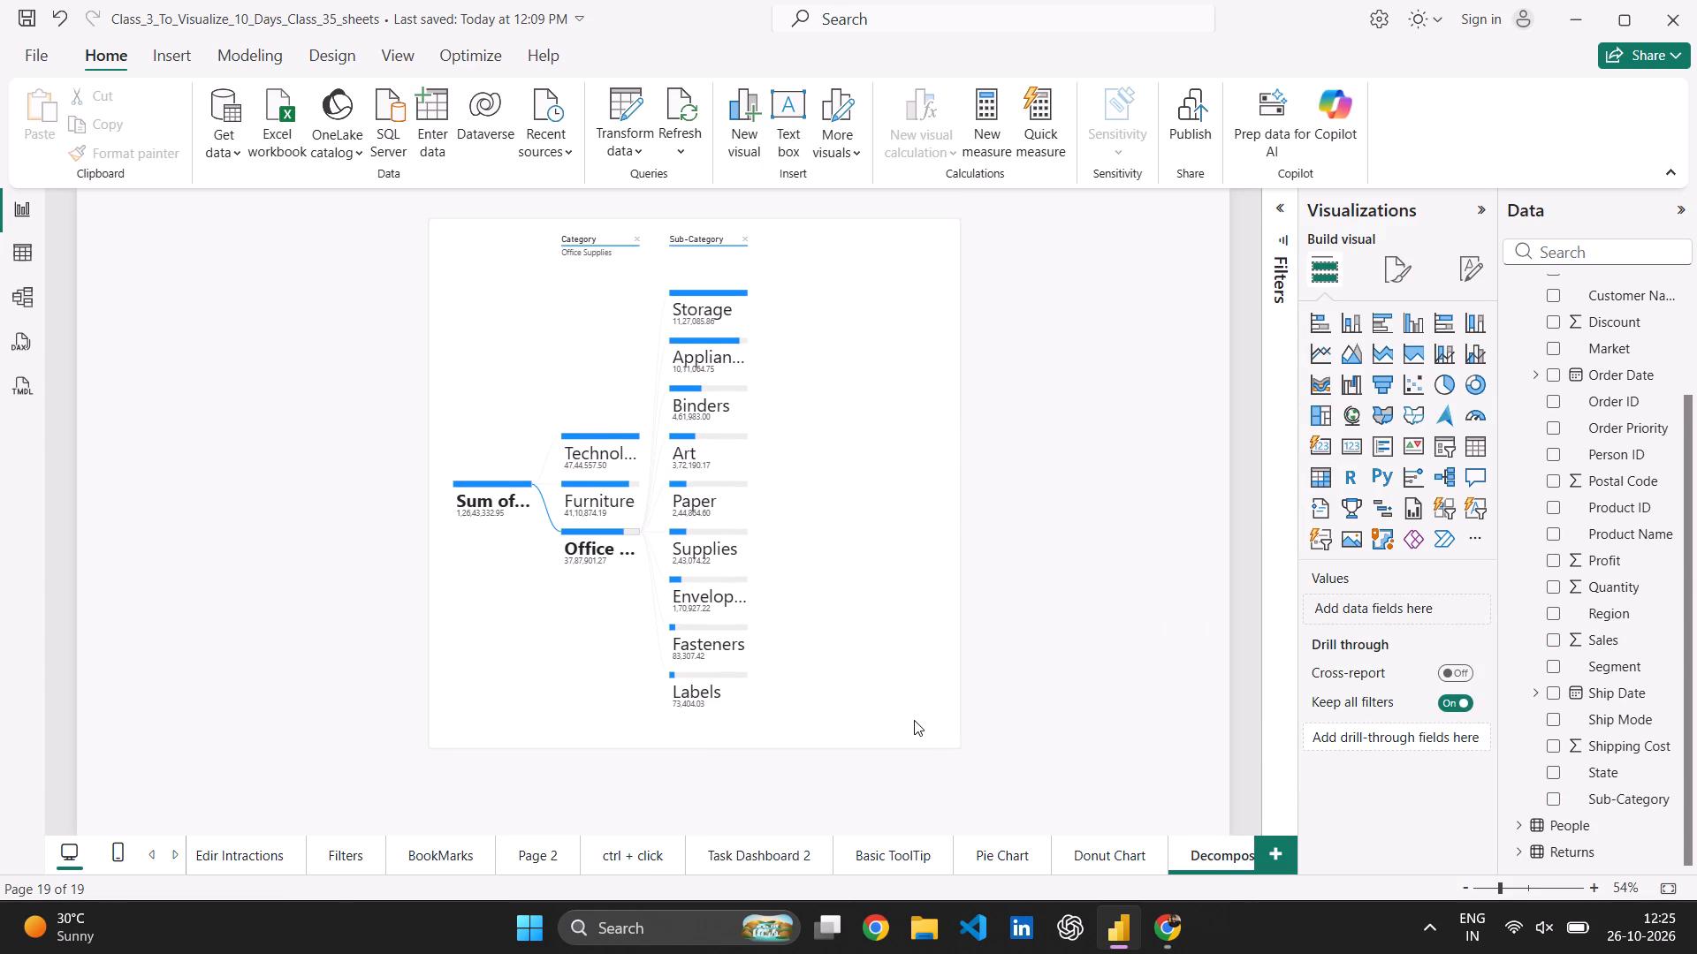
{"action": "left_click_drag", "start_coordinate": [960, 742], "coordinate": [1037, 746]}
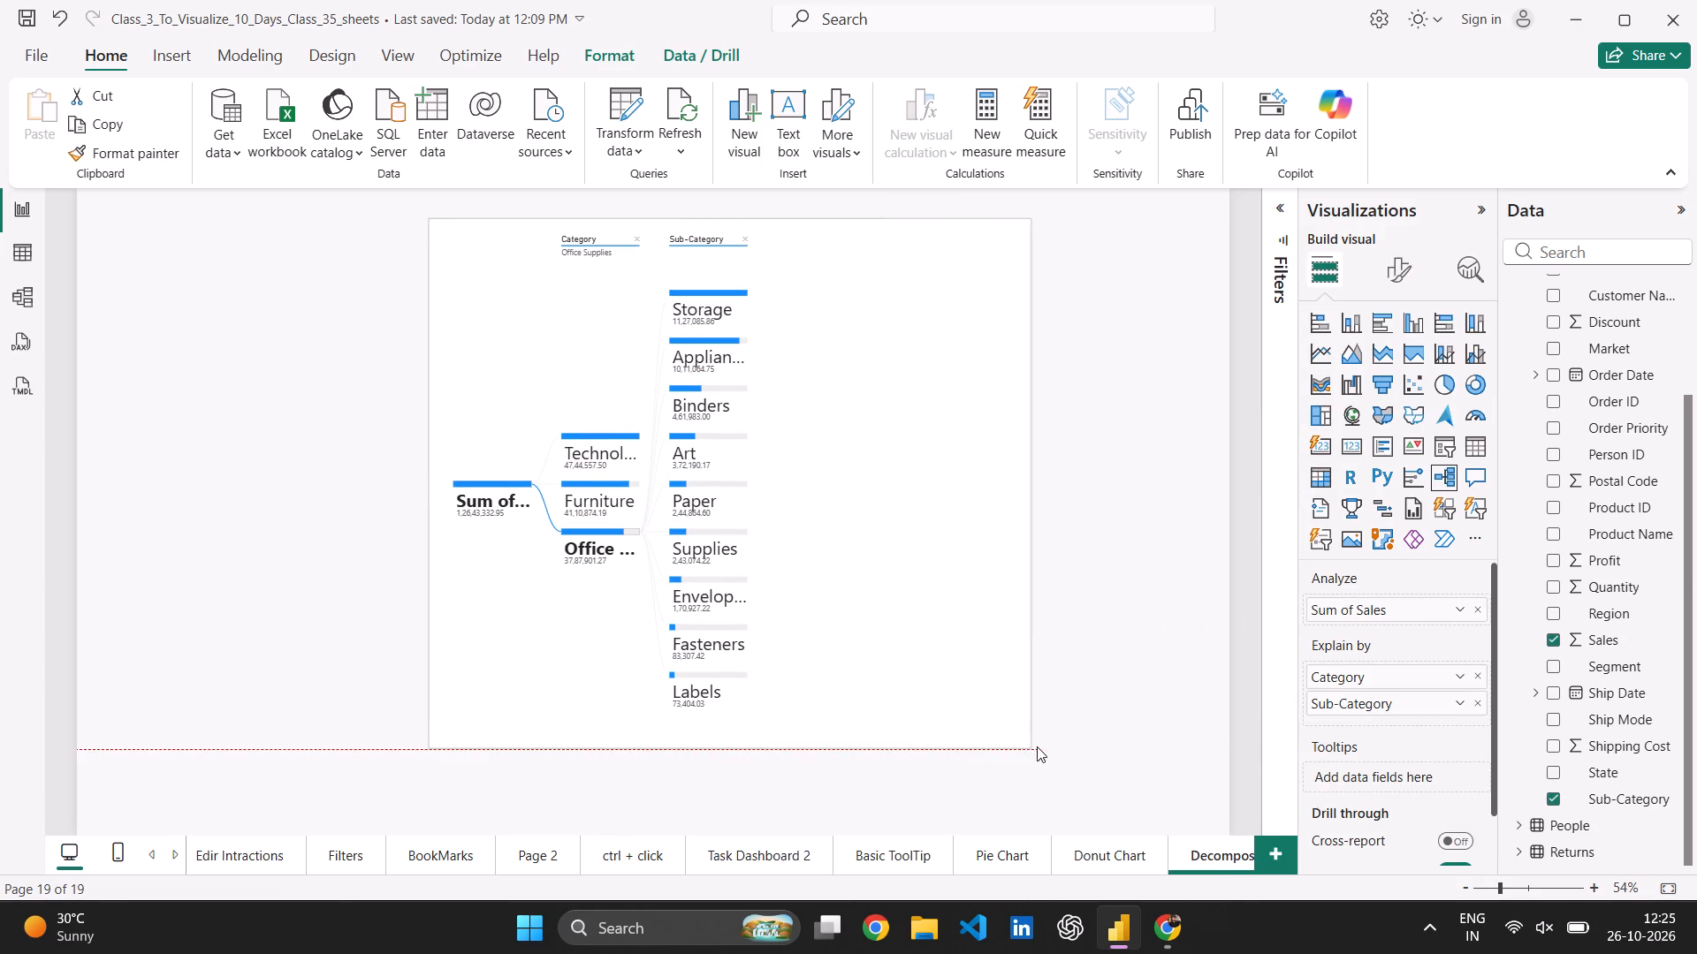
{"action": "left_click_drag", "start_coordinate": [1037, 746], "coordinate": [1031, 756]}
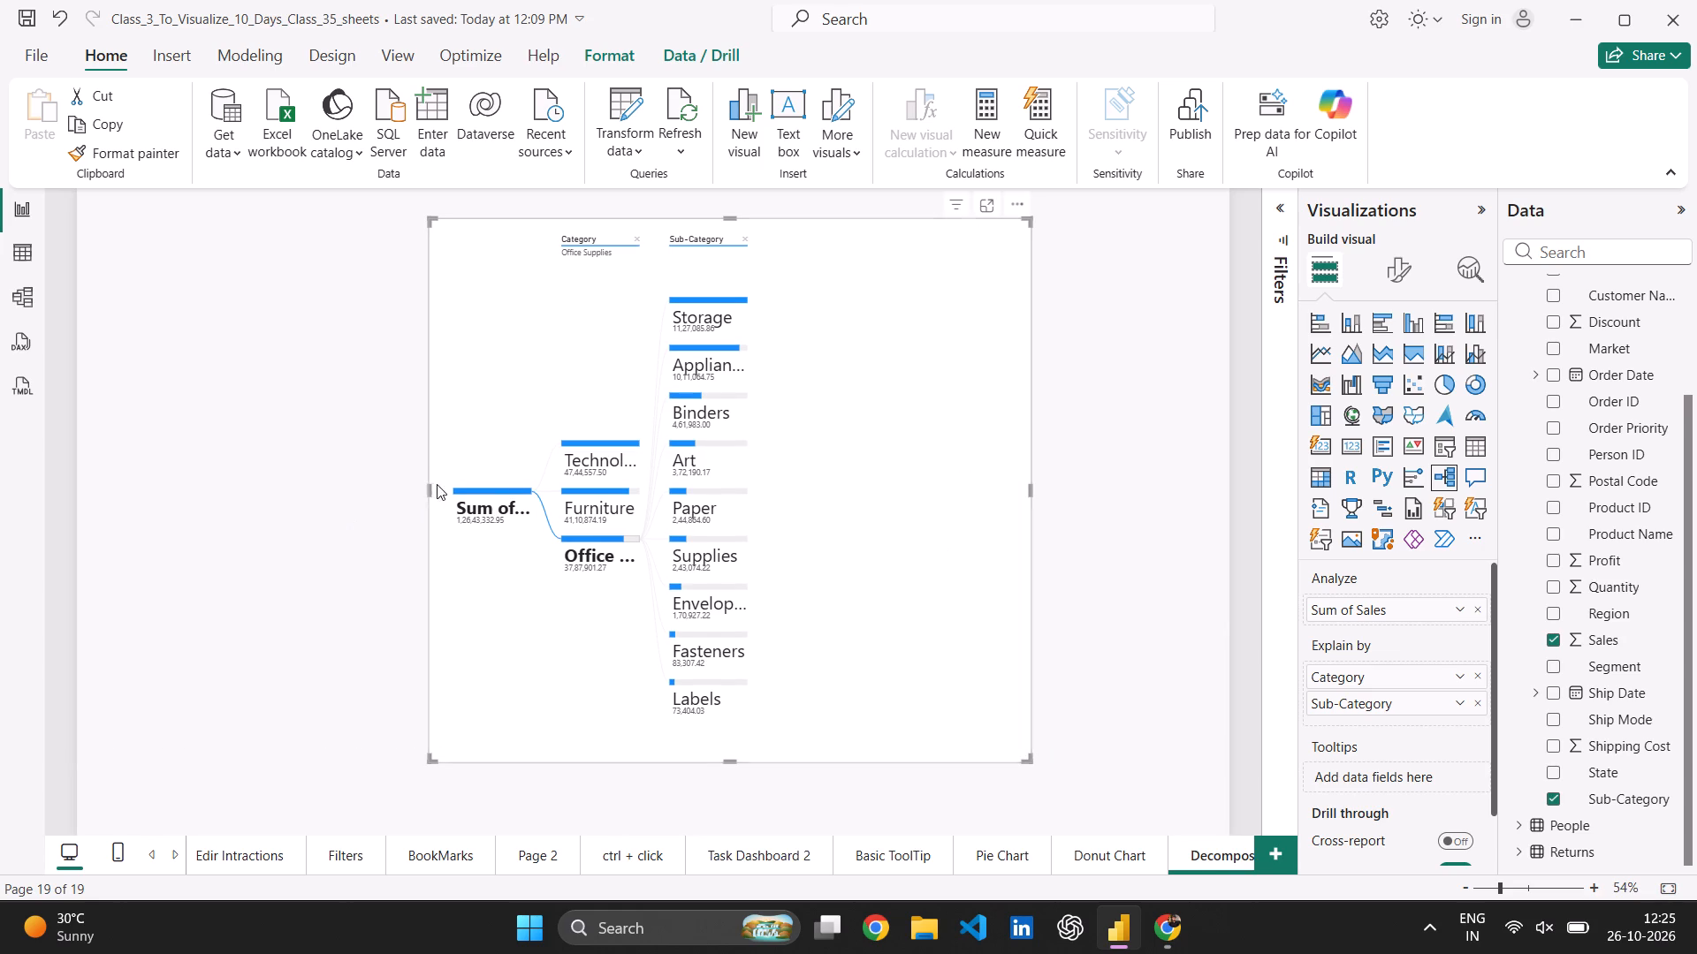
{"action": "left_click_drag", "start_coordinate": [427, 492], "coordinate": [295, 494]}
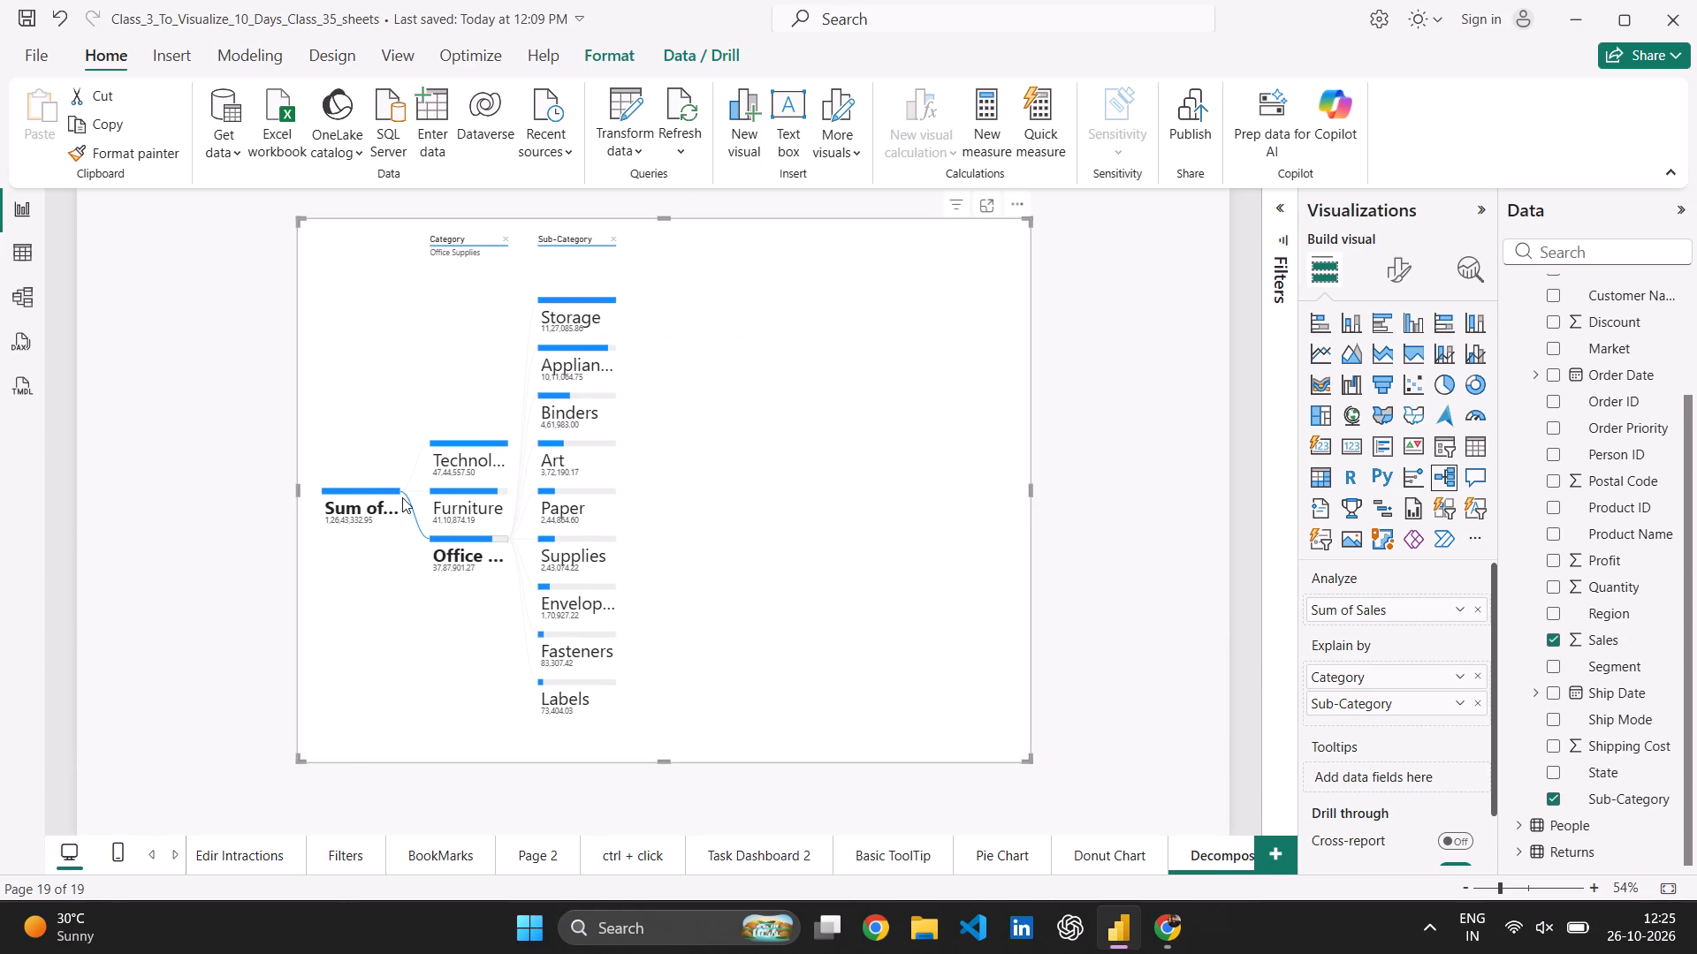
Narrow the decomposition tree visual by pulling its right edge in close to the Sub-Category column.
{"action": "triple_click", "coordinate": [1033, 489]}
{"action": "left_click", "coordinate": [1001, 470]}
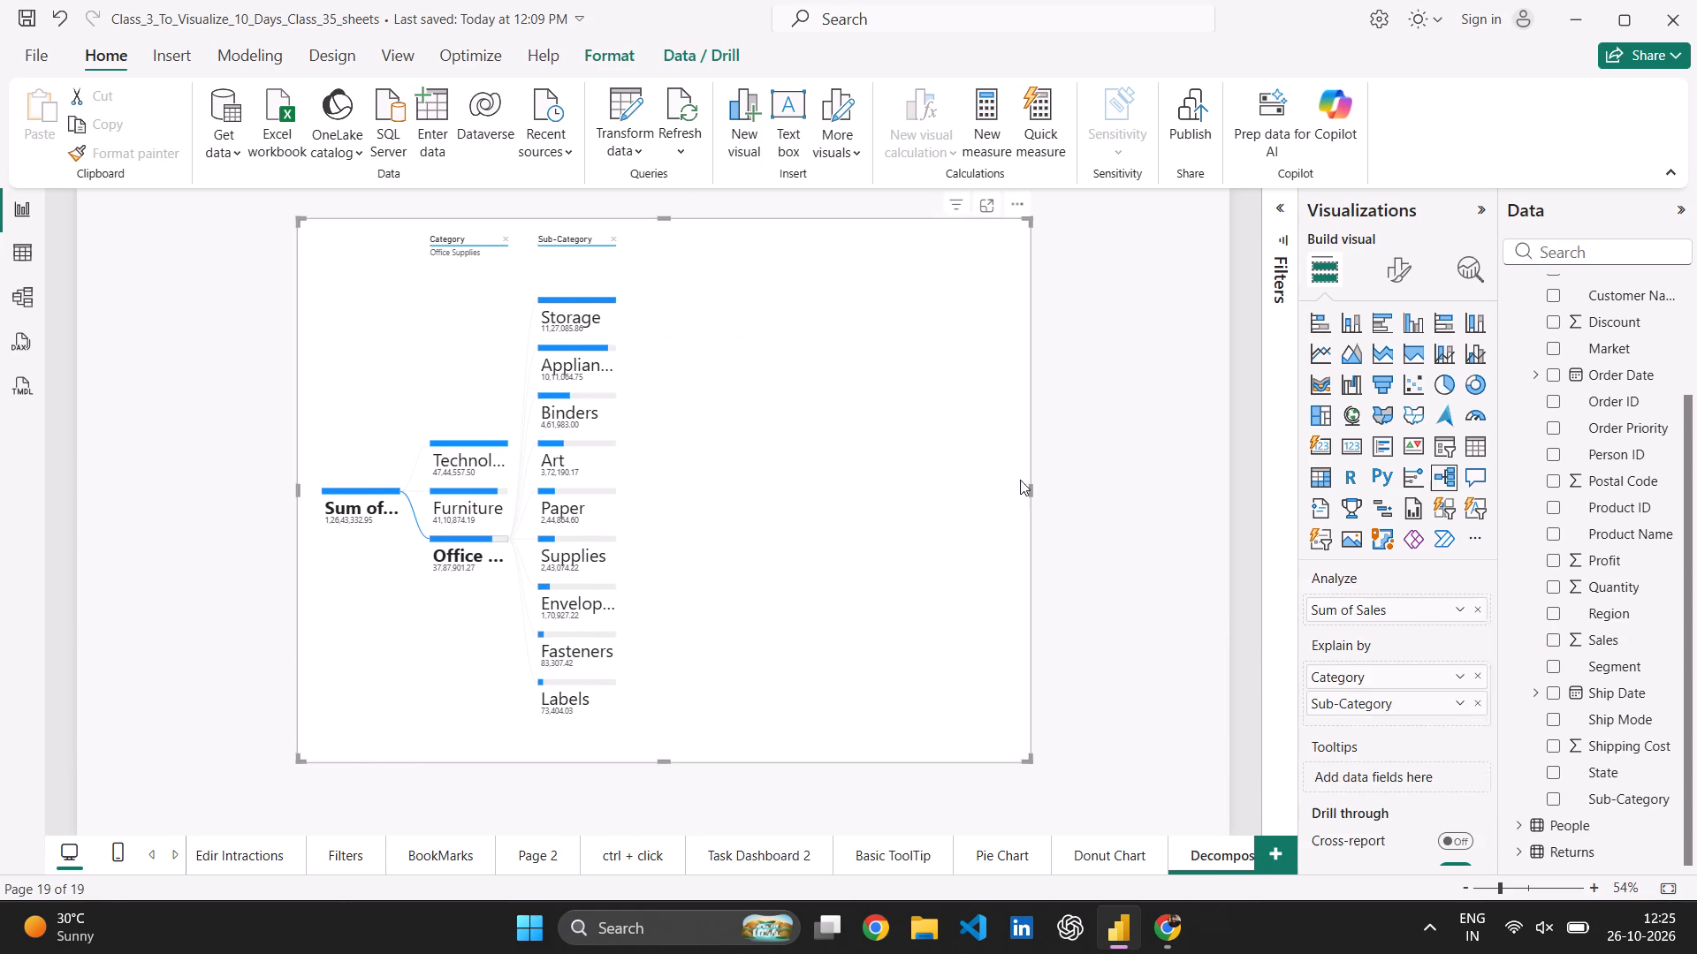
{"action": "double_click", "coordinate": [1027, 491]}
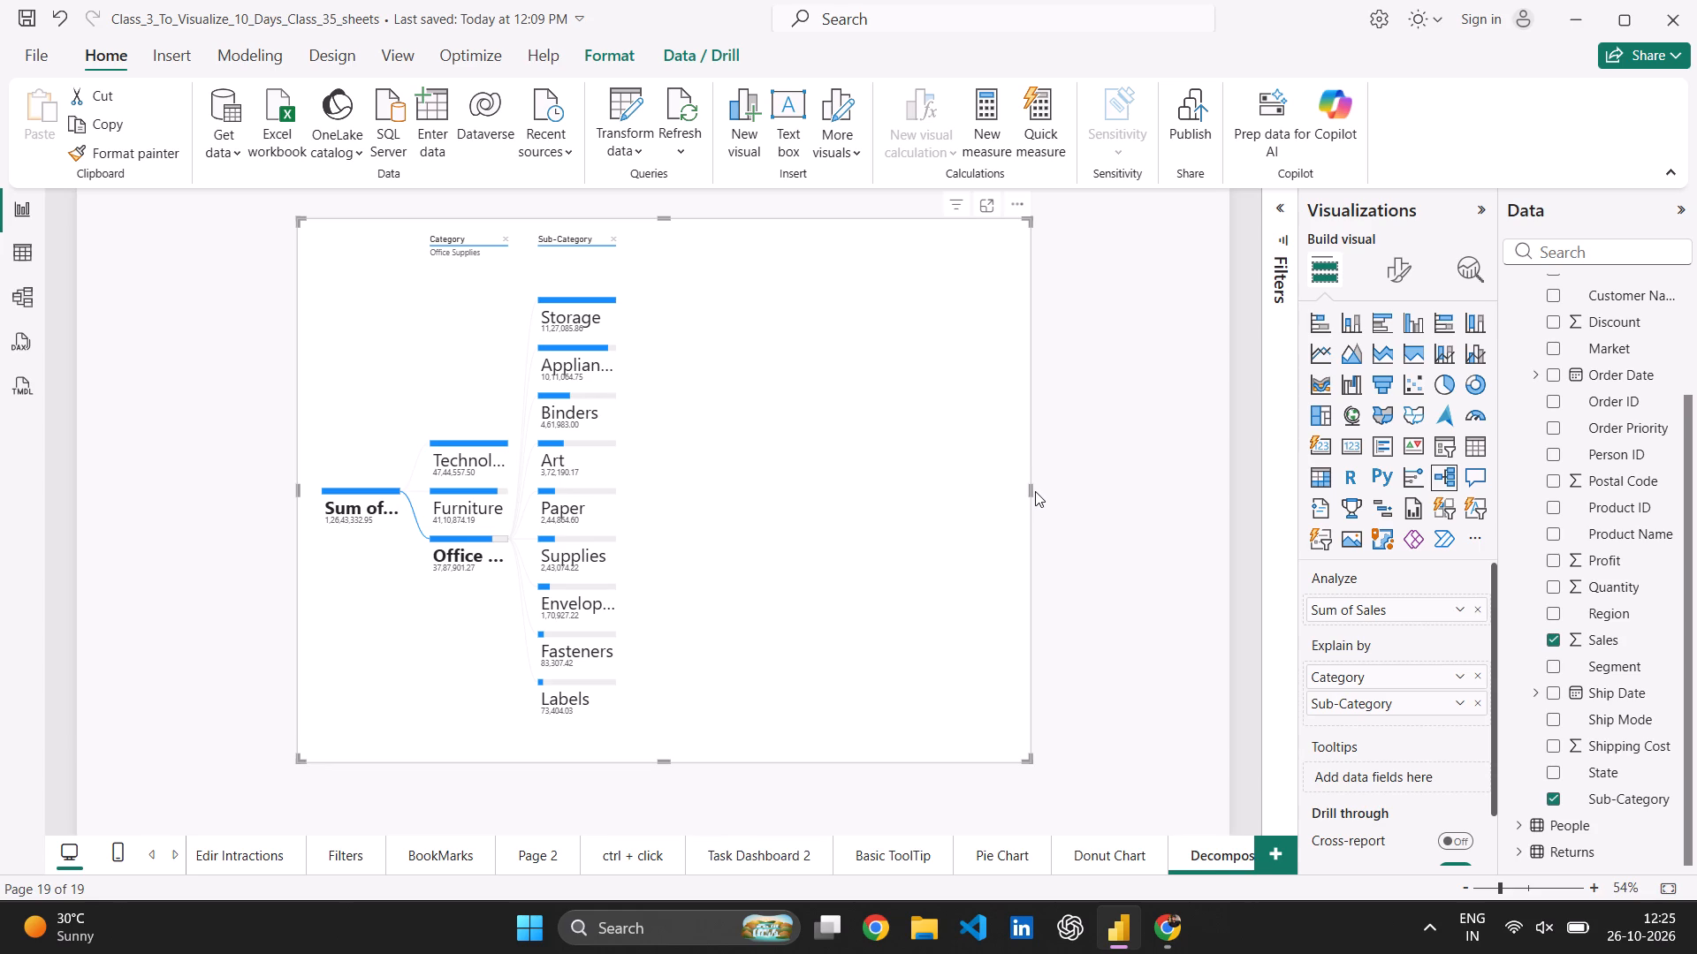
{"action": "left_click_drag", "start_coordinate": [1031, 493], "coordinate": [666, 483]}
{"action": "left_click_drag", "start_coordinate": [613, 490], "coordinate": [622, 512]}
{"action": "left_click_drag", "start_coordinate": [638, 526], "coordinate": [611, 519]}
{"action": "left_click_drag", "start_coordinate": [511, 579], "coordinate": [465, 584]}
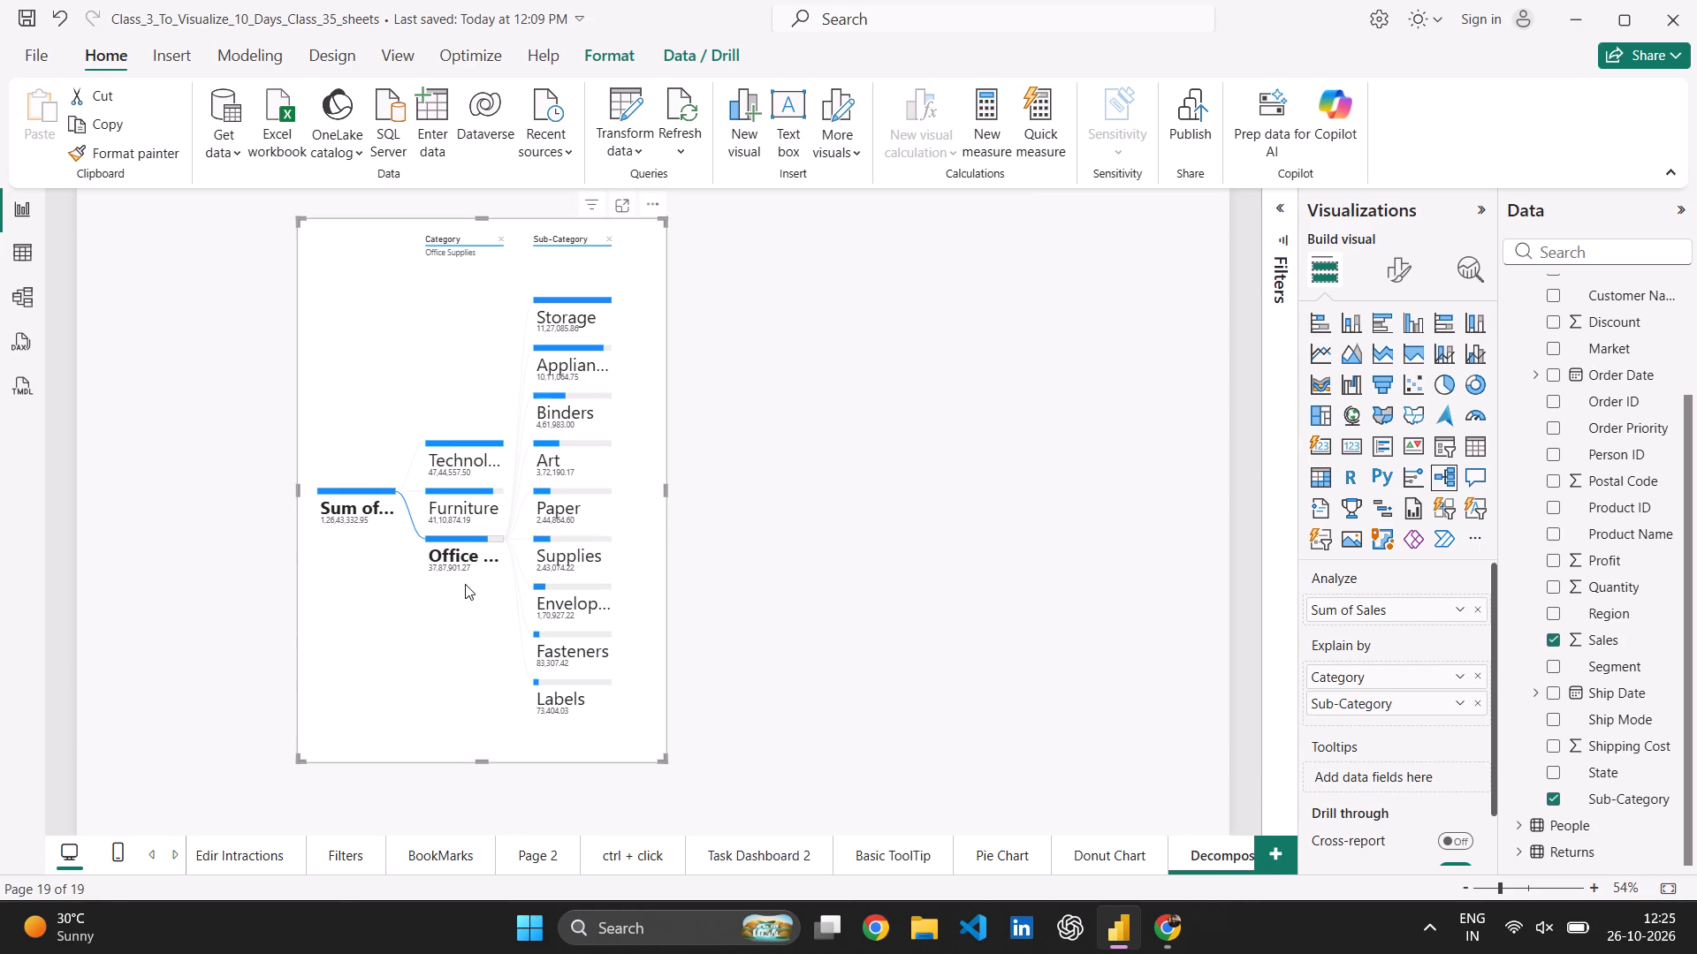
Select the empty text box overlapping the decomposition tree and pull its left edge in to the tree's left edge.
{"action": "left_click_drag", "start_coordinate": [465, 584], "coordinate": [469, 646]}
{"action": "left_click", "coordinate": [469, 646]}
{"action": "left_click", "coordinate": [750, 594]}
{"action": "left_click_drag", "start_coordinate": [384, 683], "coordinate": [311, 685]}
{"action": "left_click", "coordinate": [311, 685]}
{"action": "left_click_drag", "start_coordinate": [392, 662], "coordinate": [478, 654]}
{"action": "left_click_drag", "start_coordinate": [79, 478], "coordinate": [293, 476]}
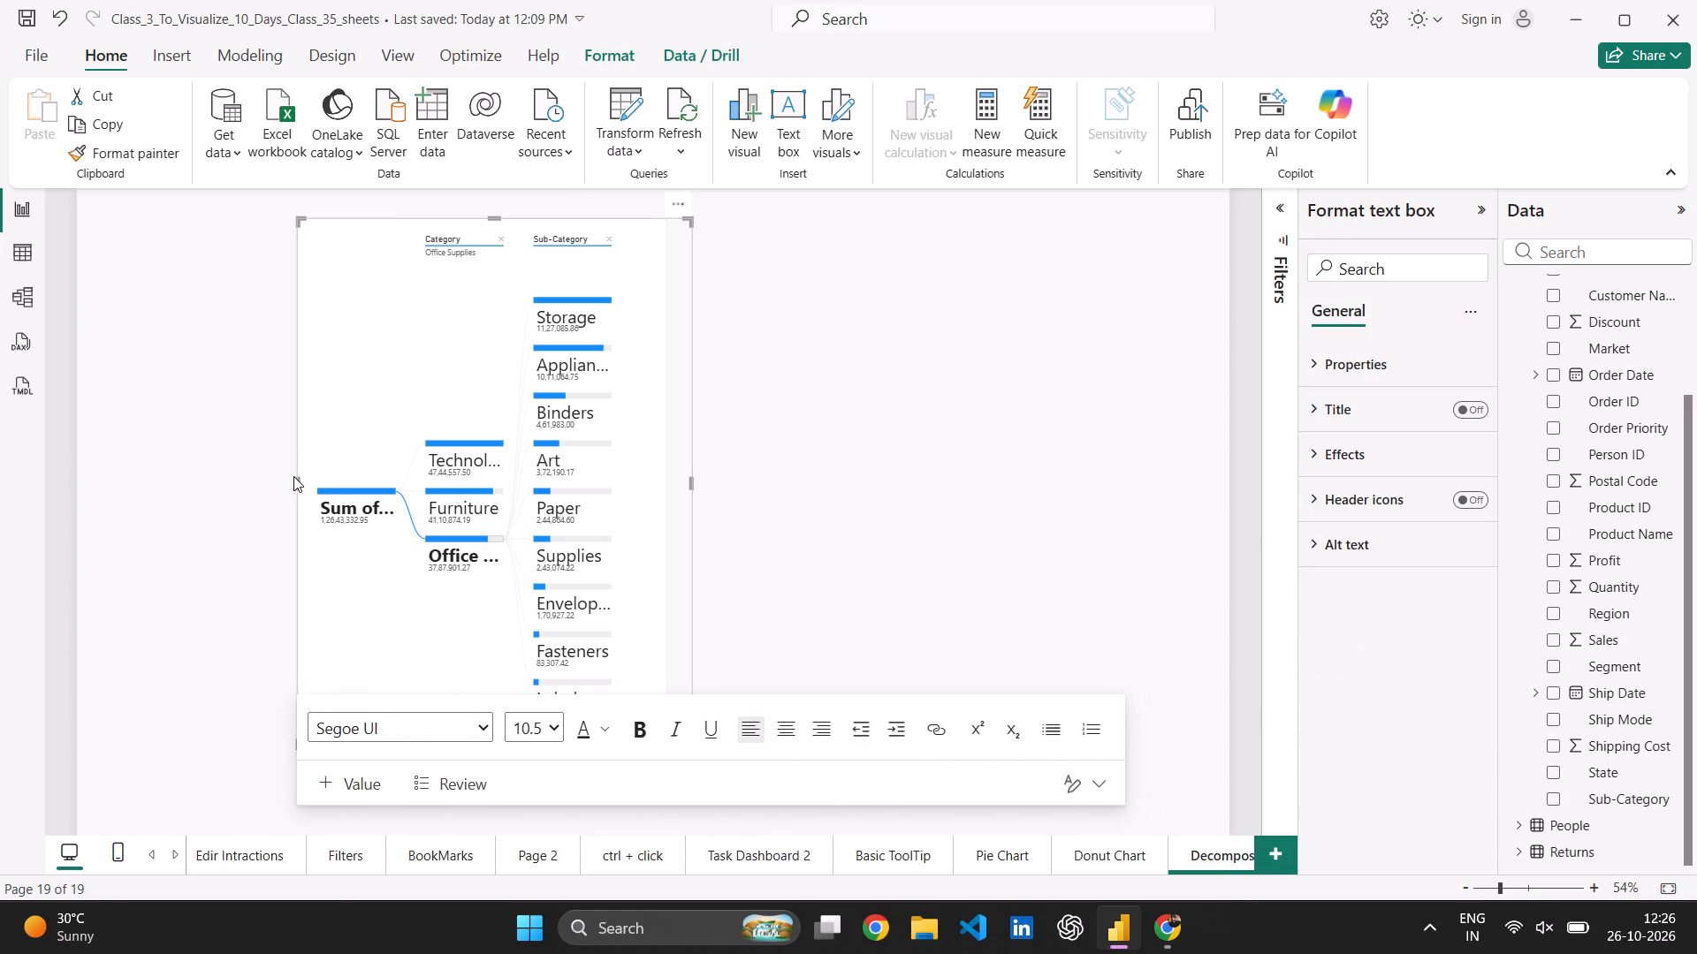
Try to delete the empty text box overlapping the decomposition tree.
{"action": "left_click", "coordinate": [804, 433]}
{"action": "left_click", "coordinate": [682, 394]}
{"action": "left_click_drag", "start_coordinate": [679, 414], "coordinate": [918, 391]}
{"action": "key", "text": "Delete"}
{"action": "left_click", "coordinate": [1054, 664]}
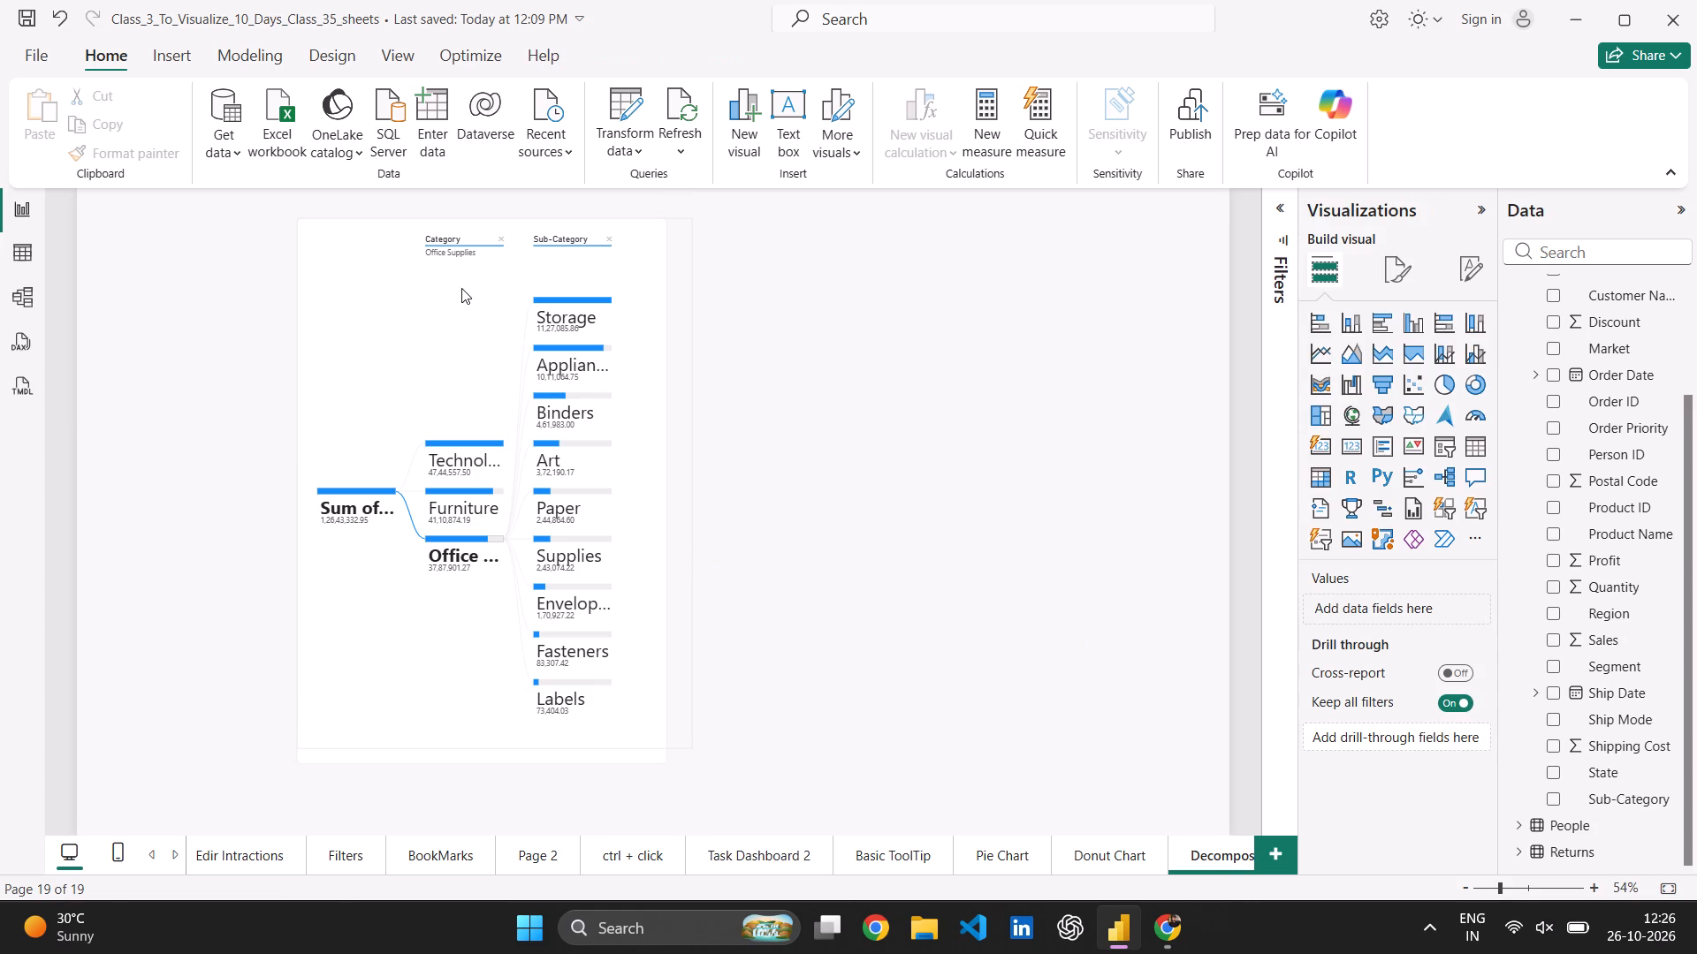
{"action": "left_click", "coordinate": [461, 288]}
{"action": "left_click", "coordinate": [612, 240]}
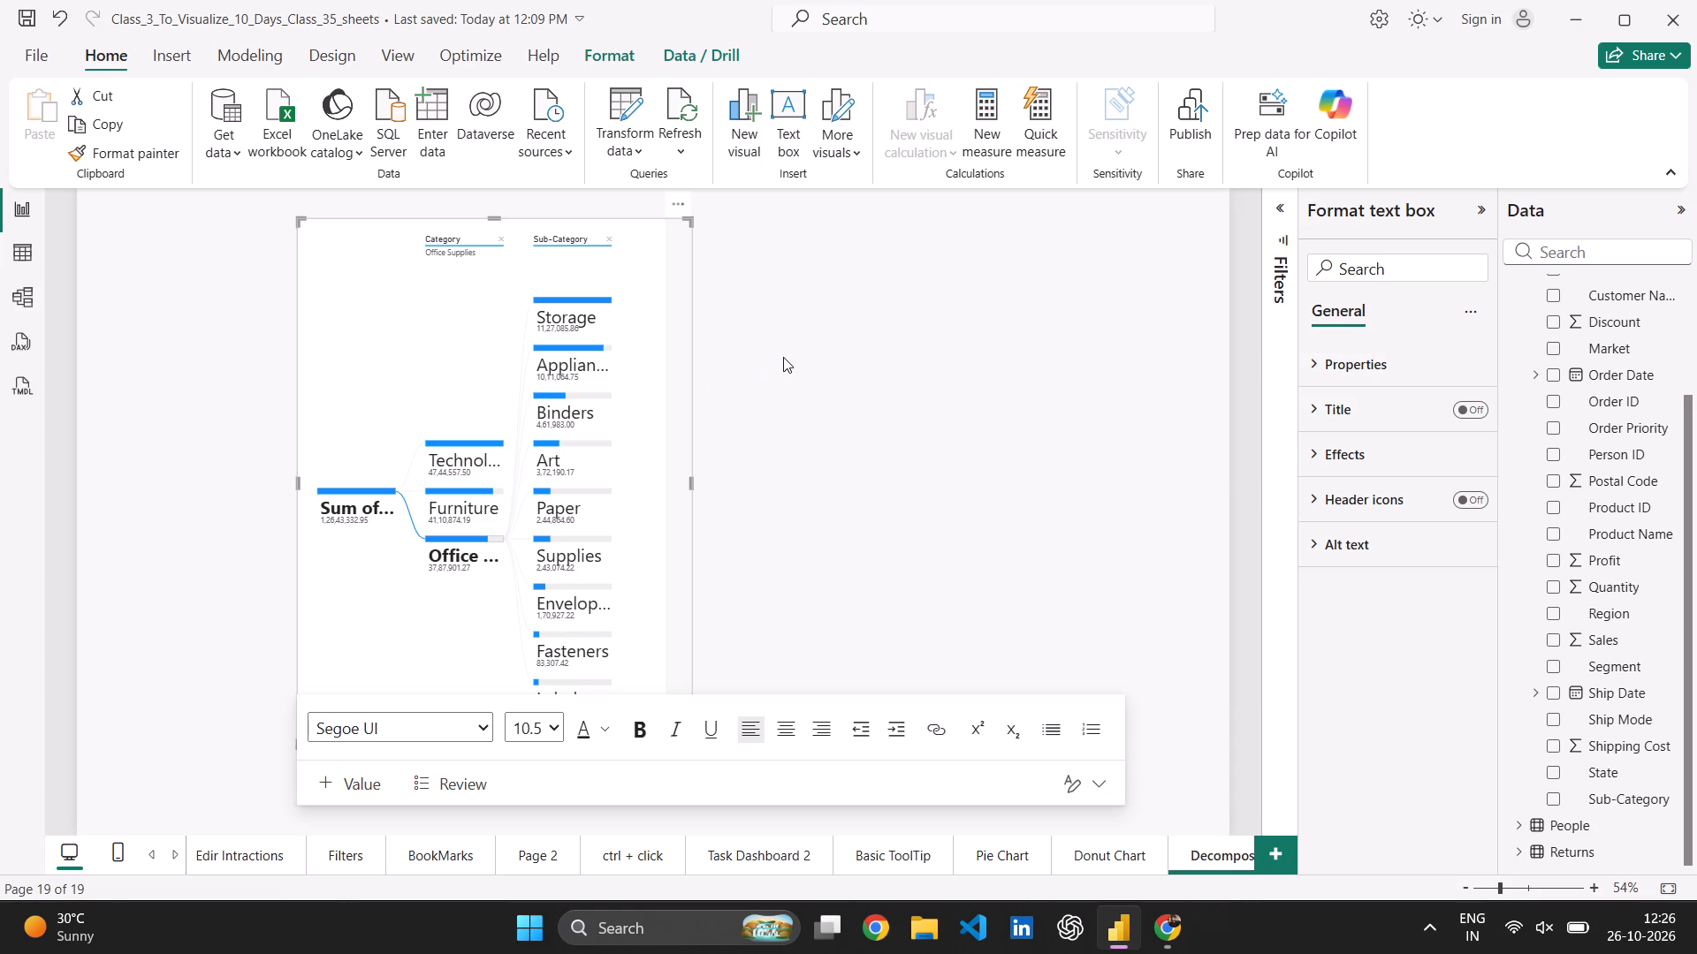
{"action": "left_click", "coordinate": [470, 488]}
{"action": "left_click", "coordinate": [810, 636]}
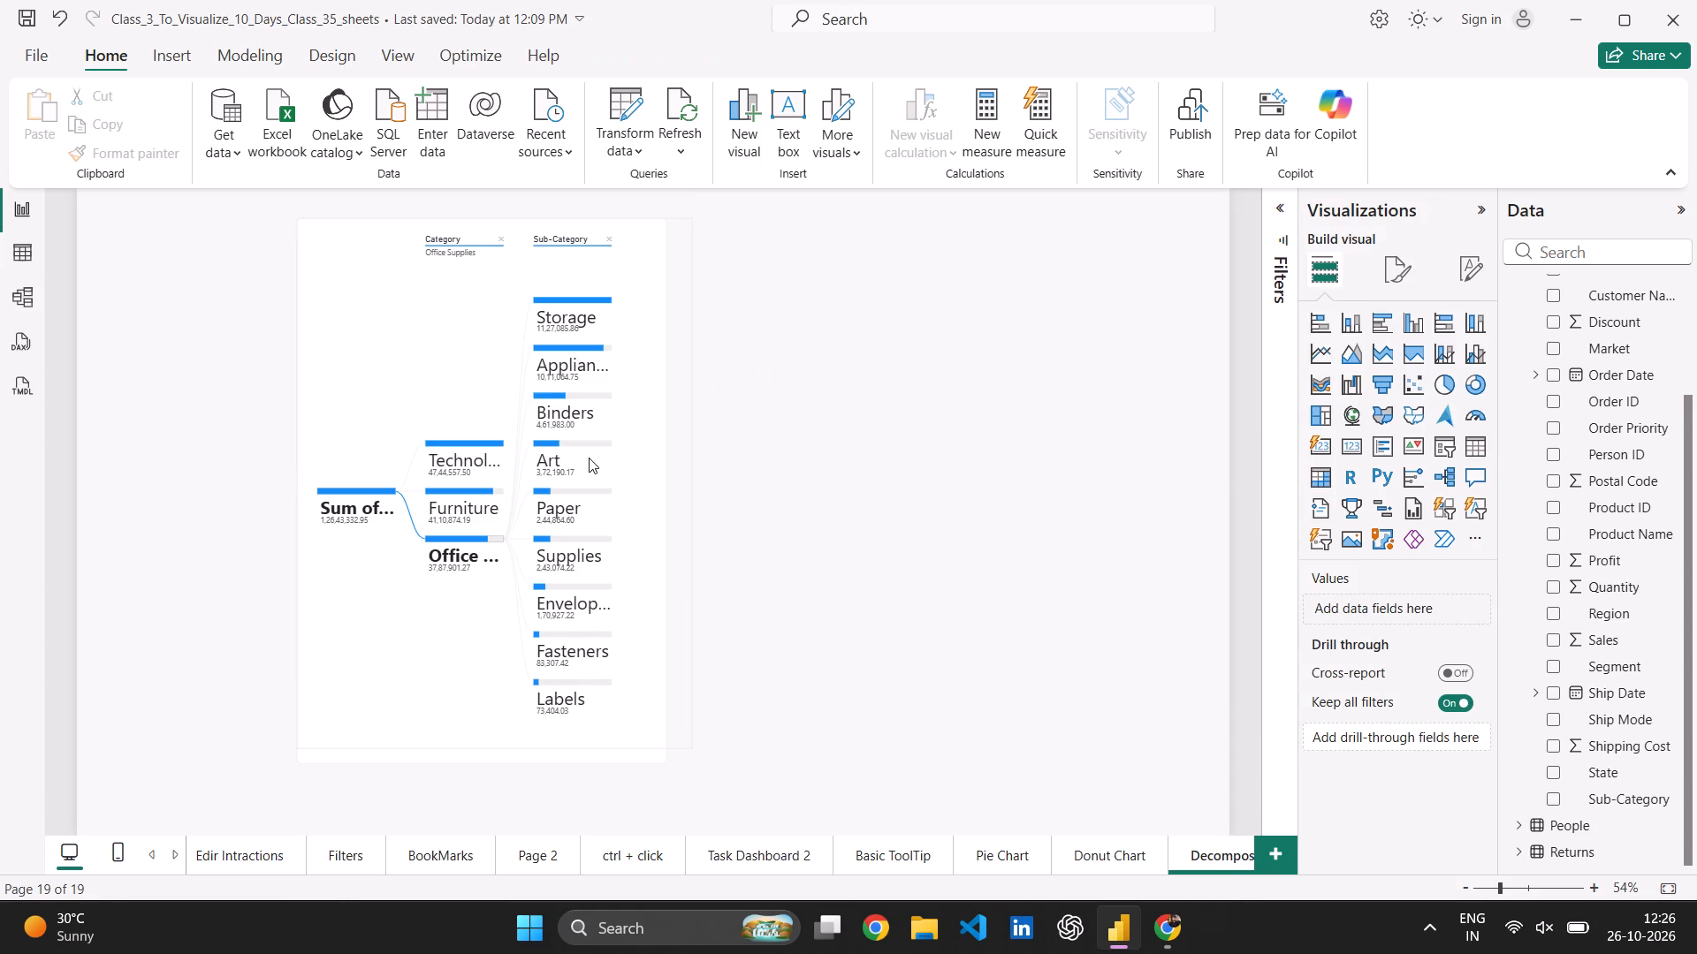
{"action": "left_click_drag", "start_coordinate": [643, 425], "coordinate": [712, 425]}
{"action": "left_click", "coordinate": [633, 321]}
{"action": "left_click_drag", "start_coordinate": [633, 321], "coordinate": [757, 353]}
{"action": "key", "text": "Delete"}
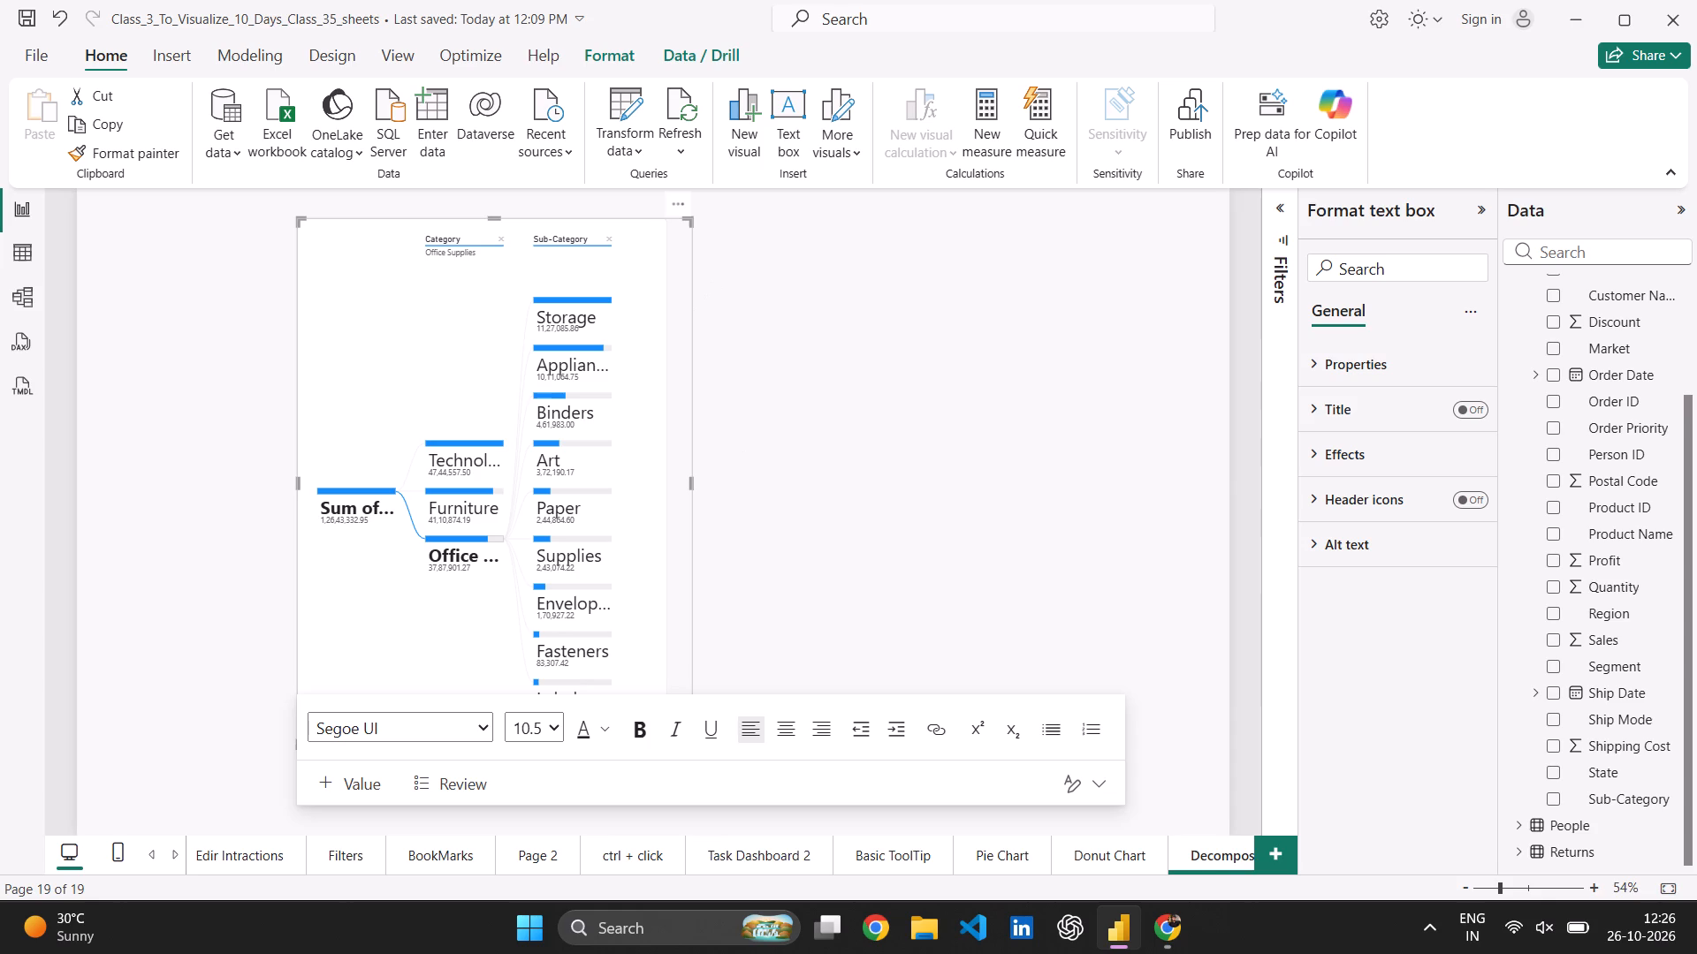
Move the empty text box clear of the decomposition tree and delete it.
{"action": "left_click_drag", "start_coordinate": [678, 198], "coordinate": [1027, 252]}
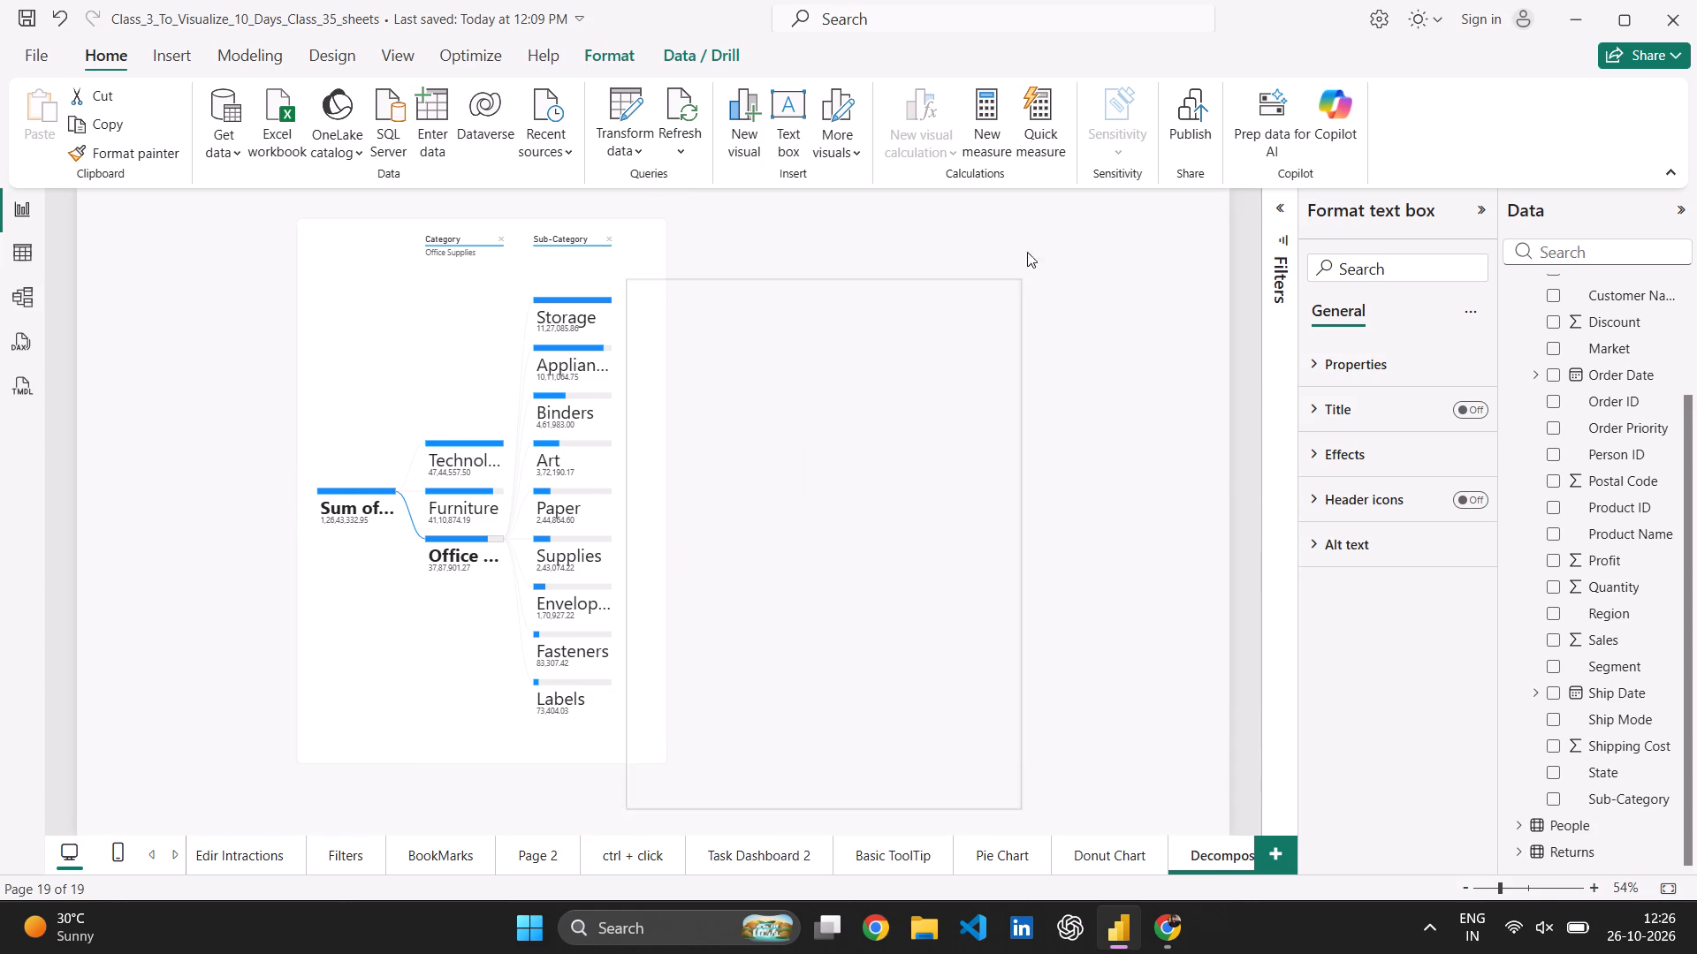
{"action": "left_click_drag", "start_coordinate": [1027, 252], "coordinate": [1125, 208]}
{"action": "key", "text": "Delete"}
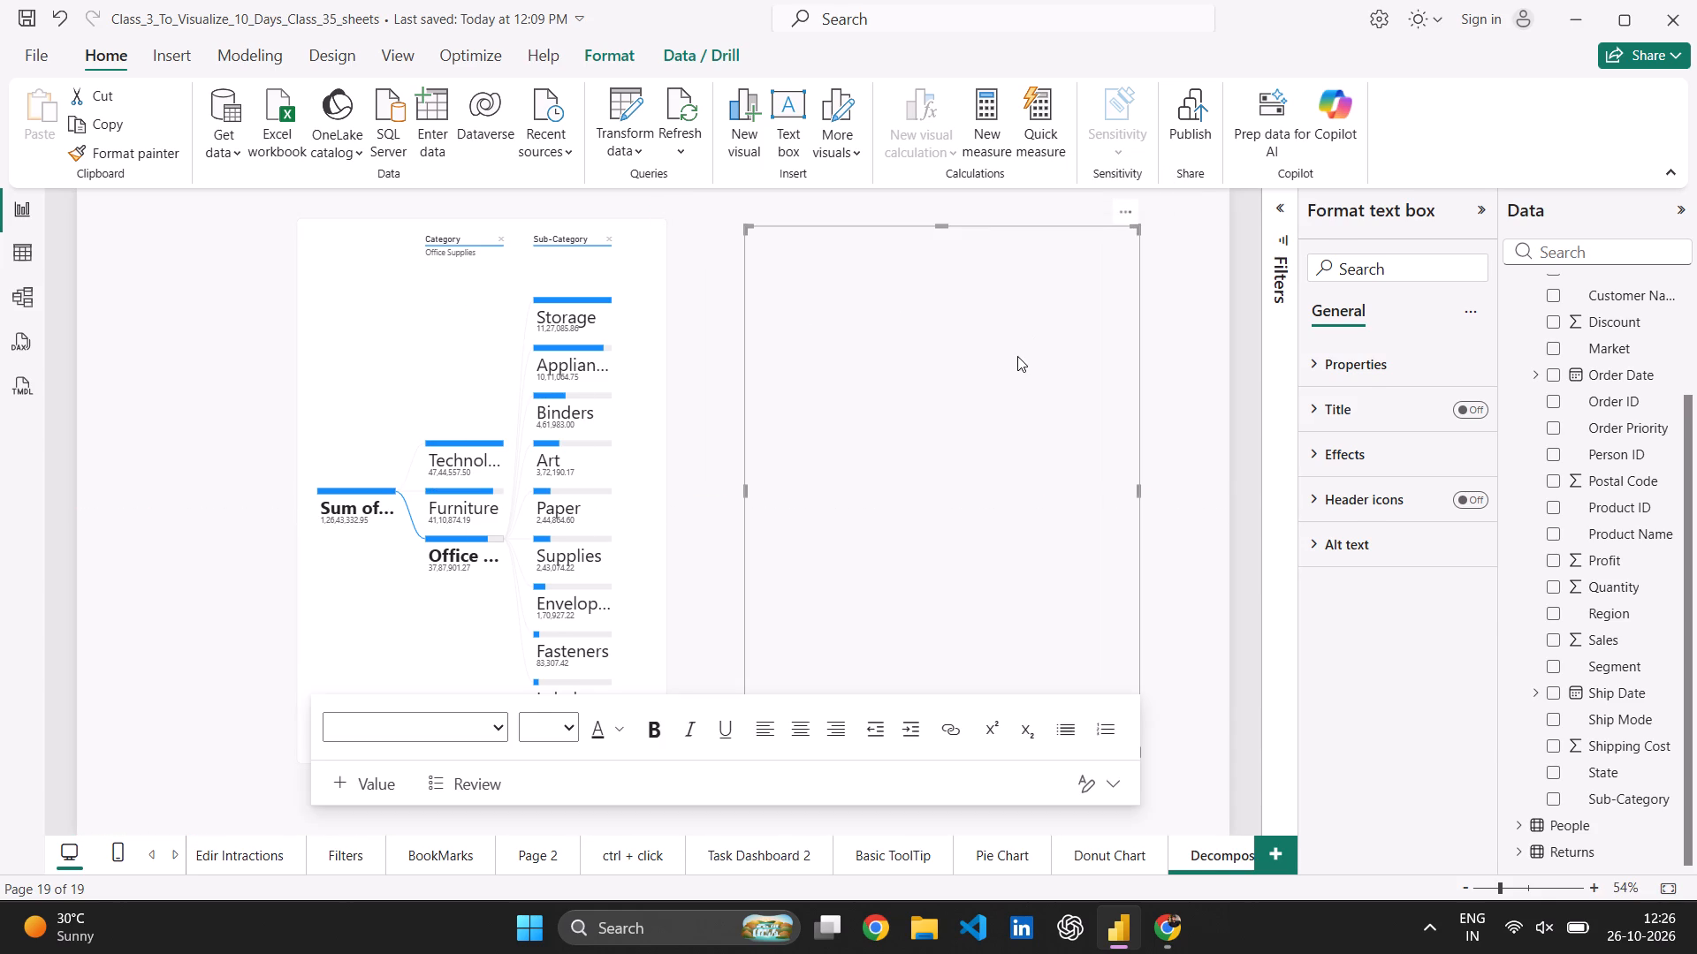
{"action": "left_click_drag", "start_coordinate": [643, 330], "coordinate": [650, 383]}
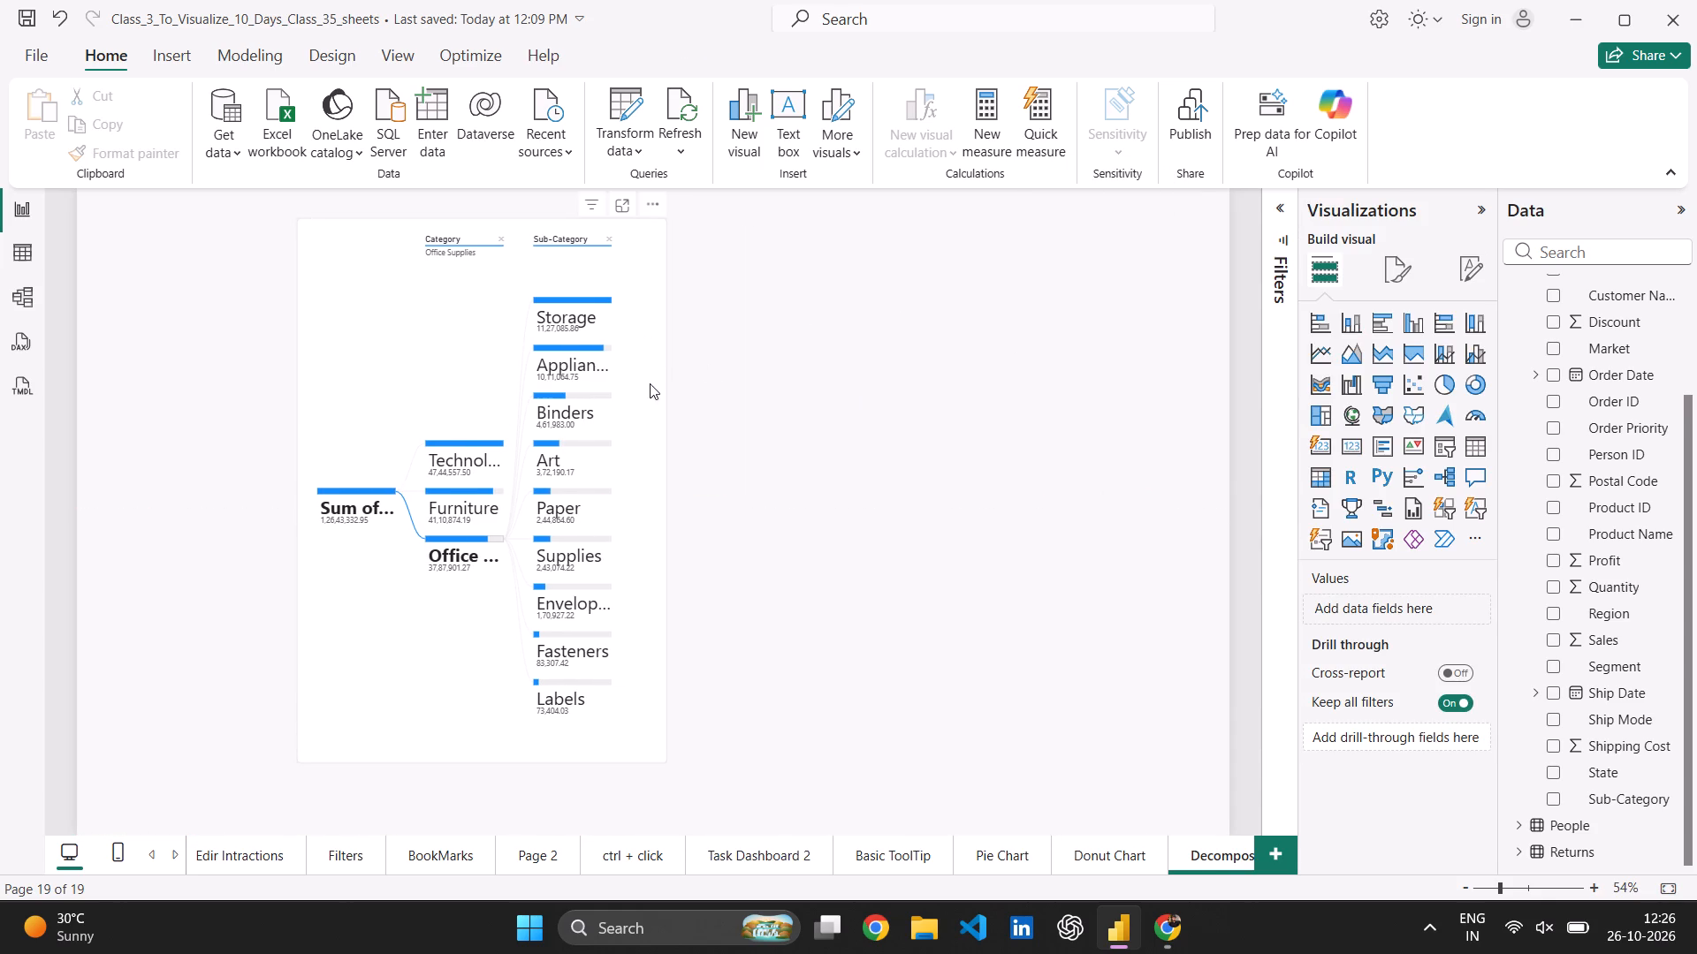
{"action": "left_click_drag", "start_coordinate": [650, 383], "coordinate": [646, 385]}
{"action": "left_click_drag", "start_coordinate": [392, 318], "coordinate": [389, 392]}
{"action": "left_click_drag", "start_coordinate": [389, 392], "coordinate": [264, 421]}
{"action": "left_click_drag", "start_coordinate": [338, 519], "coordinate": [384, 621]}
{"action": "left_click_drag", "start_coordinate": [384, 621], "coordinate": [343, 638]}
Fine-tune the decomposition tree's width by moving its right edge slightly farther past the Sub-Category column.
{"action": "left_click", "coordinate": [669, 493]}
{"action": "left_click", "coordinate": [614, 541]}
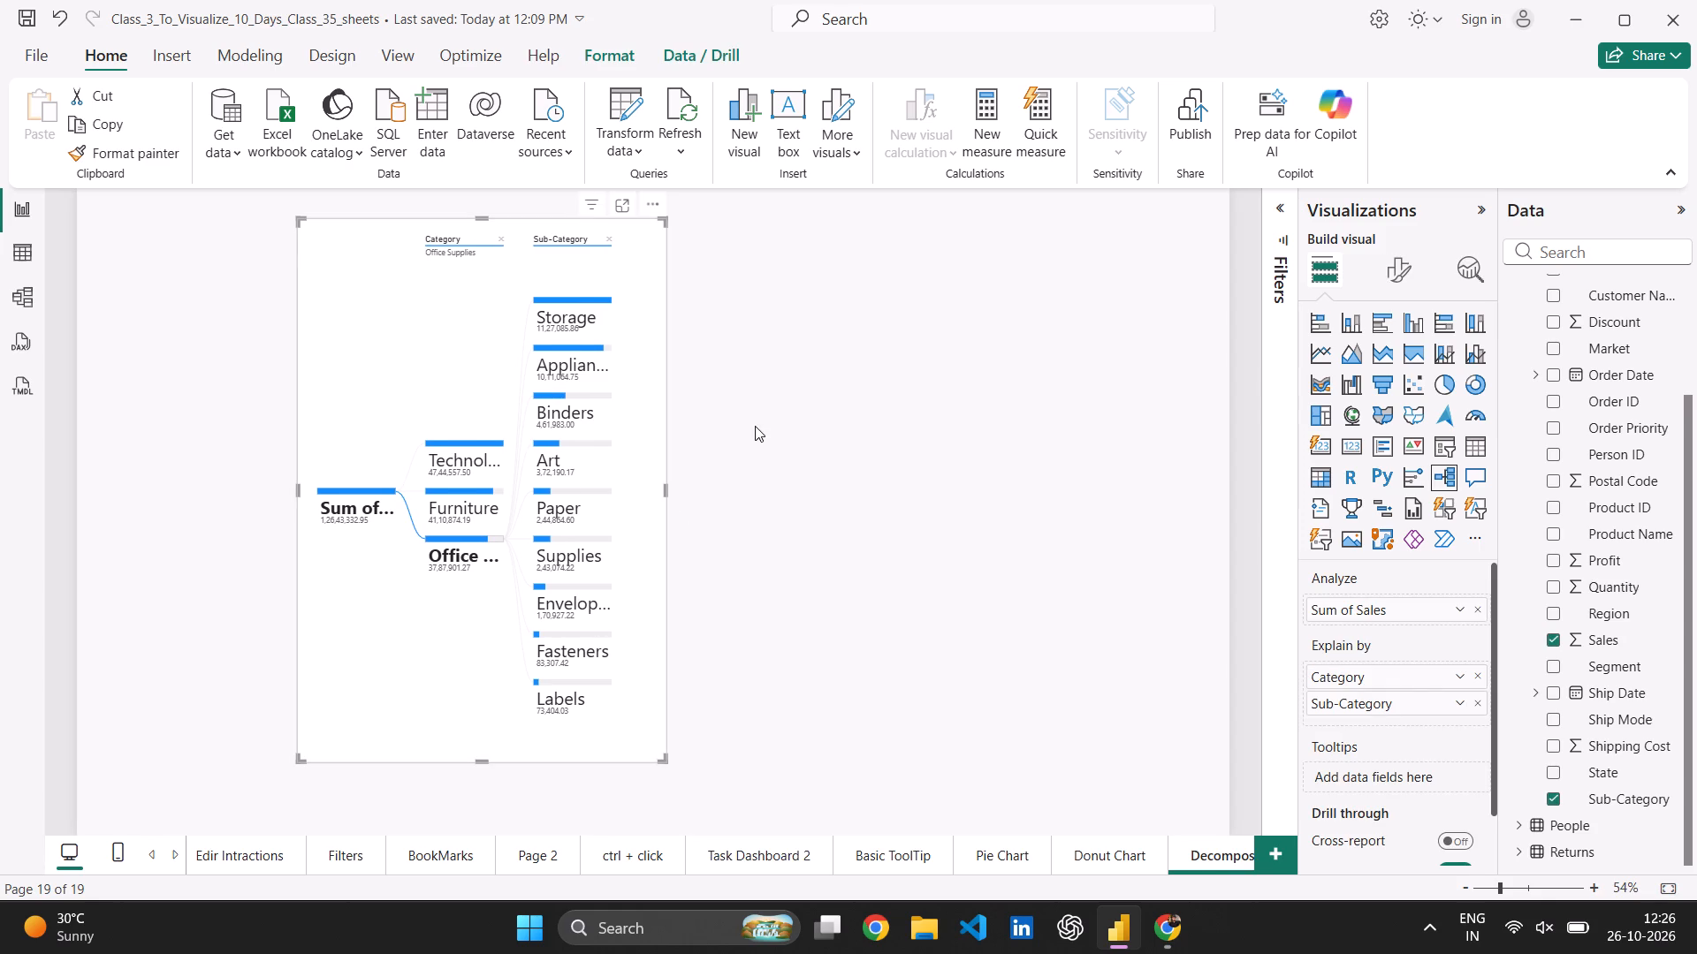
{"action": "left_click_drag", "start_coordinate": [666, 494], "coordinate": [673, 505]}
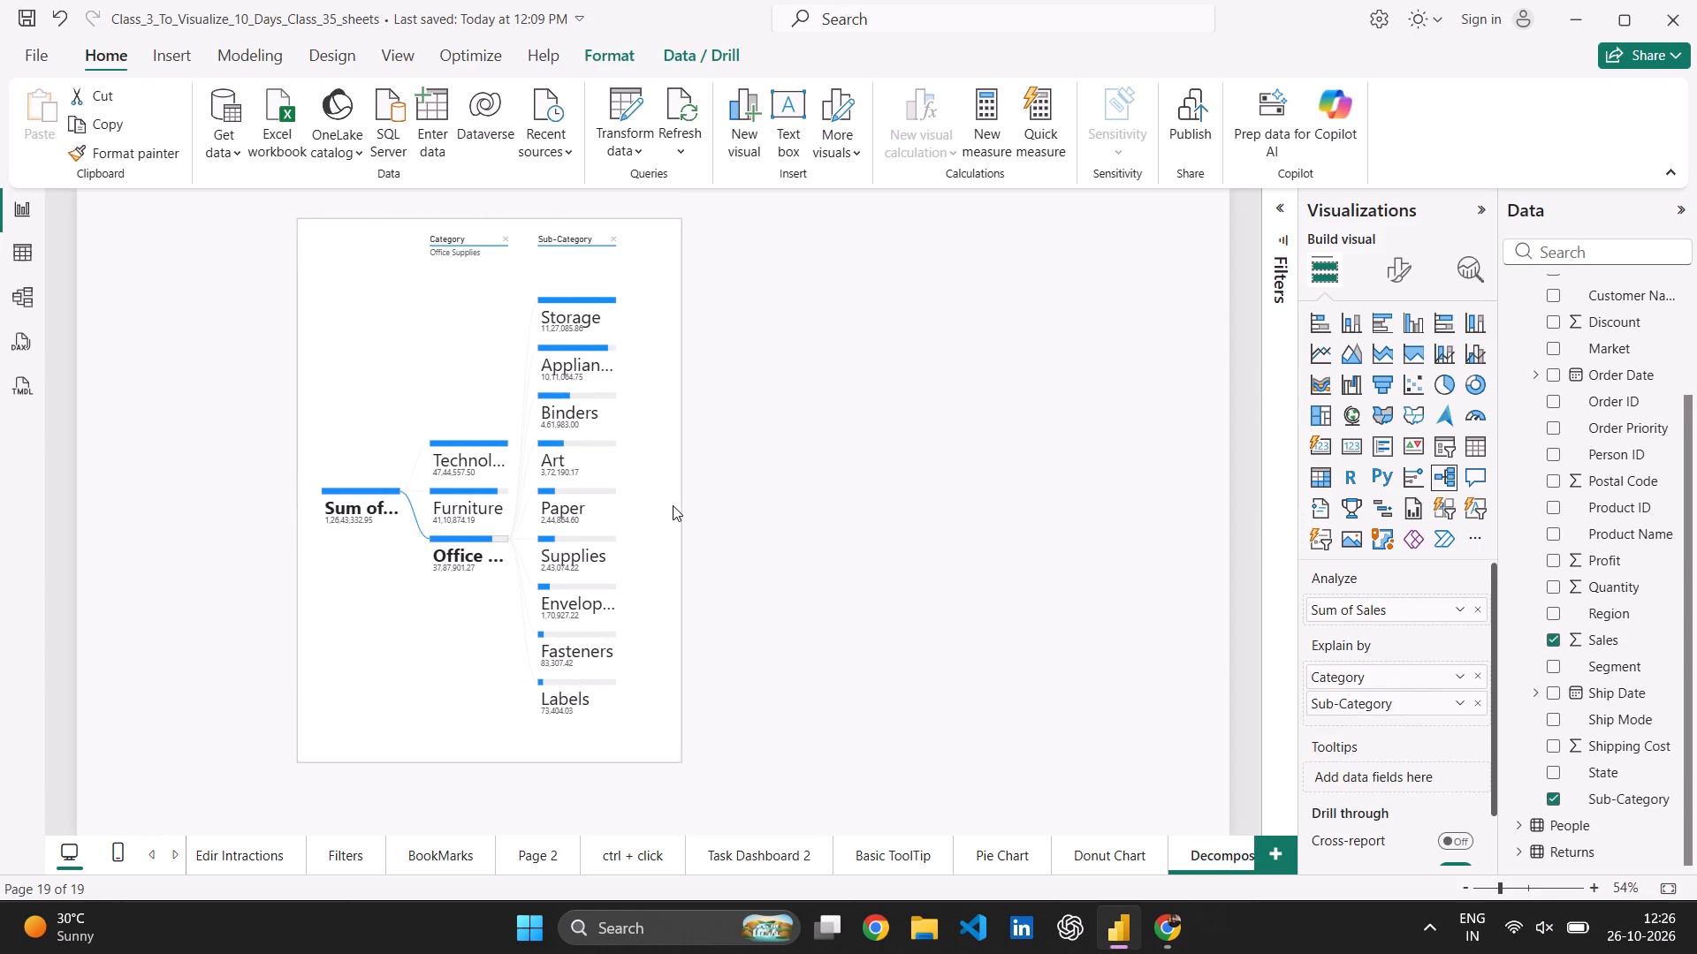
{"action": "left_click_drag", "start_coordinate": [673, 505], "coordinate": [661, 512]}
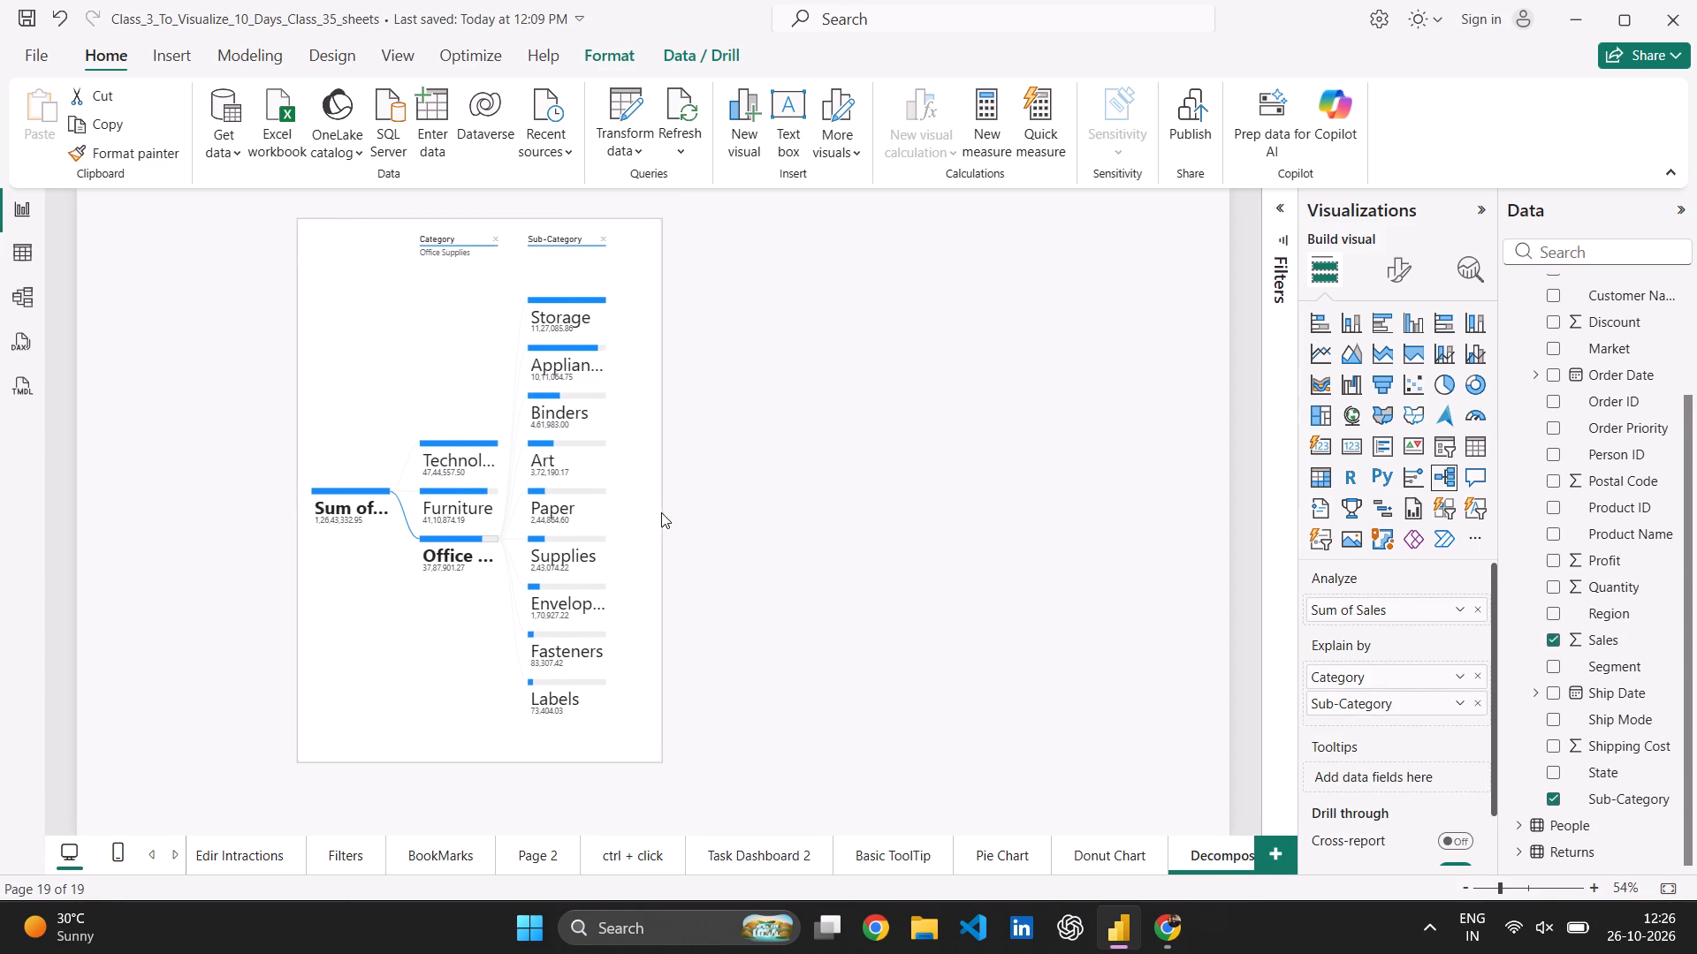
{"action": "left_click_drag", "start_coordinate": [661, 512], "coordinate": [673, 514]}
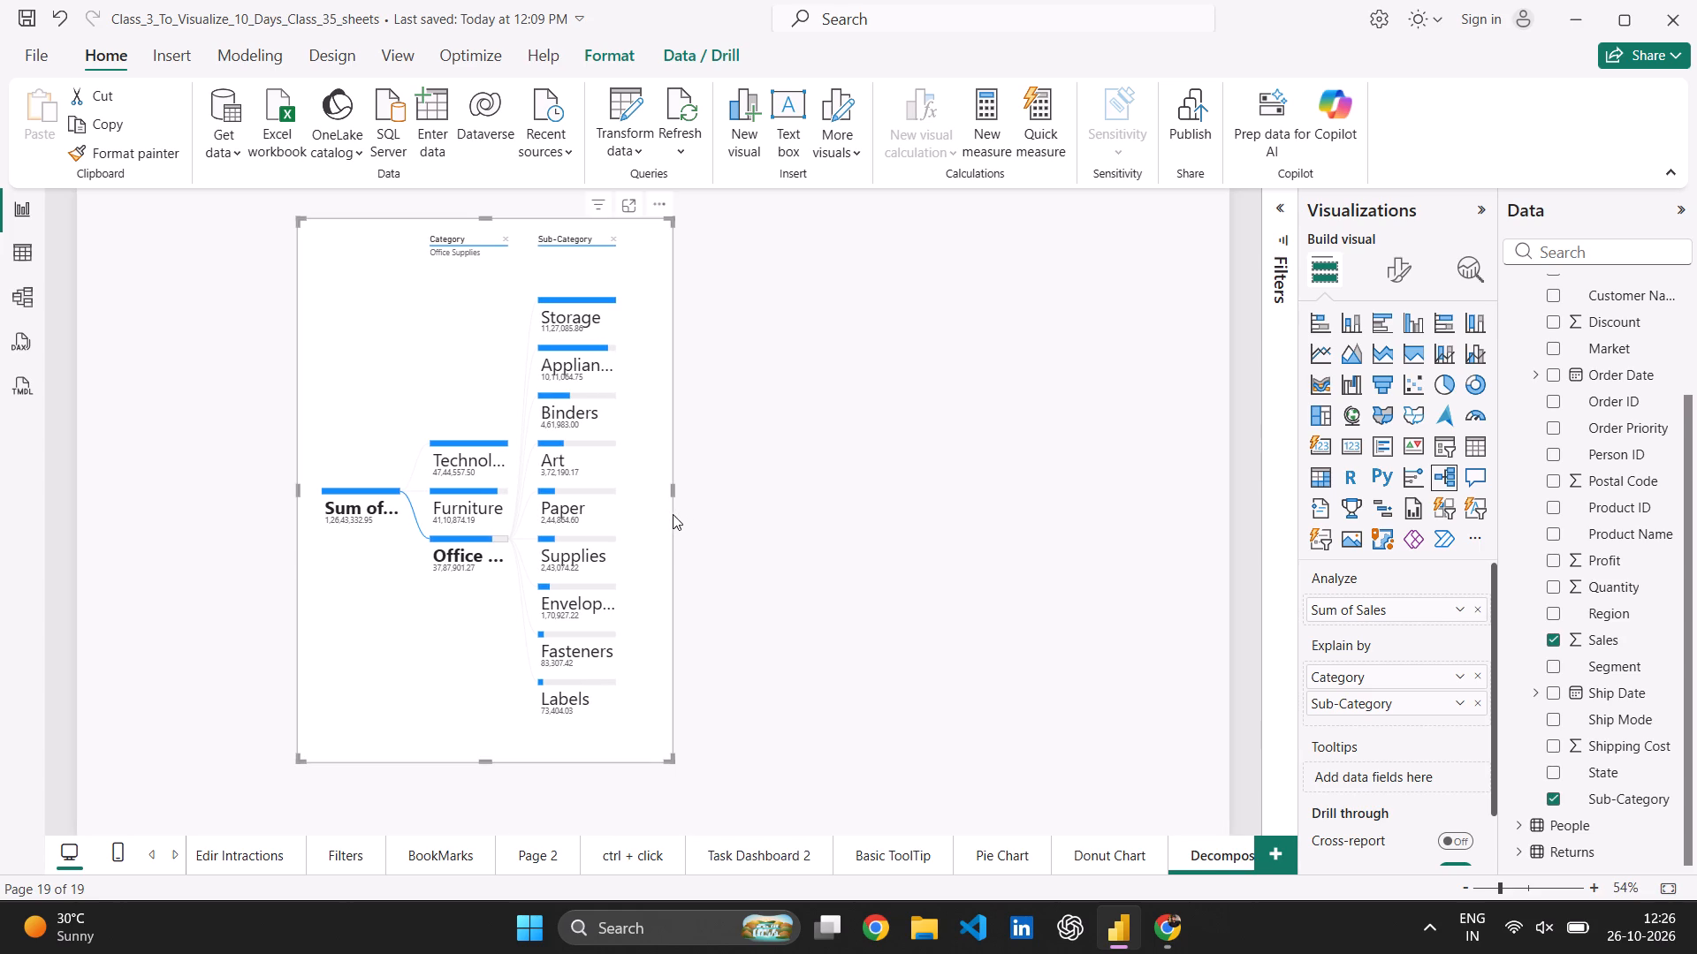
Move the decomposition tree visual down and to the right, closer to the middle of the page.
{"action": "left_click_drag", "start_coordinate": [447, 407], "coordinate": [459, 417]}
{"action": "left_click_drag", "start_coordinate": [459, 417], "coordinate": [451, 252]}
{"action": "left_click_drag", "start_coordinate": [451, 252], "coordinate": [514, 362]}
{"action": "left_click_drag", "start_coordinate": [480, 366], "coordinate": [438, 404]}
{"action": "left_click_drag", "start_coordinate": [438, 404], "coordinate": [469, 394]}
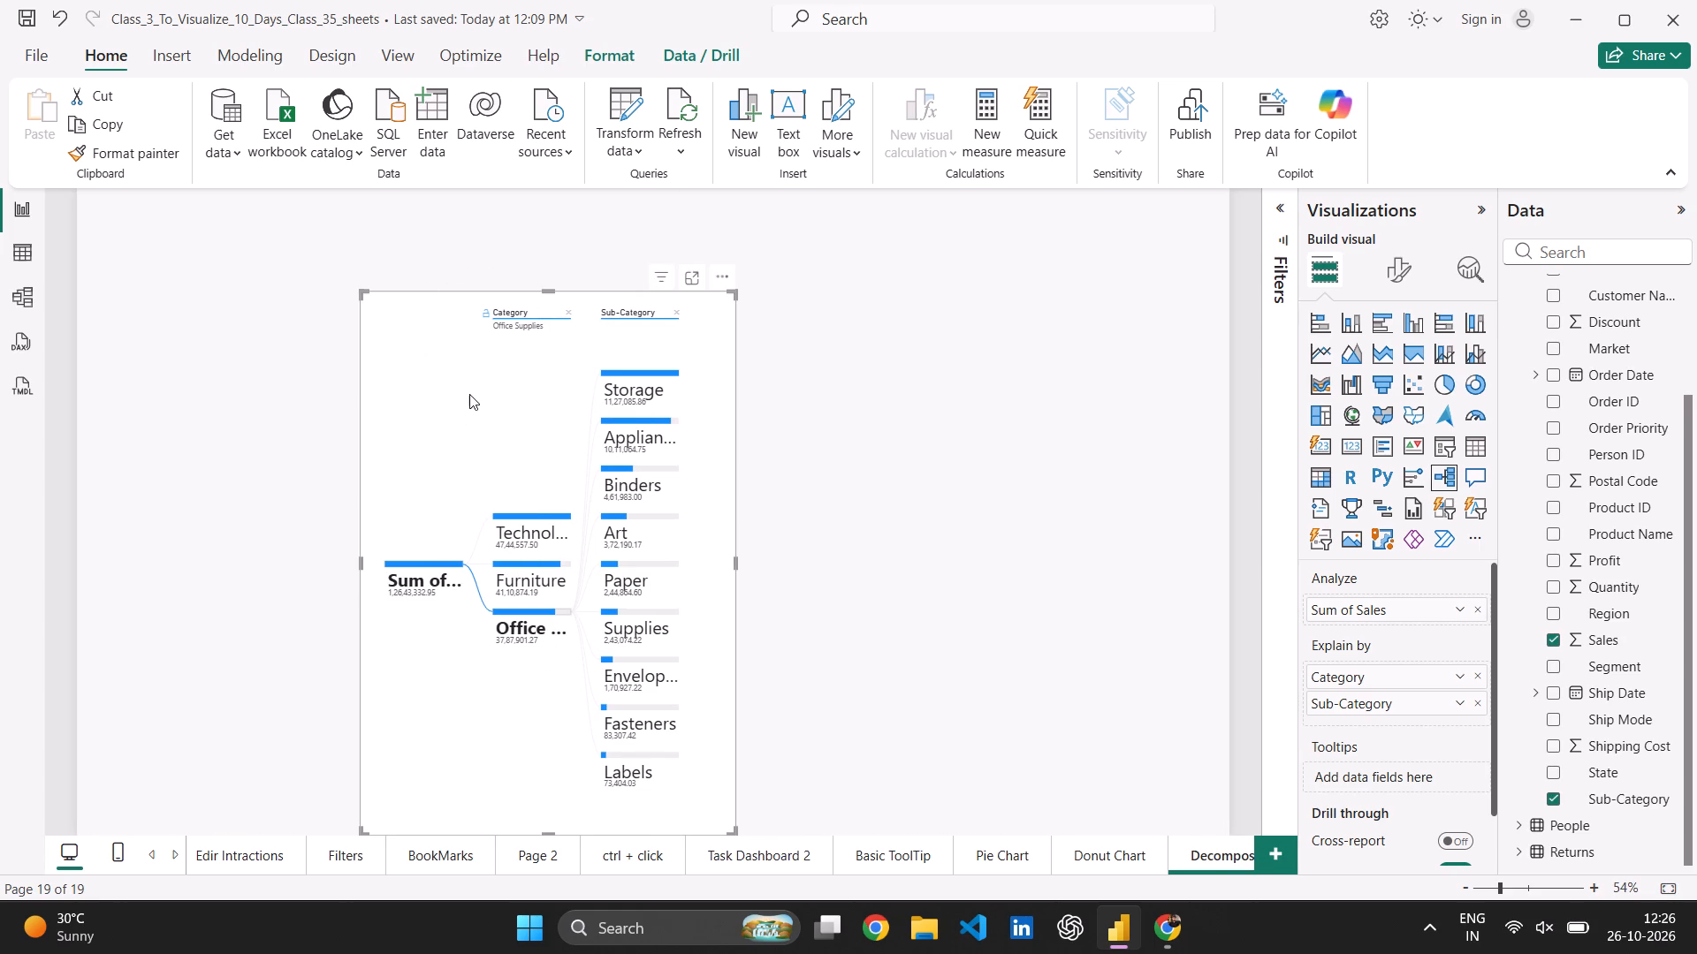
{"action": "left_click_drag", "start_coordinate": [469, 394], "coordinate": [440, 357]}
{"action": "left_click", "coordinate": [440, 357]}
{"action": "left_click_drag", "start_coordinate": [483, 341], "coordinate": [712, 379]}
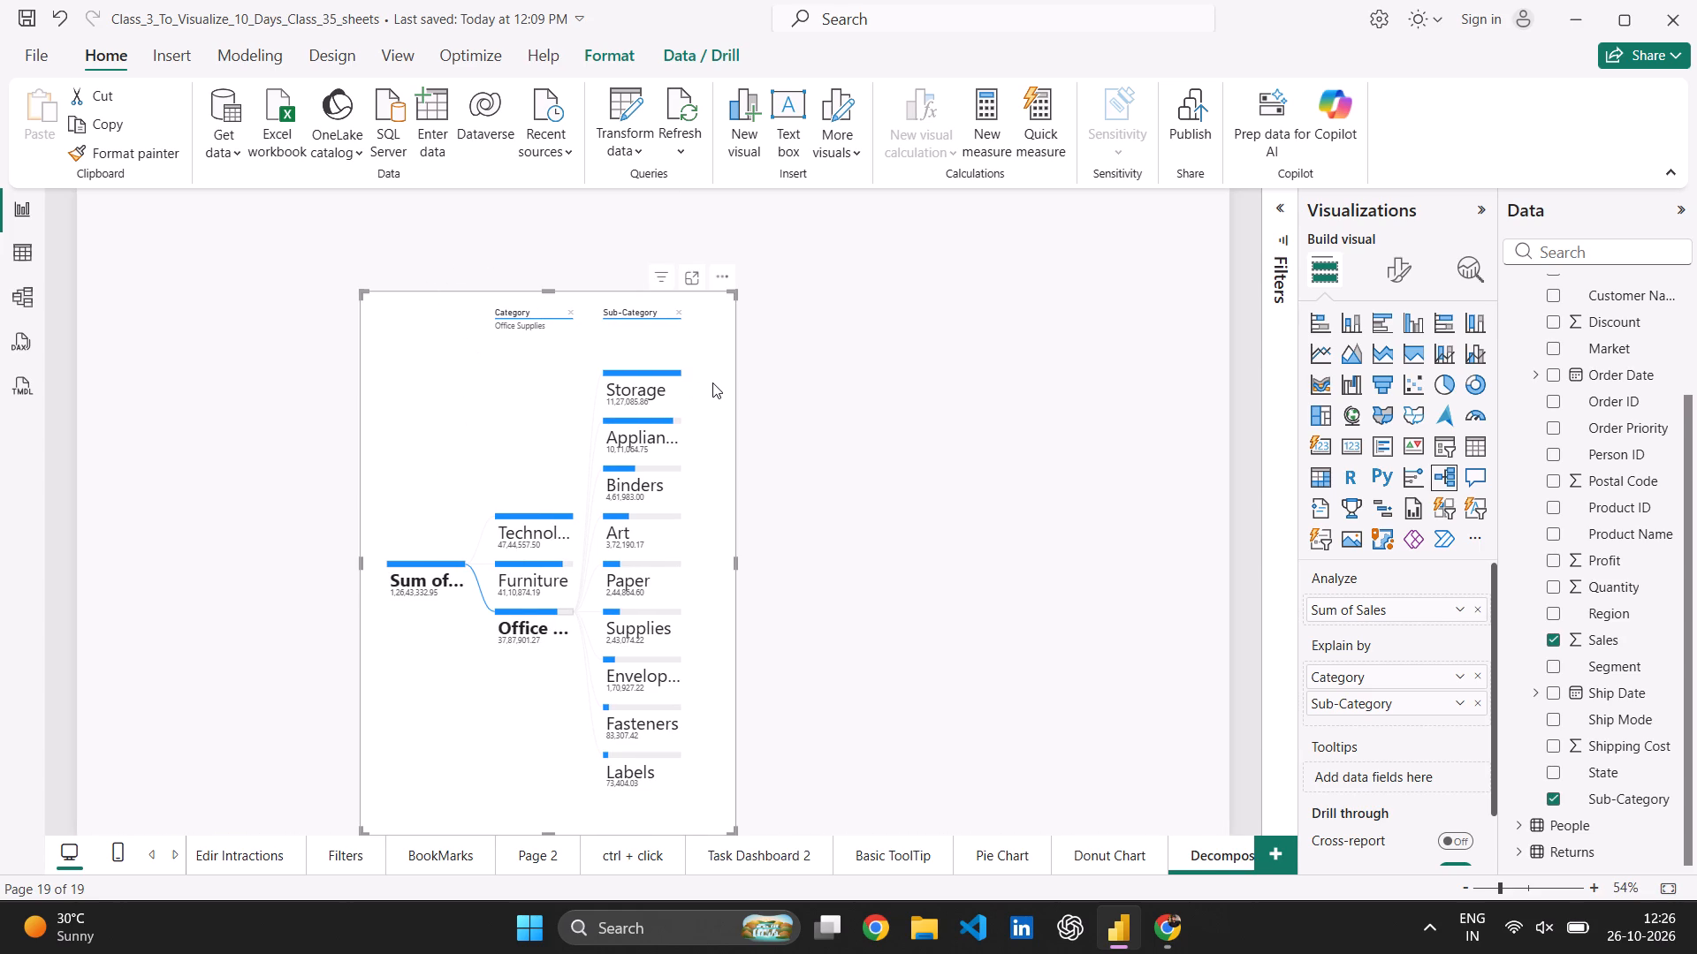
Resize the decomposition tree vertically, raising its top edge near the page top and bringing its bottom edge up to just below the Labels bar.
{"action": "left_click_drag", "start_coordinate": [712, 385], "coordinate": [712, 308]}
{"action": "left_click_drag", "start_coordinate": [550, 291], "coordinate": [560, 212]}
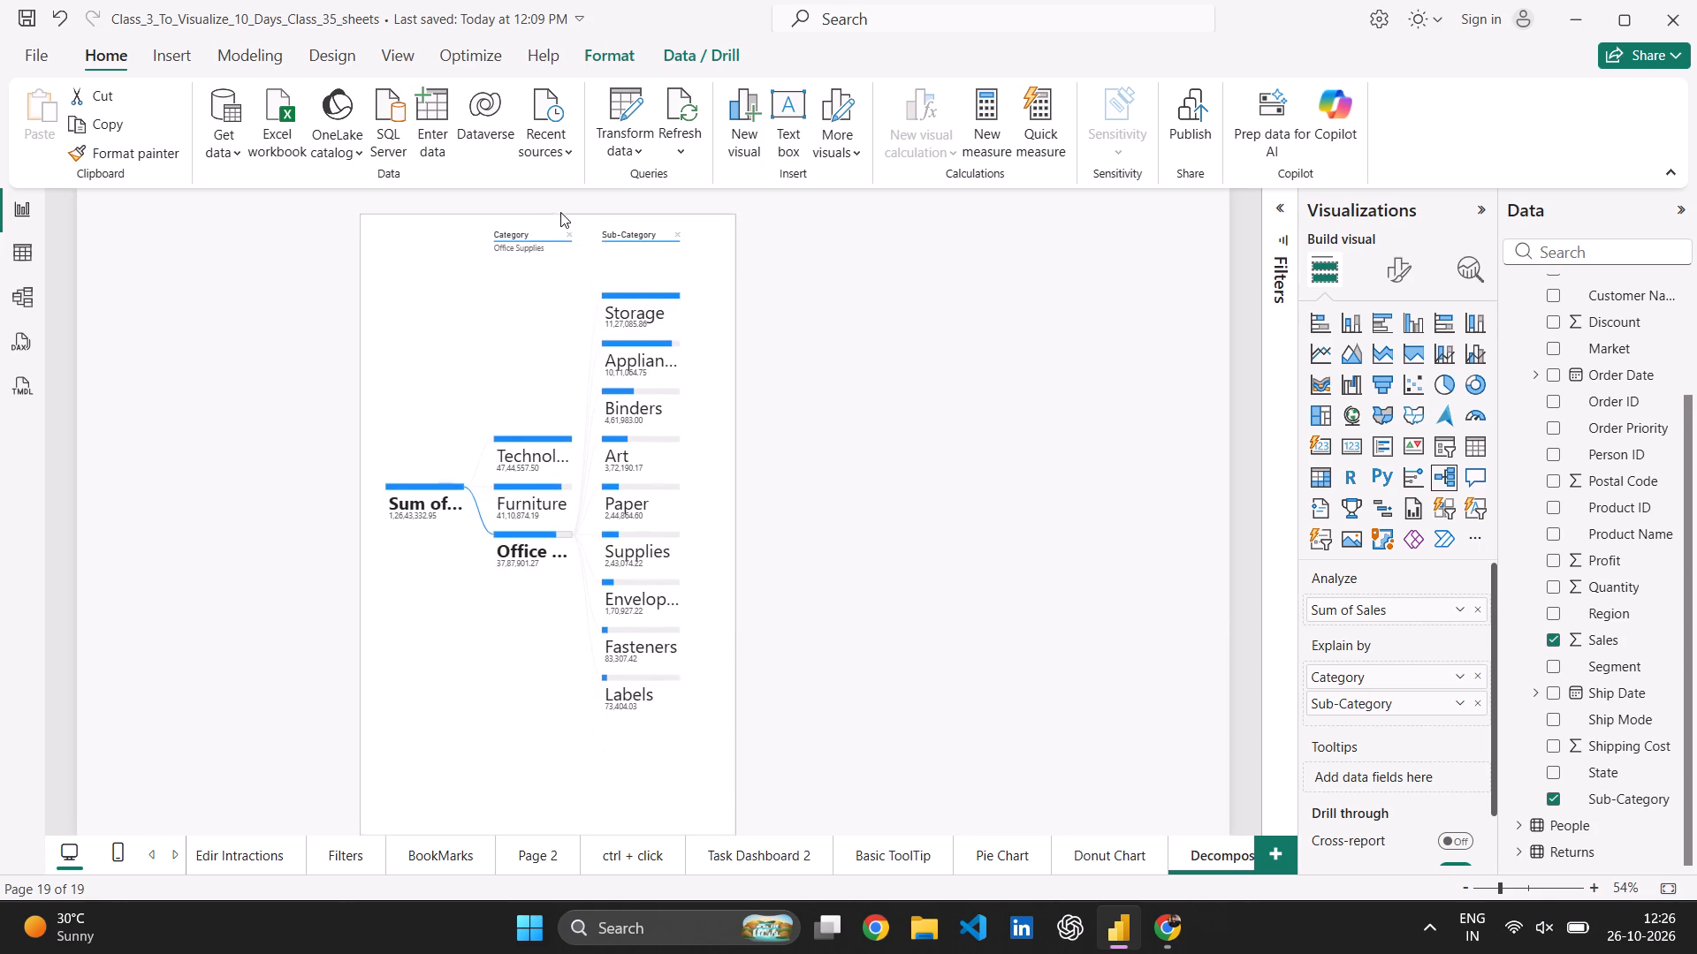
{"action": "left_click_drag", "start_coordinate": [560, 212], "coordinate": [559, 215]}
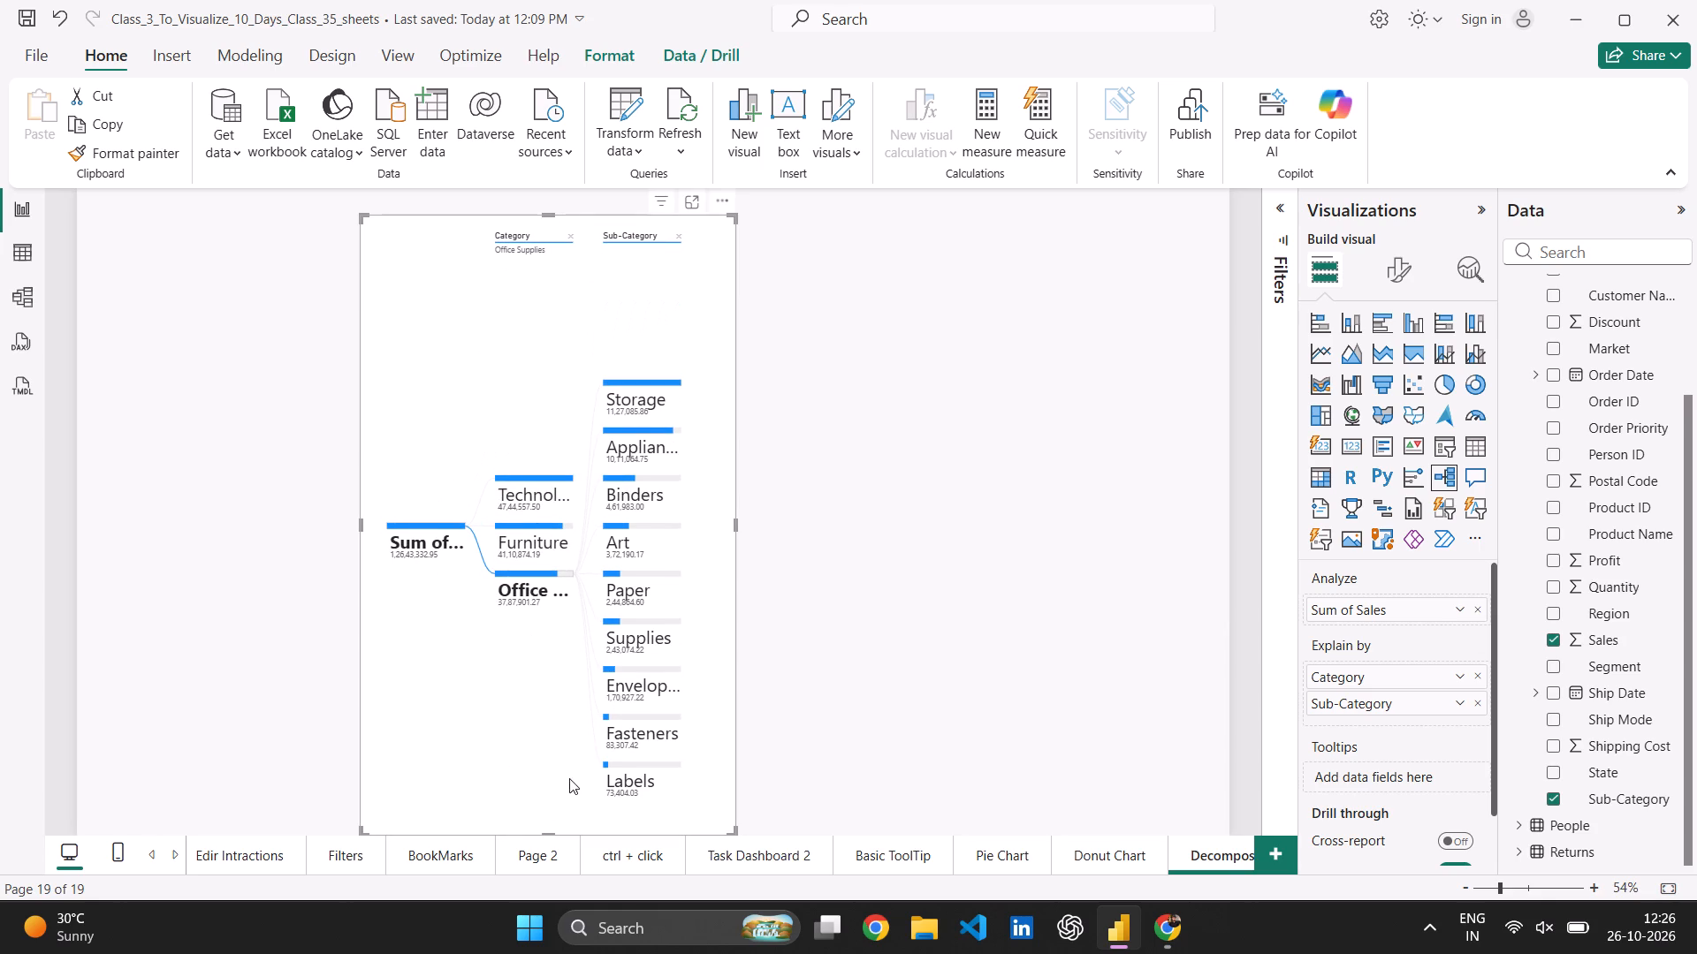
{"action": "left_click_drag", "start_coordinate": [550, 831], "coordinate": [590, 722]}
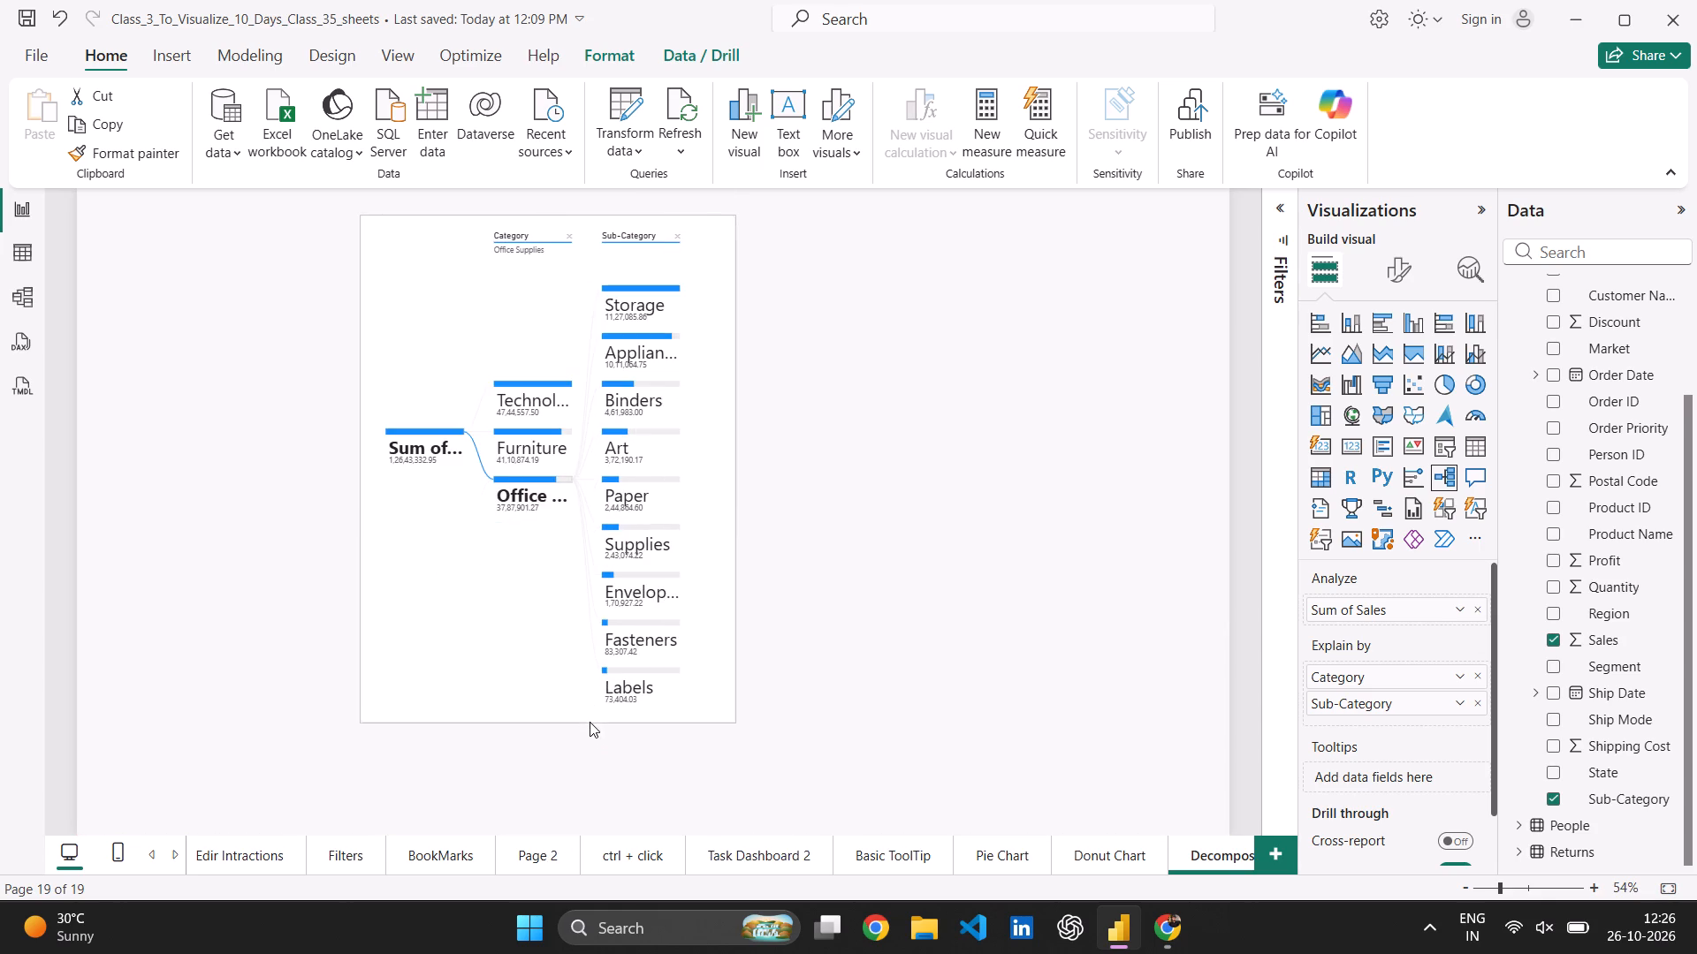
{"action": "left_click_drag", "start_coordinate": [590, 722], "coordinate": [590, 727]}
{"action": "left_click", "coordinate": [562, 662]}
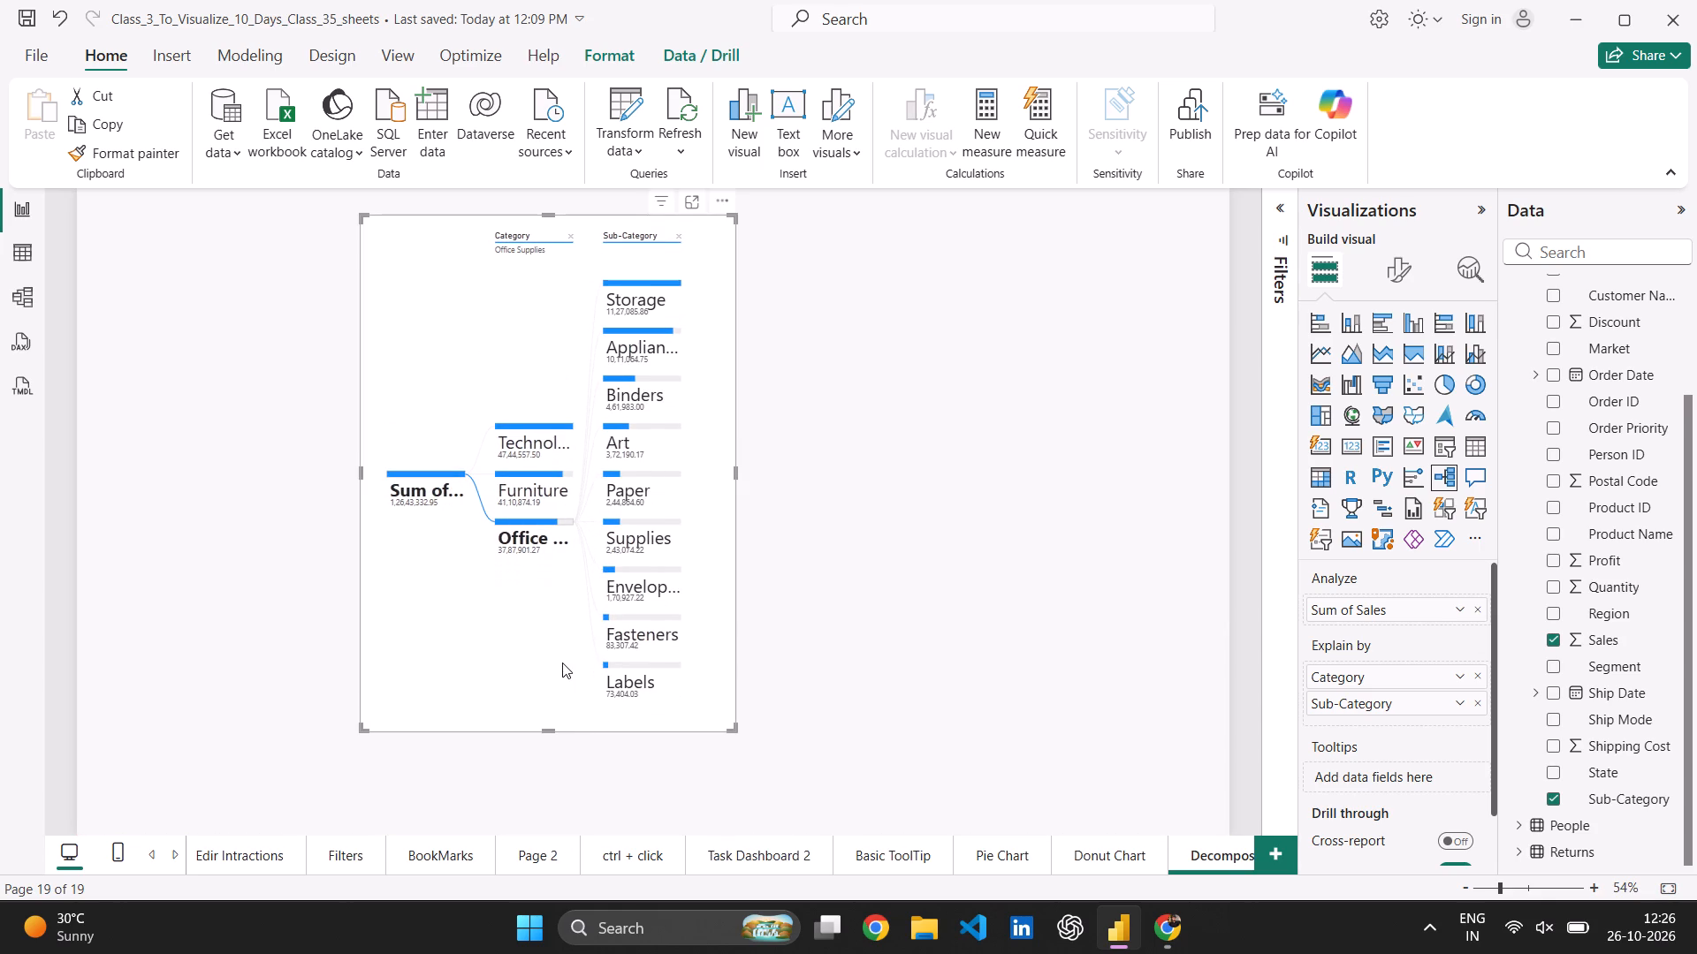
{"action": "left_click", "coordinate": [575, 657]}
Remove the tree's Sub-Category level and expand the Technology node with the high-value AI split.
{"action": "left_click", "coordinate": [676, 237]}
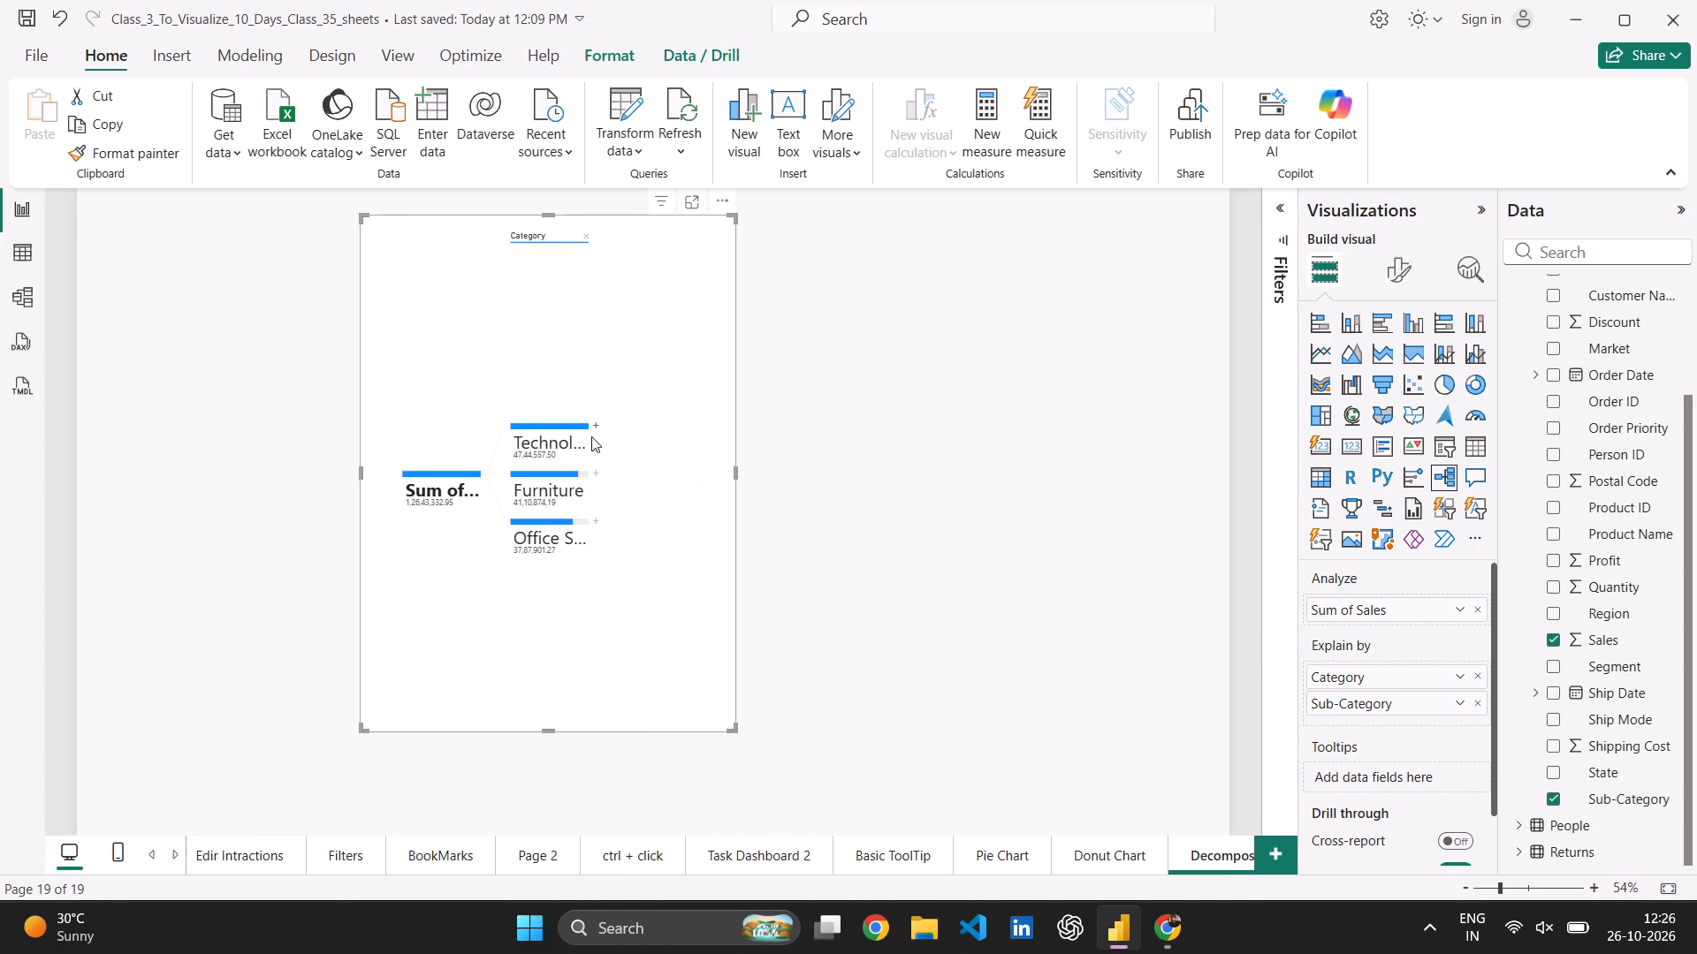
{"action": "left_click", "coordinate": [590, 438]}
{"action": "left_click", "coordinate": [583, 430]}
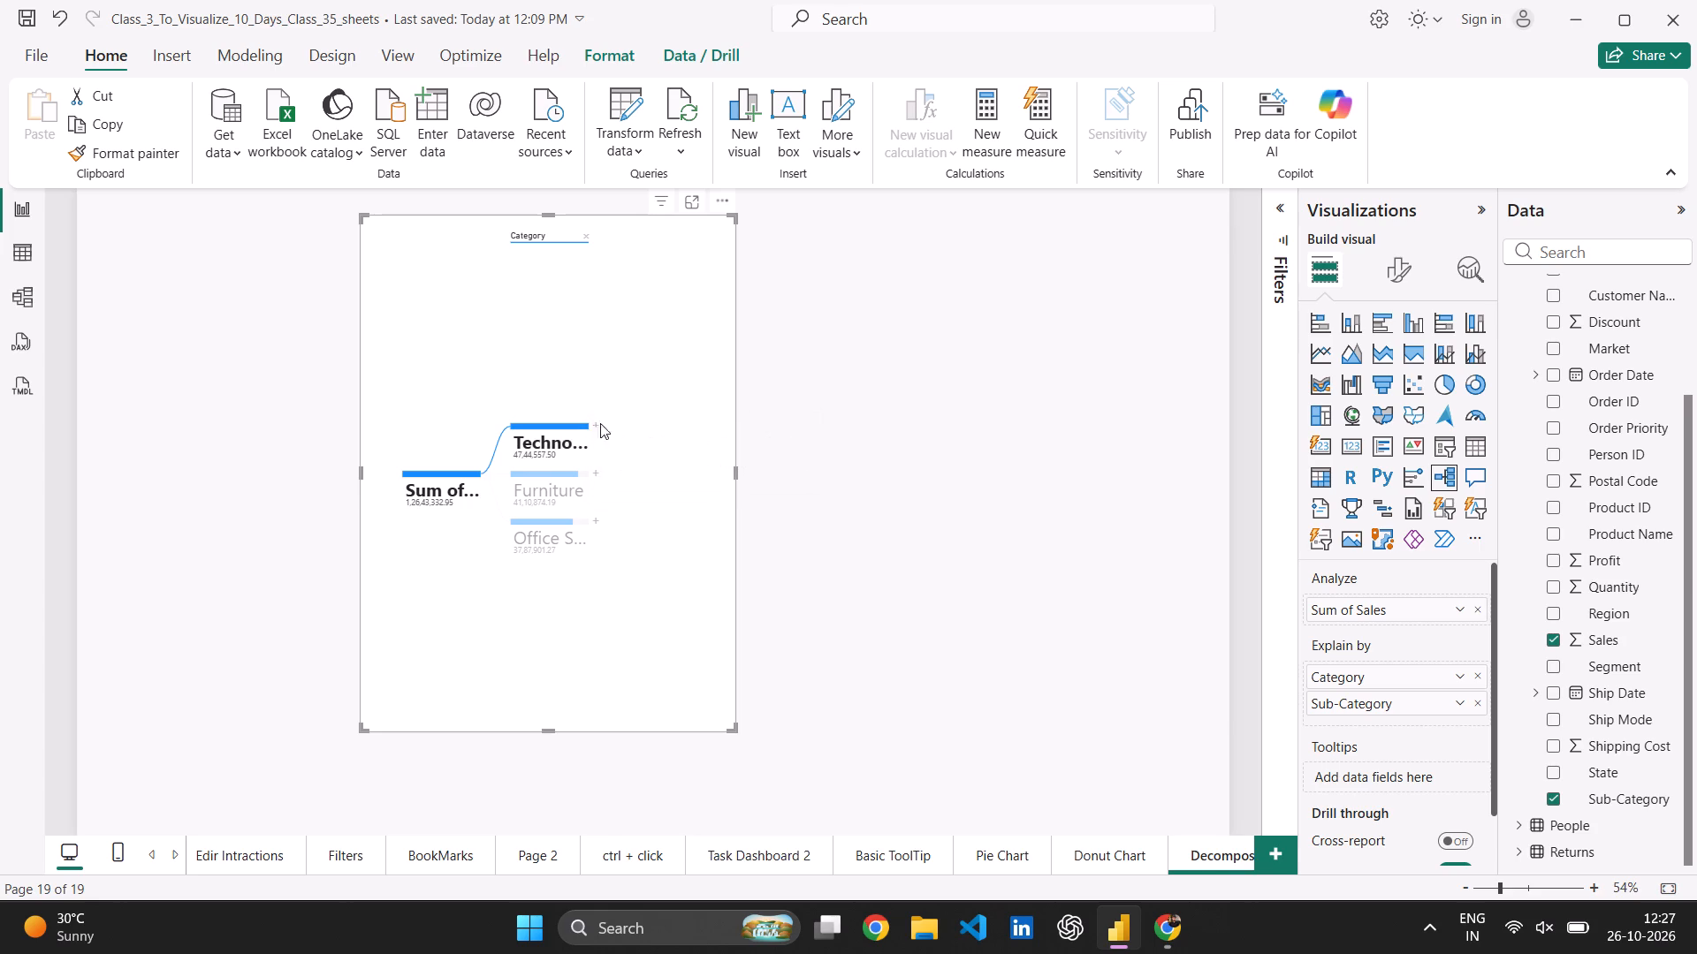
{"action": "left_click", "coordinate": [599, 423]}
{"action": "left_click", "coordinate": [625, 441]}
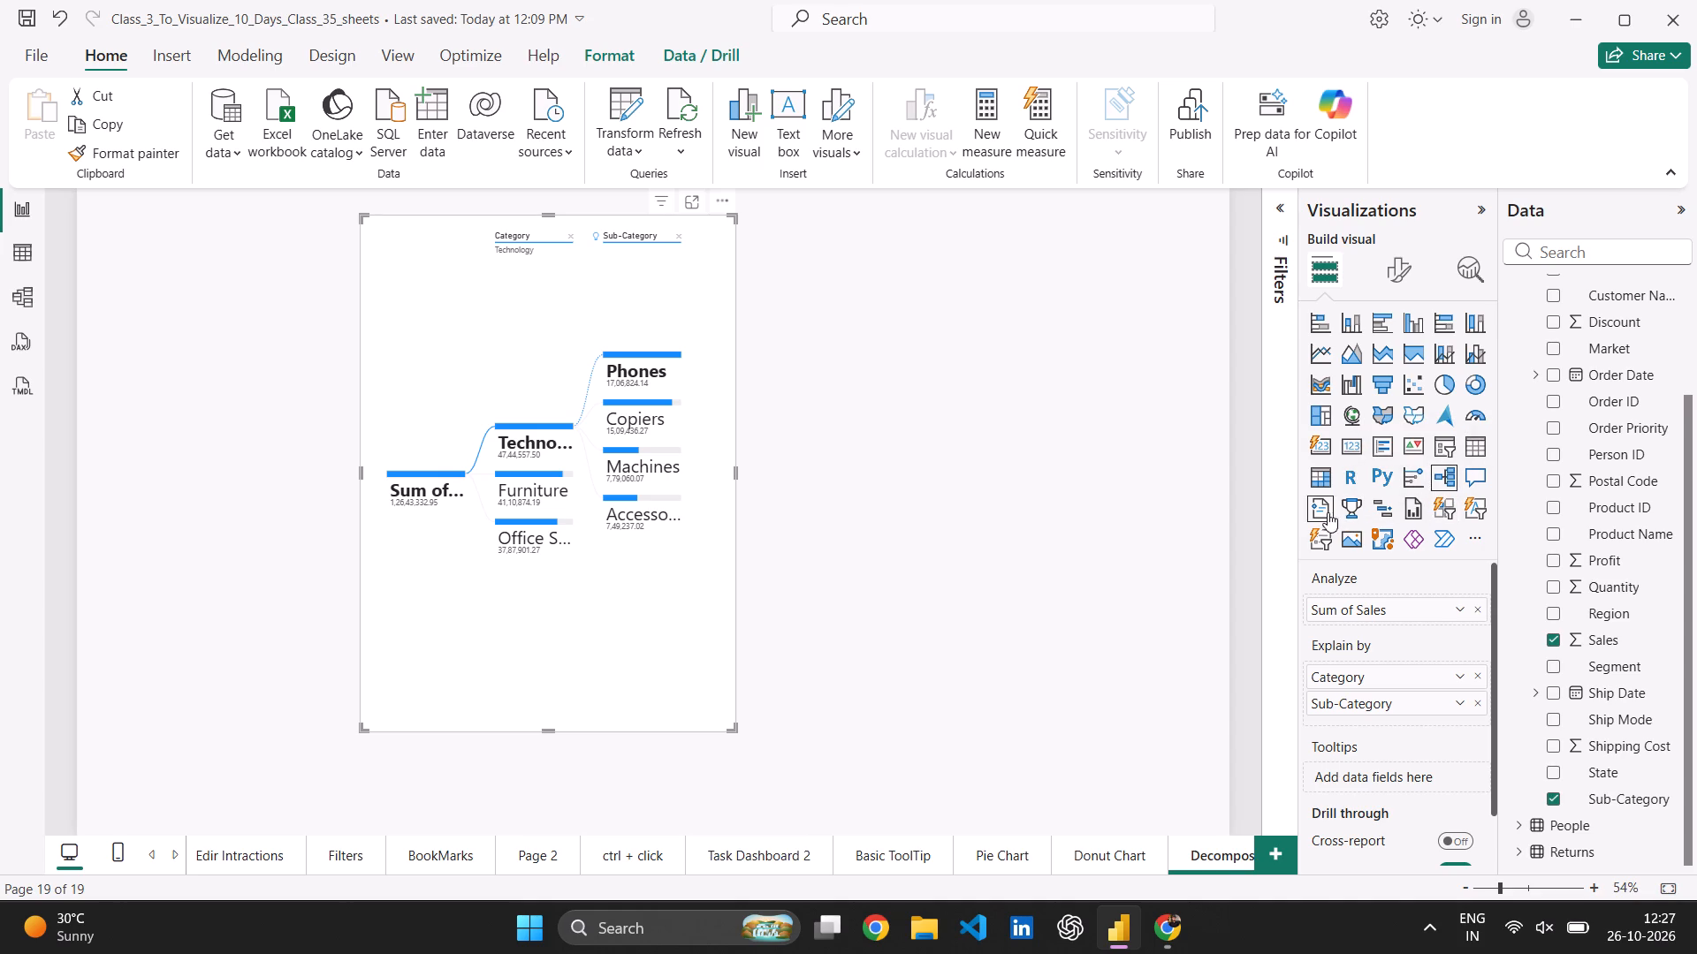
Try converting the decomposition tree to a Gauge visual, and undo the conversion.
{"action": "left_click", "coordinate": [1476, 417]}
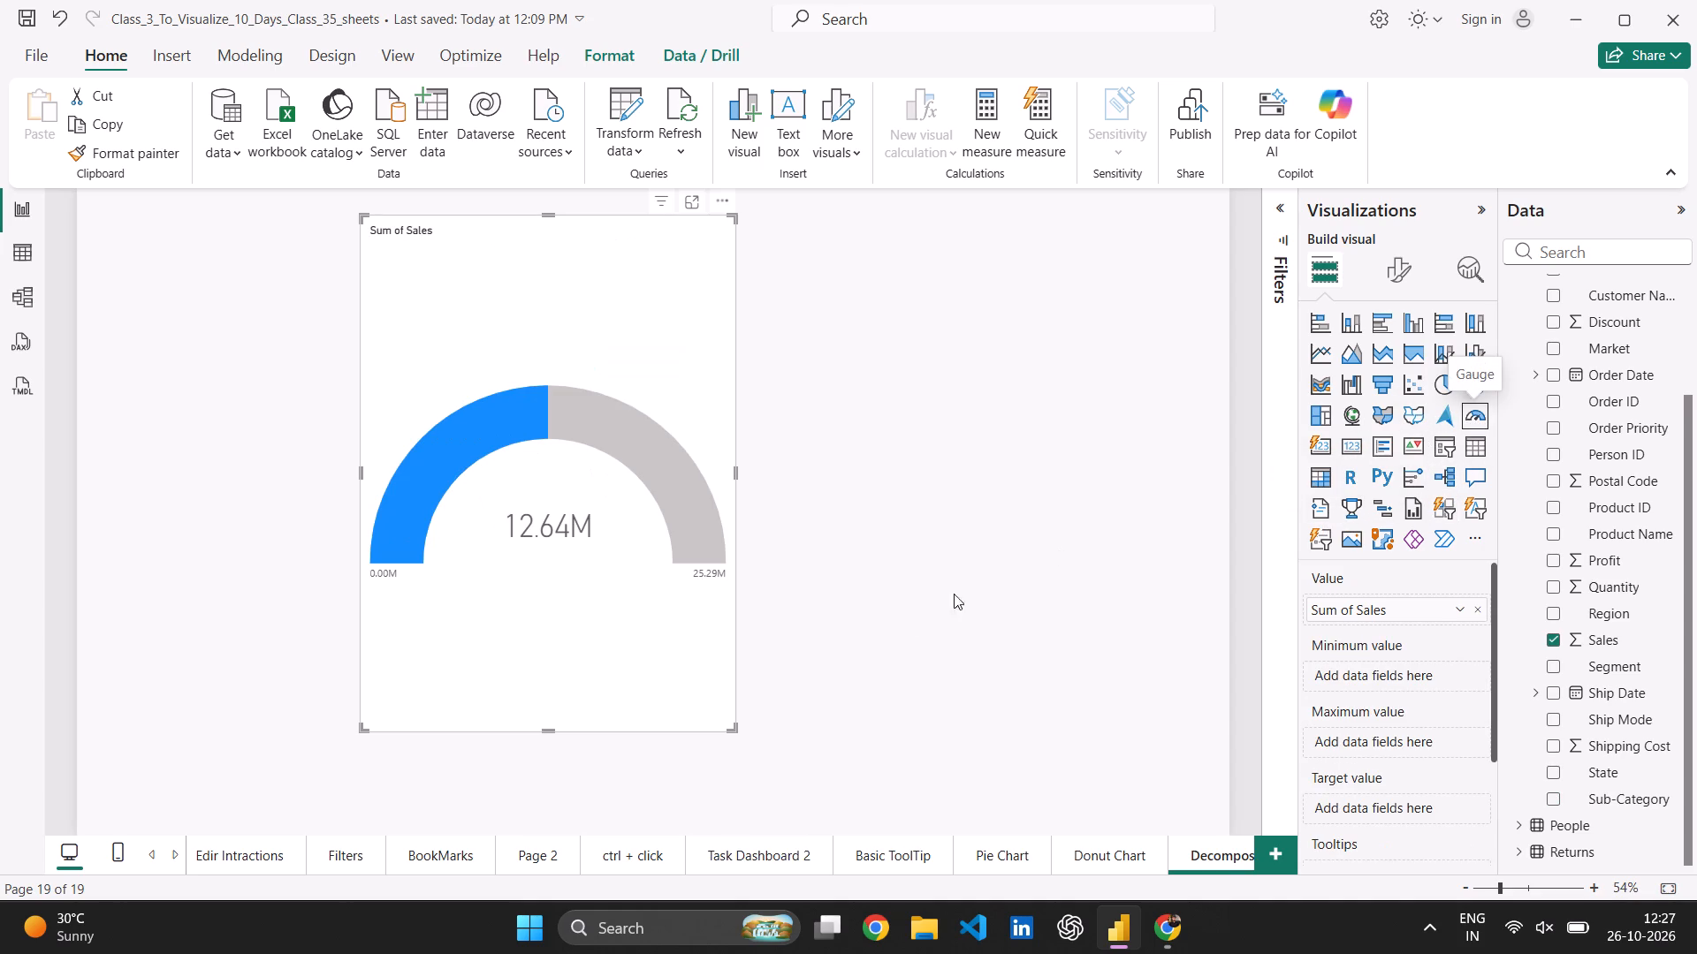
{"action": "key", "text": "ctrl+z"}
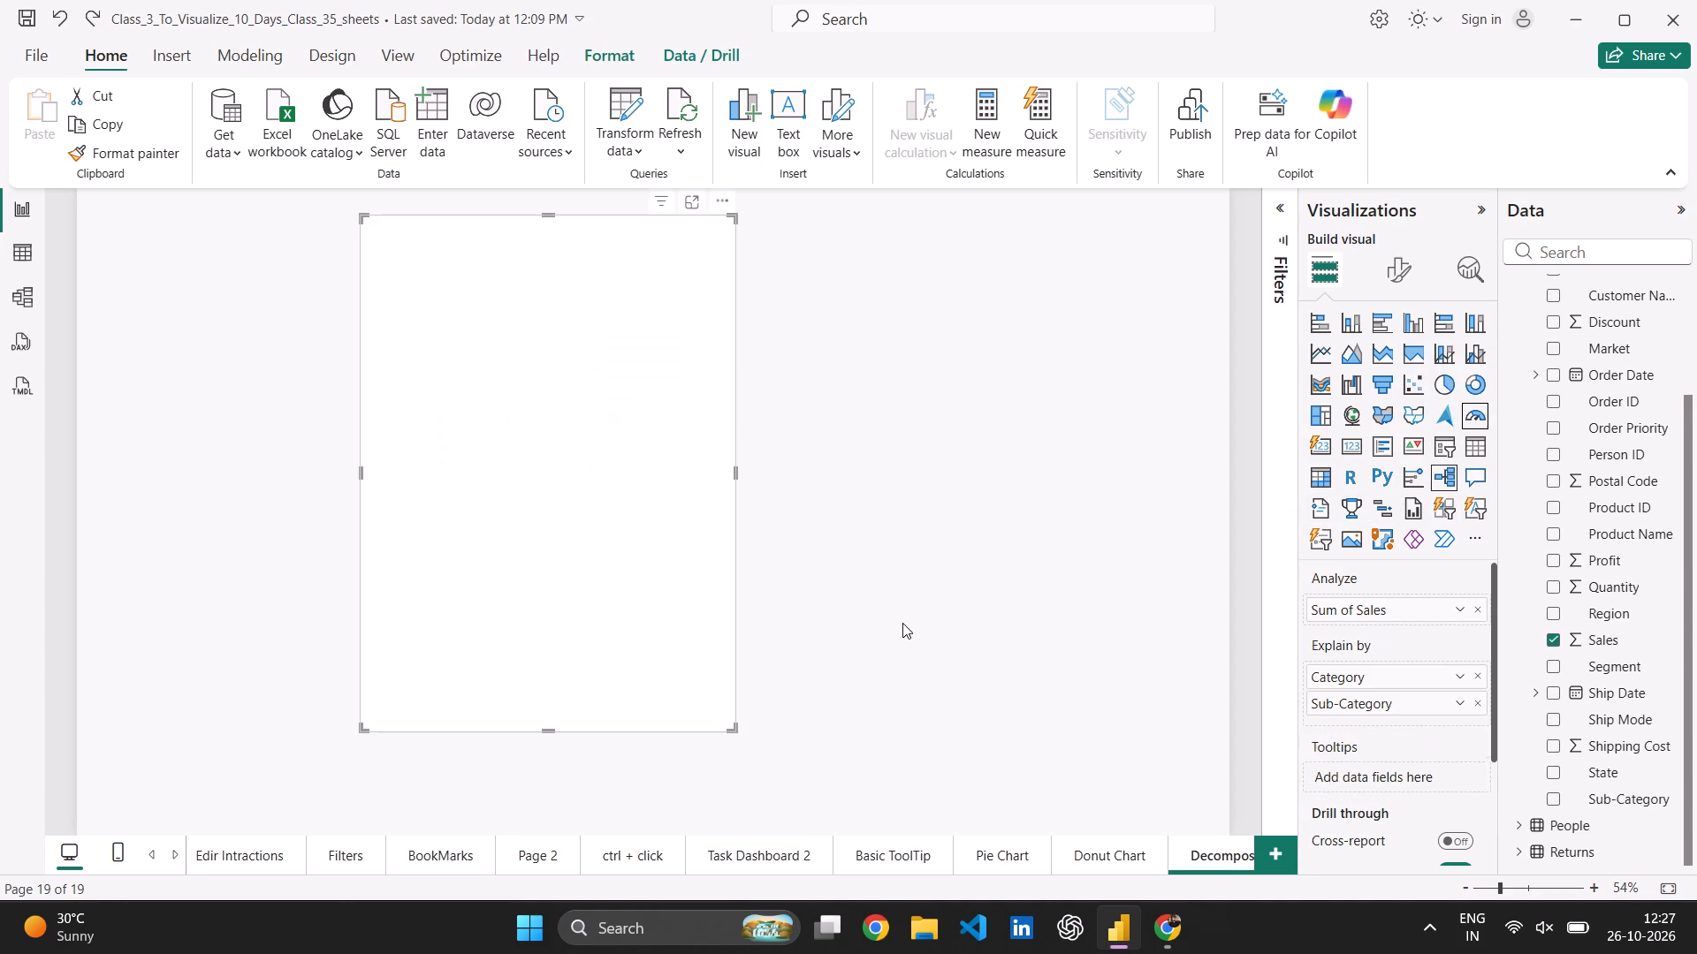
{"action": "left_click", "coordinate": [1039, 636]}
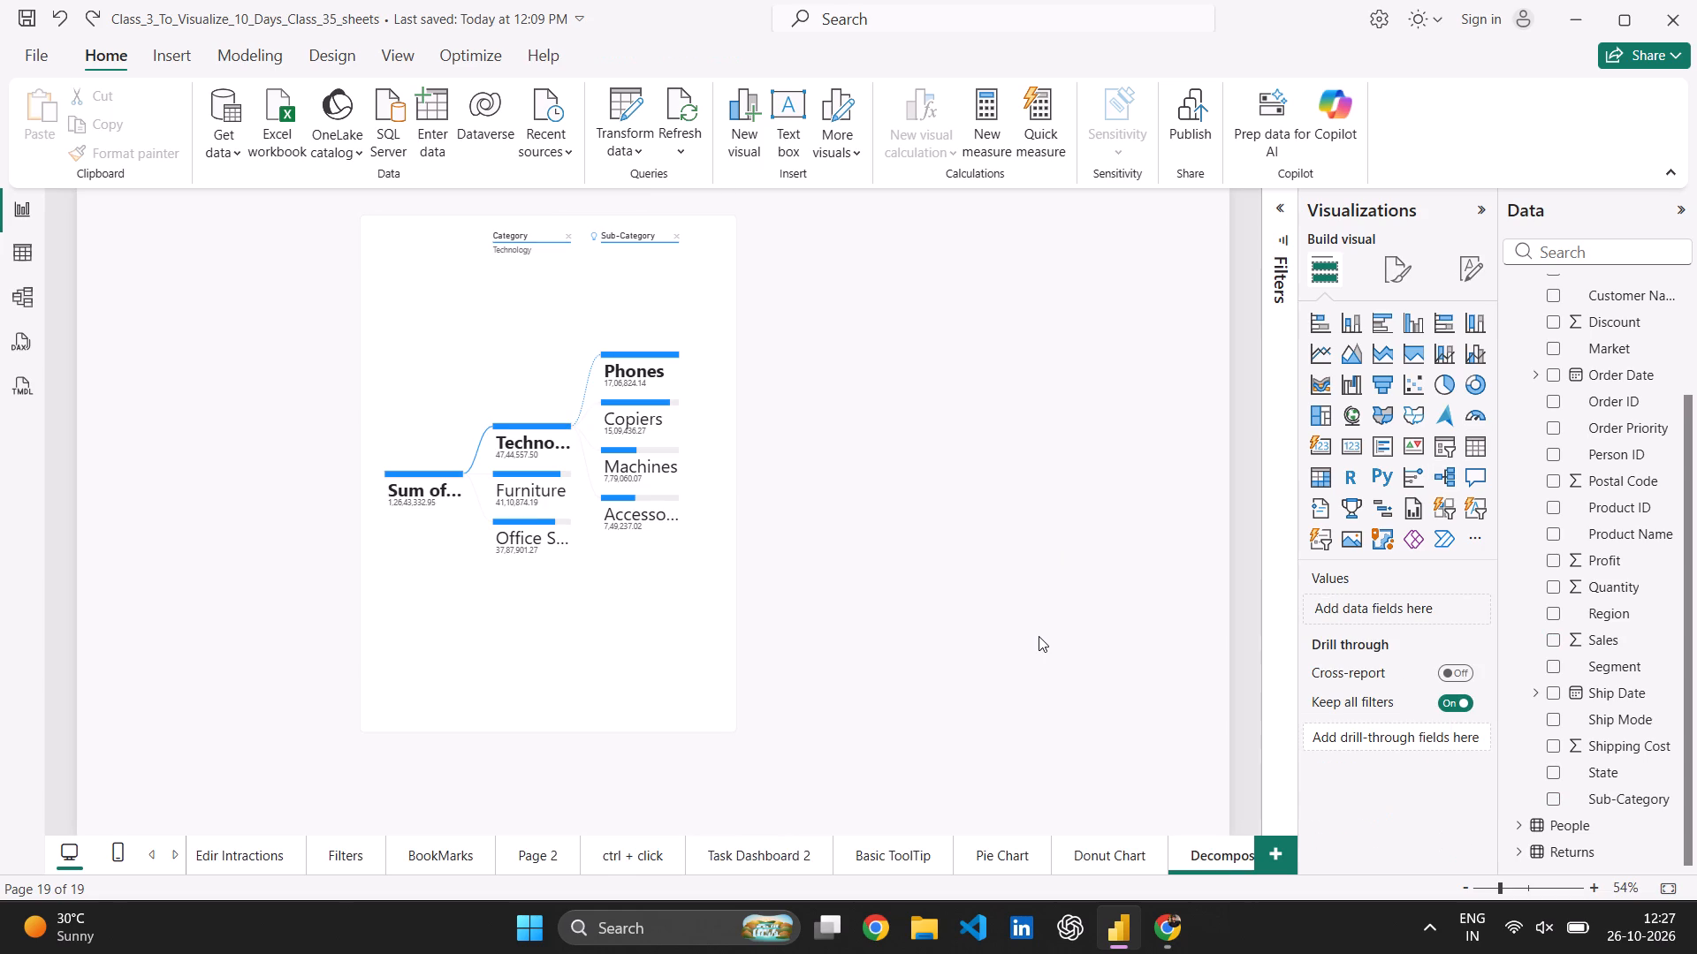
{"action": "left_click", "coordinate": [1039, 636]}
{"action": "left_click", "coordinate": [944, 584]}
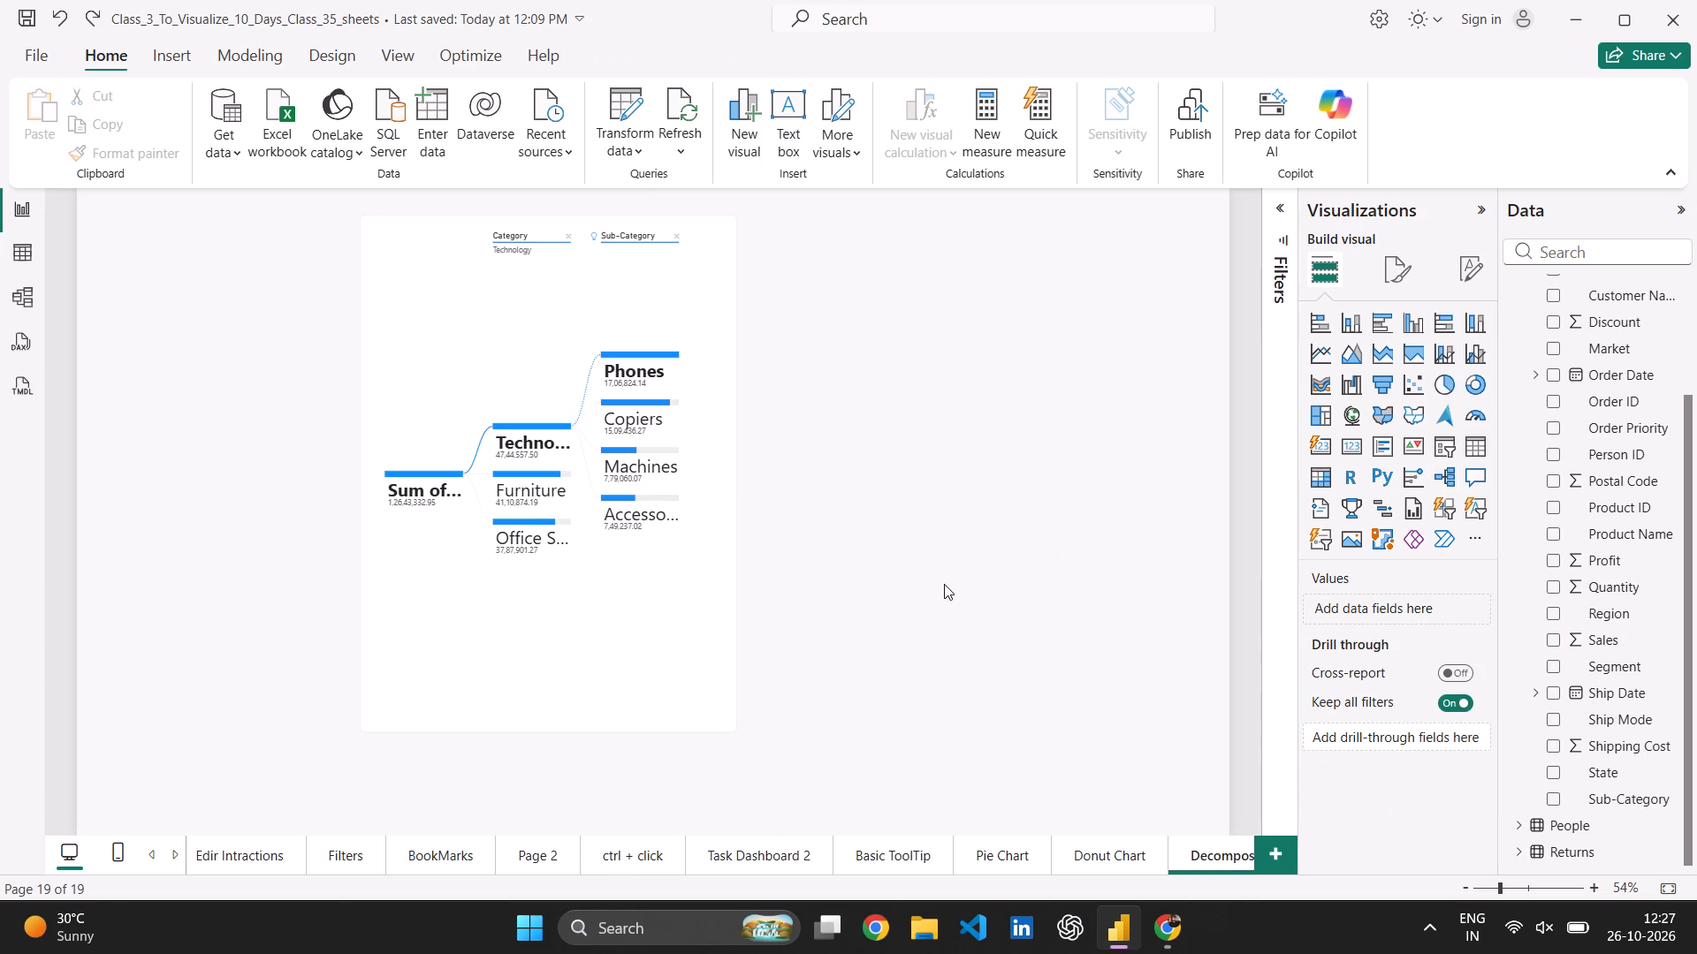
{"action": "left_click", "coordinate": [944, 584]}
Lock the Category level of the decomposition tree, leaving the visual selected.
{"action": "left_click", "coordinate": [489, 238]}
{"action": "left_click", "coordinate": [661, 678]}
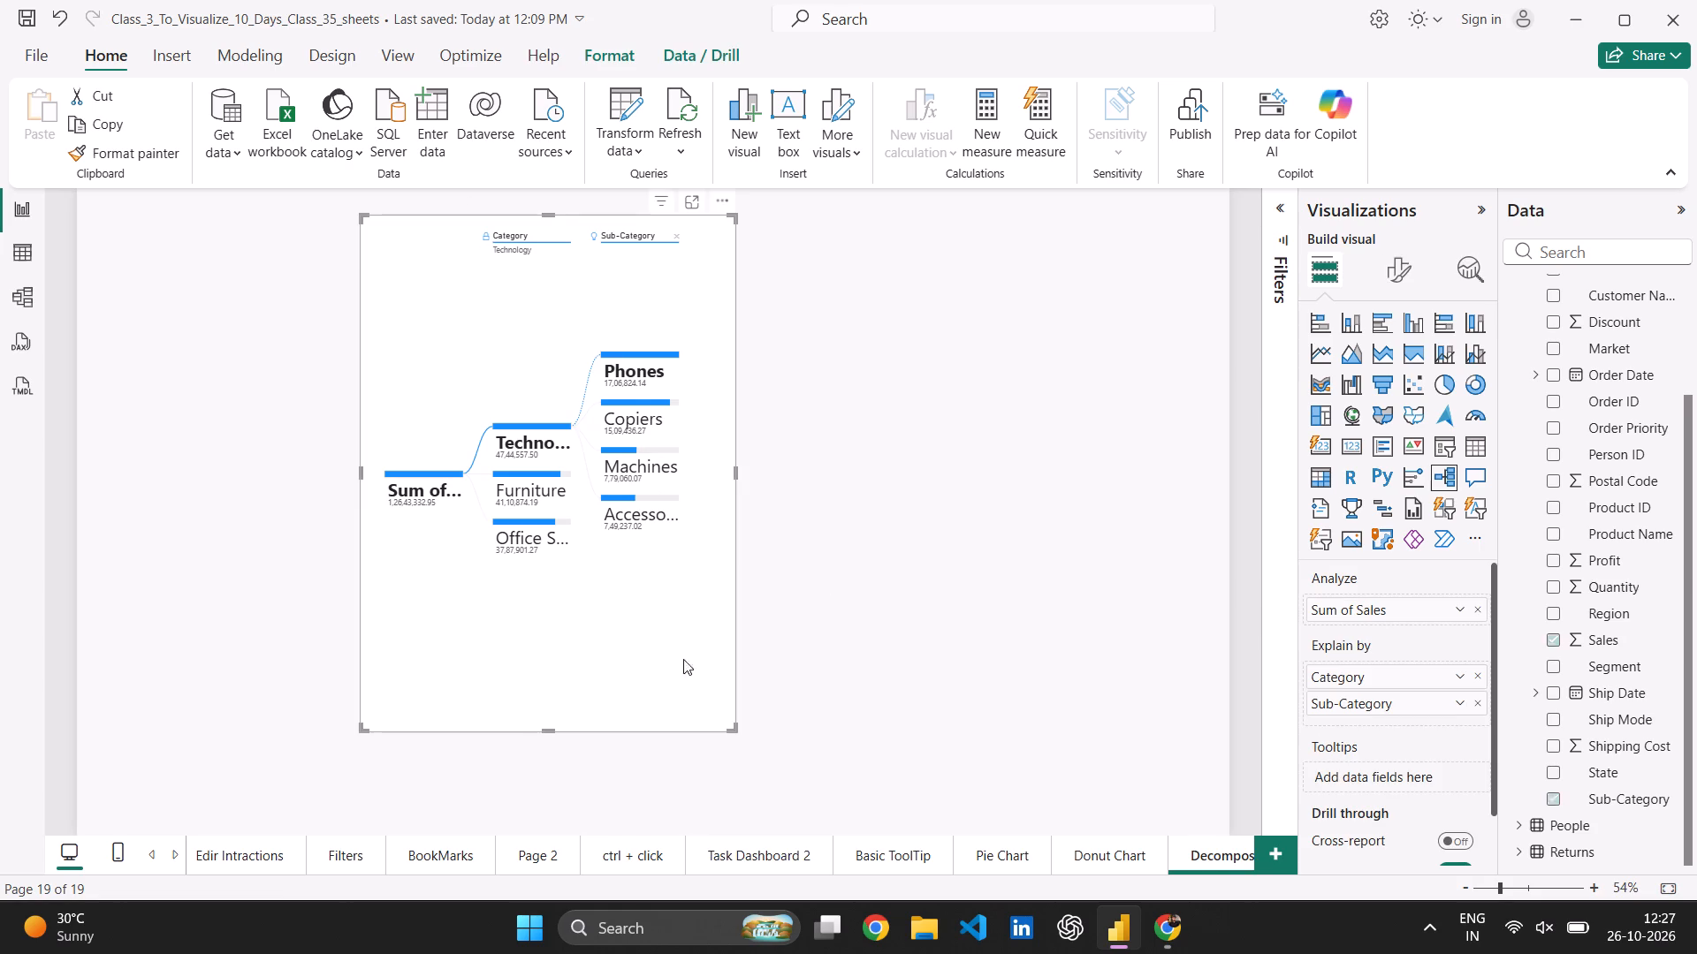
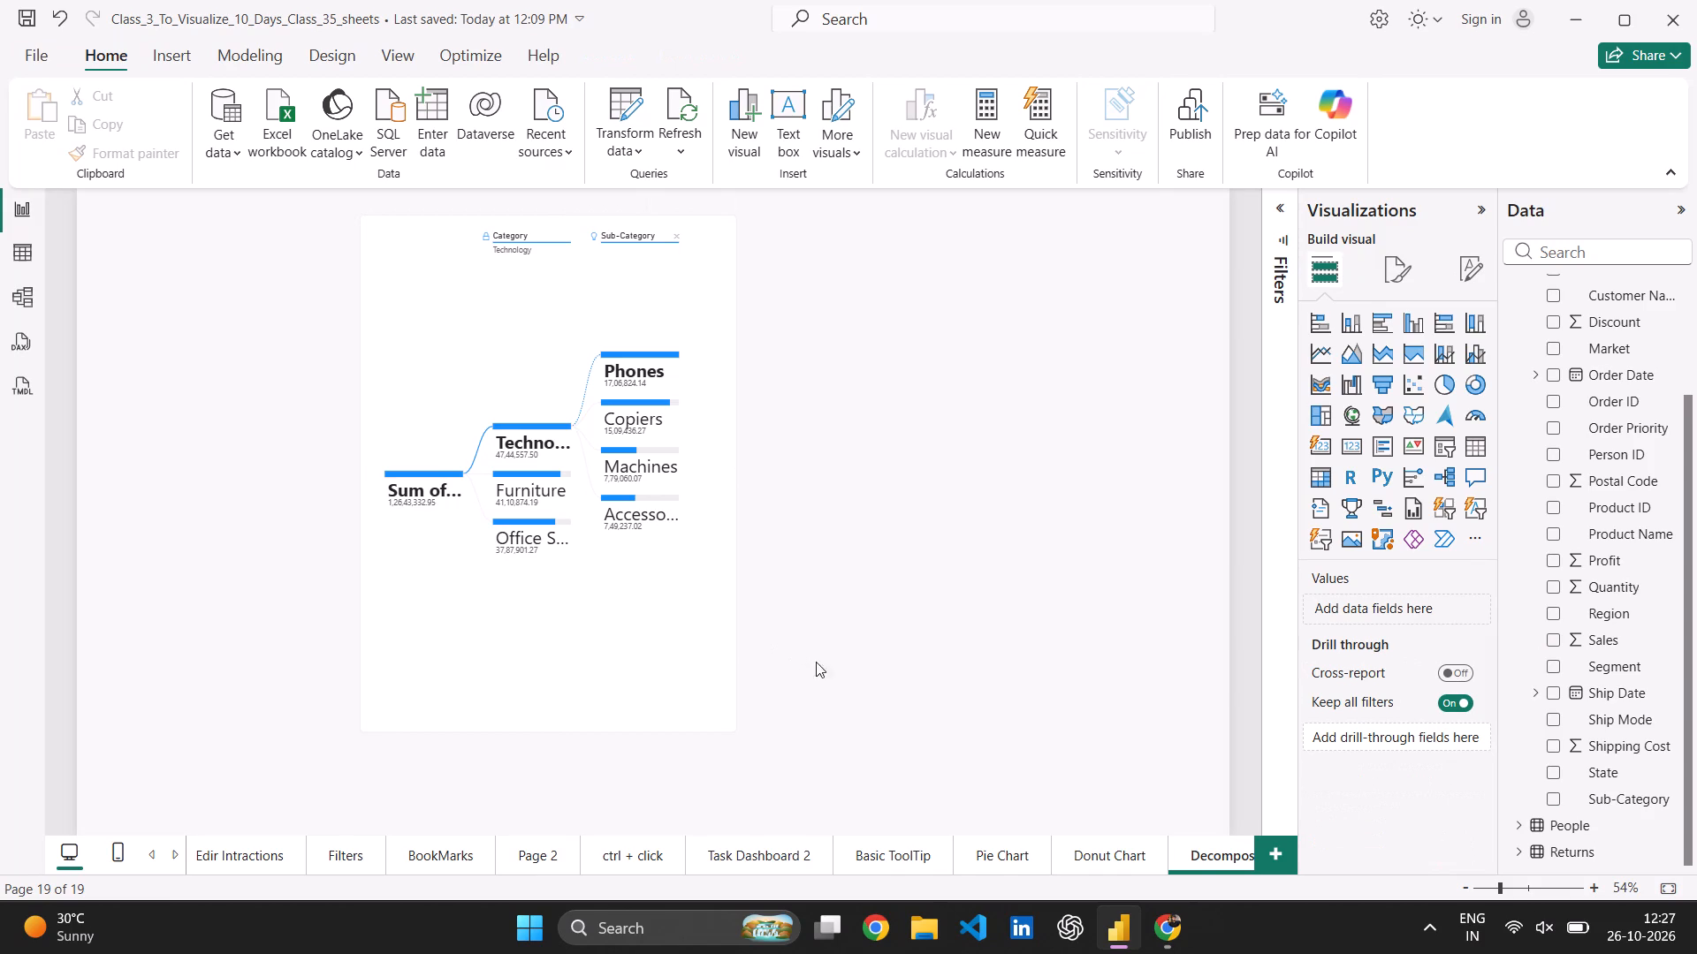
Add a new report page after Decomposition Tree and name it "Q&A Visual".
{"action": "scroll", "coordinate": [1118, 852], "scroll_direction": "left", "scroll_amount": 1}
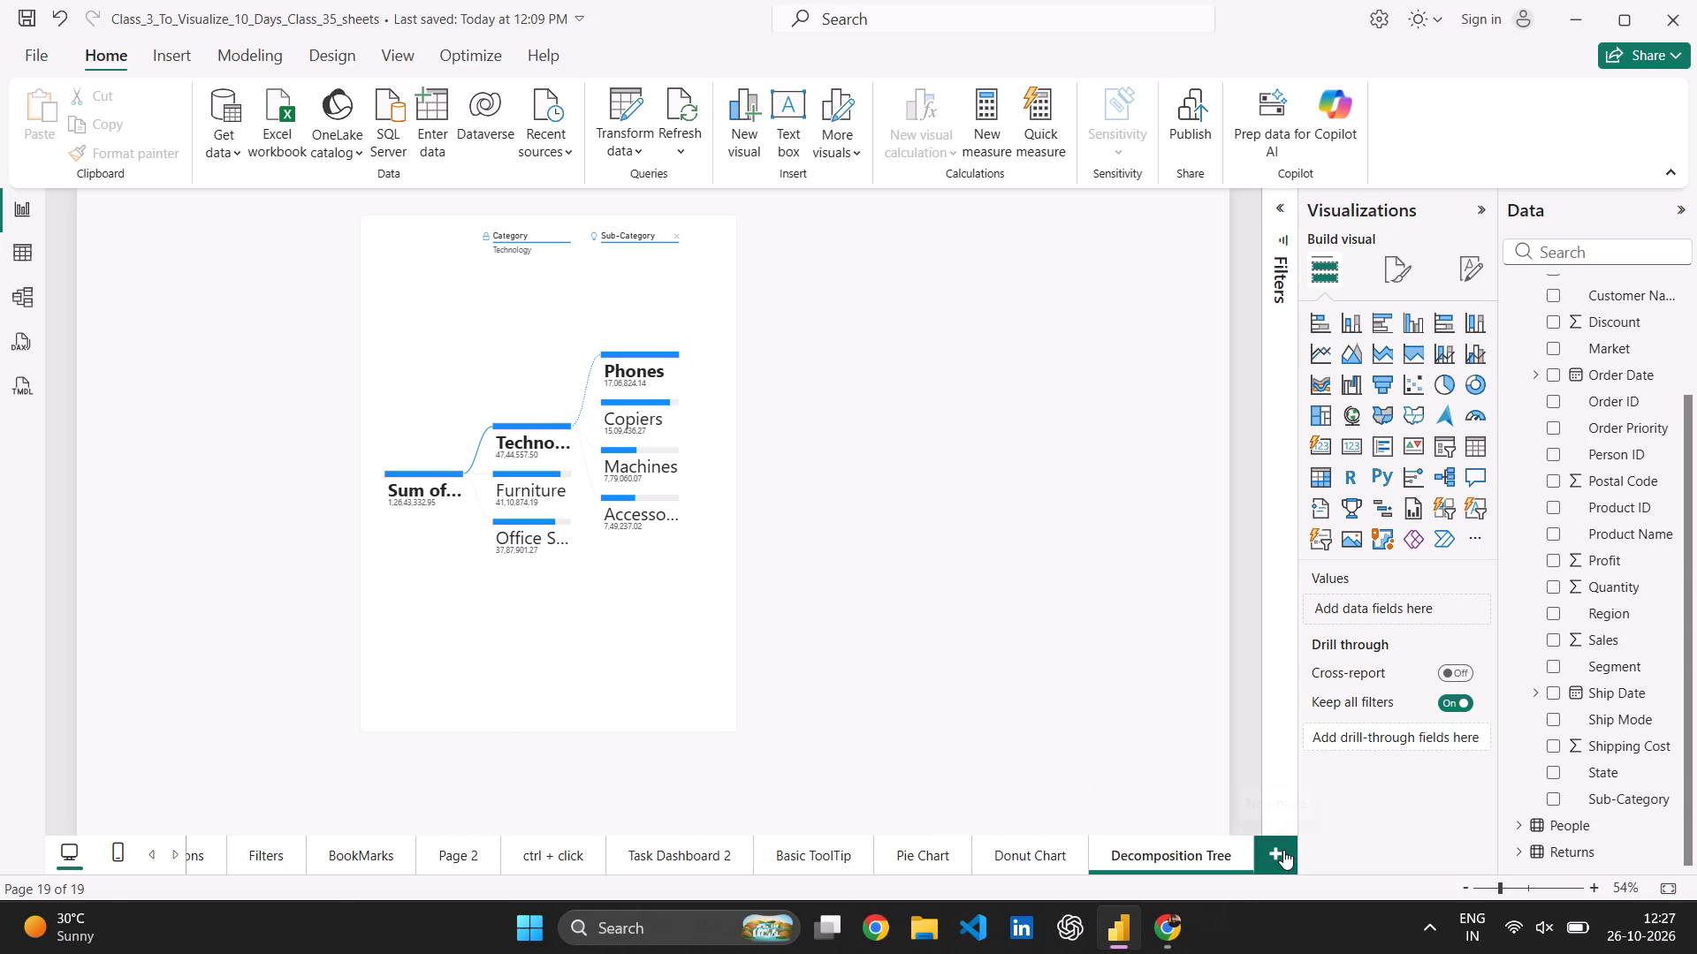
{"action": "left_click", "coordinate": [1283, 850]}
{"action": "triple_click", "coordinate": [1186, 859]}
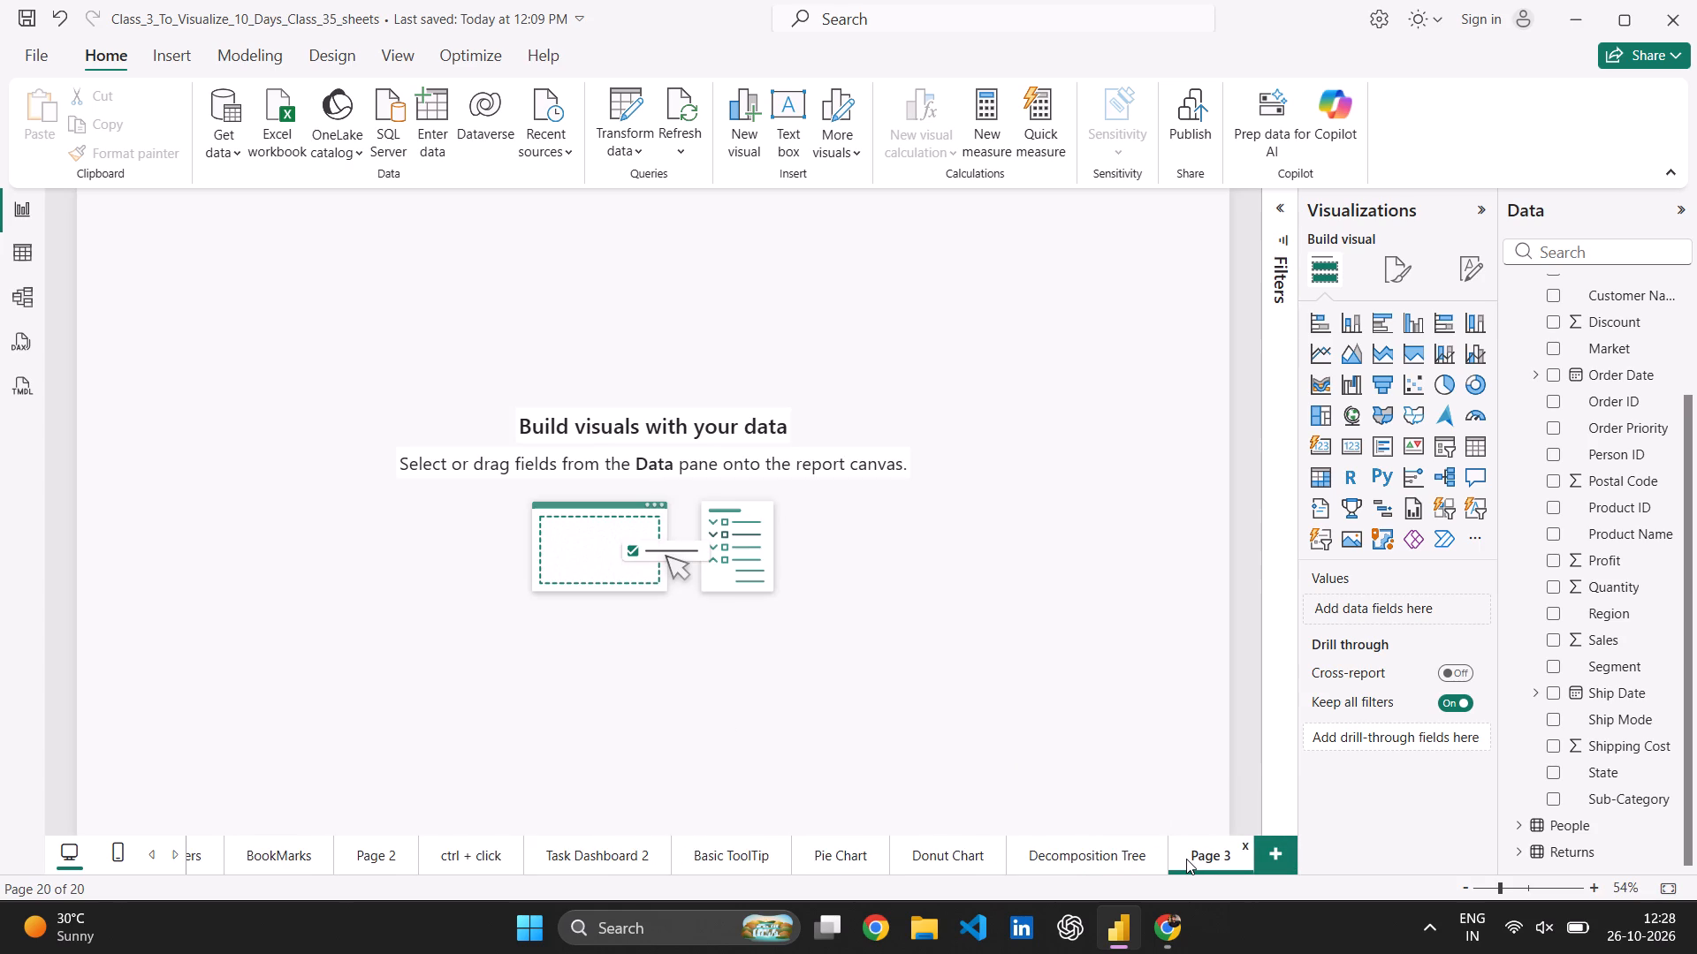
{"action": "triple_click", "coordinate": [1198, 859]}
{"action": "key", "text": "BackSpace"}
{"action": "key", "text": "shift+ampersand"}
{"action": "key", "text": "a"}
{"action": "key", "text": "space"}
{"action": "type", "text": "V"}
{"action": "key", "text": "Return"}
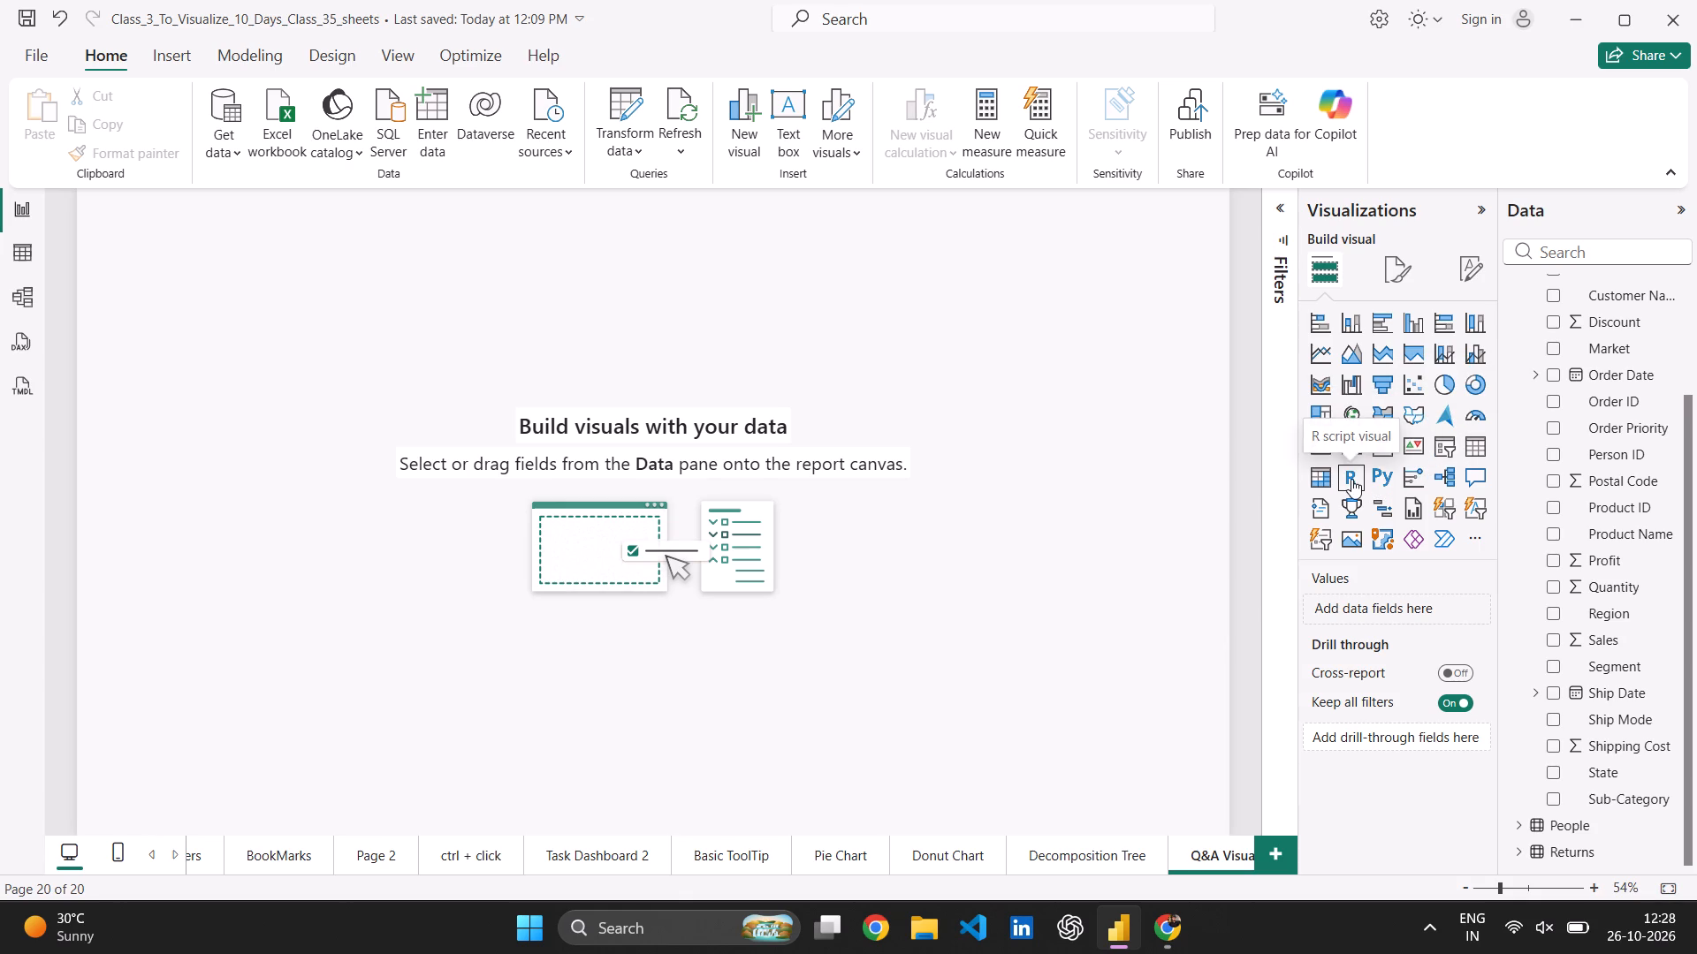
Insert a Q&A visual on the new page, enlarge it, and place it slightly in from the page's upper-left corner.
{"action": "left_click", "coordinate": [1469, 470]}
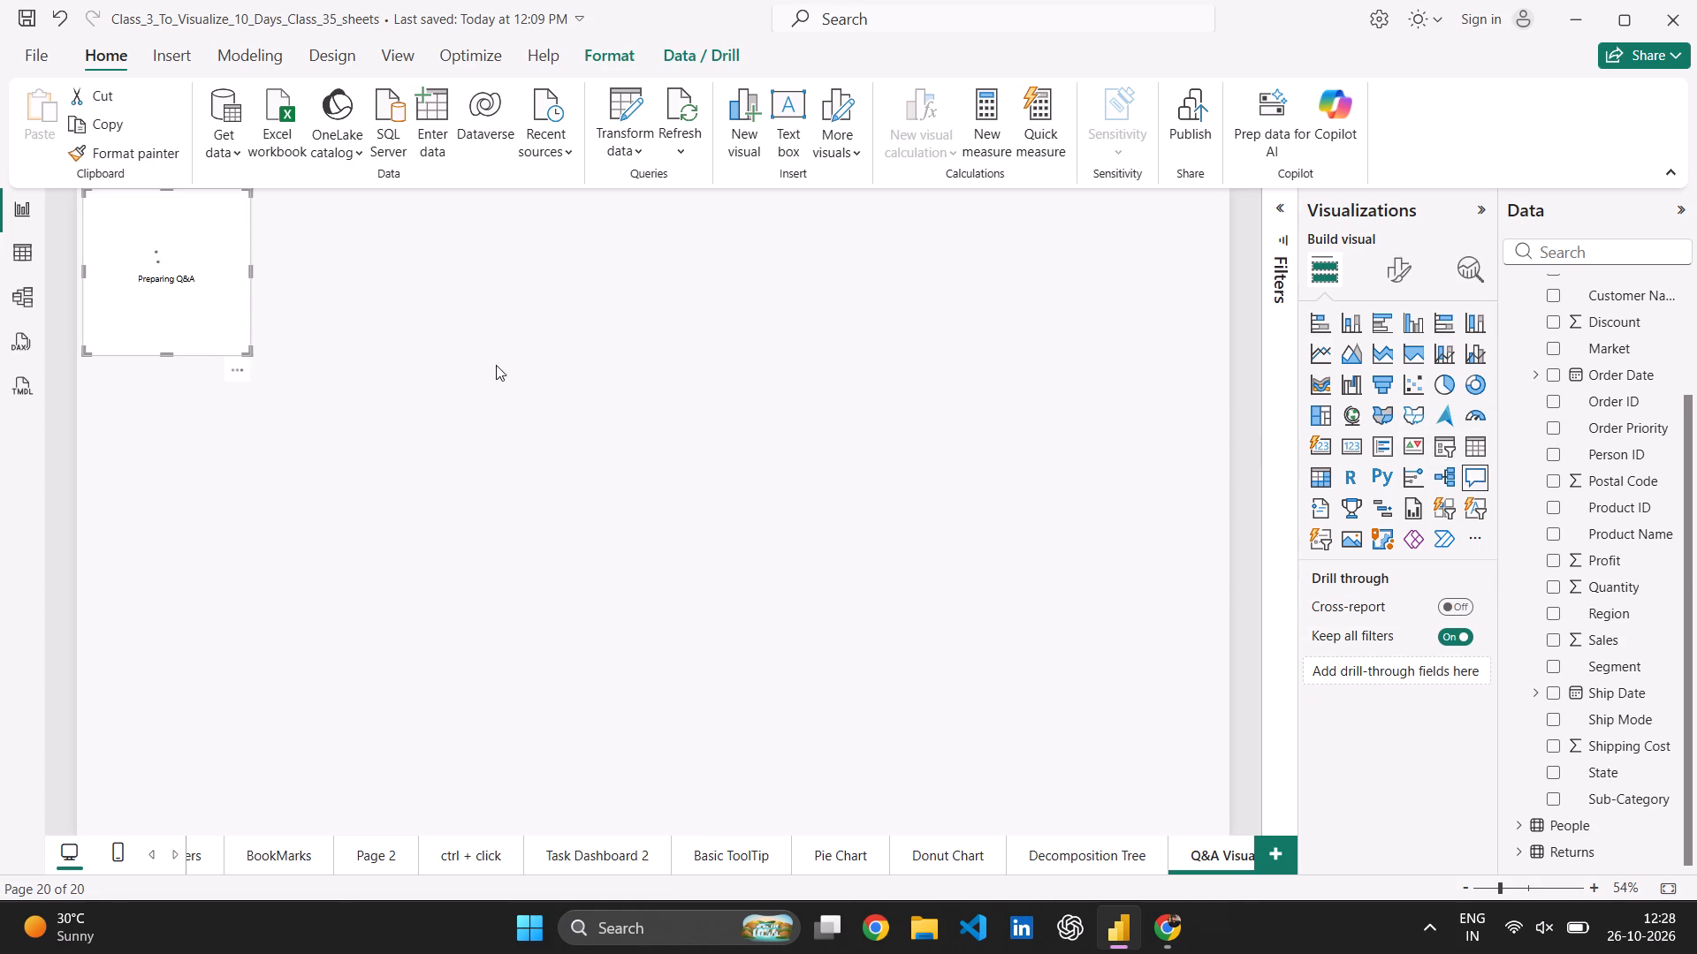
{"action": "left_click_drag", "start_coordinate": [223, 320], "coordinate": [254, 352]}
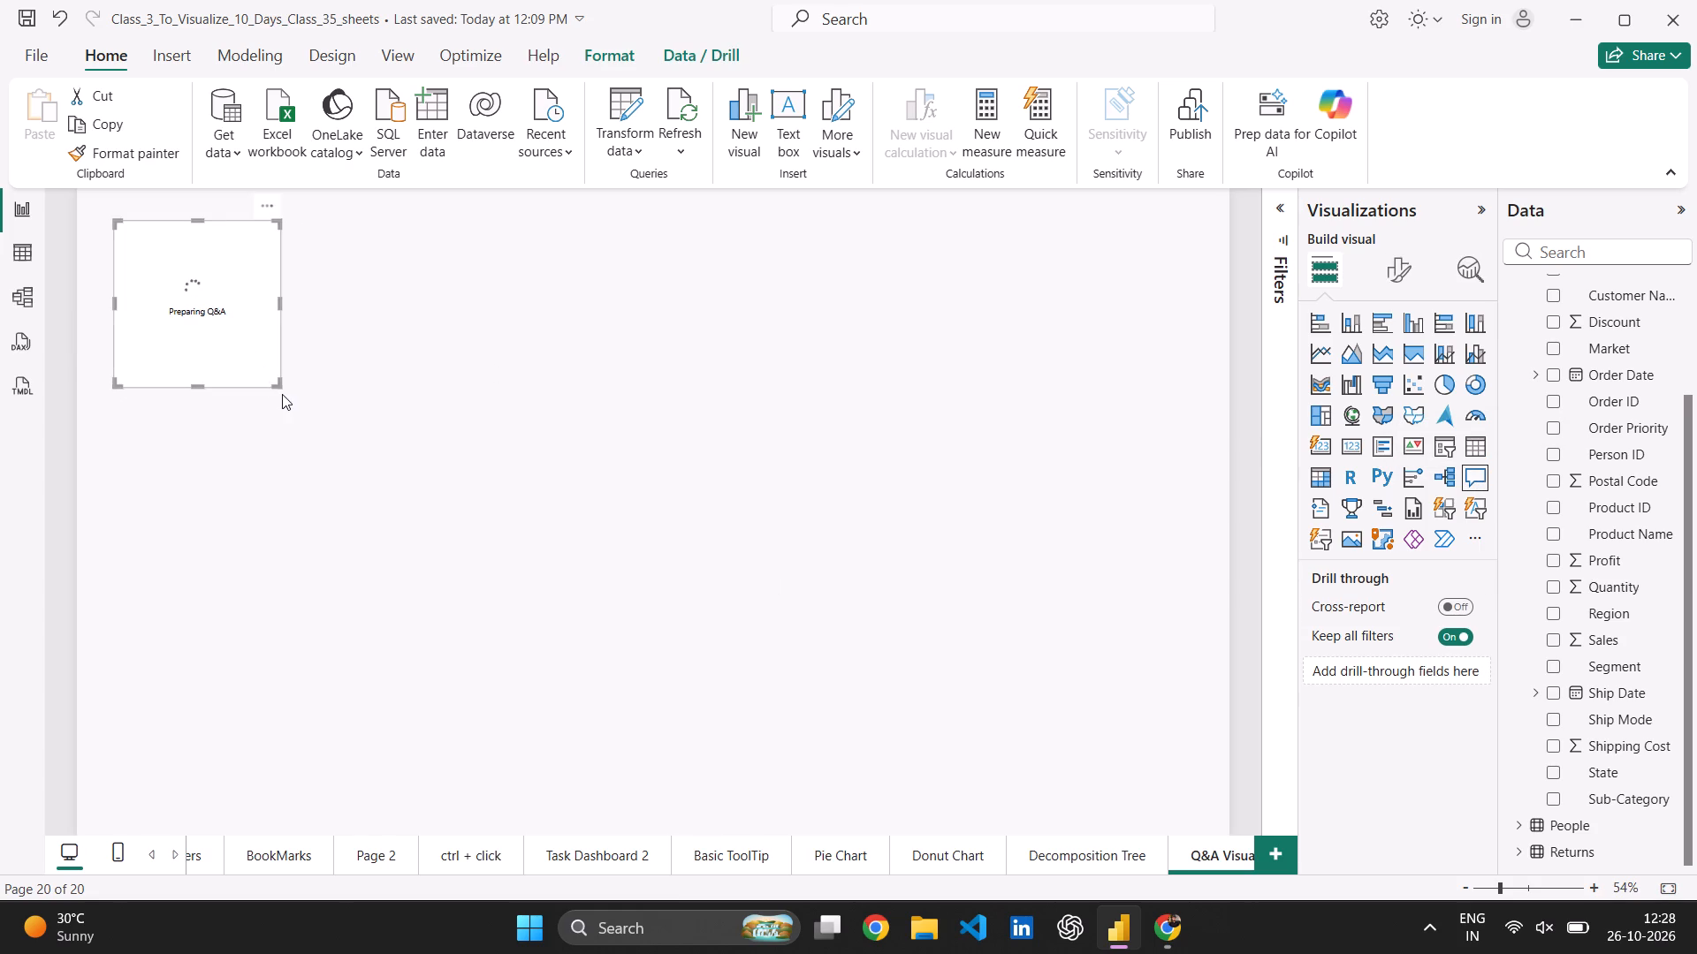
{"action": "left_click_drag", "start_coordinate": [279, 388], "coordinate": [601, 545]}
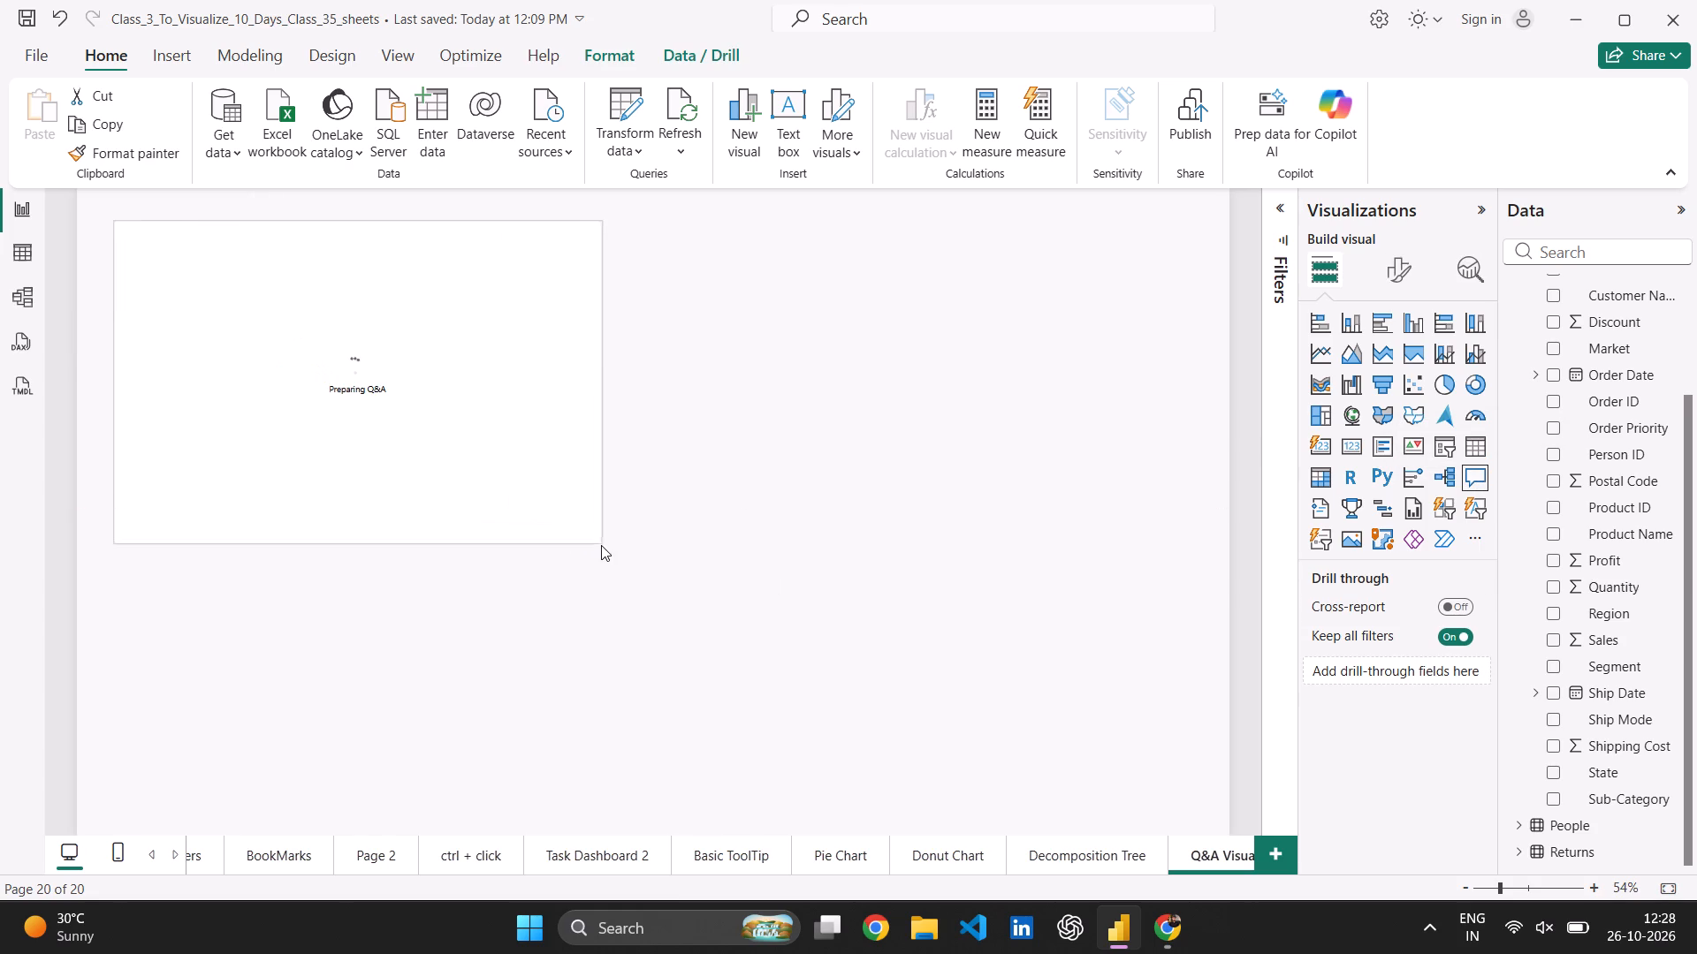
{"action": "left_click_drag", "start_coordinate": [601, 545], "coordinate": [601, 546]}
{"action": "left_click_drag", "start_coordinate": [543, 462], "coordinate": [546, 452]}
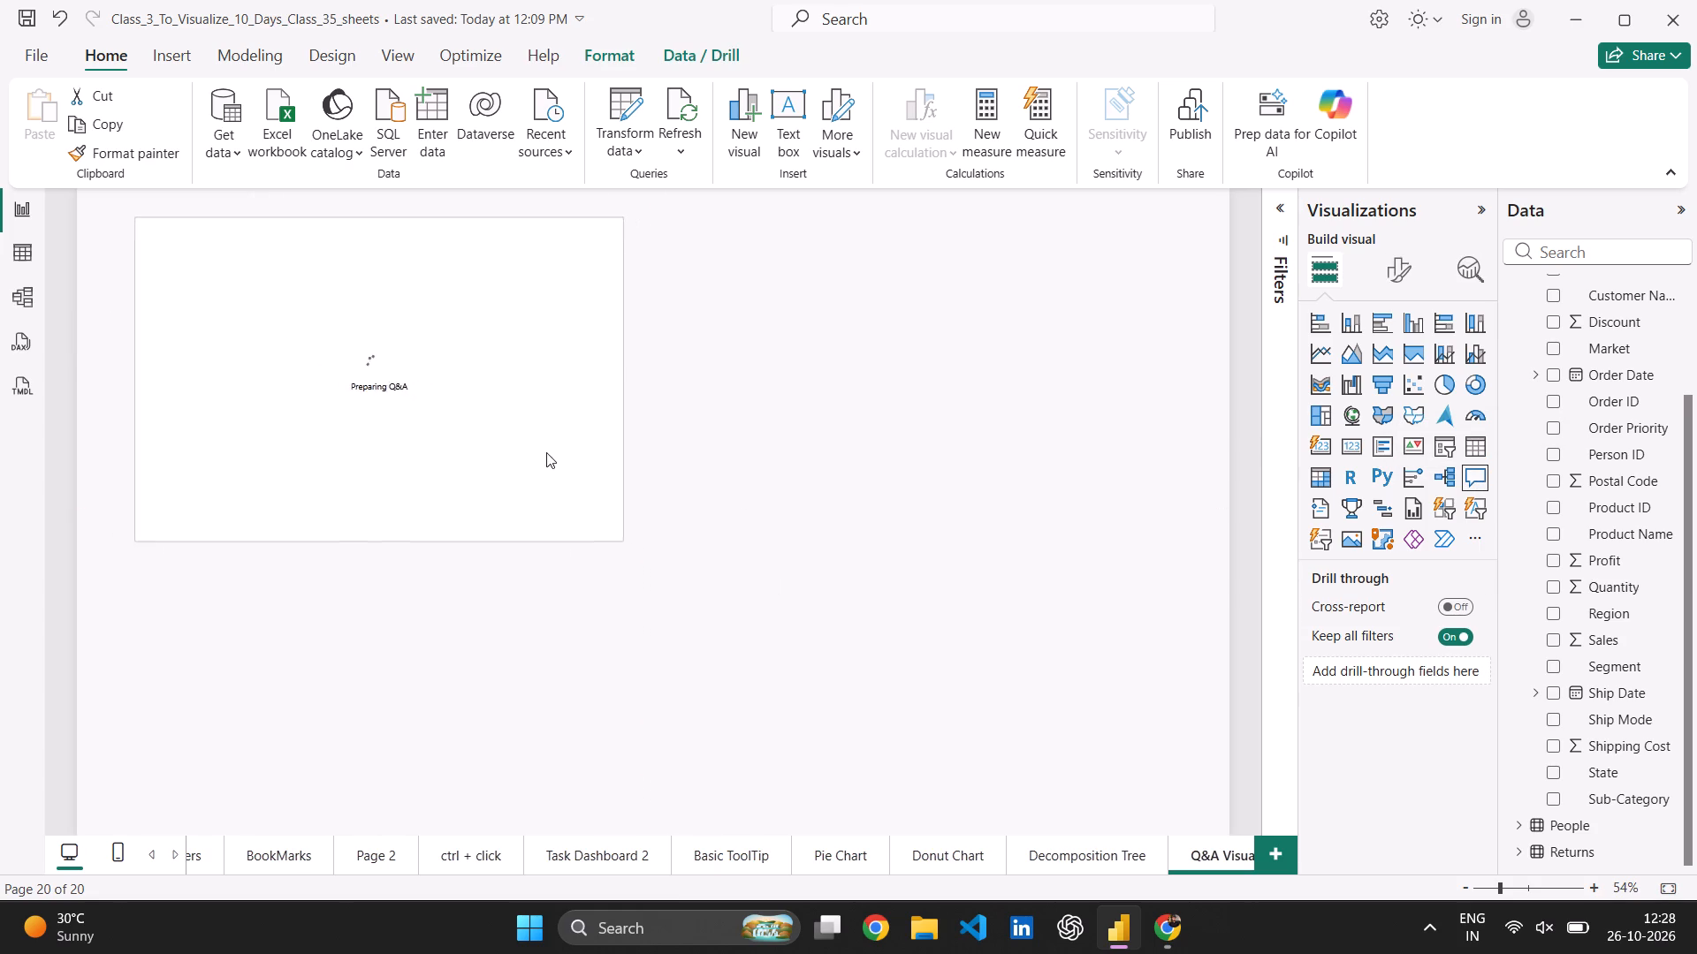
{"action": "left_click_drag", "start_coordinate": [546, 452], "coordinate": [562, 468]}
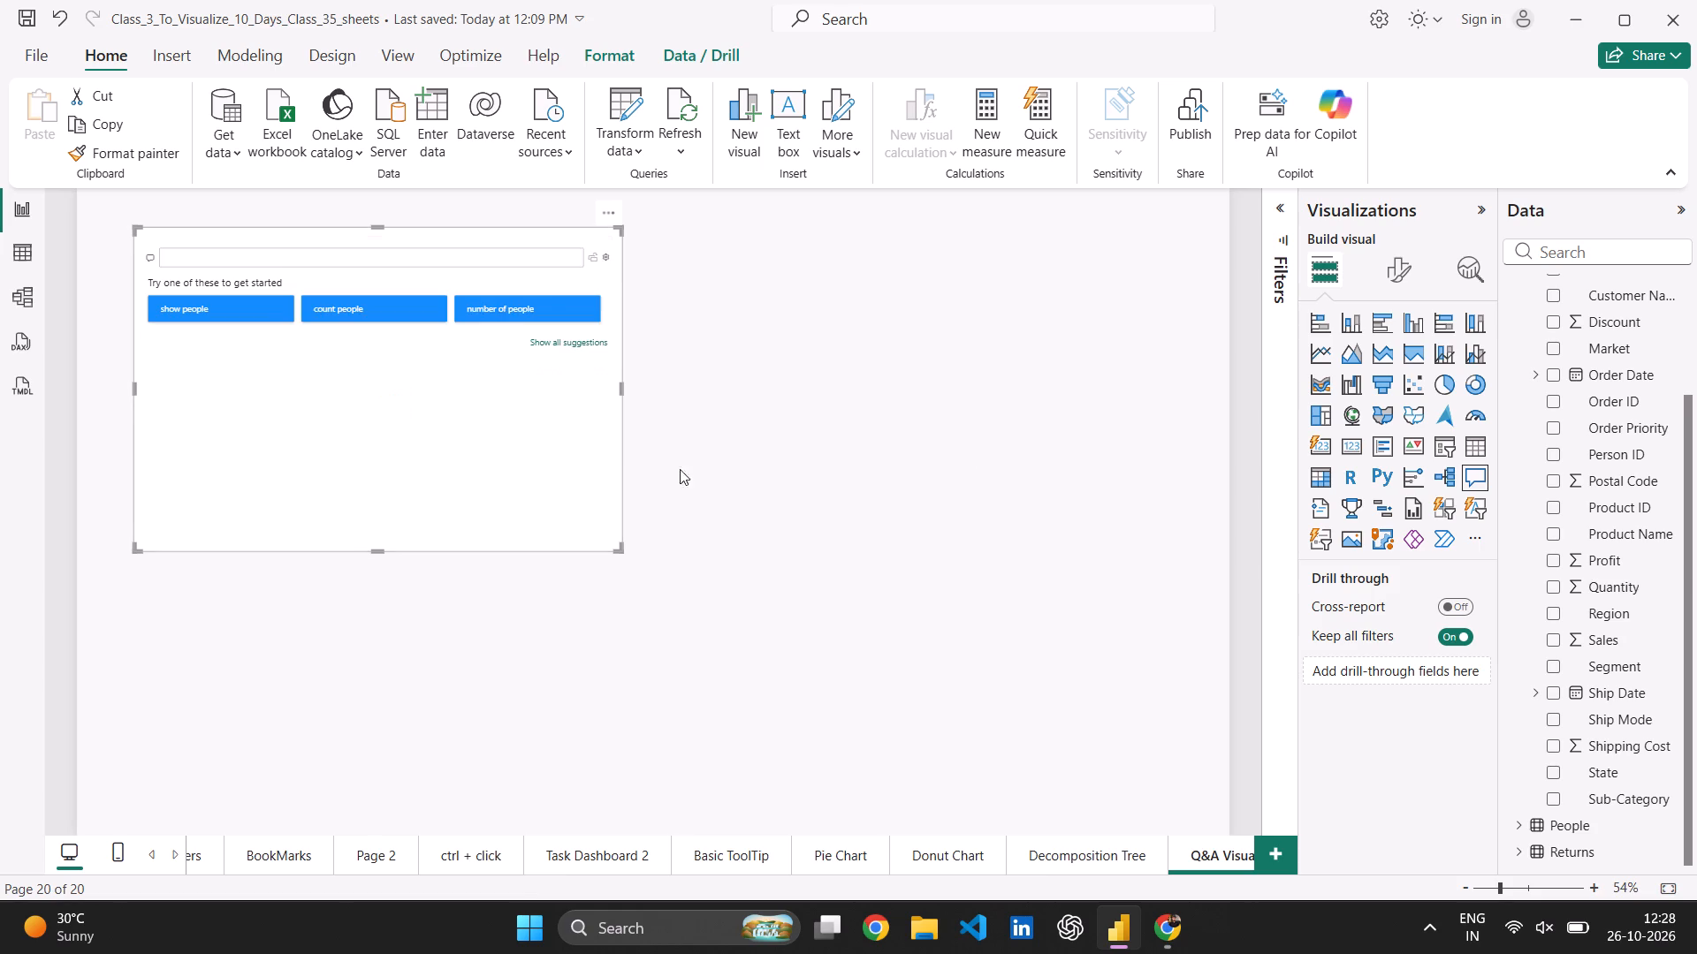
{"action": "left_click_drag", "start_coordinate": [536, 411], "coordinate": [613, 458]}
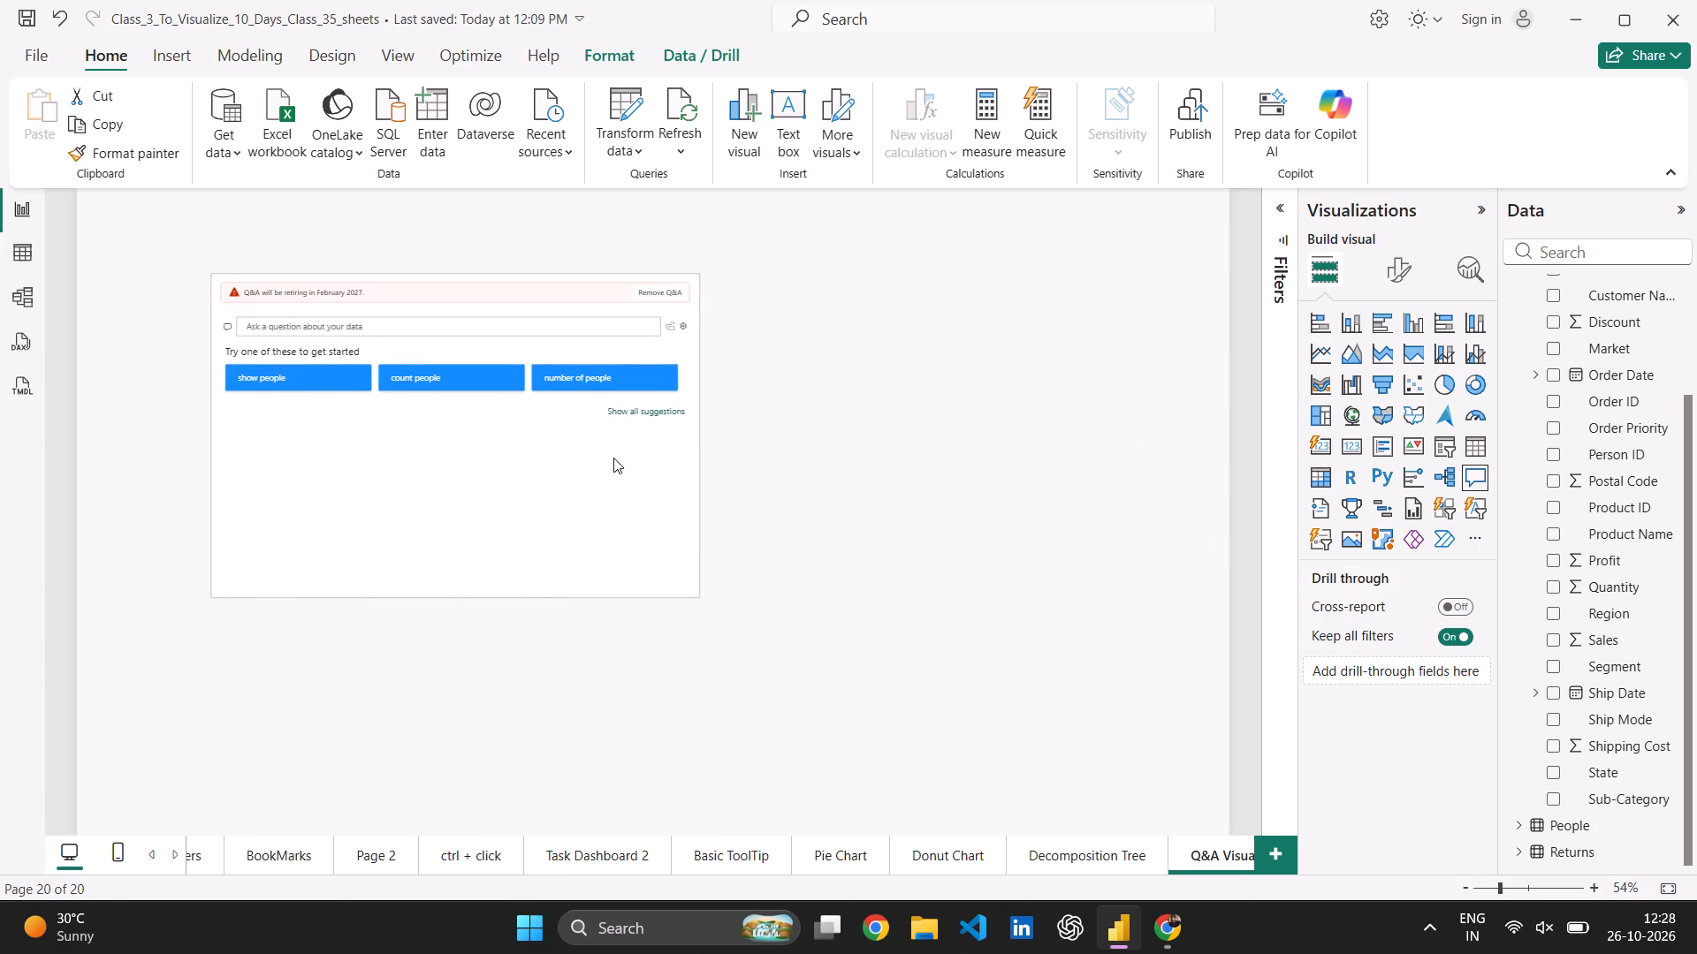
{"action": "left_click_drag", "start_coordinate": [613, 458], "coordinate": [571, 444]}
Try several sizes for the Q&A visual, ending with a wide, short box across most of the page, and shift it slightly right.
{"action": "left_click_drag", "start_coordinate": [651, 580], "coordinate": [668, 429]}
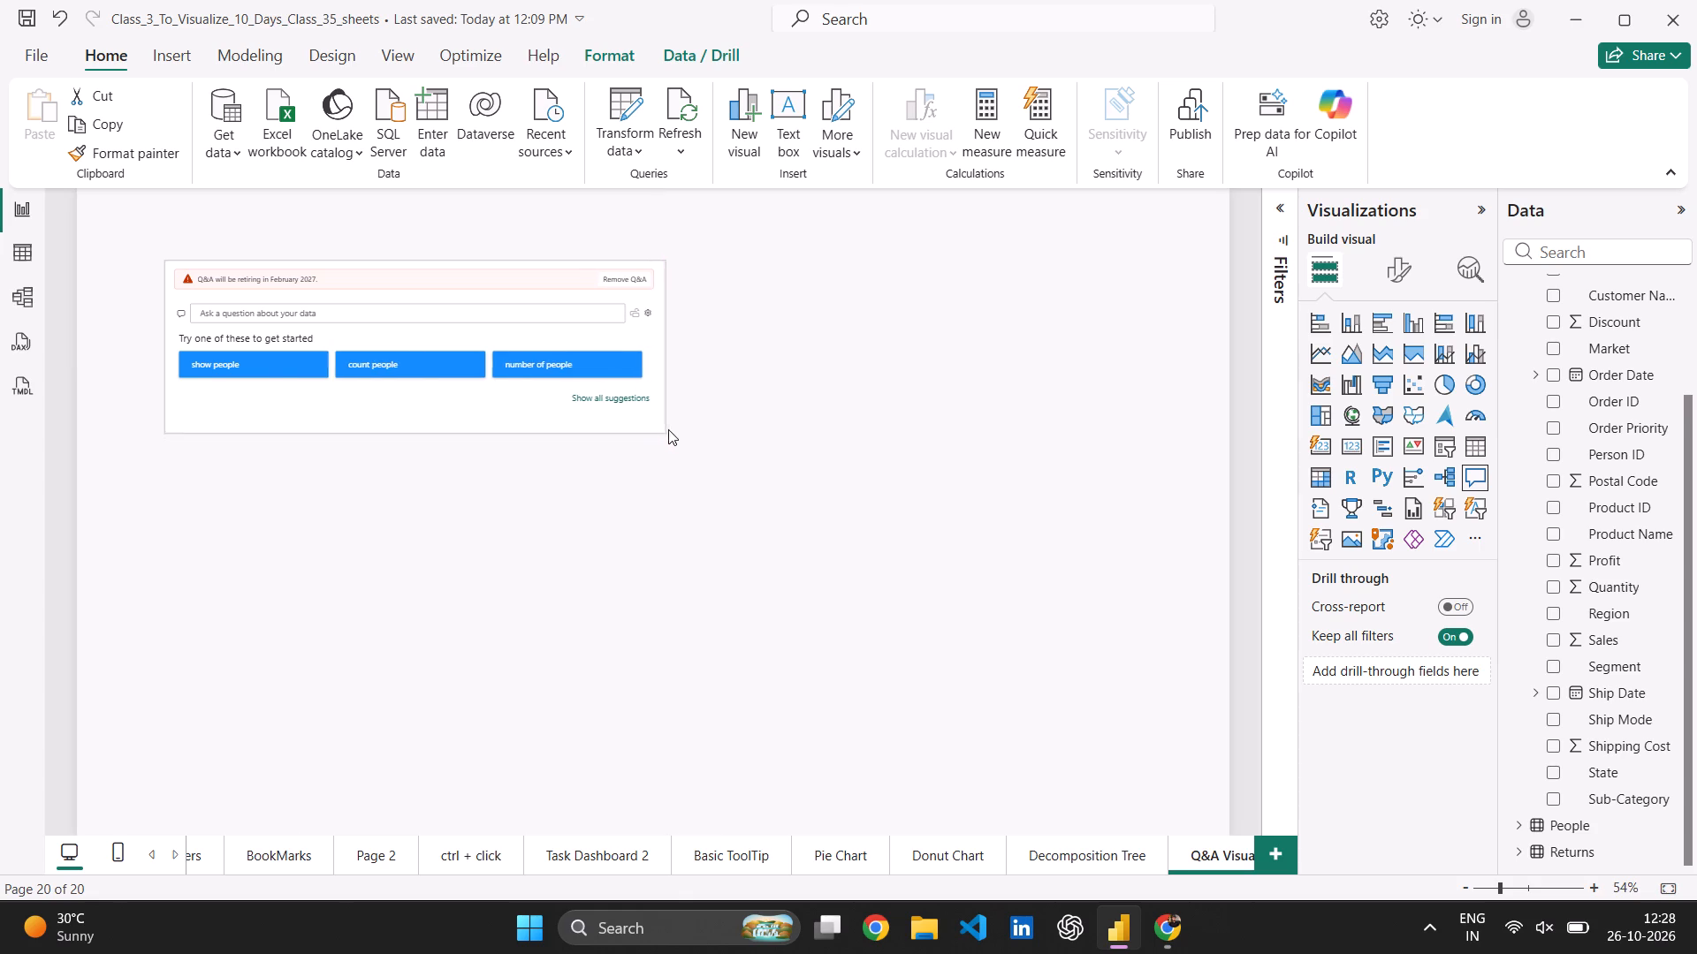
{"action": "left_click_drag", "start_coordinate": [668, 429], "coordinate": [1044, 410]}
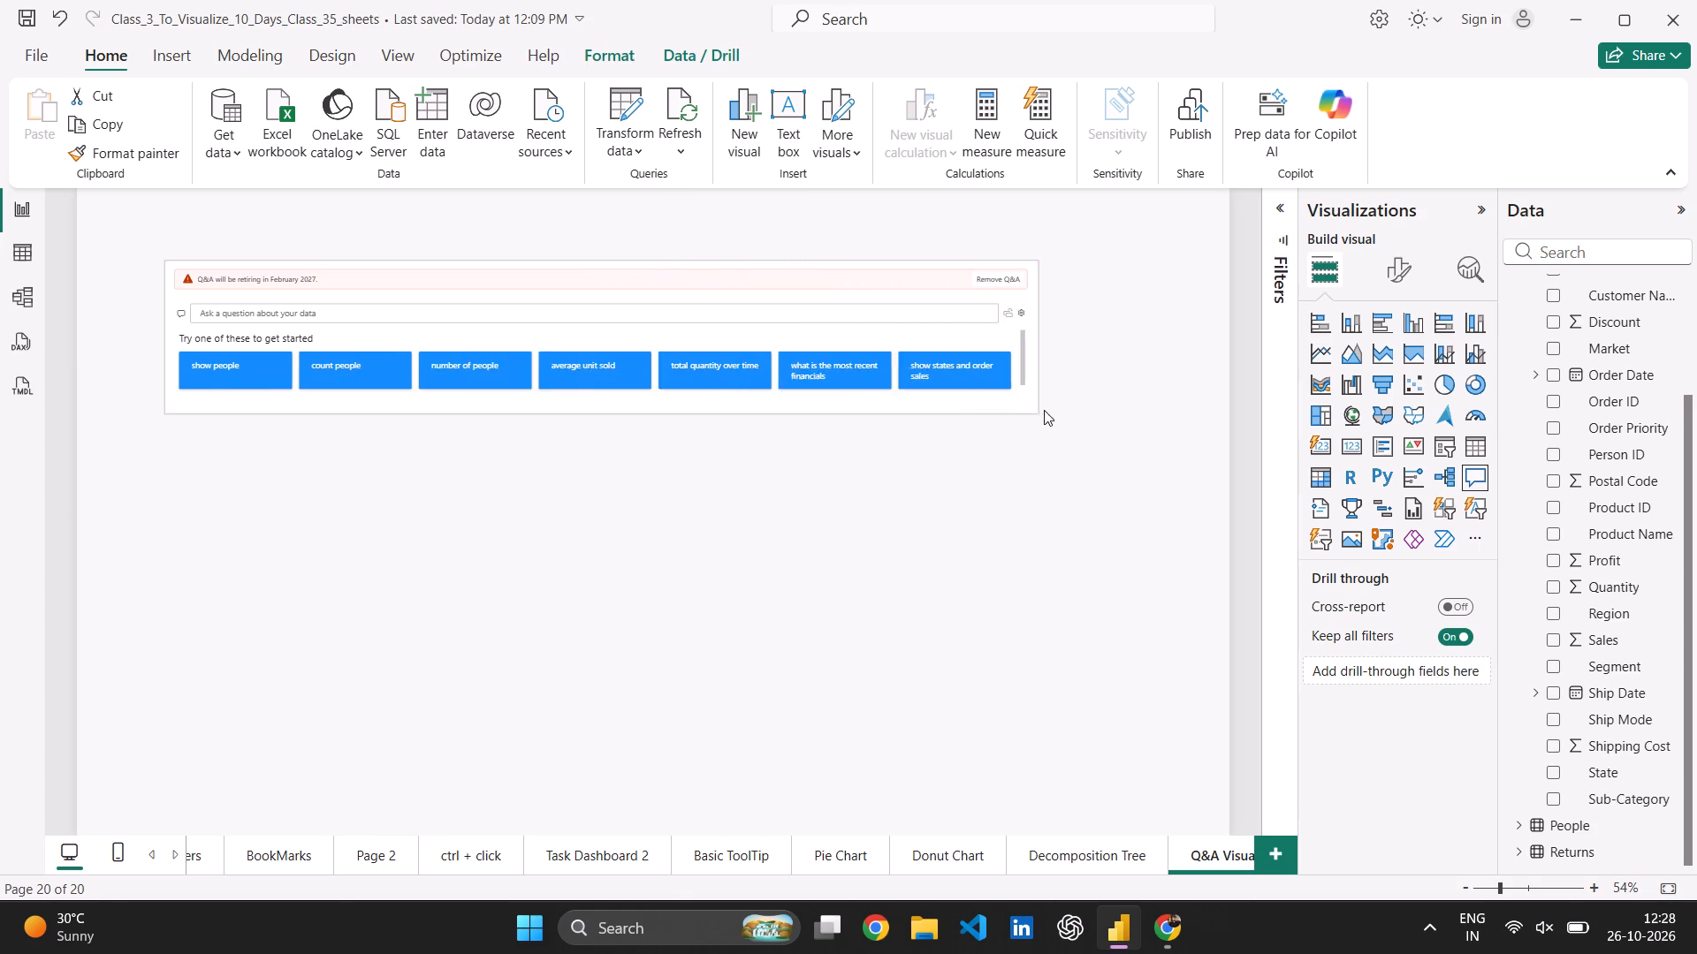
{"action": "left_click_drag", "start_coordinate": [1044, 410], "coordinate": [1176, 455]}
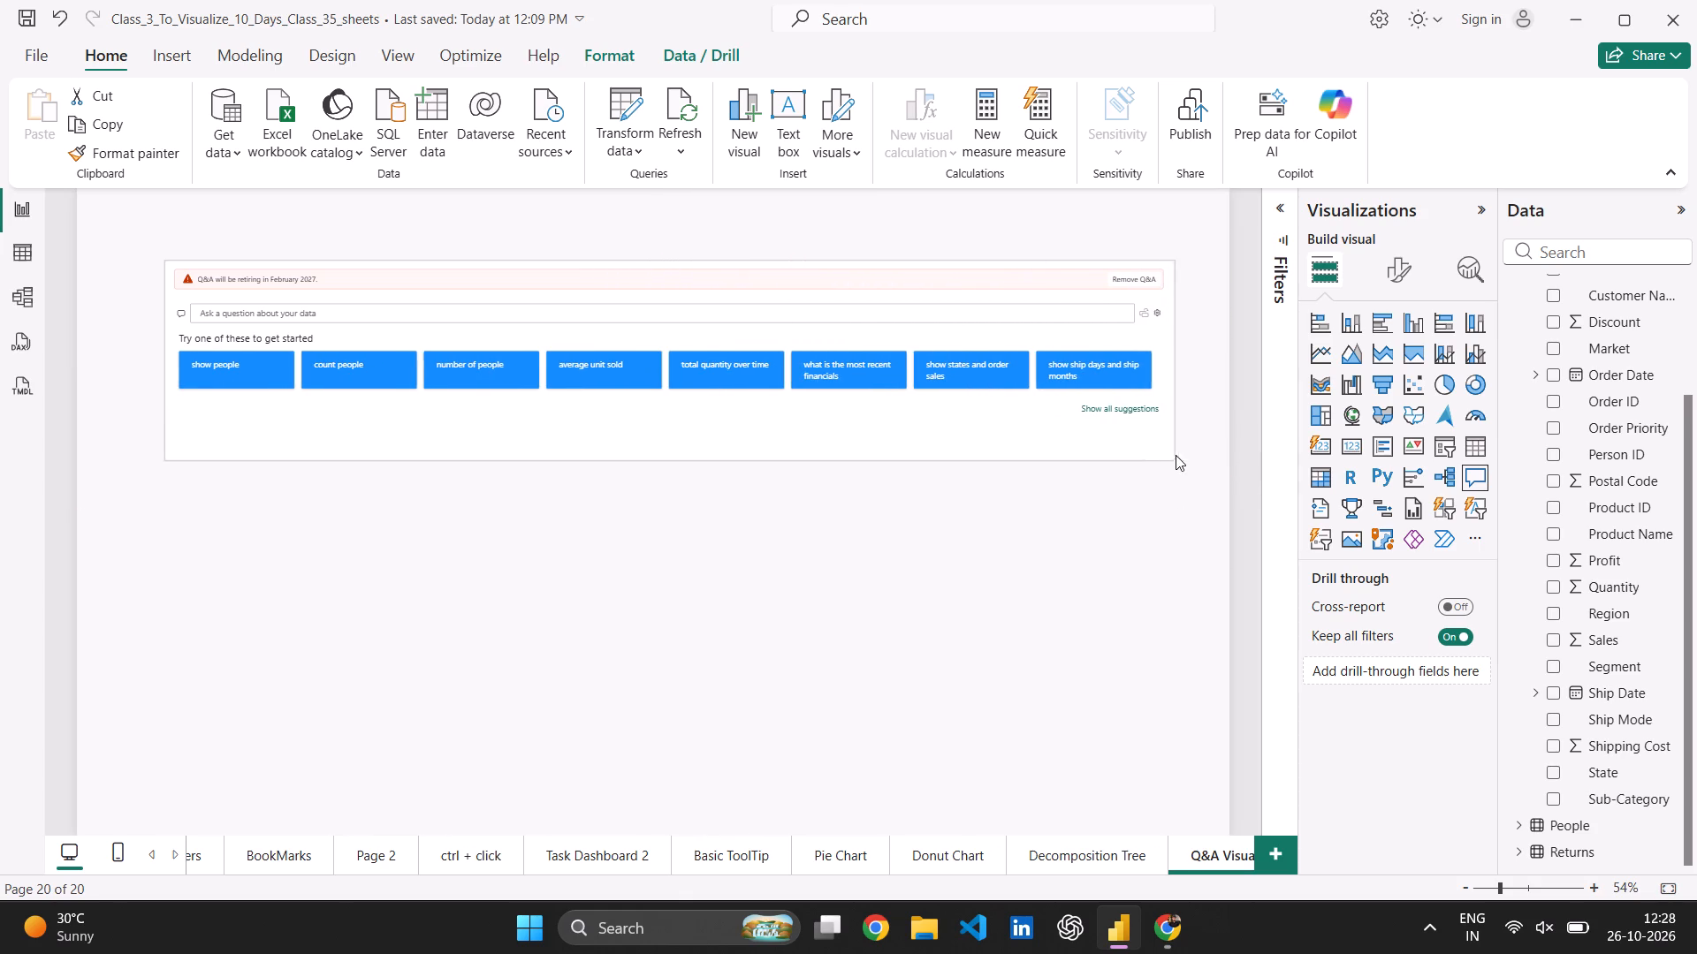
{"action": "left_click_drag", "start_coordinate": [1176, 455], "coordinate": [1193, 450]}
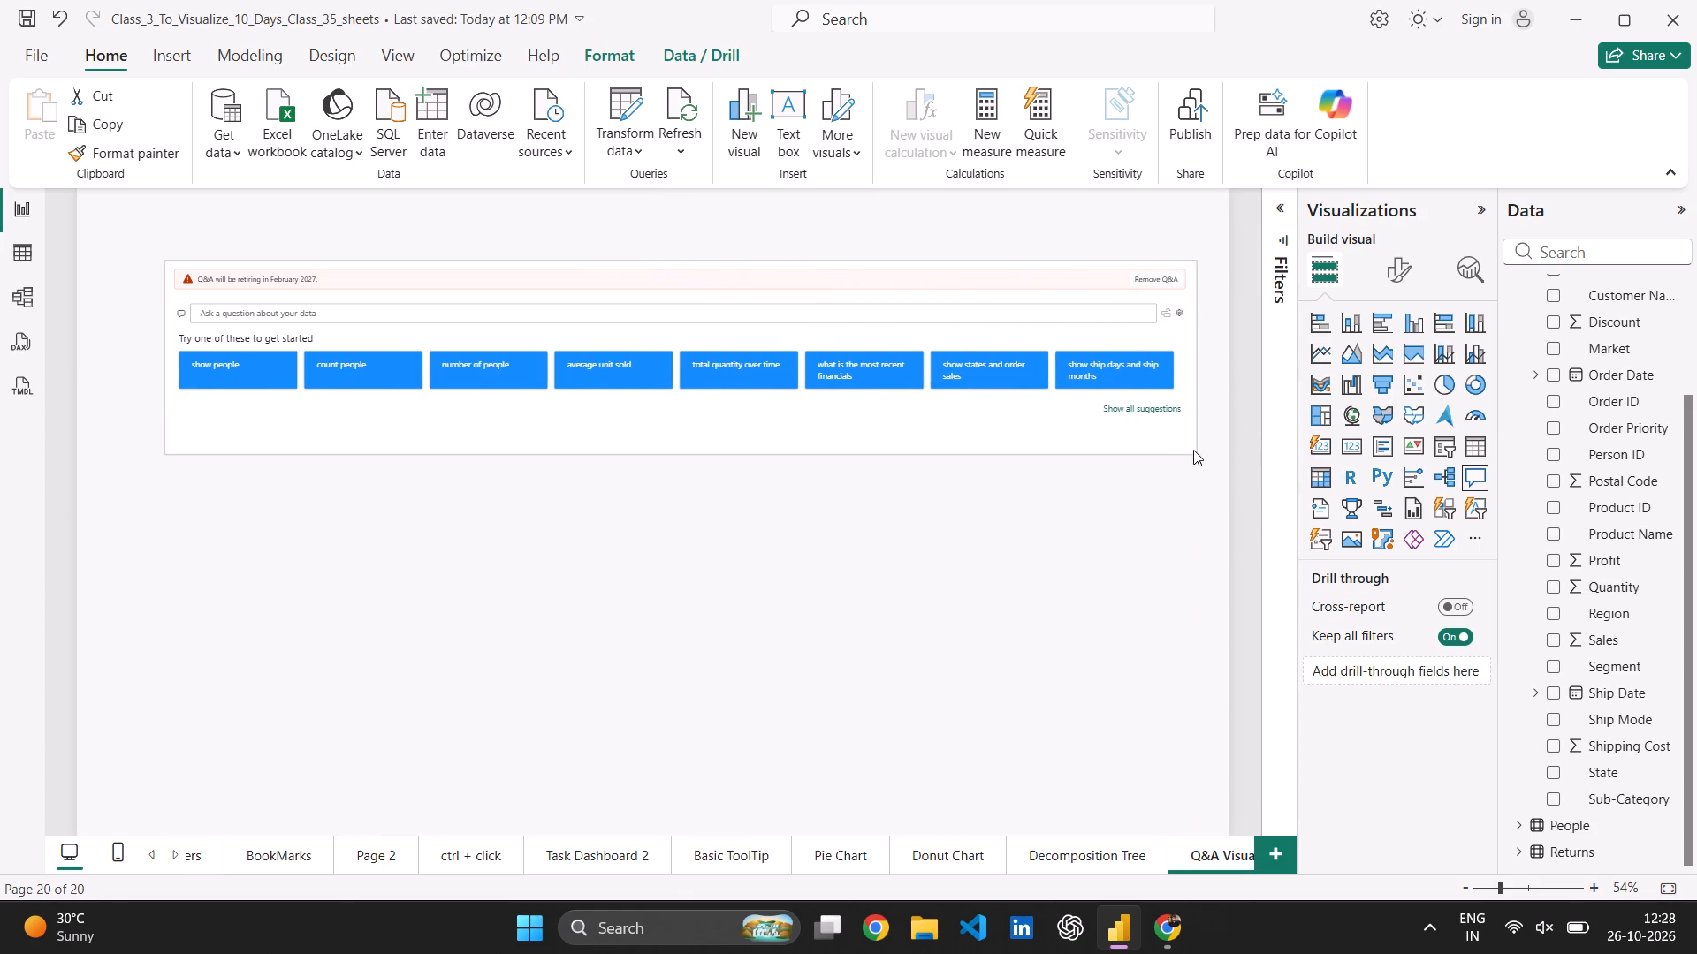
{"action": "left_click_drag", "start_coordinate": [1193, 450], "coordinate": [812, 473]}
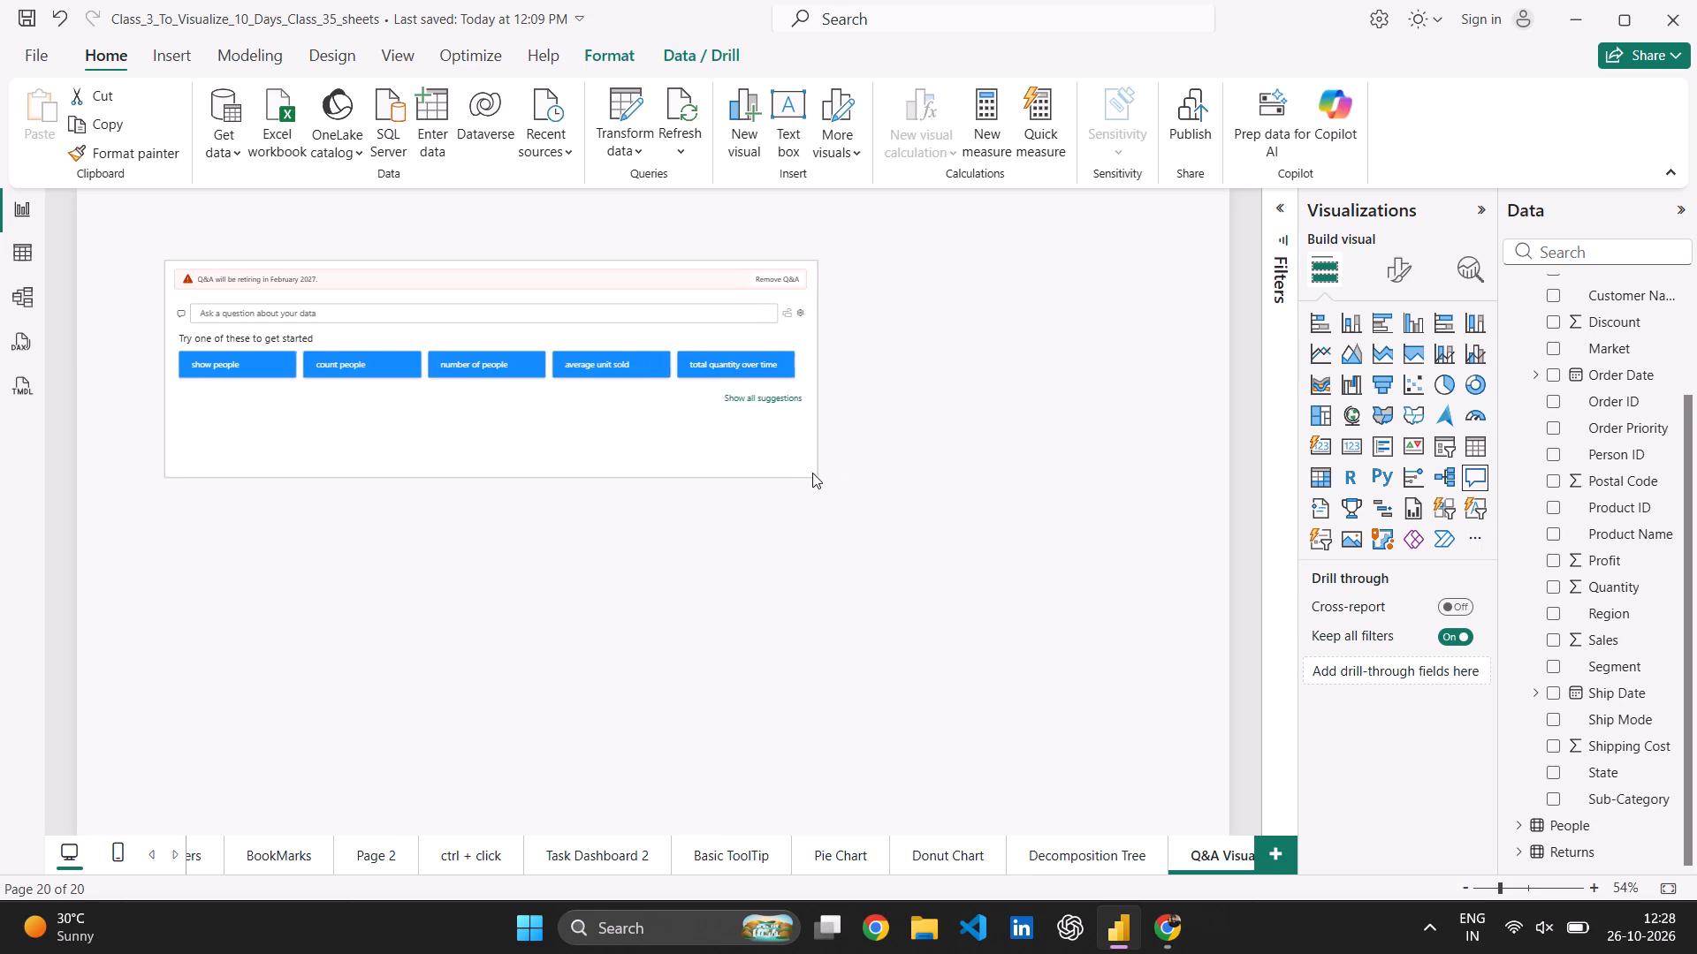
{"action": "left_click_drag", "start_coordinate": [812, 473], "coordinate": [1320, 447]}
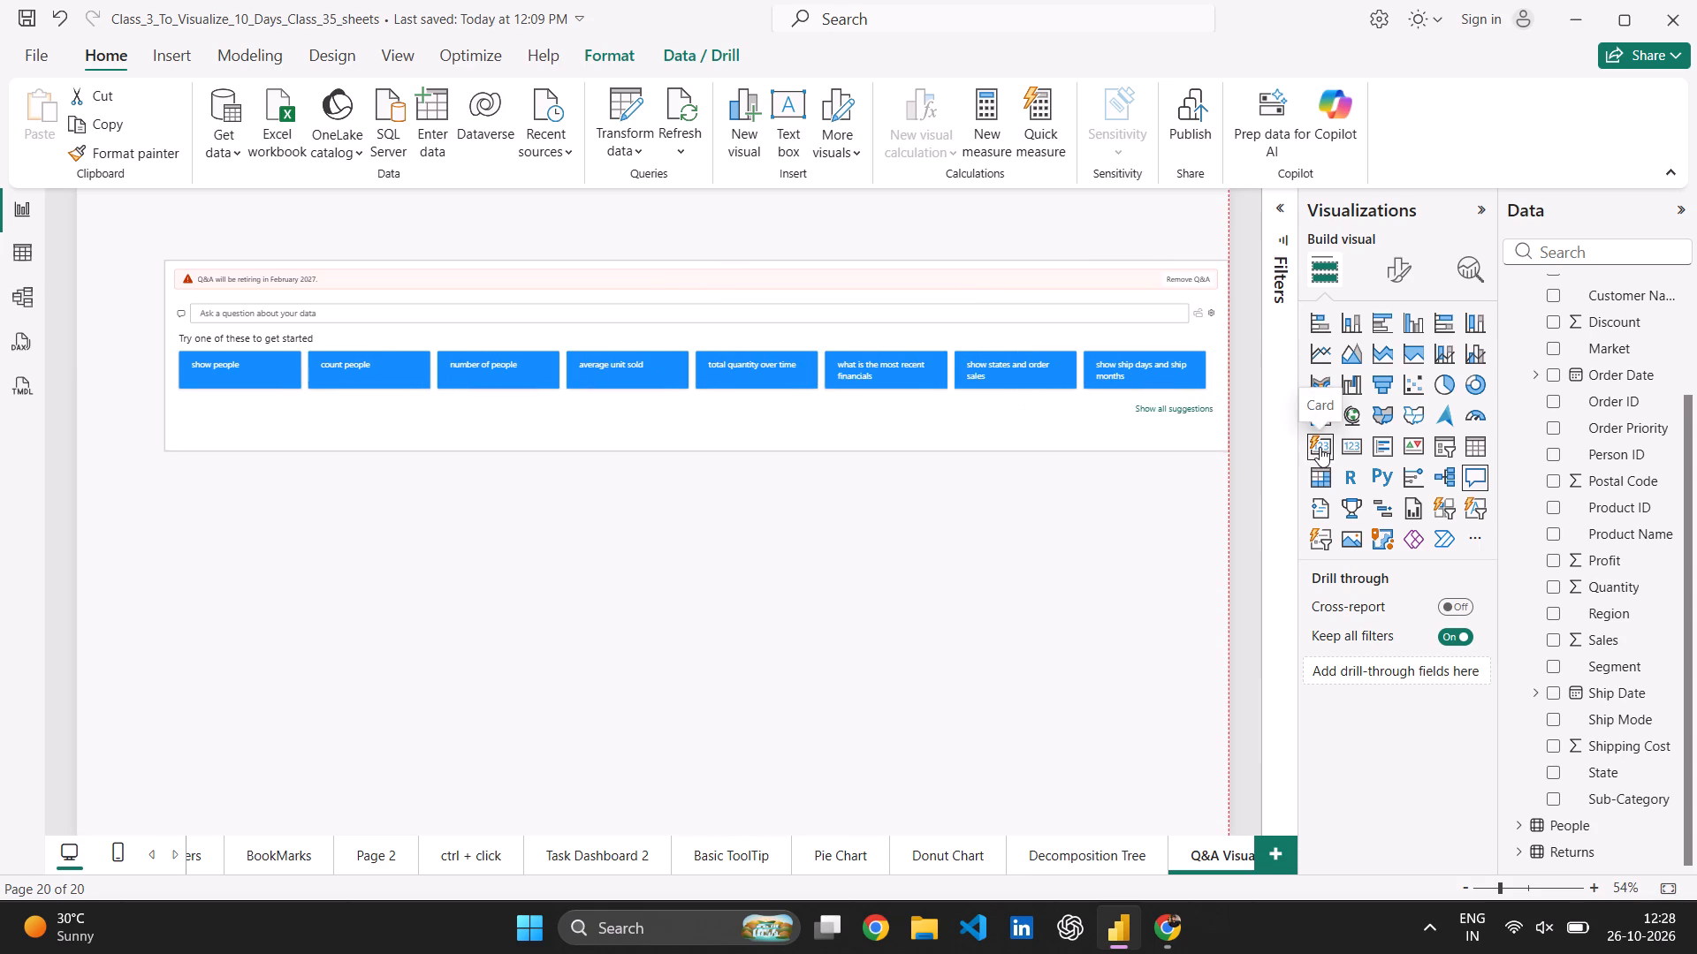
{"action": "left_click_drag", "start_coordinate": [1320, 447], "coordinate": [341, 450]}
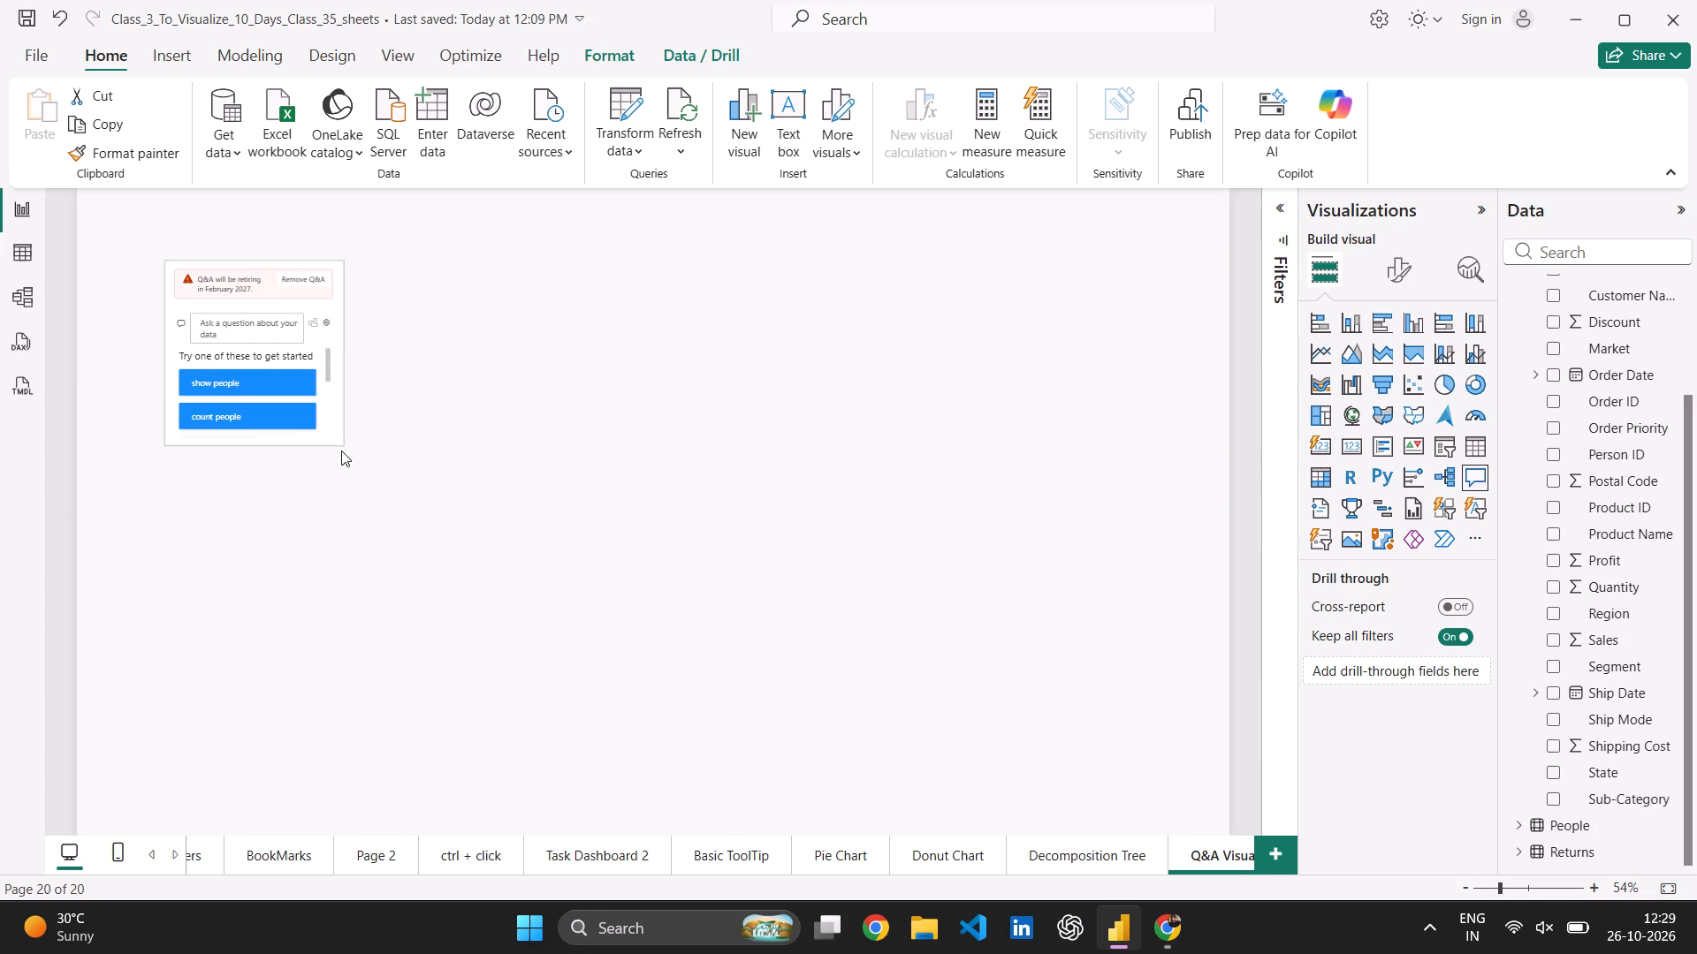
{"action": "left_click_drag", "start_coordinate": [341, 450], "coordinate": [330, 678]}
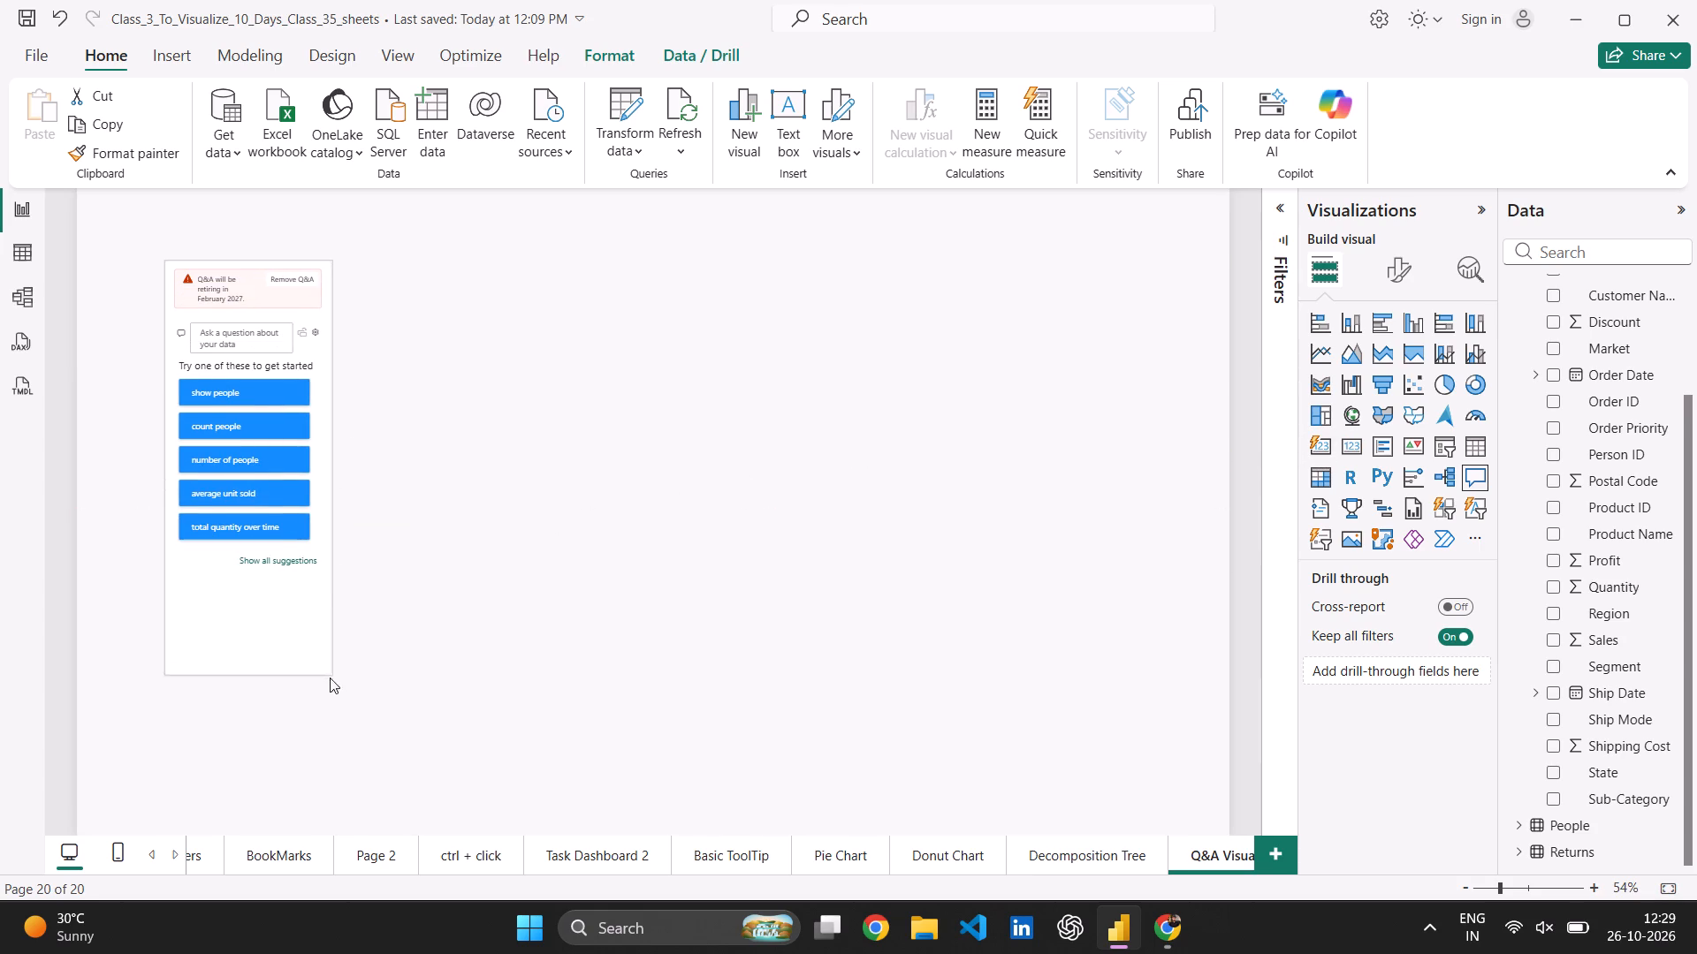
{"action": "left_click_drag", "start_coordinate": [330, 678], "coordinate": [467, 838]}
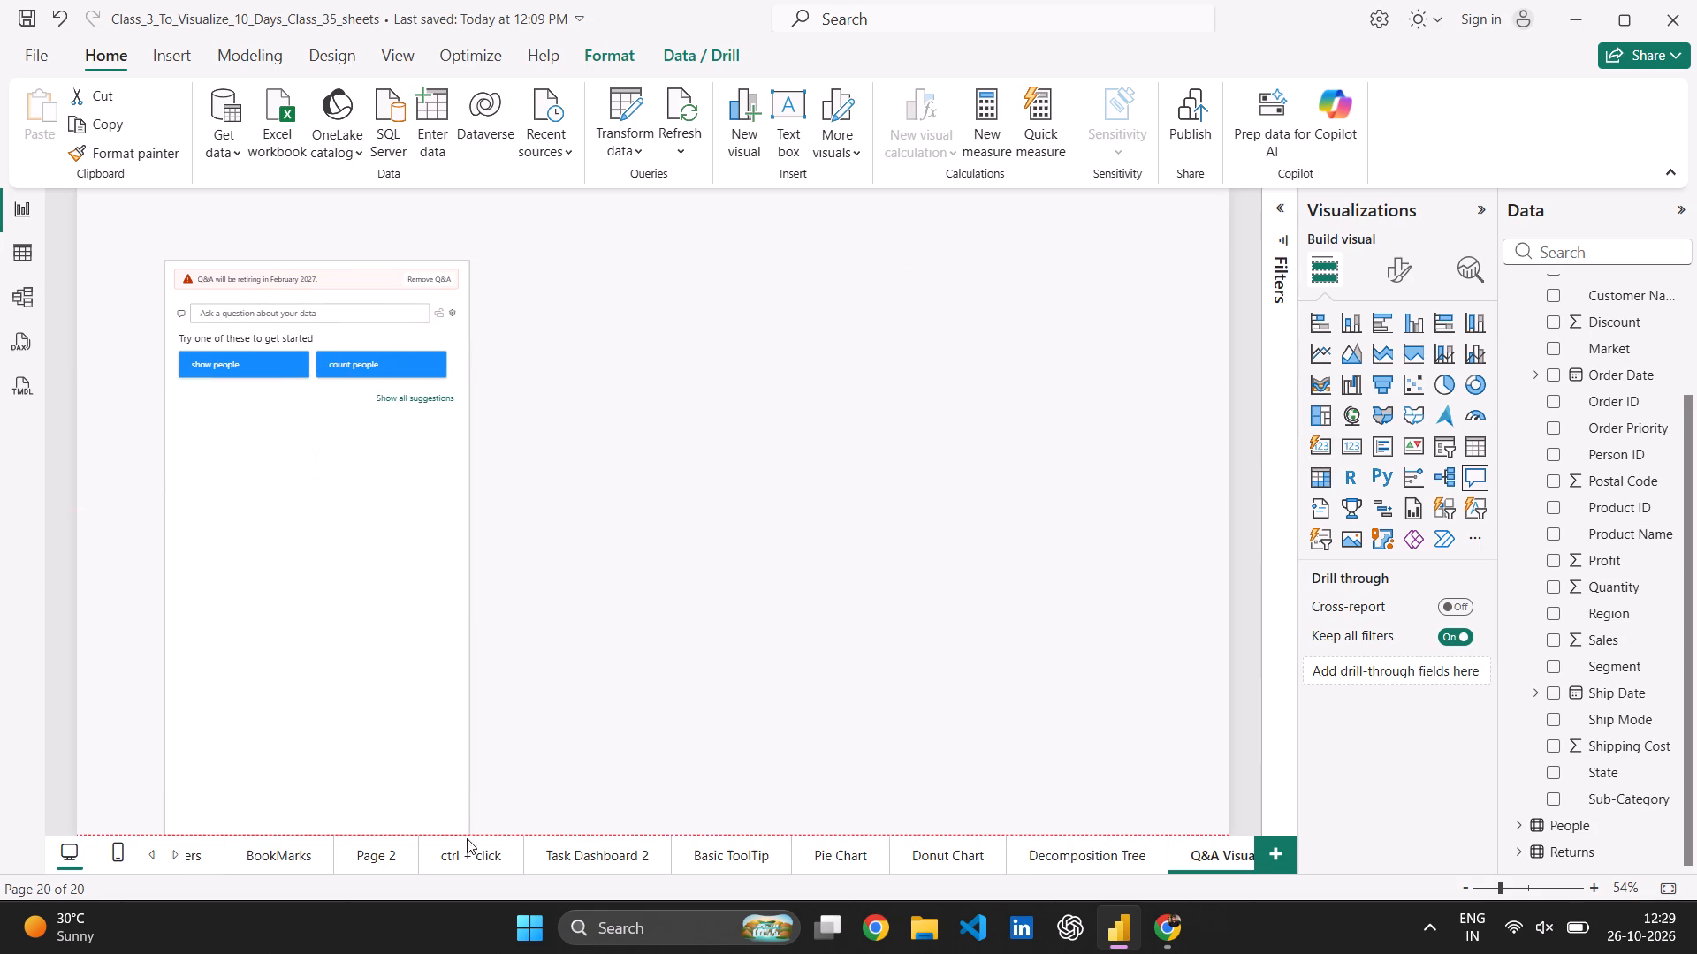
{"action": "left_click_drag", "start_coordinate": [467, 838], "coordinate": [921, 473]}
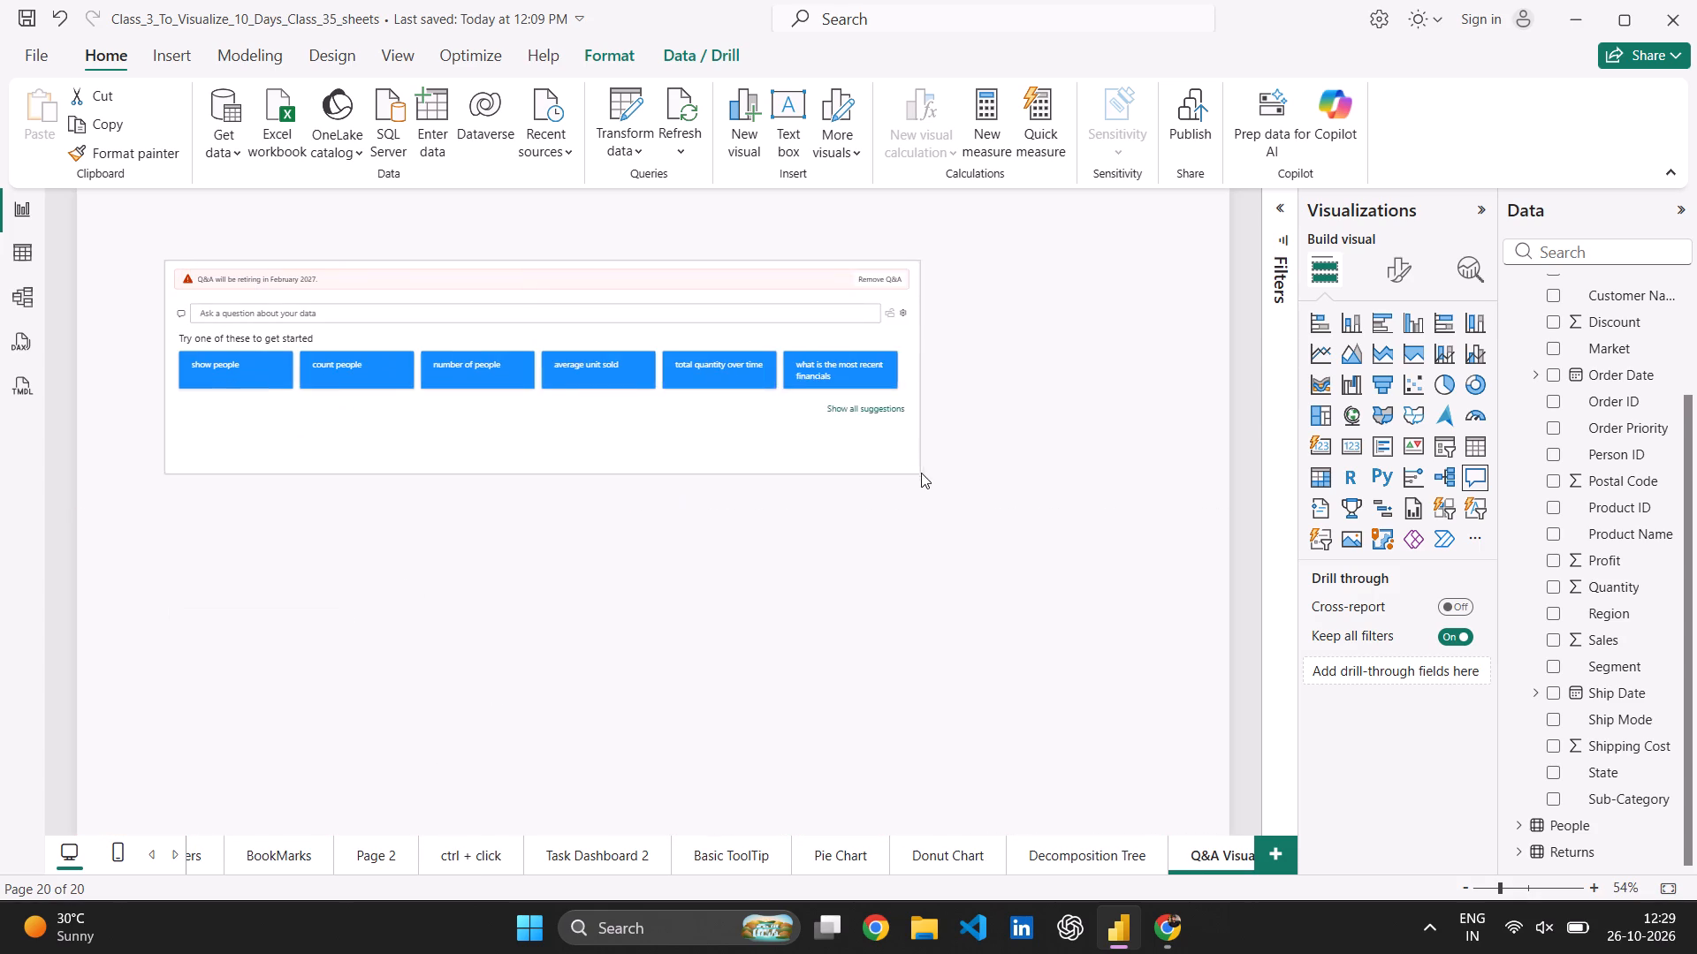
{"action": "left_click_drag", "start_coordinate": [921, 473], "coordinate": [1074, 475]}
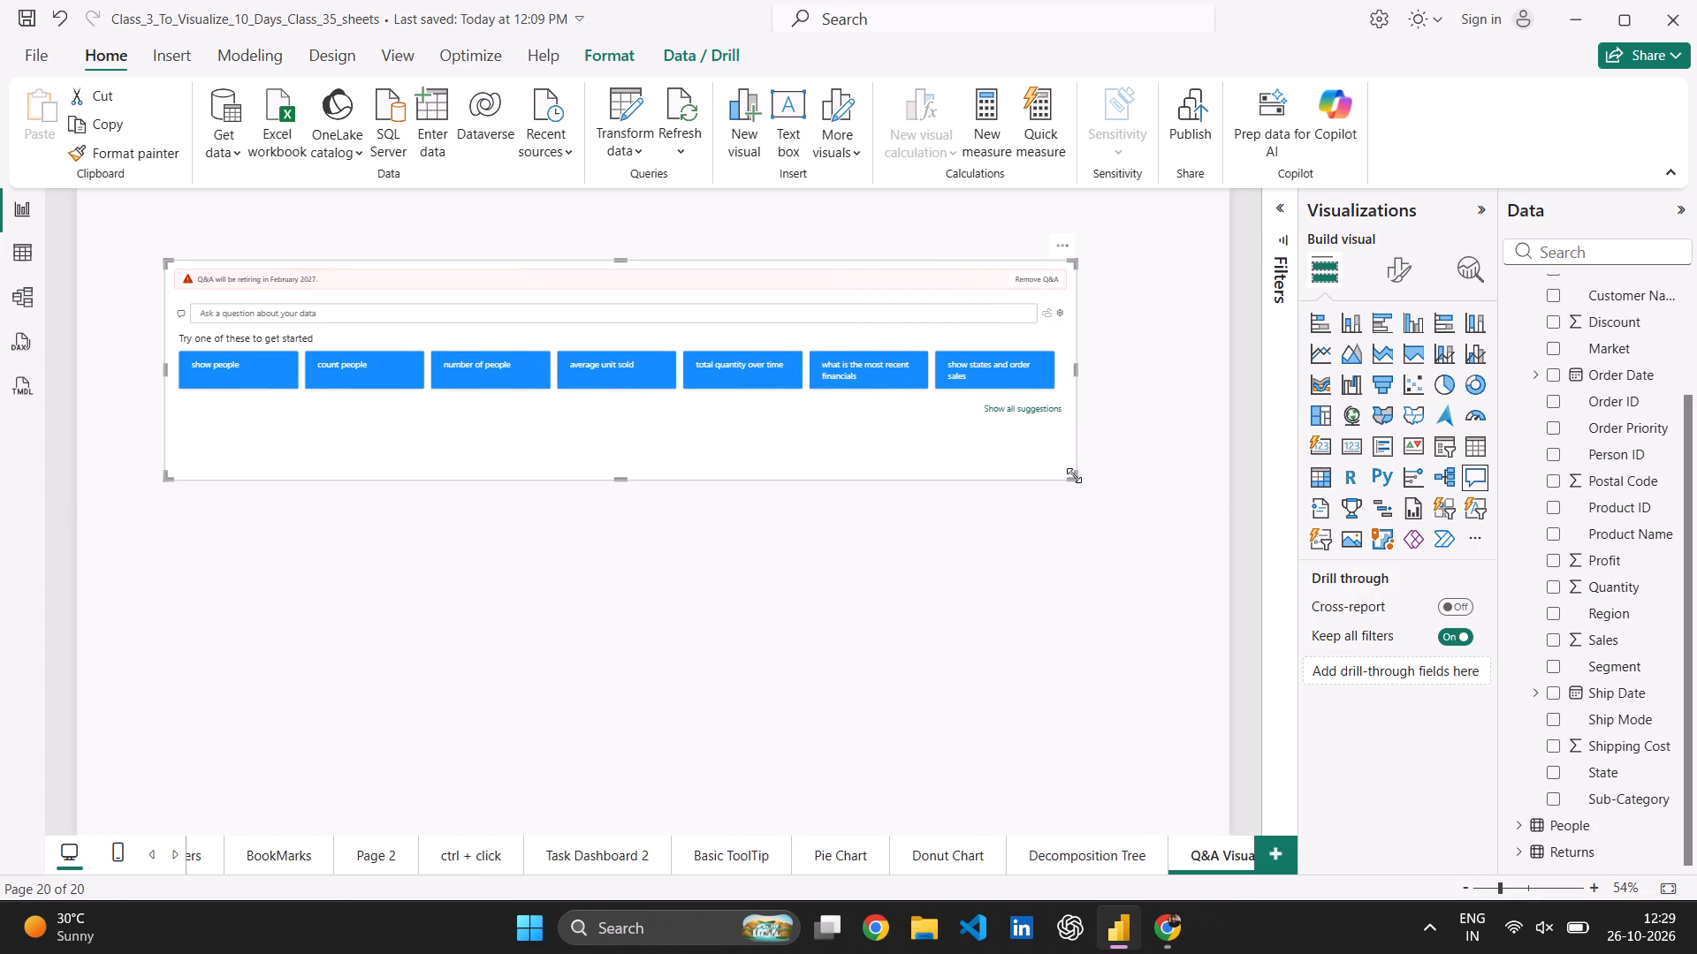
{"action": "left_click", "coordinate": [1017, 579]}
{"action": "left_click_drag", "start_coordinate": [1003, 491], "coordinate": [1030, 488]}
{"action": "left_click_drag", "start_coordinate": [1002, 451], "coordinate": [1030, 450]}
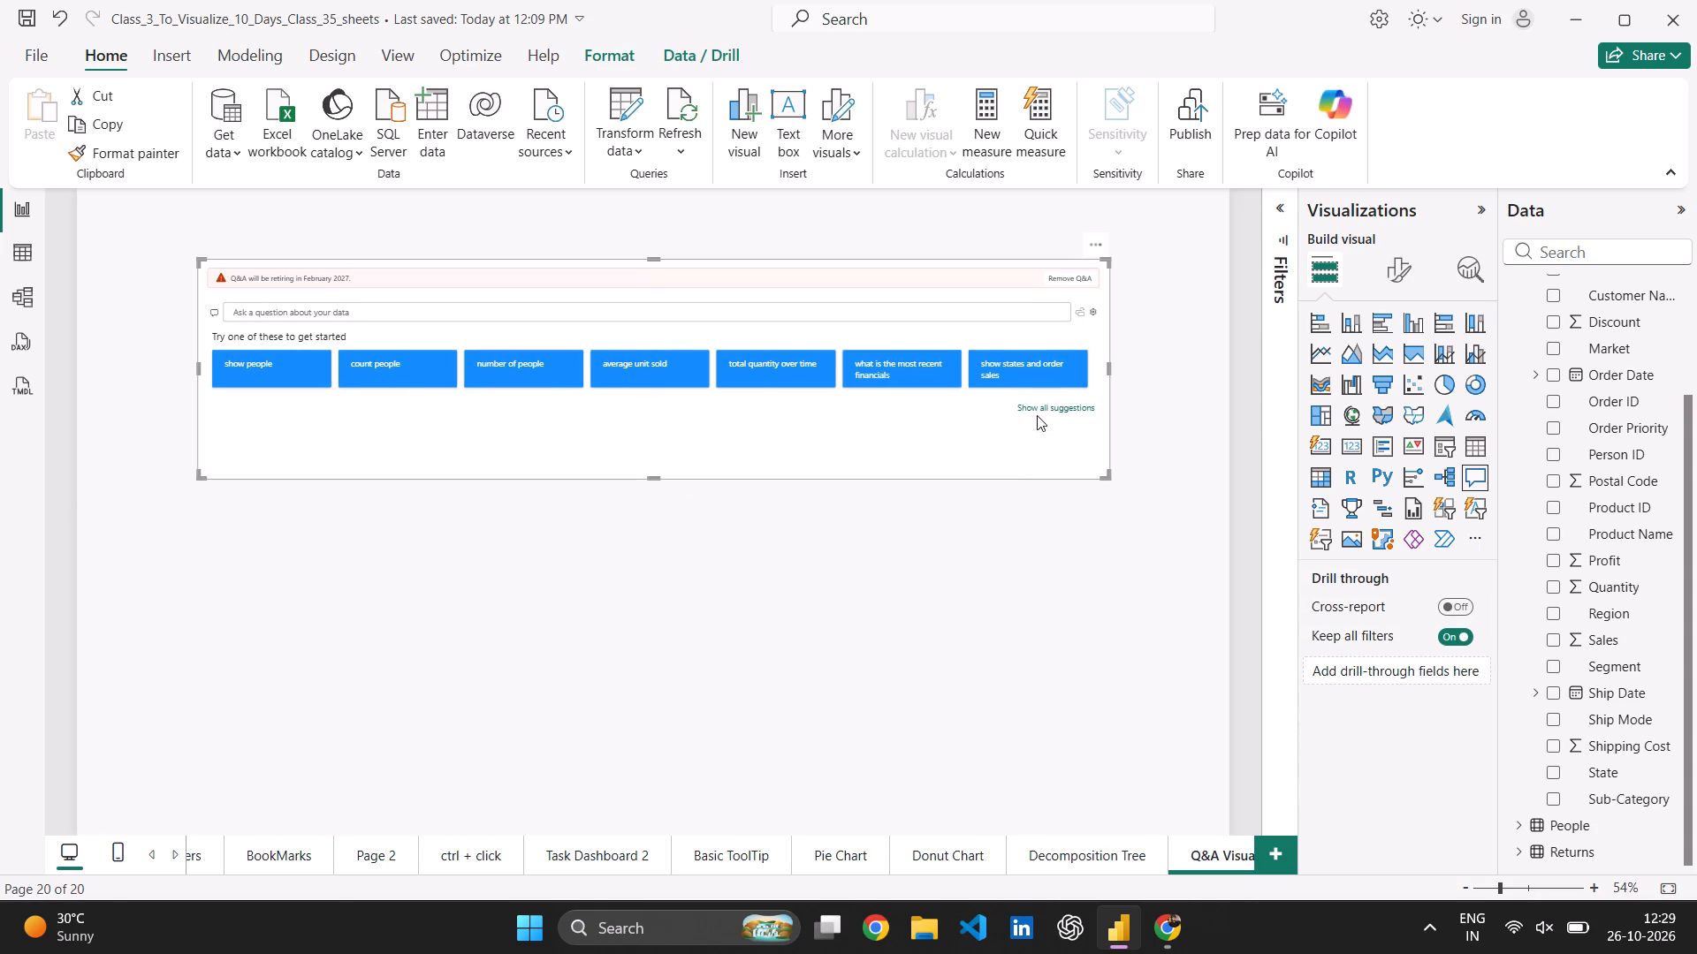
Show all suggested questions in the Q&A visual and narrow it until they fit in two rows of five.
{"action": "left_click", "coordinate": [1039, 411]}
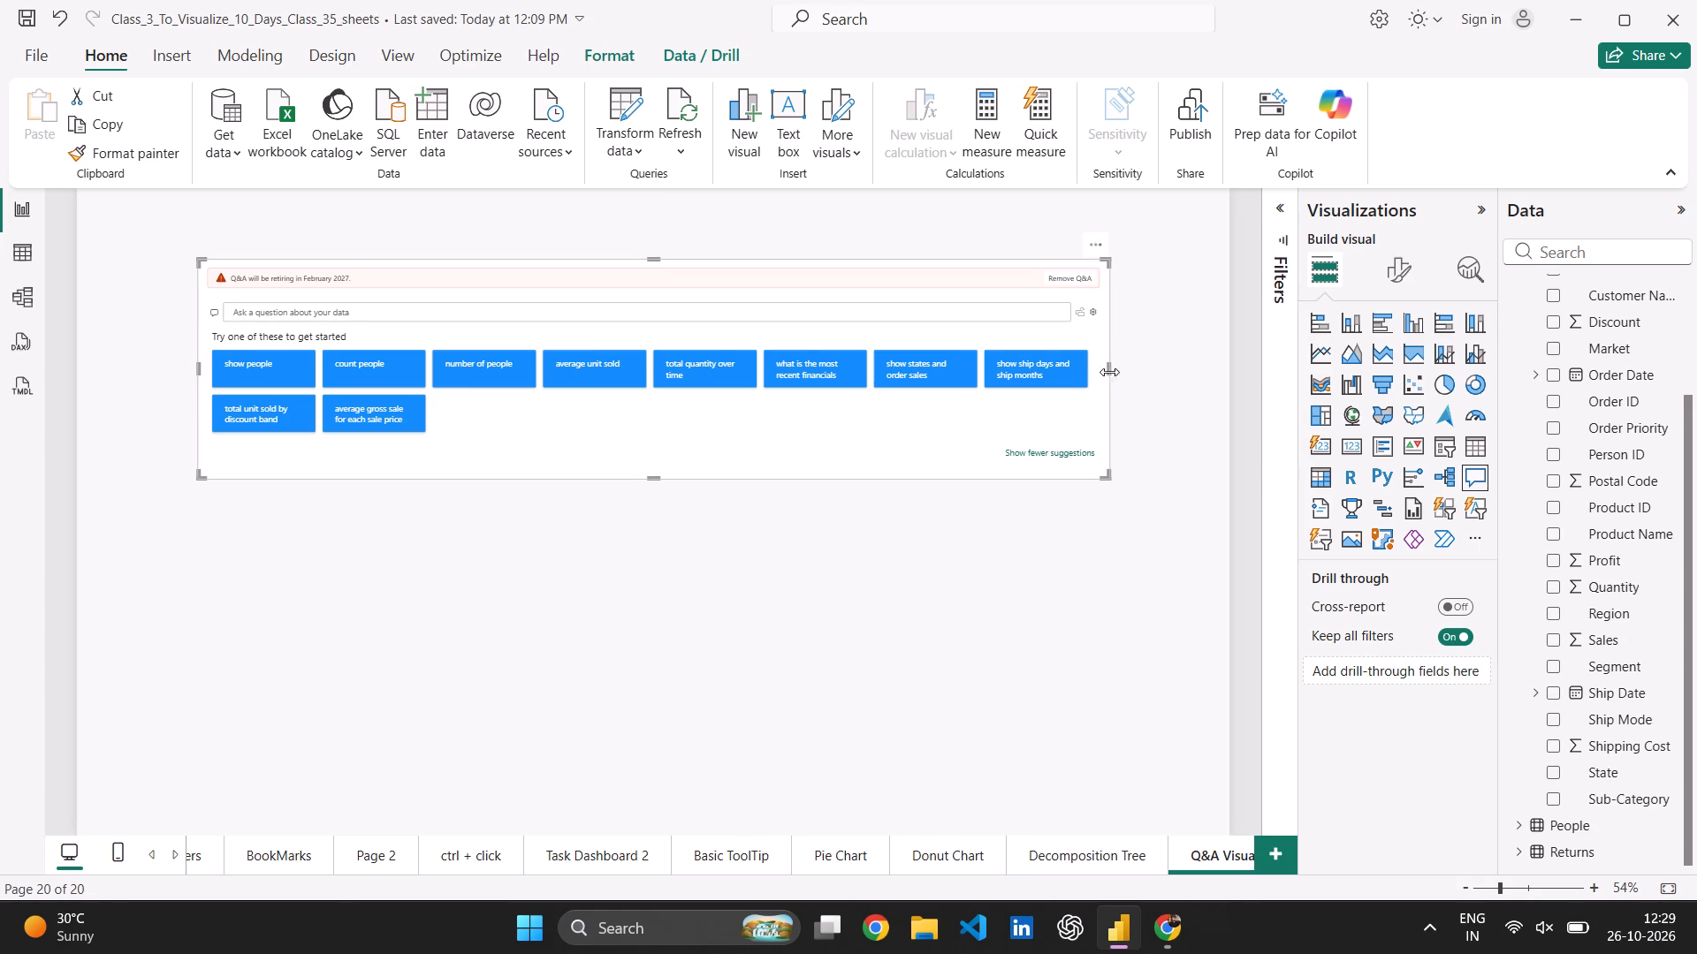
{"action": "left_click", "coordinate": [1106, 372]}
{"action": "left_click_drag", "start_coordinate": [1108, 372], "coordinate": [827, 372]}
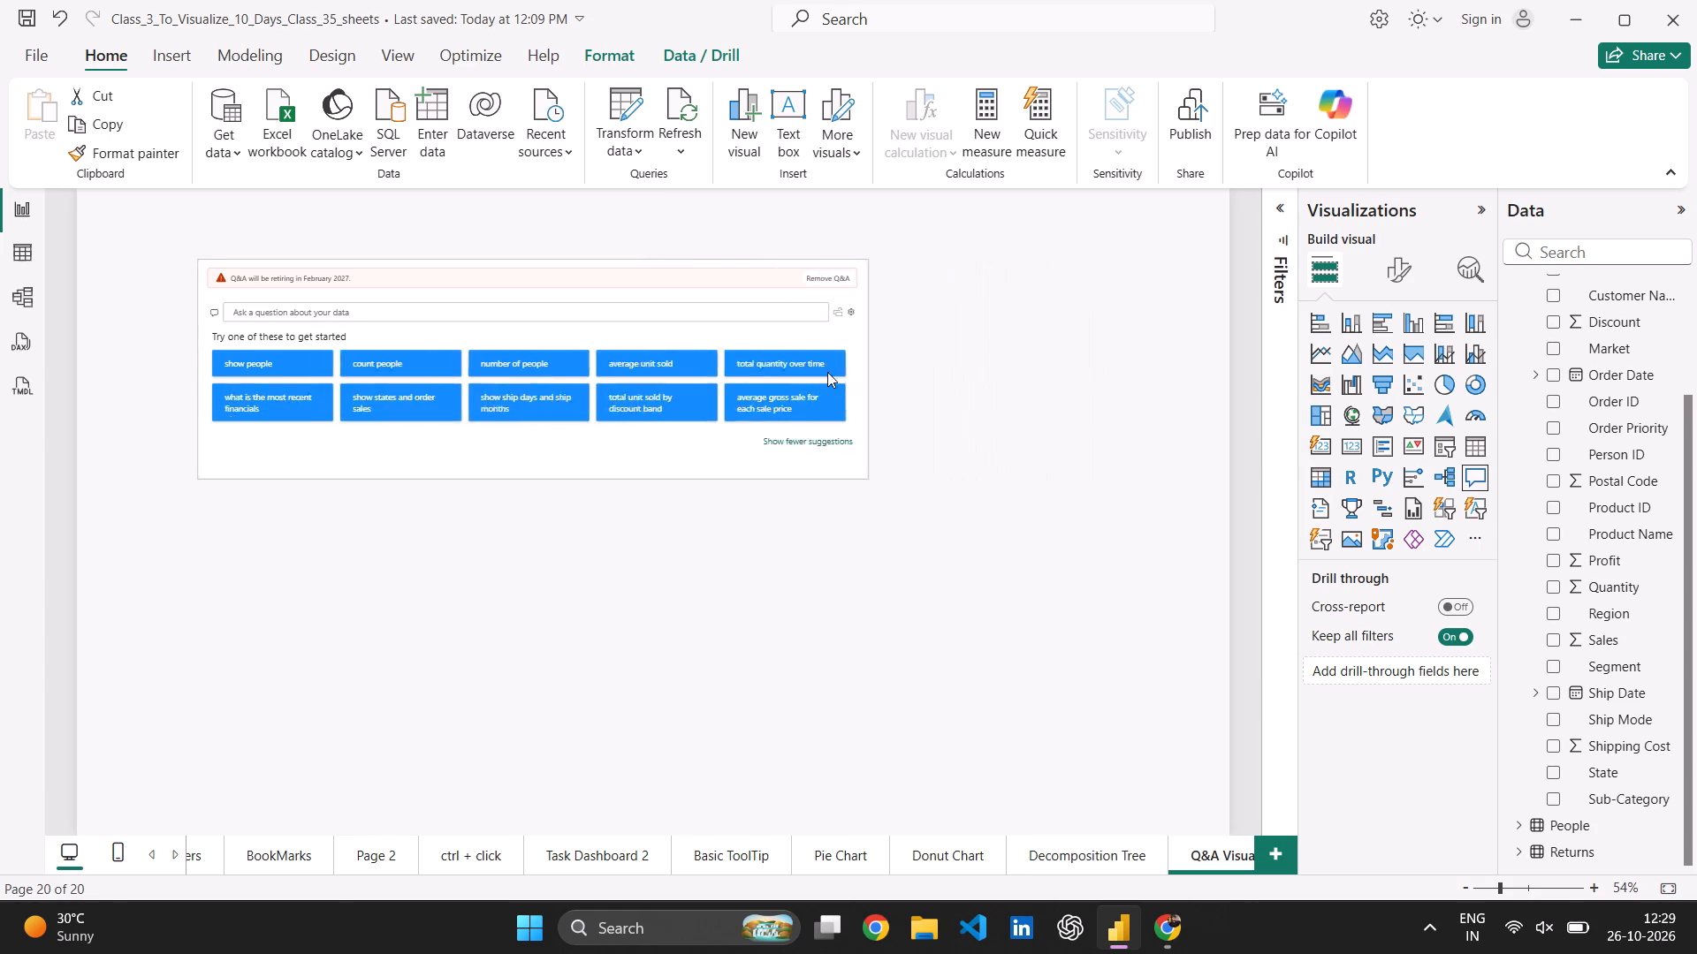
{"action": "left_click_drag", "start_coordinate": [827, 372], "coordinate": [824, 374]}
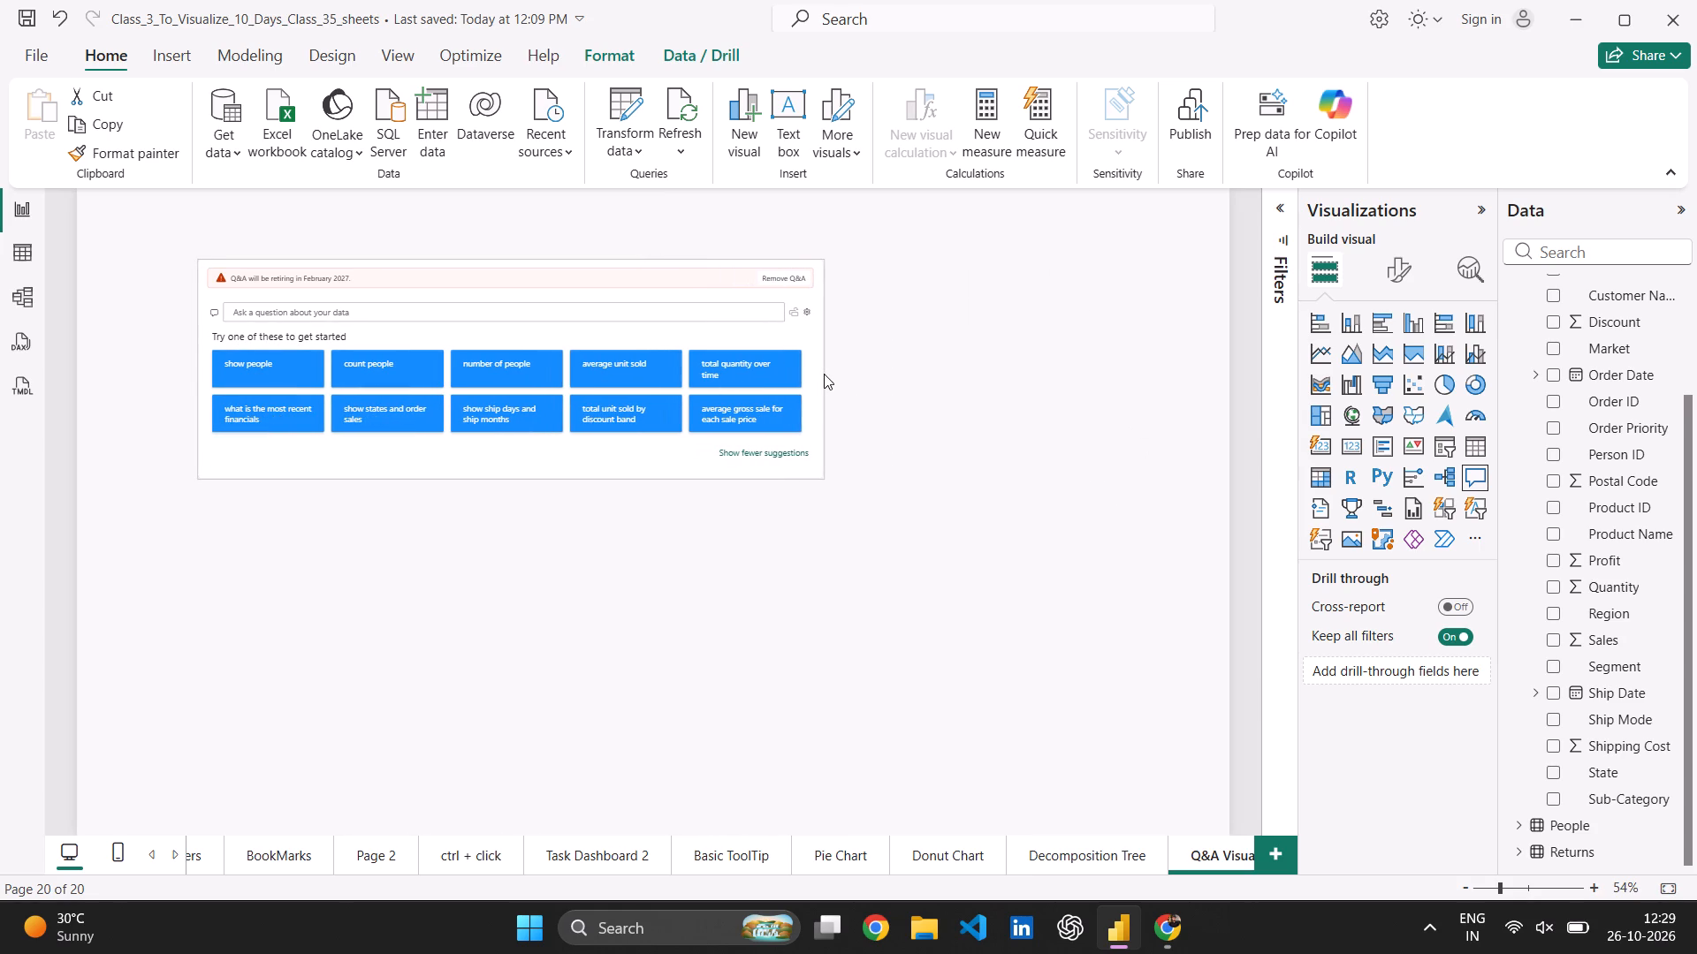
{"action": "left_click_drag", "start_coordinate": [824, 374], "coordinate": [823, 372]}
{"action": "left_click_drag", "start_coordinate": [823, 372], "coordinate": [821, 373]}
{"action": "left_click", "coordinate": [884, 508]}
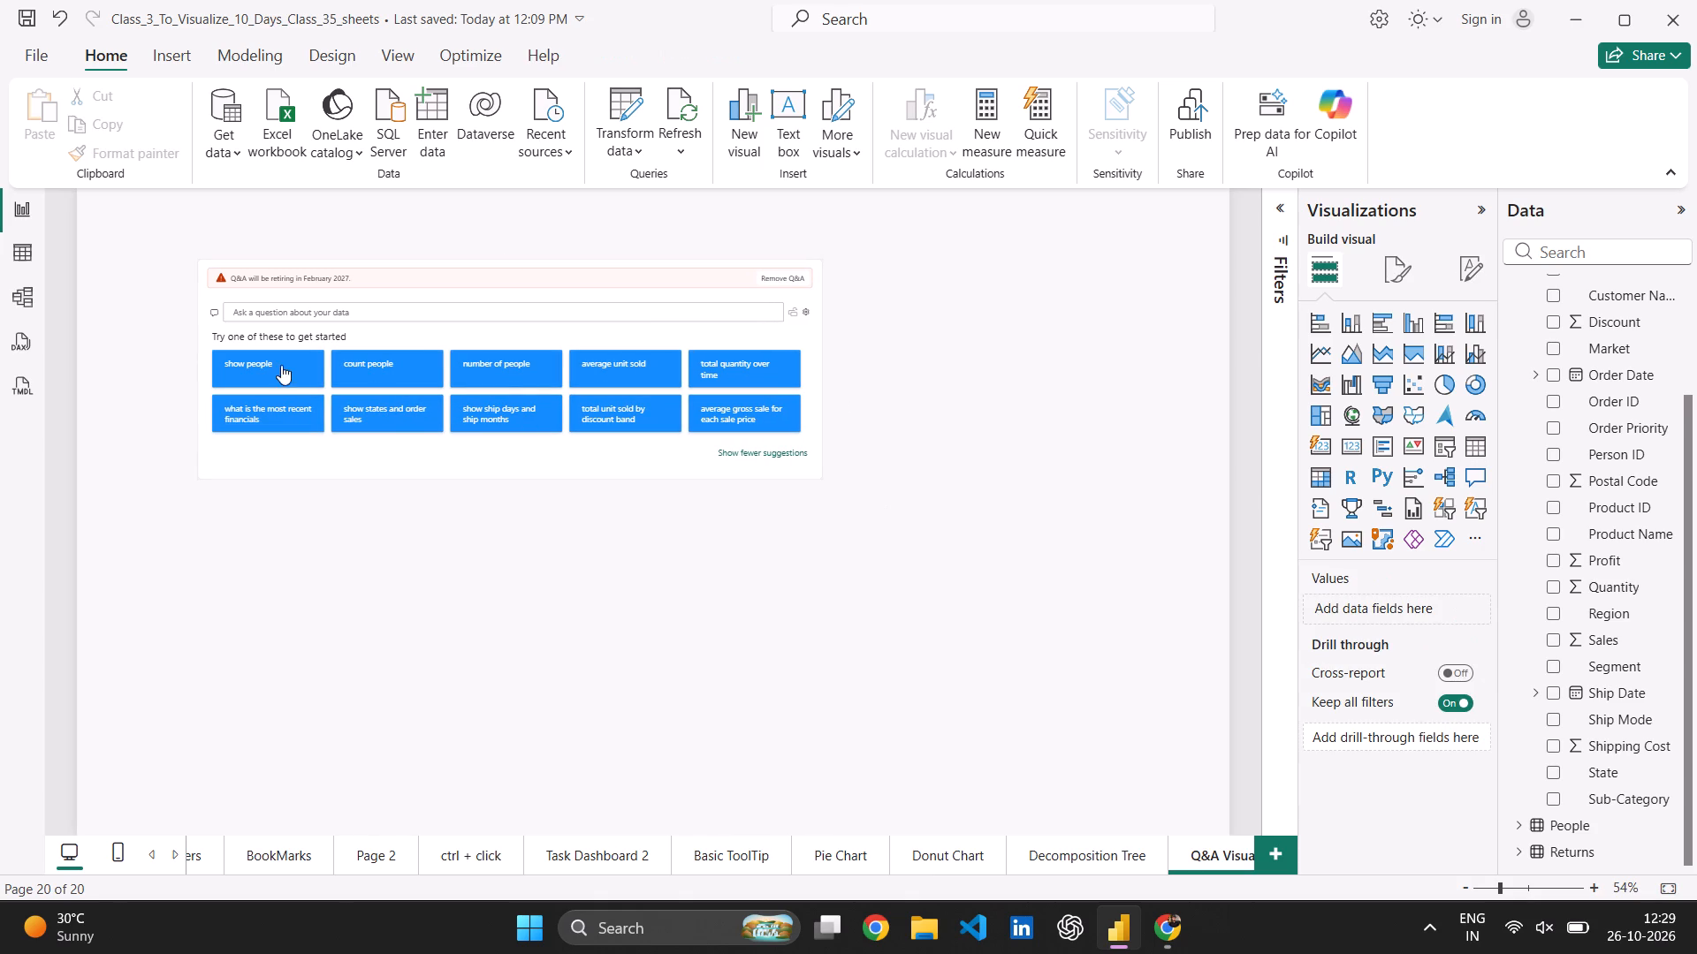
Reposition the Q&A visual slightly up and to the left on the page.
{"action": "left_click_drag", "start_coordinate": [494, 296], "coordinate": [532, 295]}
{"action": "left_click_drag", "start_coordinate": [539, 295], "coordinate": [495, 283]}
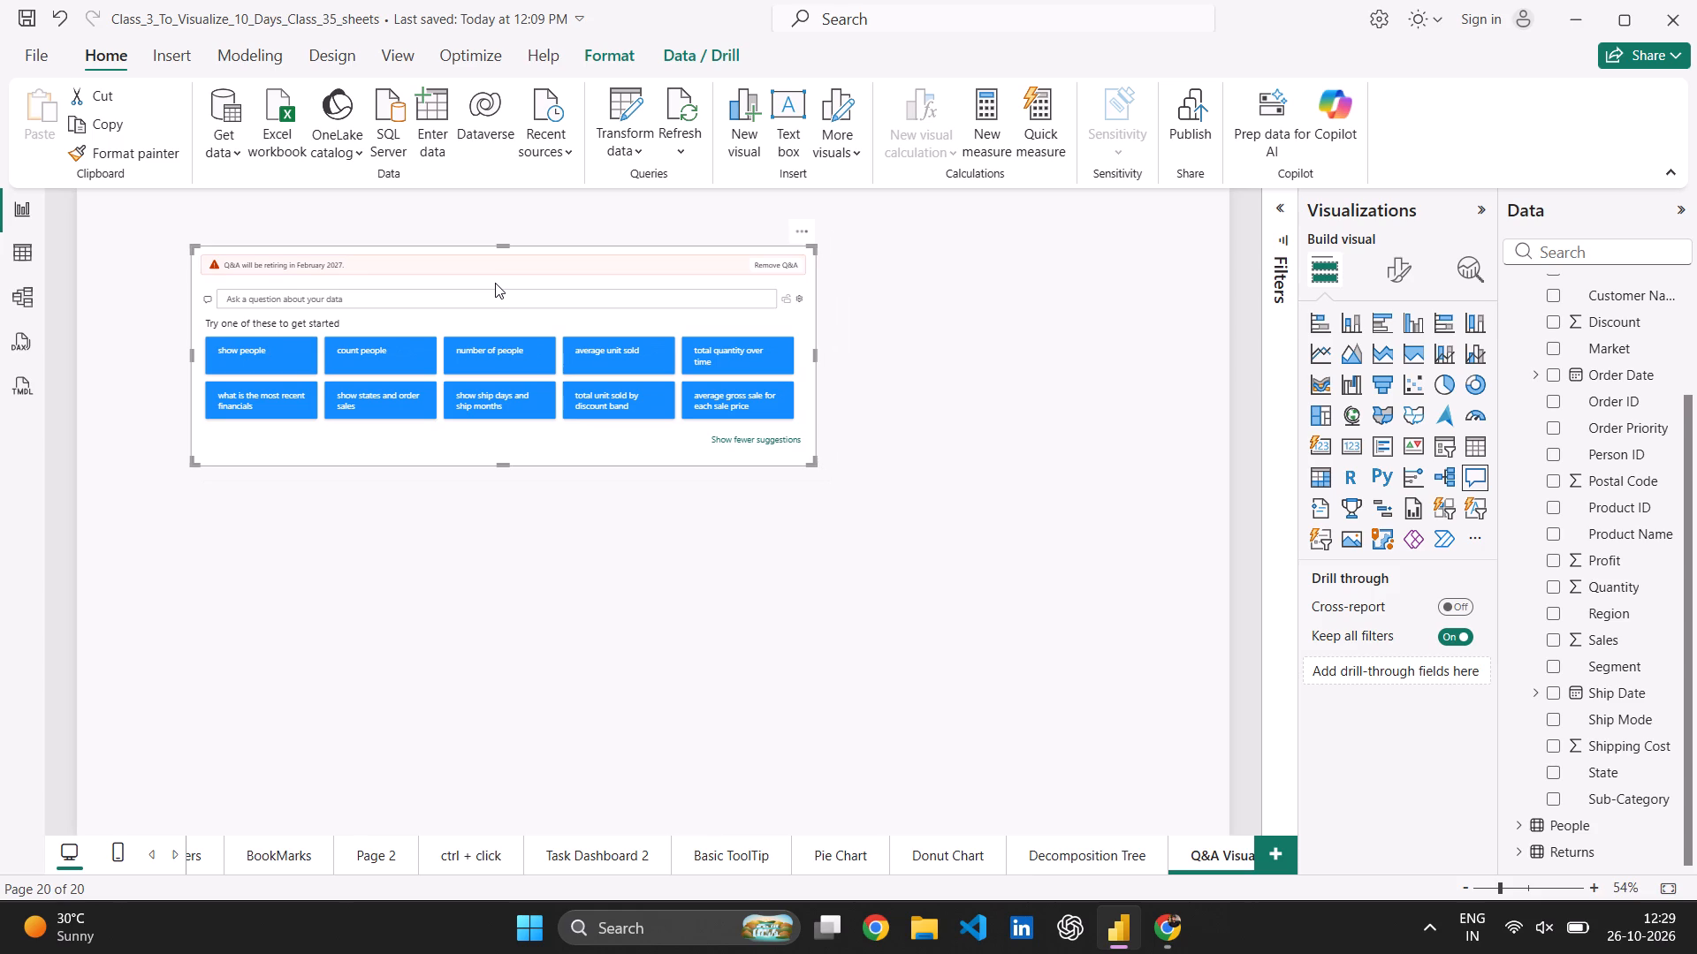
Ask the Q&A visual the question "category by sales" and submit it.
{"action": "left_click", "coordinate": [540, 309]}
{"action": "left_click", "coordinate": [620, 295]}
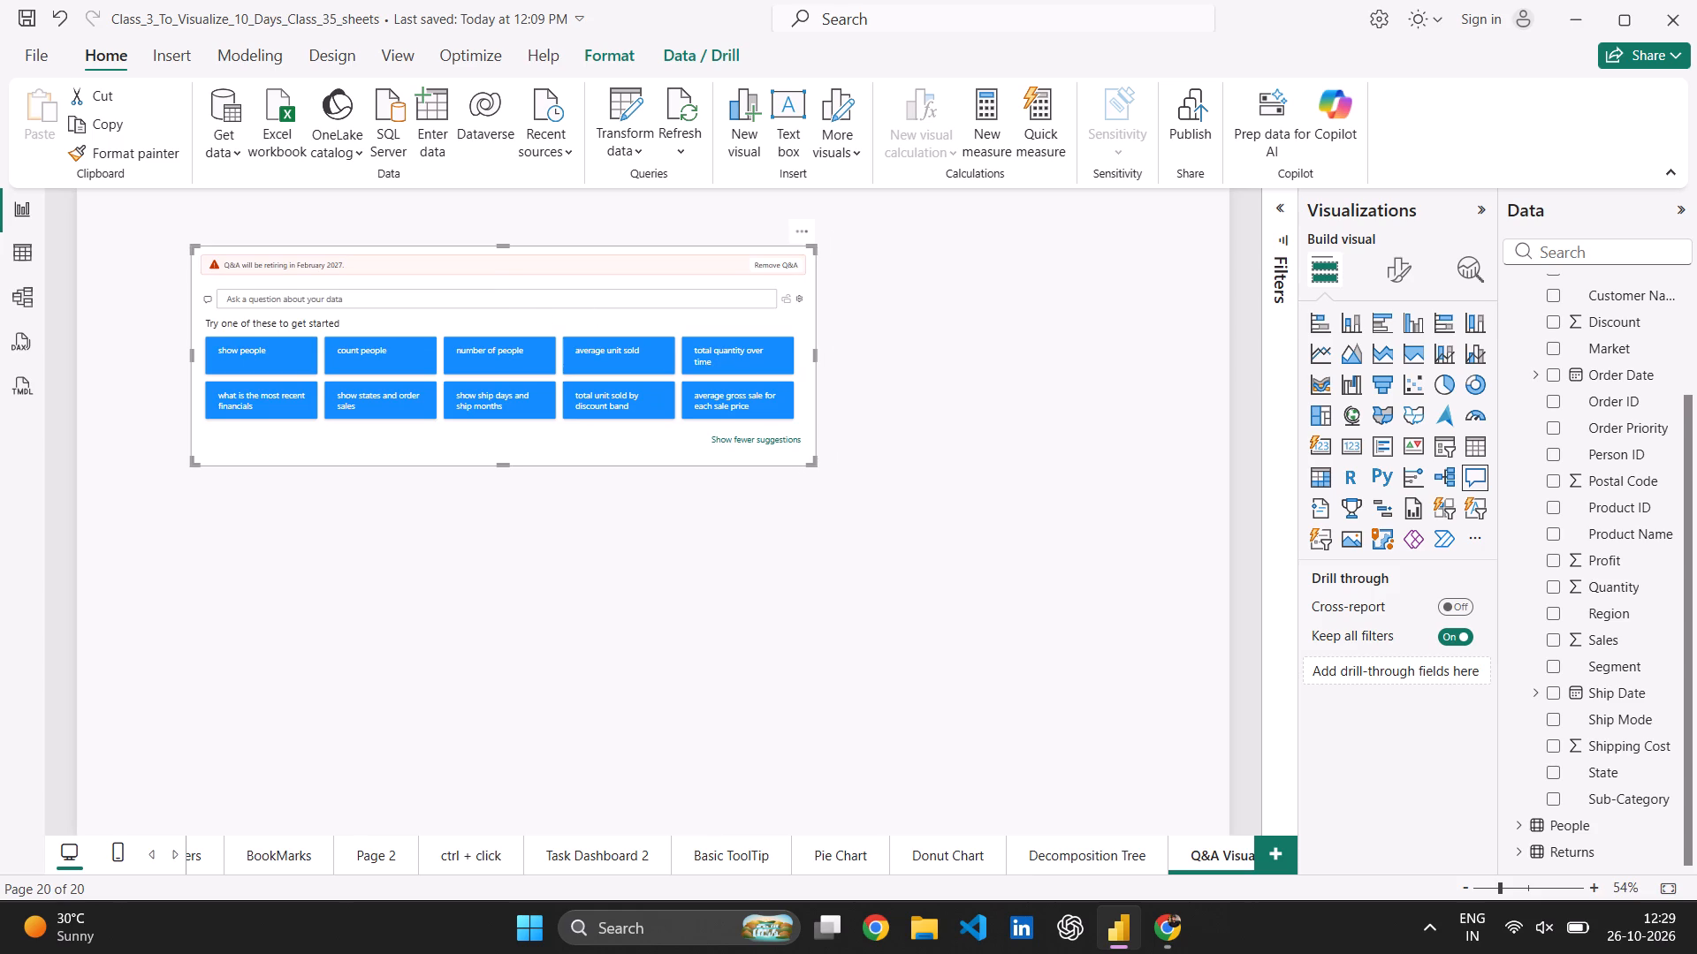
{"action": "type", "text": "cate"}
{"action": "type", "text": "gory by sales"}
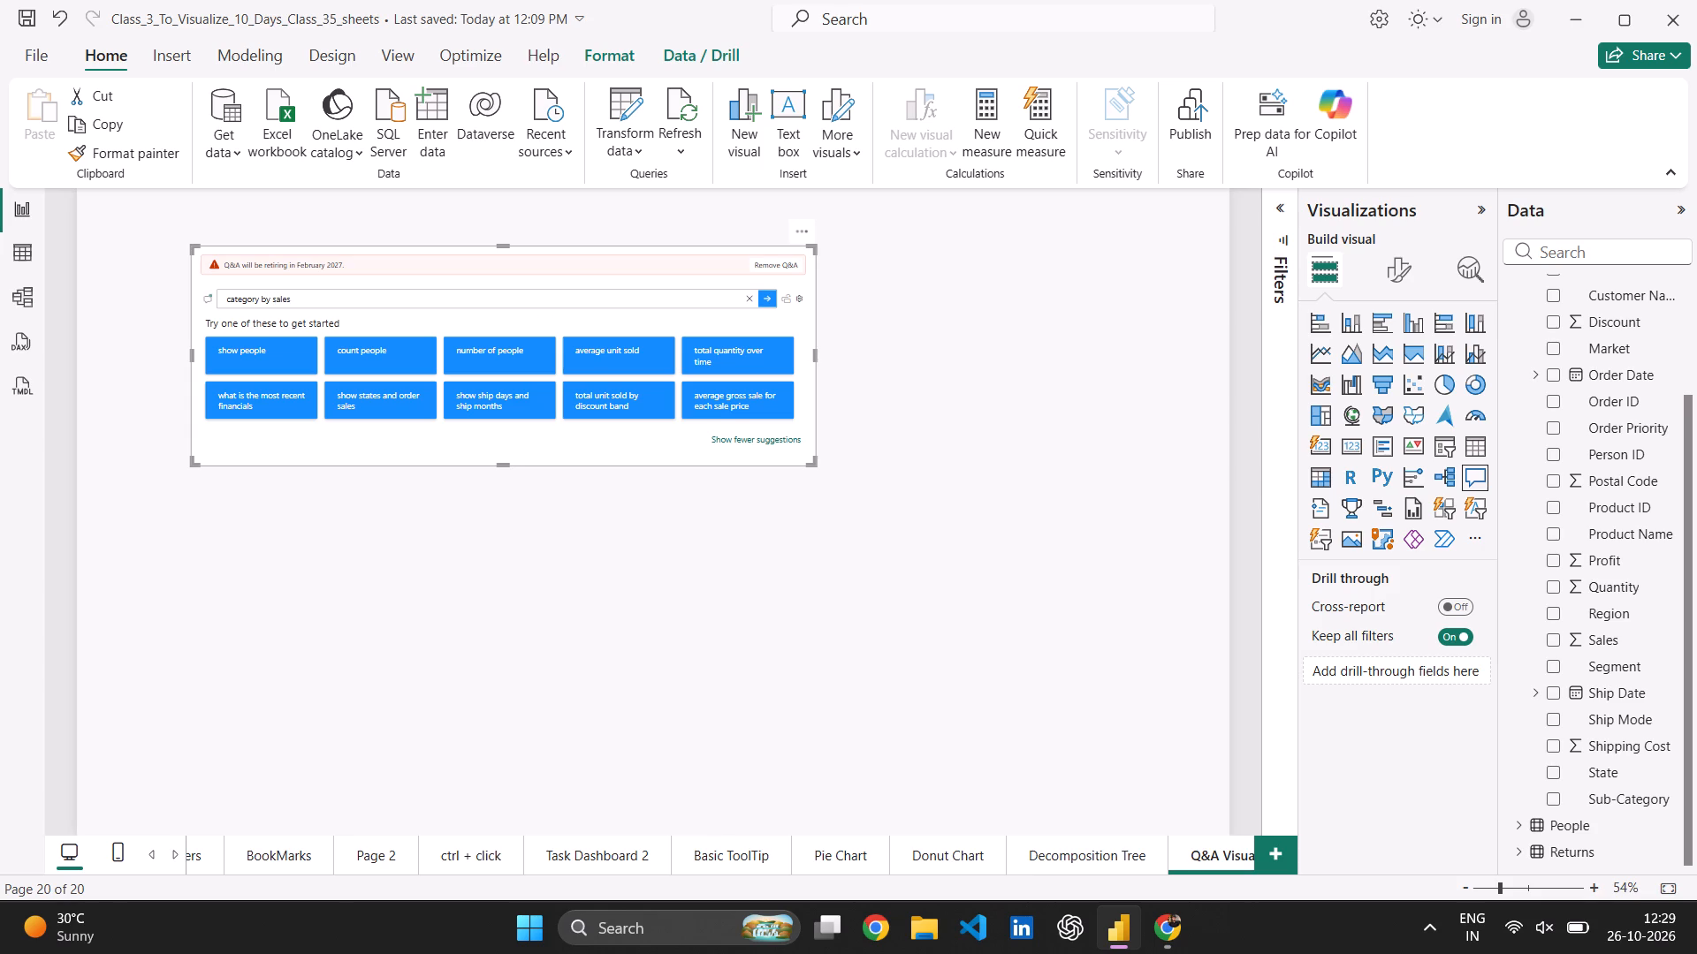
{"action": "left_click", "coordinate": [660, 295]}
{"action": "scroll", "coordinate": [1641, 583], "scroll_direction": "up", "scroll_amount": 3}
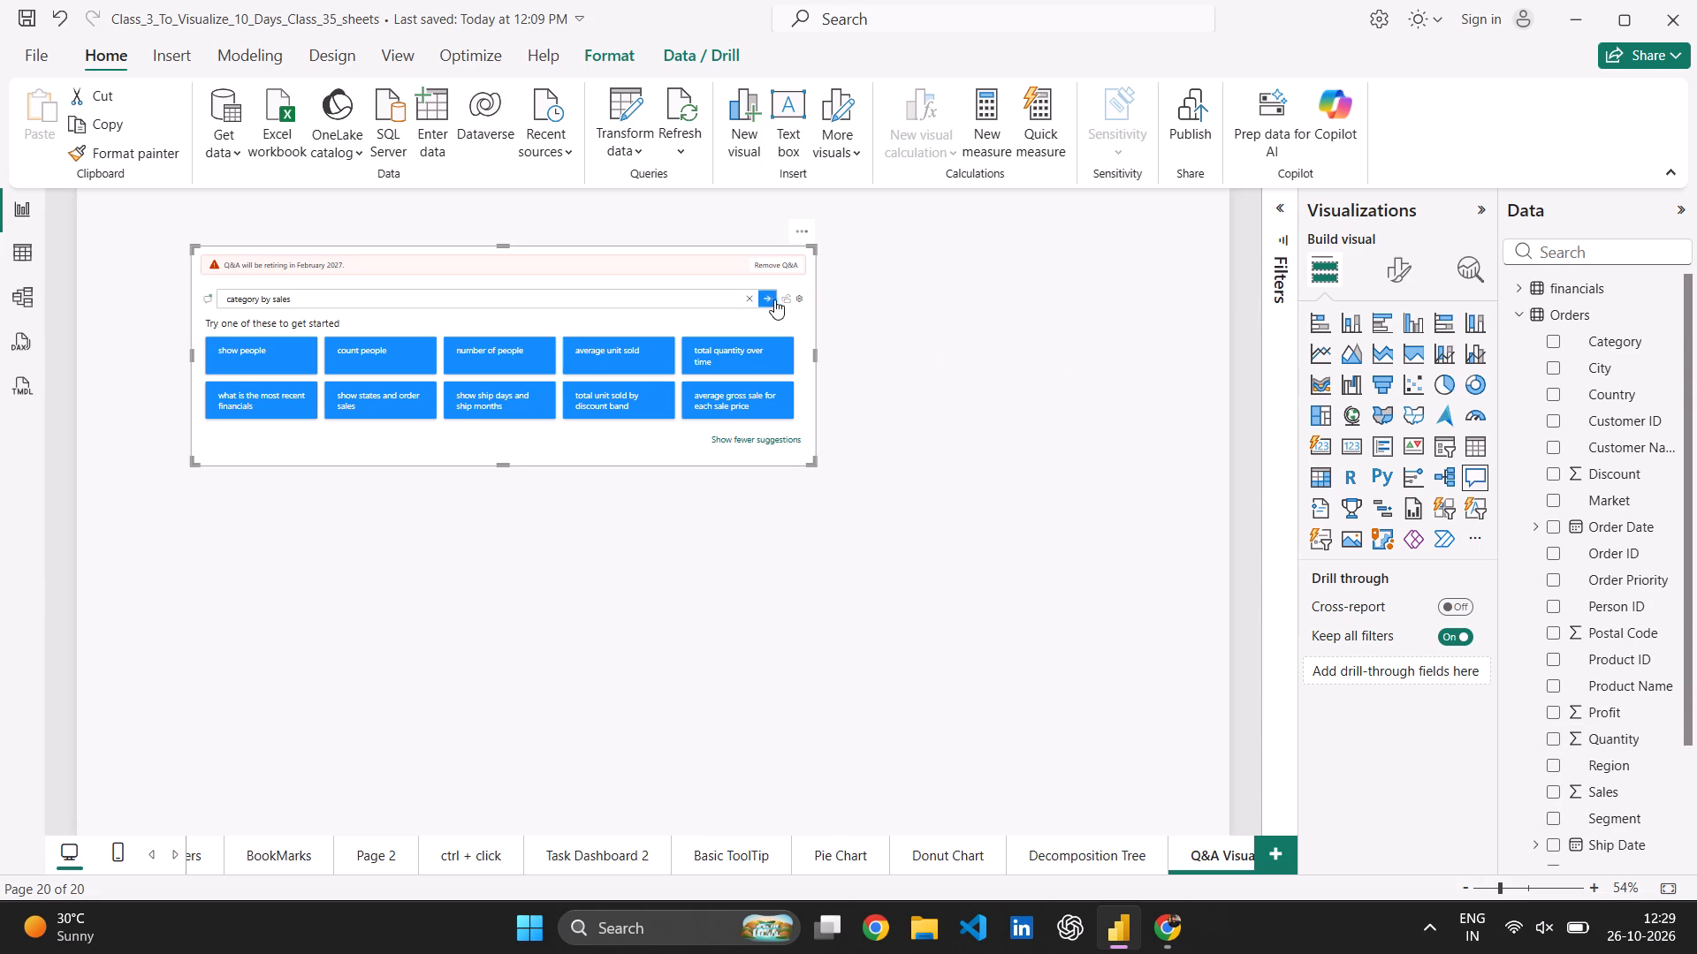
{"action": "left_click", "coordinate": [766, 299]}
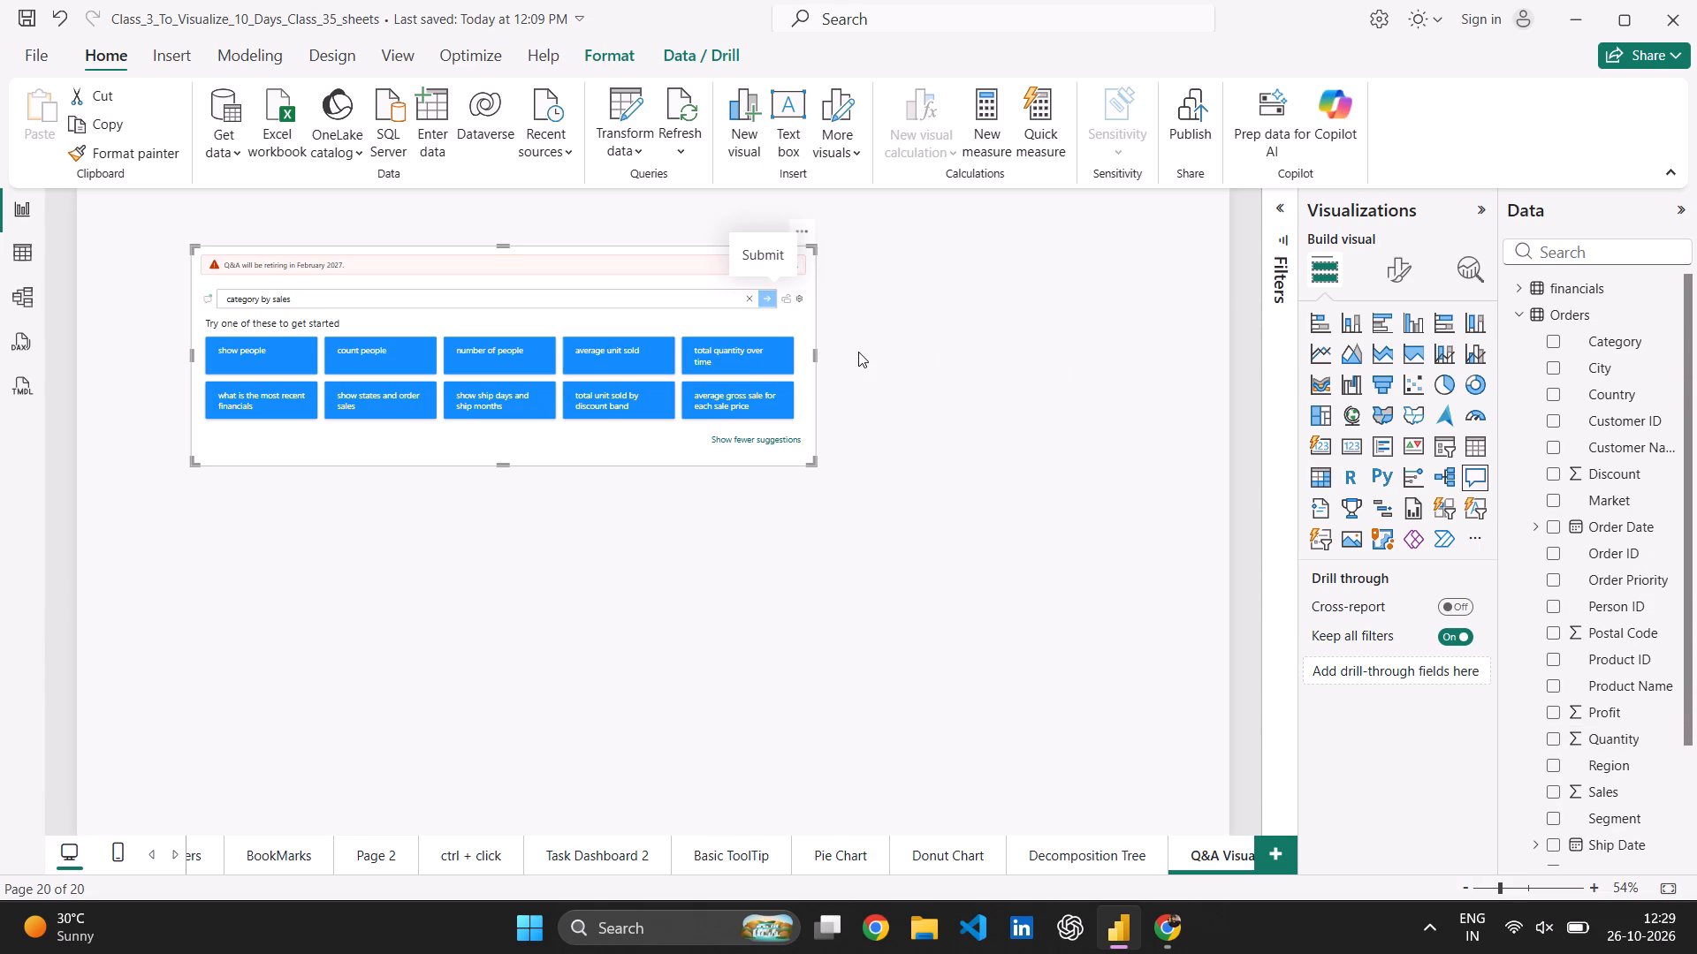
{"action": "left_click", "coordinate": [476, 298]}
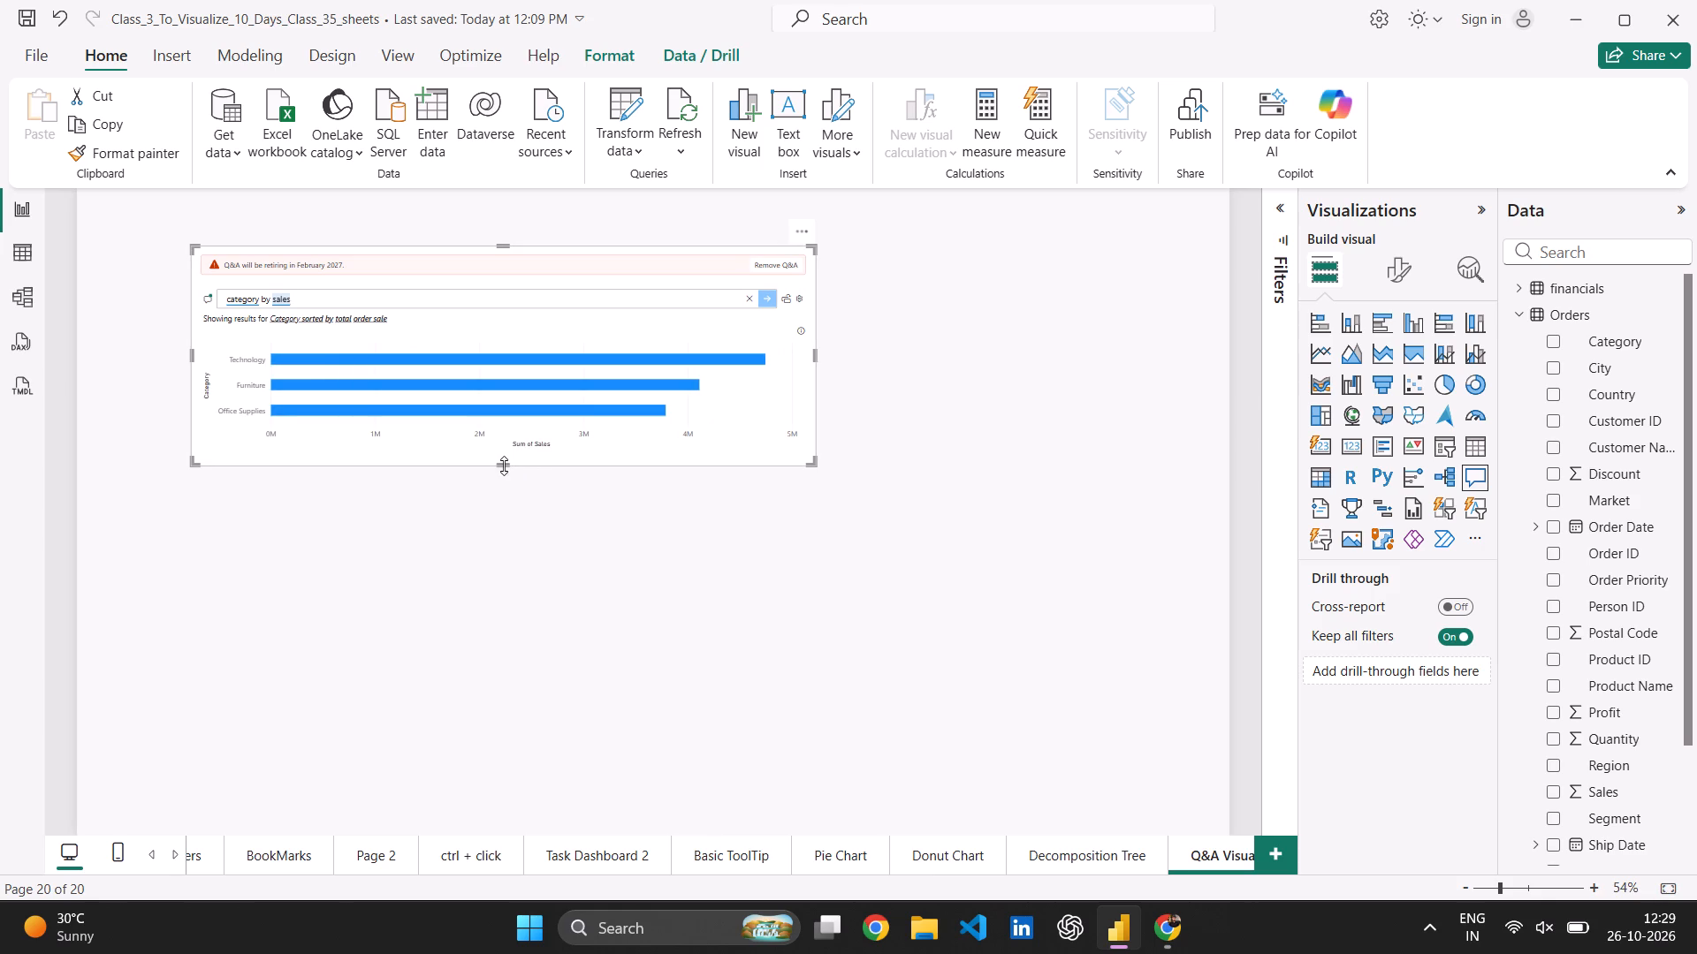
Extend the Q&A visual's bottom edge downward to make it about one and a half times as tall.
{"action": "left_click_drag", "start_coordinate": [504, 466], "coordinate": [498, 603]}
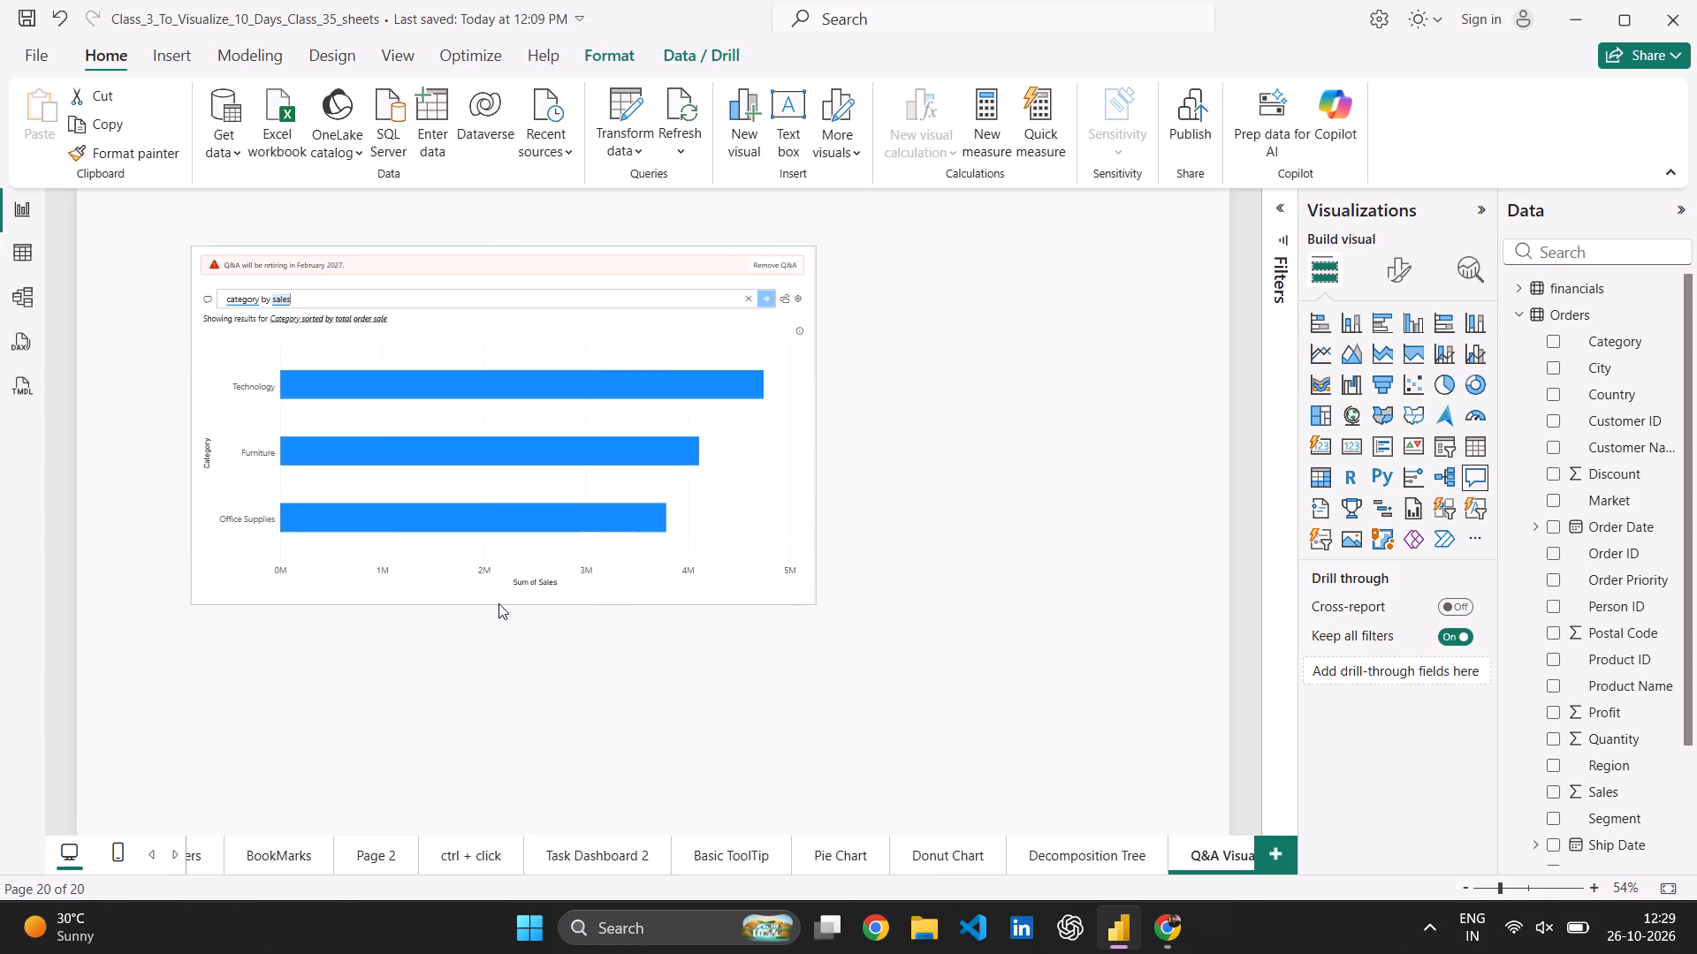
{"action": "left_click_drag", "start_coordinate": [498, 603], "coordinate": [525, 572]}
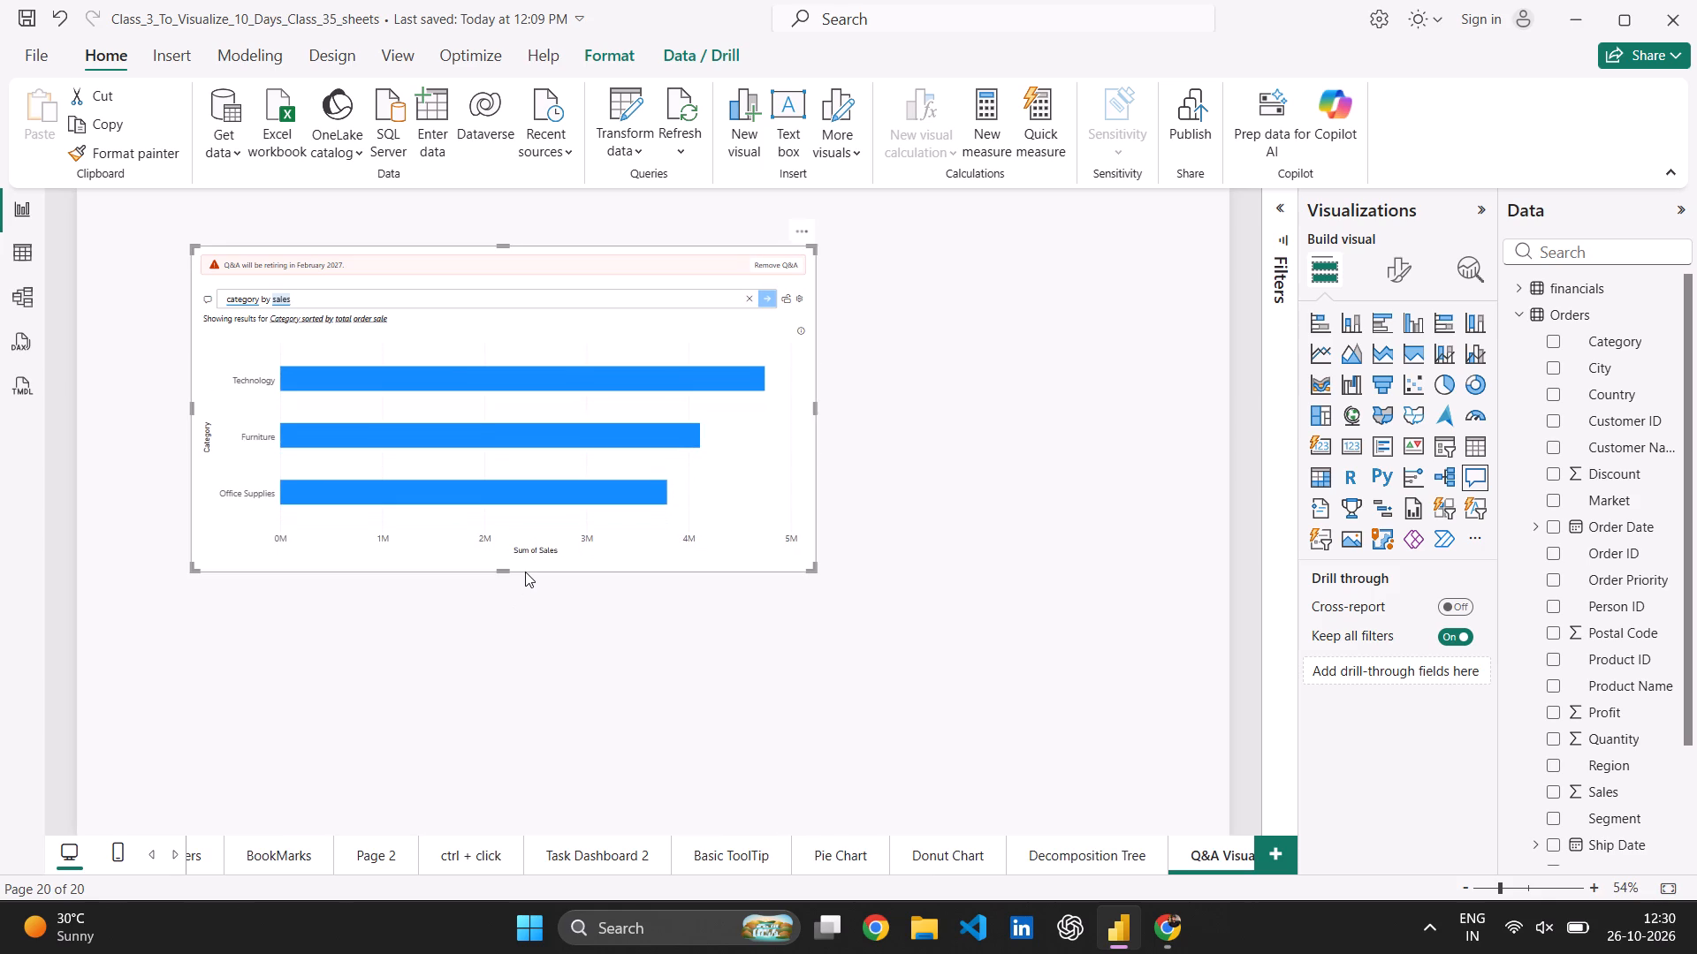
{"action": "double_click", "coordinate": [503, 307]}
{"action": "left_click", "coordinate": [522, 306]}
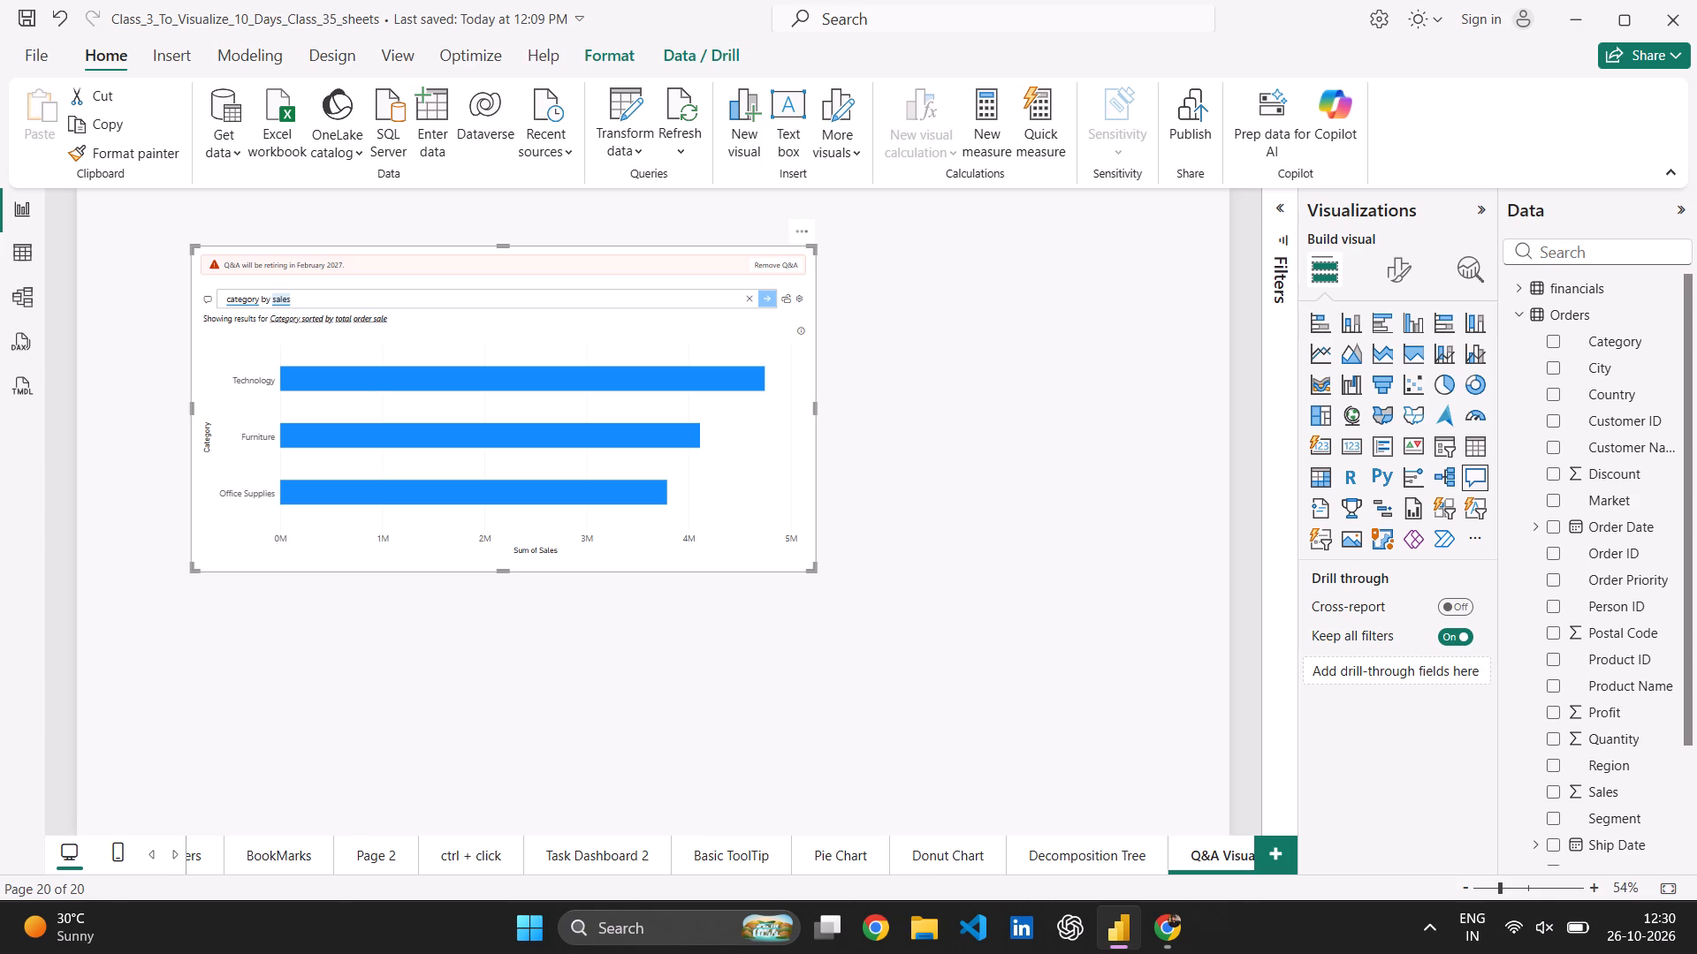
{"action": "left_click", "coordinate": [512, 306]}
Turn the Q&A result into a standard visual and shift the resulting bar chart slightly left on the page.
{"action": "left_click", "coordinate": [787, 300]}
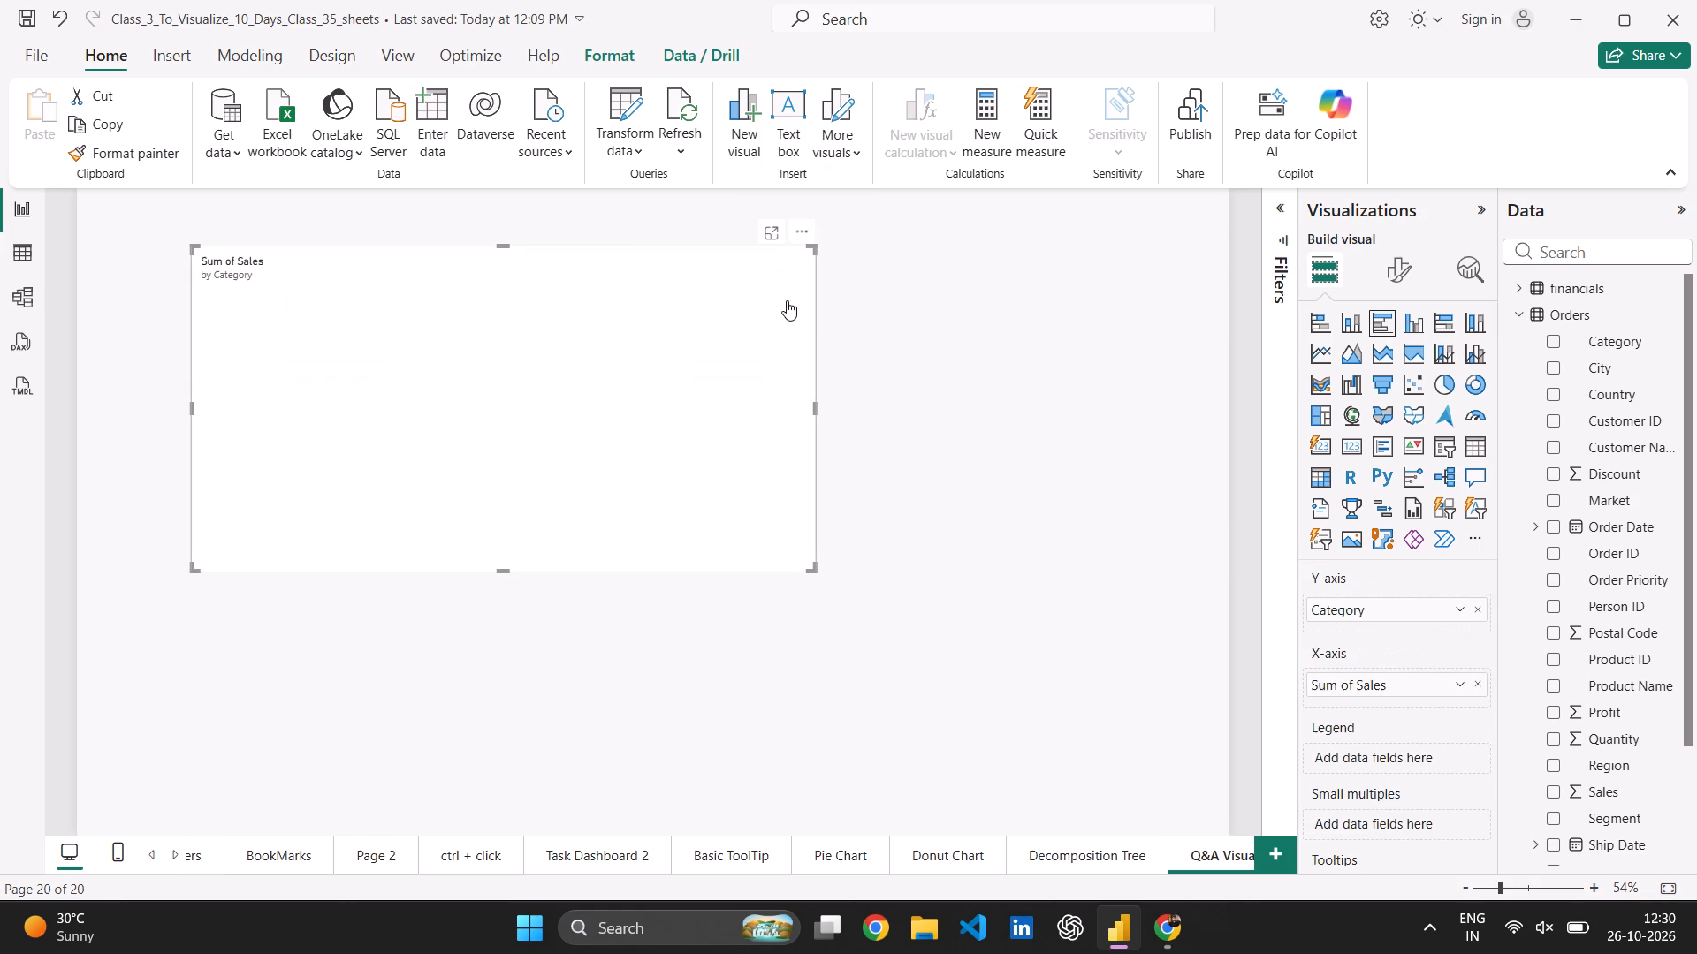
{"action": "left_click_drag", "start_coordinate": [799, 360], "coordinate": [814, 397]}
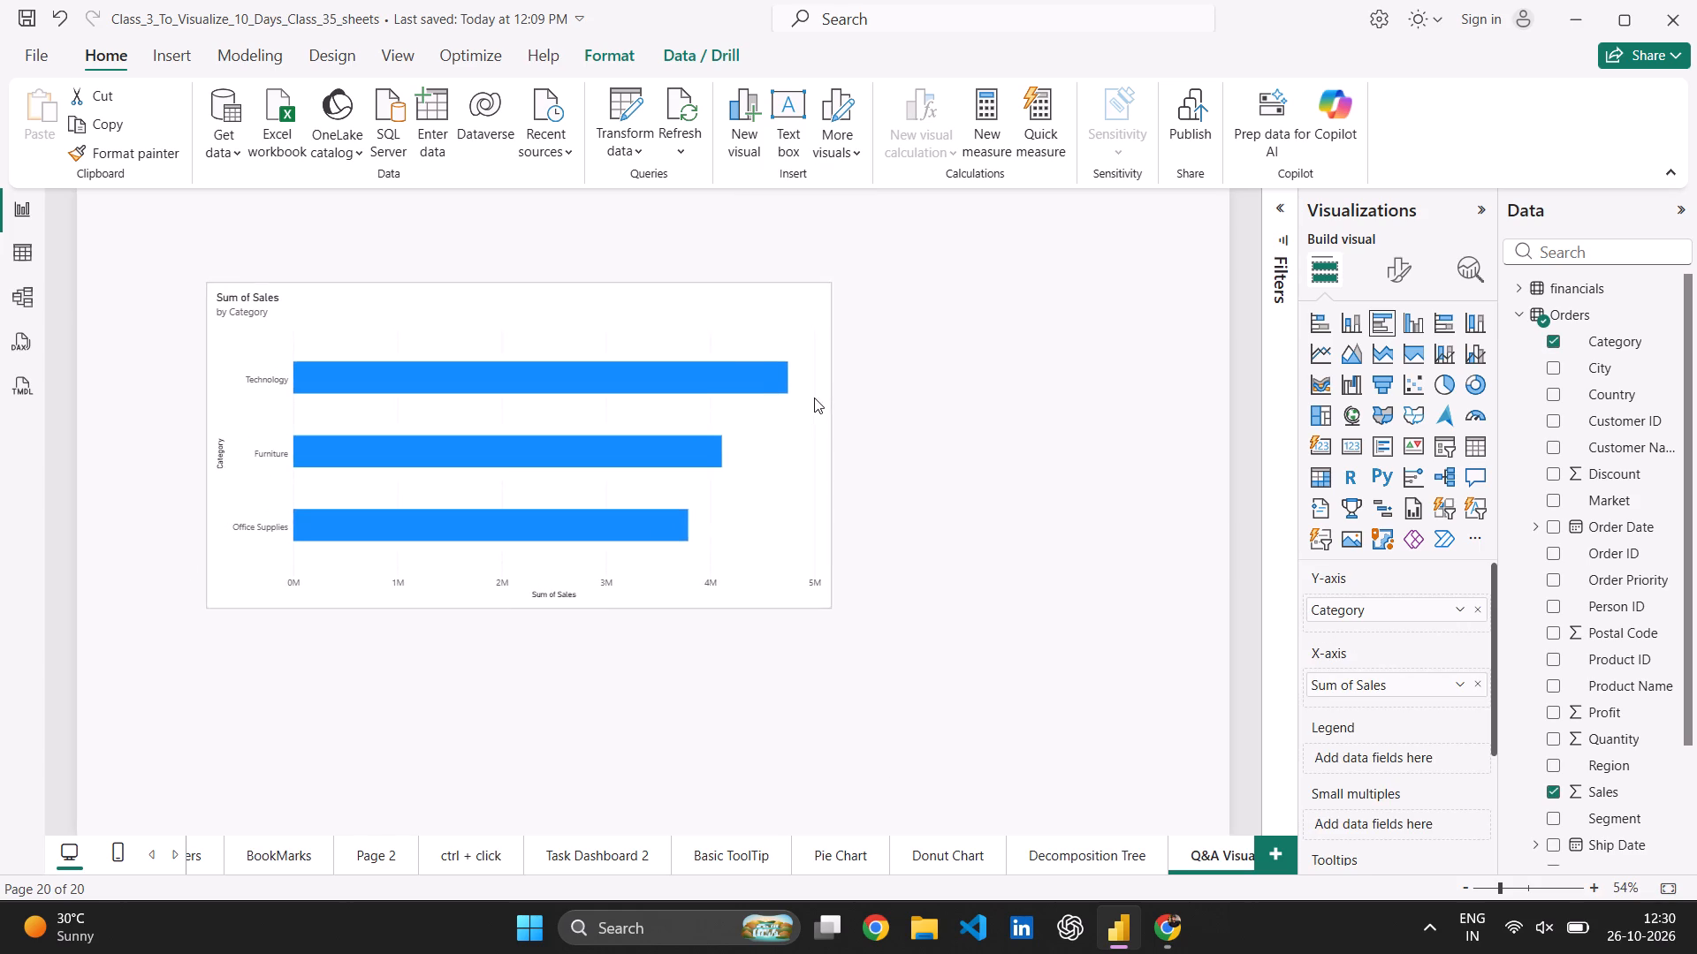
{"action": "left_click_drag", "start_coordinate": [814, 397], "coordinate": [778, 364]}
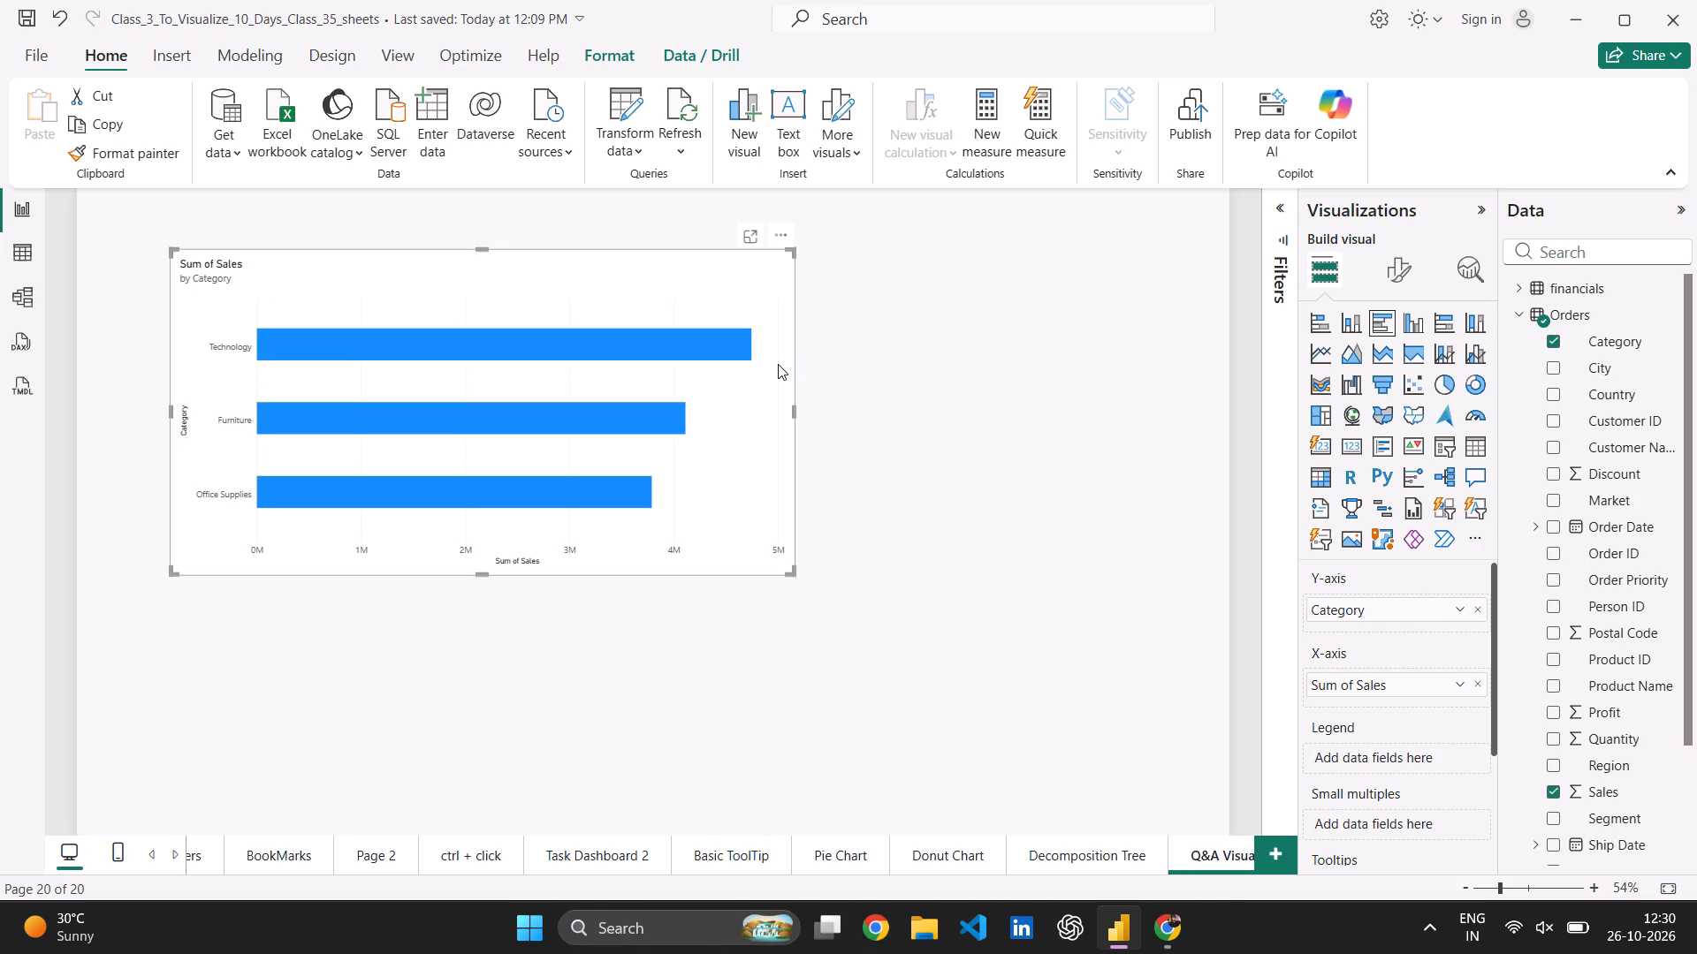
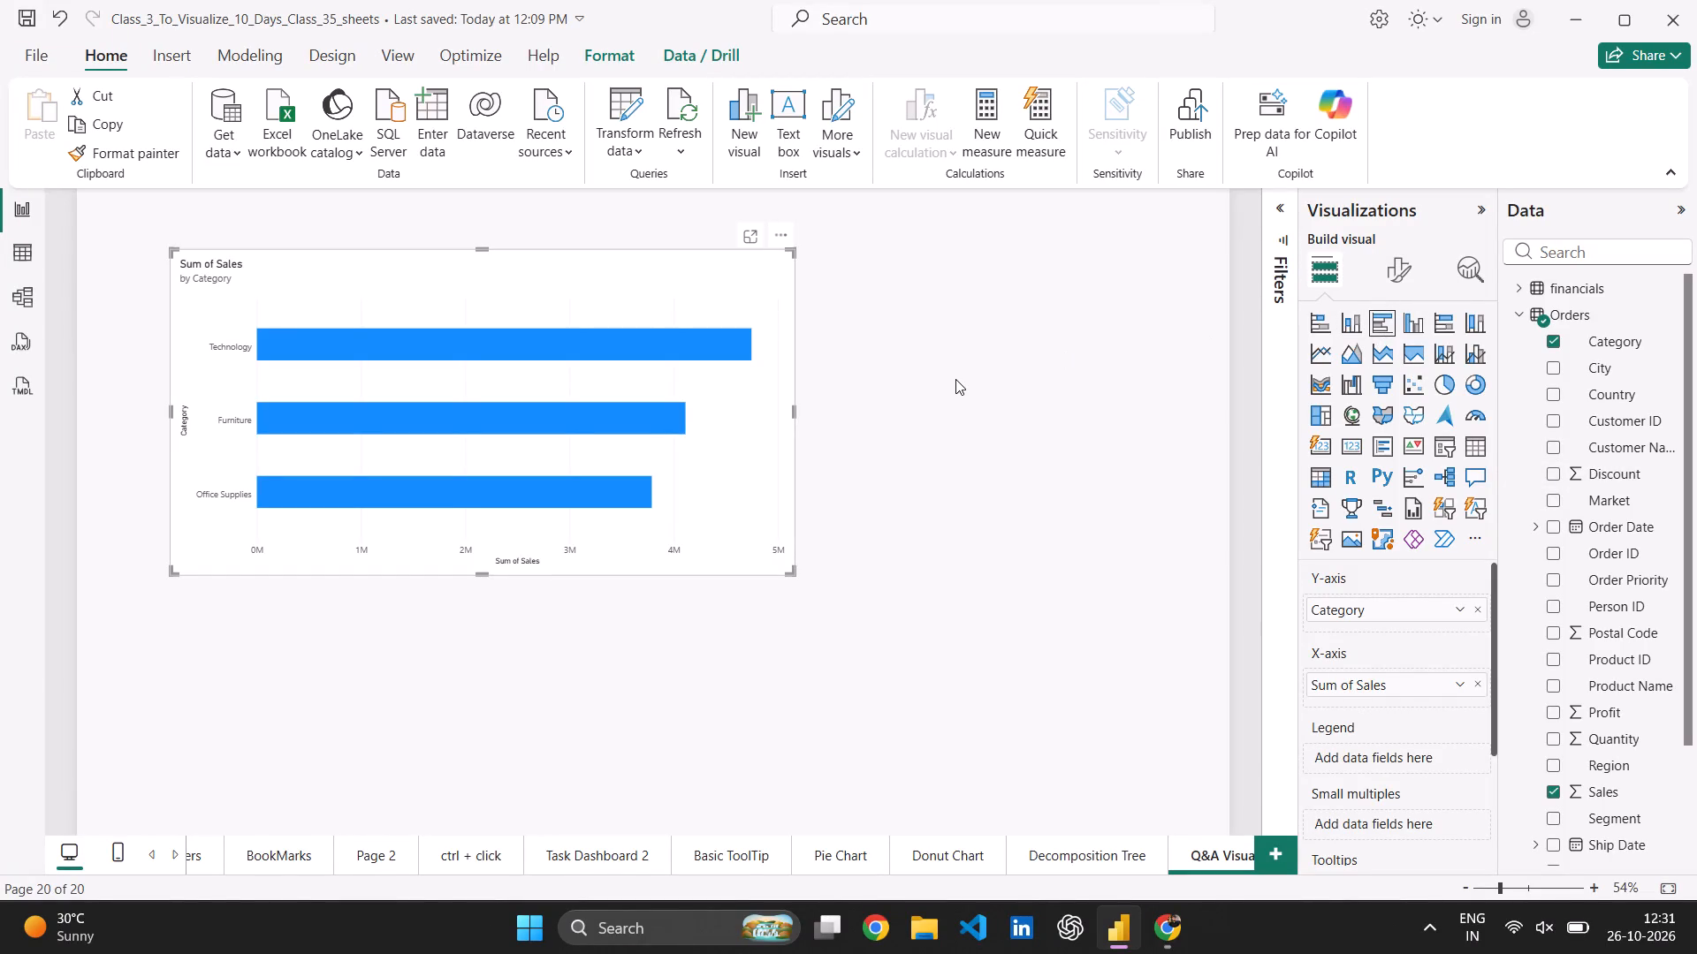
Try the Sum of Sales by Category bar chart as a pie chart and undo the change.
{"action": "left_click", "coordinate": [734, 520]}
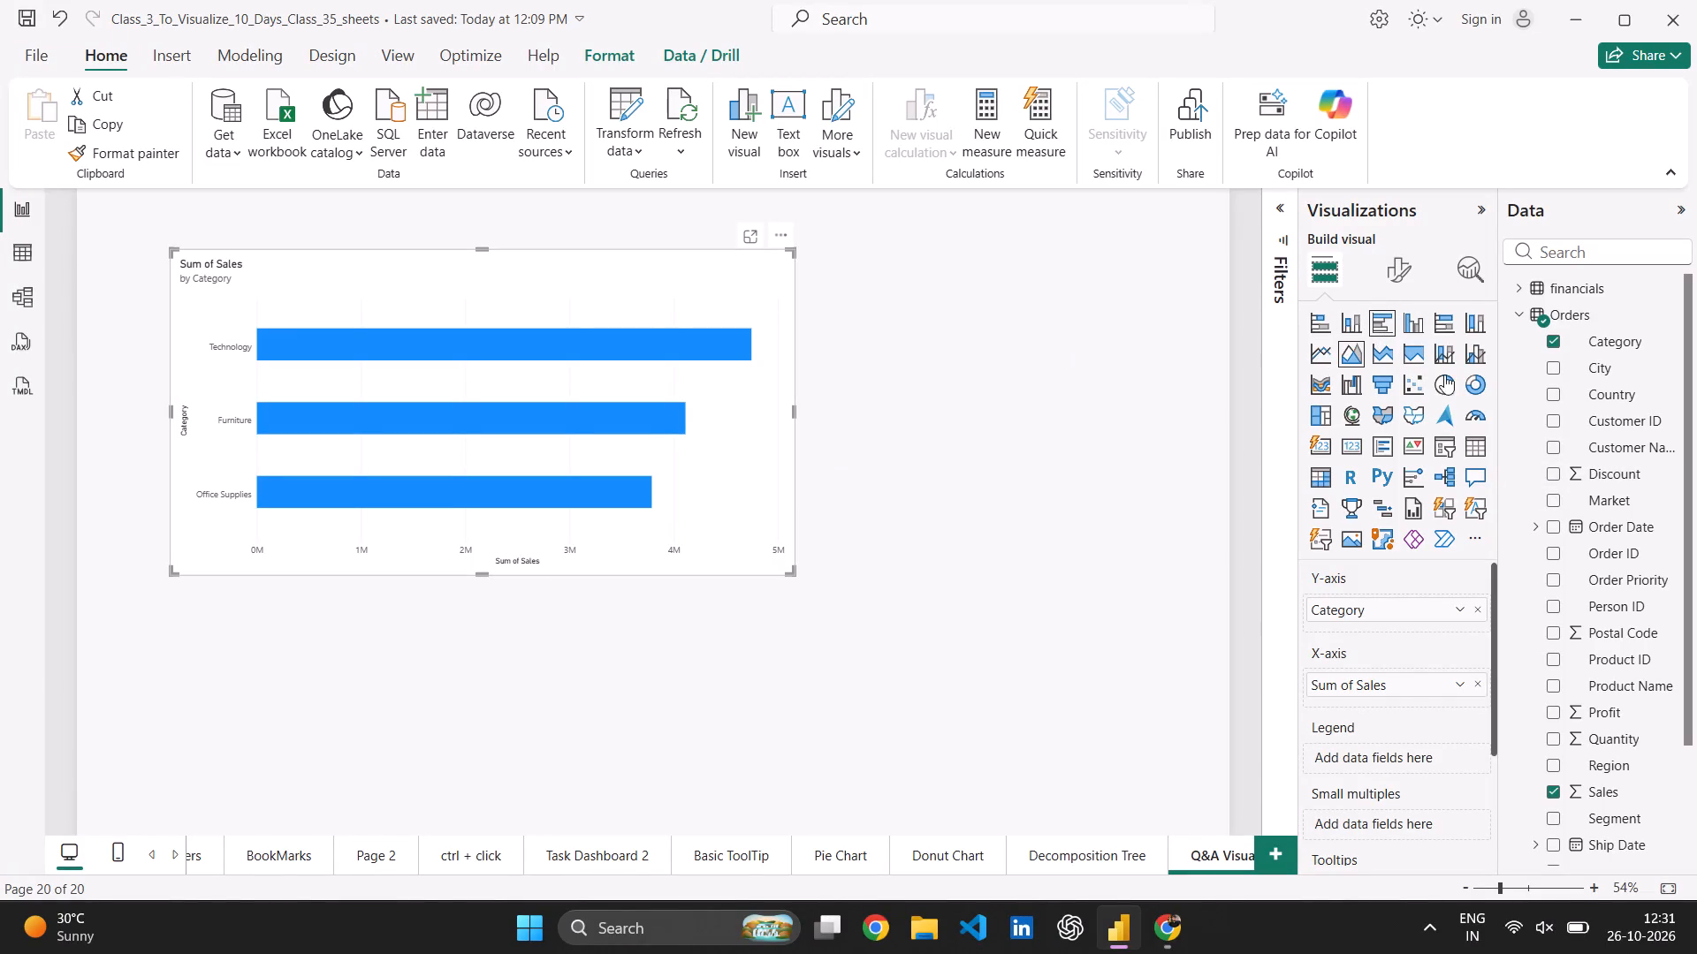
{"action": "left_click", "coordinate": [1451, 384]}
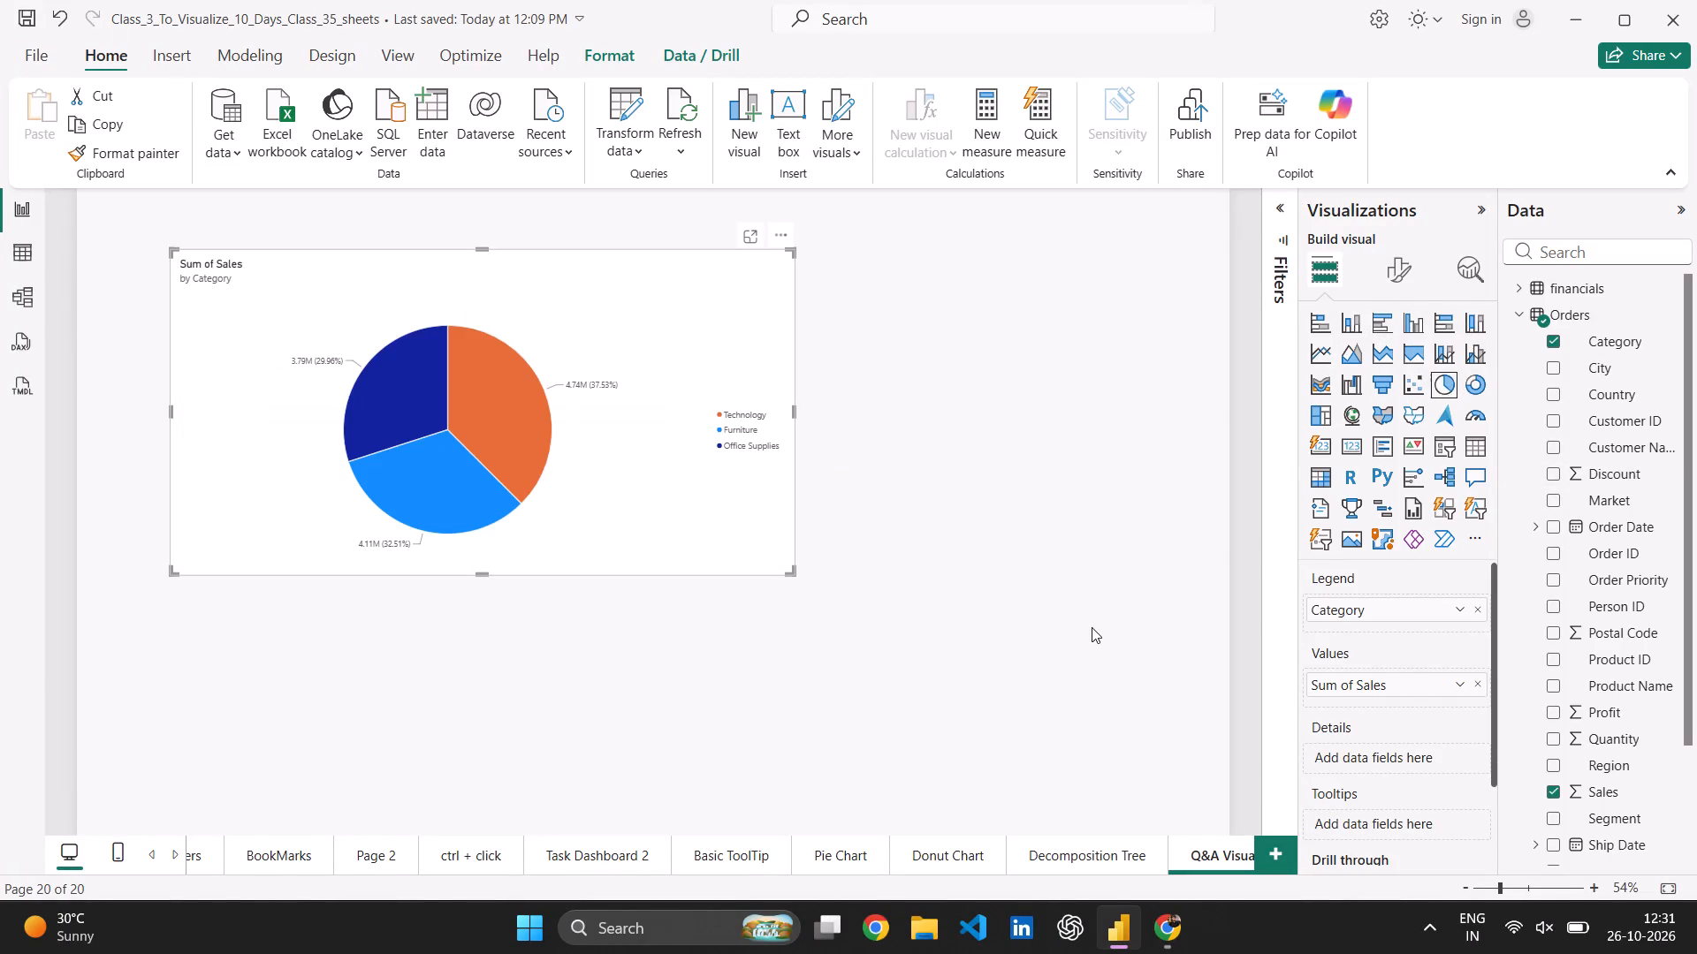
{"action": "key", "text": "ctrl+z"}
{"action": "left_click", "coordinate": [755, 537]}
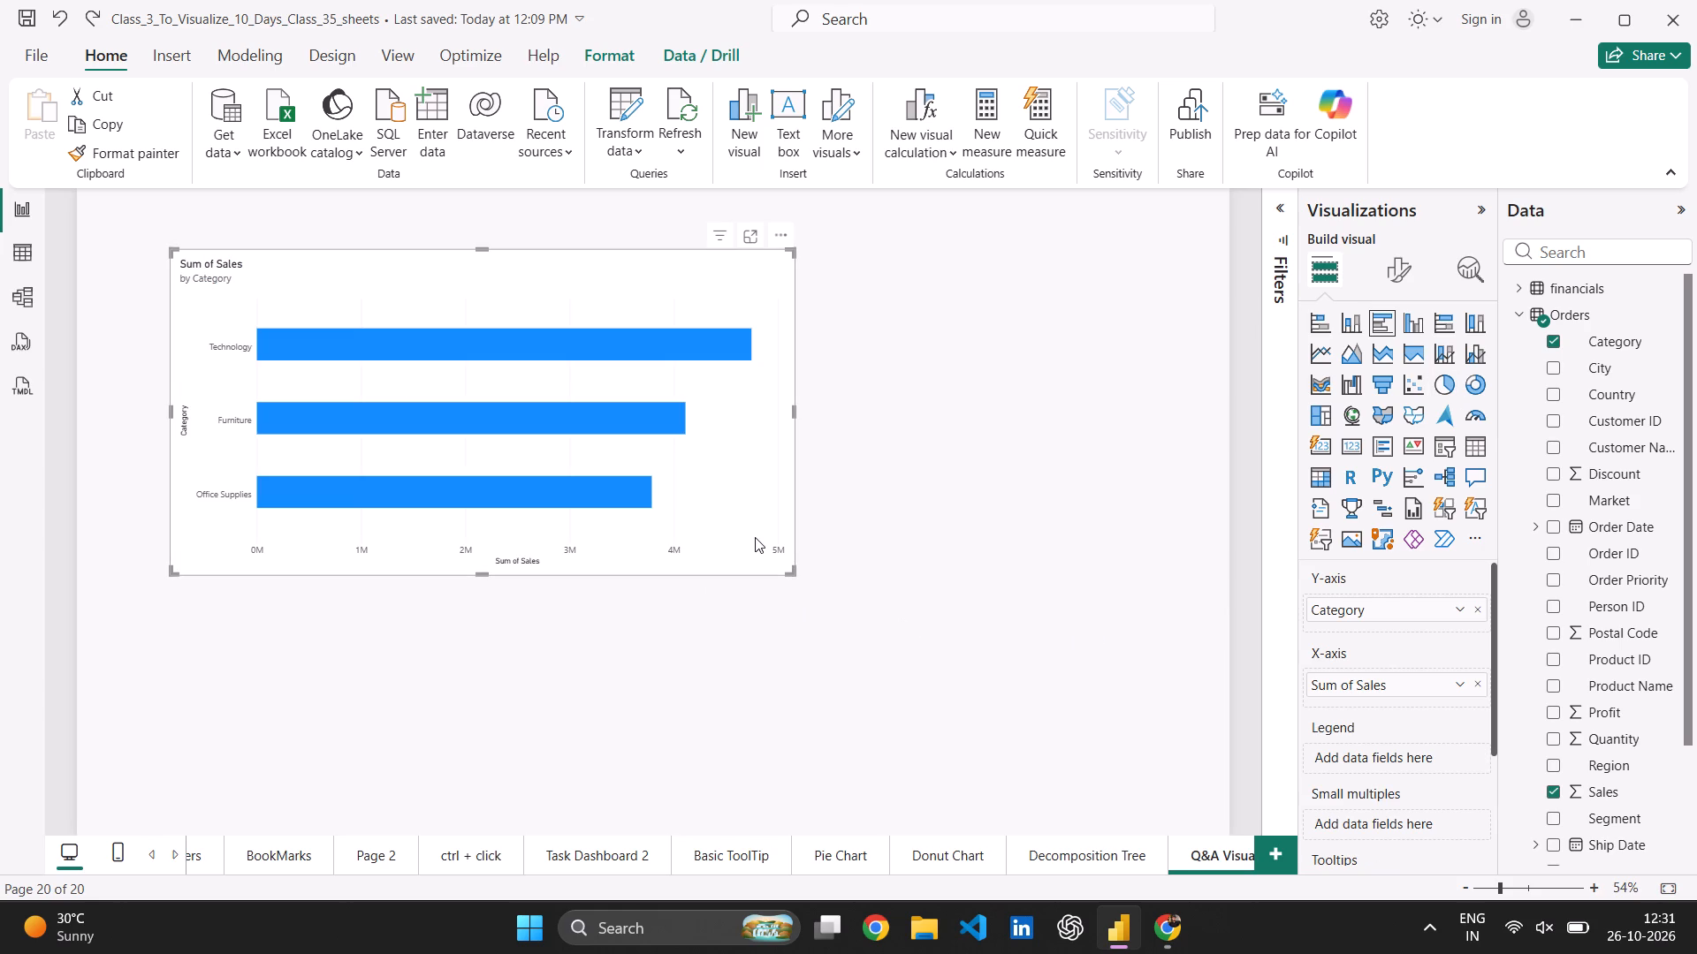
Add a new Q&A visual, place it near the page's lower right, and enlarge it to about twice its width.
{"action": "left_click", "coordinate": [974, 423]}
{"action": "left_click", "coordinate": [1478, 464]}
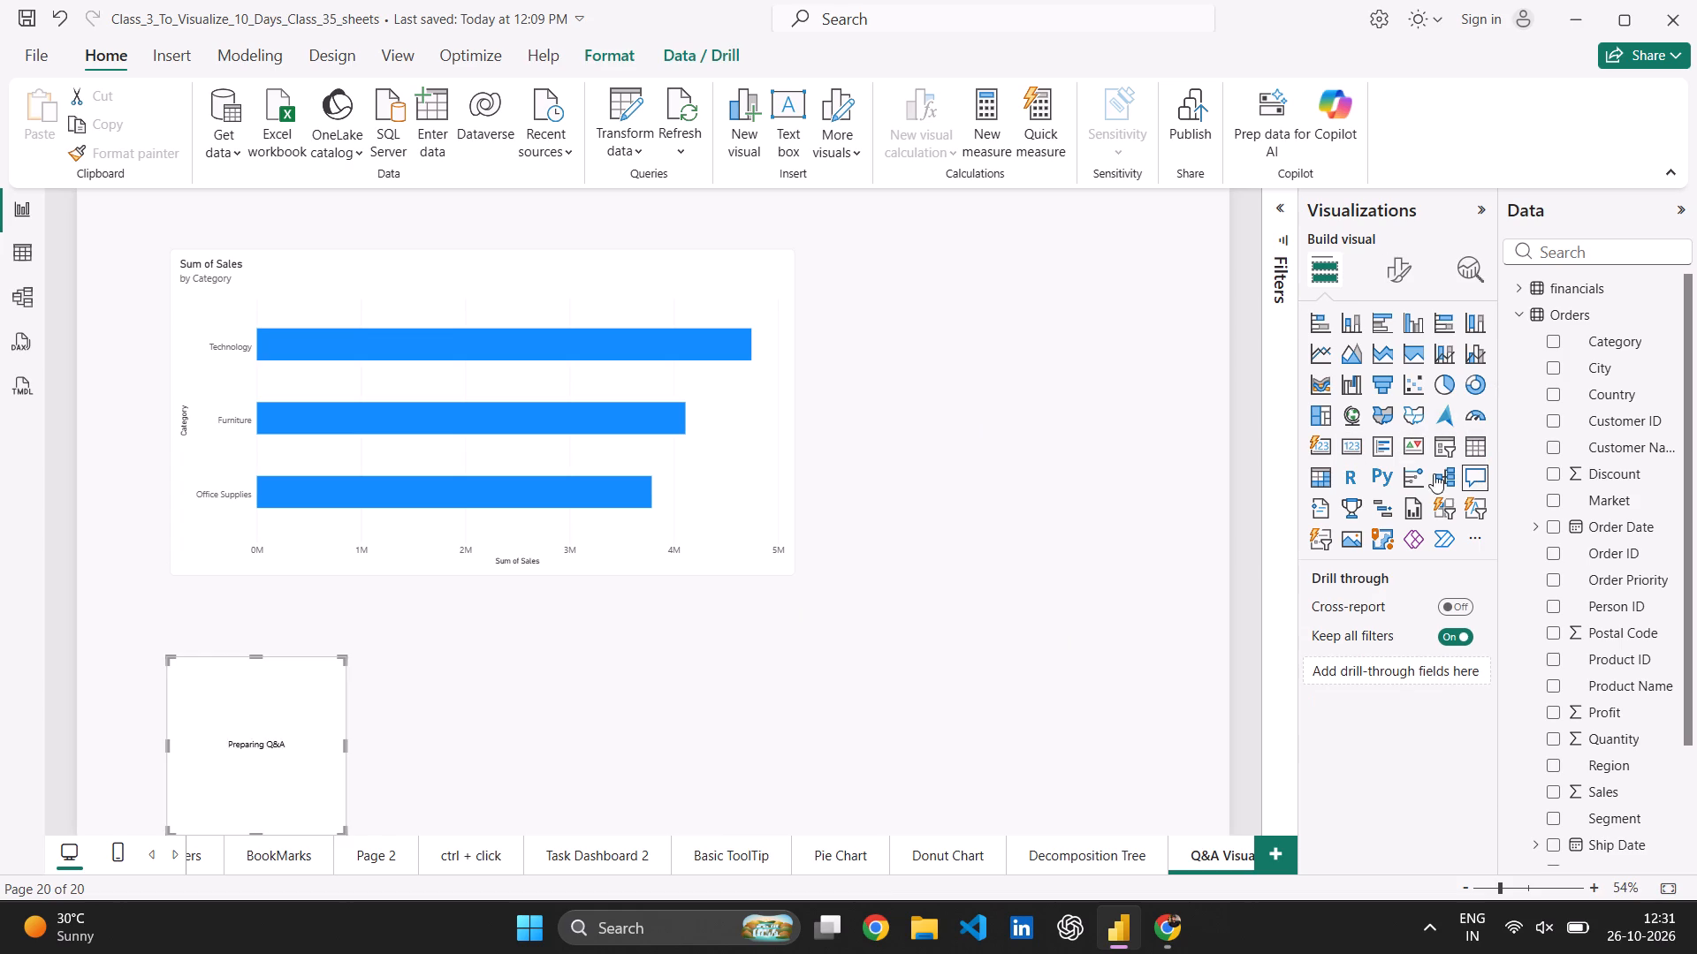
{"action": "left_click_drag", "start_coordinate": [332, 676], "coordinate": [766, 594]}
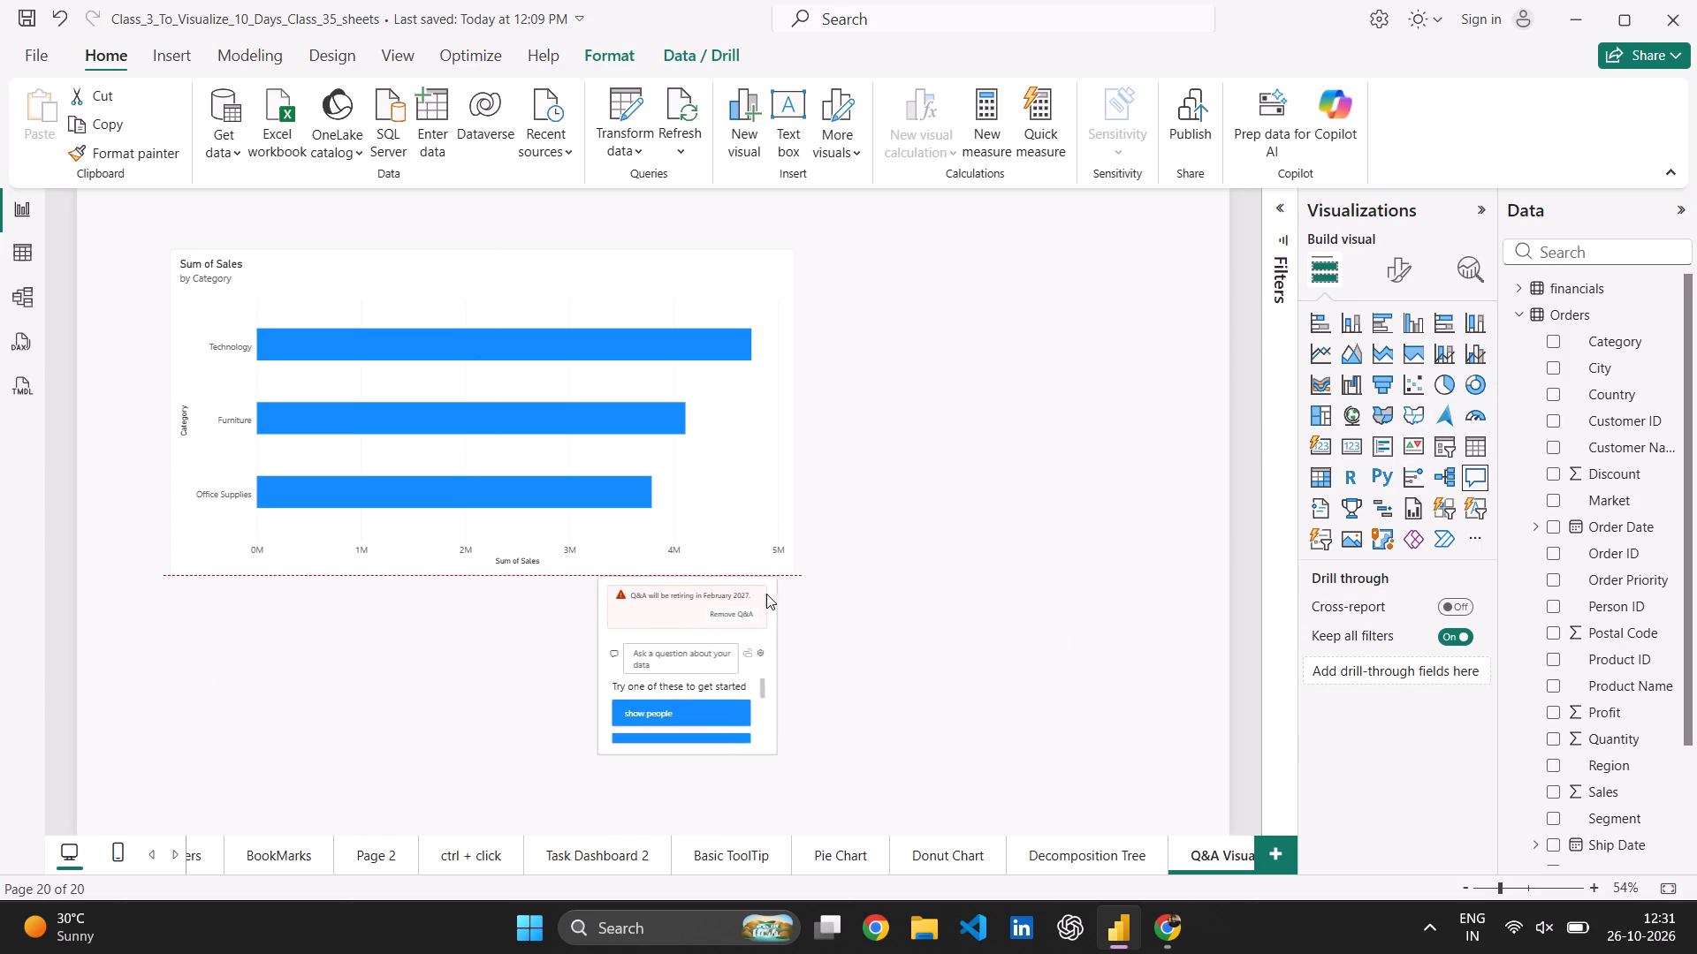
{"action": "left_click_drag", "start_coordinate": [766, 594], "coordinate": [1208, 625]}
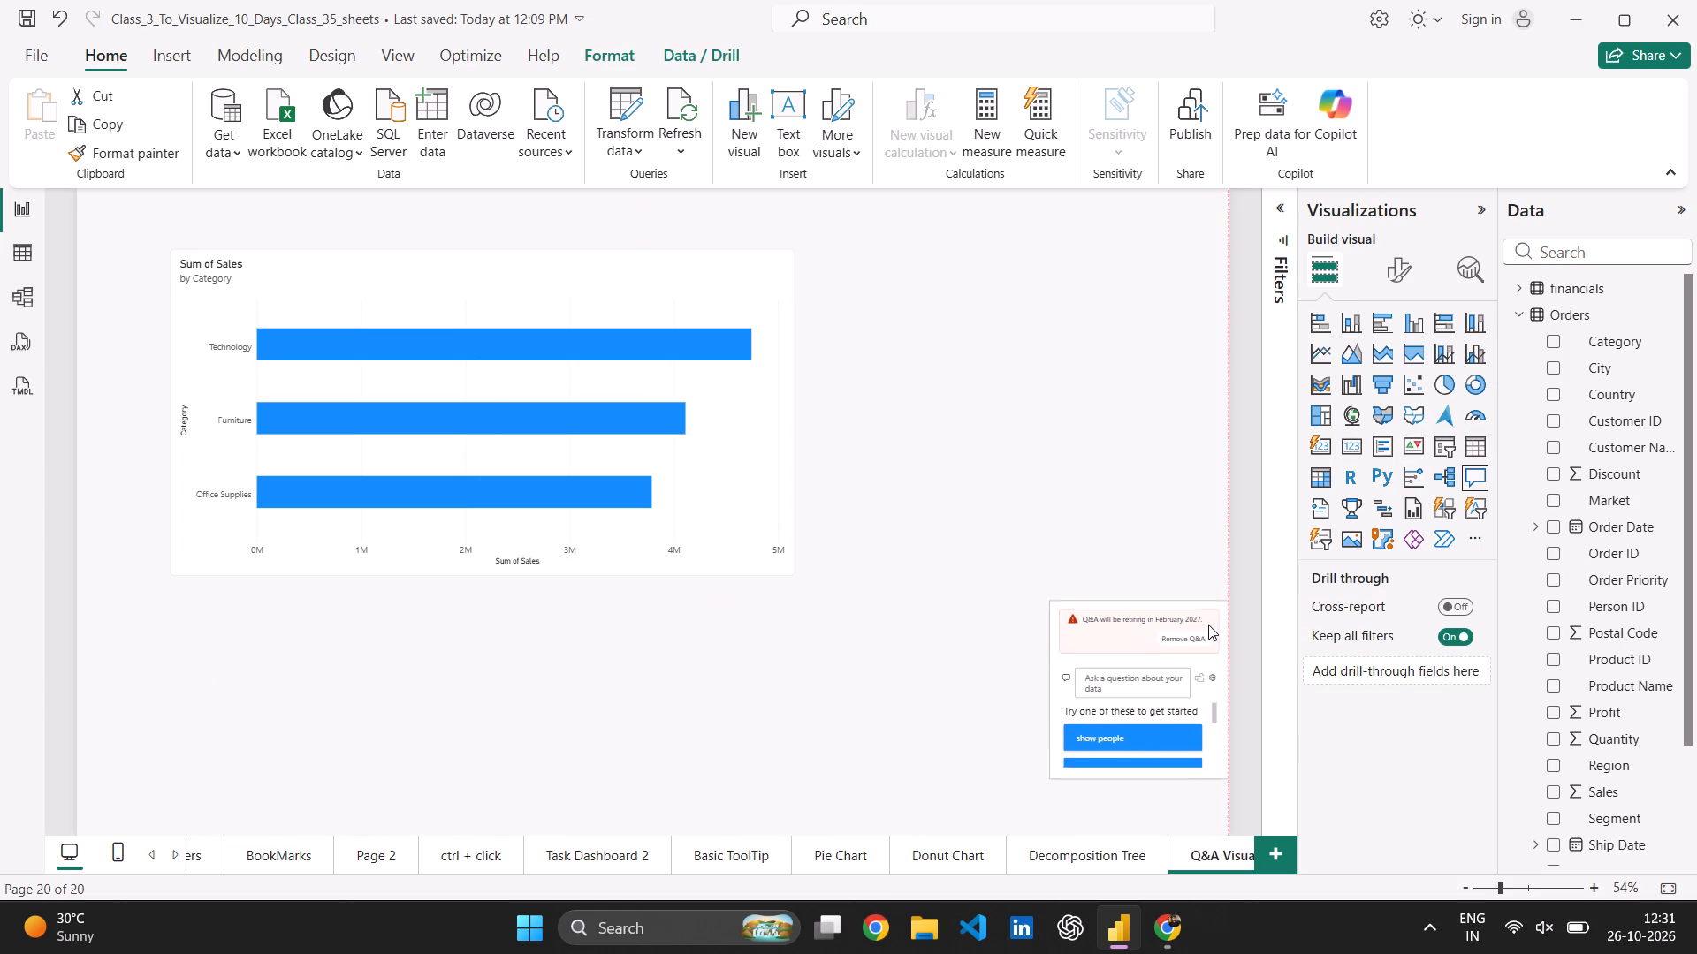
{"action": "left_click_drag", "start_coordinate": [1208, 625], "coordinate": [1165, 639]}
{"action": "left_click_drag", "start_coordinate": [1001, 617], "coordinate": [841, 548]}
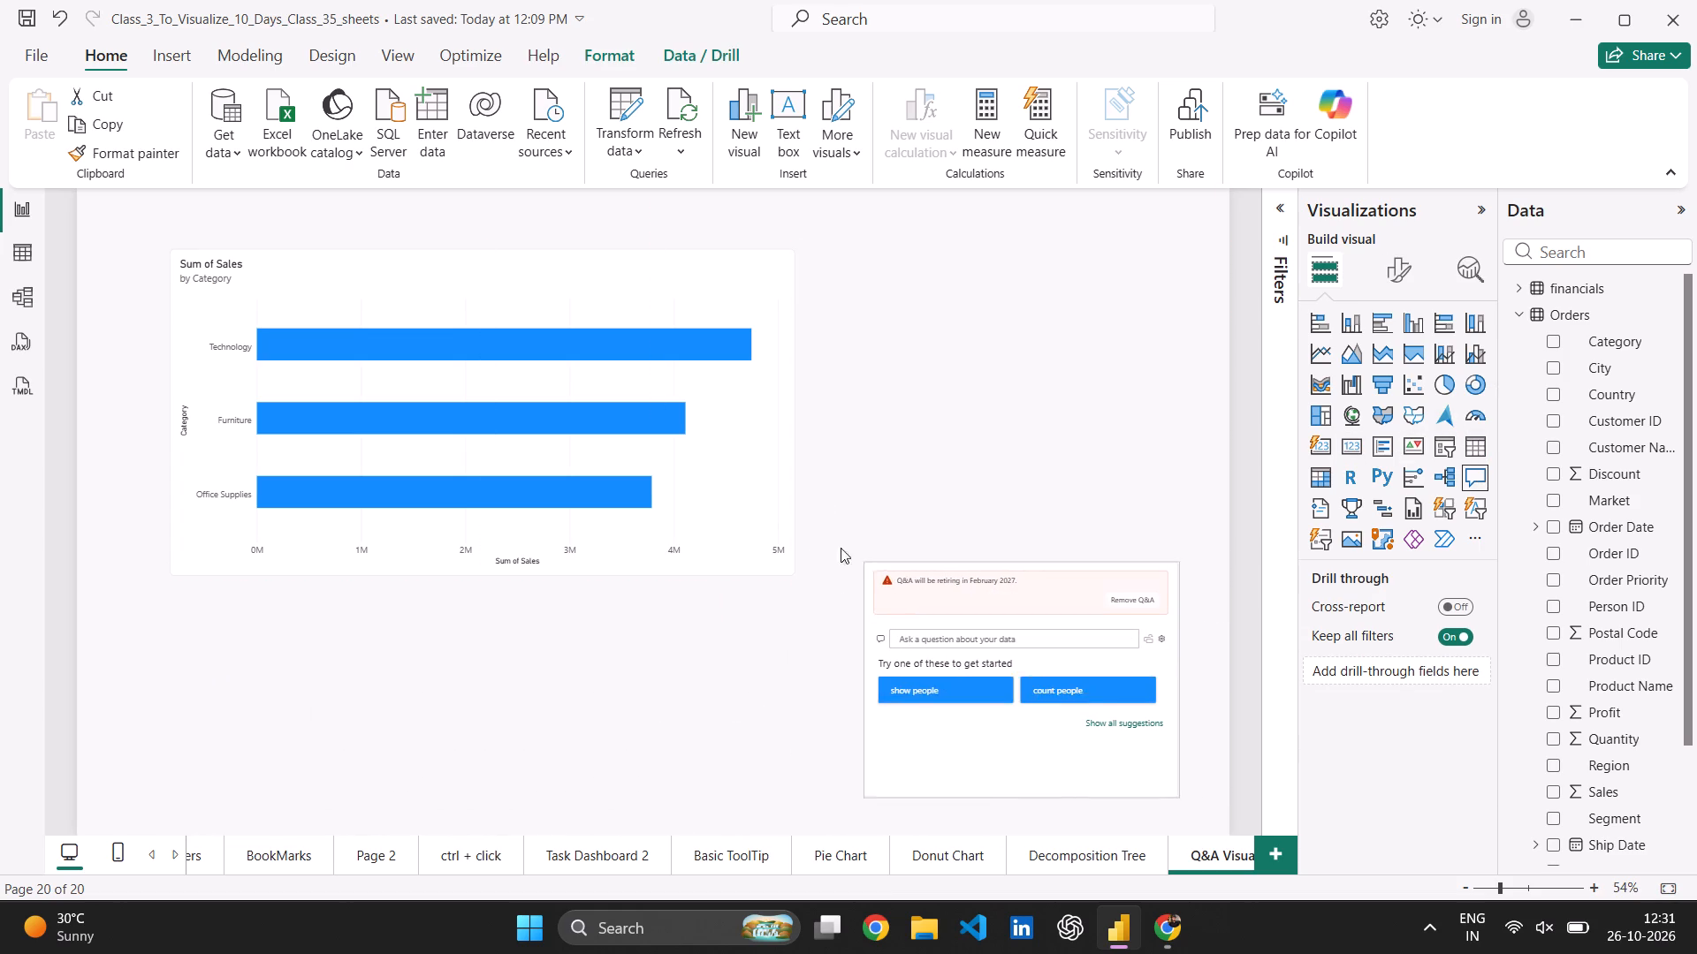
{"action": "left_click_drag", "start_coordinate": [841, 548], "coordinate": [810, 543]}
Move the Sum of Sales by Category bar chart slightly up and to the left on the page.
{"action": "left_click_drag", "start_coordinate": [771, 421], "coordinate": [711, 407]}
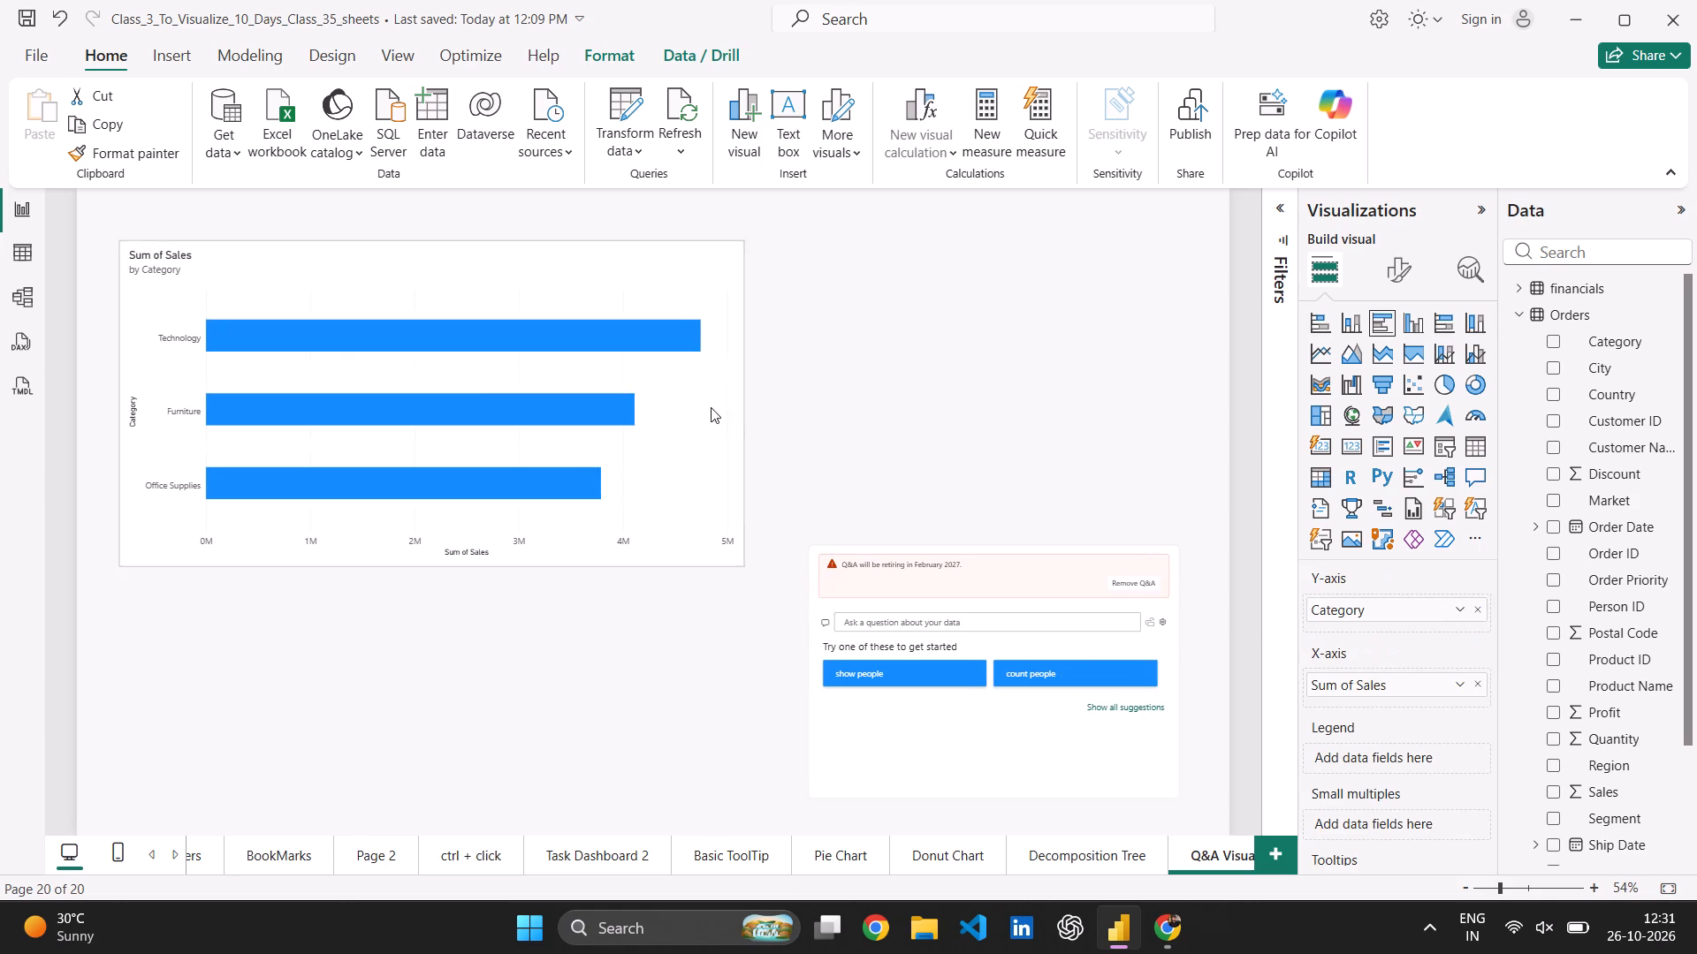
{"action": "left_click_drag", "start_coordinate": [711, 407], "coordinate": [723, 407]}
Ask the new Q&A visual the question "category by sales pie chart" and submit it.
{"action": "left_click", "coordinate": [887, 552]}
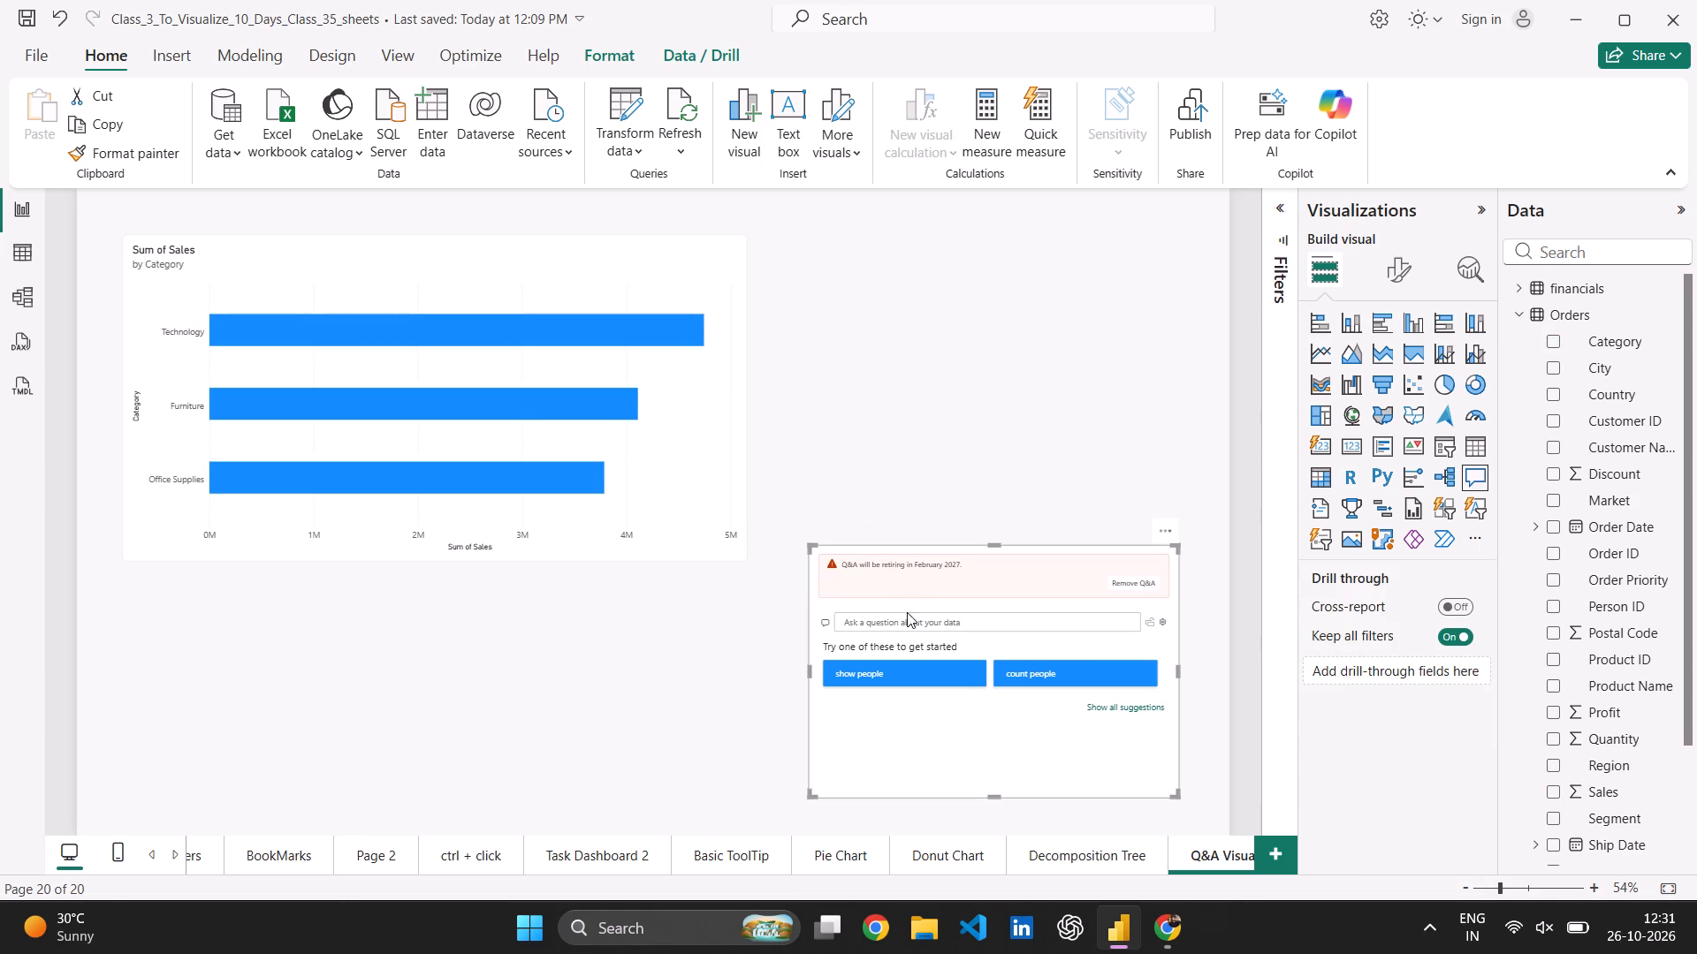
{"action": "left_click", "coordinate": [907, 612]}
{"action": "type", "text": "category"}
{"action": "key", "text": "space"}
{"action": "key", "text": "BackSpace"}
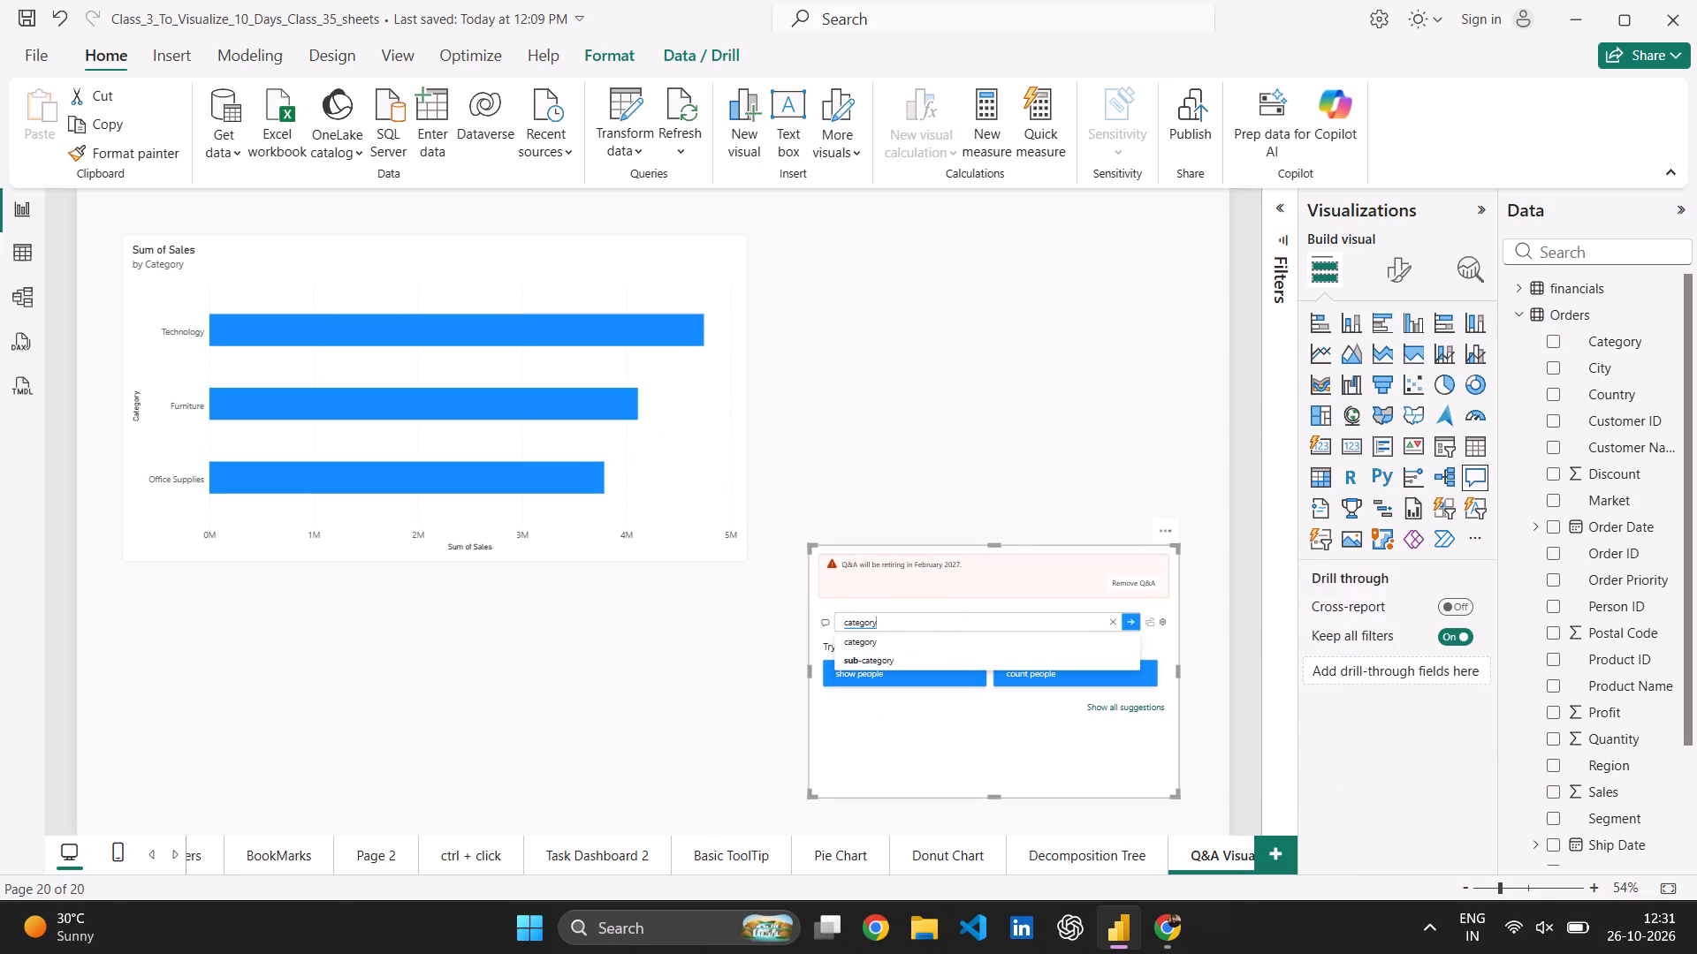
{"action": "key", "text": "Down"}
{"action": "key", "text": "space"}
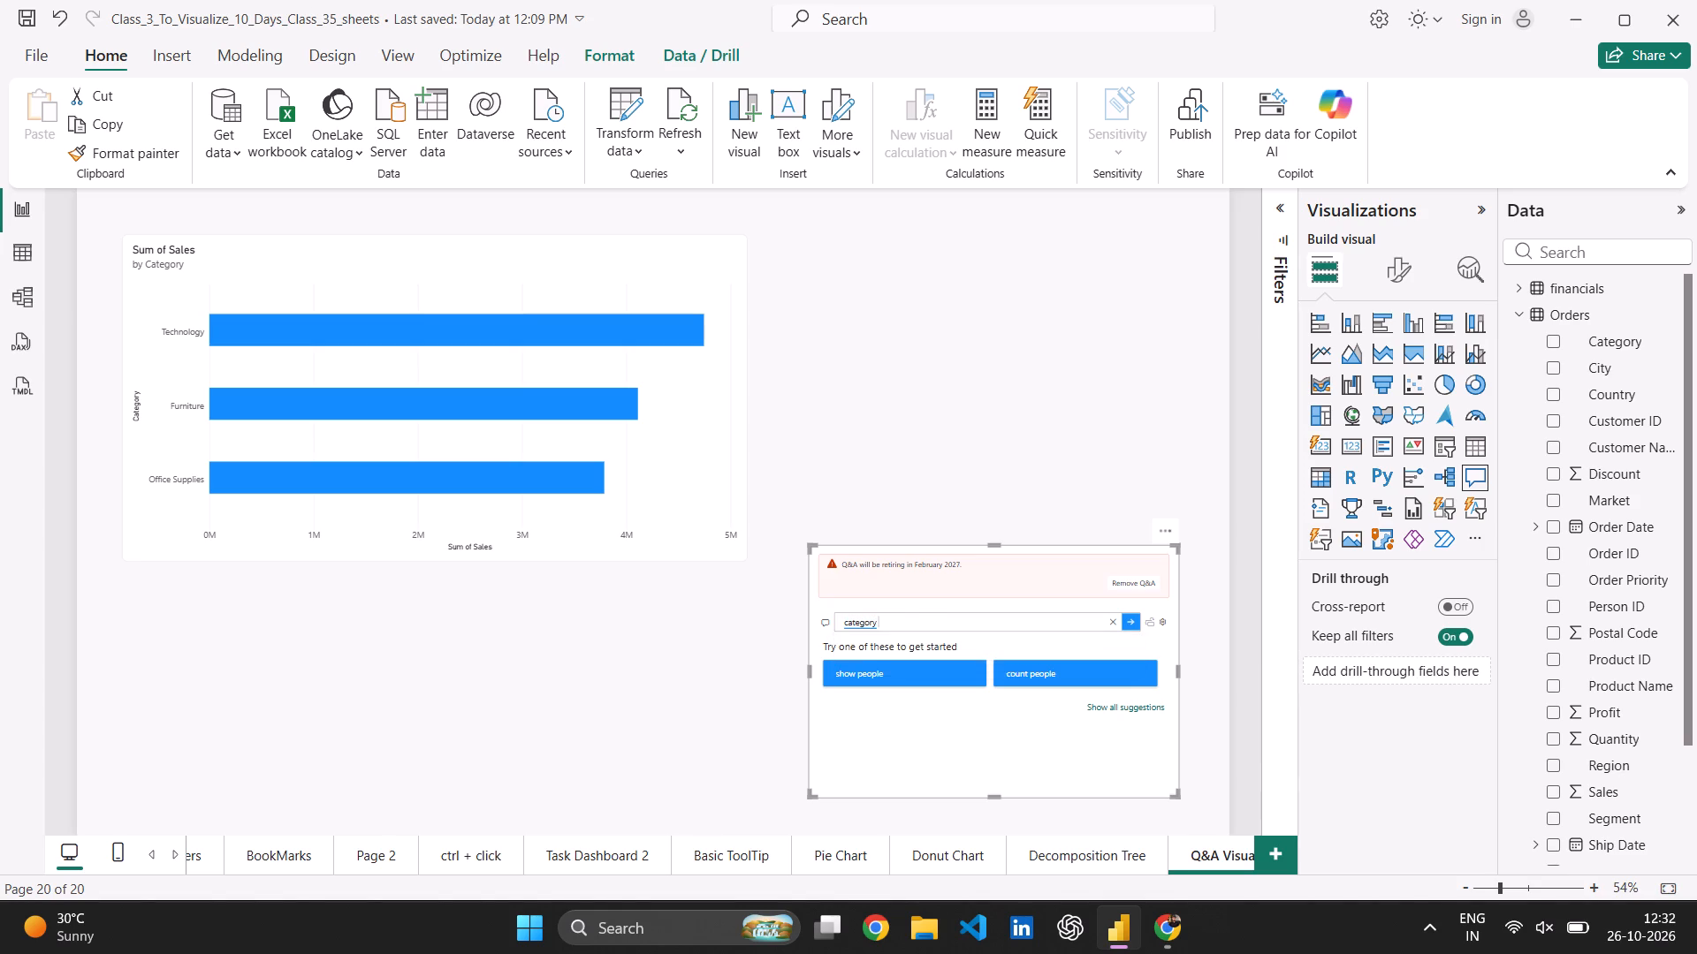
{"action": "key", "text": "BackSpace"}
{"action": "left_click", "coordinate": [906, 645]}
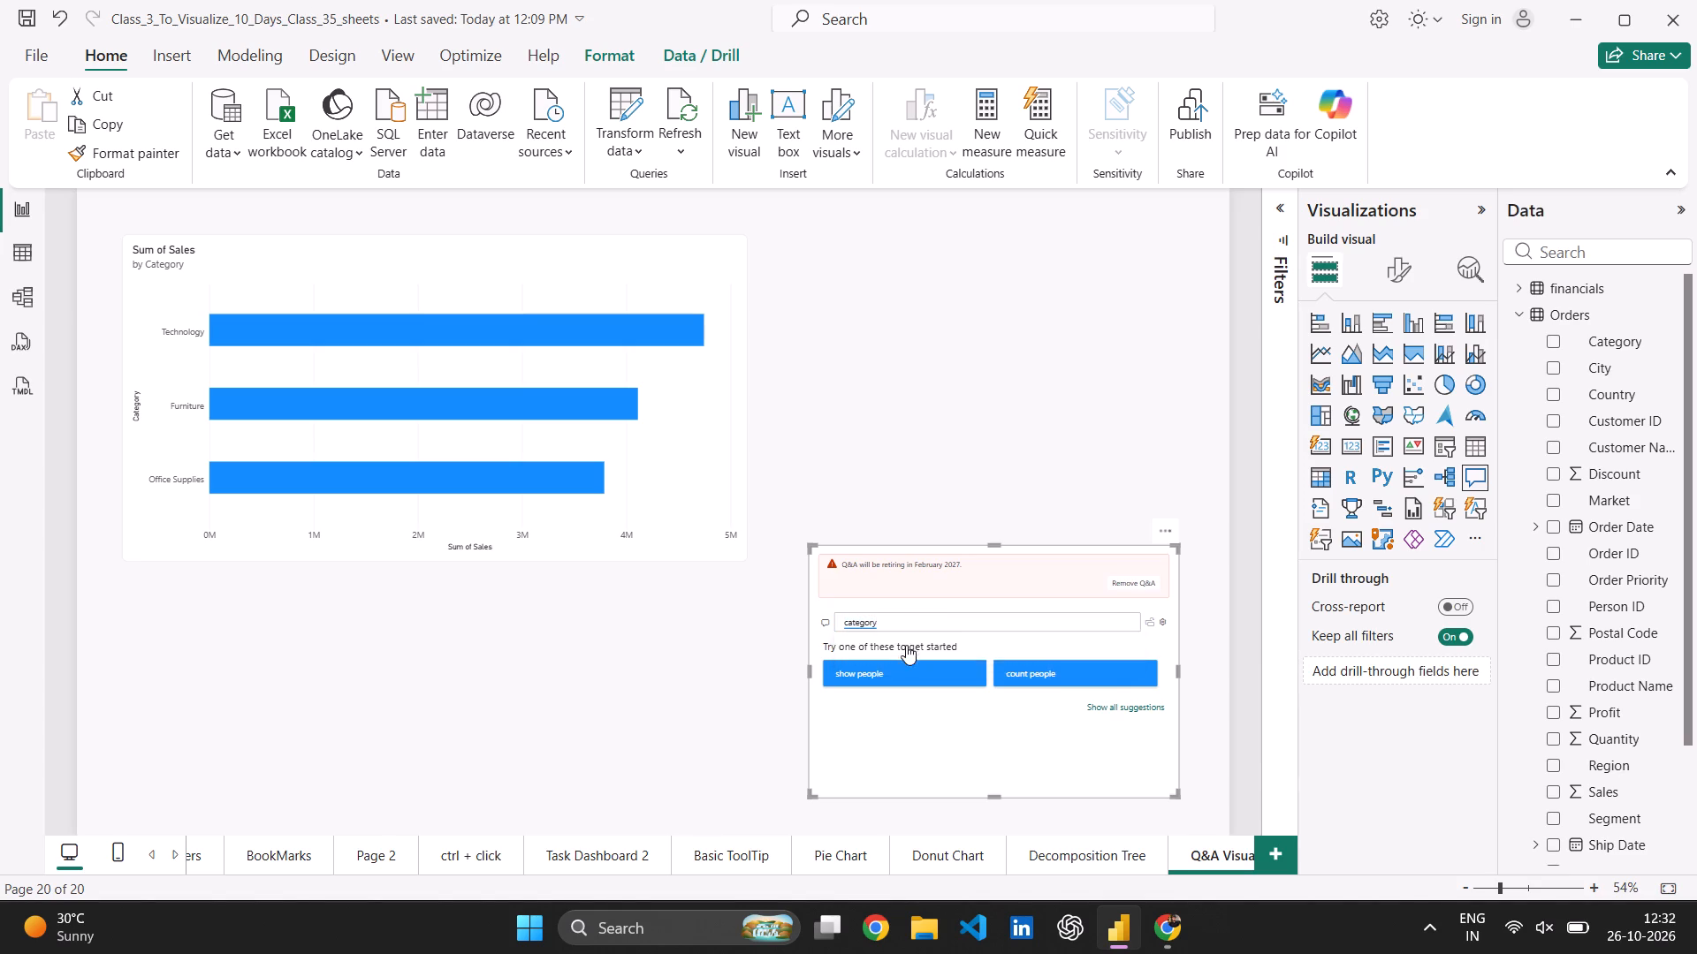
{"action": "left_click", "coordinate": [928, 629]}
{"action": "key", "text": "space"}
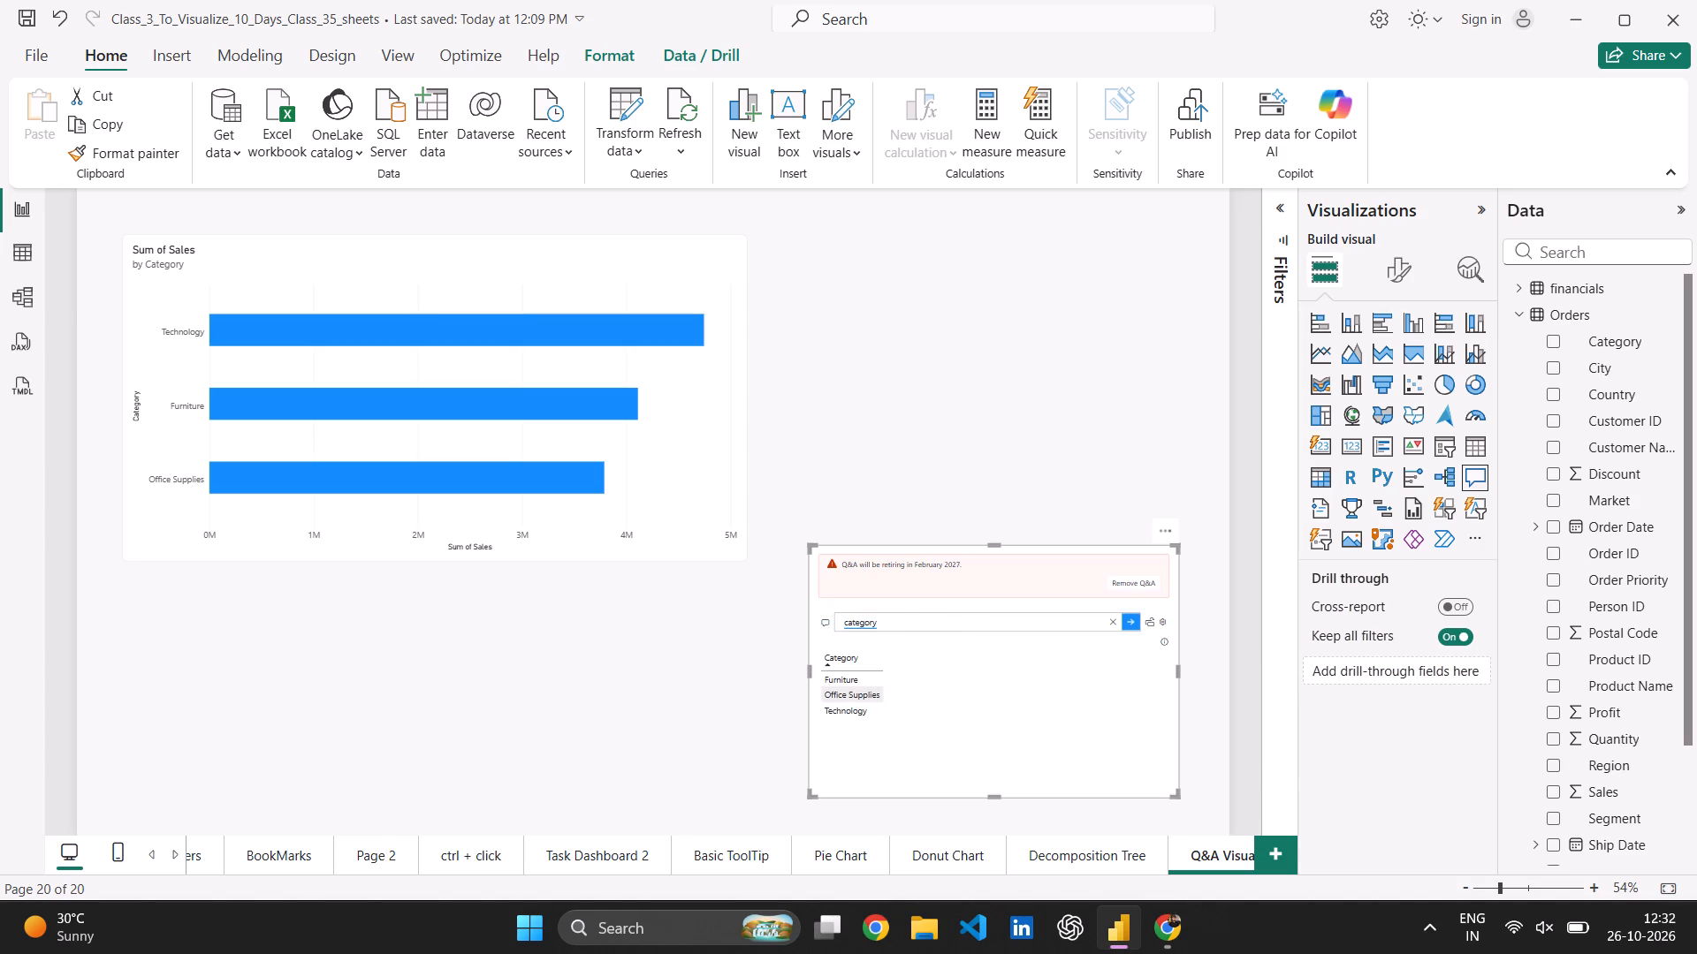
{"action": "type", "text": "by sales"}
{"action": "key", "text": "space"}
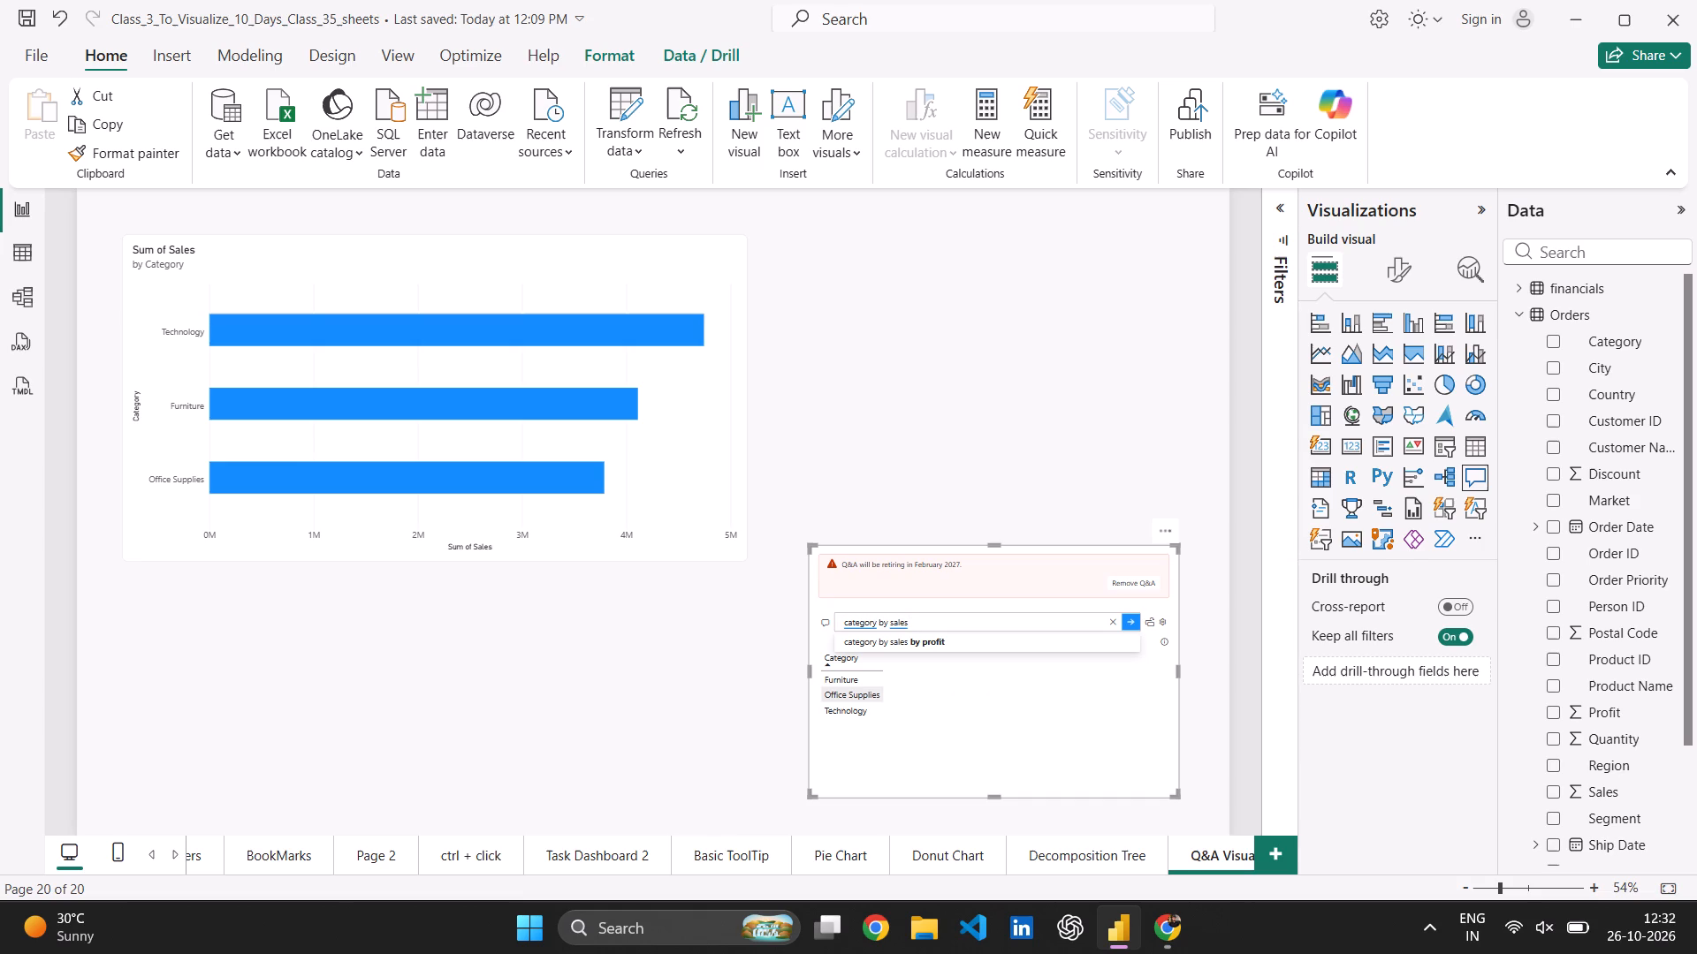
{"action": "type", "text": "pi"}
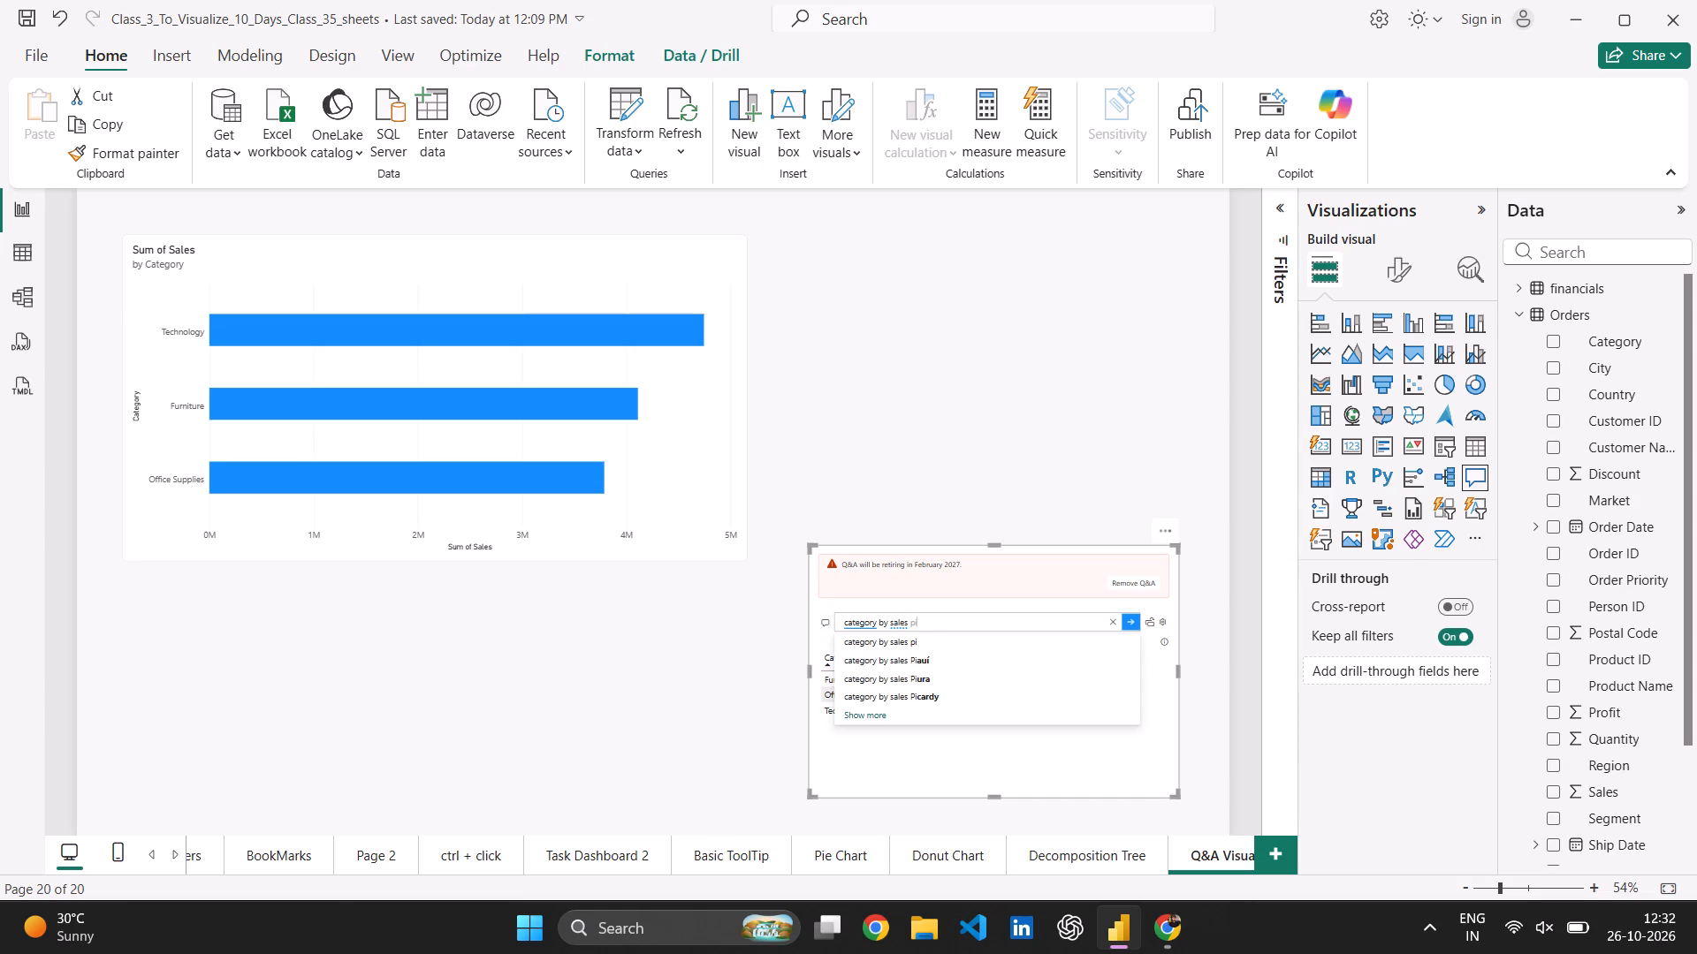
{"action": "key", "text": "e"}
{"action": "key", "text": "space"}
{"action": "type", "text": "chart"}
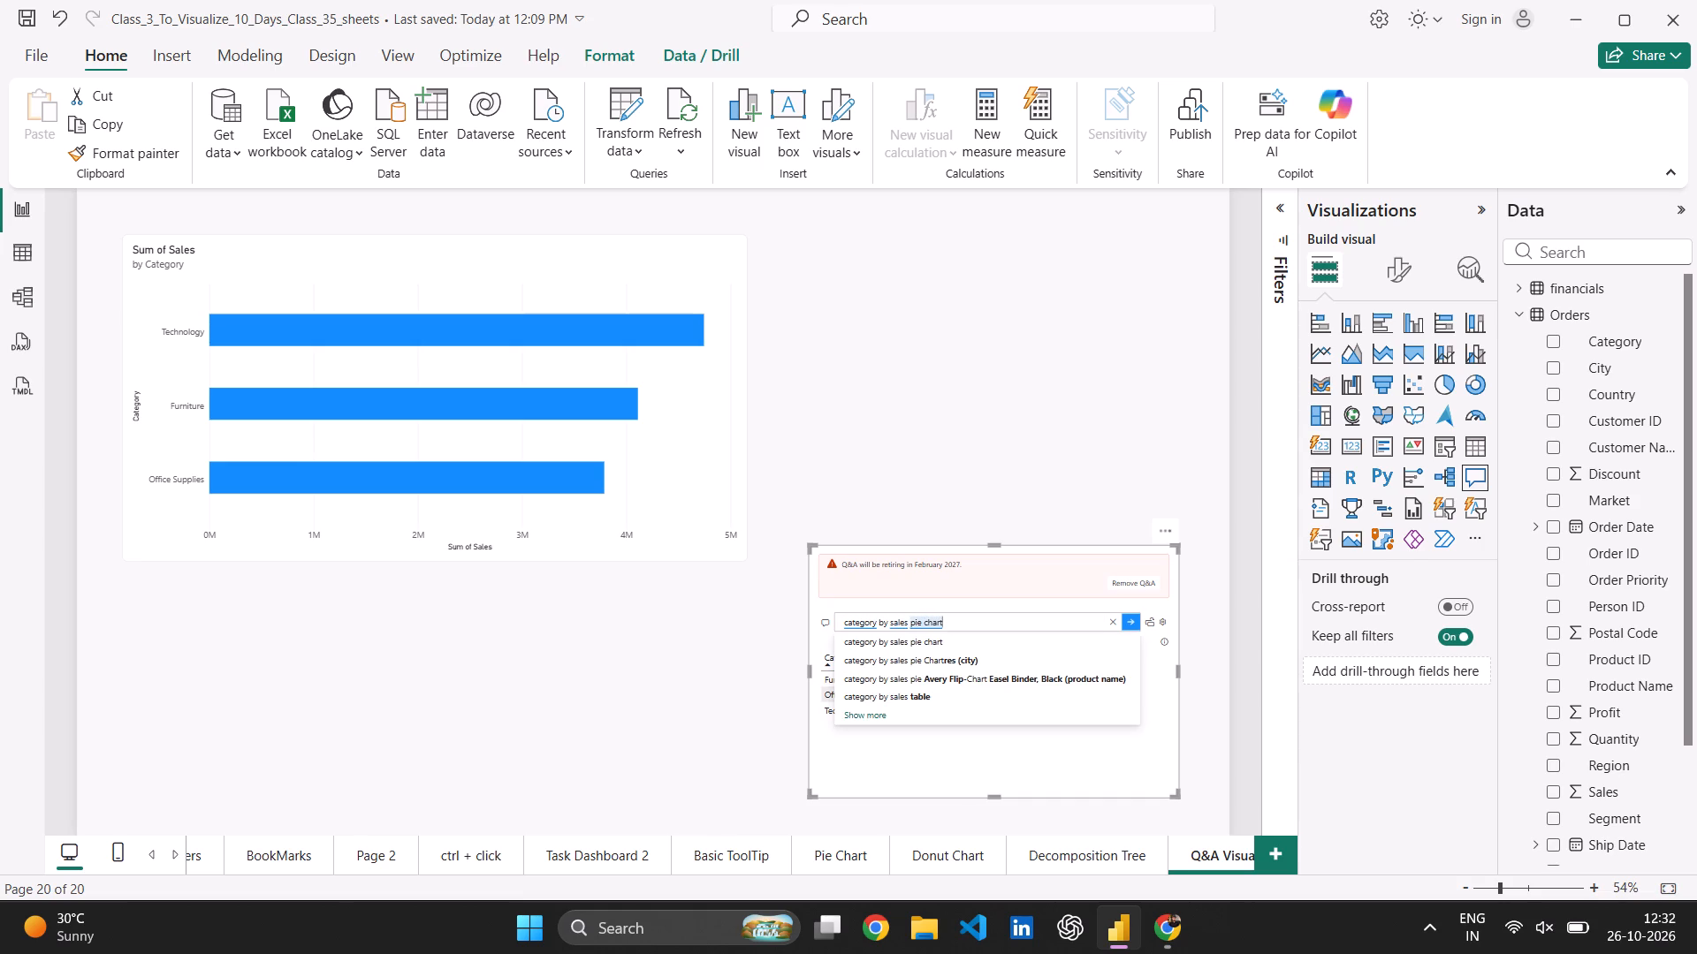
{"action": "left_click", "coordinate": [942, 647]}
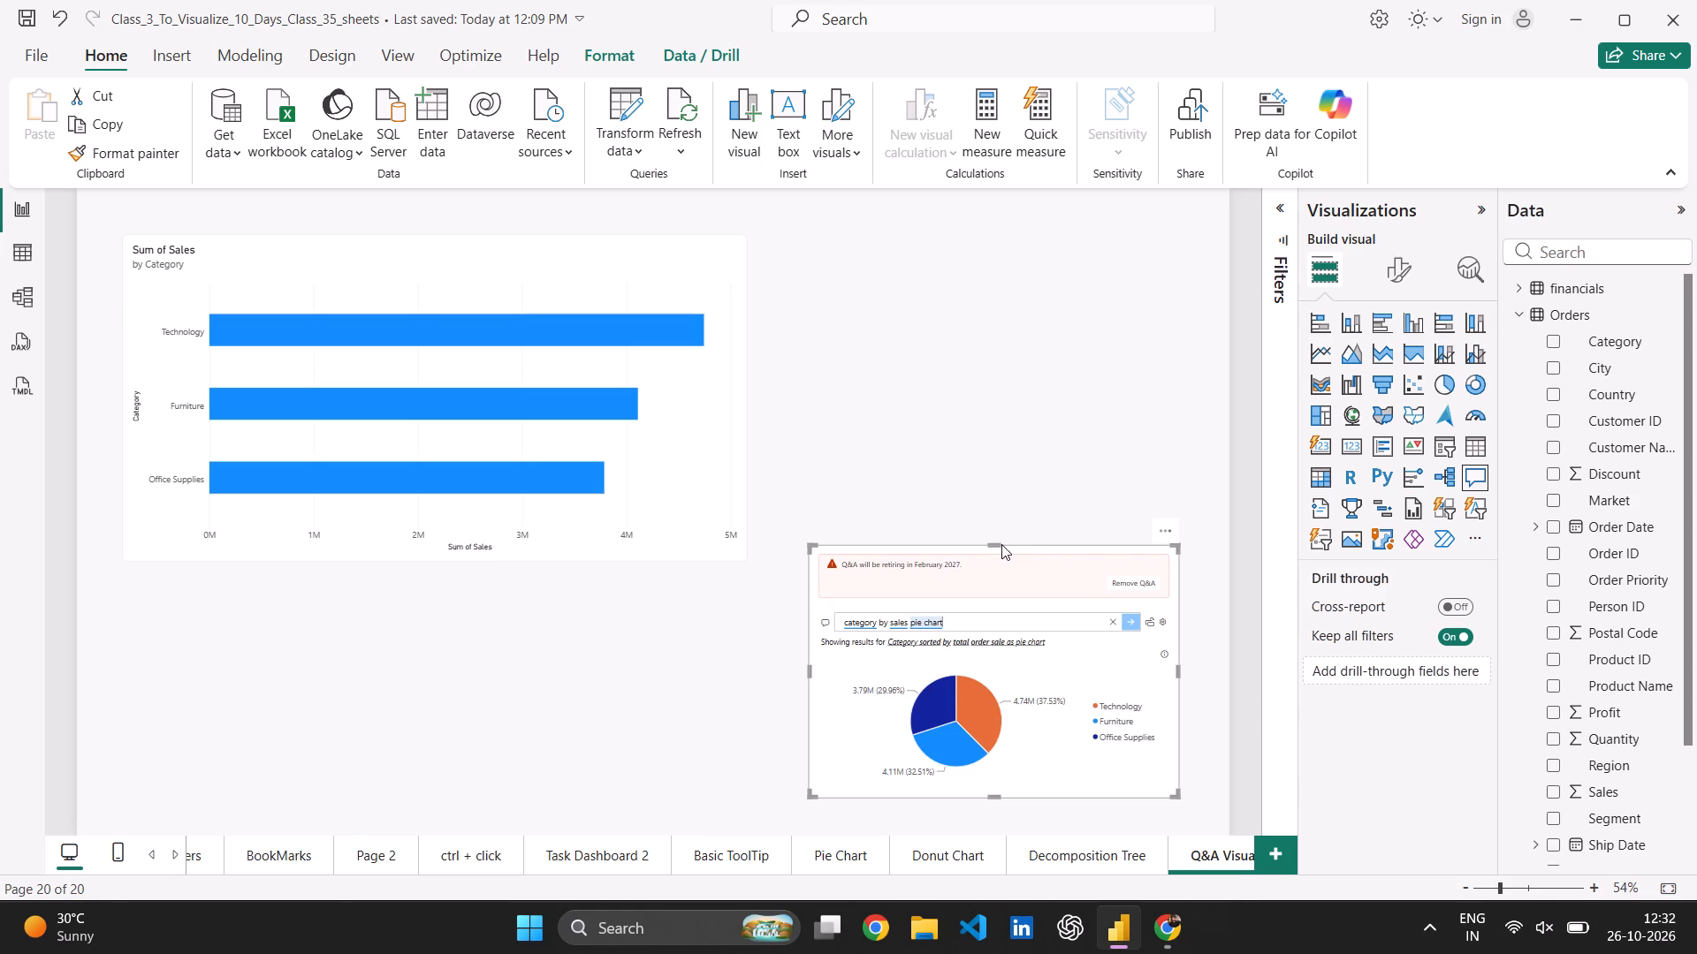
Resize and move the pie chart Q&A visual beside the bar chart, matching its top edge and height.
{"action": "left_click_drag", "start_coordinate": [997, 544], "coordinate": [1032, 340]}
{"action": "left_click_drag", "start_coordinate": [1032, 632], "coordinate": [1037, 520]}
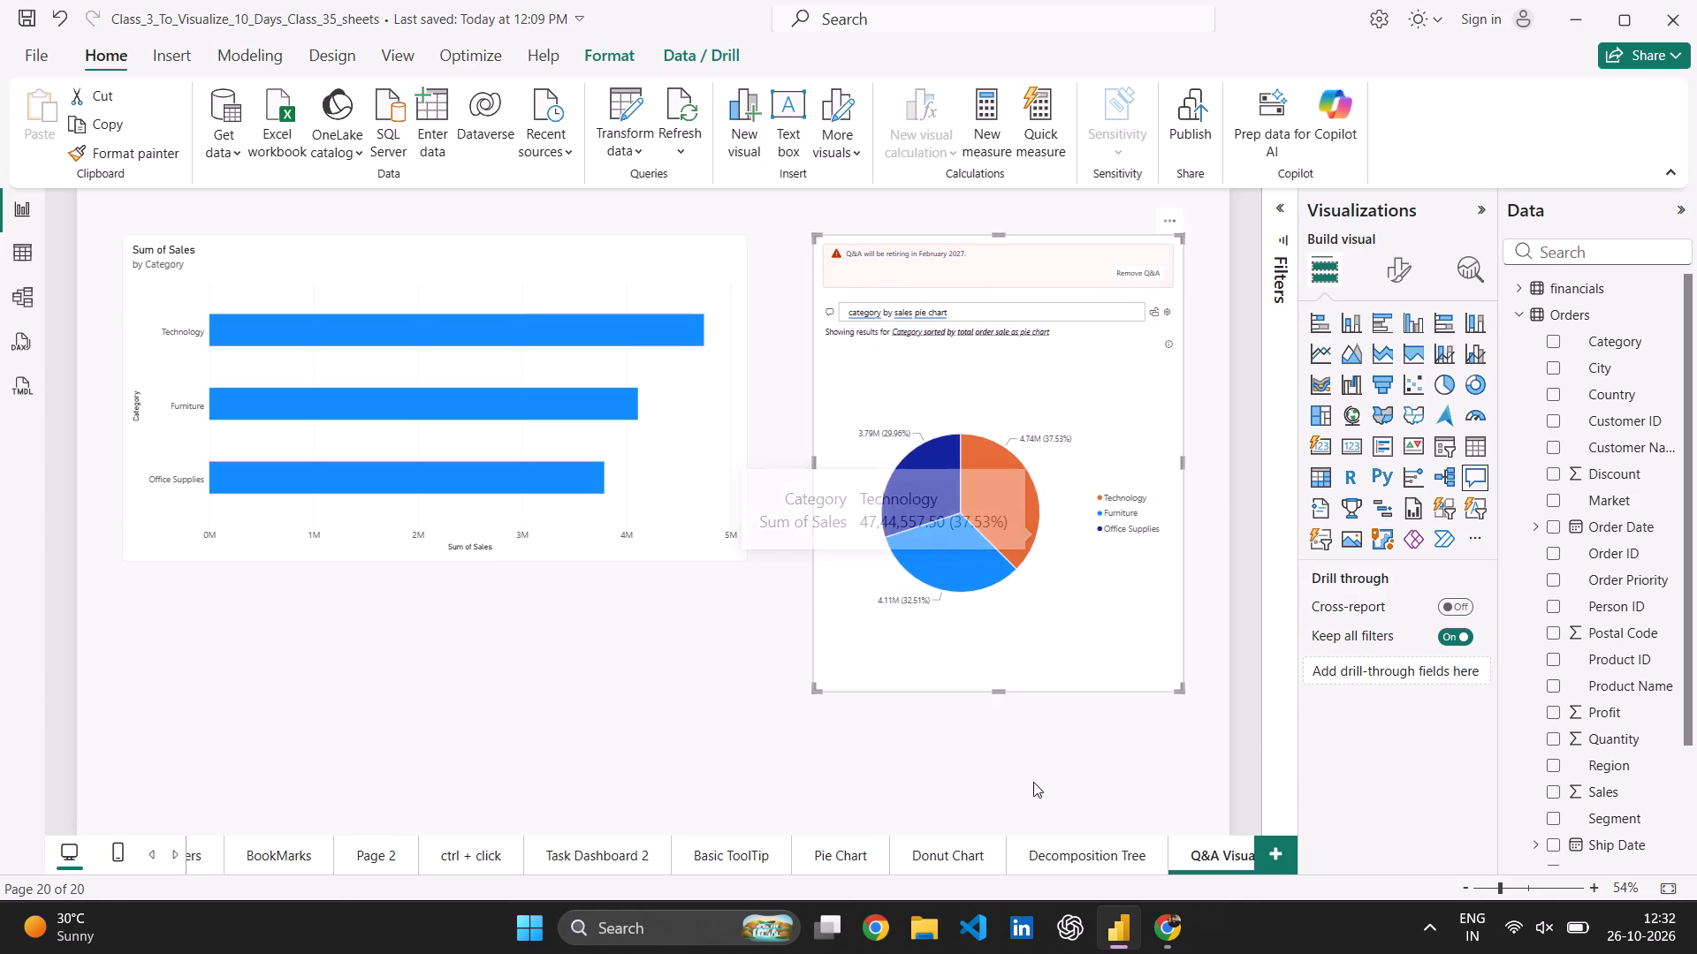
{"action": "left_click_drag", "start_coordinate": [1000, 688], "coordinate": [1023, 575]}
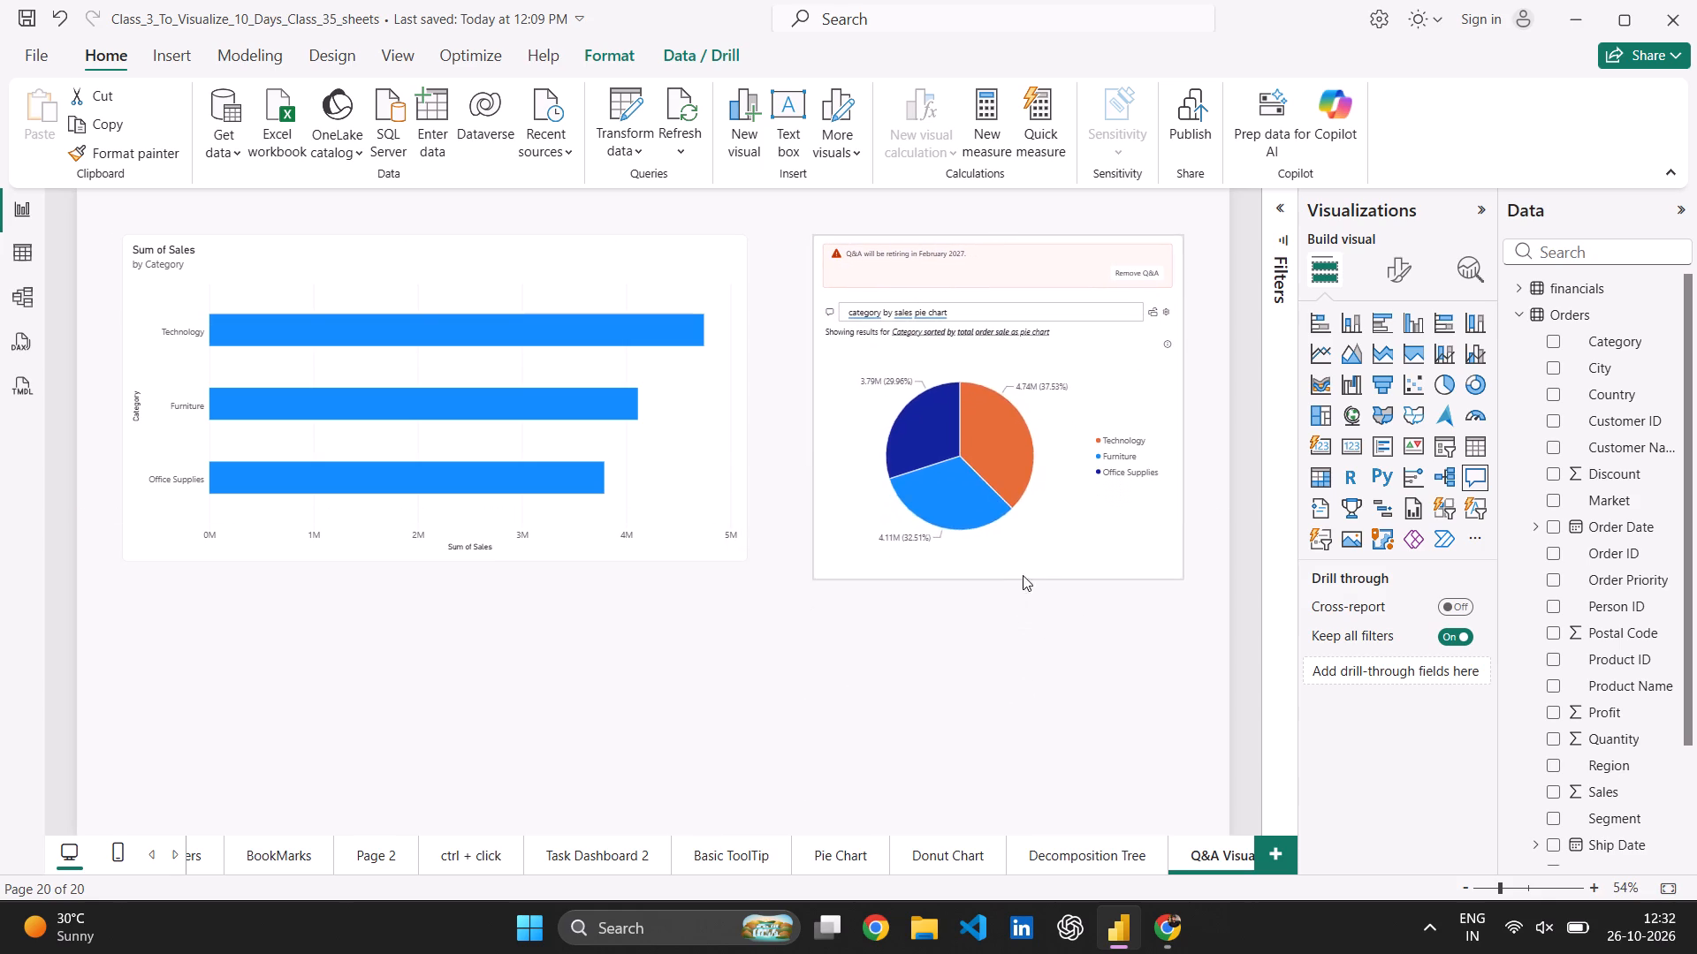
{"action": "left_click_drag", "start_coordinate": [1023, 575], "coordinate": [1028, 555]}
{"action": "left_click", "coordinate": [1077, 678]}
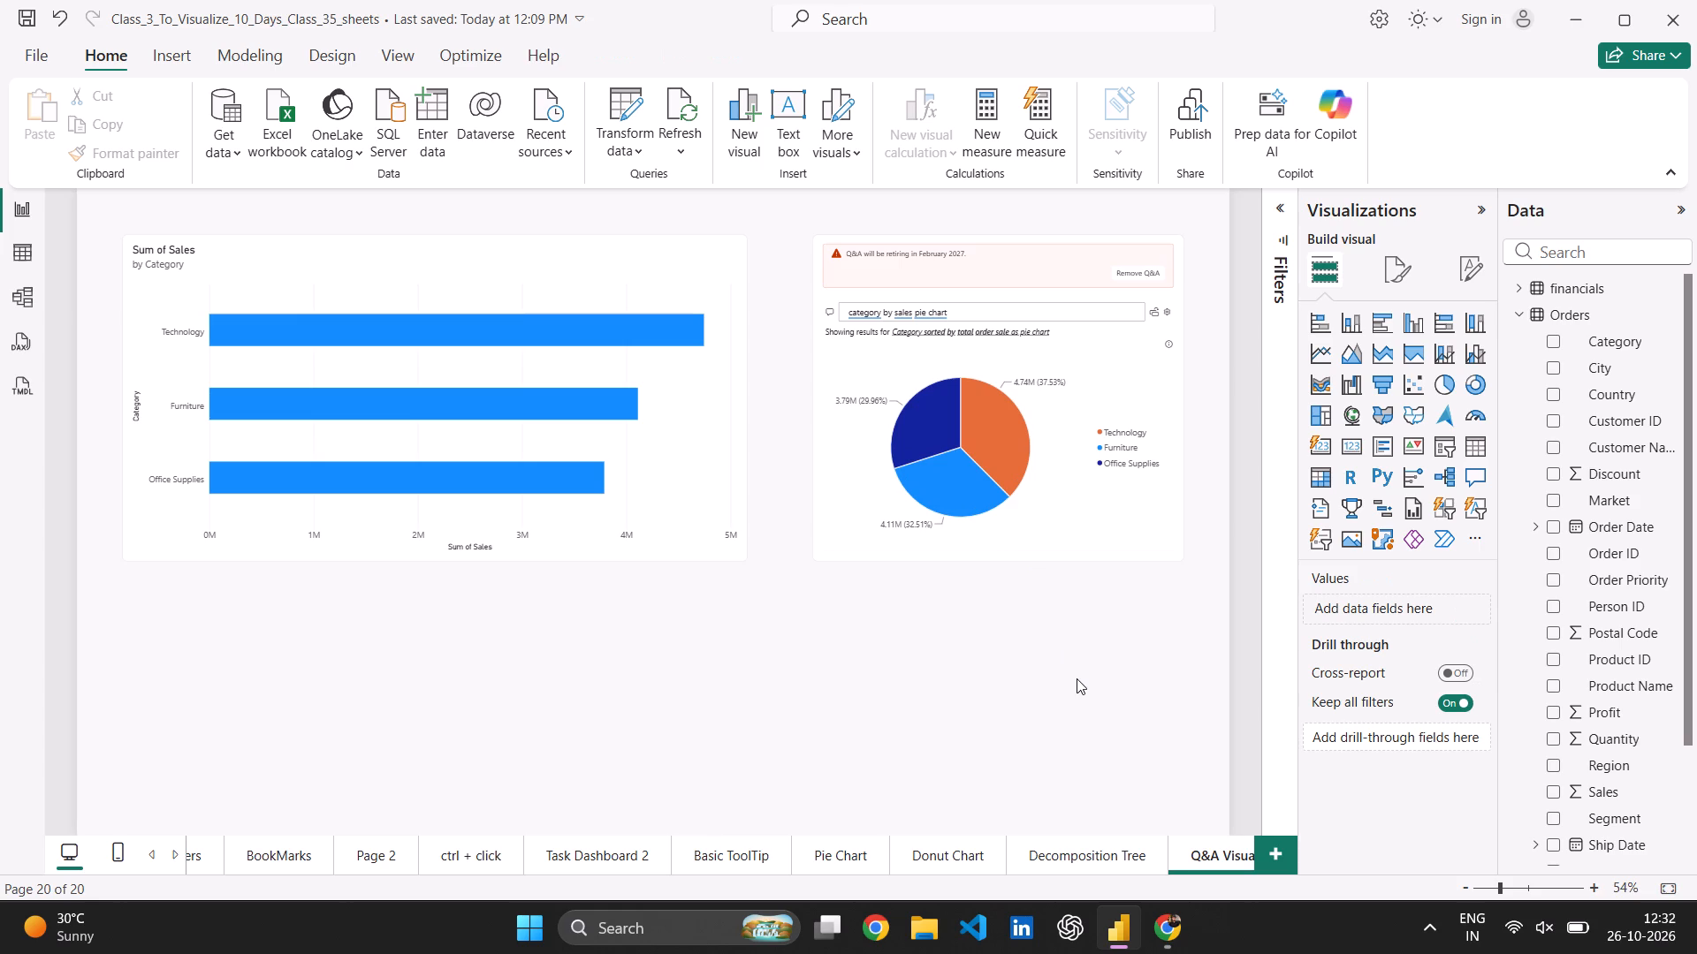
Add another Q&A visual below the bar chart and ask it "top 3 sub-category by profit".
{"action": "left_click", "coordinate": [957, 704]}
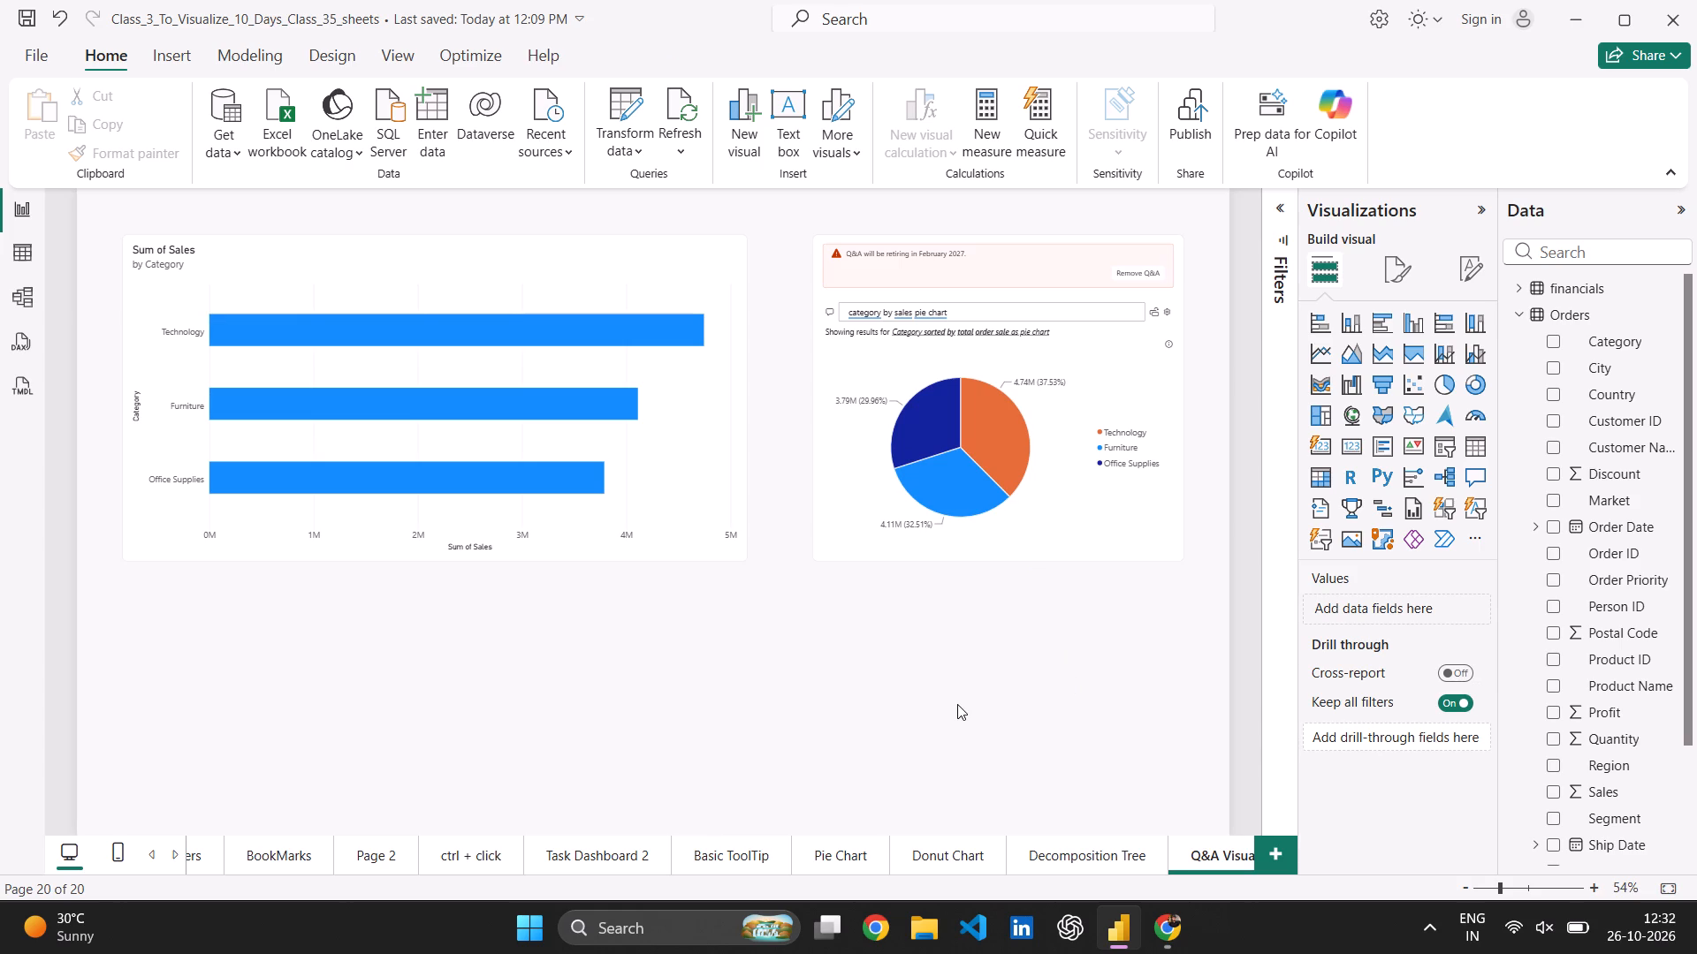
{"action": "left_click", "coordinate": [936, 708]}
{"action": "left_click", "coordinate": [1478, 486]}
{"action": "double_click", "coordinate": [531, 622]}
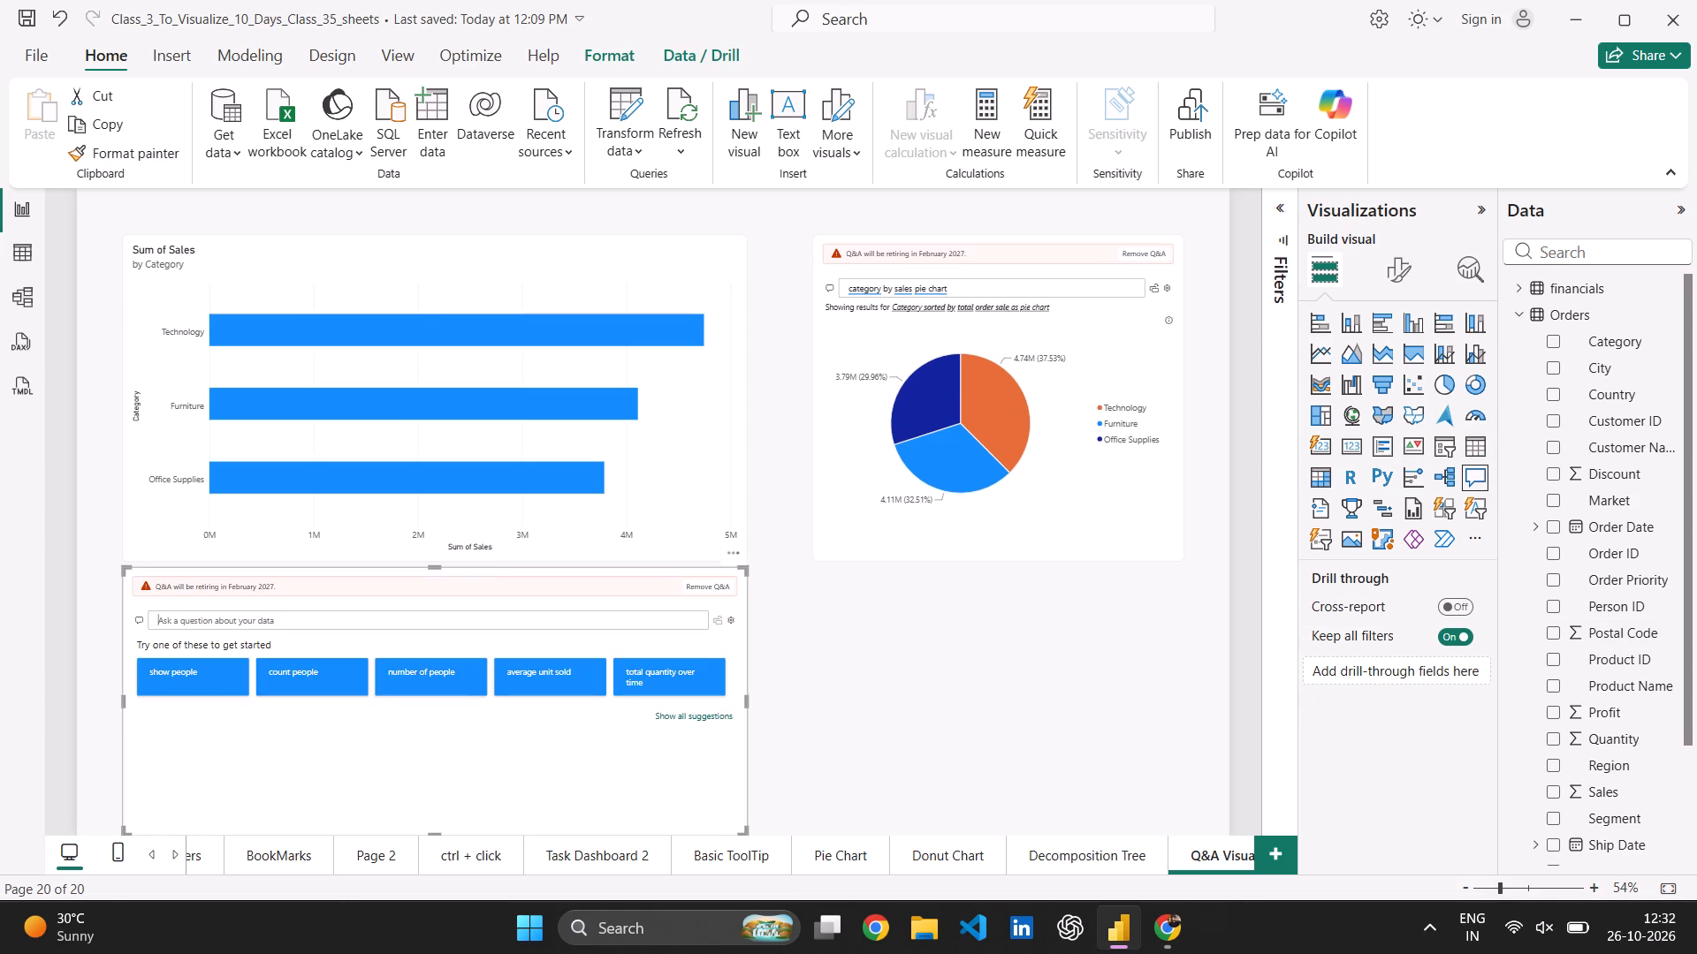
{"action": "type", "text": "tp"}
{"action": "key", "text": "BackSpace"}
{"action": "type", "text": "op 3 sub"}
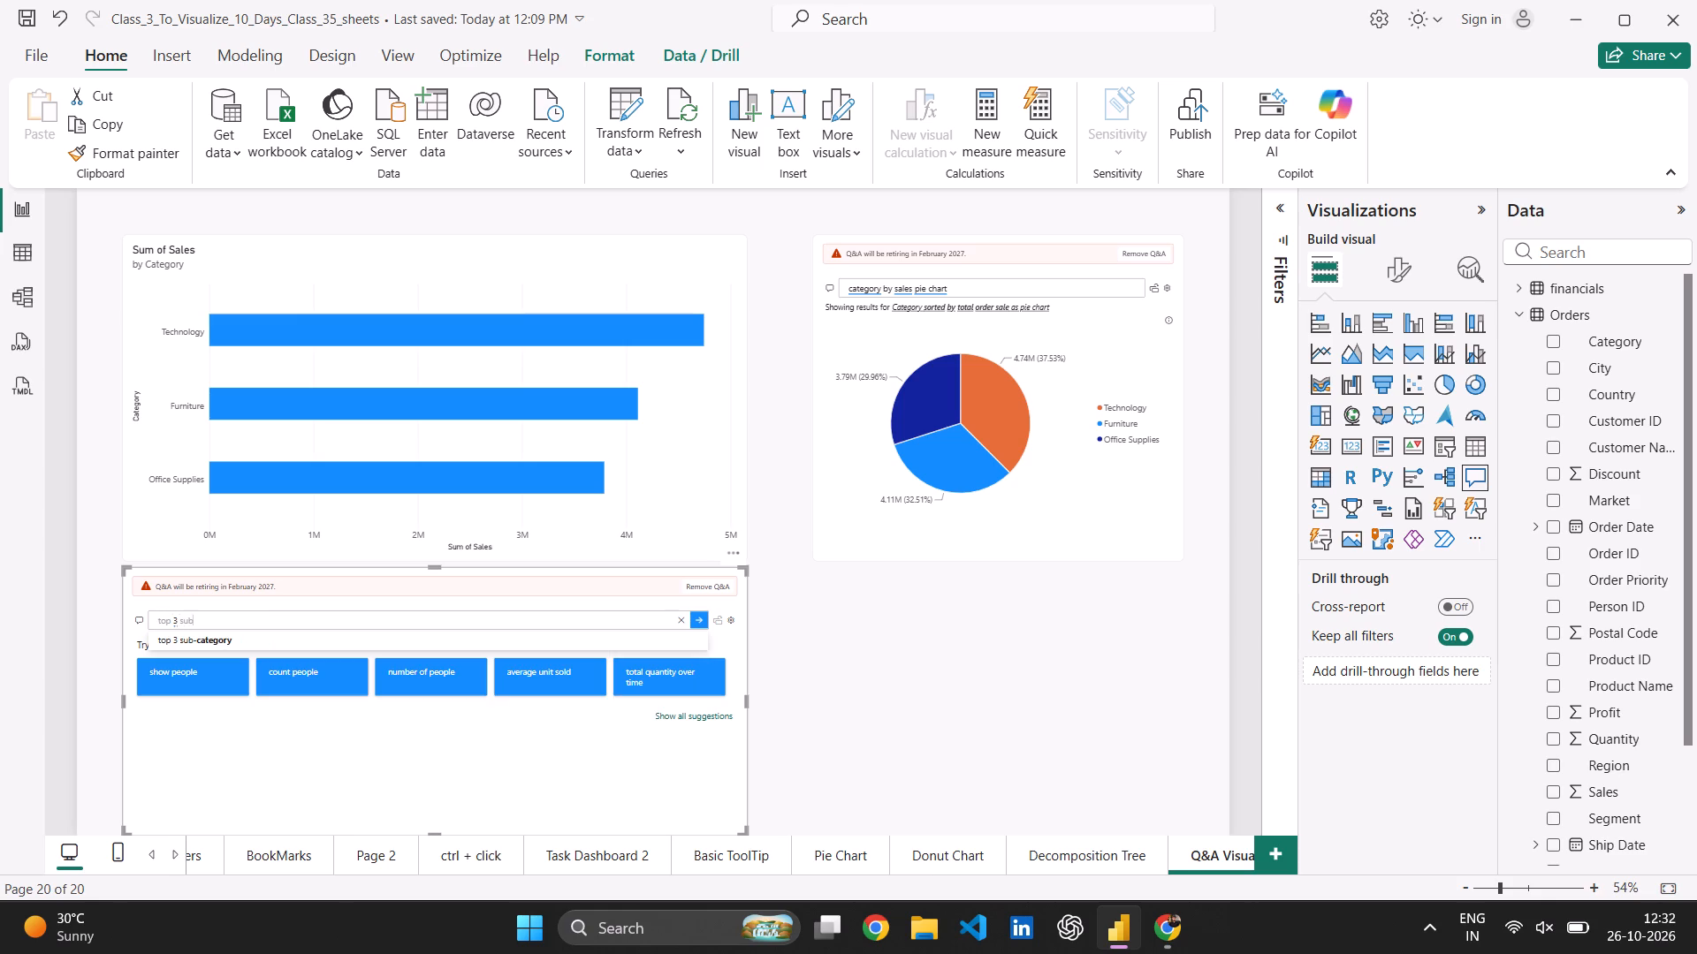
{"action": "left_click", "coordinate": [527, 637]}
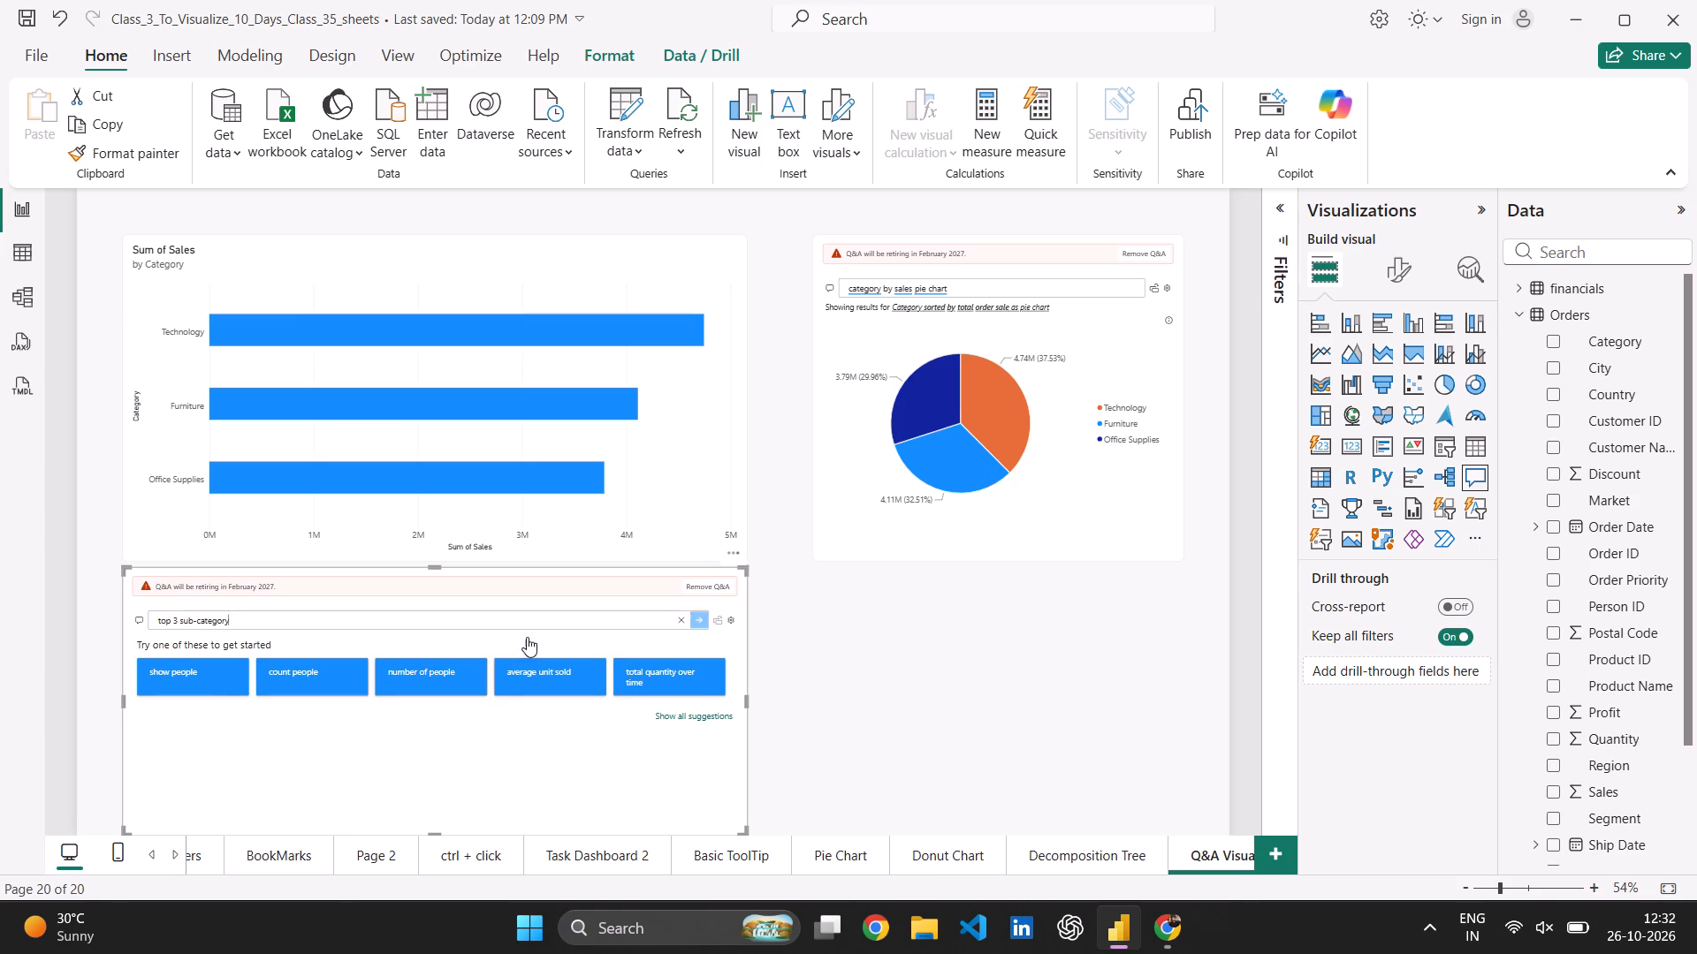
{"action": "left_click", "coordinate": [515, 619]}
{"action": "key", "text": "space"}
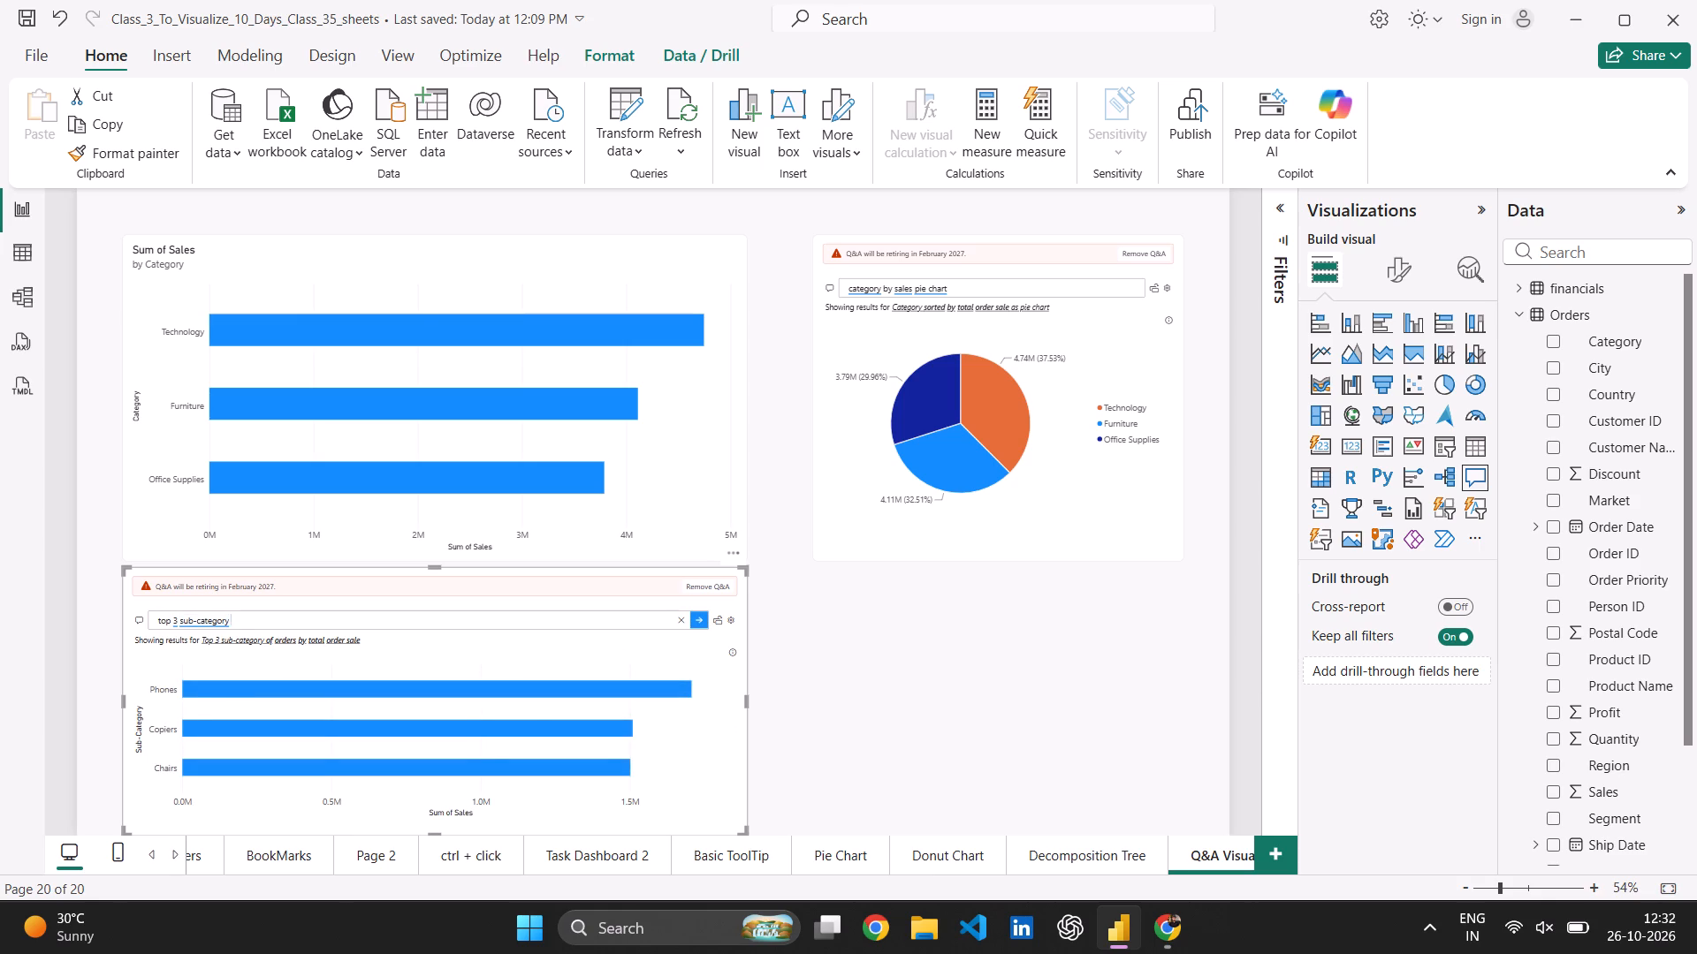
{"action": "type", "text": "by"}
{"action": "key", "text": "space"}
{"action": "type", "text": "profi"}
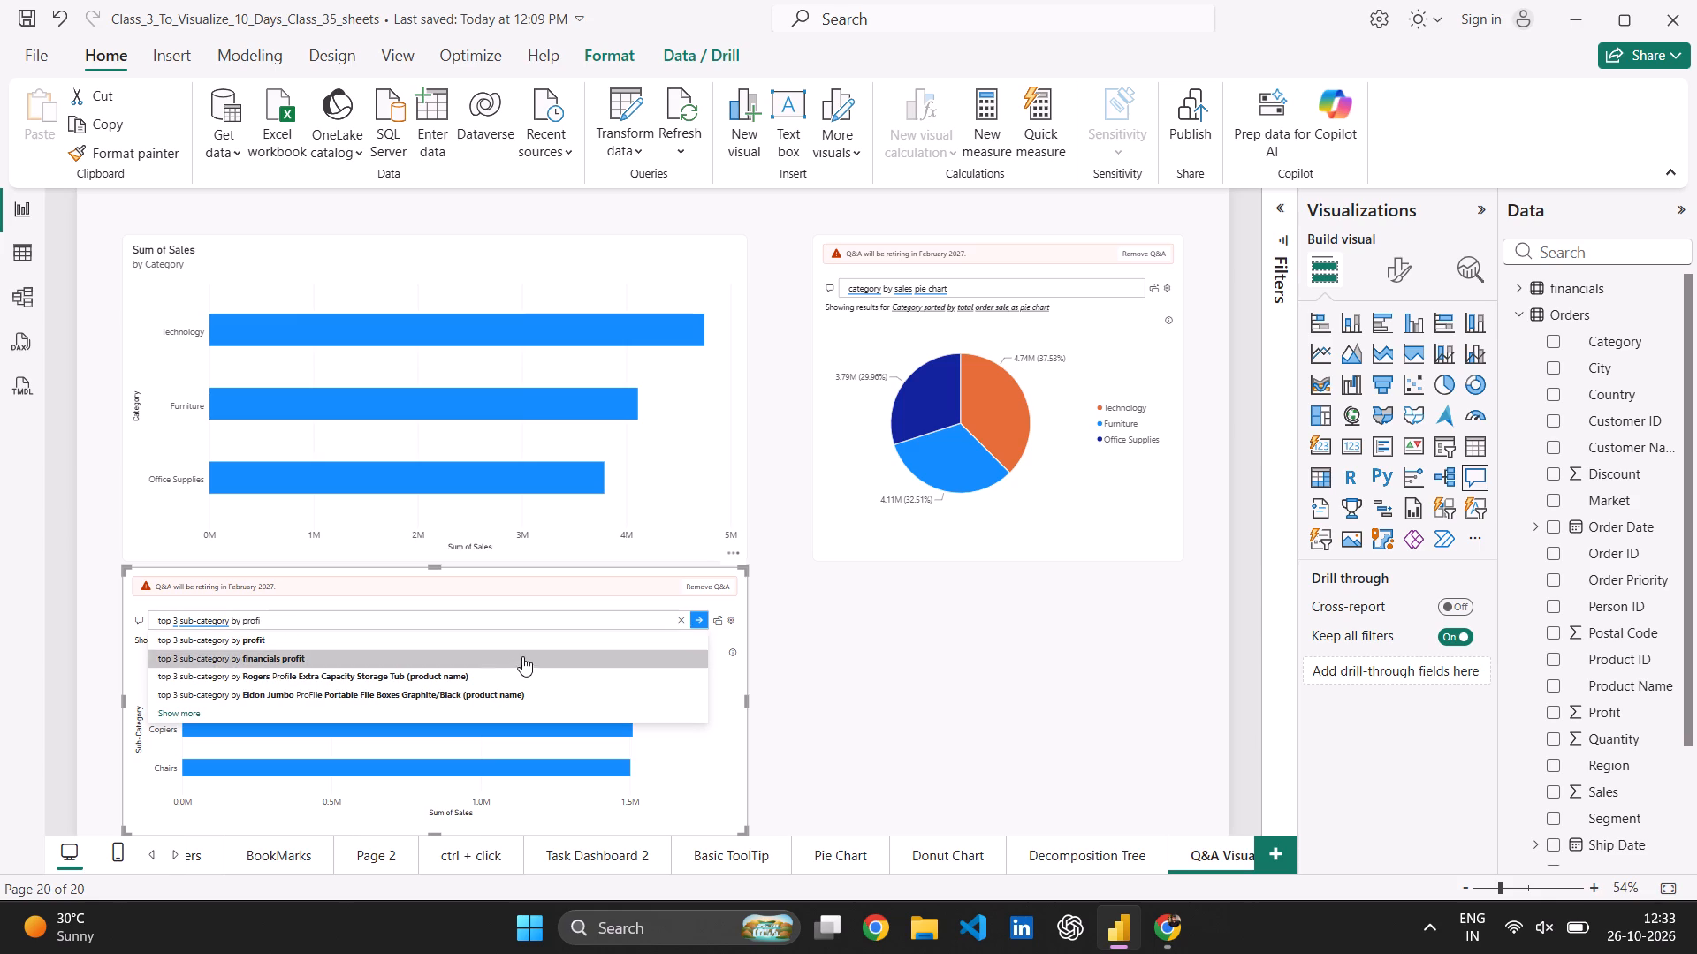
{"action": "left_click", "coordinate": [528, 647]}
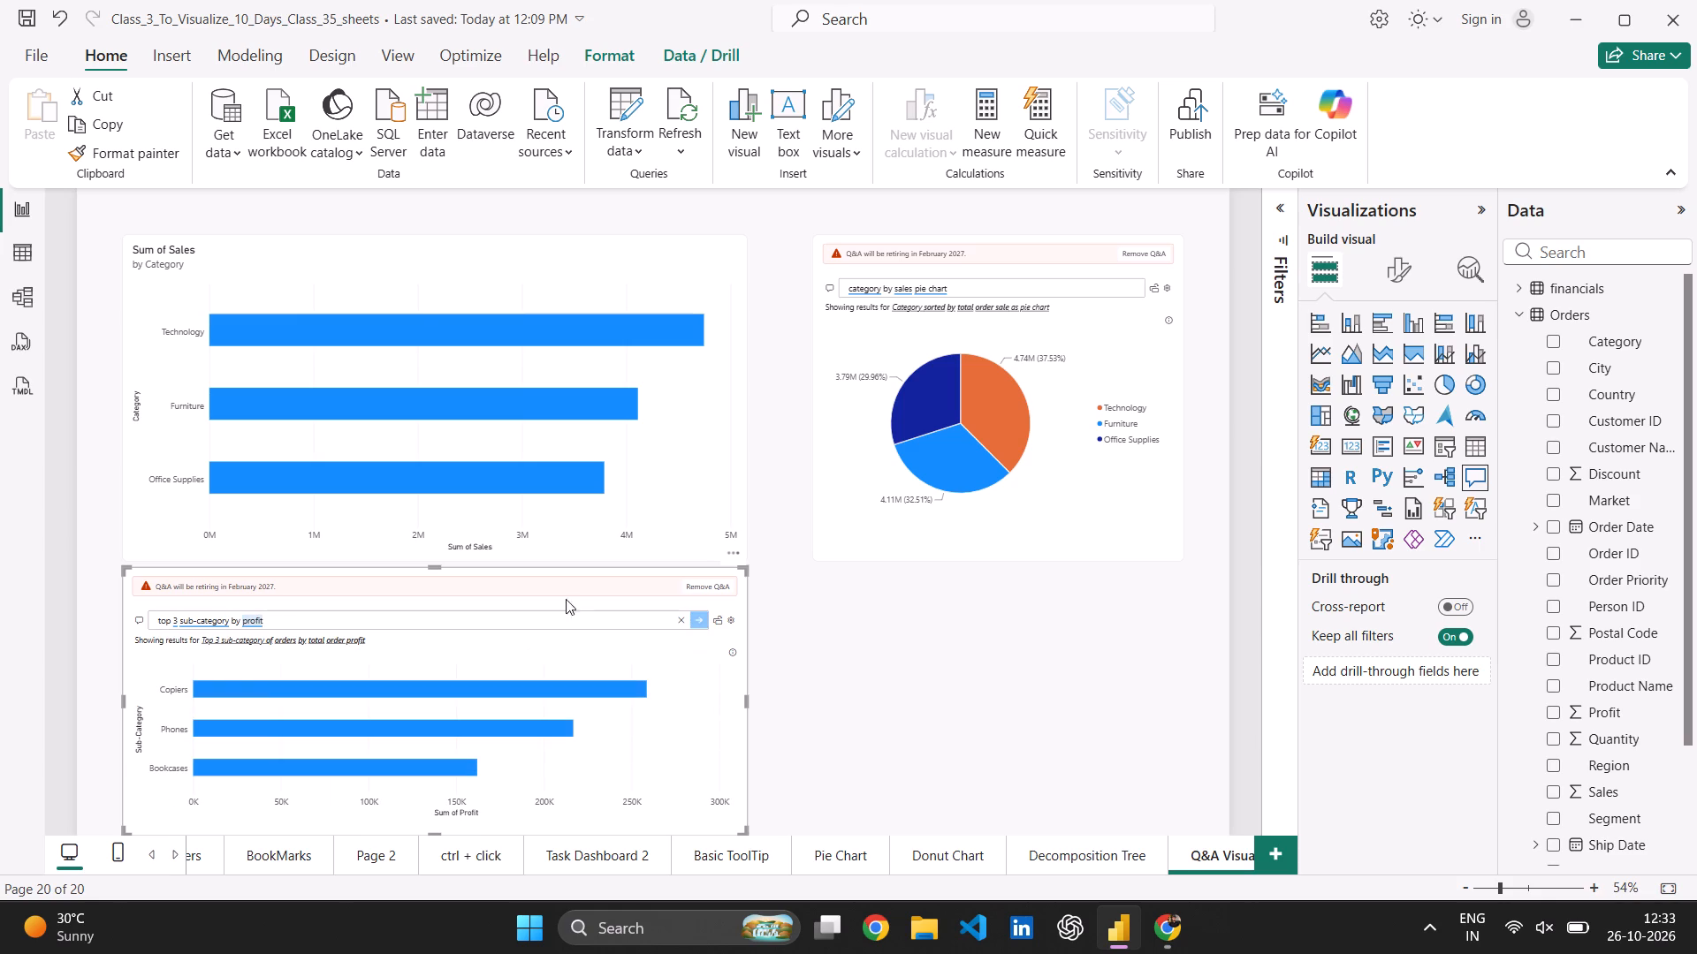
Move the Sum of Sales by Category bar chart slightly up and narrow it to about four-fifths of its width.
{"action": "left_click_drag", "start_coordinate": [703, 255], "coordinate": [687, 226]}
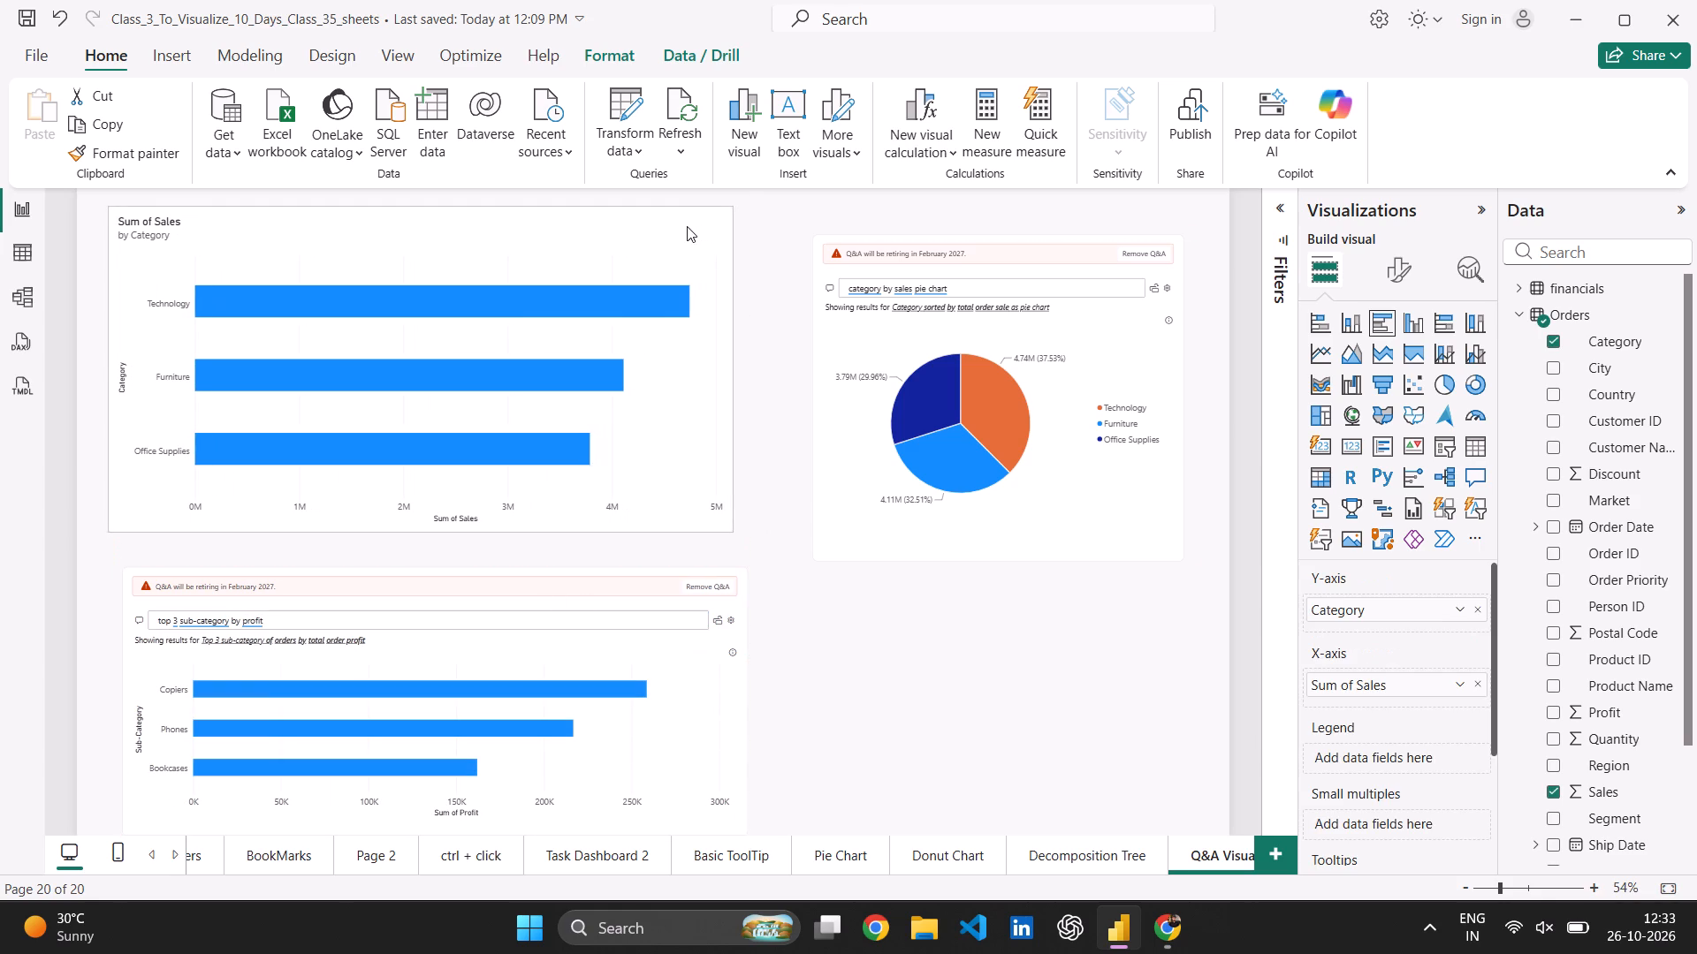
{"action": "left_click_drag", "start_coordinate": [687, 226], "coordinate": [700, 225]}
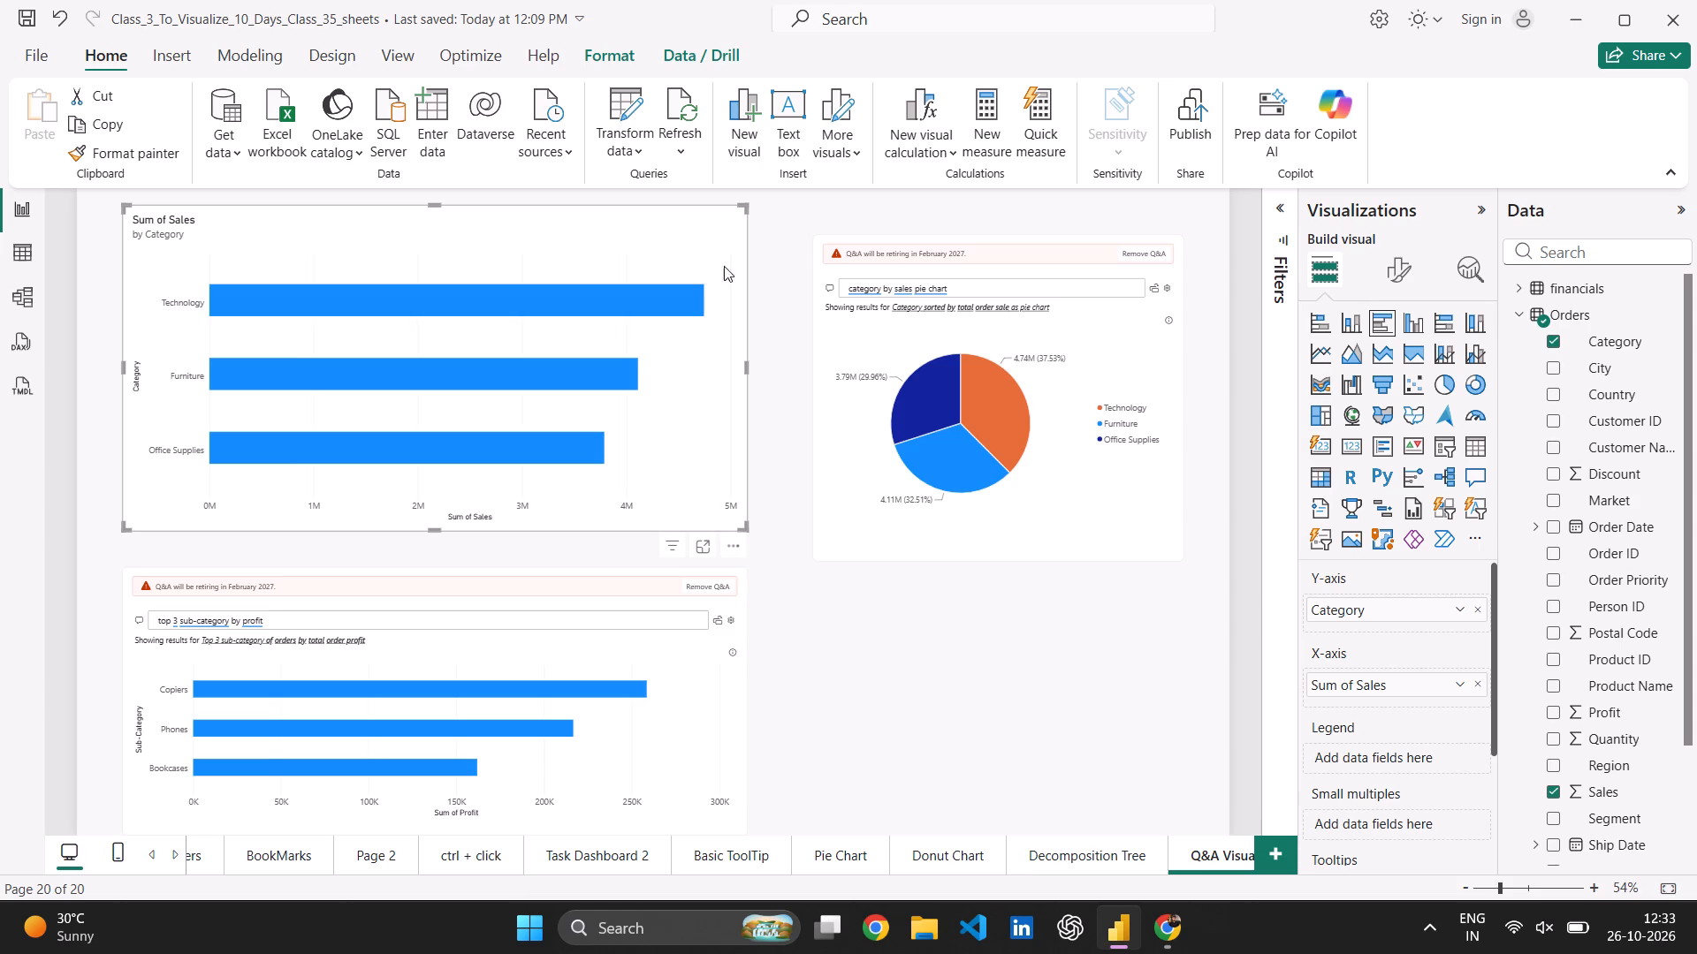
{"action": "left_click_drag", "start_coordinate": [747, 367], "coordinate": [563, 360]}
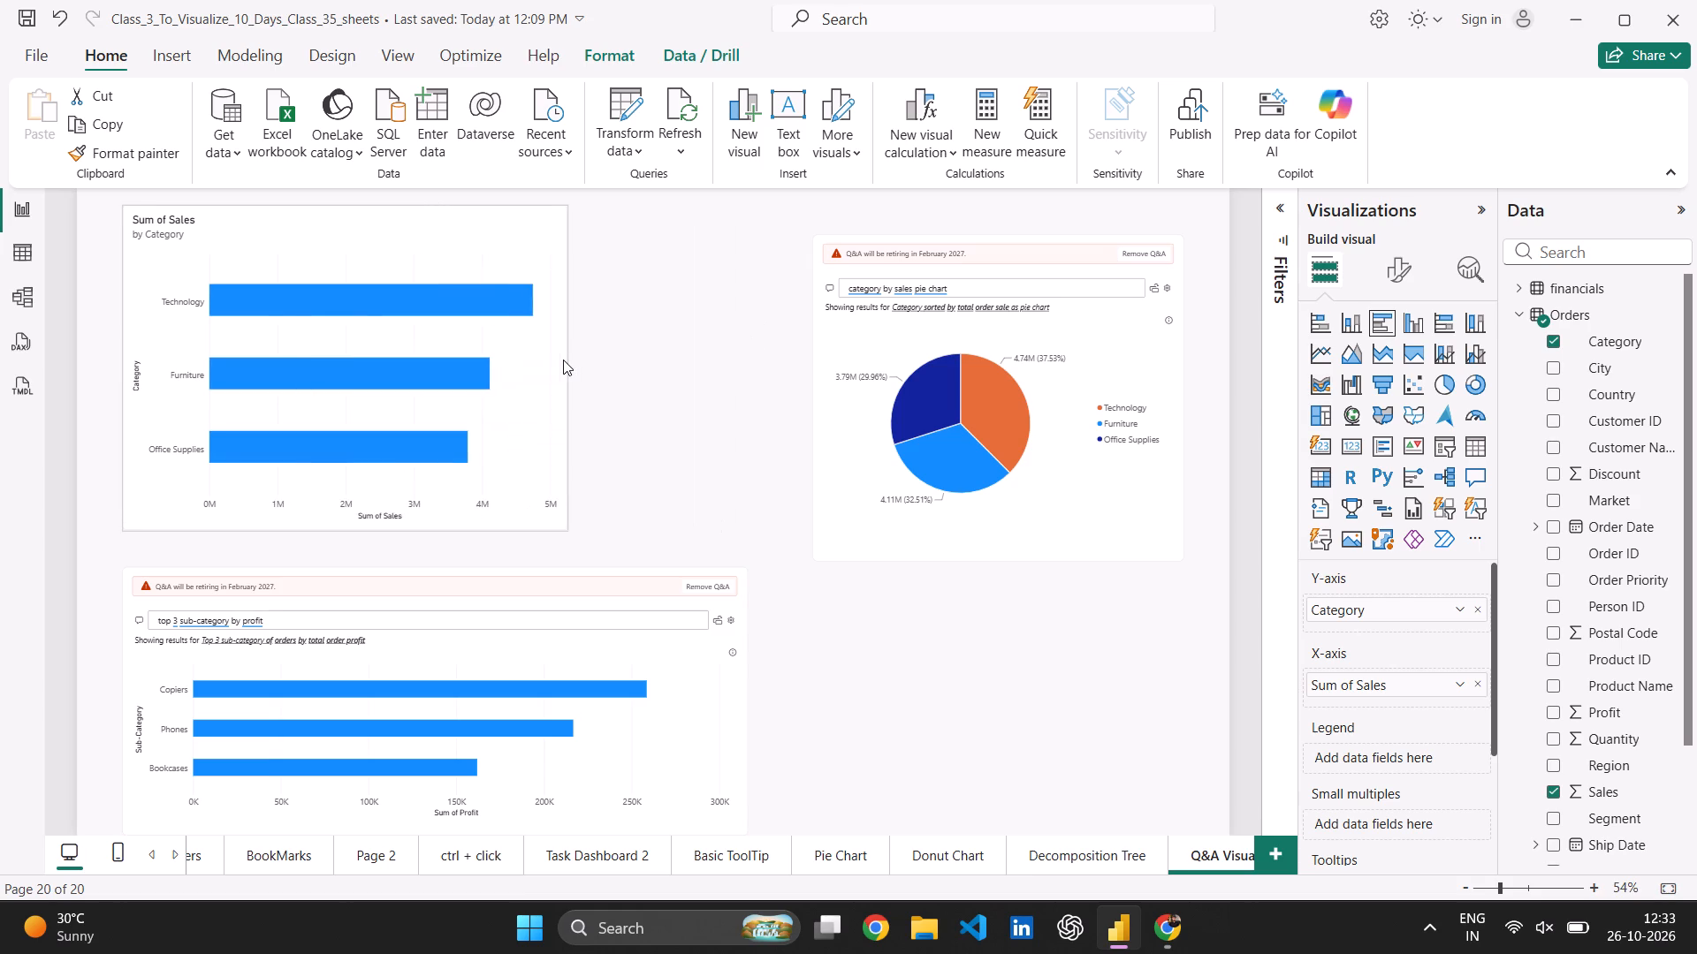
{"action": "left_click_drag", "start_coordinate": [563, 360], "coordinate": [625, 349]}
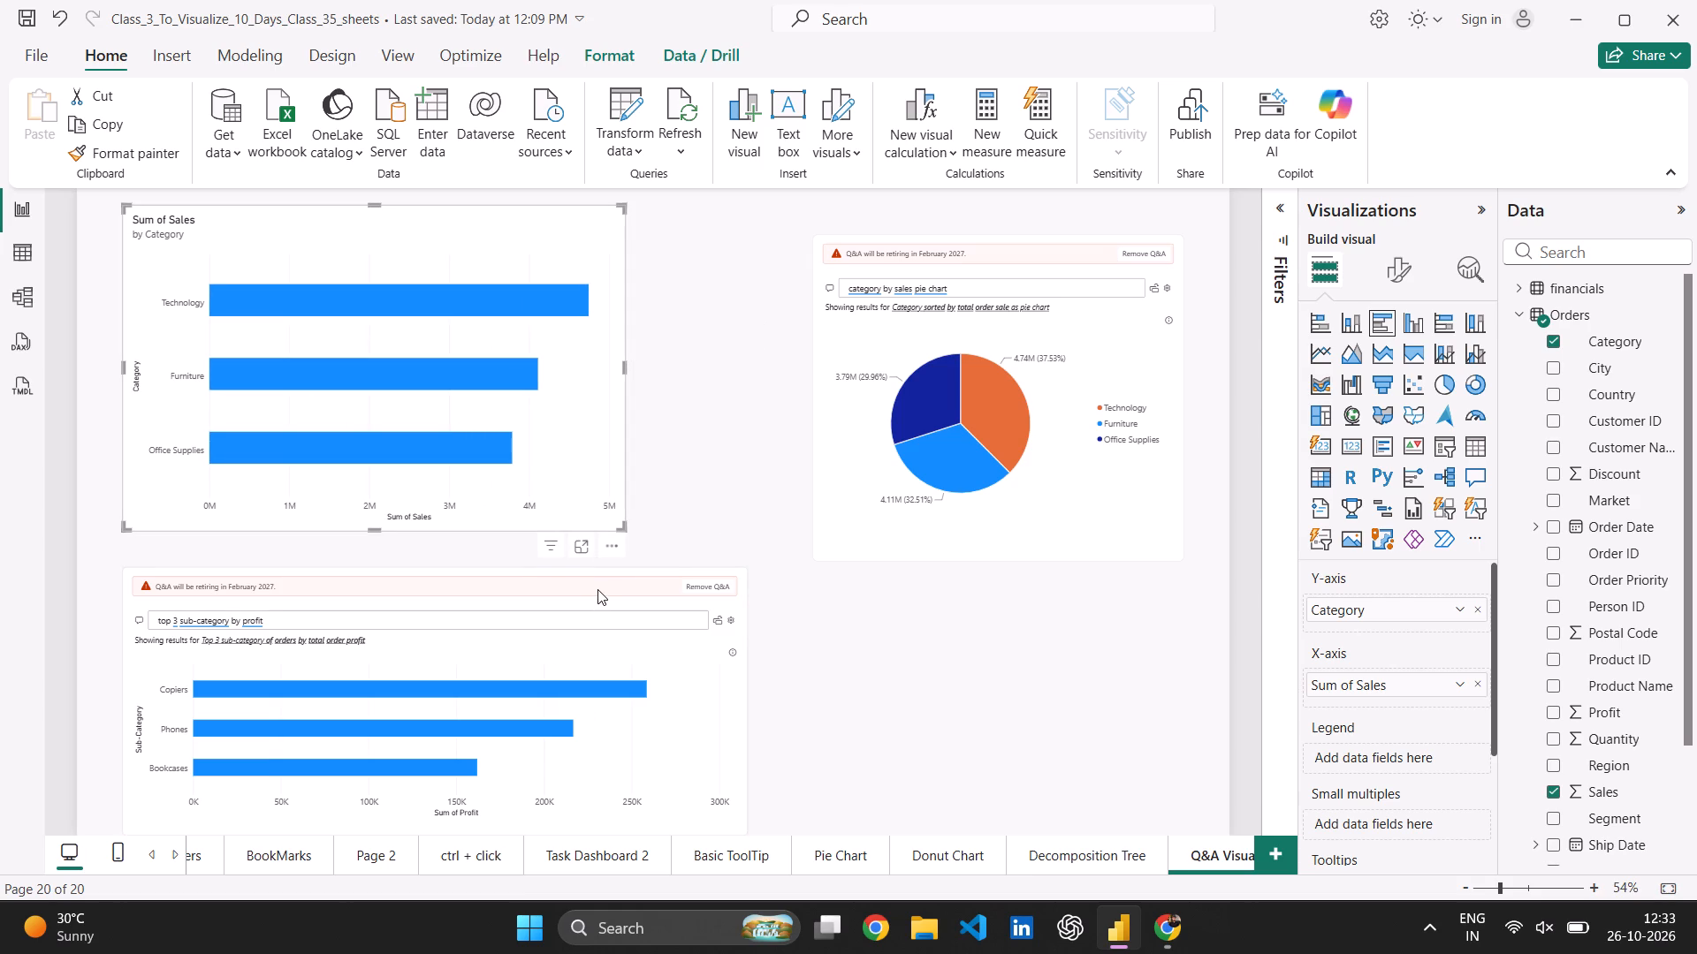
Move the "top 3 sub-category by profit" Q&A visual slightly up, keeping its side edge aligned with the bar chart above.
{"action": "left_click_drag", "start_coordinate": [603, 588], "coordinate": [624, 572]}
{"action": "left_click_drag", "start_coordinate": [624, 572], "coordinate": [608, 571]}
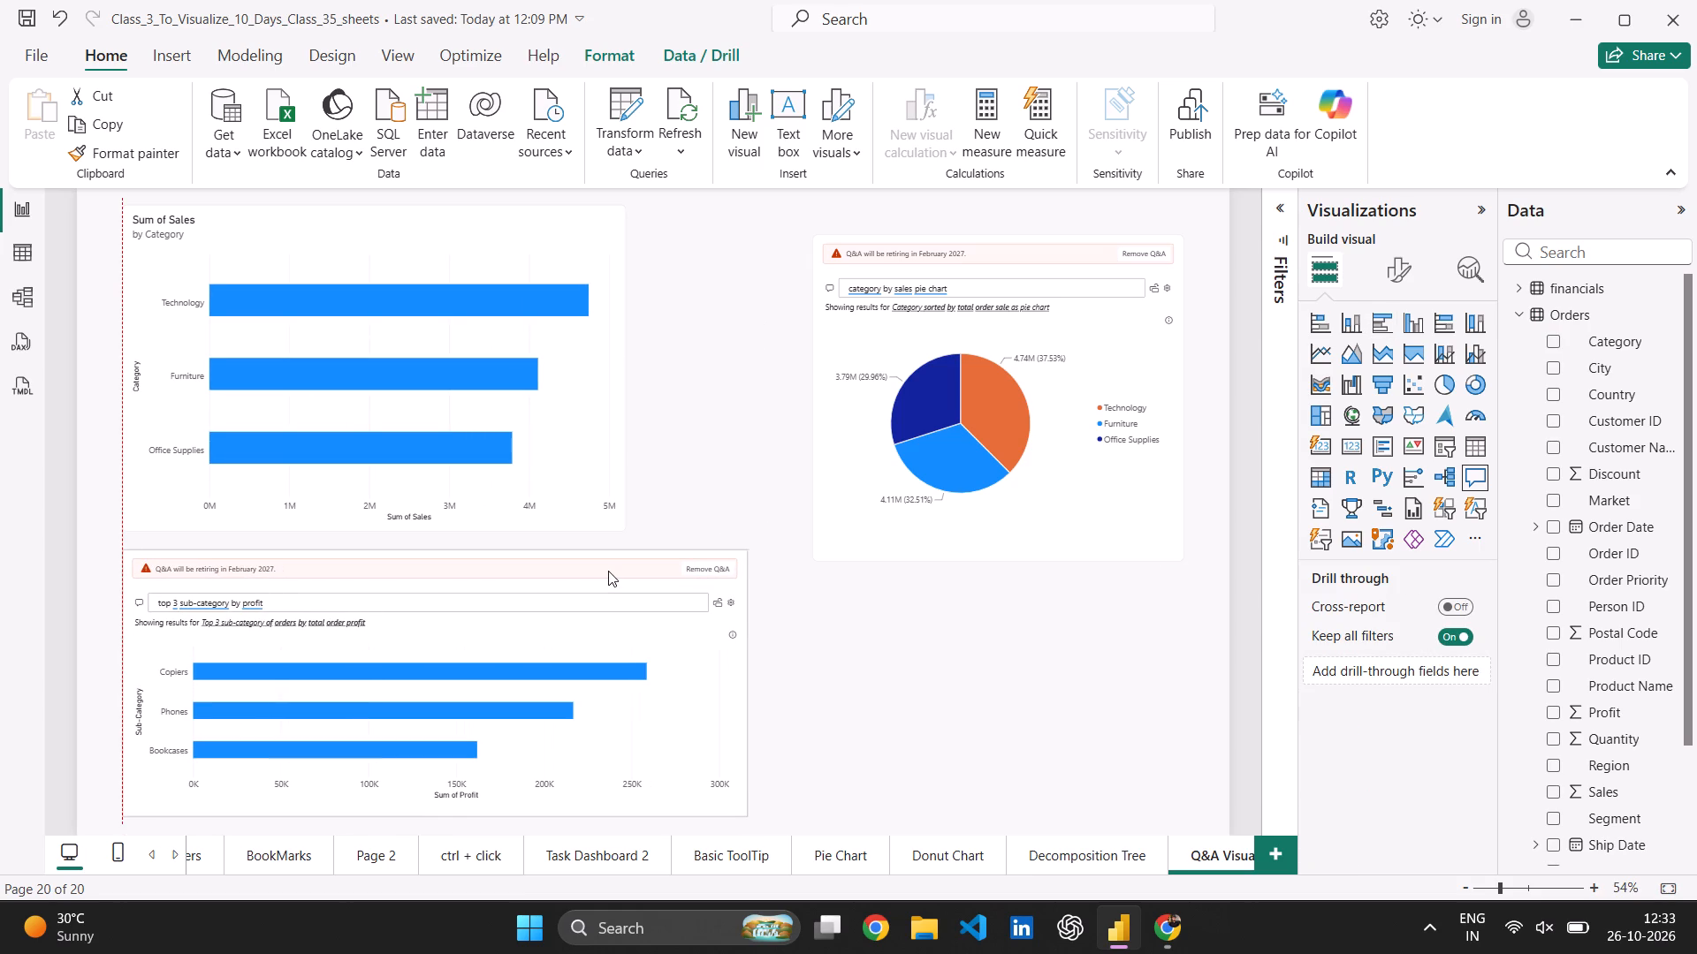
{"action": "left_click_drag", "start_coordinate": [608, 571], "coordinate": [609, 570]}
Align the pie chart Q&A visual's top with the bar chart, shift it toward the page's outer edge, and enlarge it slightly.
{"action": "left_click_drag", "start_coordinate": [1024, 261], "coordinate": [991, 228]}
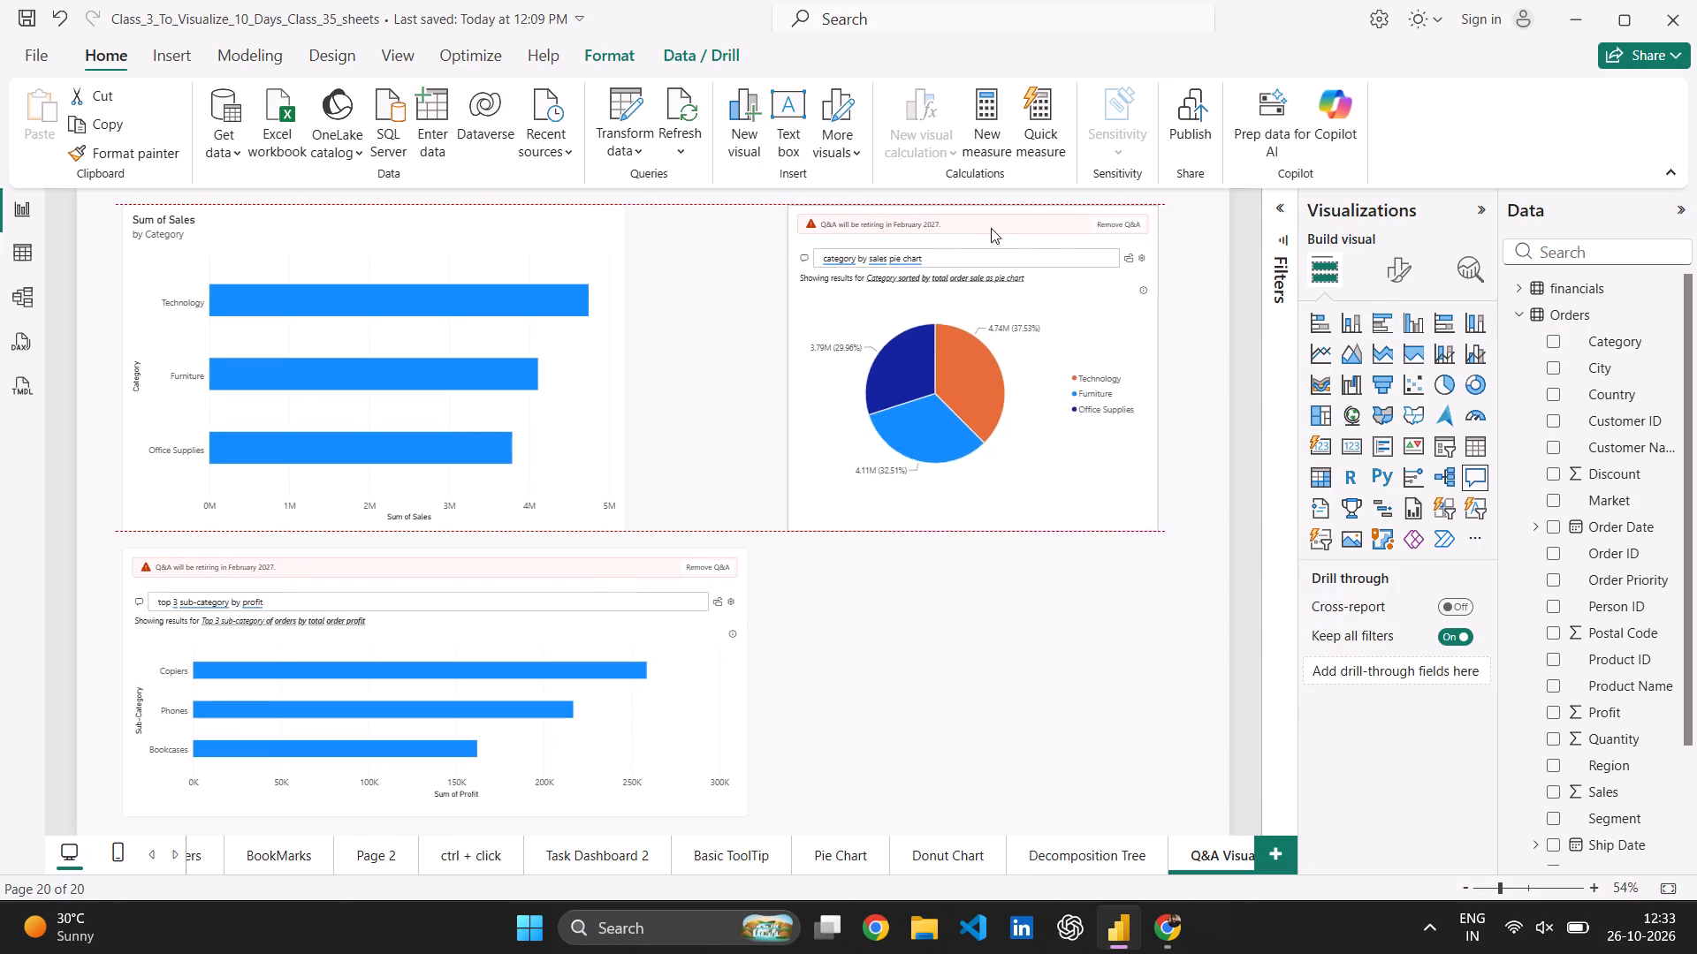
{"action": "left_click_drag", "start_coordinate": [991, 228], "coordinate": [1047, 231]}
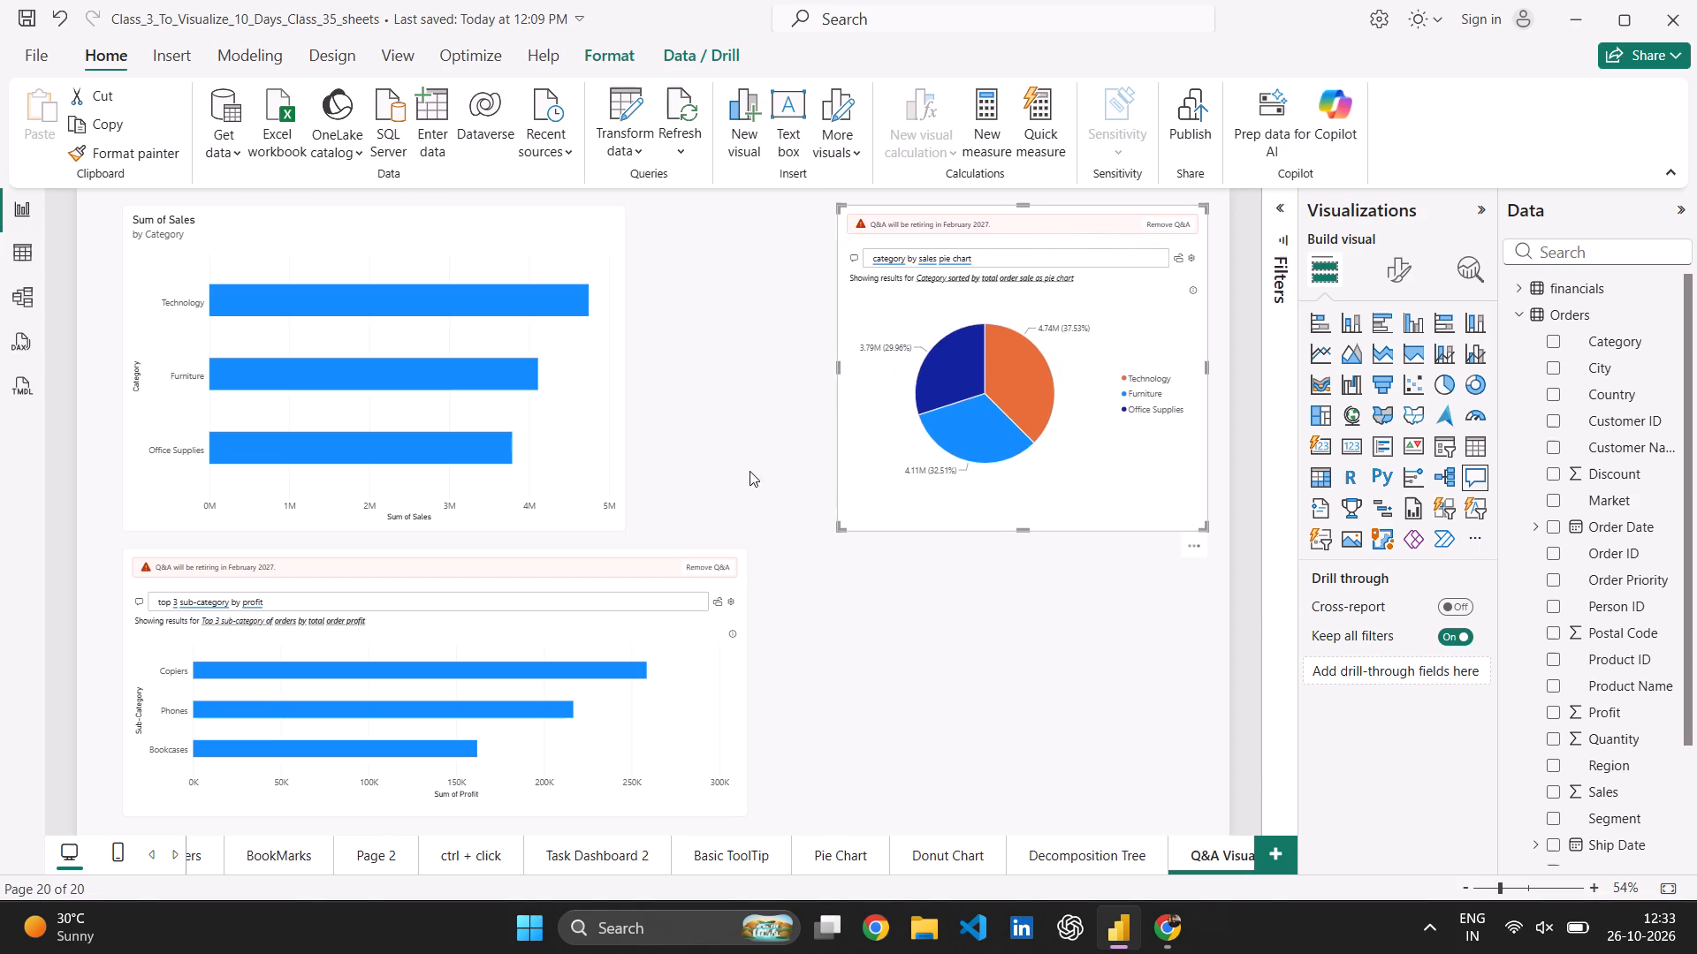
{"action": "left_click_drag", "start_coordinate": [836, 521], "coordinate": [771, 549]}
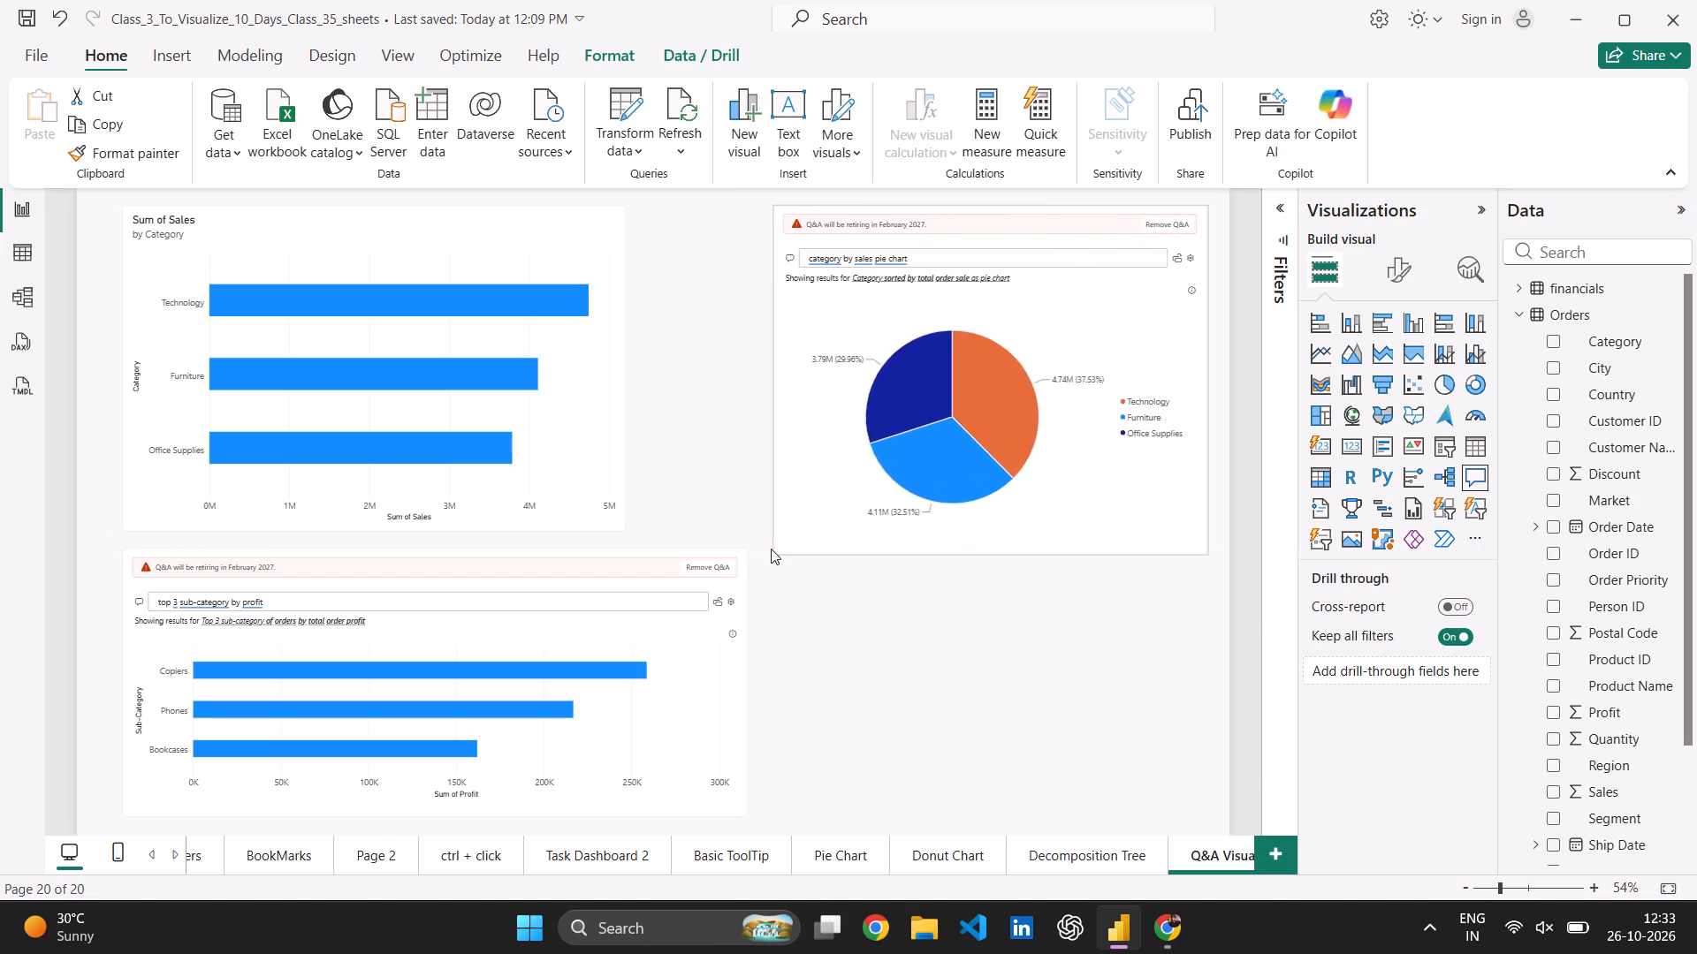
{"action": "left_click_drag", "start_coordinate": [771, 549], "coordinate": [784, 548]}
Widen the Sum of Sales by Category bar chart to match the Q&A visual below it, and reduce its height slightly.
{"action": "left_click", "coordinate": [543, 250]}
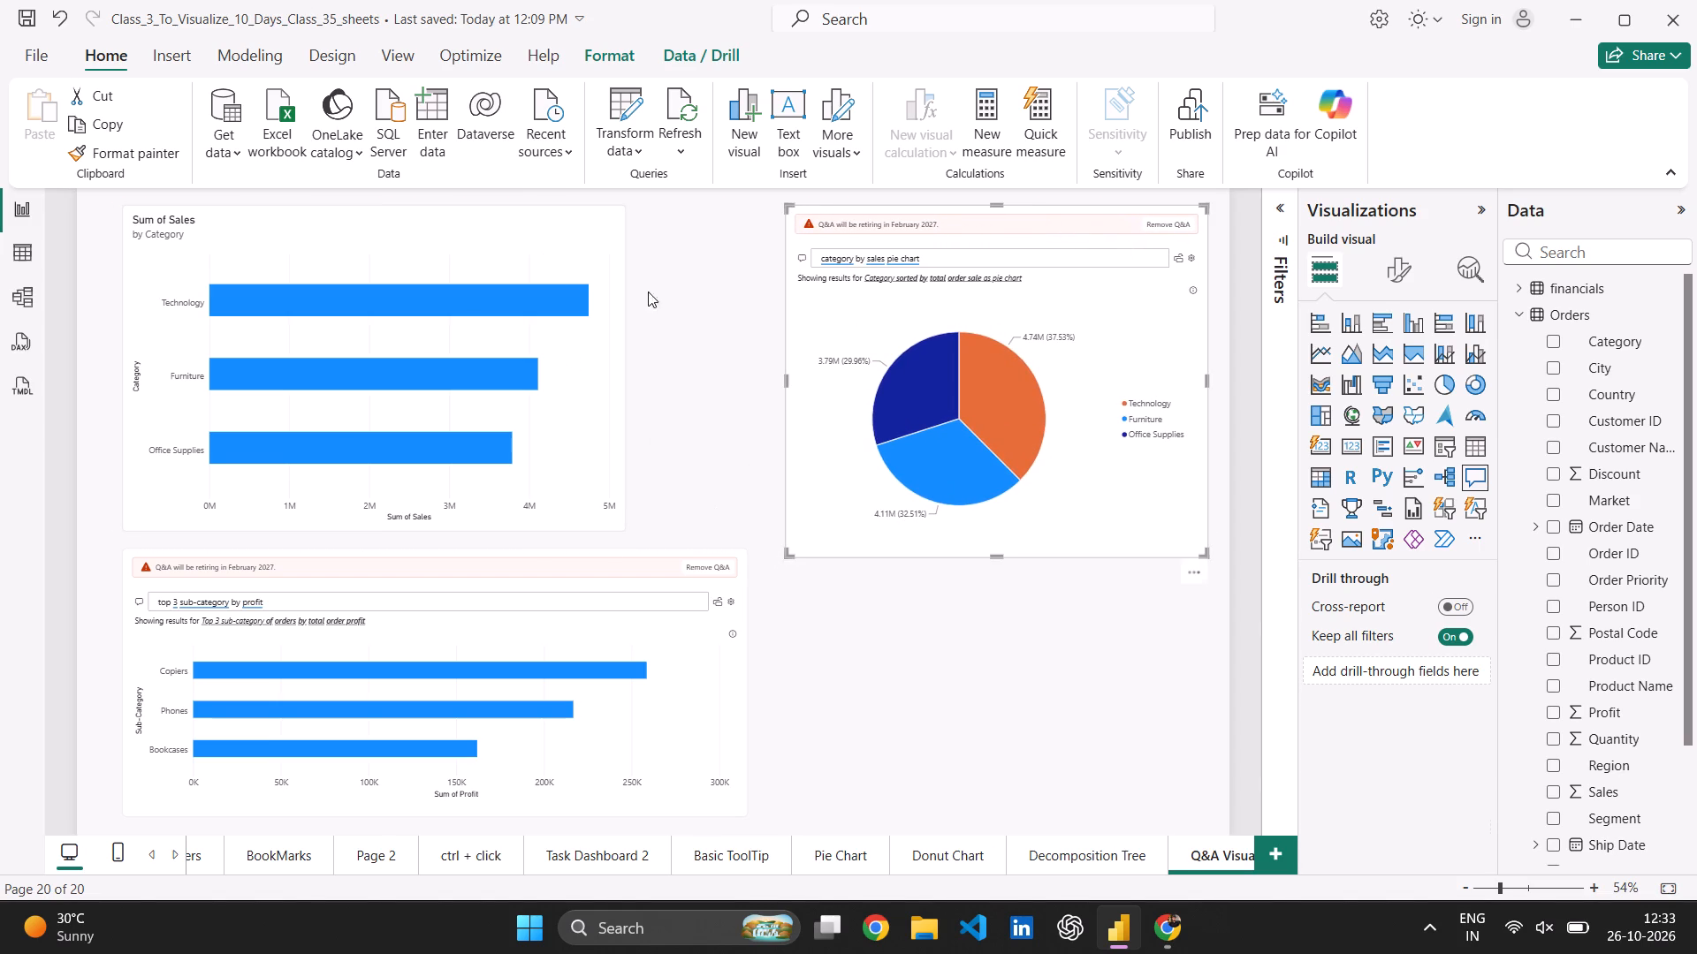
{"action": "left_click_drag", "start_coordinate": [624, 365], "coordinate": [747, 364]}
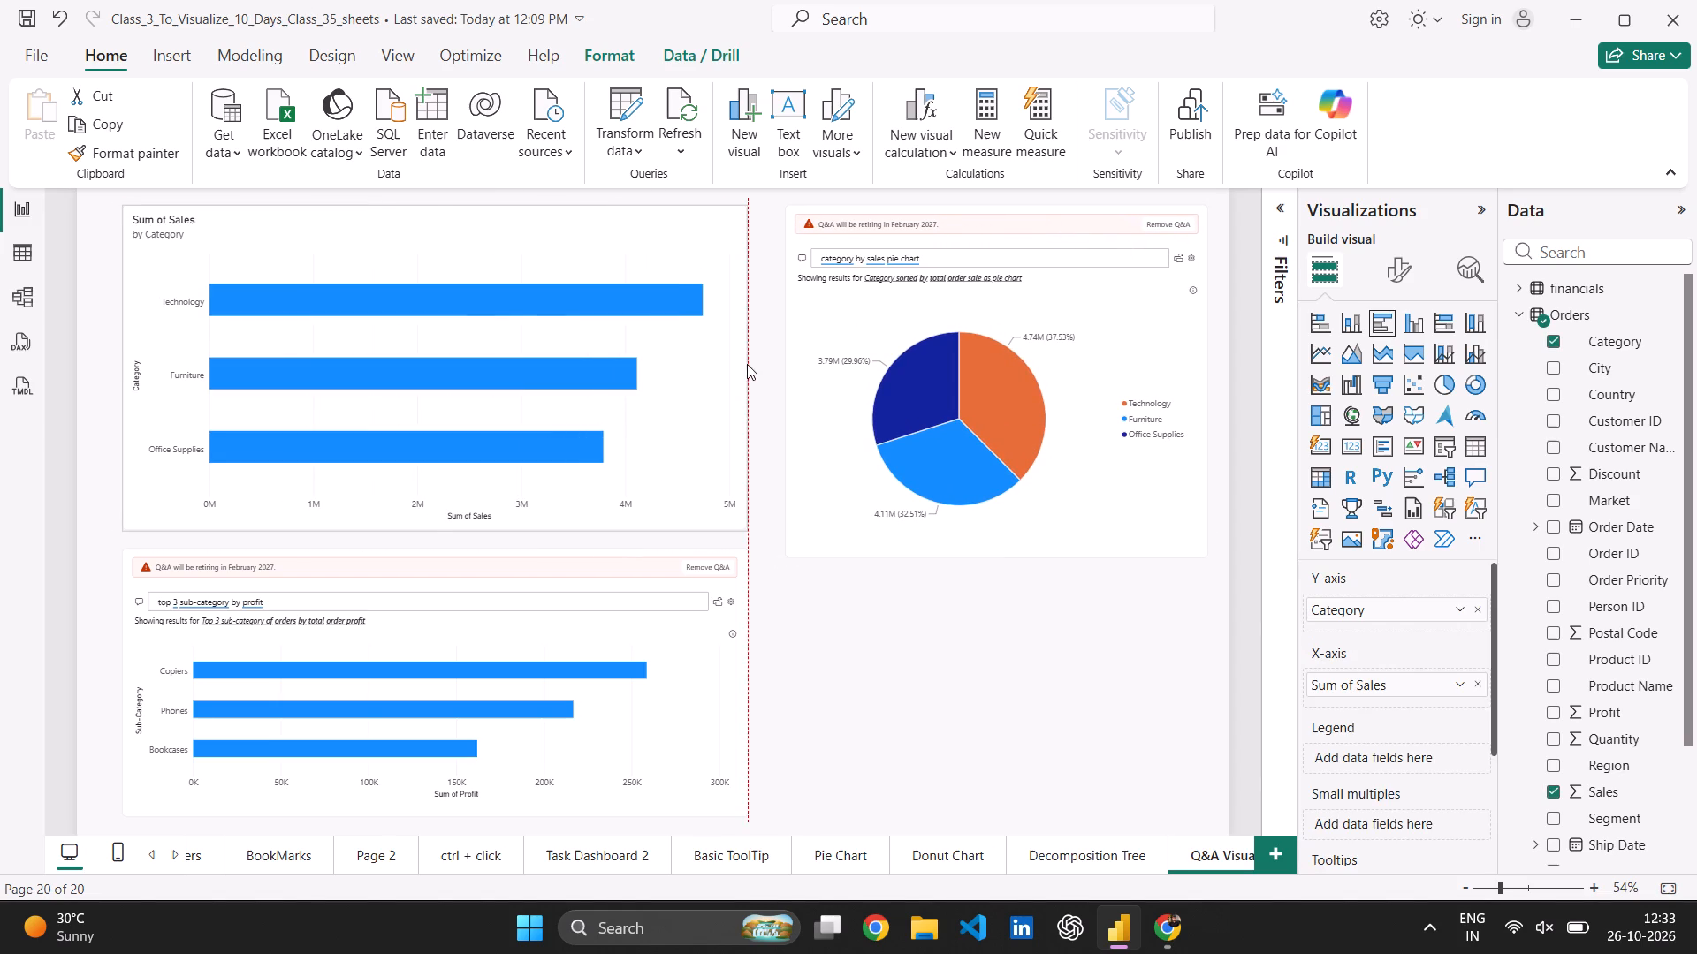
{"action": "left_click_drag", "start_coordinate": [747, 364], "coordinate": [748, 366]}
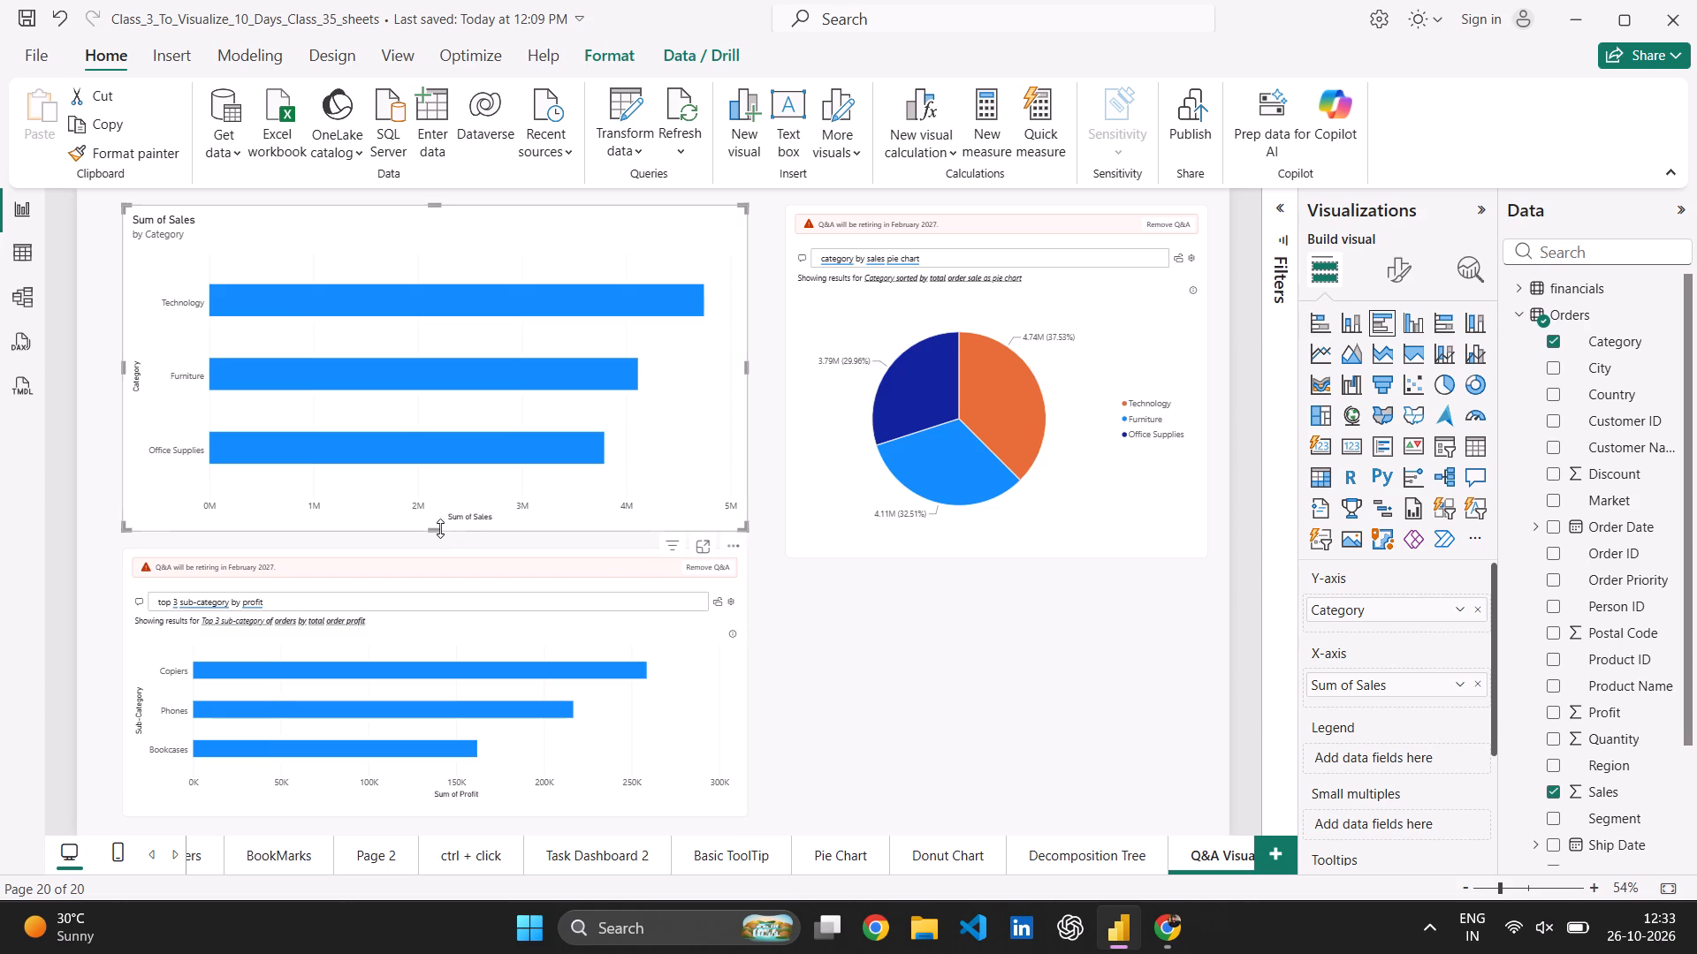
{"action": "left_click_drag", "start_coordinate": [440, 528], "coordinate": [450, 504]}
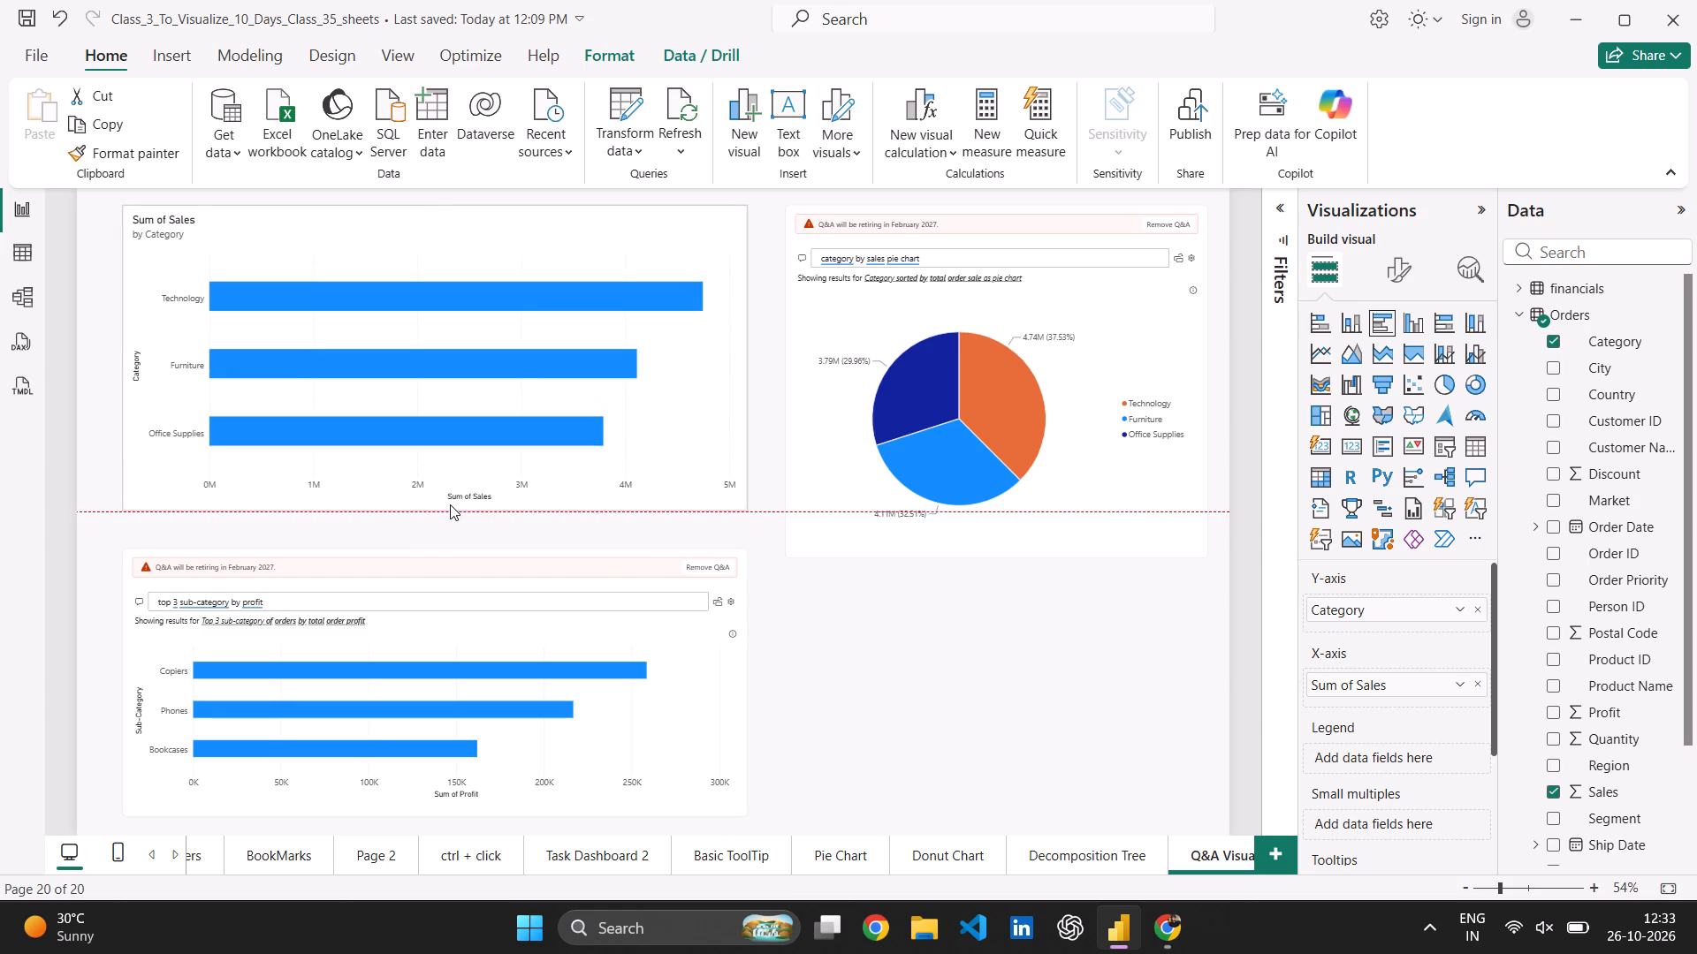
{"action": "left_click_drag", "start_coordinate": [450, 504], "coordinate": [450, 501]}
Select the "top 3 sub-category by profit" Q&A visual below the bar chart.
{"action": "left_click", "coordinate": [435, 572]}
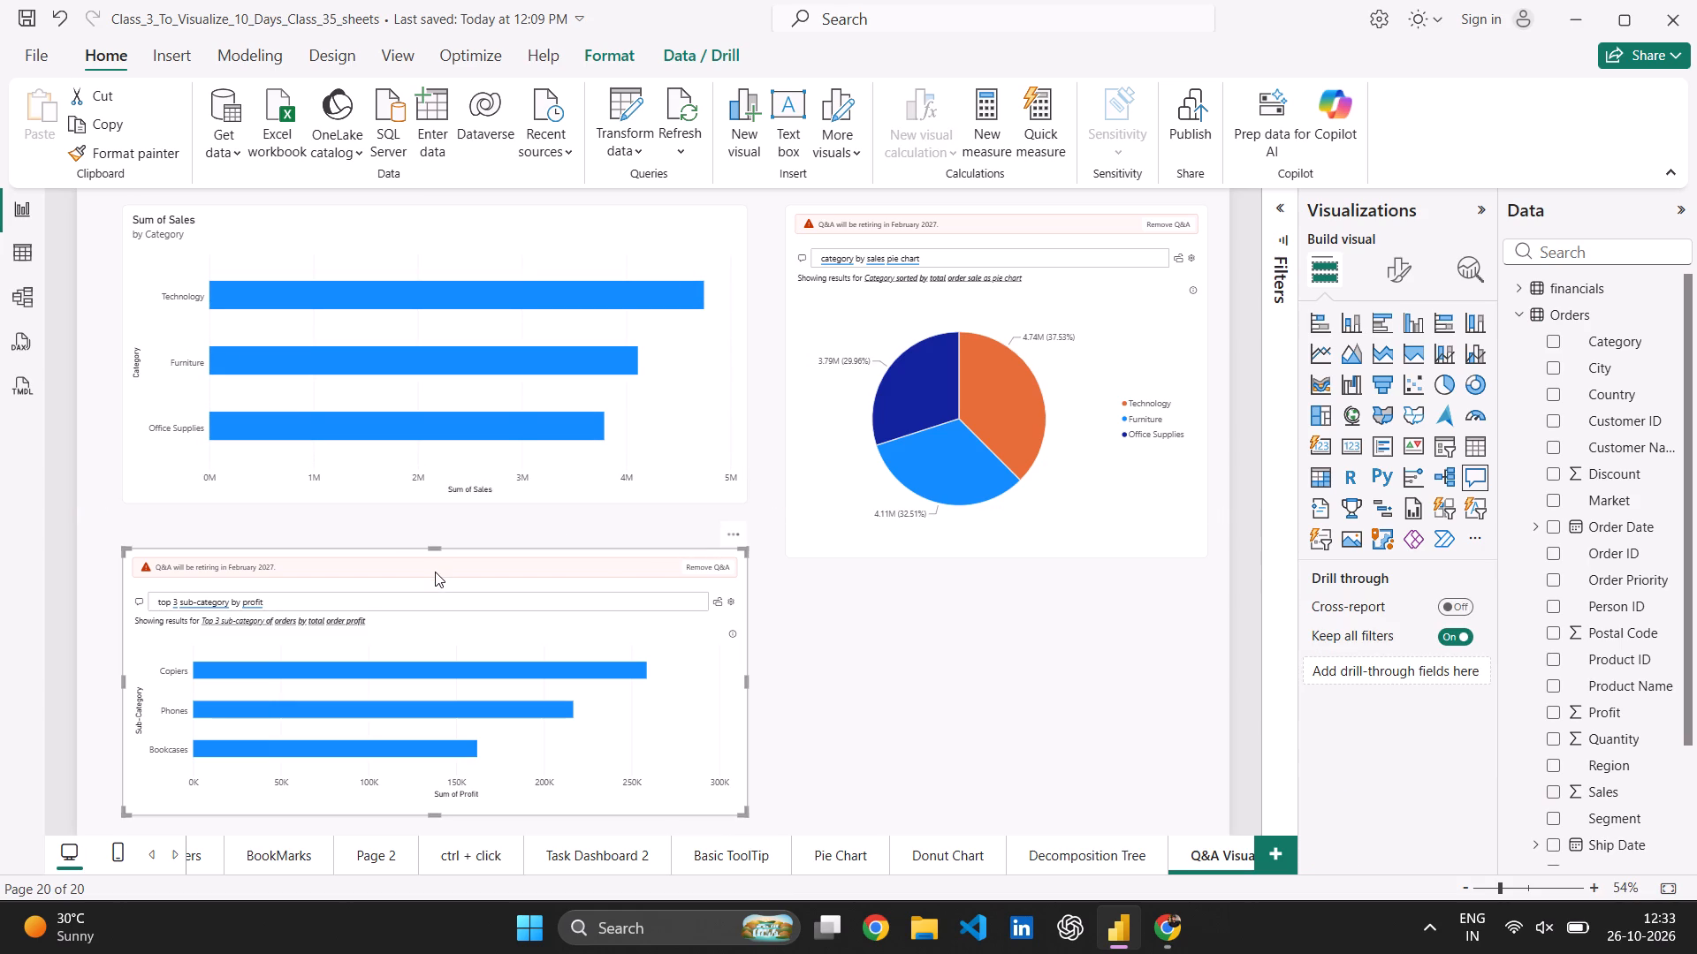
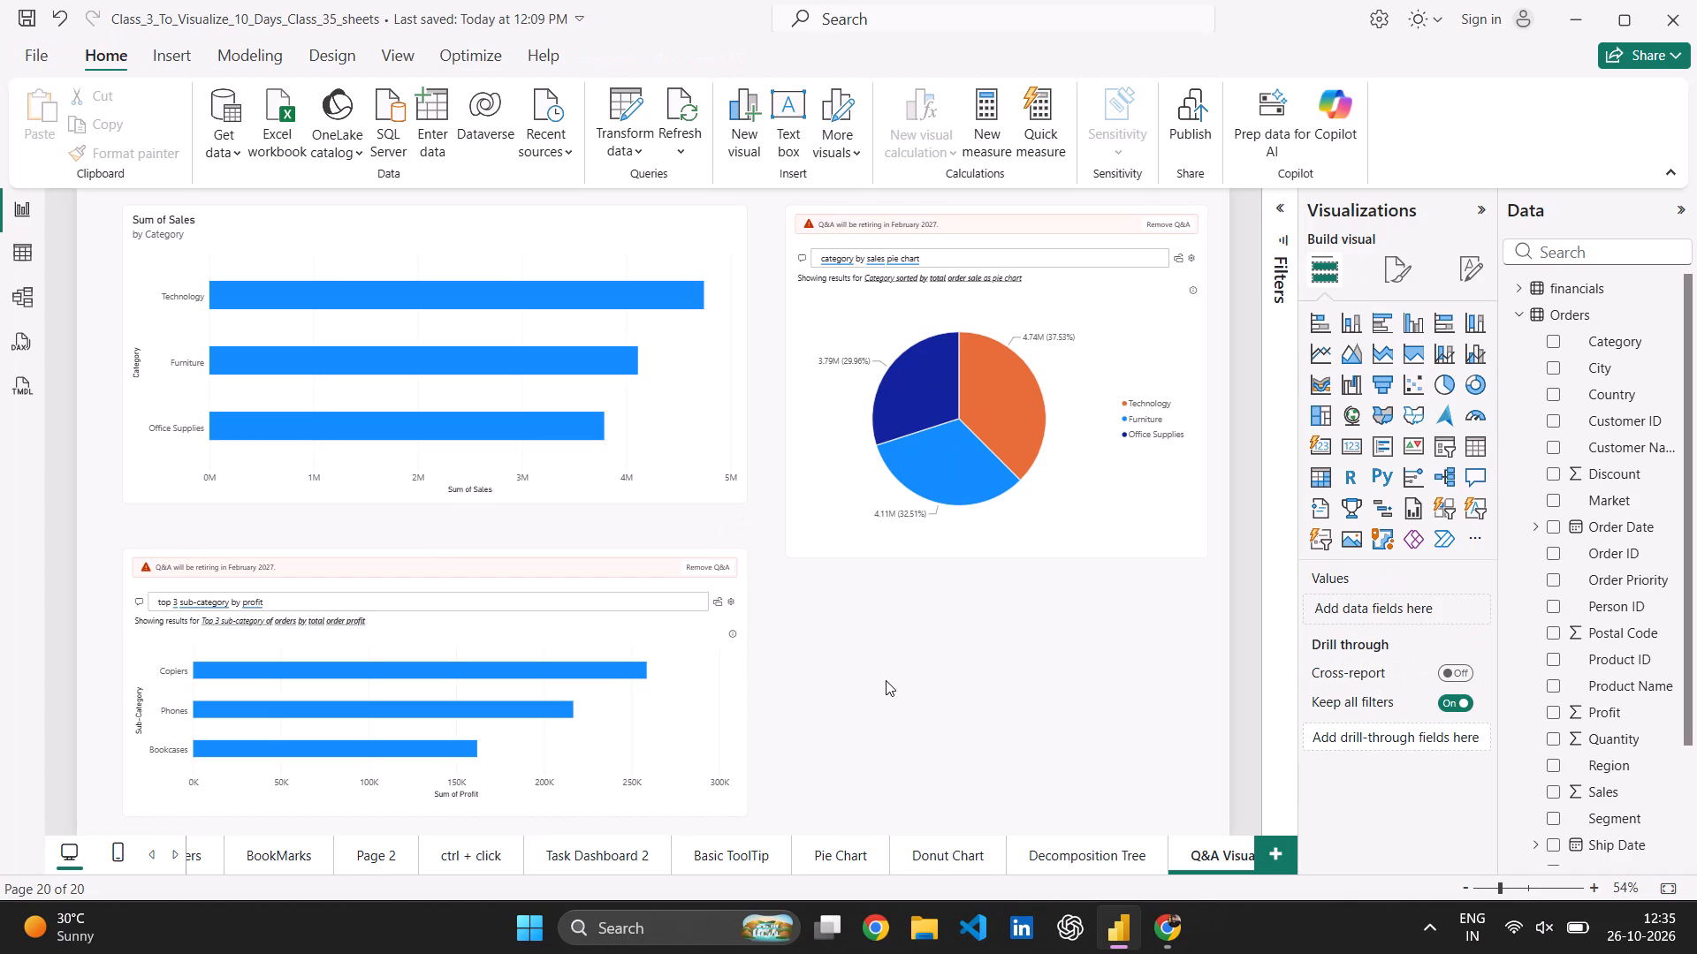
Convert the "top 3 sub-category by profit" Q&A result into a standard visual.
{"action": "left_click", "coordinate": [743, 684]}
{"action": "left_click", "coordinate": [719, 599]}
{"action": "left_click", "coordinate": [820, 617]}
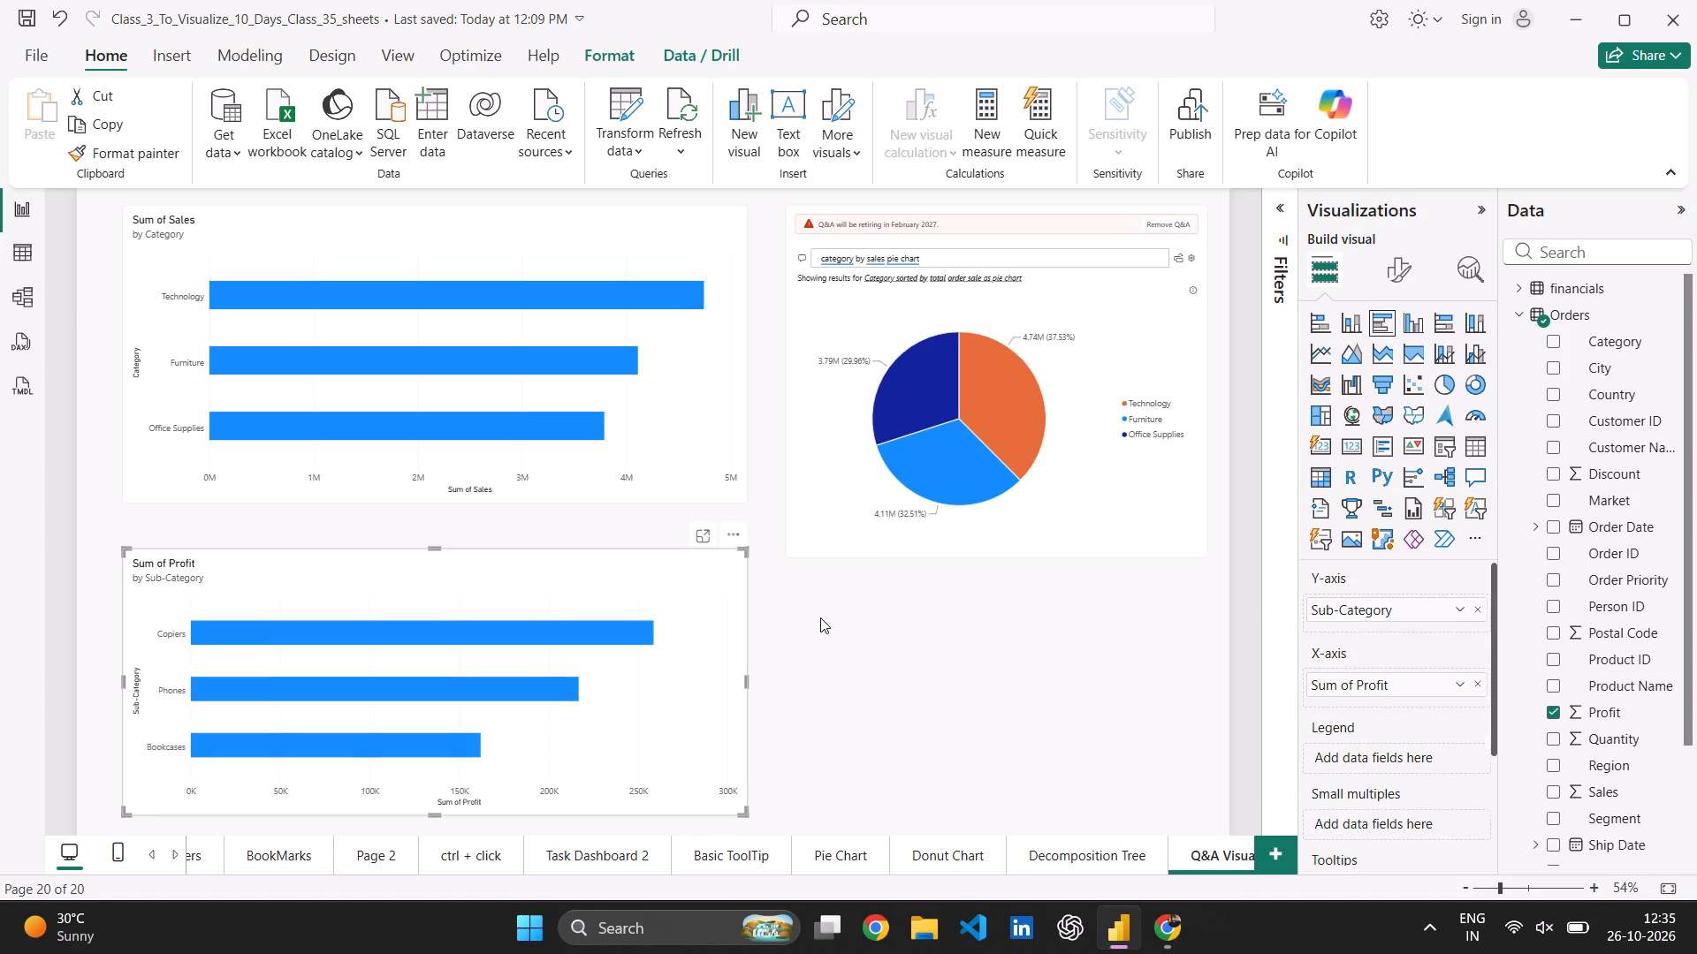
Add a new Q&A visual in the empty space below the pie chart and activate its question box.
{"action": "left_click", "coordinate": [1477, 477]}
{"action": "triple_click", "coordinate": [935, 610]}
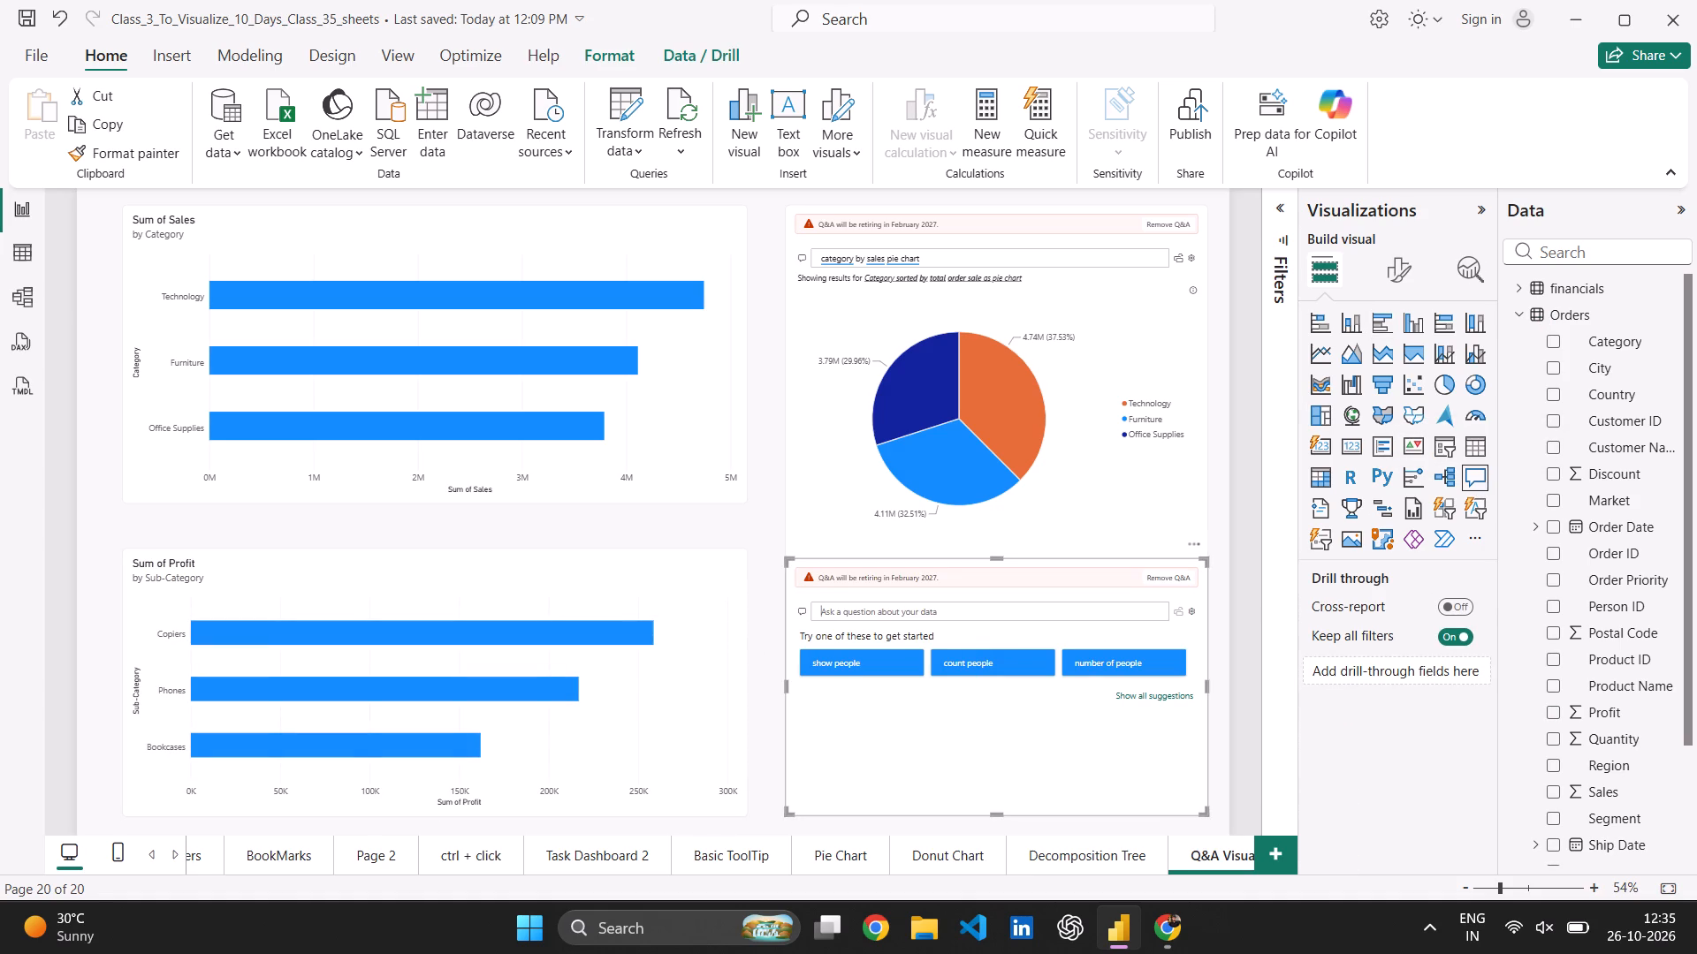
{"action": "left_click", "coordinate": [935, 610]}
{"action": "left_click_drag", "start_coordinate": [955, 606], "coordinate": [927, 614]}
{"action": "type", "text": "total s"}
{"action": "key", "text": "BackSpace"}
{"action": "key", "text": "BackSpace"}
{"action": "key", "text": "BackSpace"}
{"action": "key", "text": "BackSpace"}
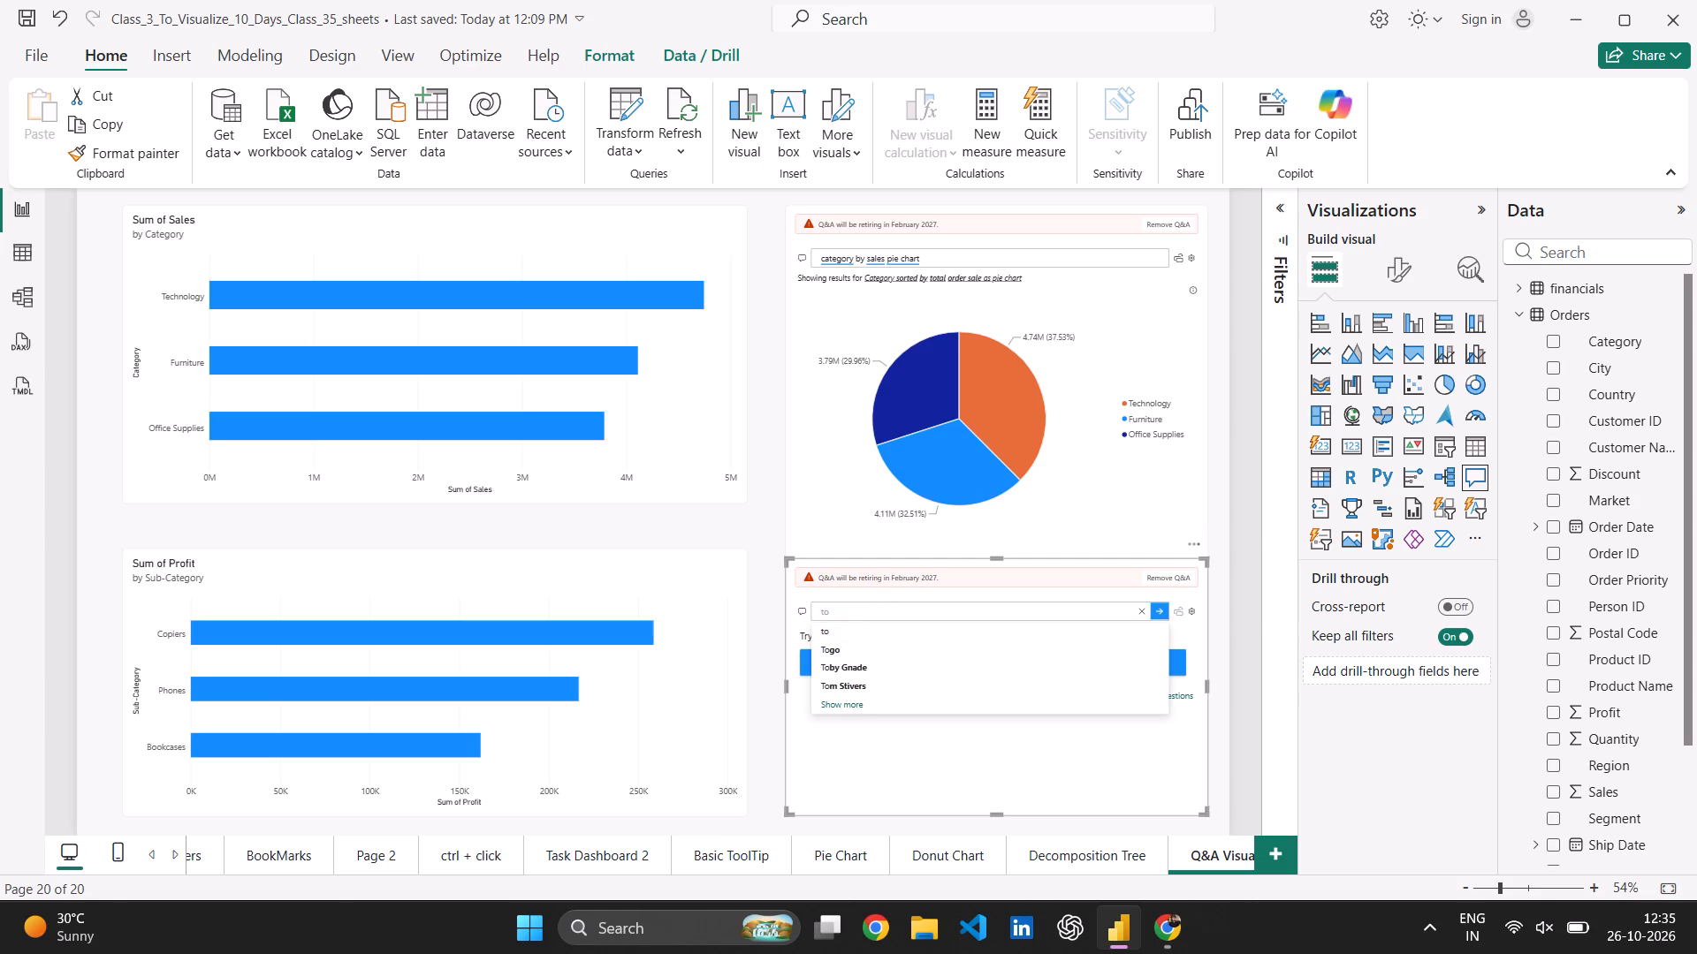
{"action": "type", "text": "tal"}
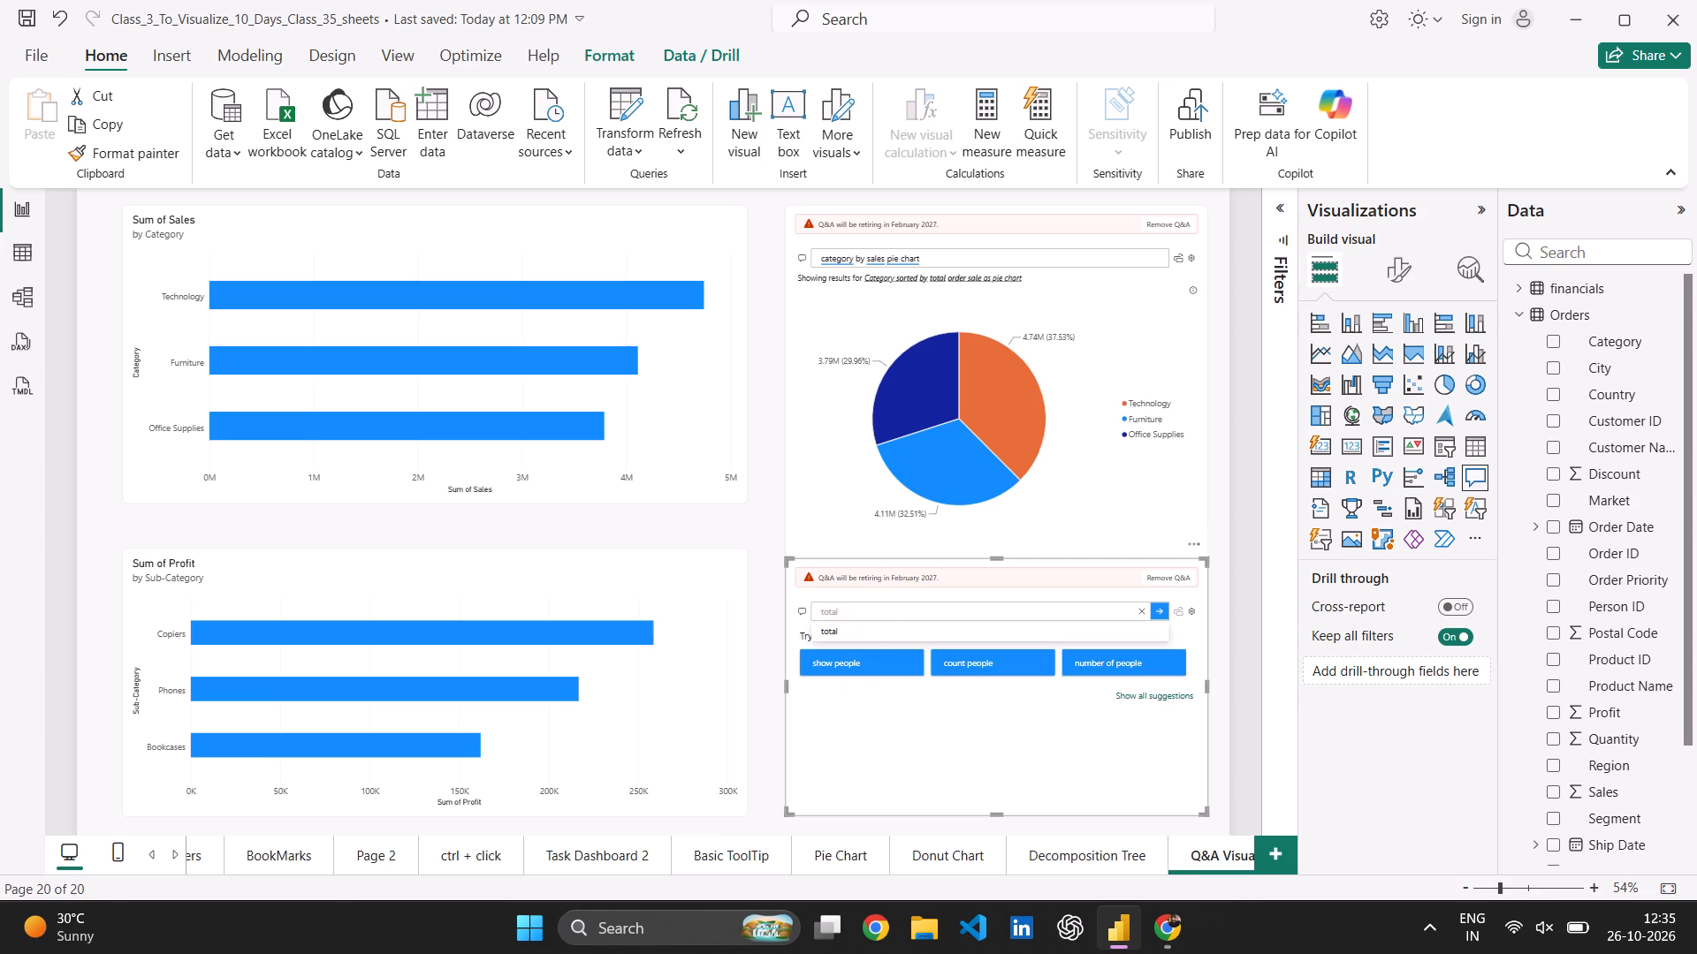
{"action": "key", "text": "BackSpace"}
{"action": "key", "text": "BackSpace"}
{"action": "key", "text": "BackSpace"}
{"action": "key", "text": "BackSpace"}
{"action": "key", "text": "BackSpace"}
Ask "sum of sales through card" in the new Q&A visual below the pie chart.
{"action": "type", "text": "sum od"}
{"action": "key", "text": "BackSpace"}
{"action": "type", "text": "f sales"}
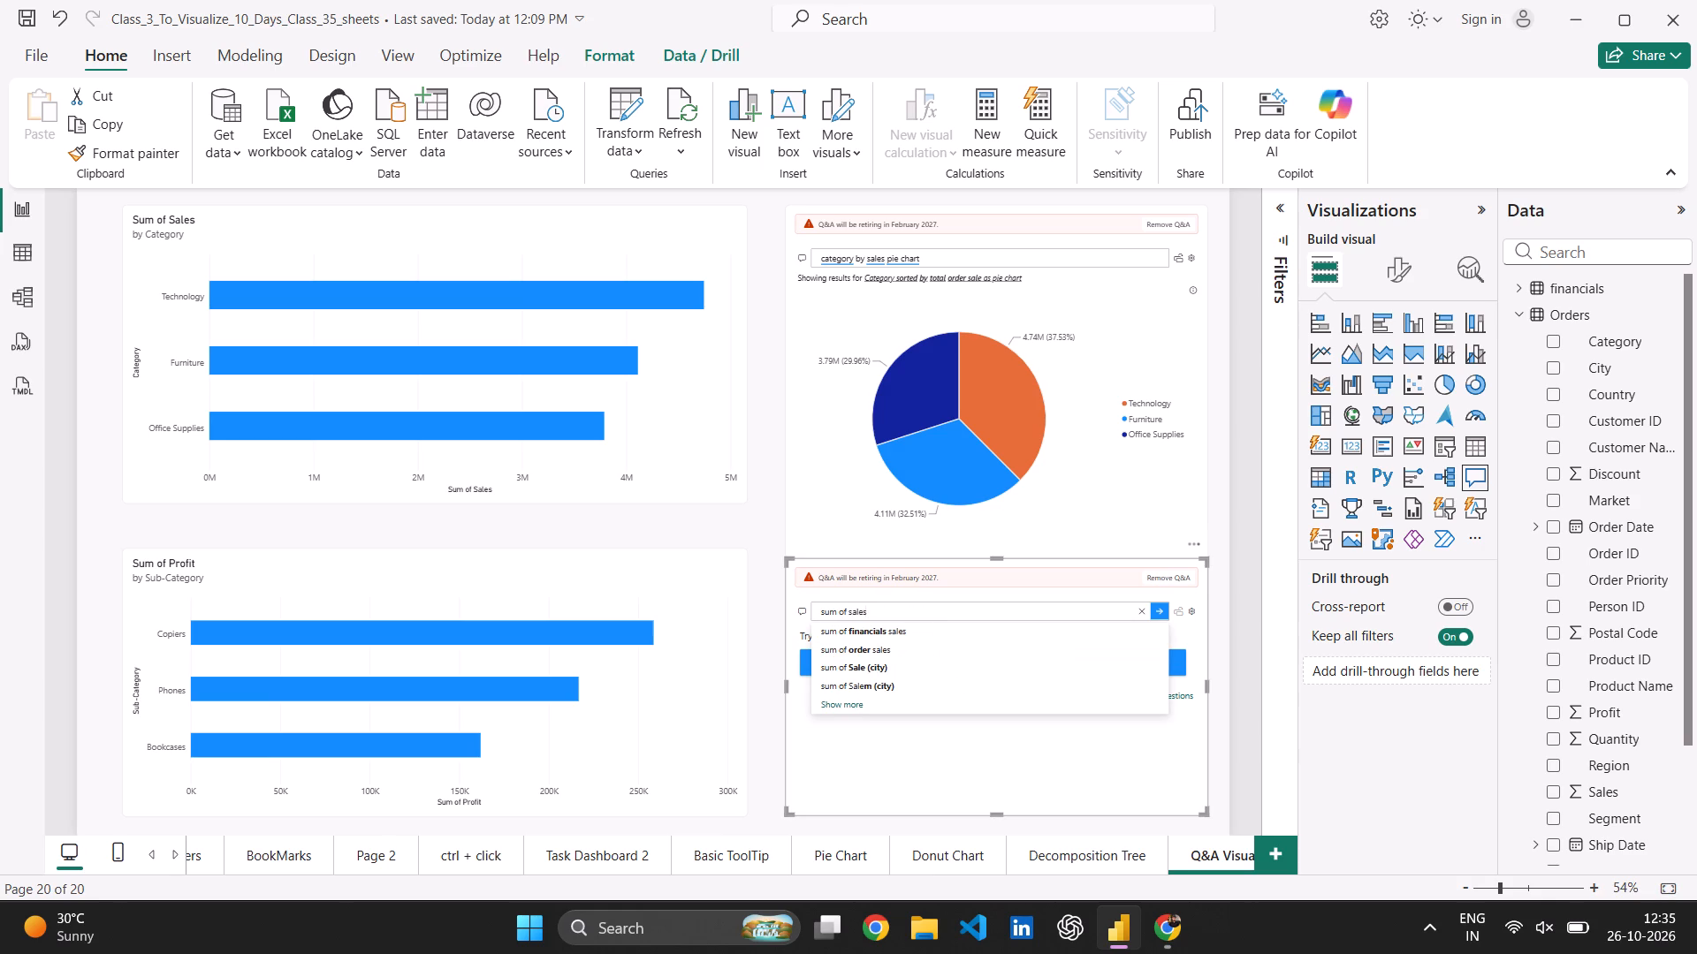
{"action": "key", "text": "space"}
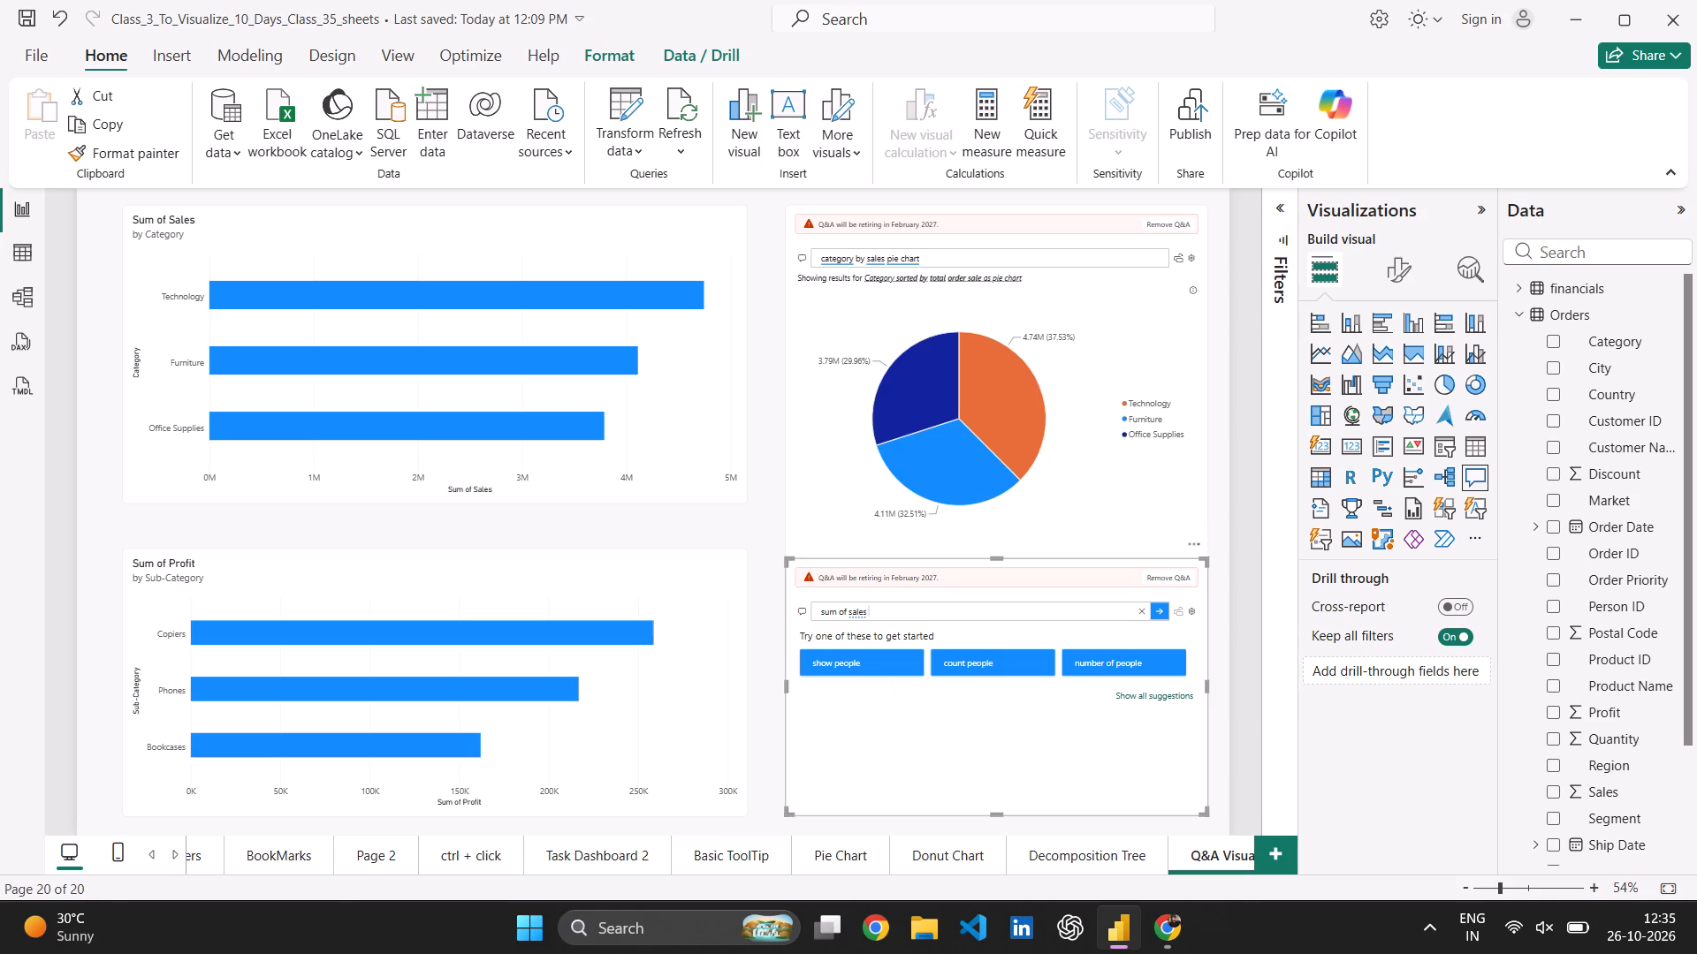
{"action": "type", "text": "through"}
{"action": "key", "text": "space"}
{"action": "type", "text": "card"}
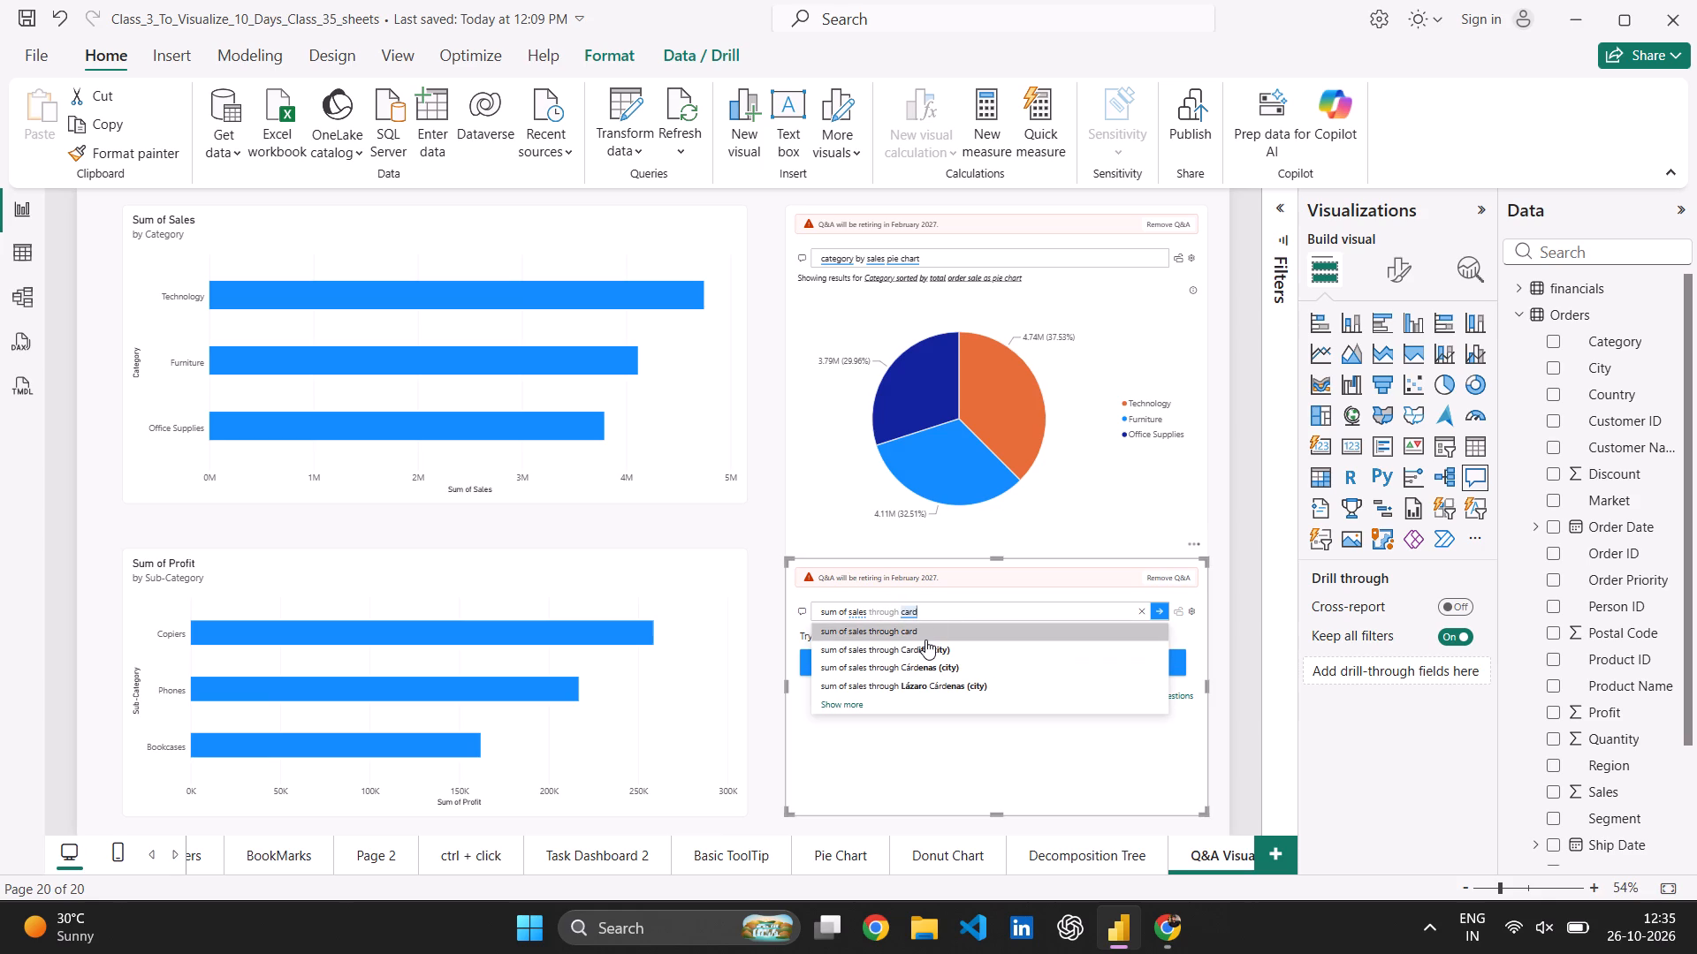
{"action": "double_click", "coordinate": [982, 636]}
{"action": "left_click", "coordinate": [1016, 689]}
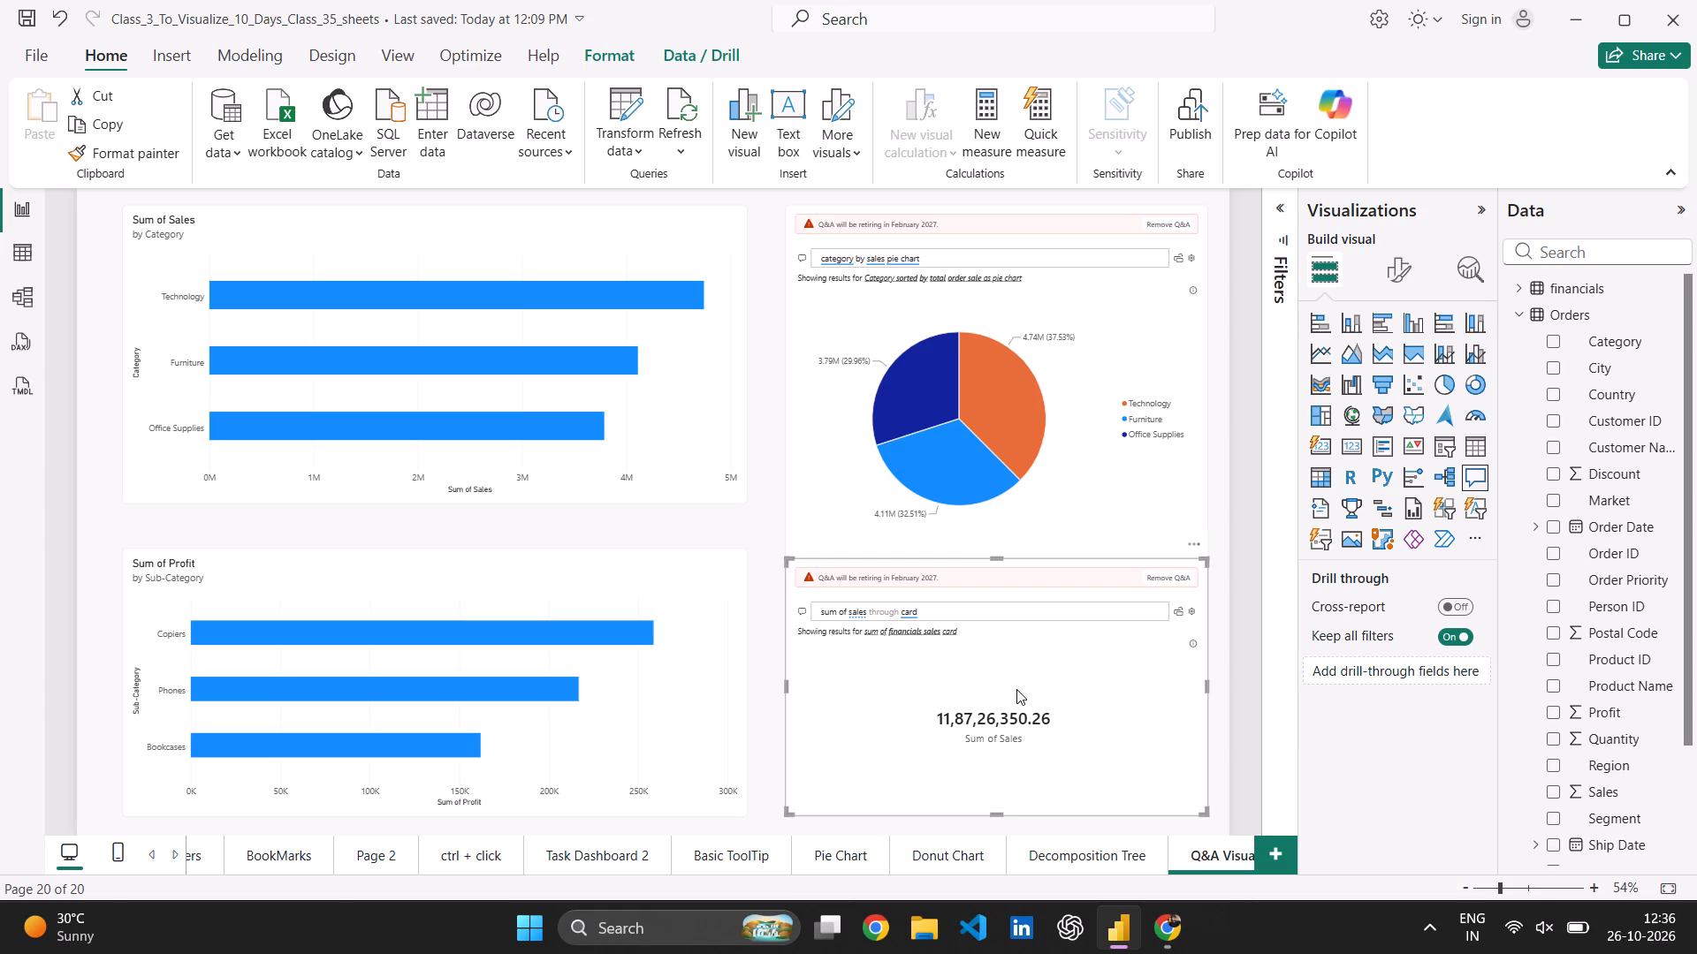
{"action": "left_click", "coordinate": [762, 671]}
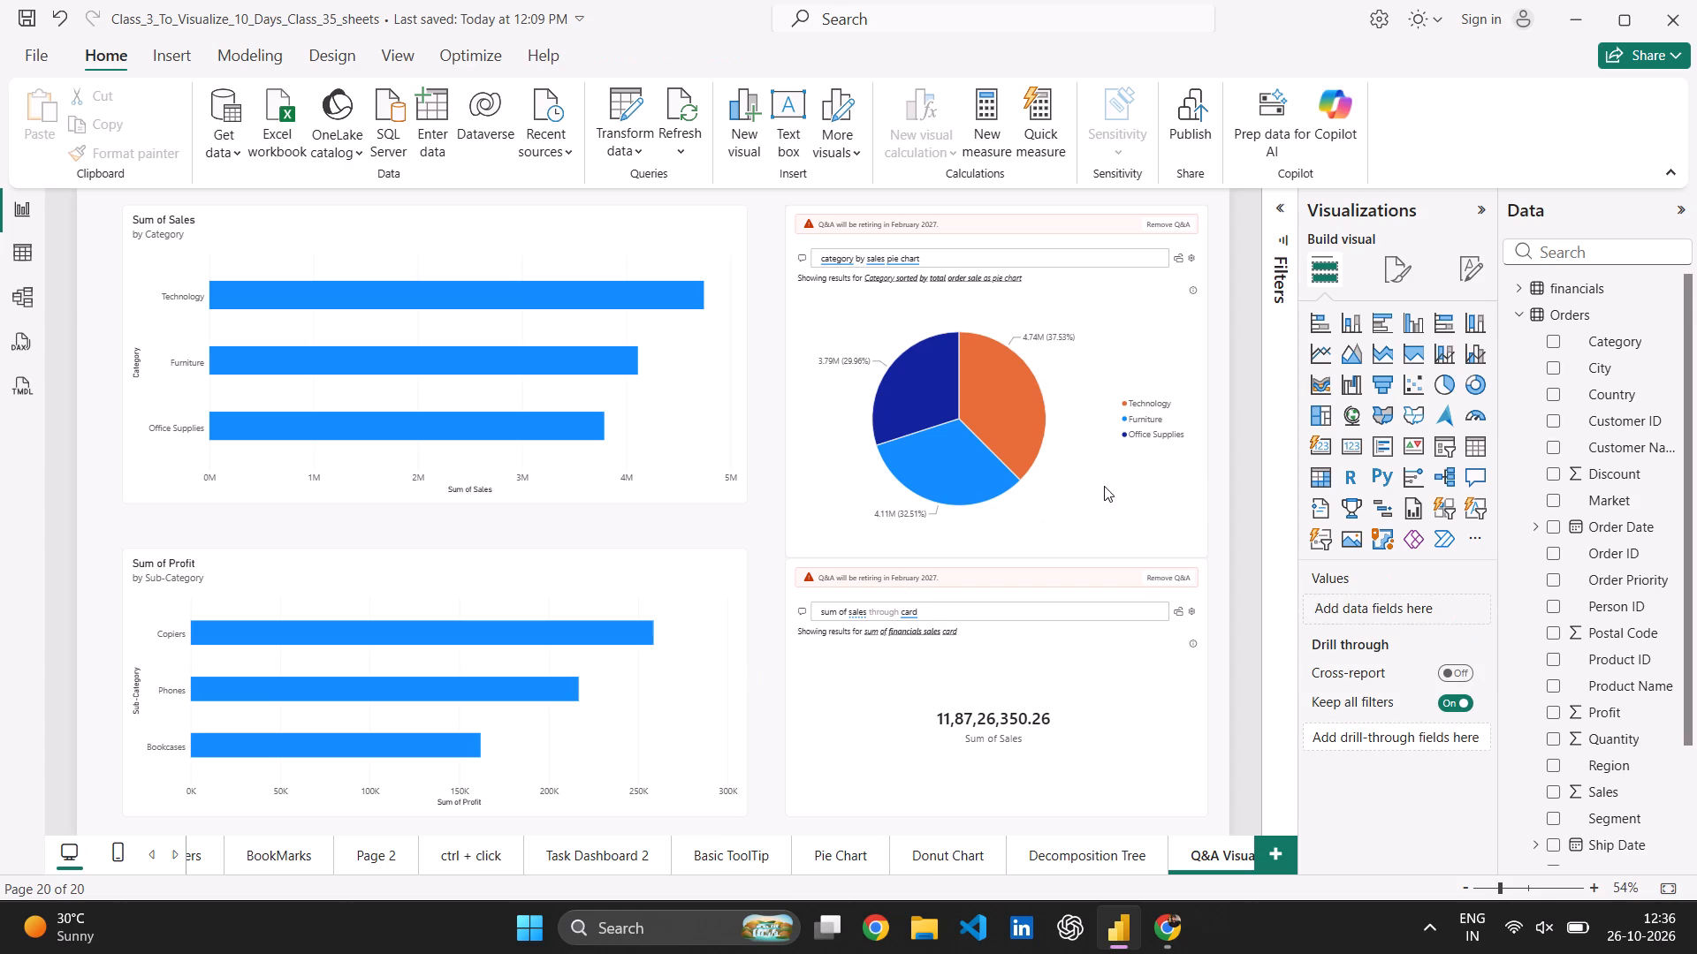
Reduce the pie chart Q&A visual's height so its bottom edge aligns with the Sum of Sales by Category chart.
{"action": "left_click", "coordinate": [1104, 486]}
{"action": "left_click", "coordinate": [1003, 553]}
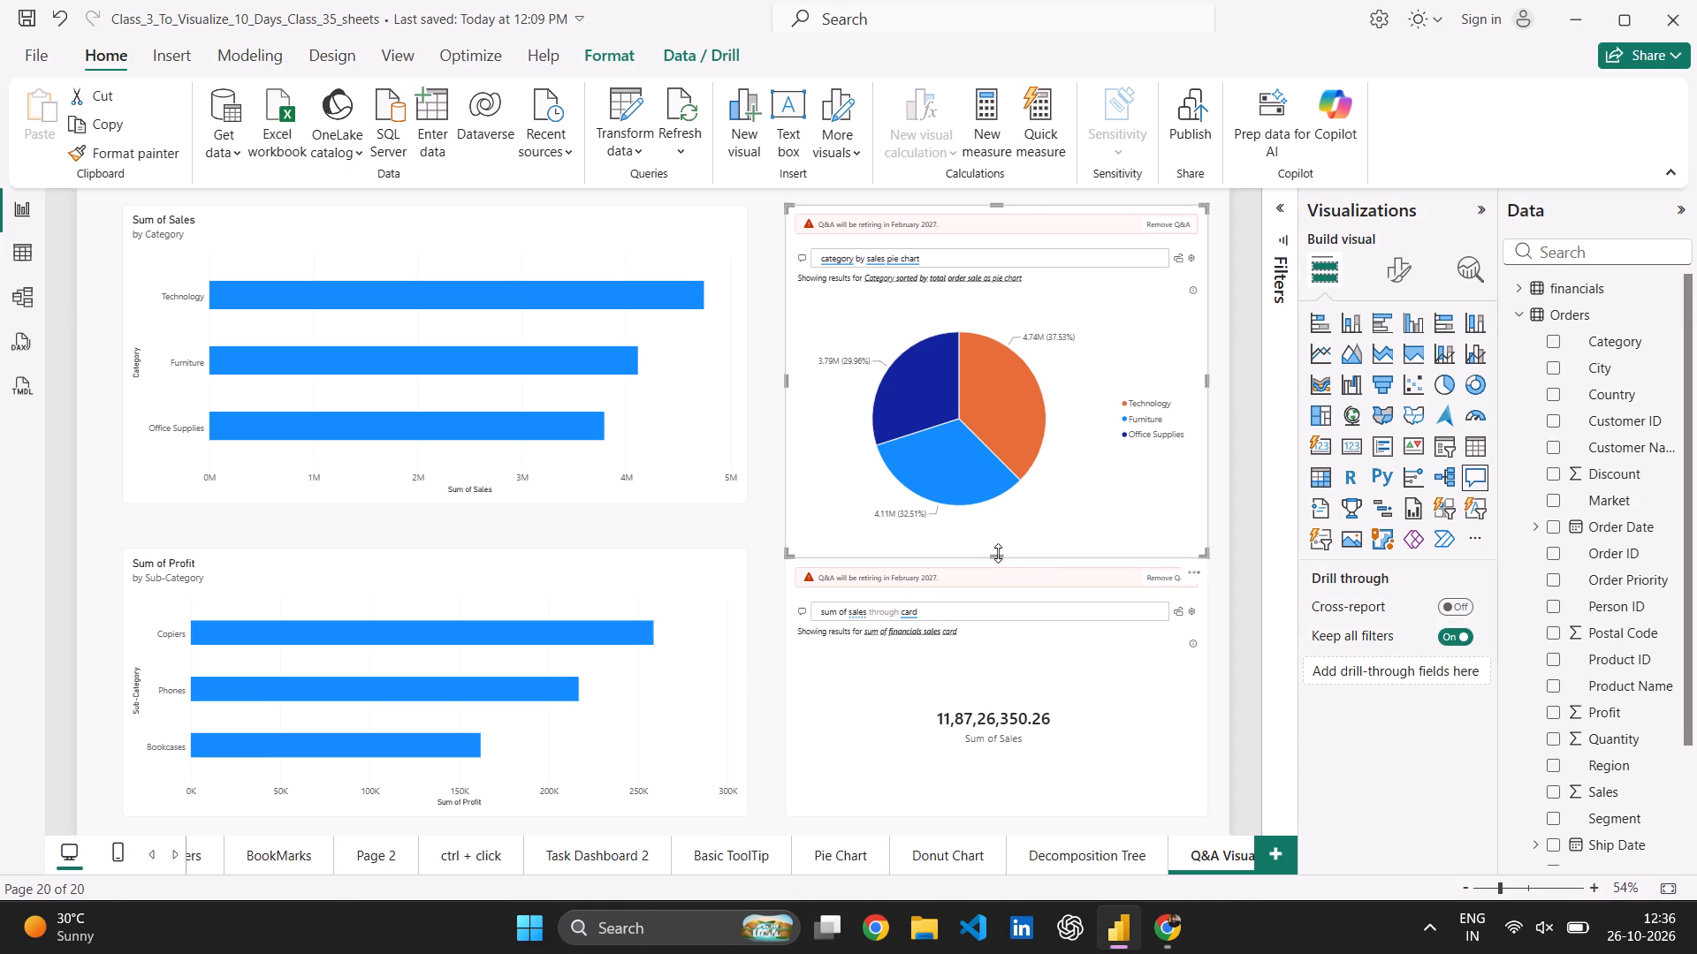
{"action": "left_click_drag", "start_coordinate": [994, 553], "coordinate": [1007, 496]}
Move the sum of sales Q&A visual up level with the Sum of Profit chart and match its bottom edge.
{"action": "left_click_drag", "start_coordinate": [1034, 605], "coordinate": [1044, 597]}
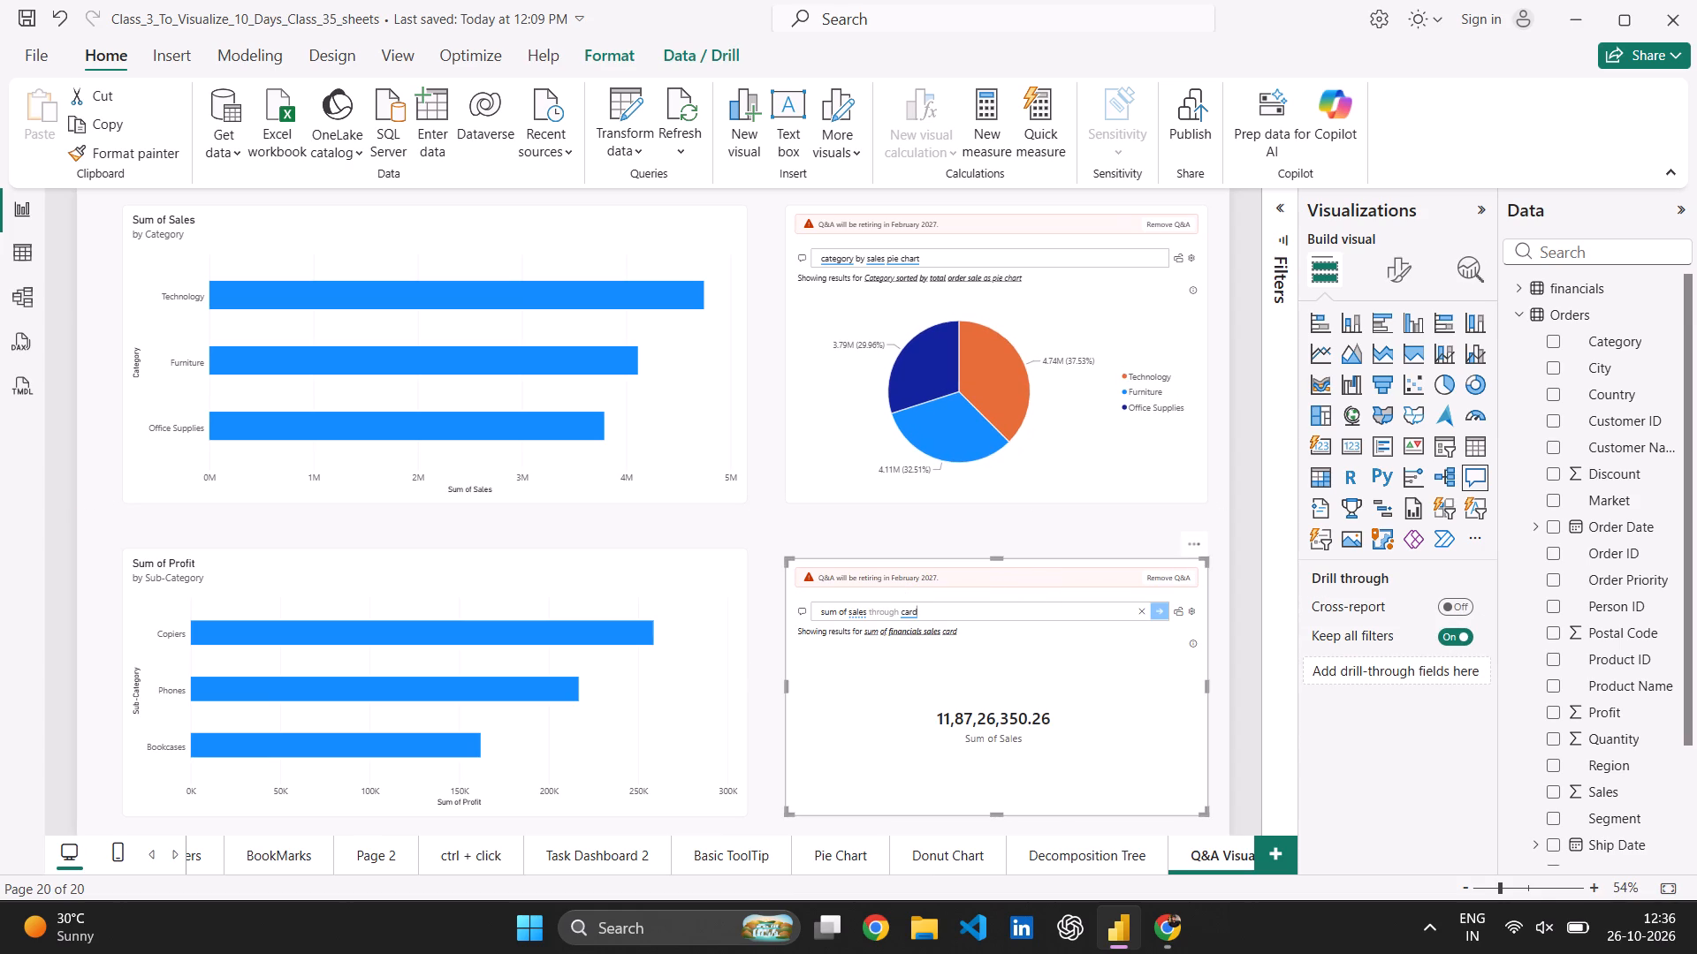
{"action": "left_click", "coordinate": [977, 602]}
{"action": "left_click", "coordinate": [992, 667]}
{"action": "left_click", "coordinate": [952, 618]}
{"action": "left_click", "coordinate": [1031, 715]}
{"action": "left_click", "coordinate": [1222, 706]}
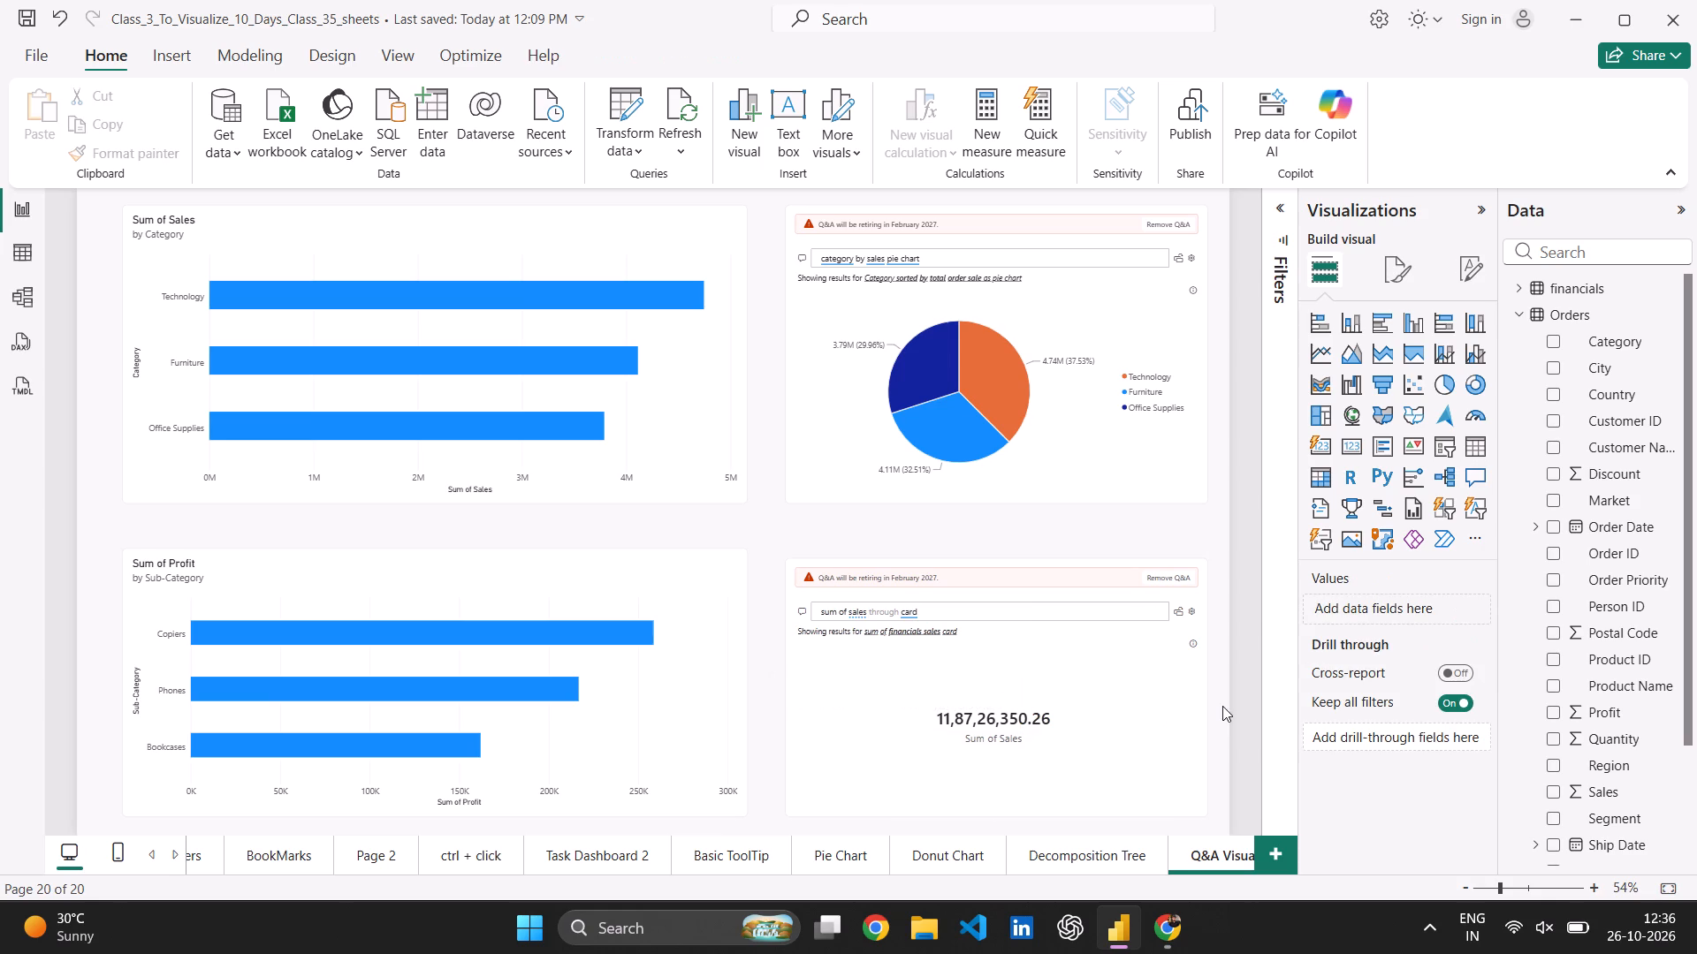
{"action": "left_click_drag", "start_coordinate": [1040, 582], "coordinate": [1079, 566]}
{"action": "left_click", "coordinate": [1079, 566]}
{"action": "left_click_drag", "start_coordinate": [1079, 566], "coordinate": [1061, 563]}
{"action": "left_click_drag", "start_coordinate": [994, 806], "coordinate": [994, 819]}
{"action": "left_click", "coordinate": [1227, 701]}
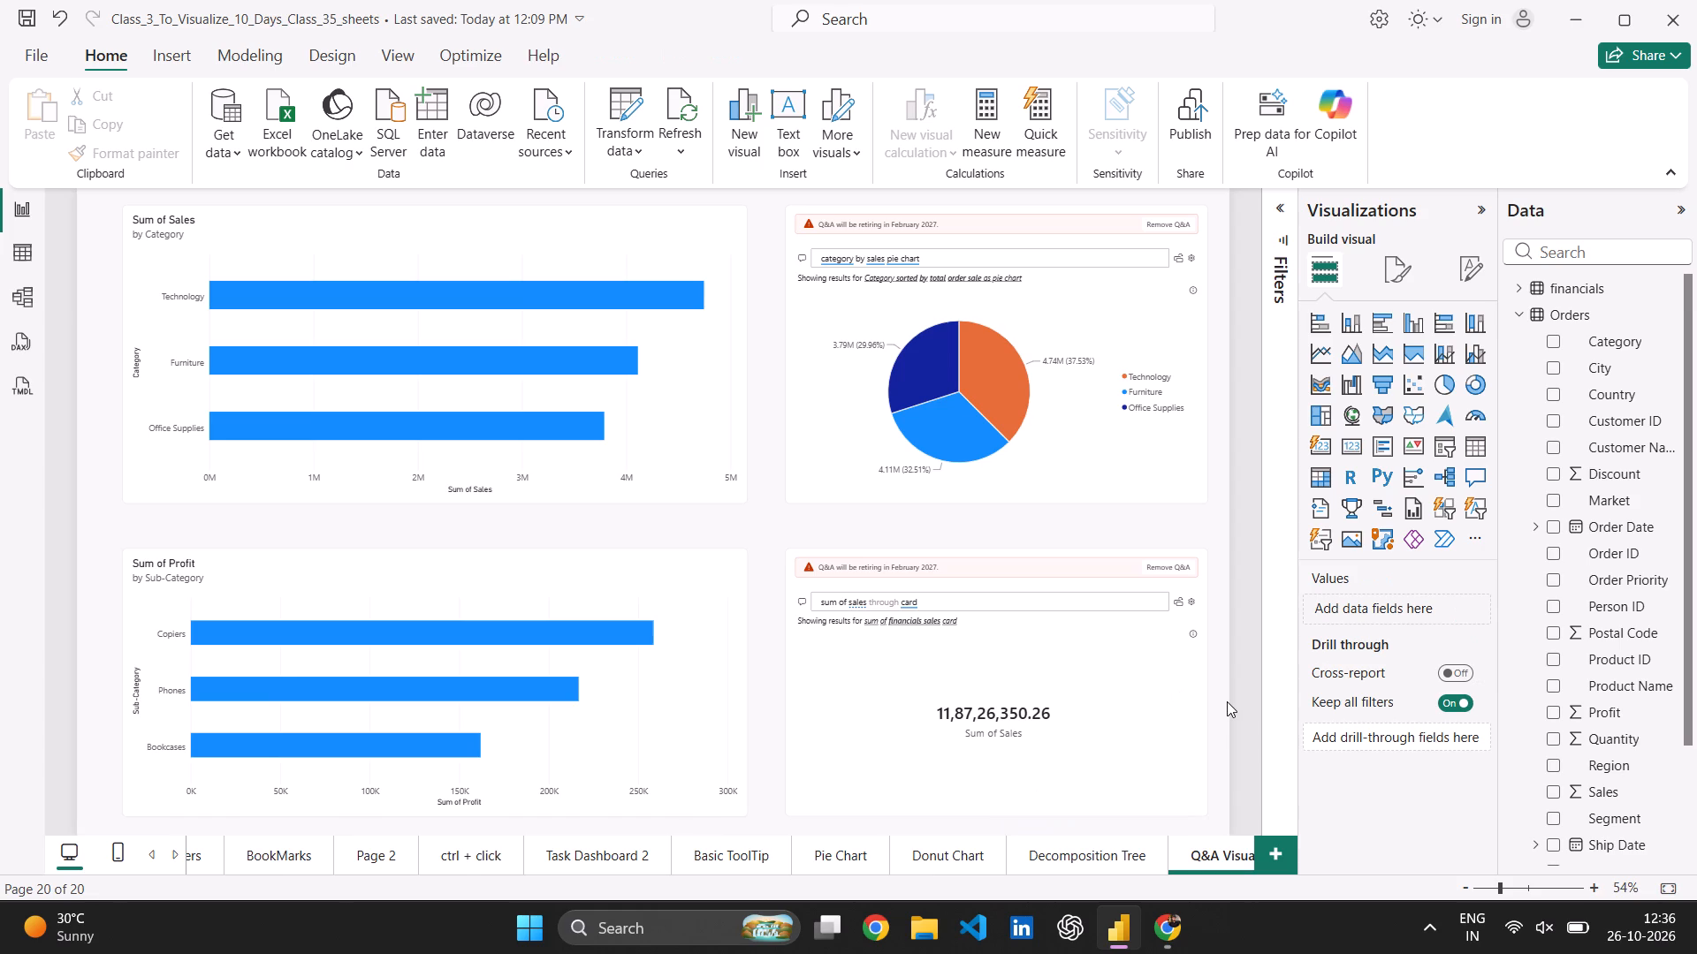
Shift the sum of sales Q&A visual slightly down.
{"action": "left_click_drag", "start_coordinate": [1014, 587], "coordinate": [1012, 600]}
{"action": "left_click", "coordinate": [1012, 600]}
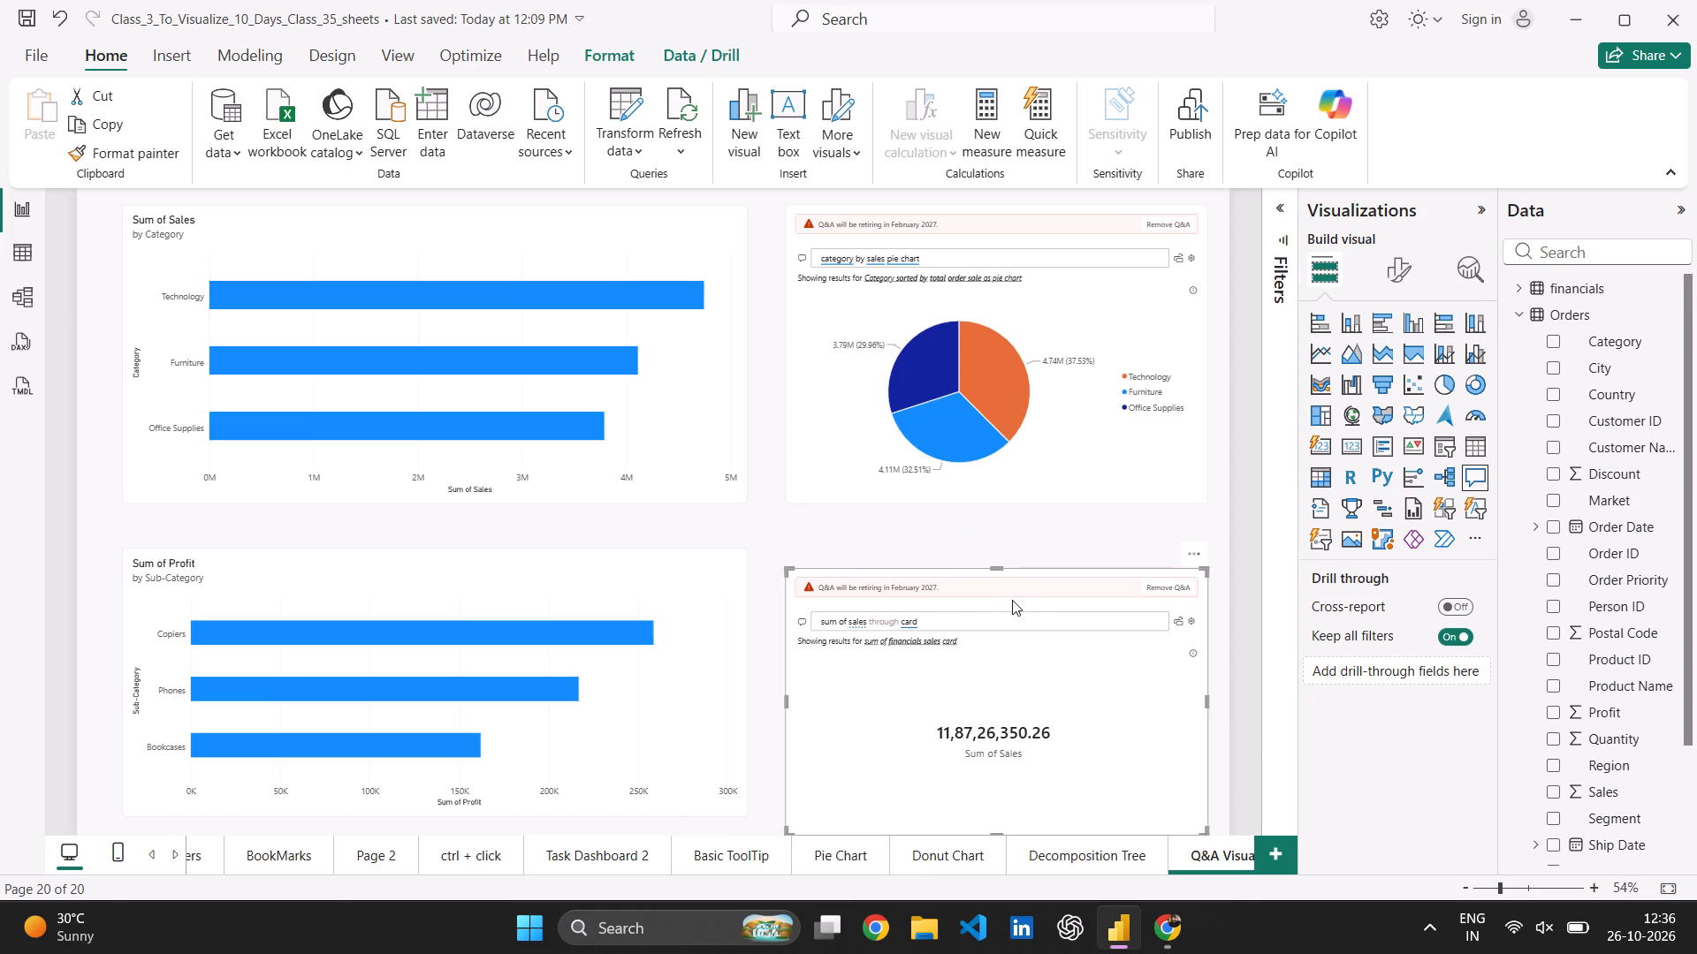
Change the sum of sales visual's question to "sum of sales kpi" and submit it.
{"action": "left_click", "coordinate": [995, 622]}
{"action": "key", "text": "BackSpace"}
{"action": "key", "text": "BackSpace"}
{"action": "key", "text": "BackSpace"}
{"action": "key", "text": "BackSpace"}
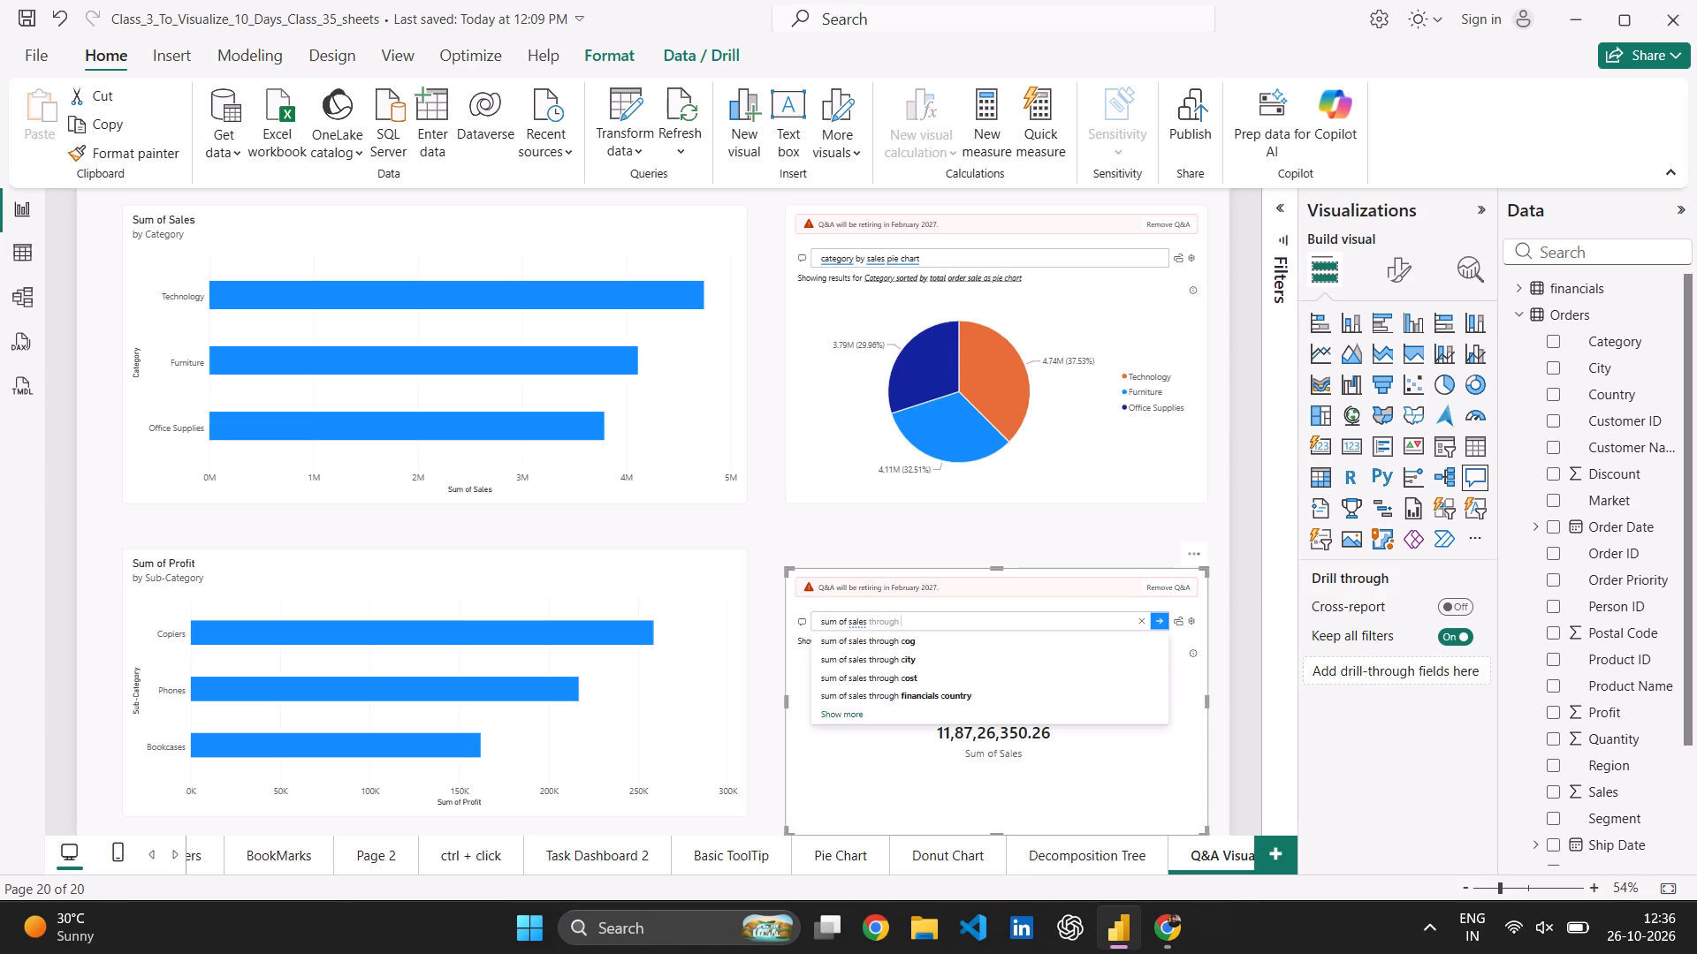
{"action": "key", "text": "BackSpace"}
{"action": "key", "text": "BackSpace"}
{"action": "key", "text": "BackSpace"}
{"action": "key", "text": "BackSpace"}
{"action": "key", "text": "BackSpace"}
{"action": "key", "text": "BackSpace"}
{"action": "key", "text": "BackSpace"}
{"action": "key", "text": "BackSpace"}
{"action": "key", "text": "BackSpace"}
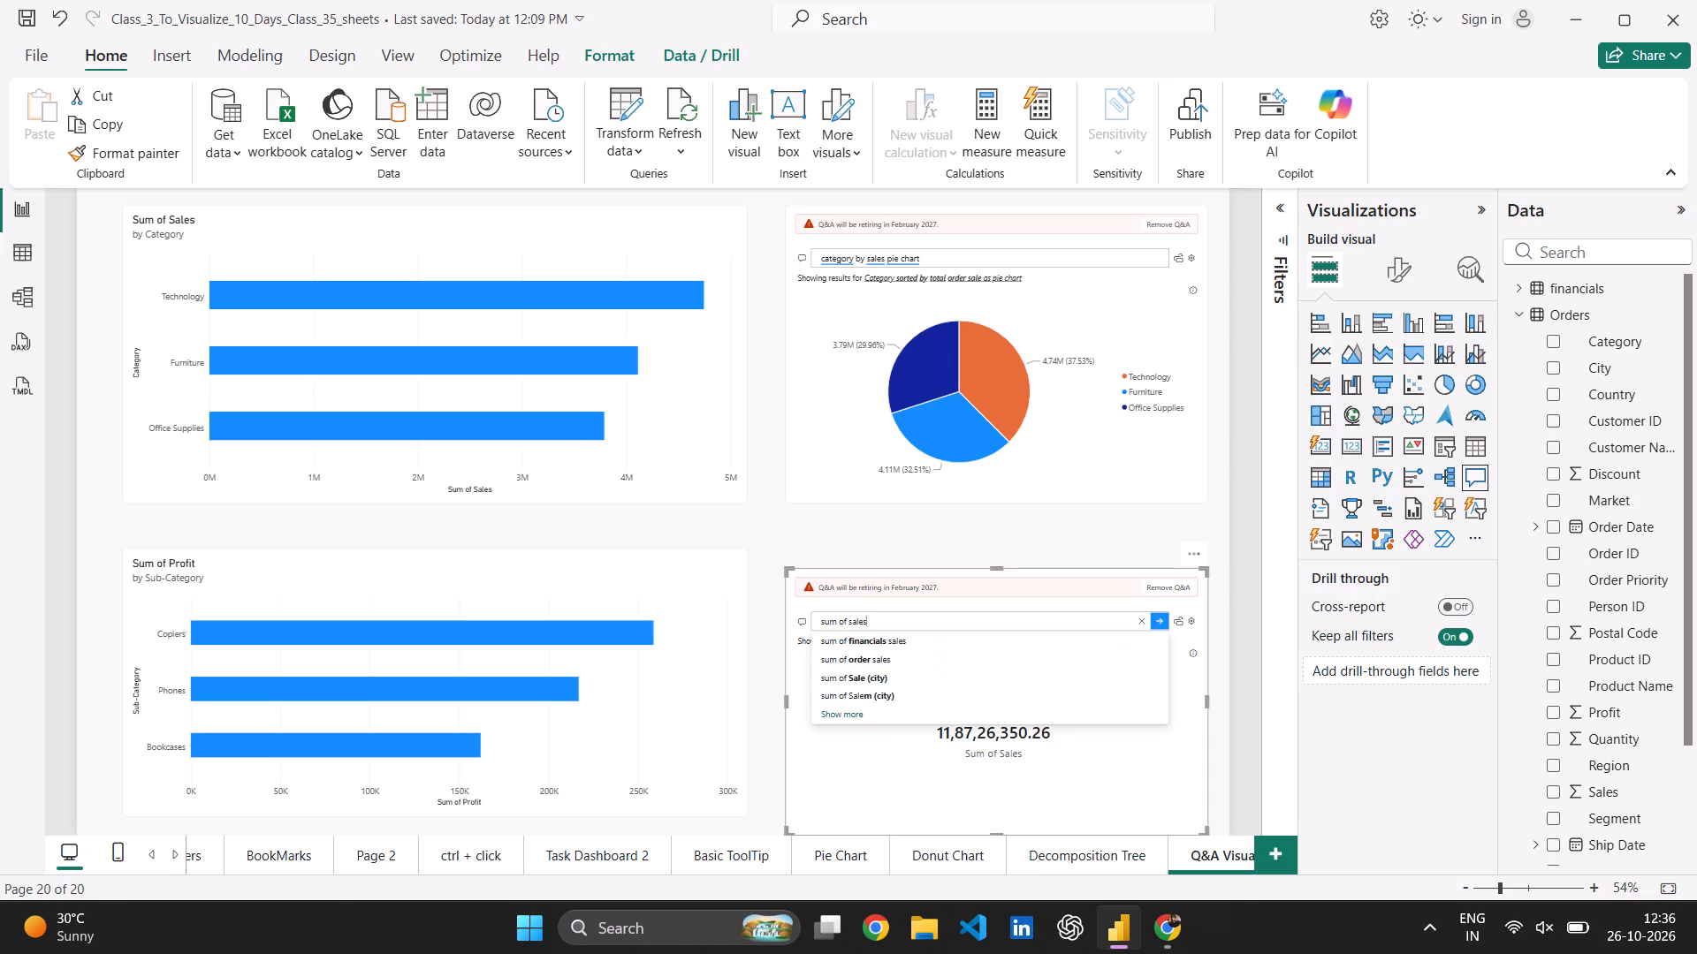
{"action": "key", "text": "space"}
{"action": "type", "text": "kpi"}
{"action": "key", "text": "Return"}
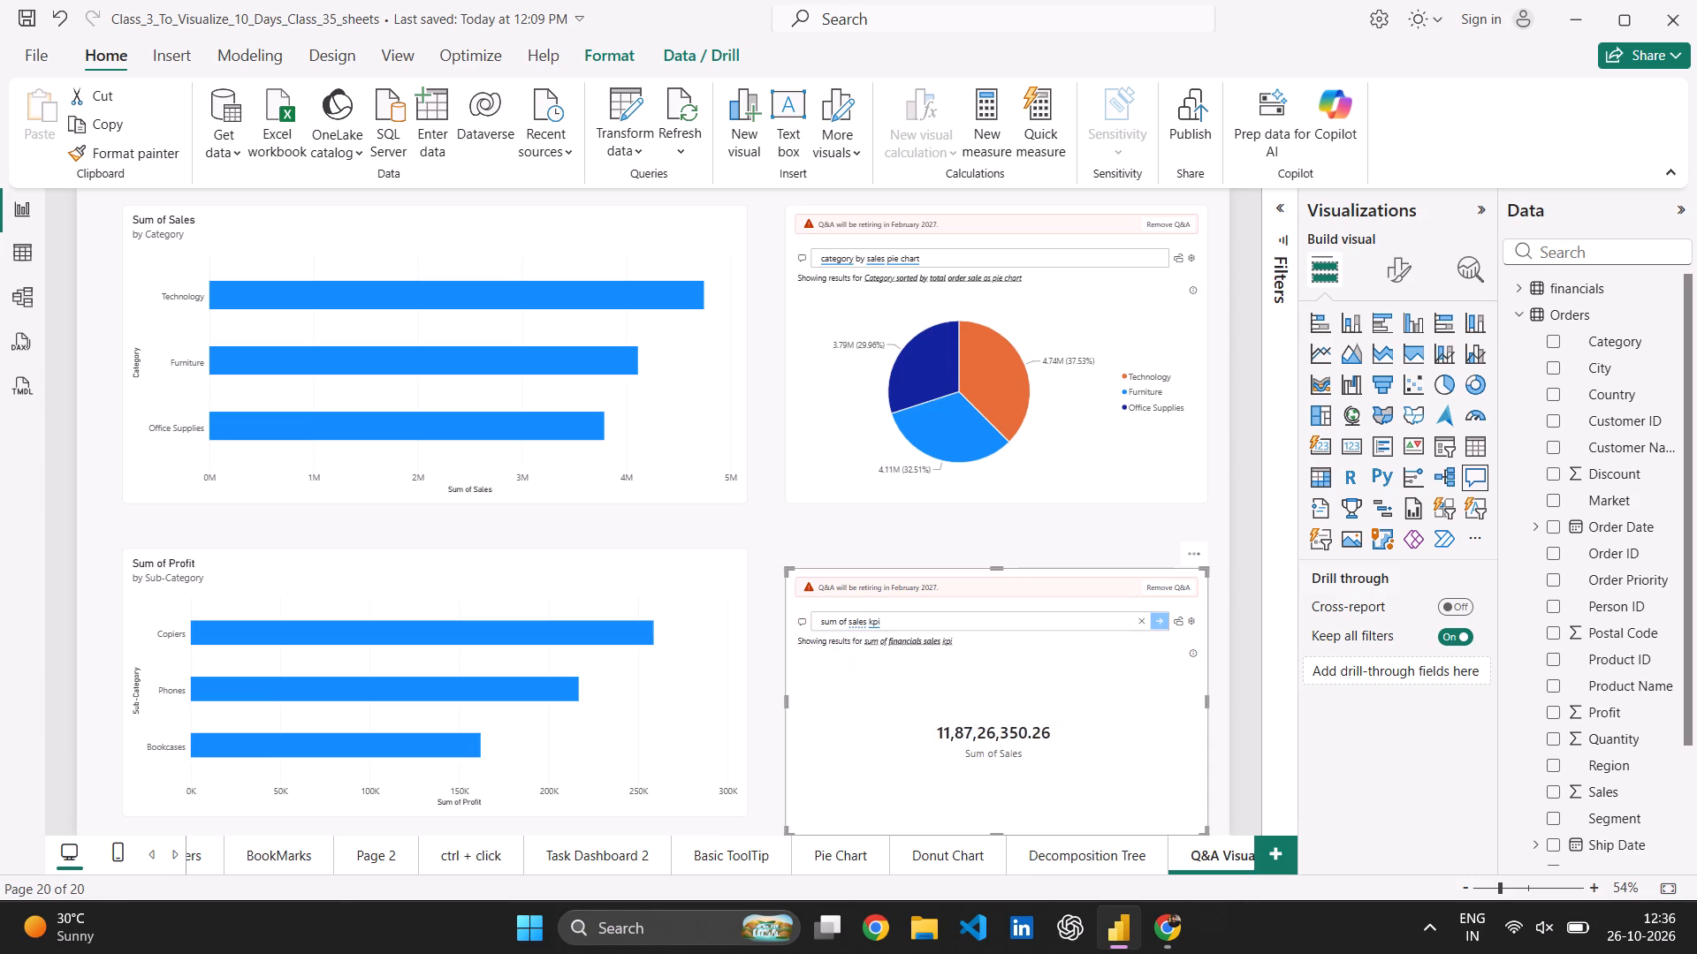
Move the "sum of sales kpi" Q&A visual up so its top aligns with the Sum of Profit chart, and deselect it.
{"action": "left_click_drag", "start_coordinate": [1046, 593], "coordinate": [1054, 589]}
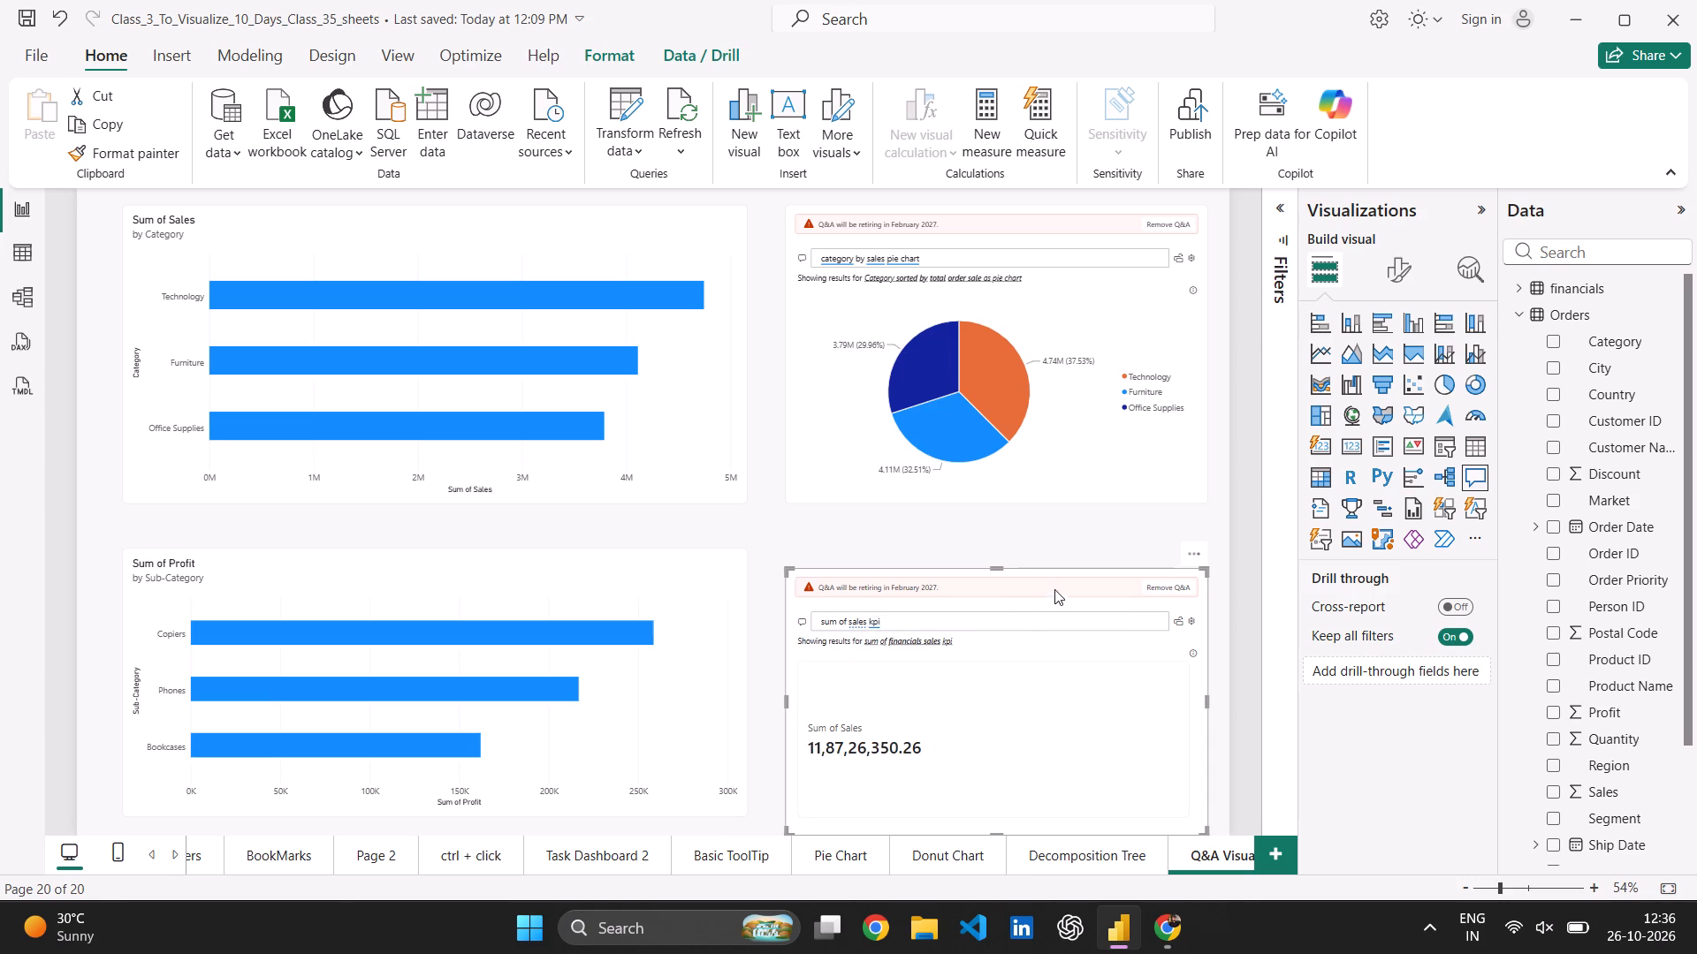
{"action": "left_click_drag", "start_coordinate": [1054, 589], "coordinate": [1042, 575]}
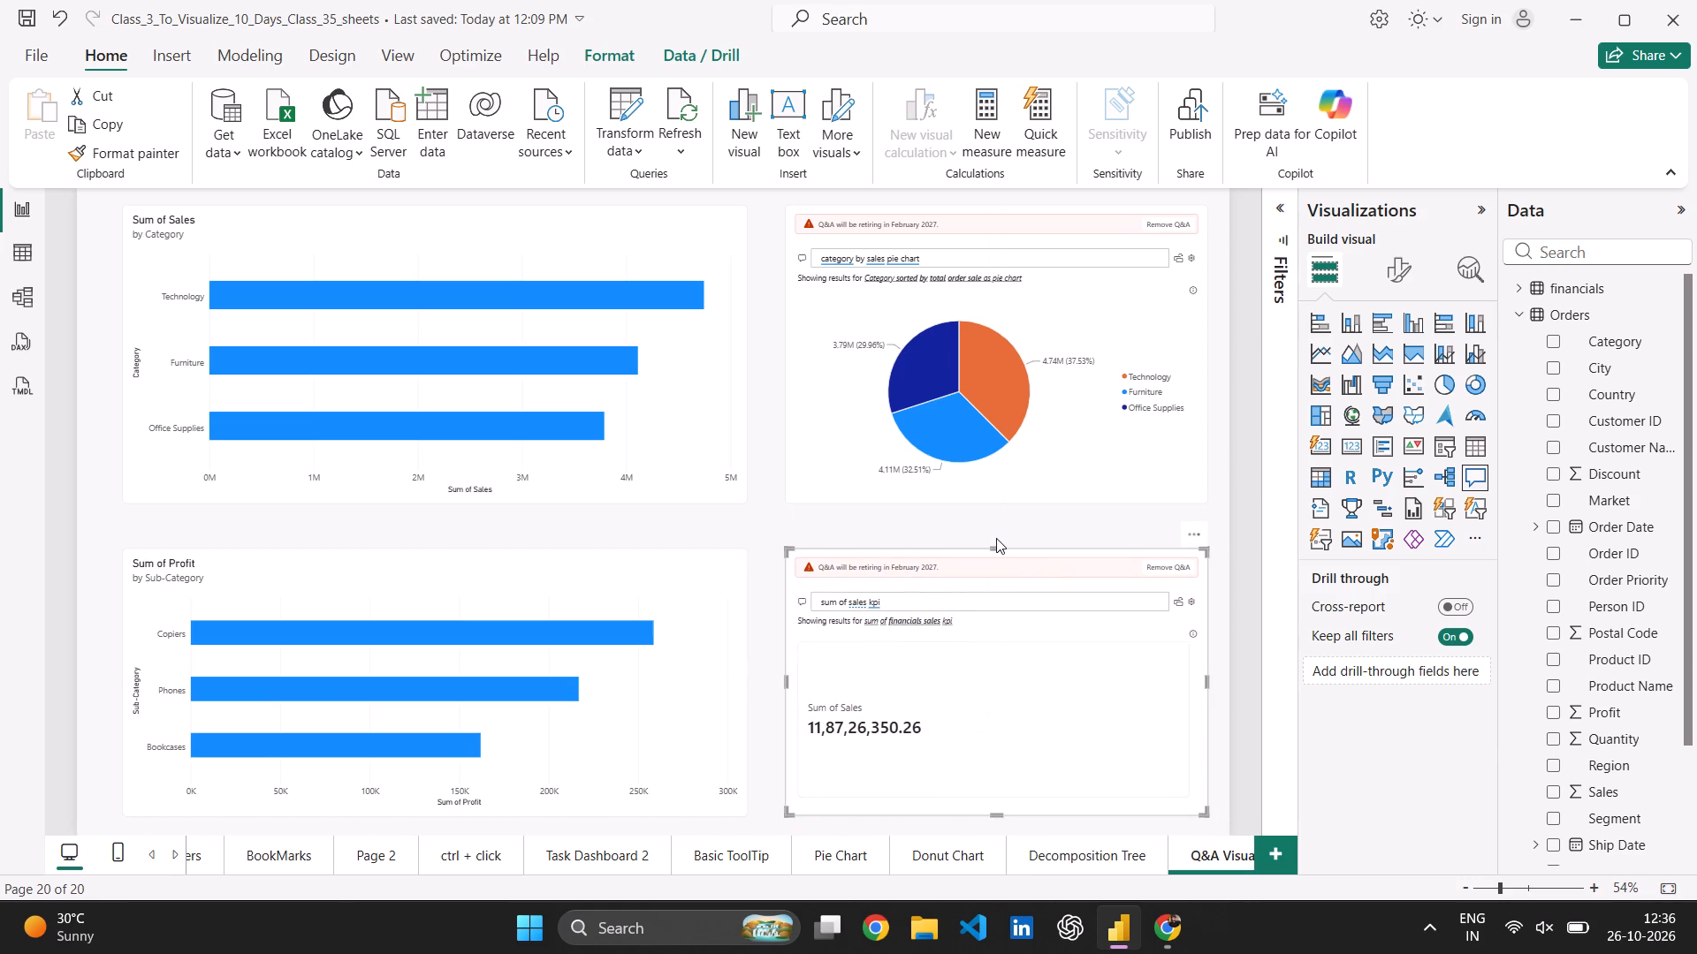
{"action": "left_click", "coordinate": [996, 538]}
{"action": "left_click", "coordinate": [930, 523]}
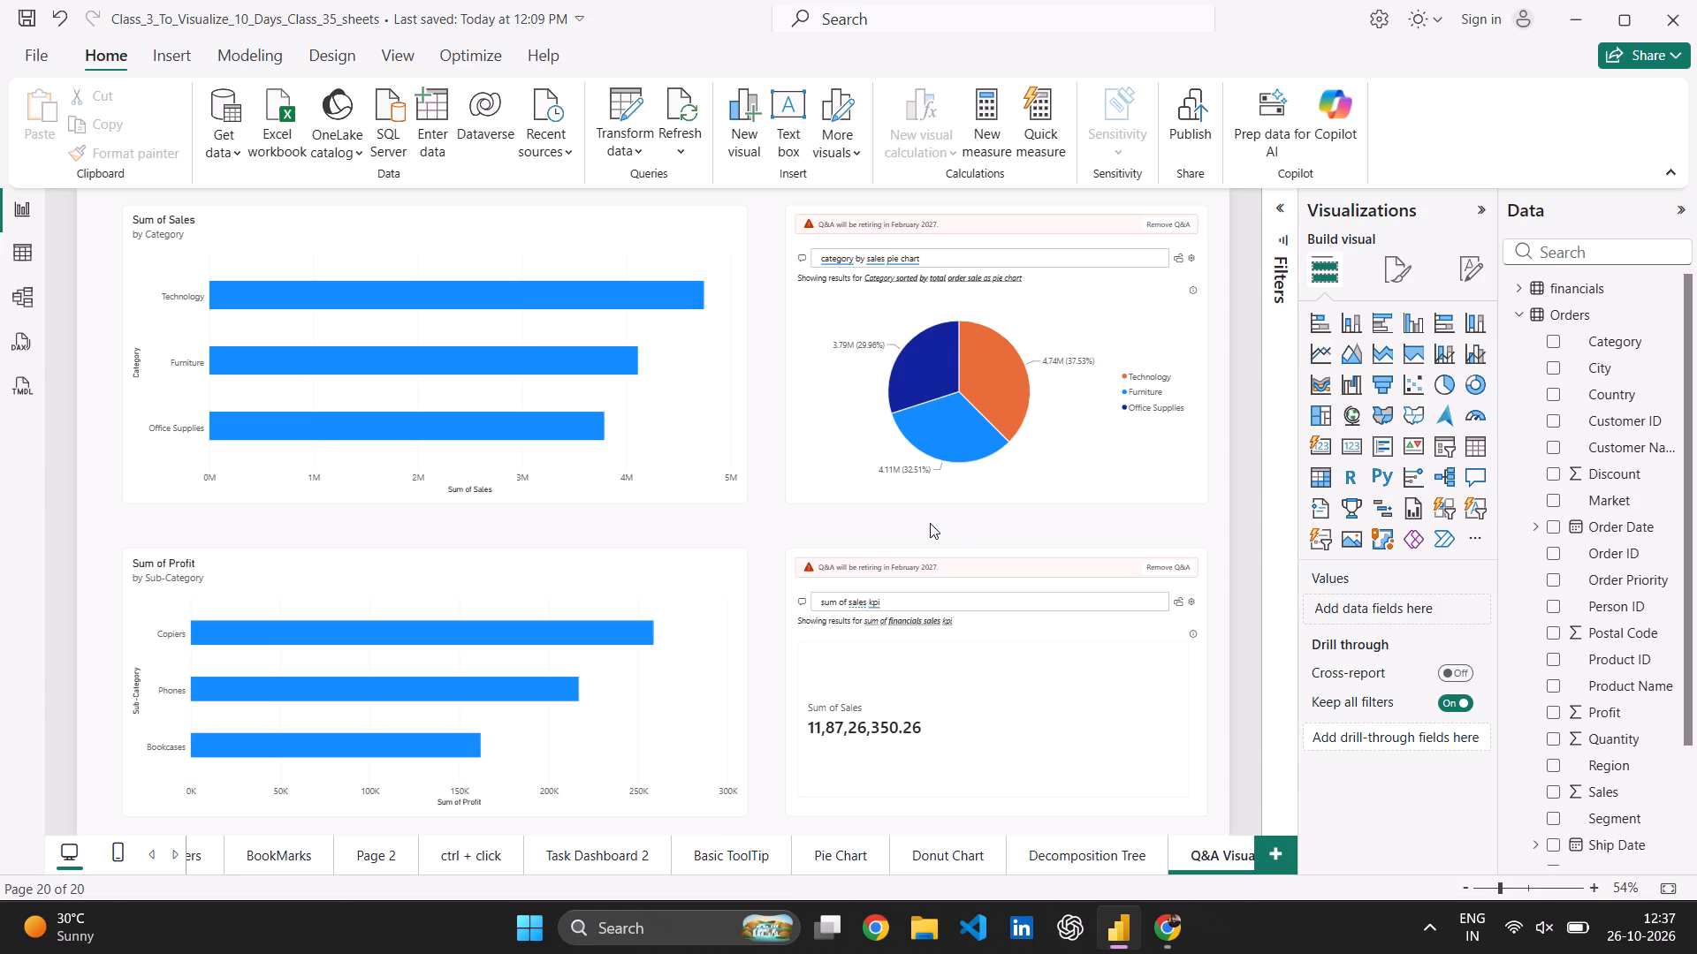
{"action": "left_click", "coordinate": [966, 519]}
{"action": "left_click", "coordinate": [960, 519]}
Add a new blank report page after the Q&A Visual page.
{"action": "left_click", "coordinate": [1222, 858]}
{"action": "scroll", "coordinate": [1222, 858], "scroll_direction": "left", "scroll_amount": 1}
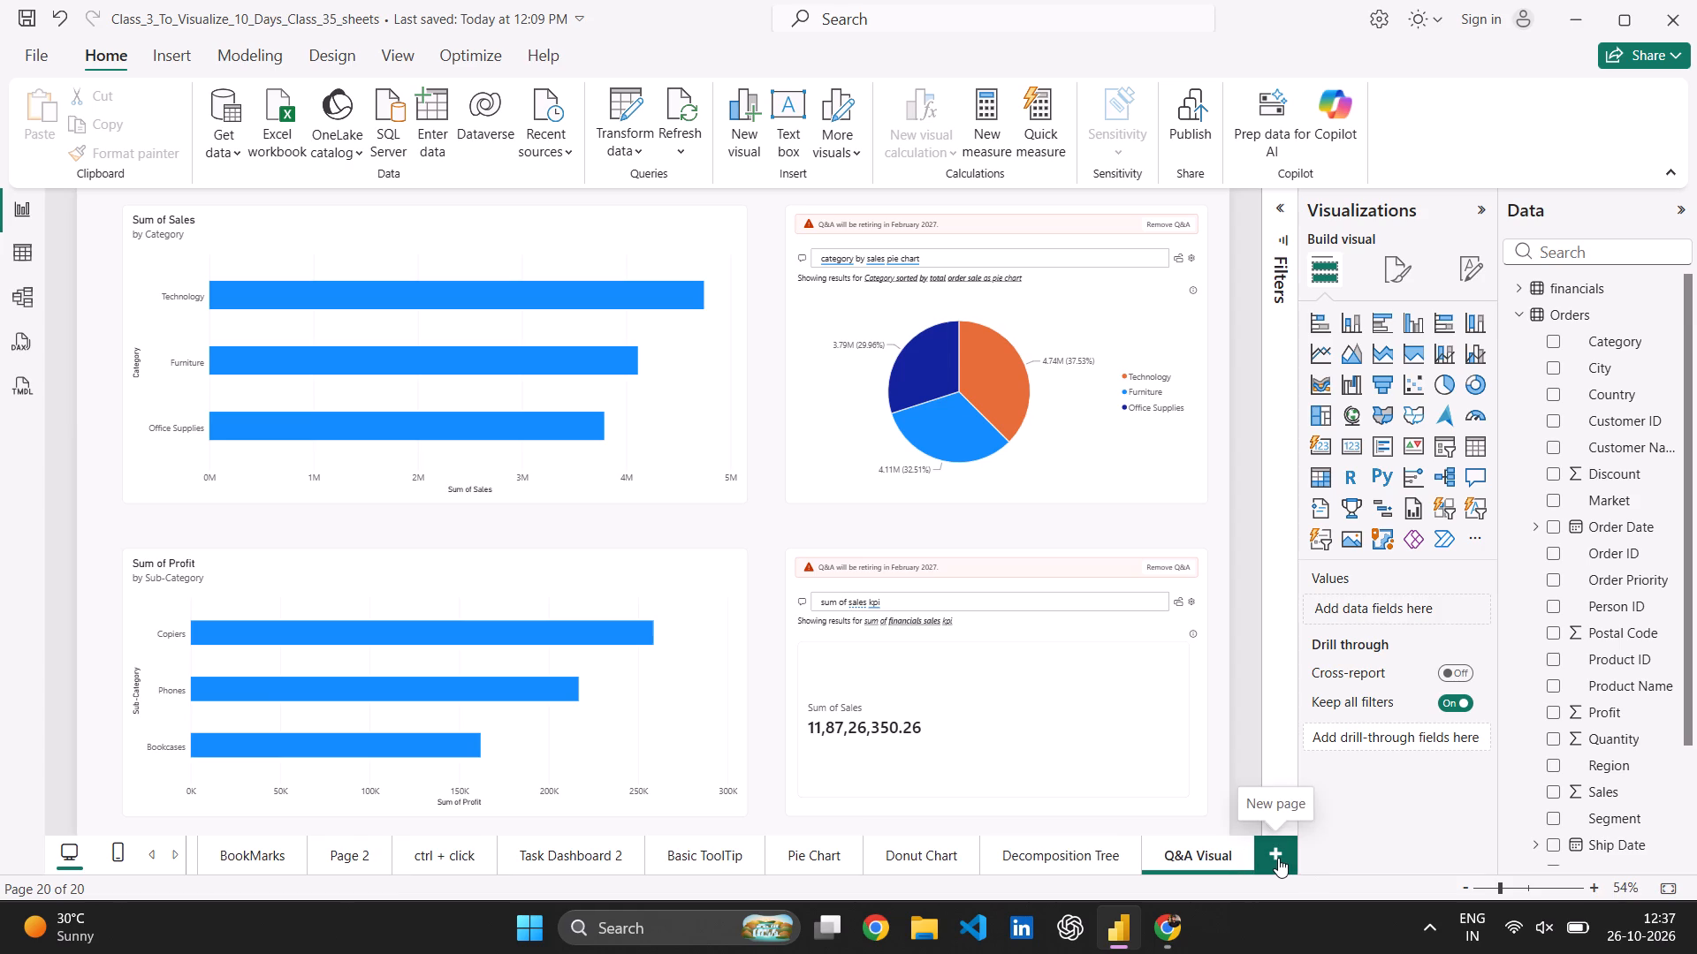
{"action": "left_click", "coordinate": [1278, 858]}
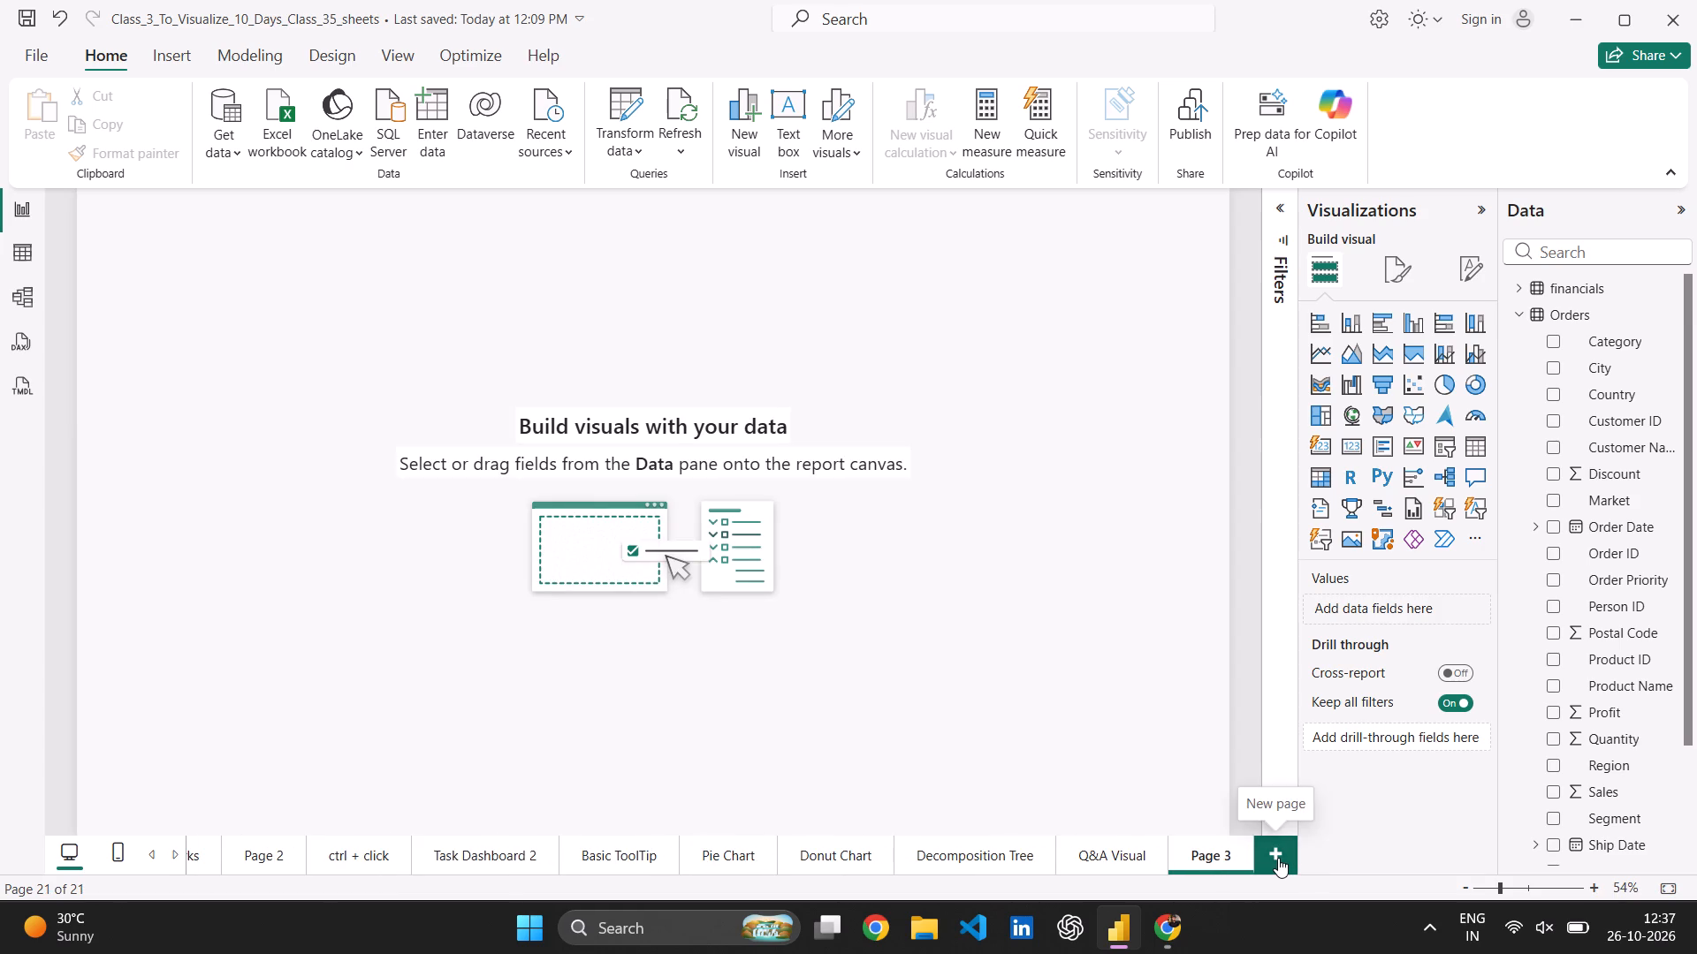
{"action": "left_click", "coordinate": [849, 534]}
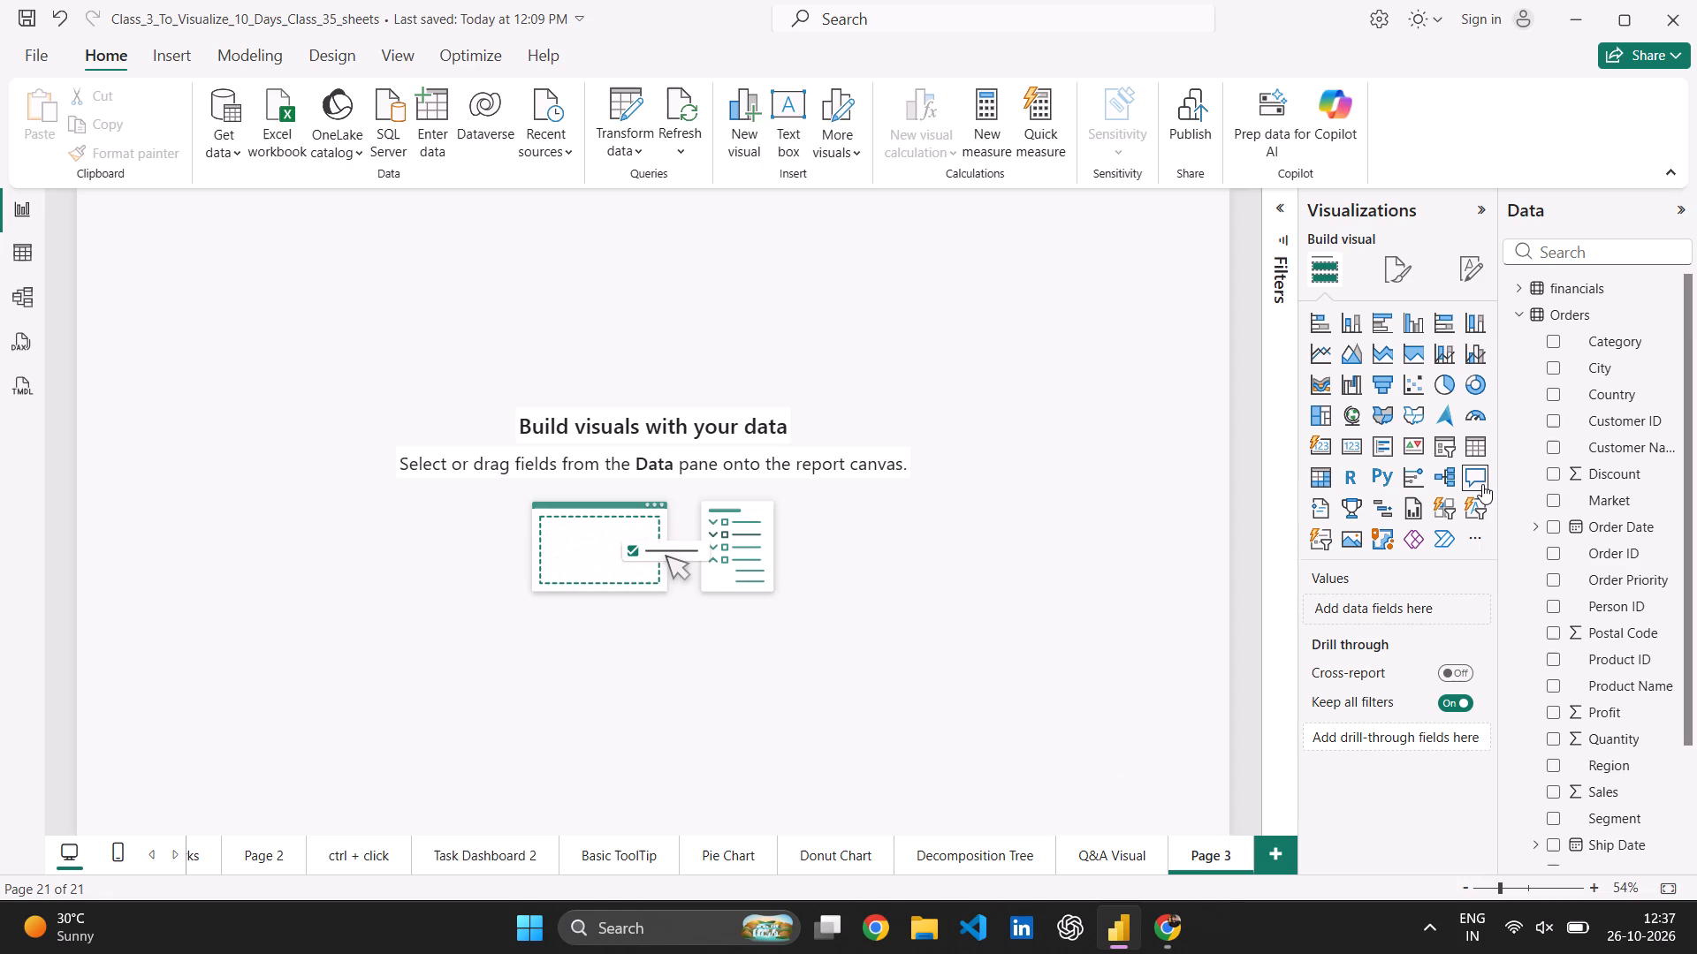
Insert a Q&A visual on the new page and enlarge it to about half the page's width.
{"action": "left_click", "coordinate": [1482, 484]}
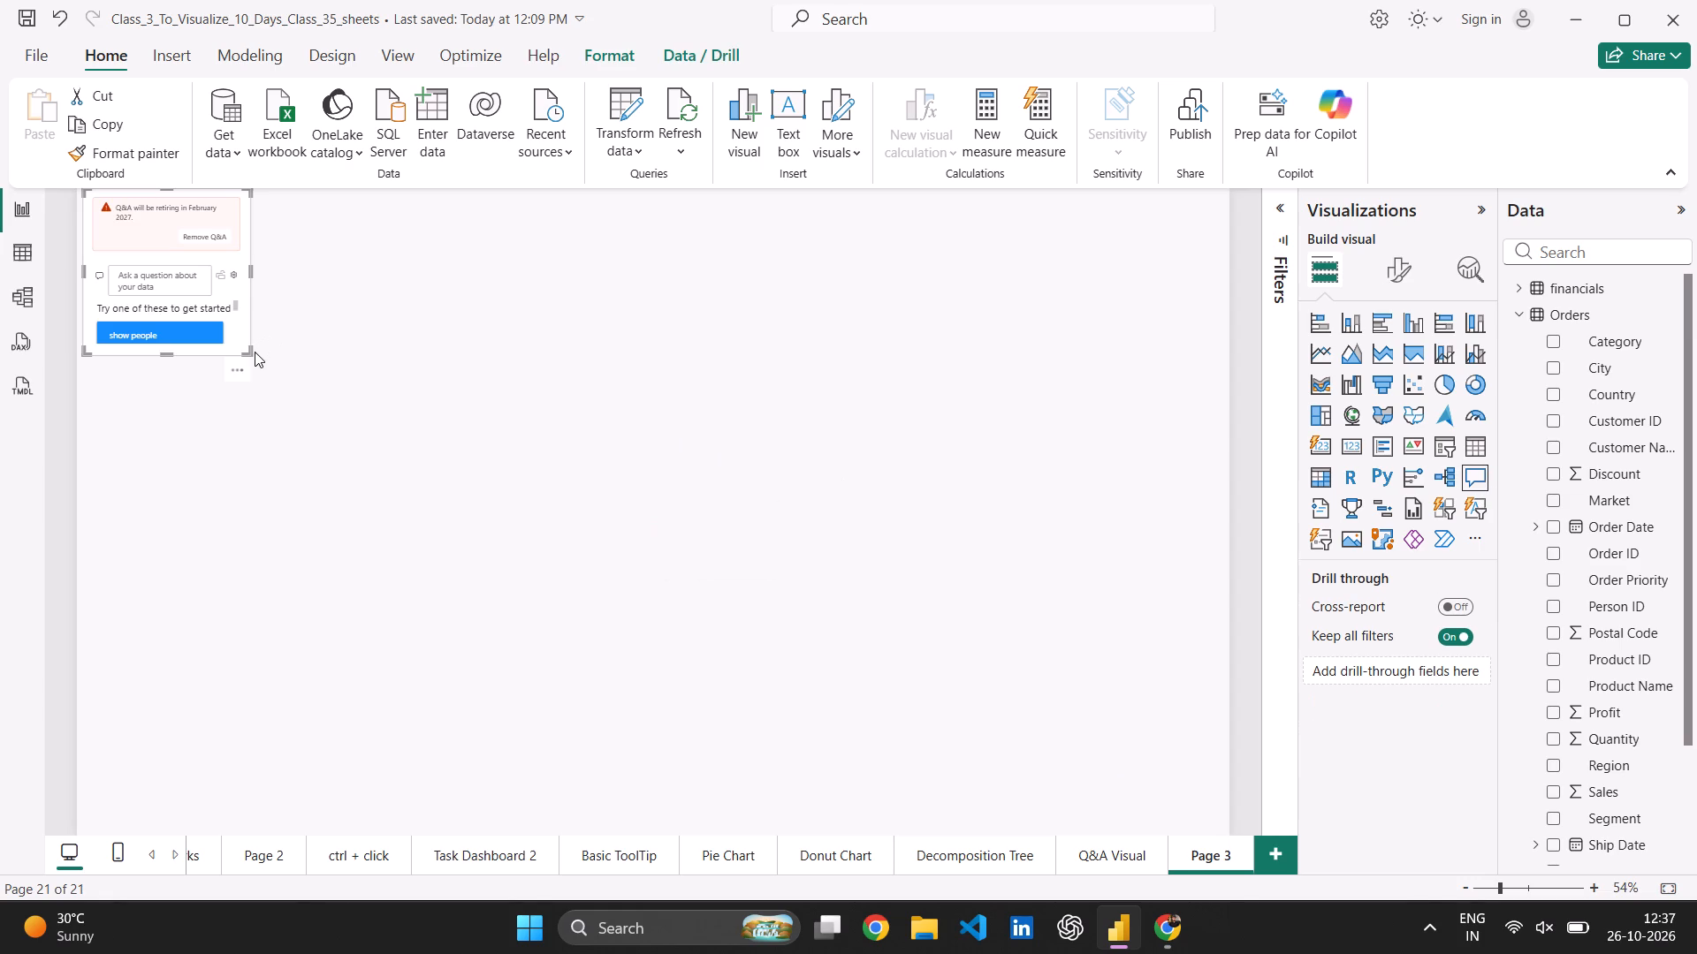
{"action": "left_click_drag", "start_coordinate": [250, 352], "coordinate": [654, 586]}
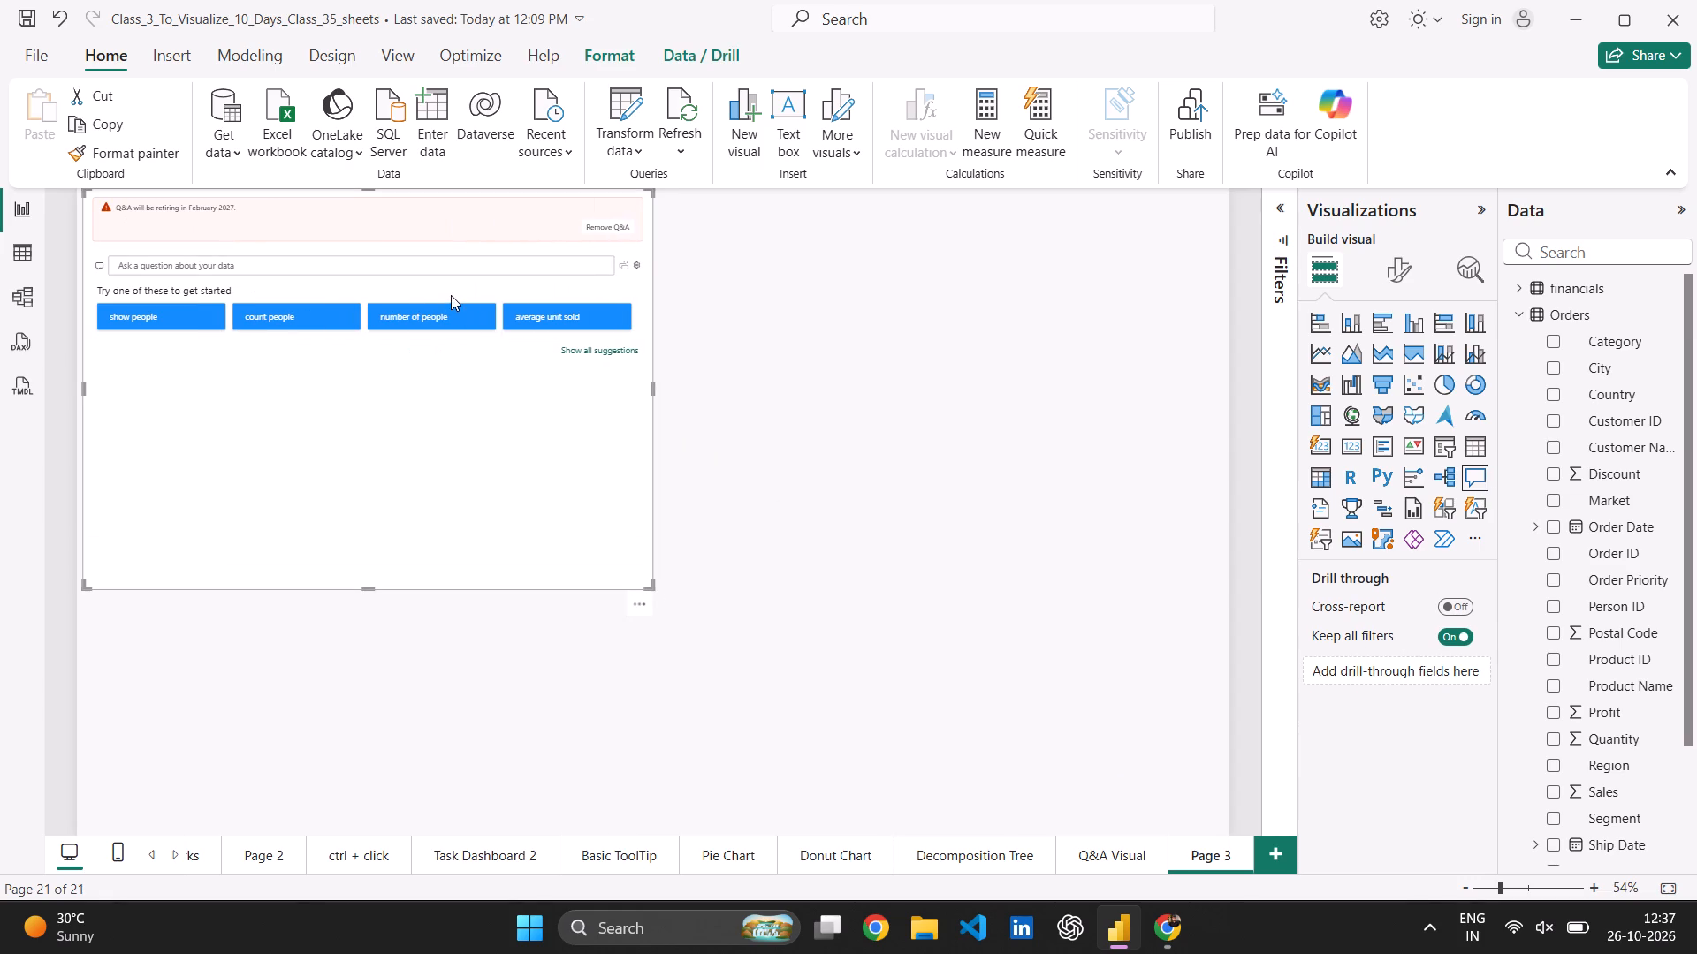
Ask "Create dashboard" in the new page's Q&A visual.
{"action": "triple_click", "coordinate": [352, 262]}
{"action": "triple_click", "coordinate": [352, 262]}
{"action": "left_click", "coordinate": [352, 262]}
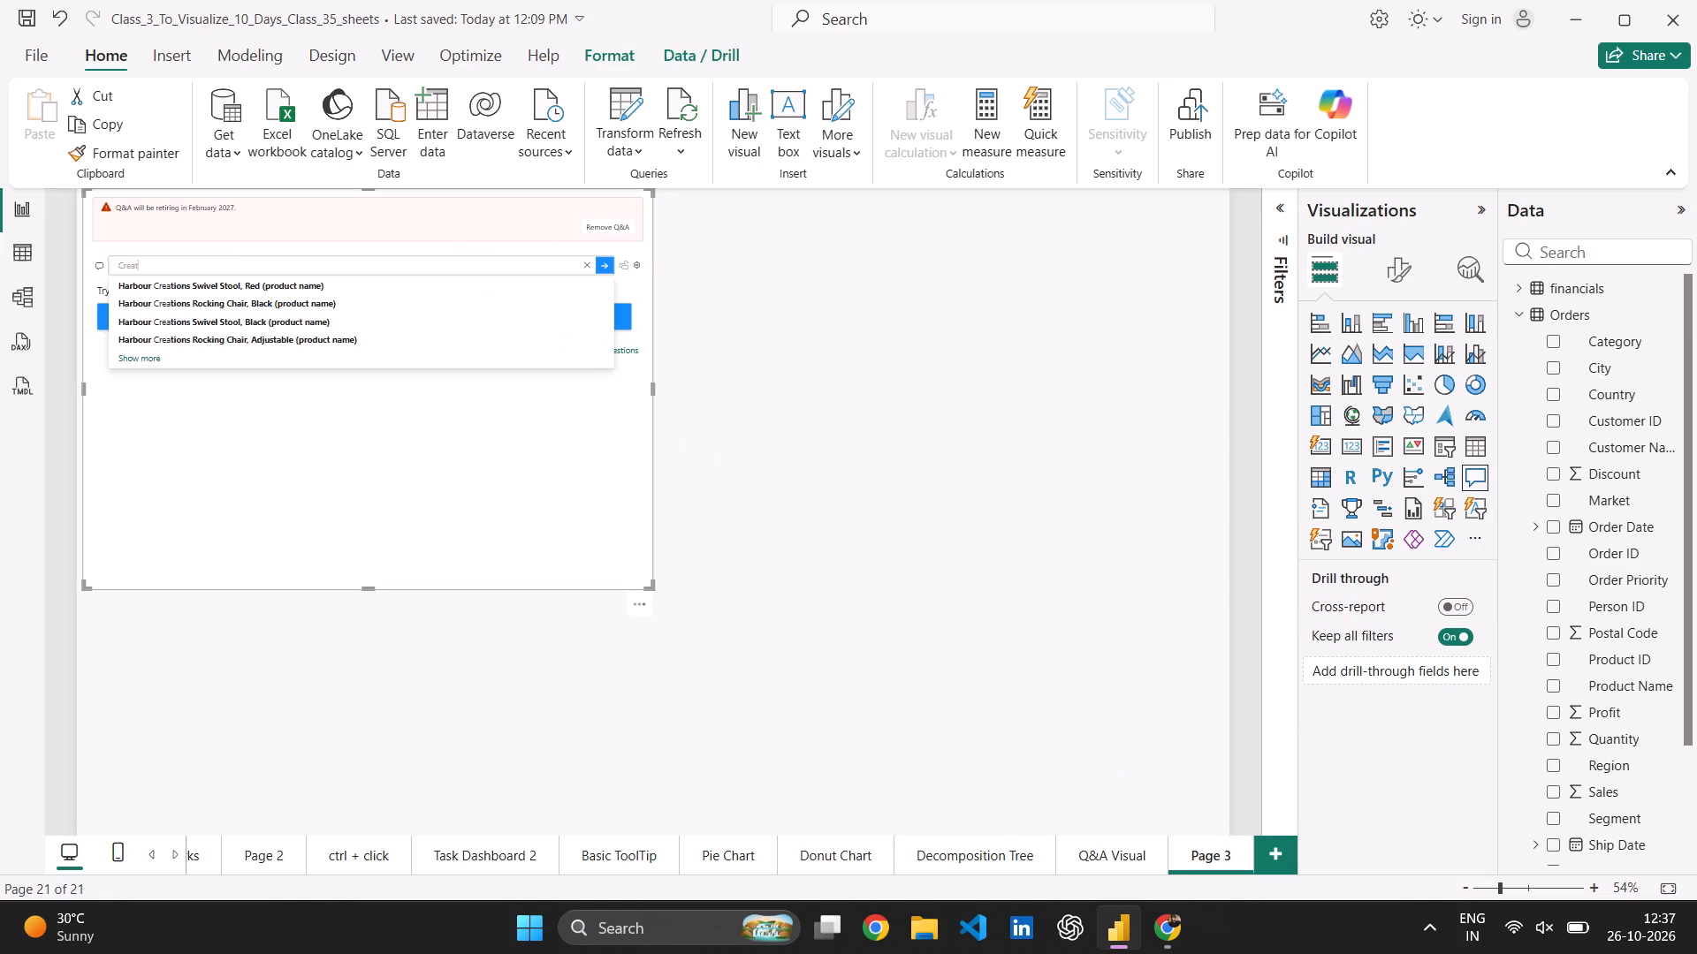
{"action": "type", "text": "das"}
{"action": "type", "text": "hboard"}
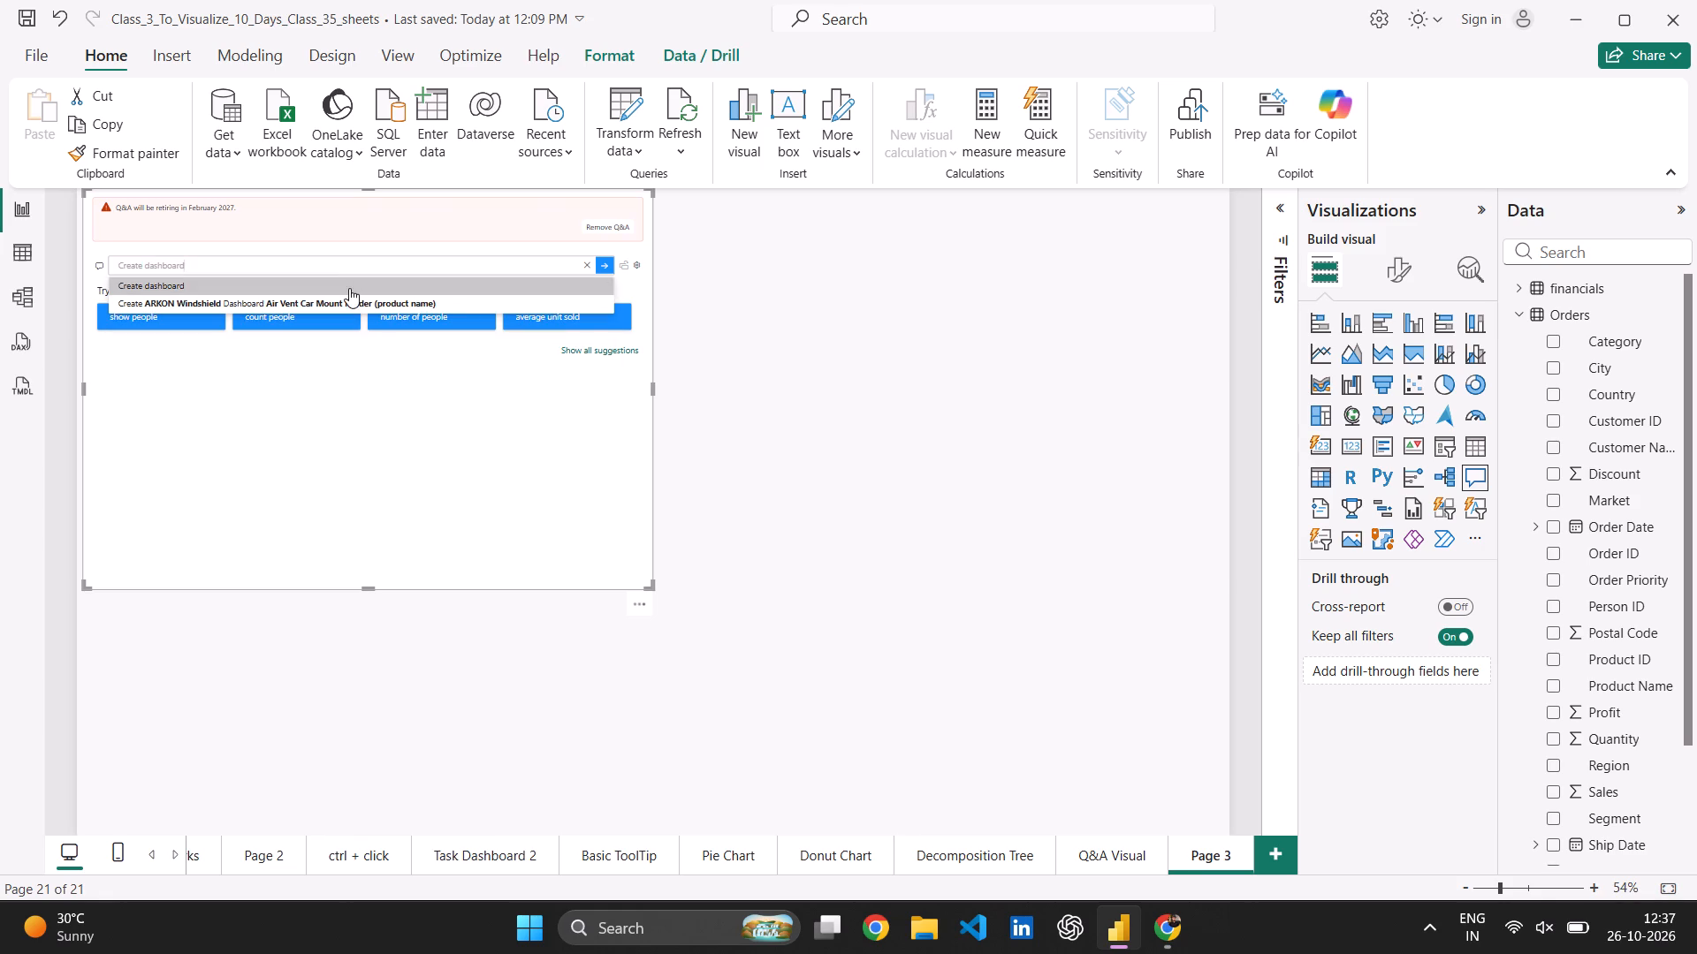
{"action": "left_click", "coordinate": [349, 288]}
{"action": "left_click", "coordinate": [386, 269]}
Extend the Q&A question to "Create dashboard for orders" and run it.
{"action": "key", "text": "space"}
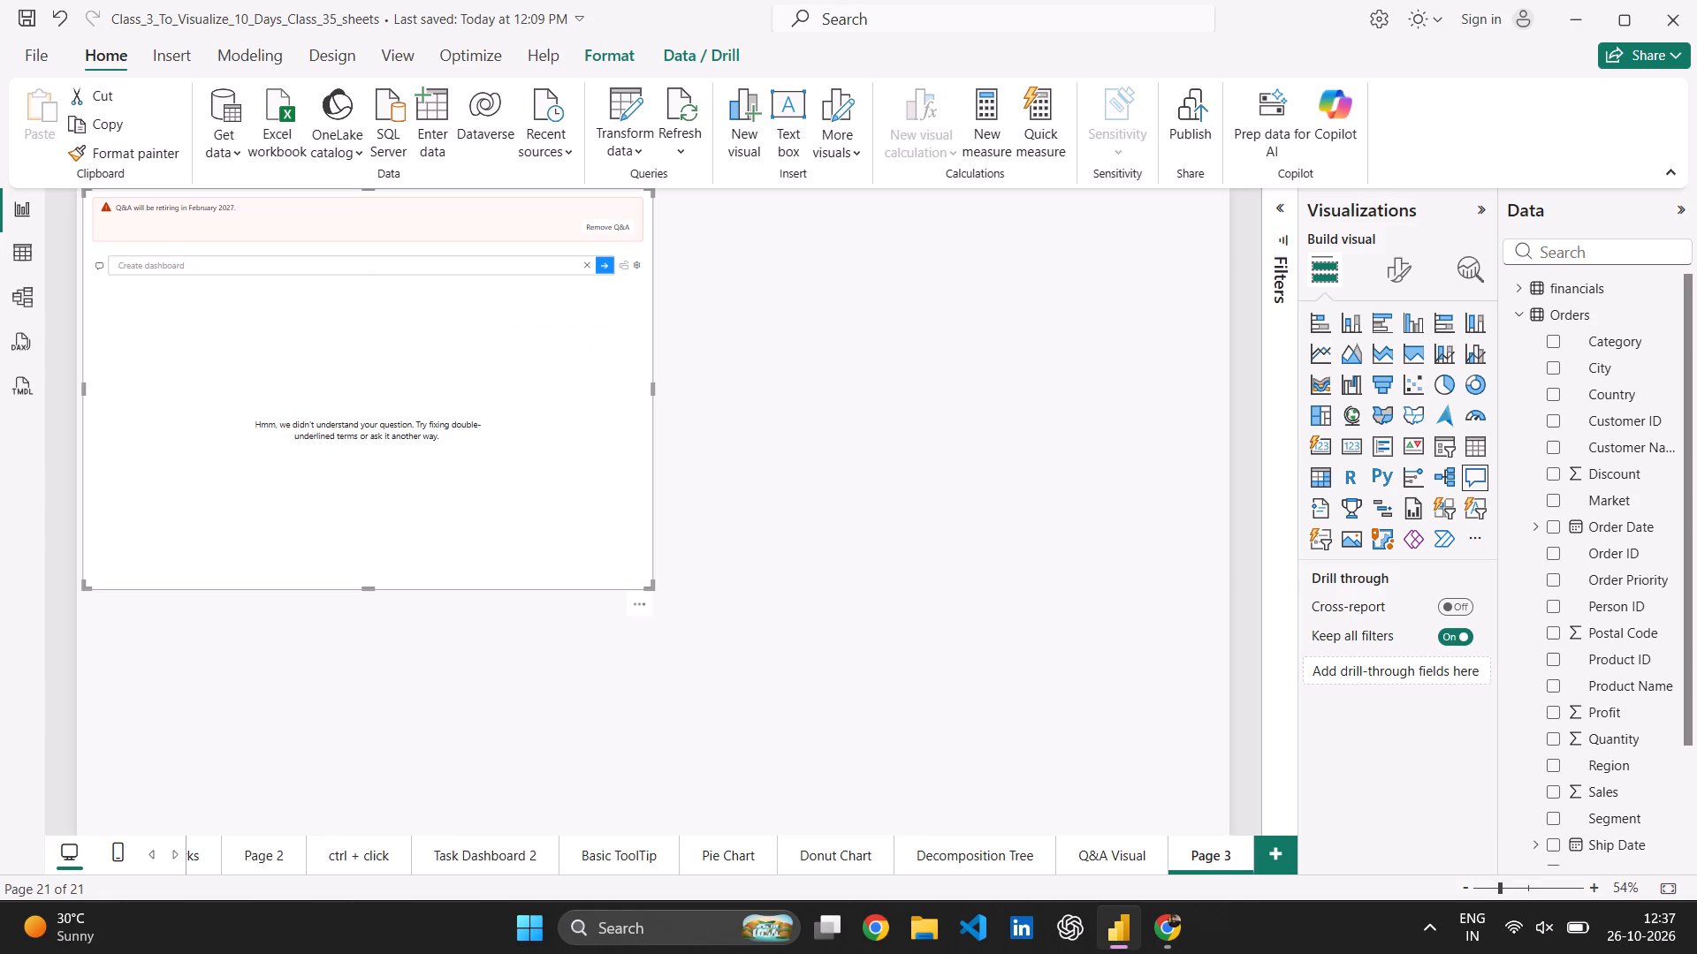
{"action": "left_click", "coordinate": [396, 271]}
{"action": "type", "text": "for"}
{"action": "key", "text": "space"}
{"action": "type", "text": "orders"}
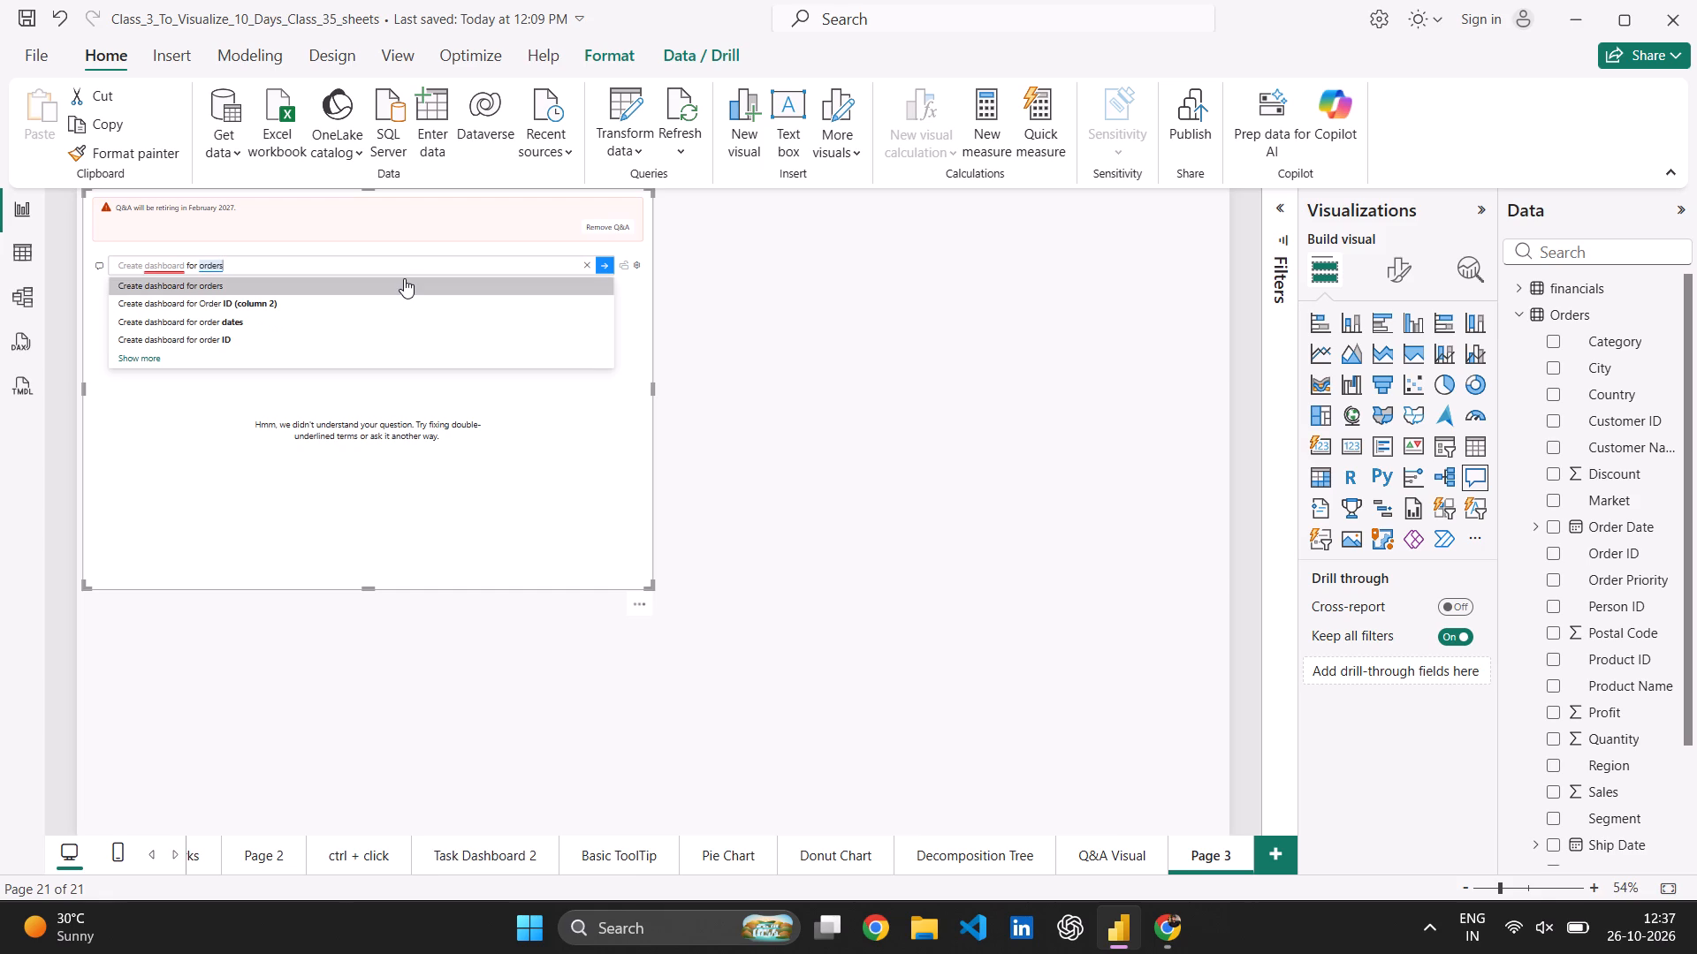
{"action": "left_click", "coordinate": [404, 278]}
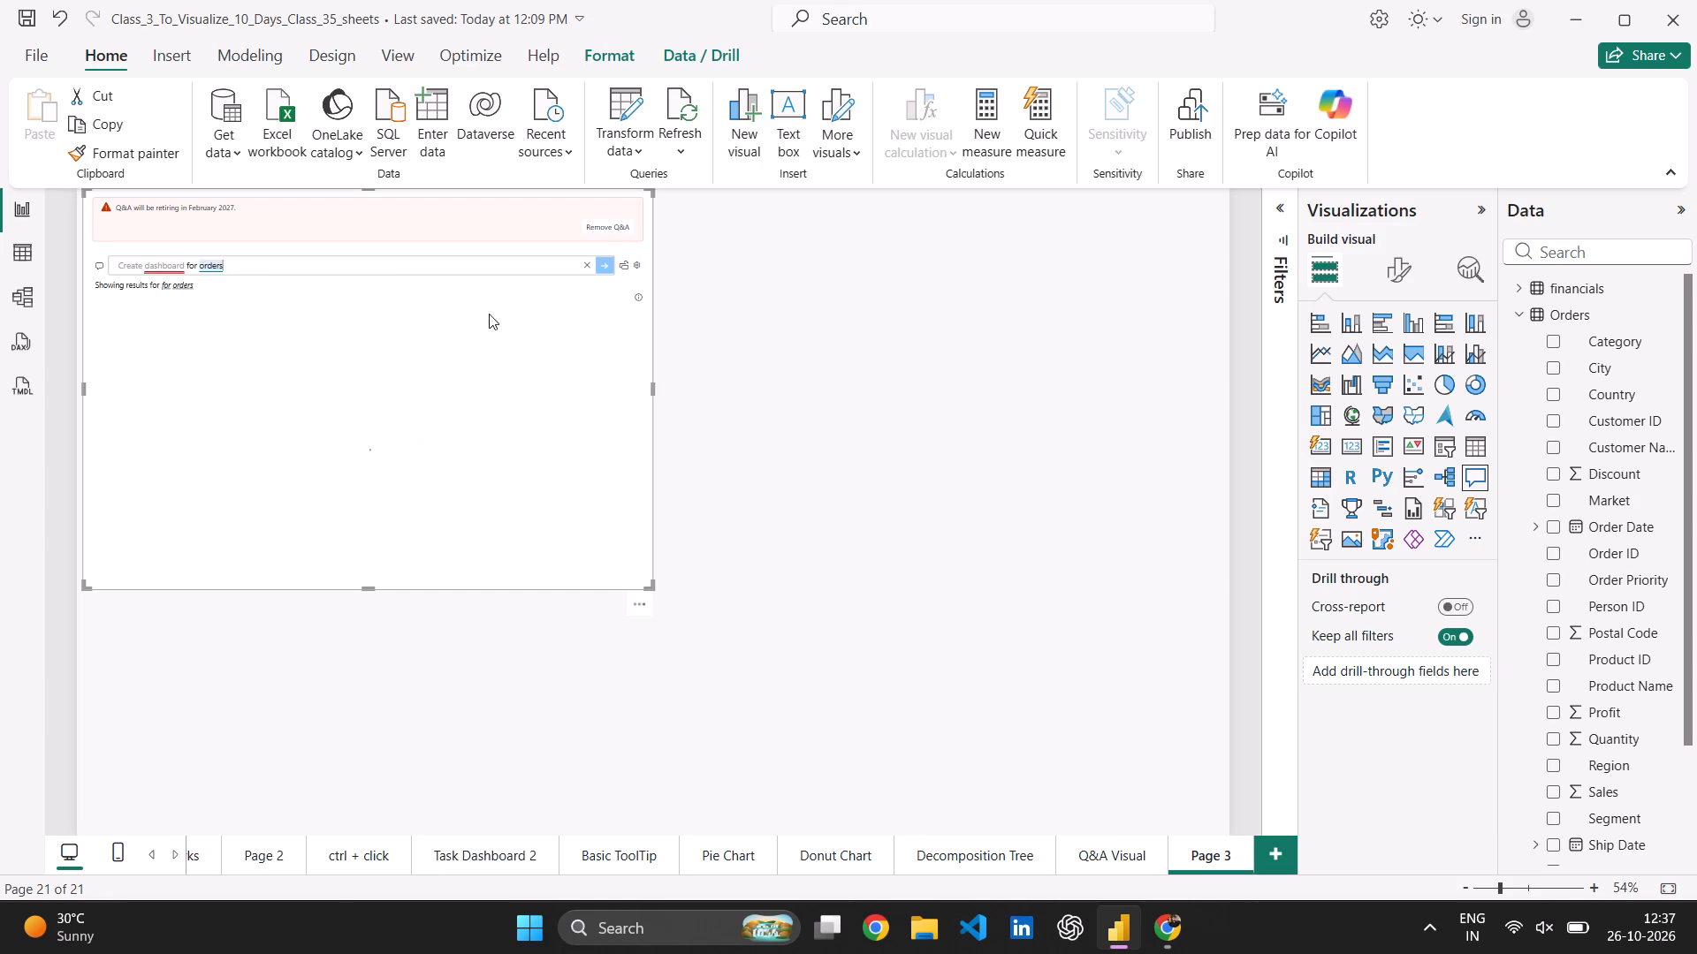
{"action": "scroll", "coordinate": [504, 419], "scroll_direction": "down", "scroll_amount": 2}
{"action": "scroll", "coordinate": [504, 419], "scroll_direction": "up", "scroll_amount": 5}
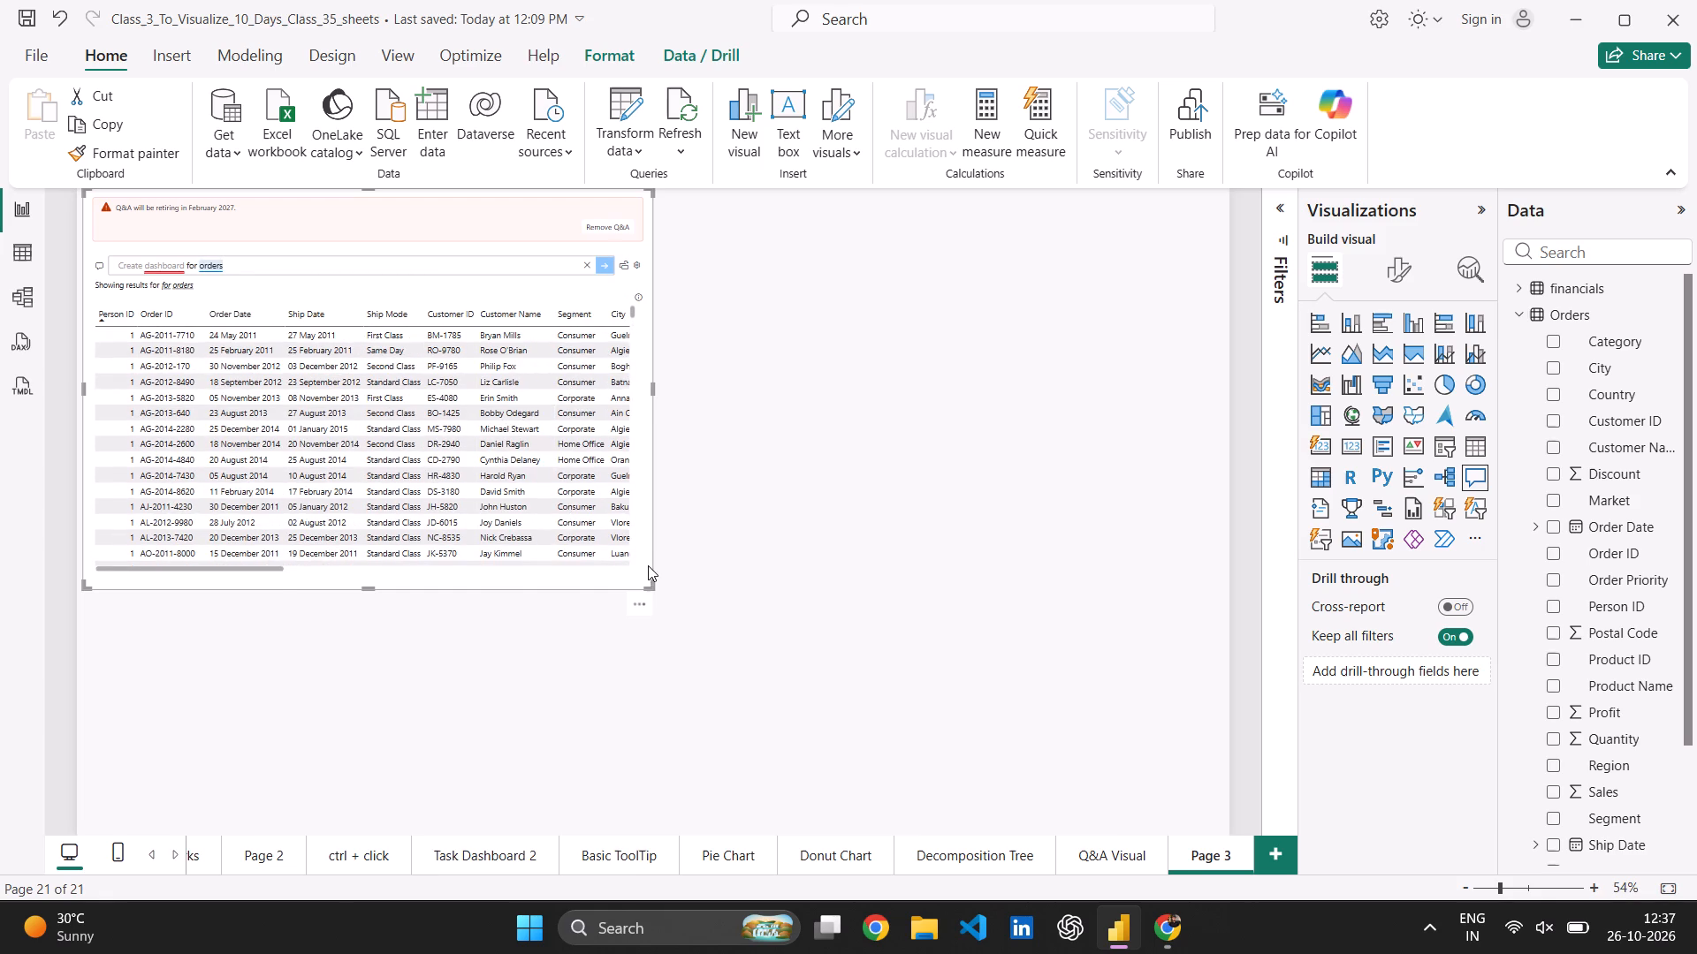
Move the Q&A visual slightly inward from the page's upper-left corner.
{"action": "left_click_drag", "start_coordinate": [651, 587], "coordinate": [673, 610]}
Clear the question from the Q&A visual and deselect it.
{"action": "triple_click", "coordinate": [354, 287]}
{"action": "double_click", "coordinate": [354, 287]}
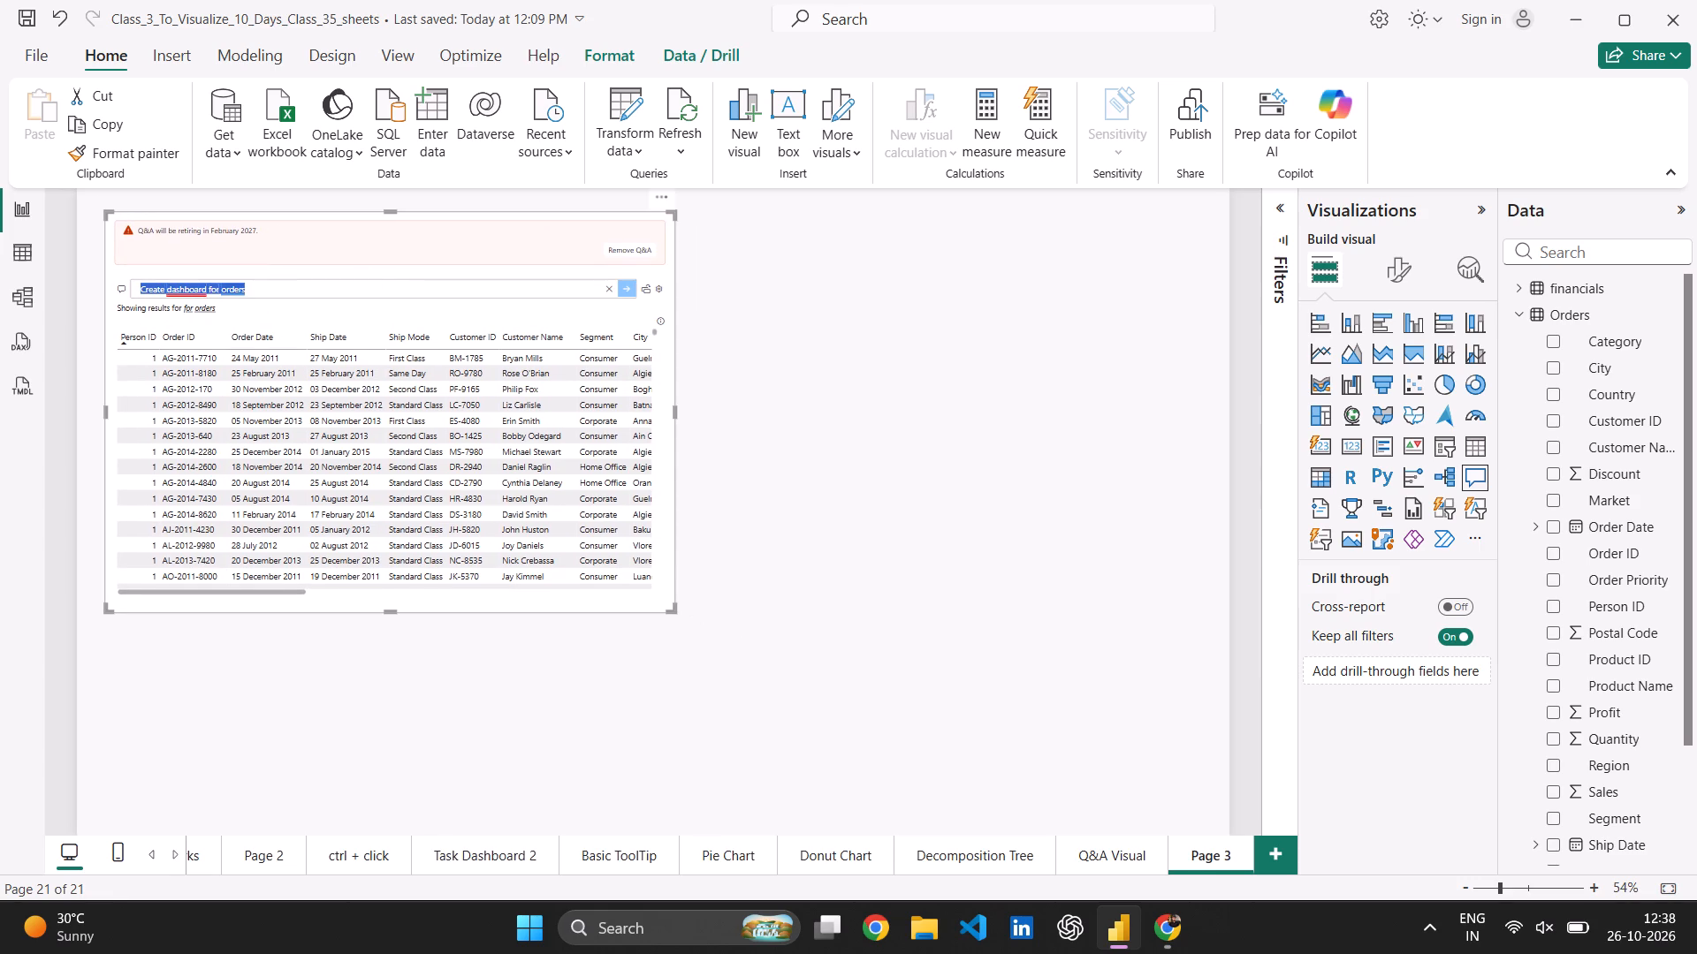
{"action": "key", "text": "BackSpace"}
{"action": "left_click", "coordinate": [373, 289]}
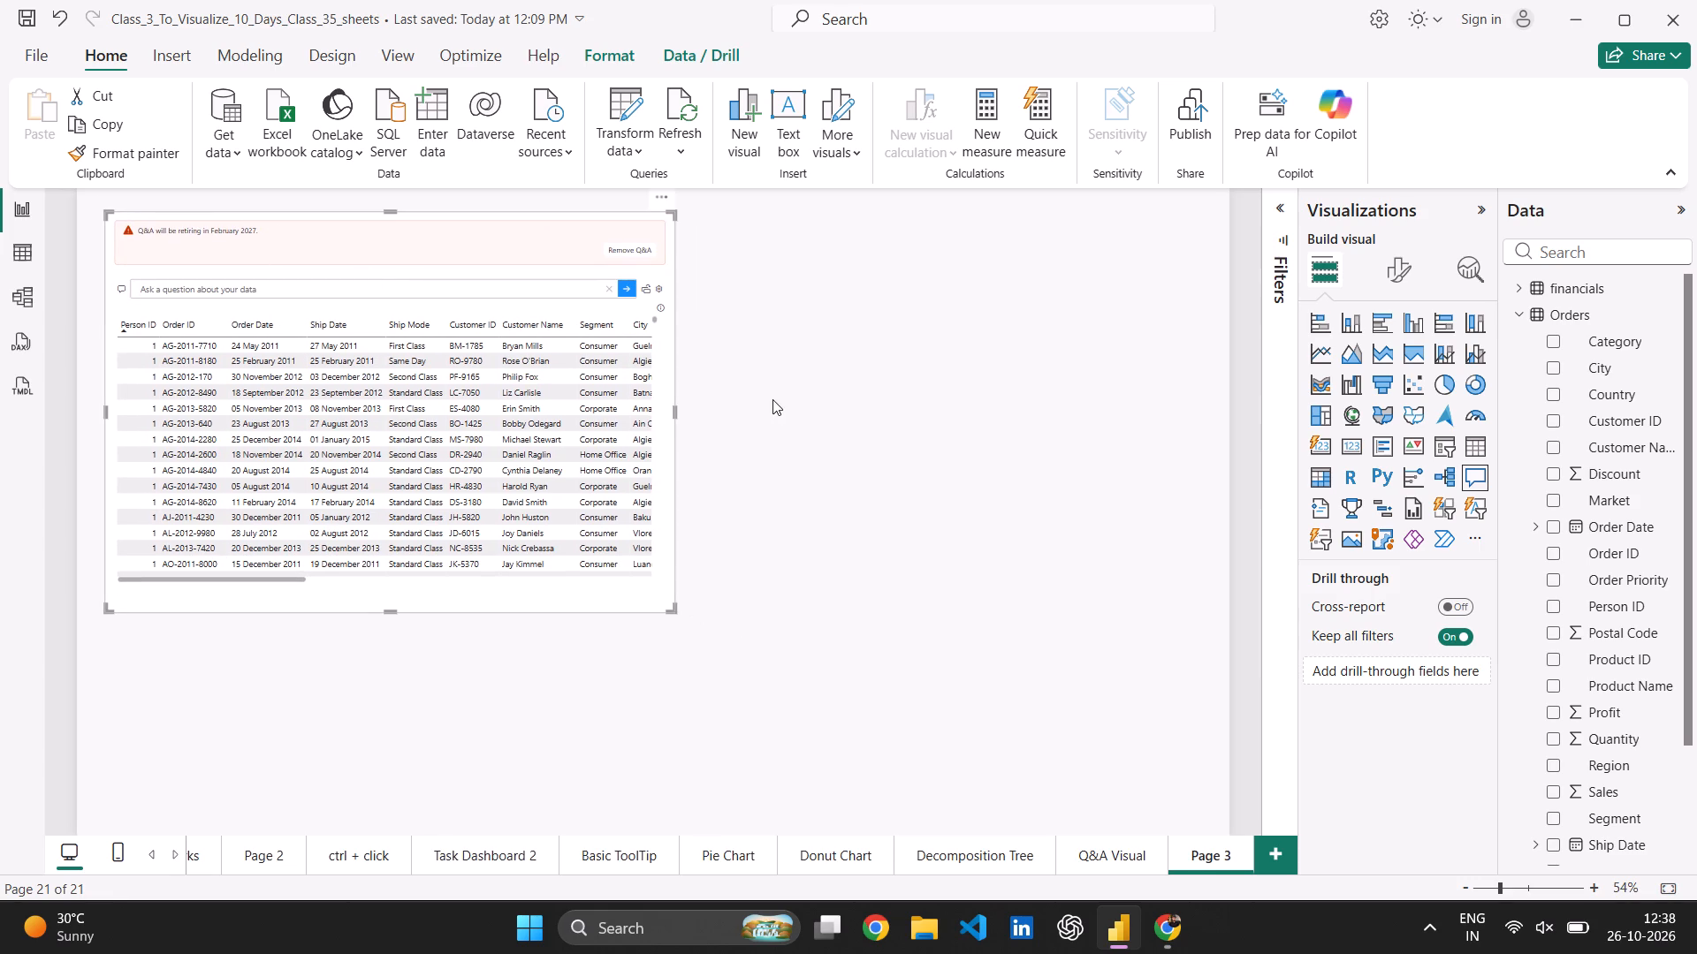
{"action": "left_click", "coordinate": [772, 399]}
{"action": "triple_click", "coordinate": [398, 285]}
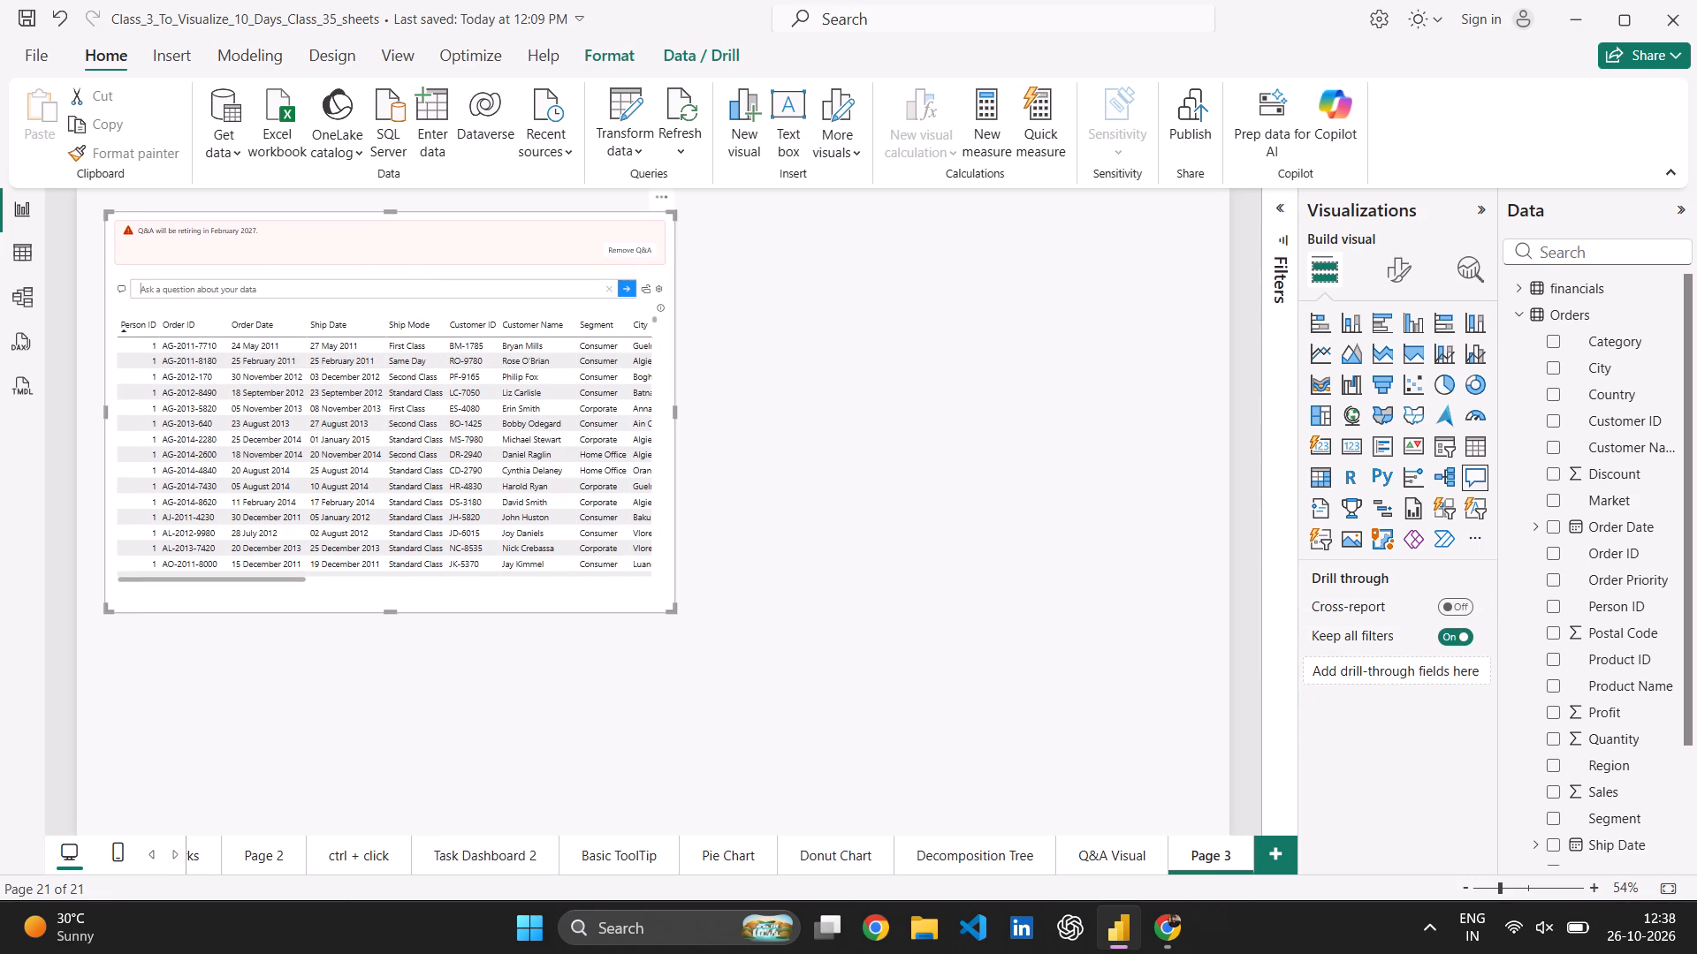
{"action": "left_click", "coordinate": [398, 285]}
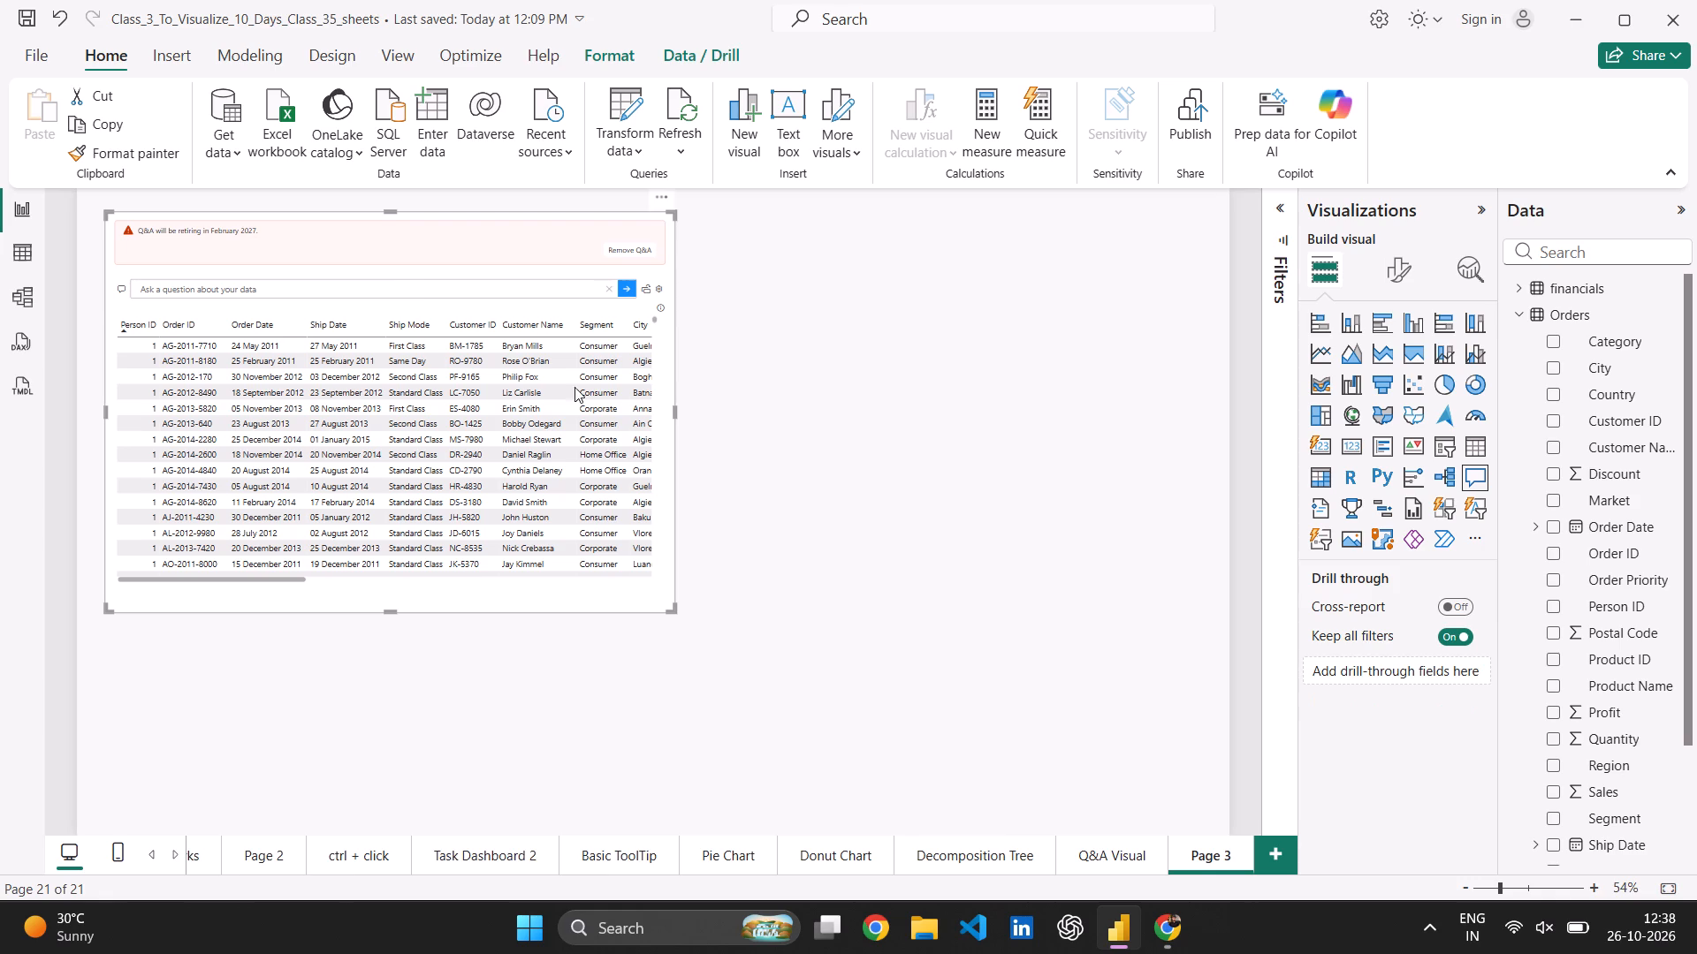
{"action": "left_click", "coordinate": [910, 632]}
Look at the visuals on the Task Dashboard 2 page for reference, and return to Page 3.
{"action": "scroll", "coordinate": [737, 841], "scroll_direction": "left", "scroll_amount": 1}
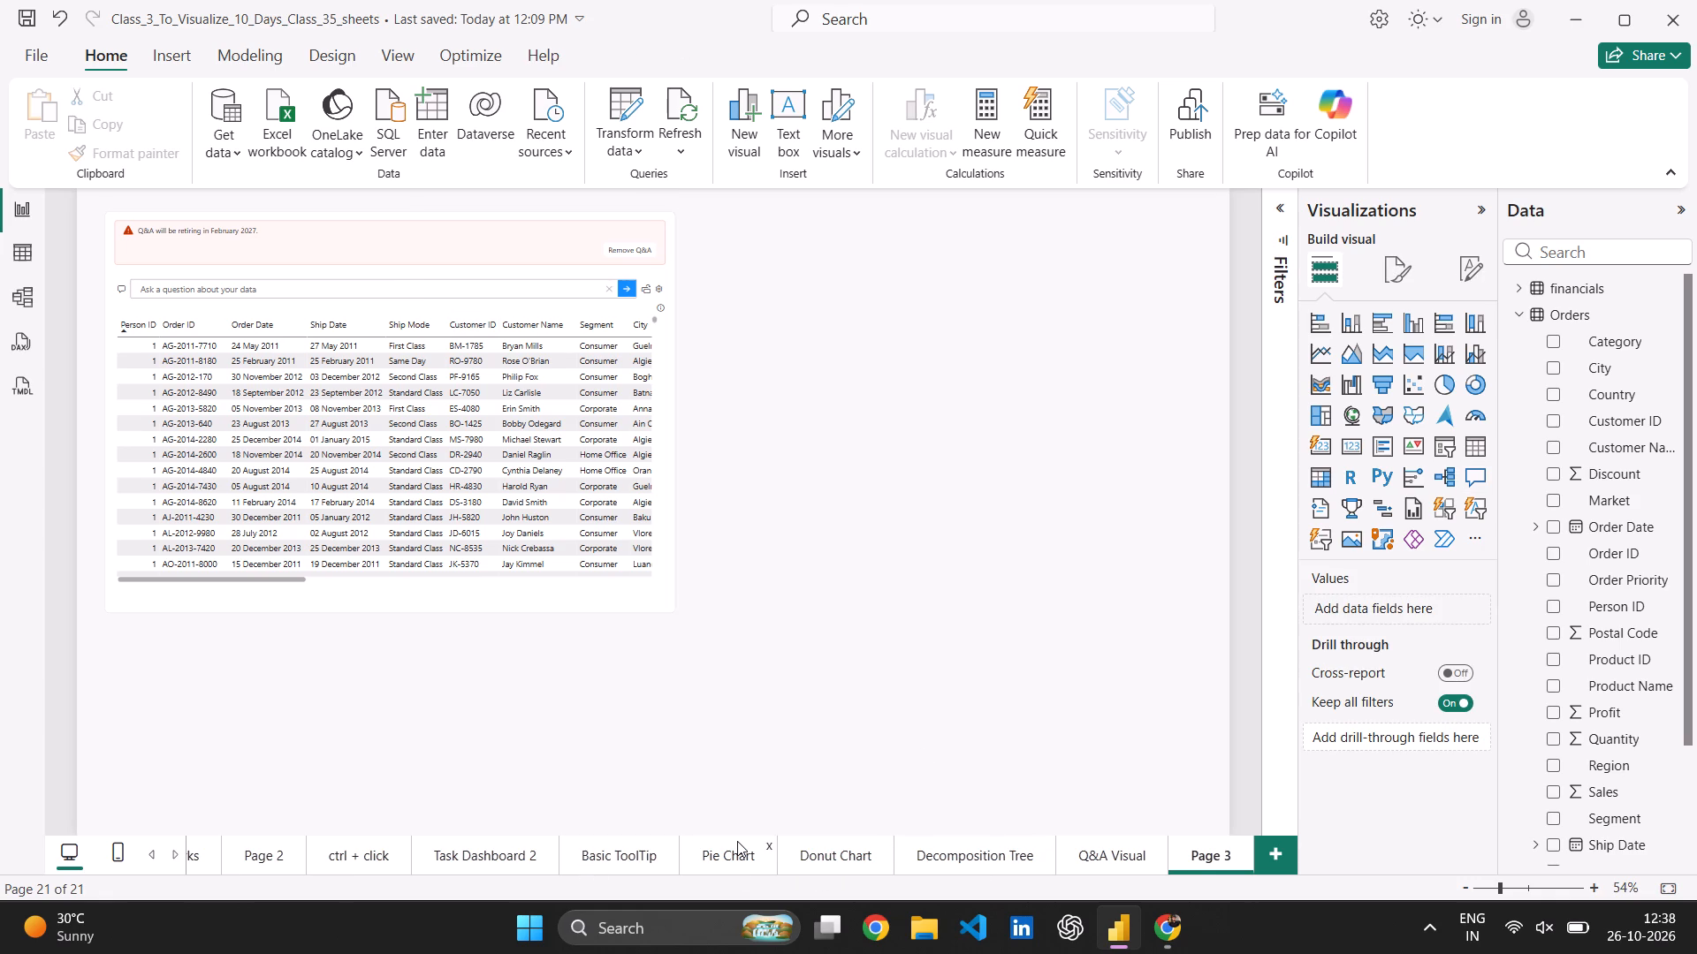
{"action": "scroll", "coordinate": [737, 841], "scroll_direction": "left", "scroll_amount": 1}
{"action": "left_click", "coordinate": [497, 873]}
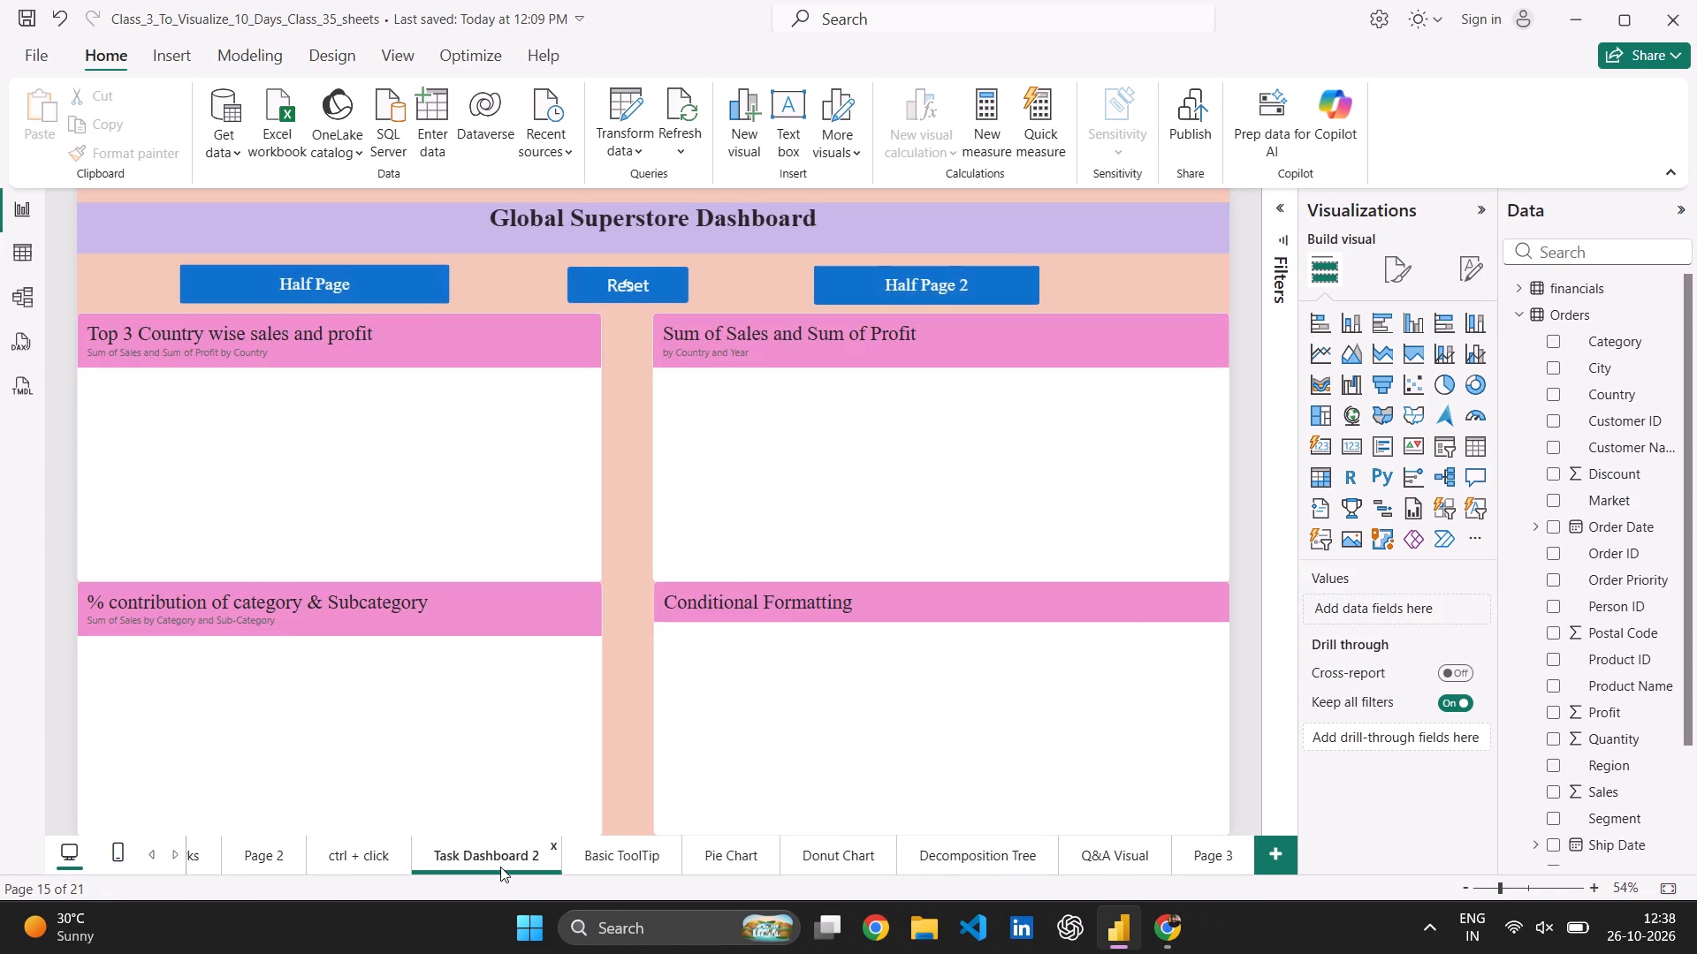
{"action": "left_click", "coordinate": [545, 354]}
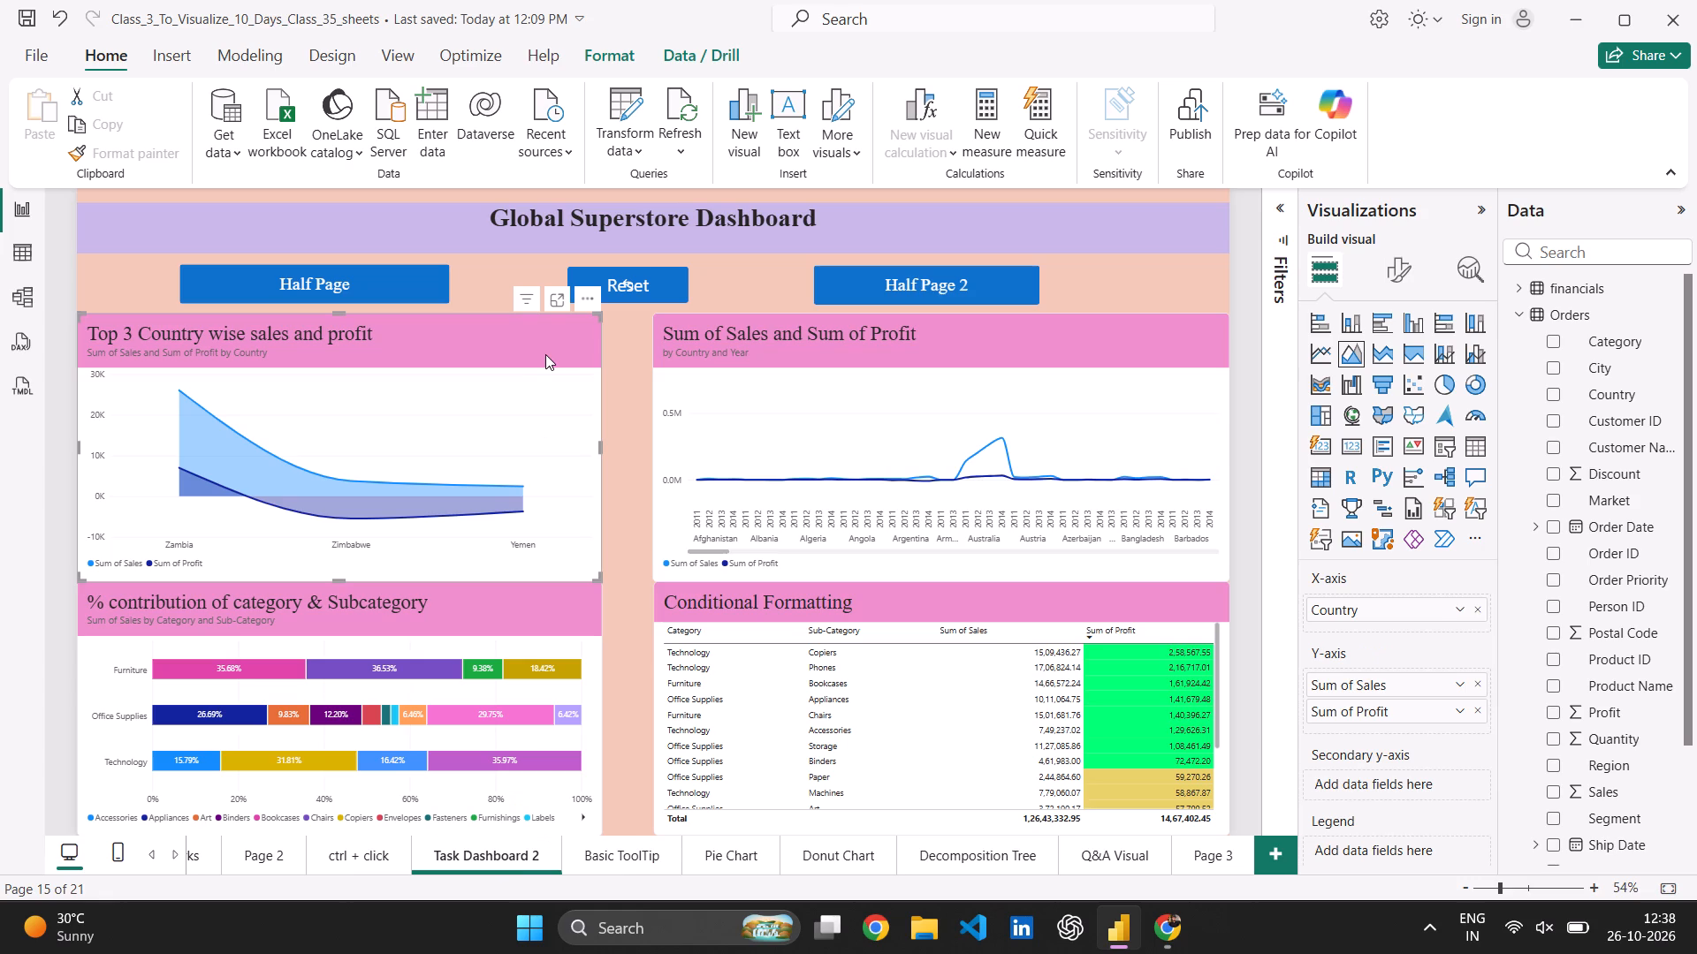
{"action": "left_click", "coordinate": [1219, 854]}
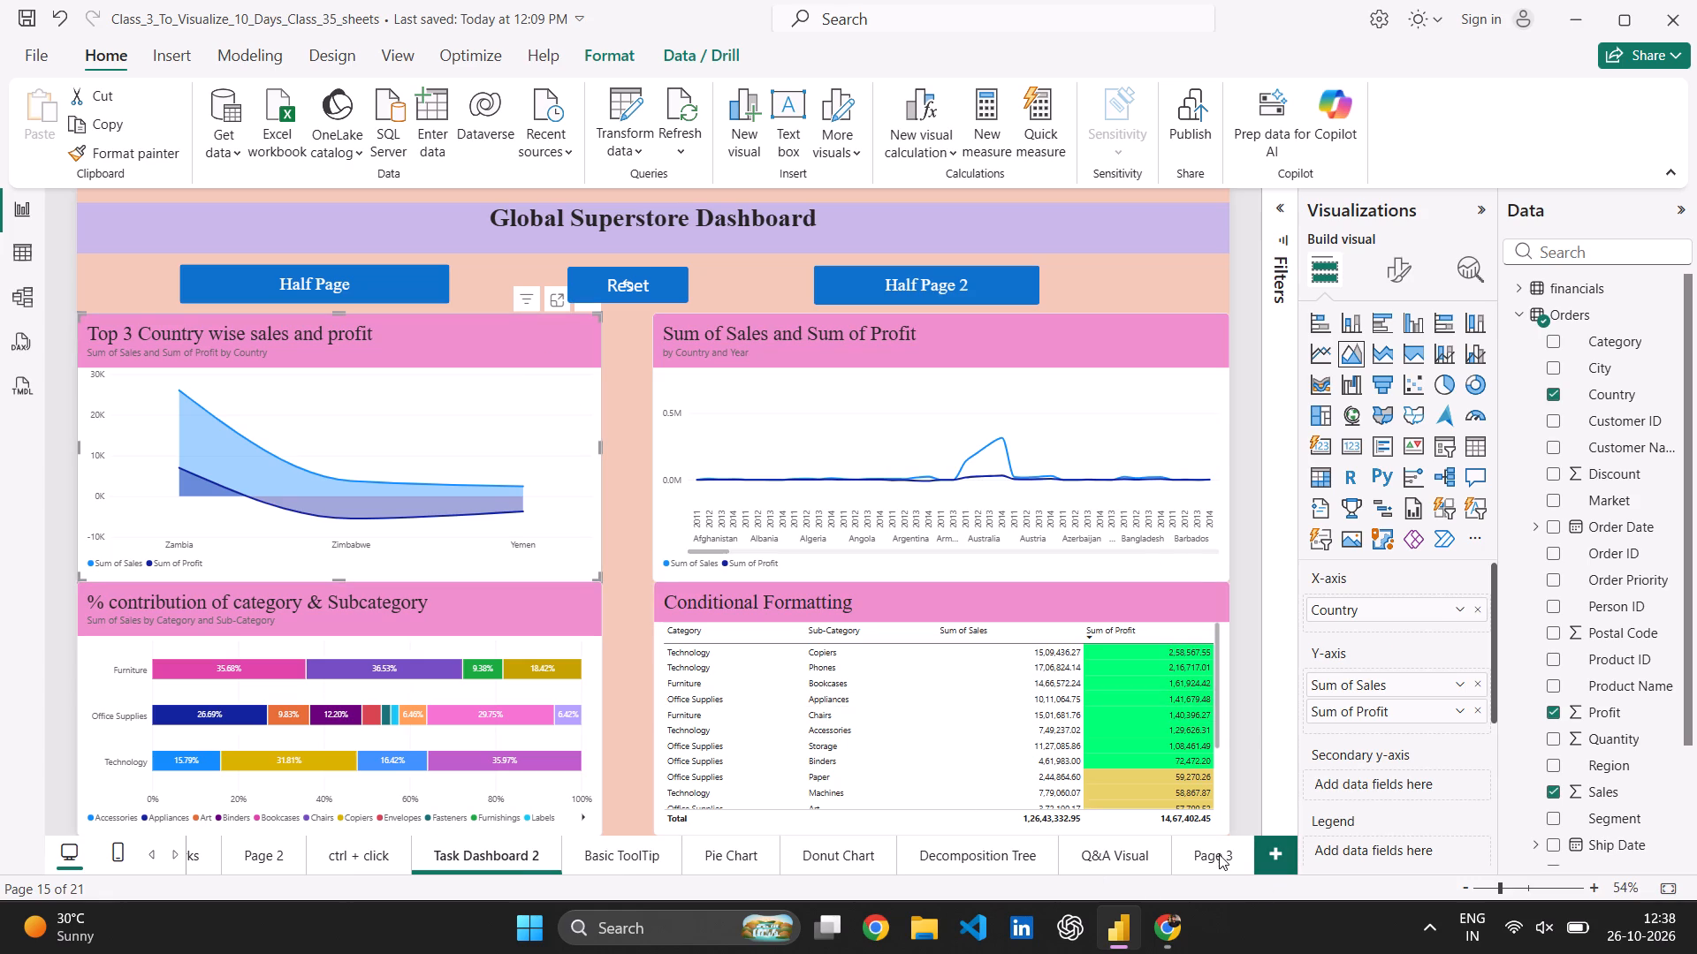
Replace the Q&A visual's question with "top 3 category wise sales and profit" and run it.
{"action": "left_click", "coordinate": [456, 275]}
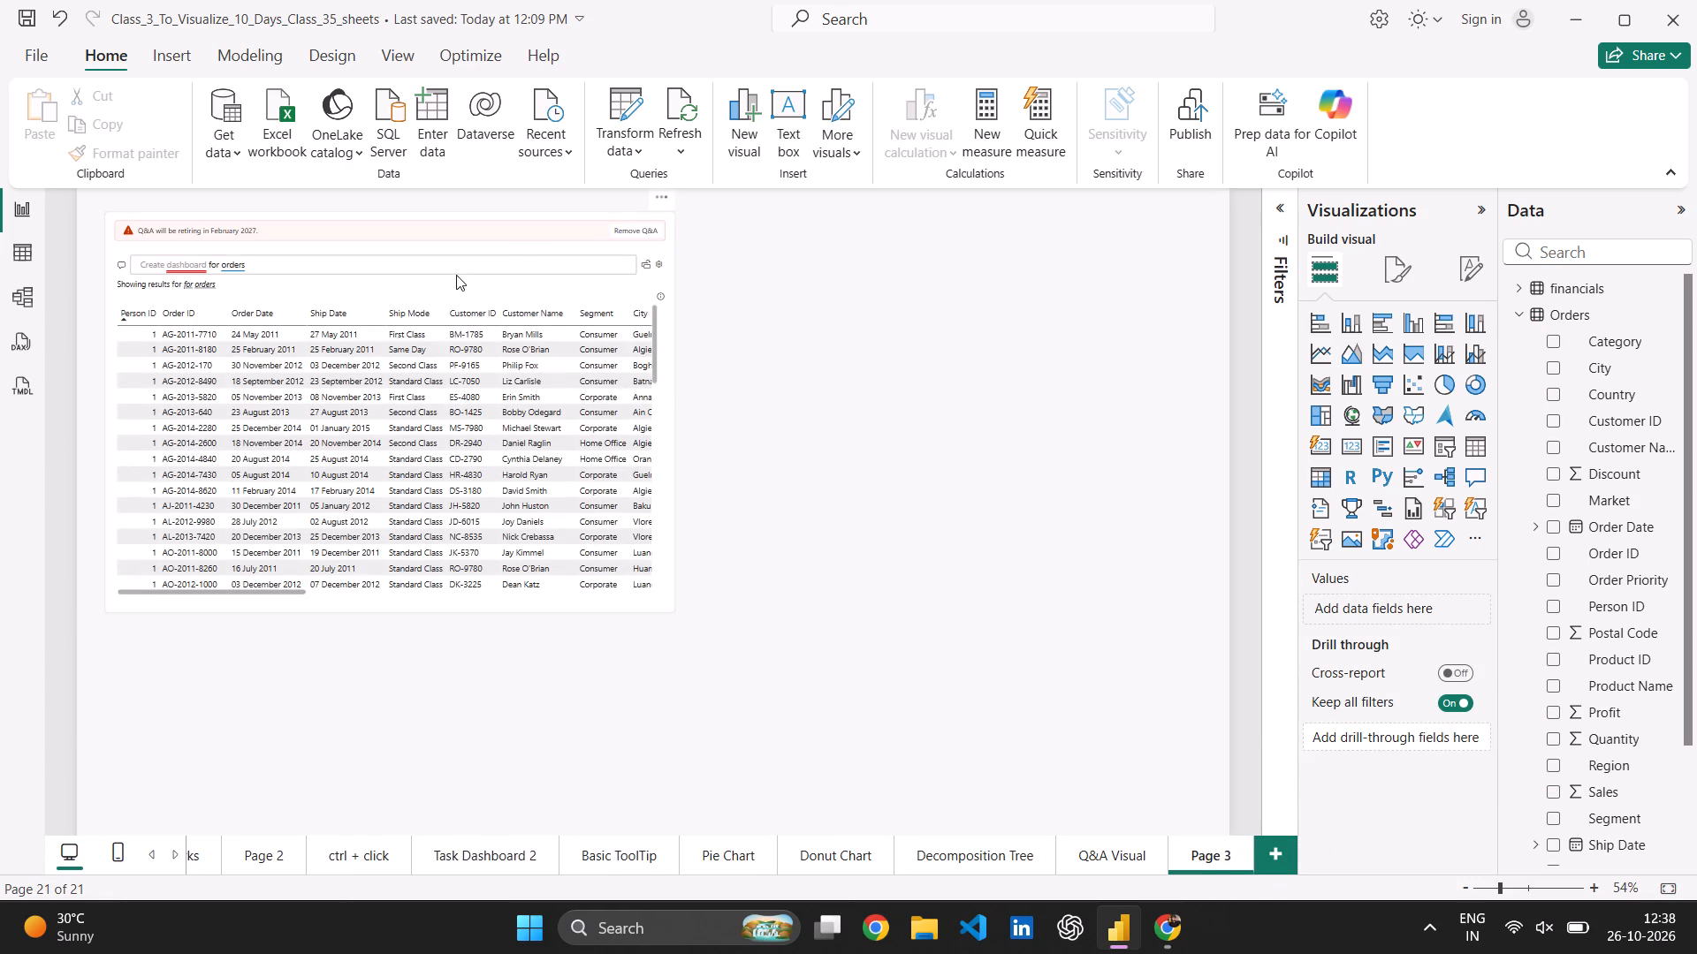
{"action": "left_click_drag", "start_coordinate": [456, 275], "coordinate": [473, 269]}
{"action": "triple_click", "coordinate": [473, 269]}
{"action": "left_click", "coordinate": [473, 269]}
{"action": "key", "text": "BackSpace"}
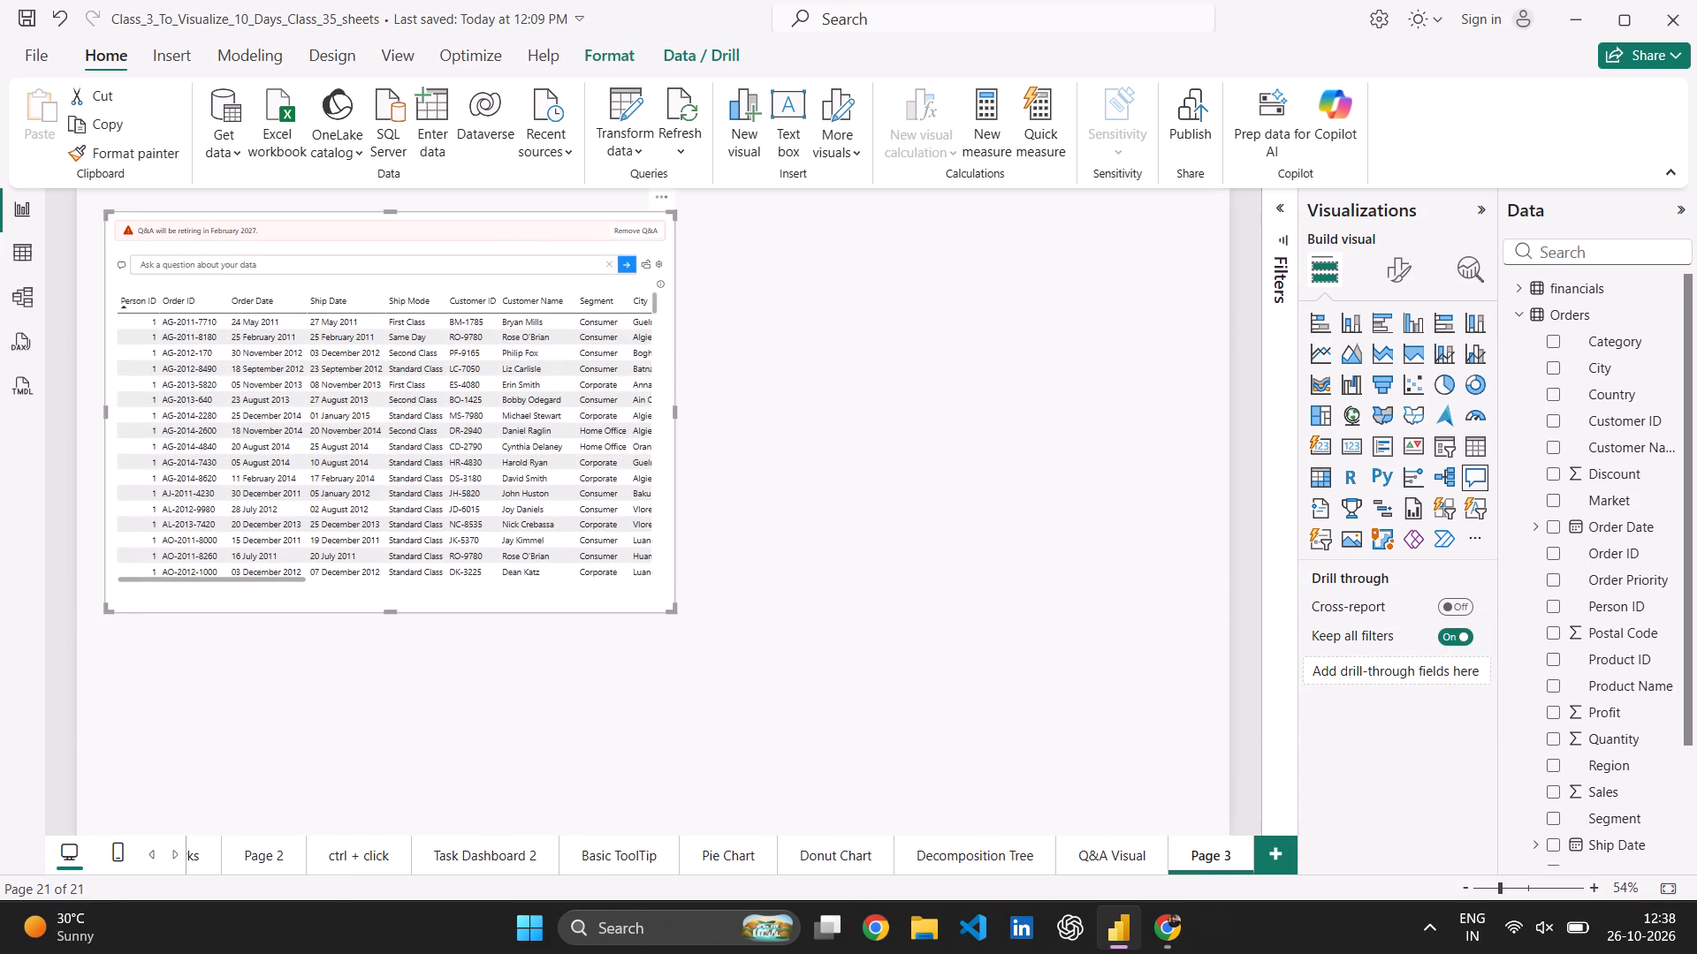
{"action": "type", "text": "top 3 category"}
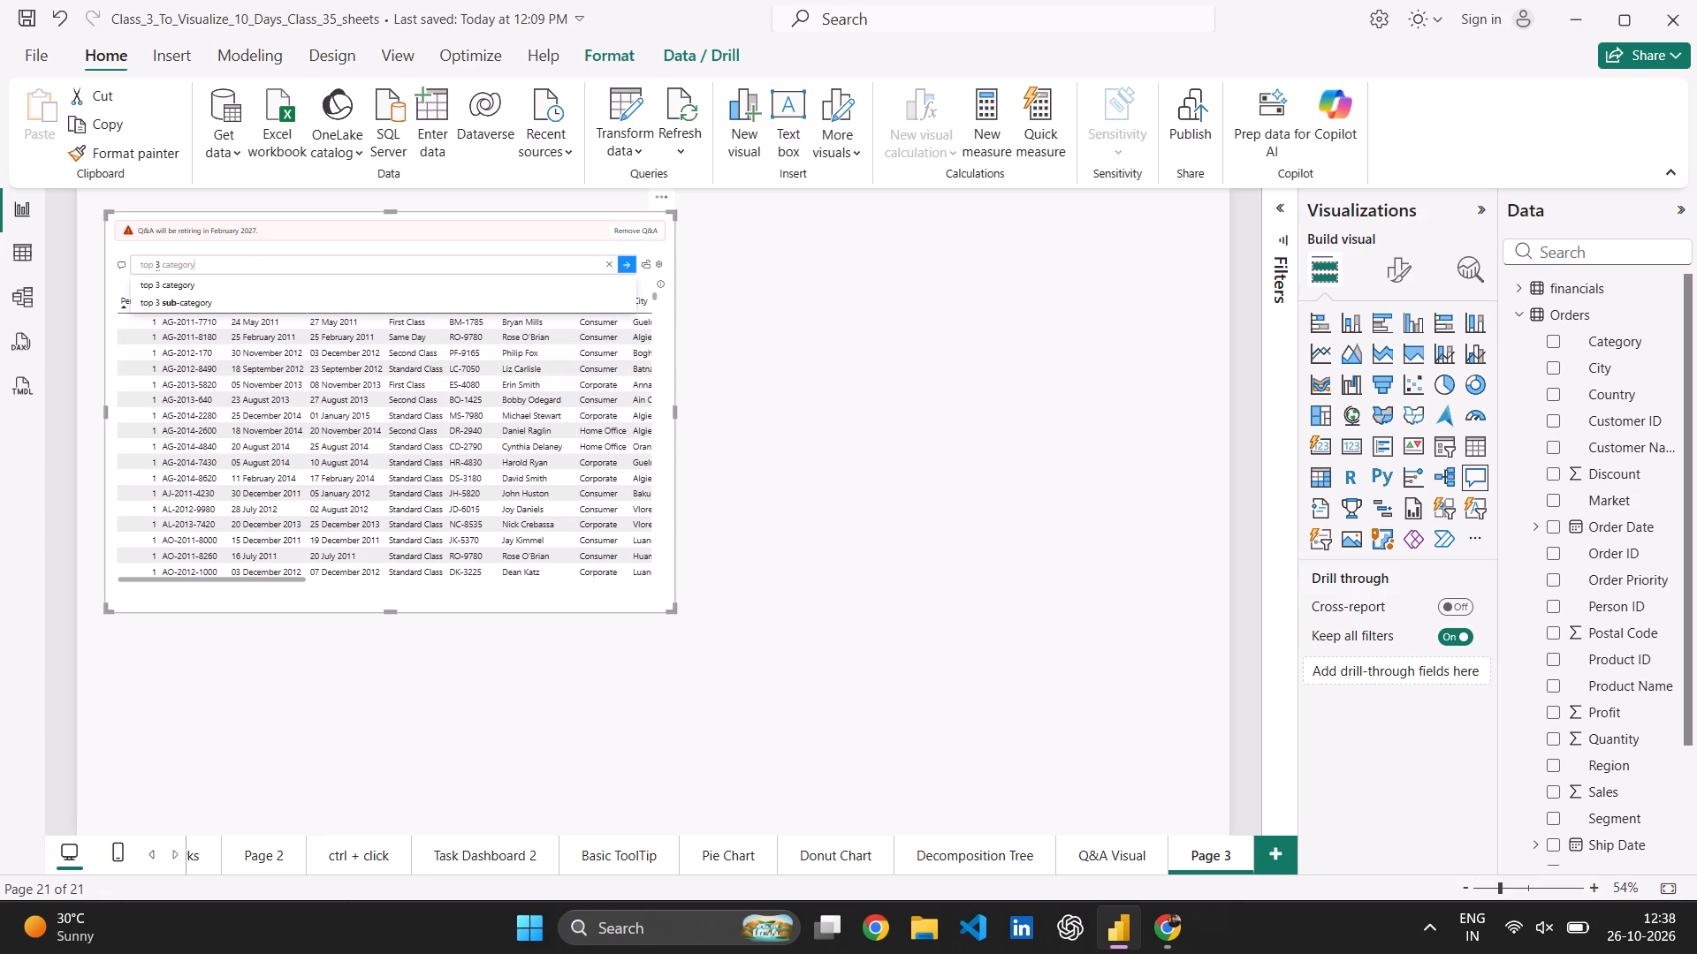
{"action": "key", "text": "space"}
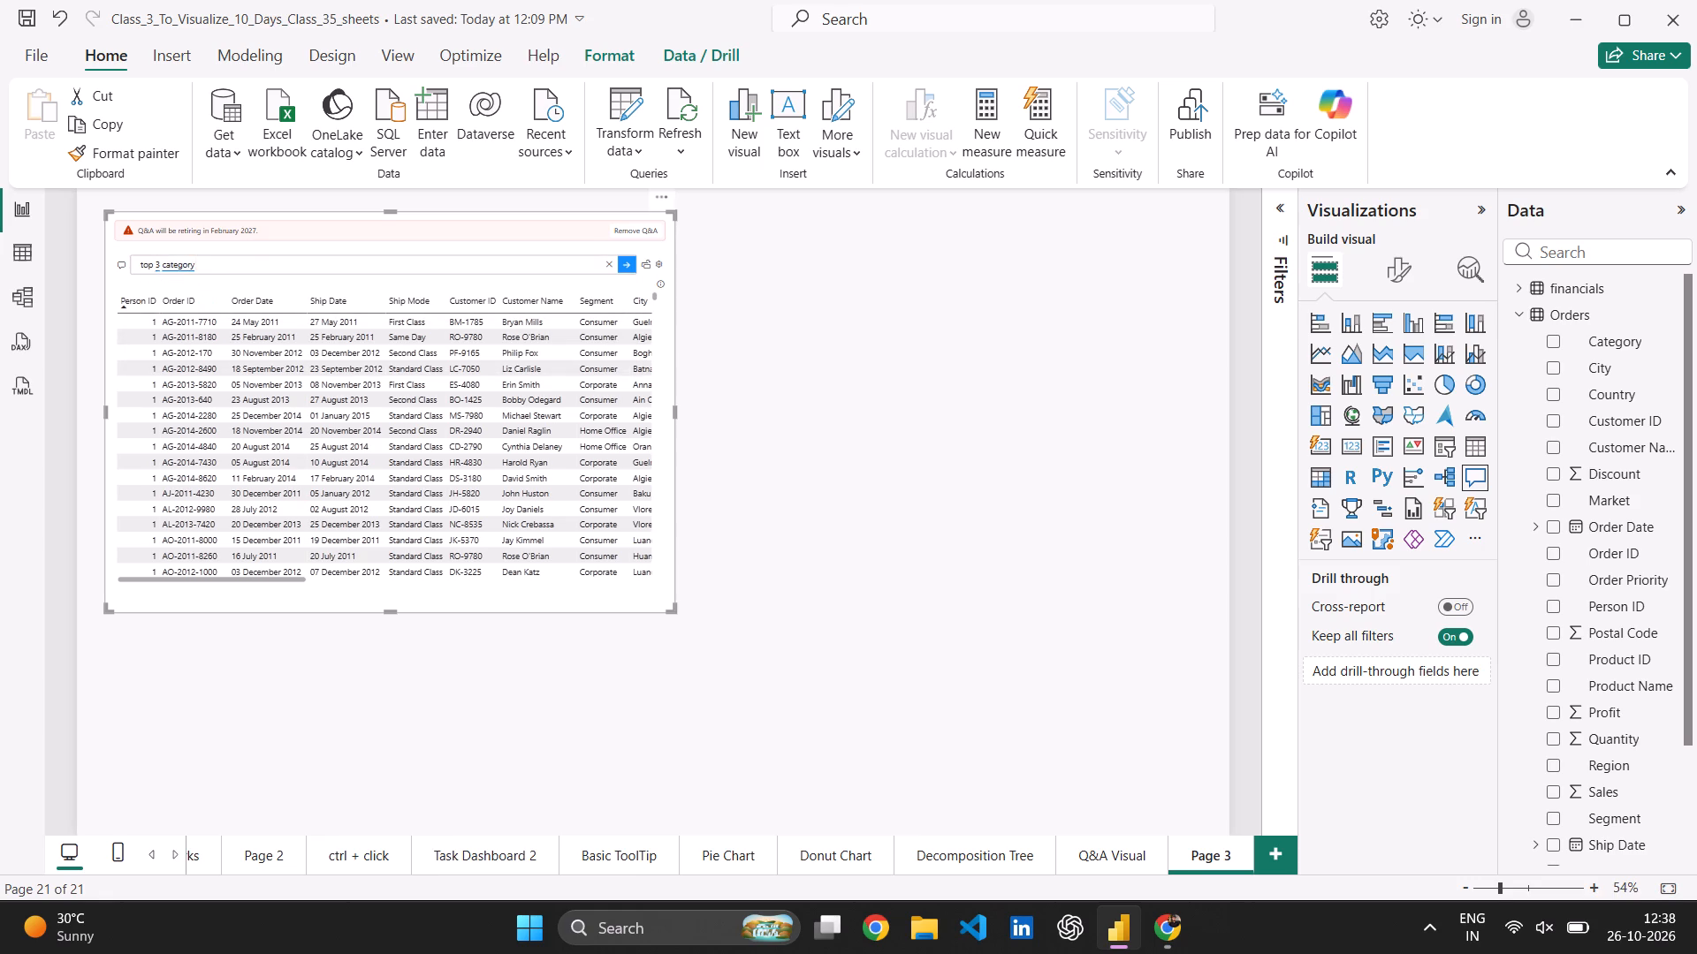
{"action": "type", "text": "wise sales and"}
{"action": "key", "text": "space"}
{"action": "type", "text": "pro"}
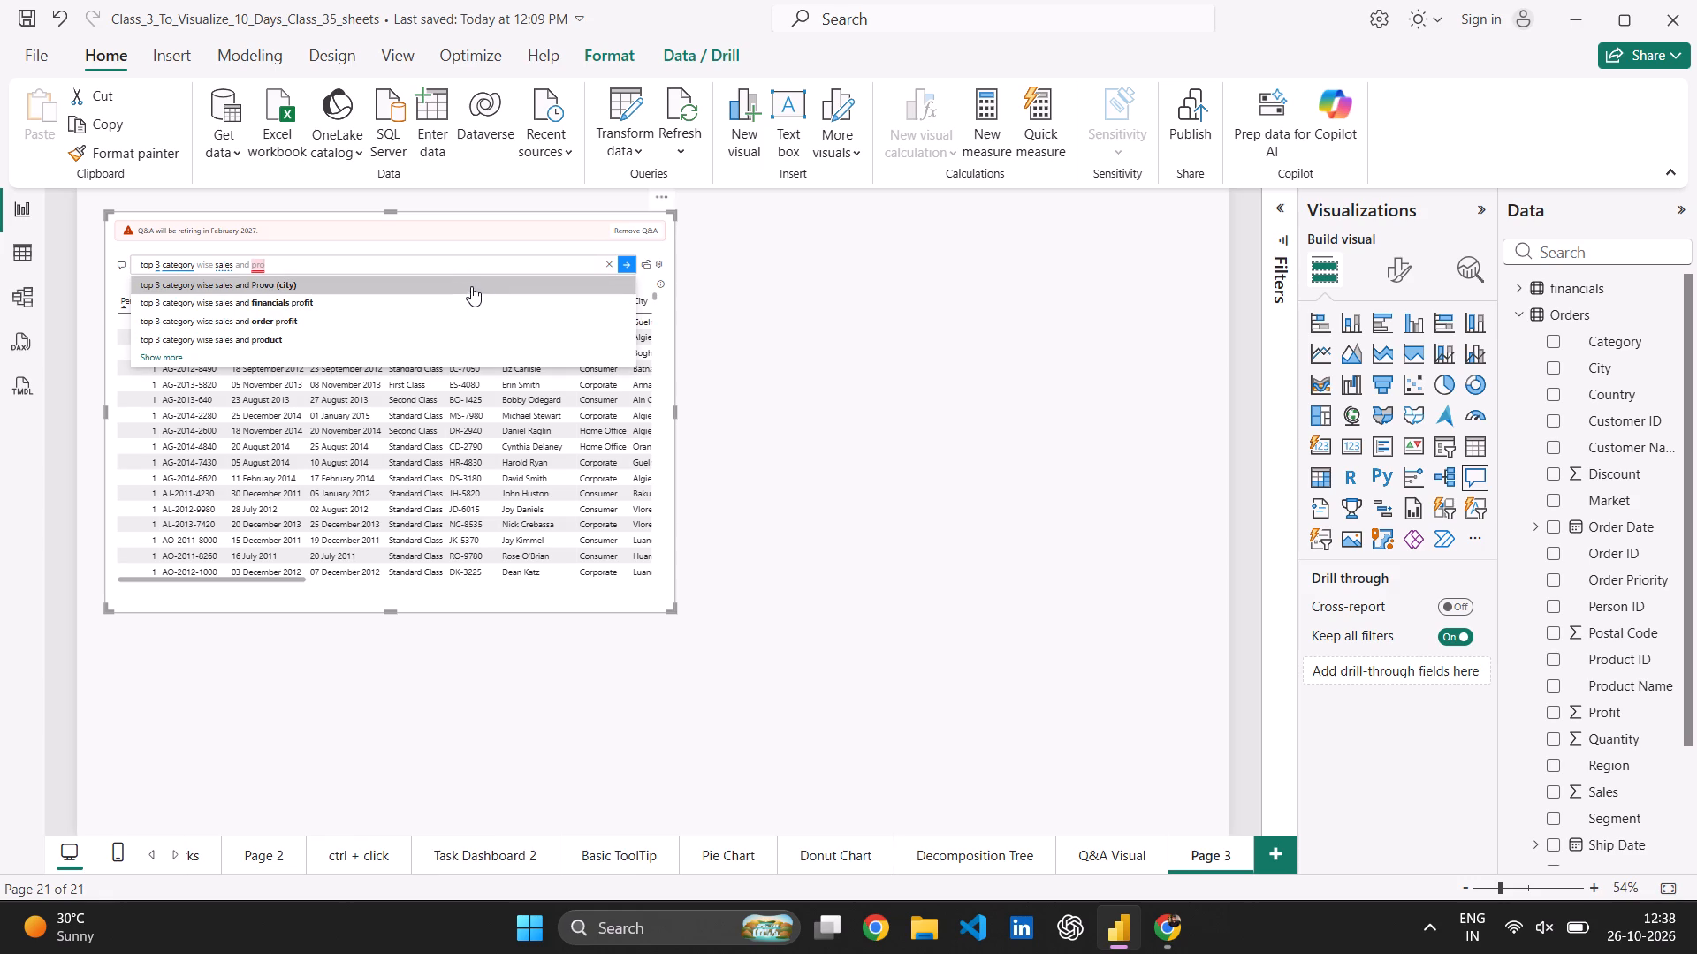
{"action": "left_click", "coordinate": [460, 262]}
{"action": "double_click", "coordinate": [460, 262]}
{"action": "type", "text": "pr"}
{"action": "key", "text": "BackSpace"}
{"action": "key", "text": "BackSpace"}
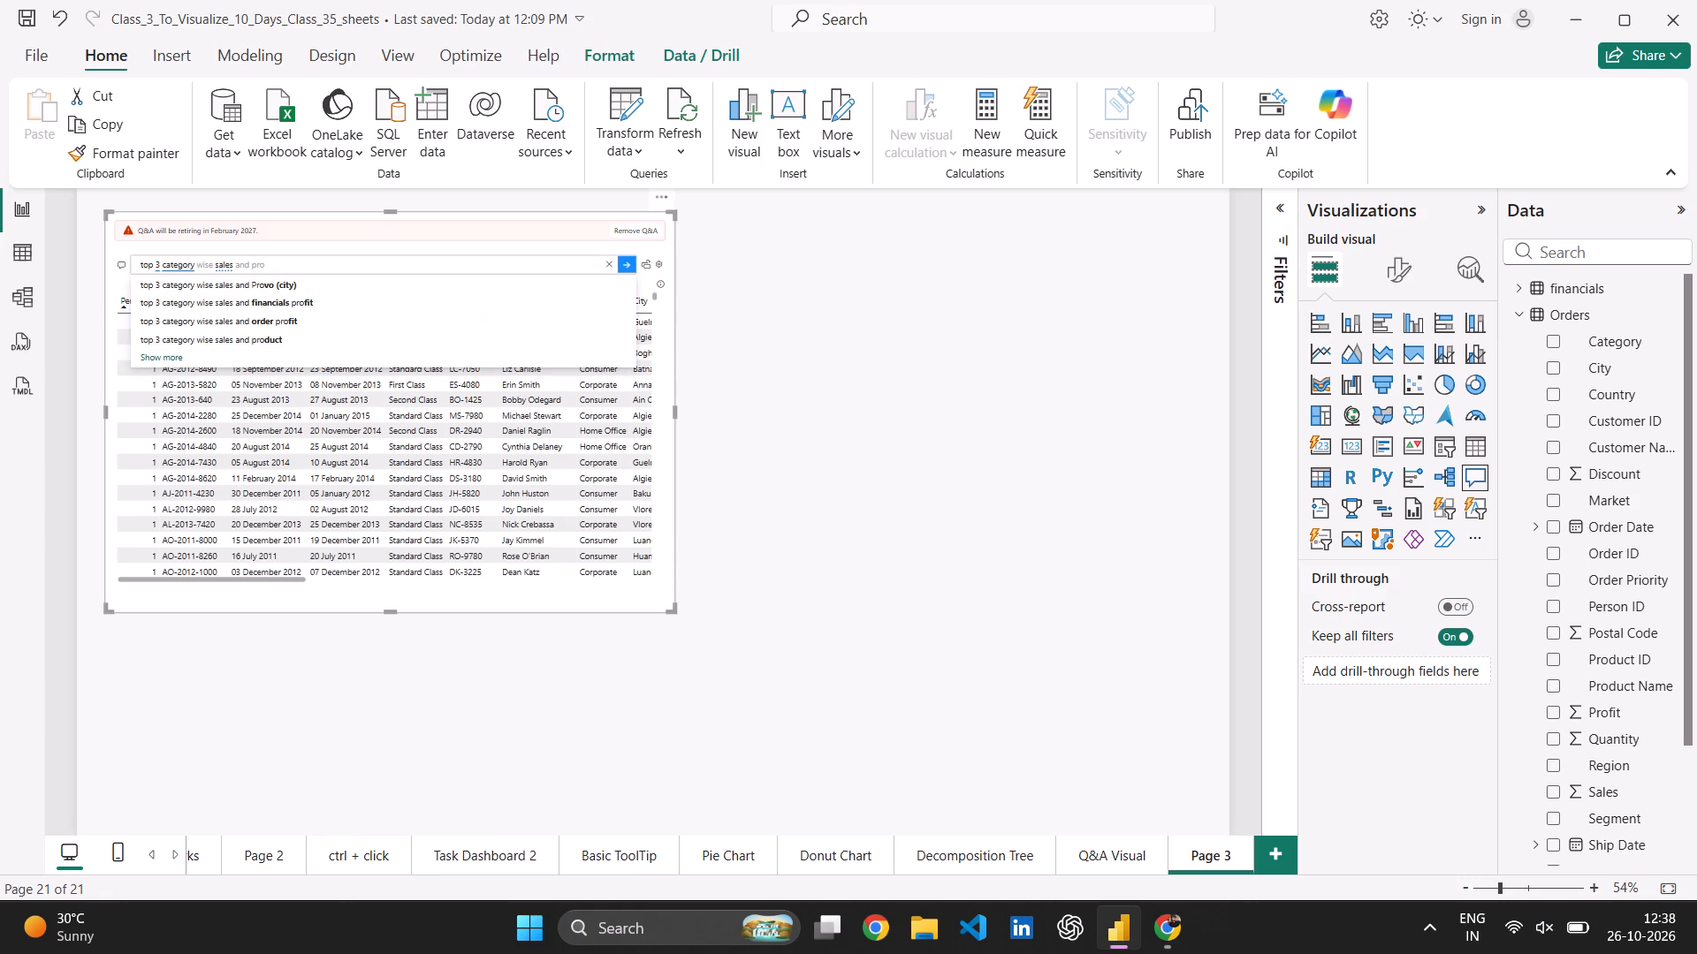
{"action": "type", "text": "fir"}
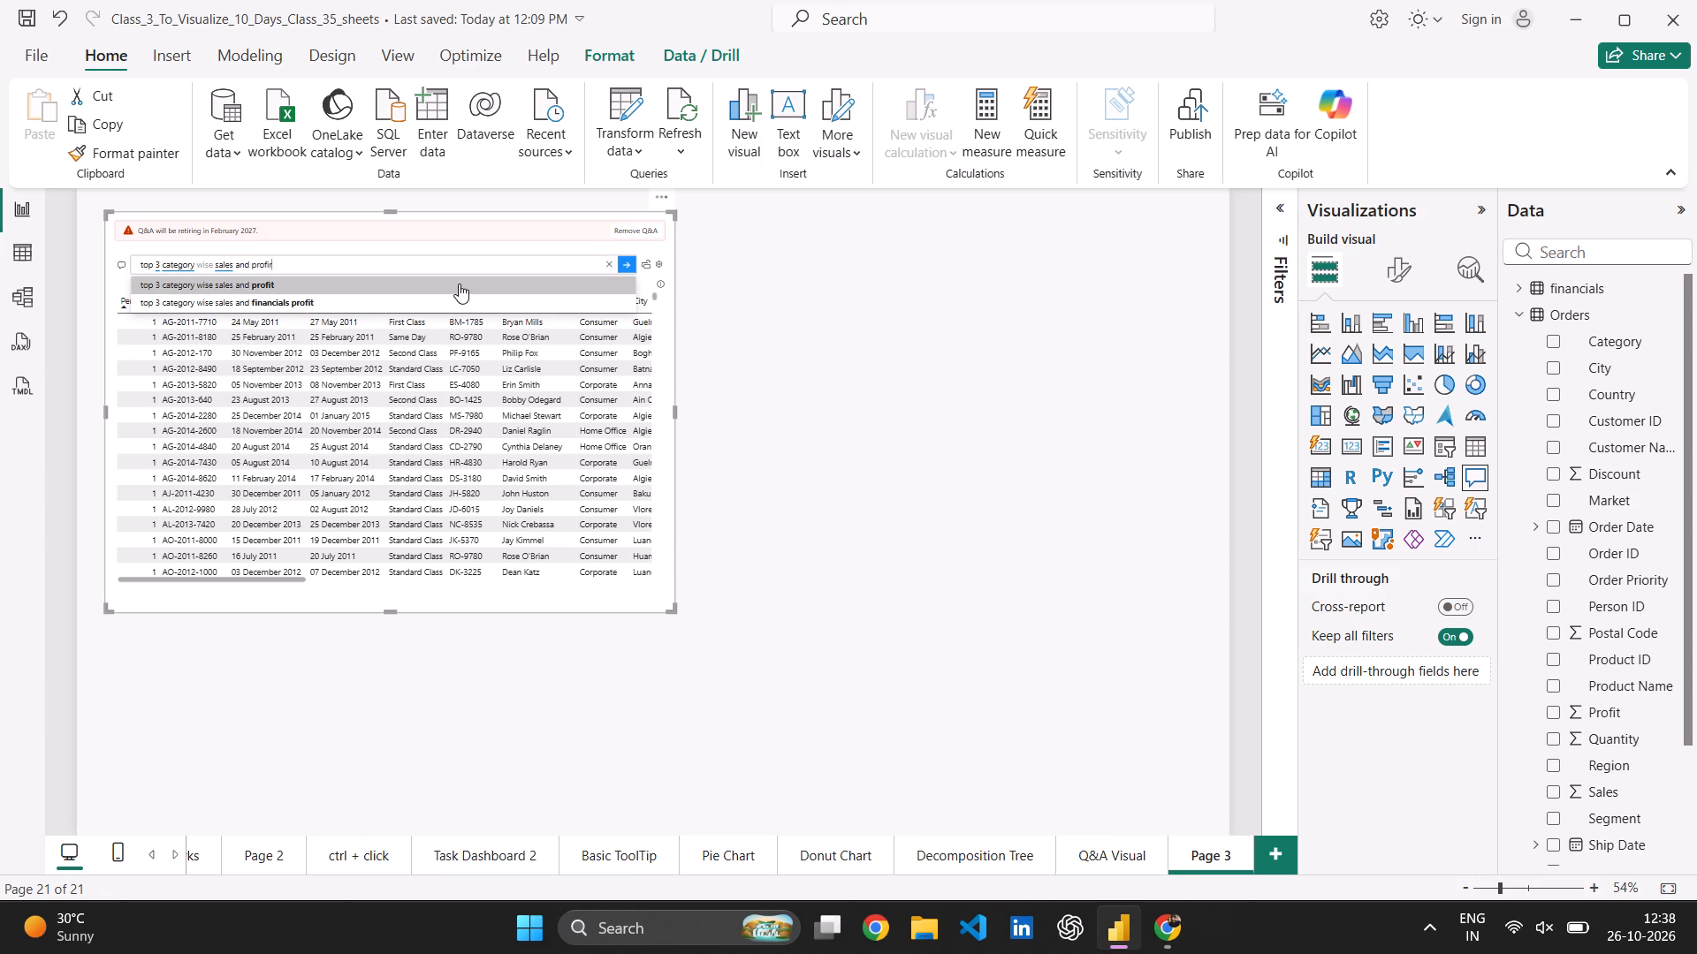
{"action": "left_click", "coordinate": [459, 284]}
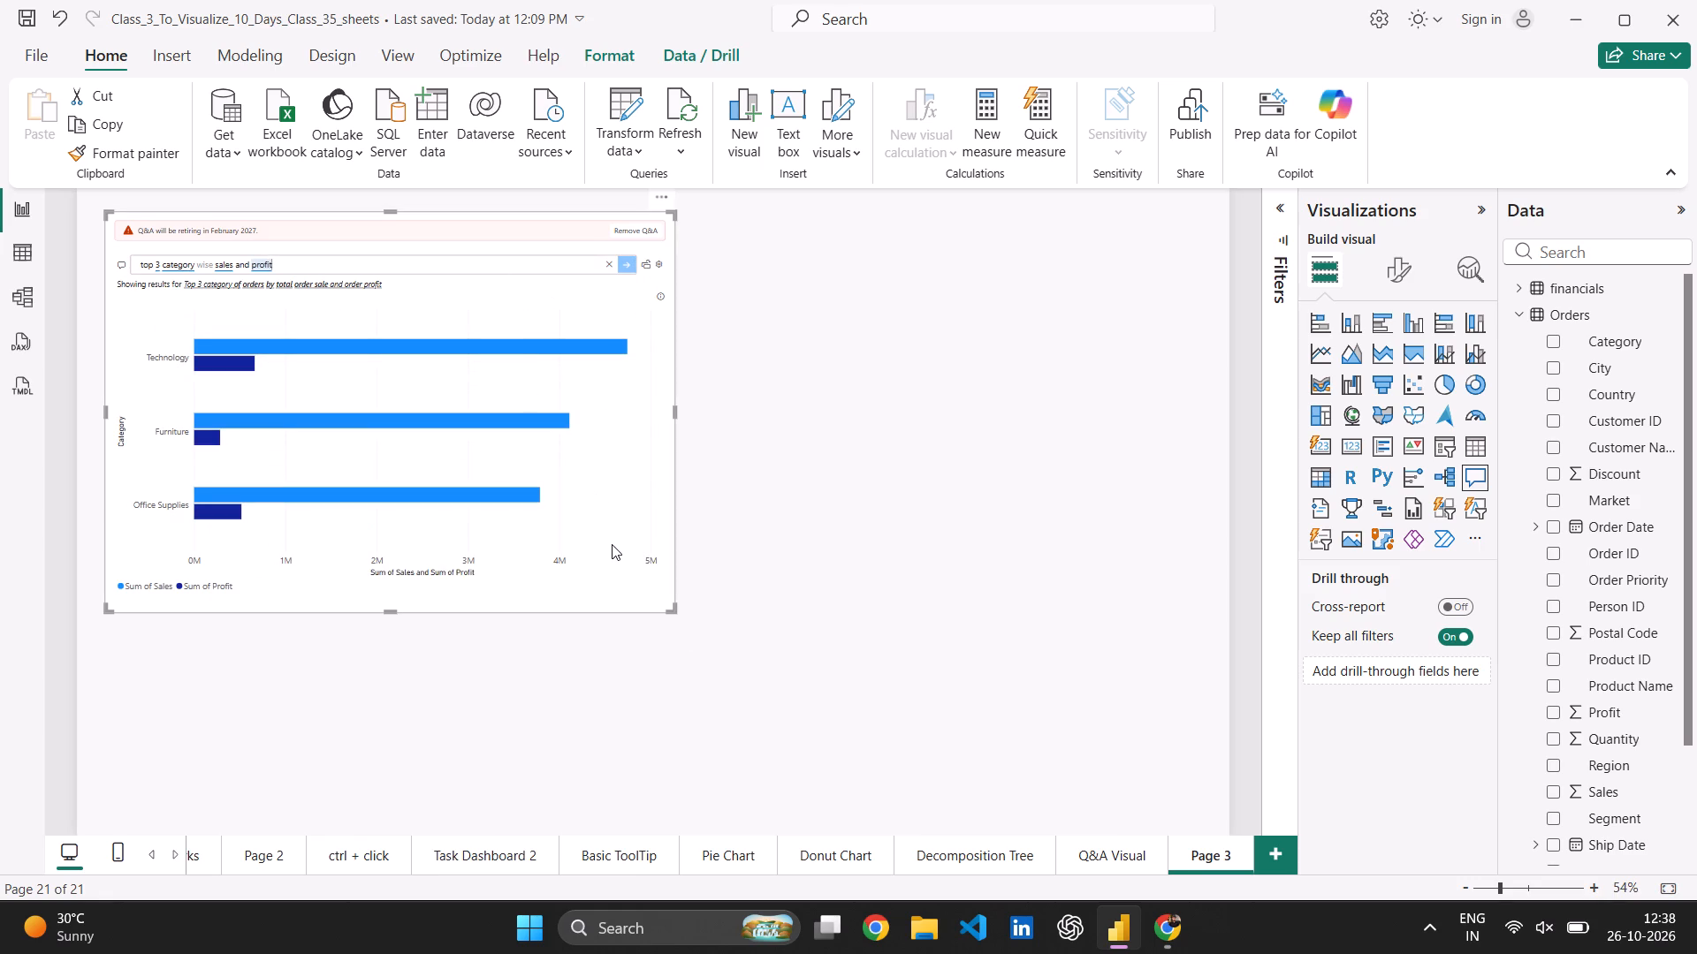
Shrink the Q&A visual to a little over a third of the page's width.
{"action": "left_click_drag", "start_coordinate": [673, 608], "coordinate": [453, 495]}
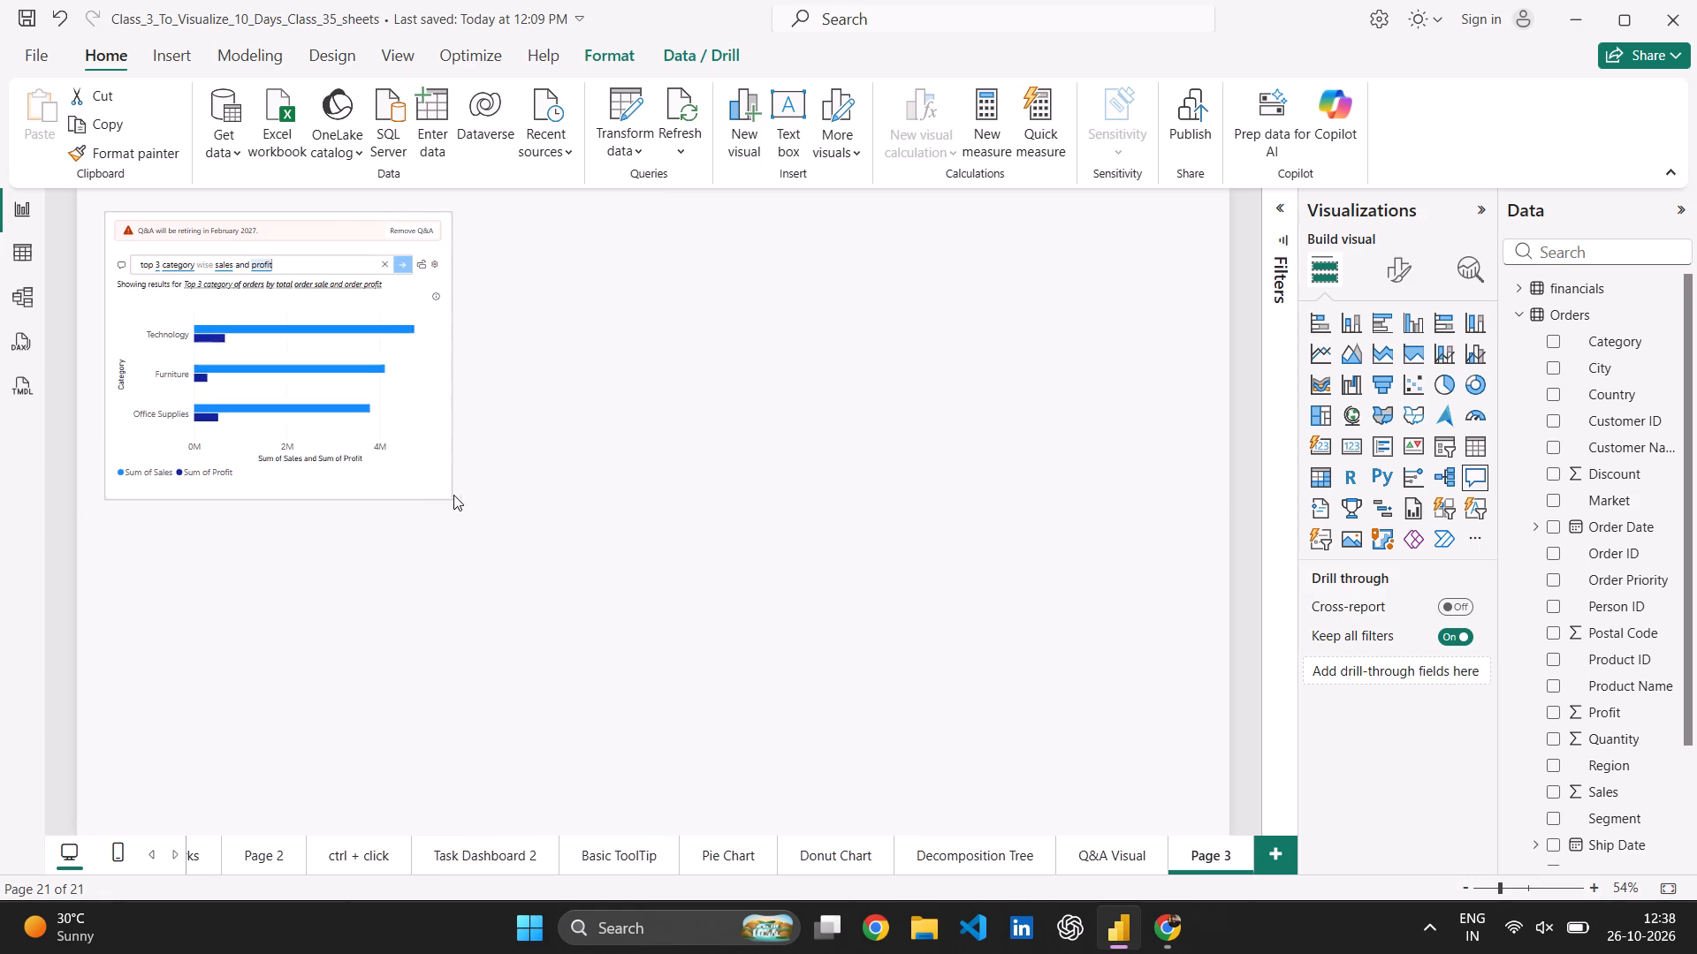
{"action": "left_click_drag", "start_coordinate": [453, 495], "coordinate": [525, 505]}
Append "with header" to the Q&A question on top 3 category sales and profit, and run it.
{"action": "left_click", "coordinate": [328, 263]}
{"action": "key", "text": "space"}
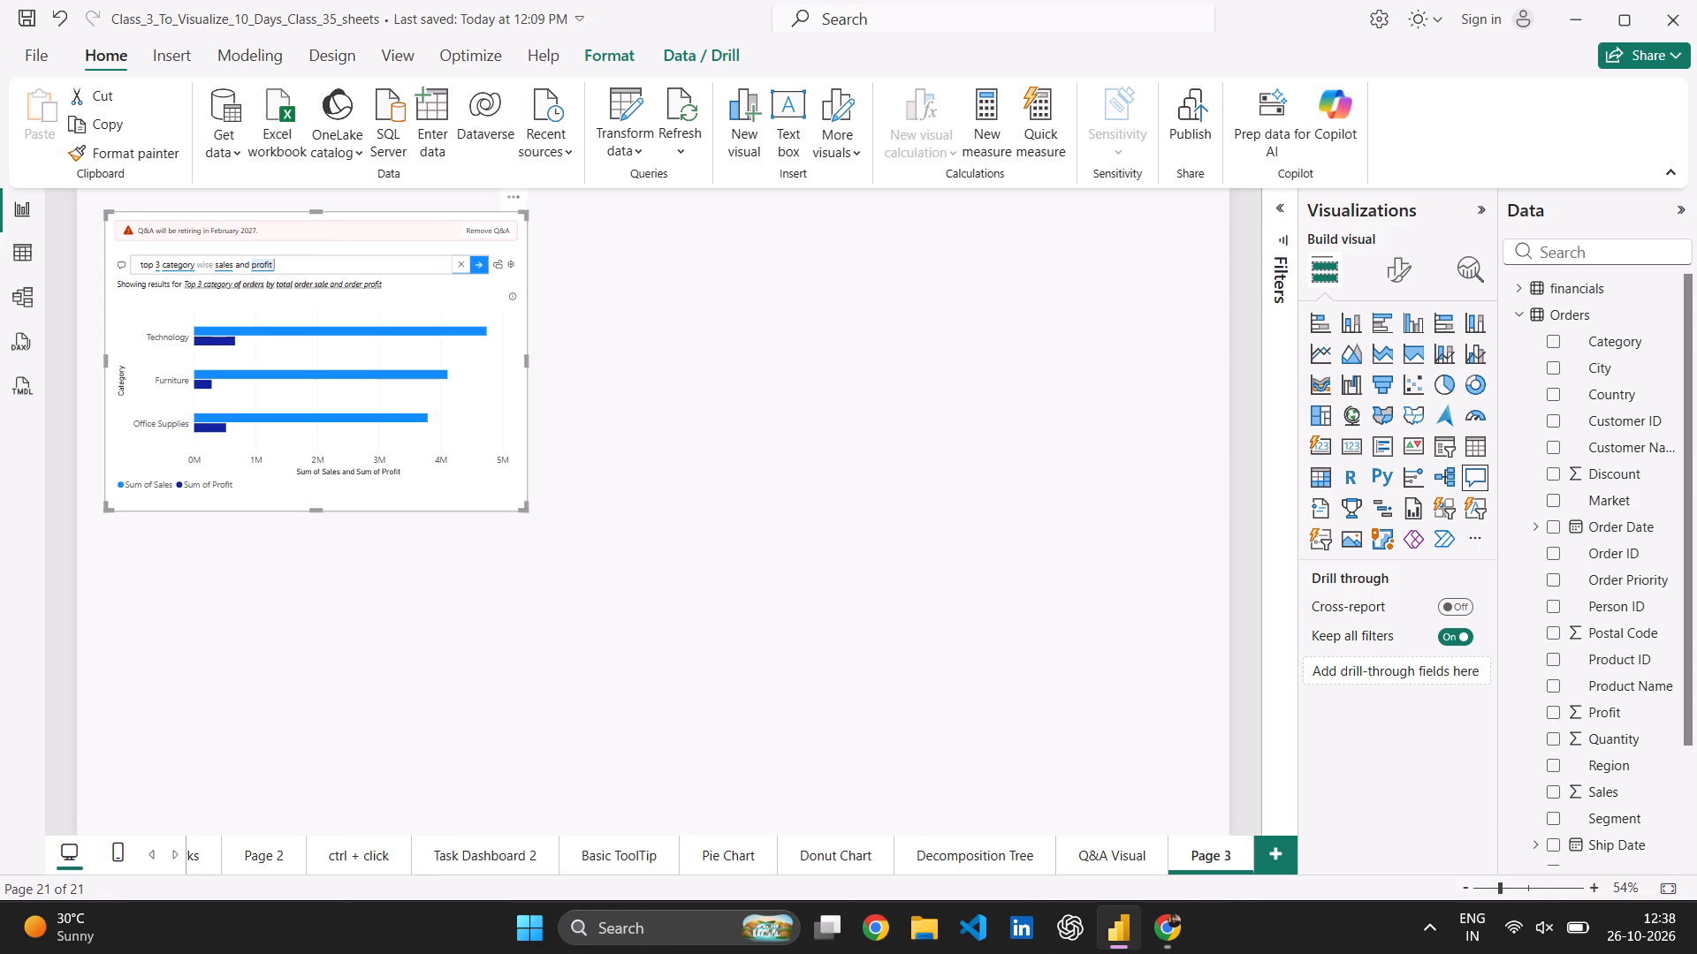
{"action": "type", "text": "with"}
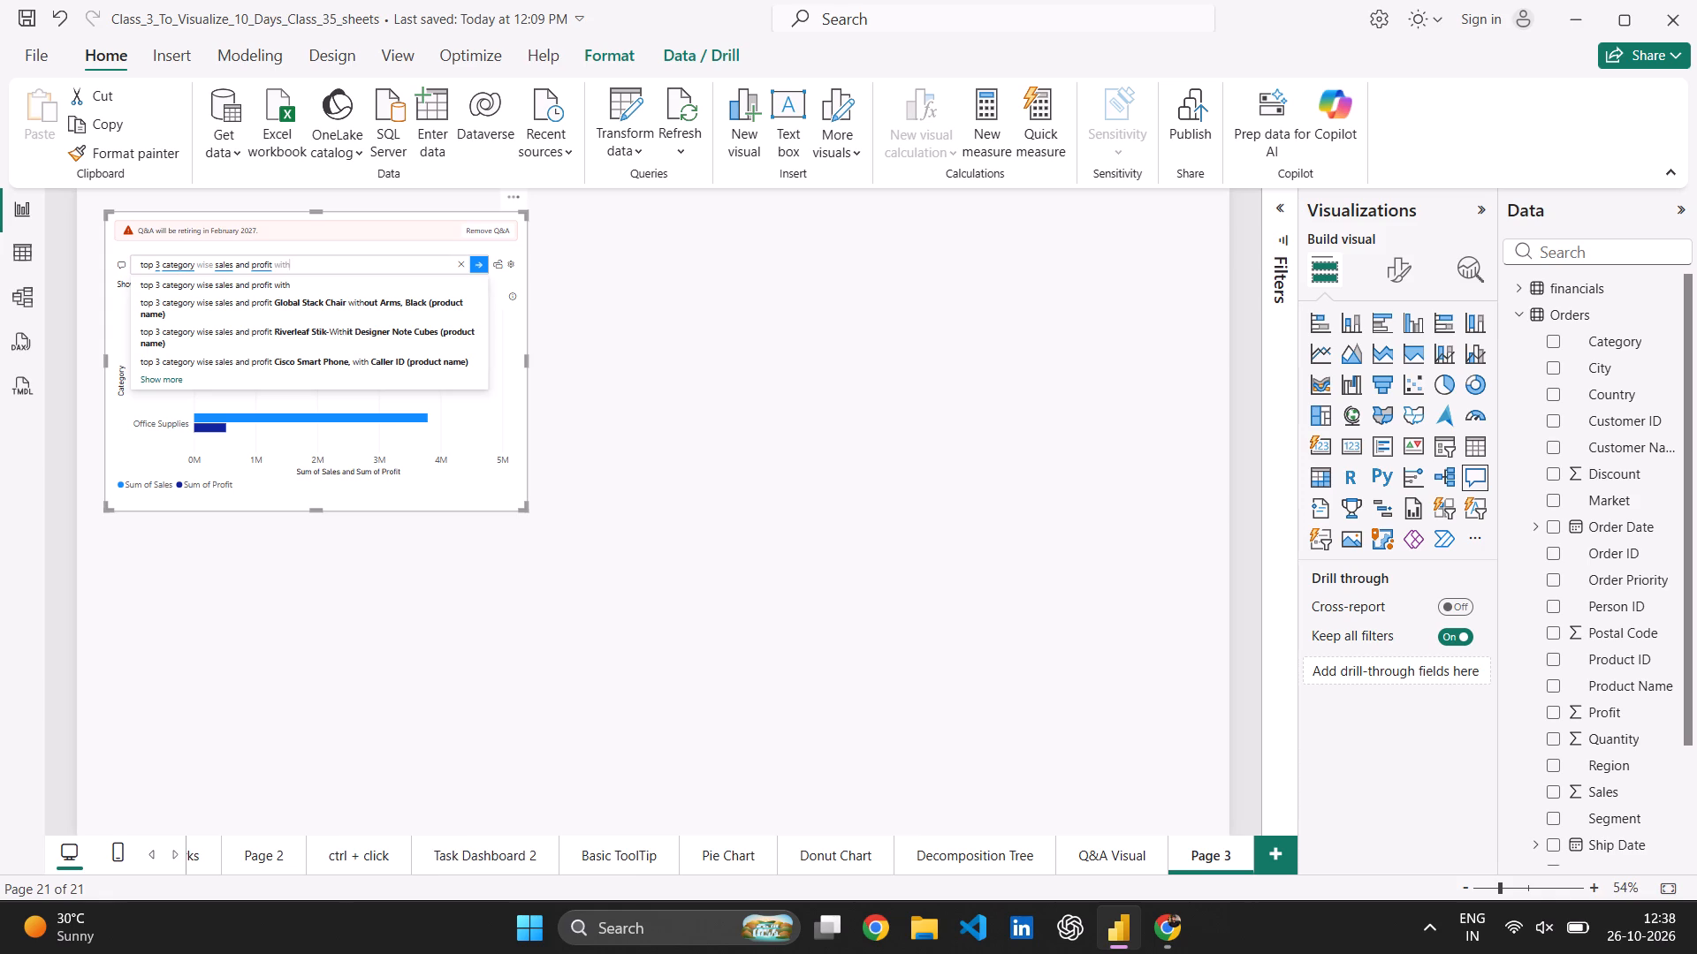
{"action": "left_click", "coordinate": [335, 262]}
{"action": "type", "text": "header"}
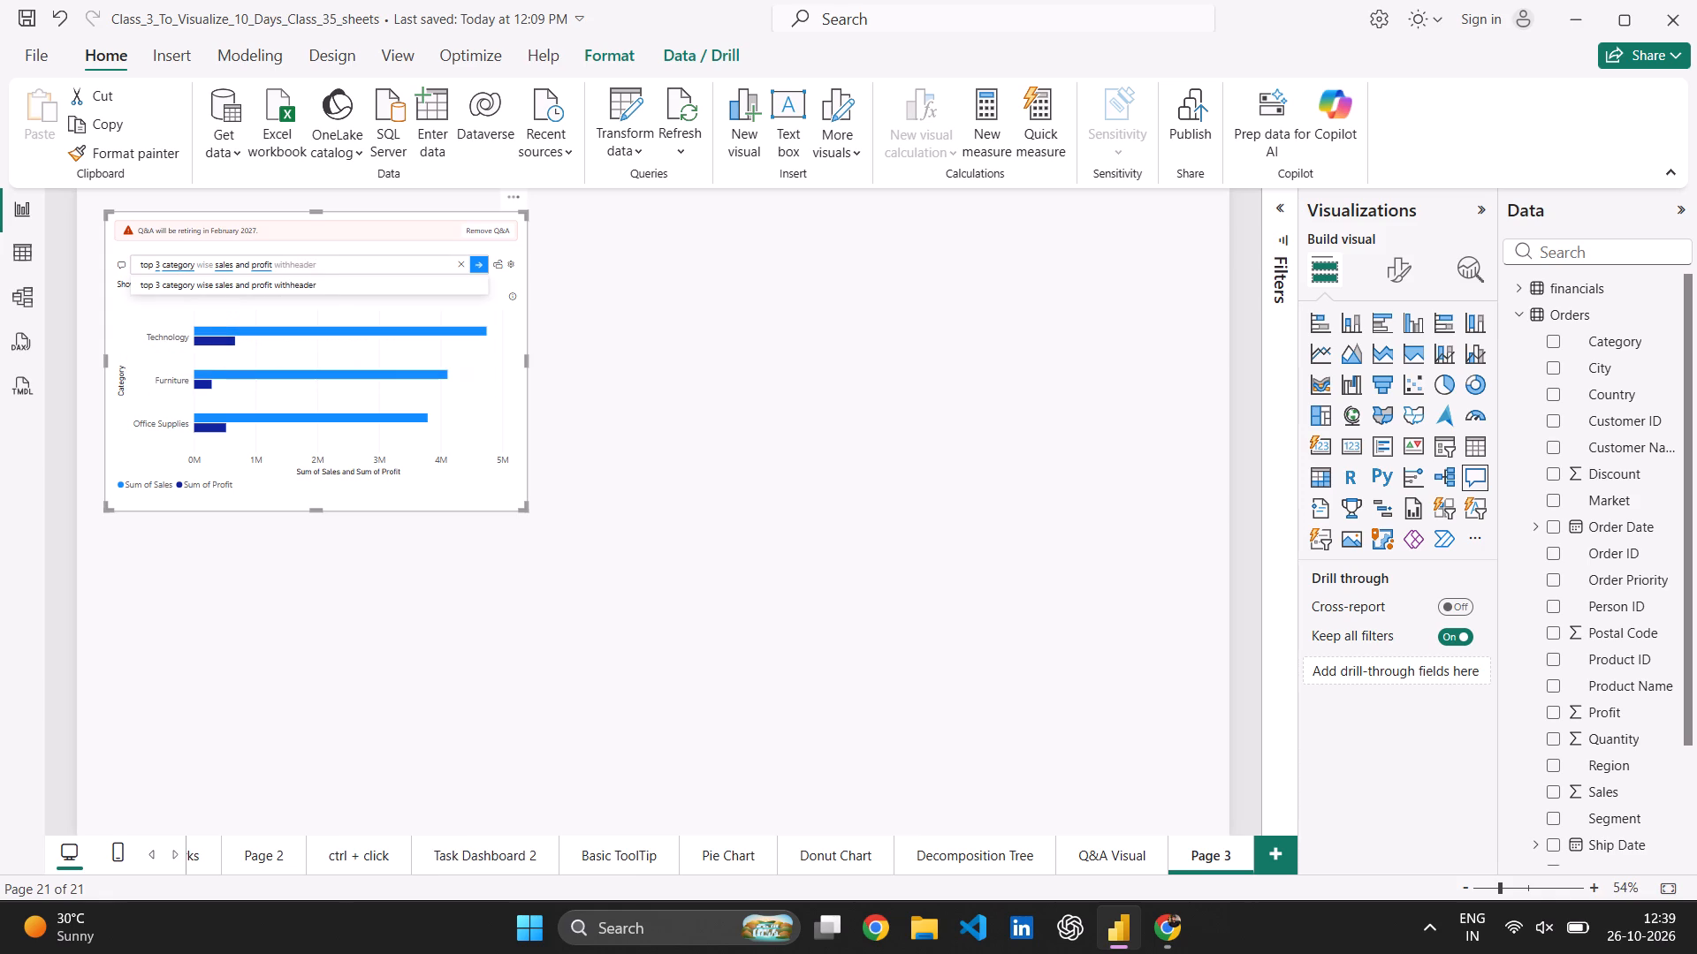
{"action": "left_click", "coordinate": [343, 277]}
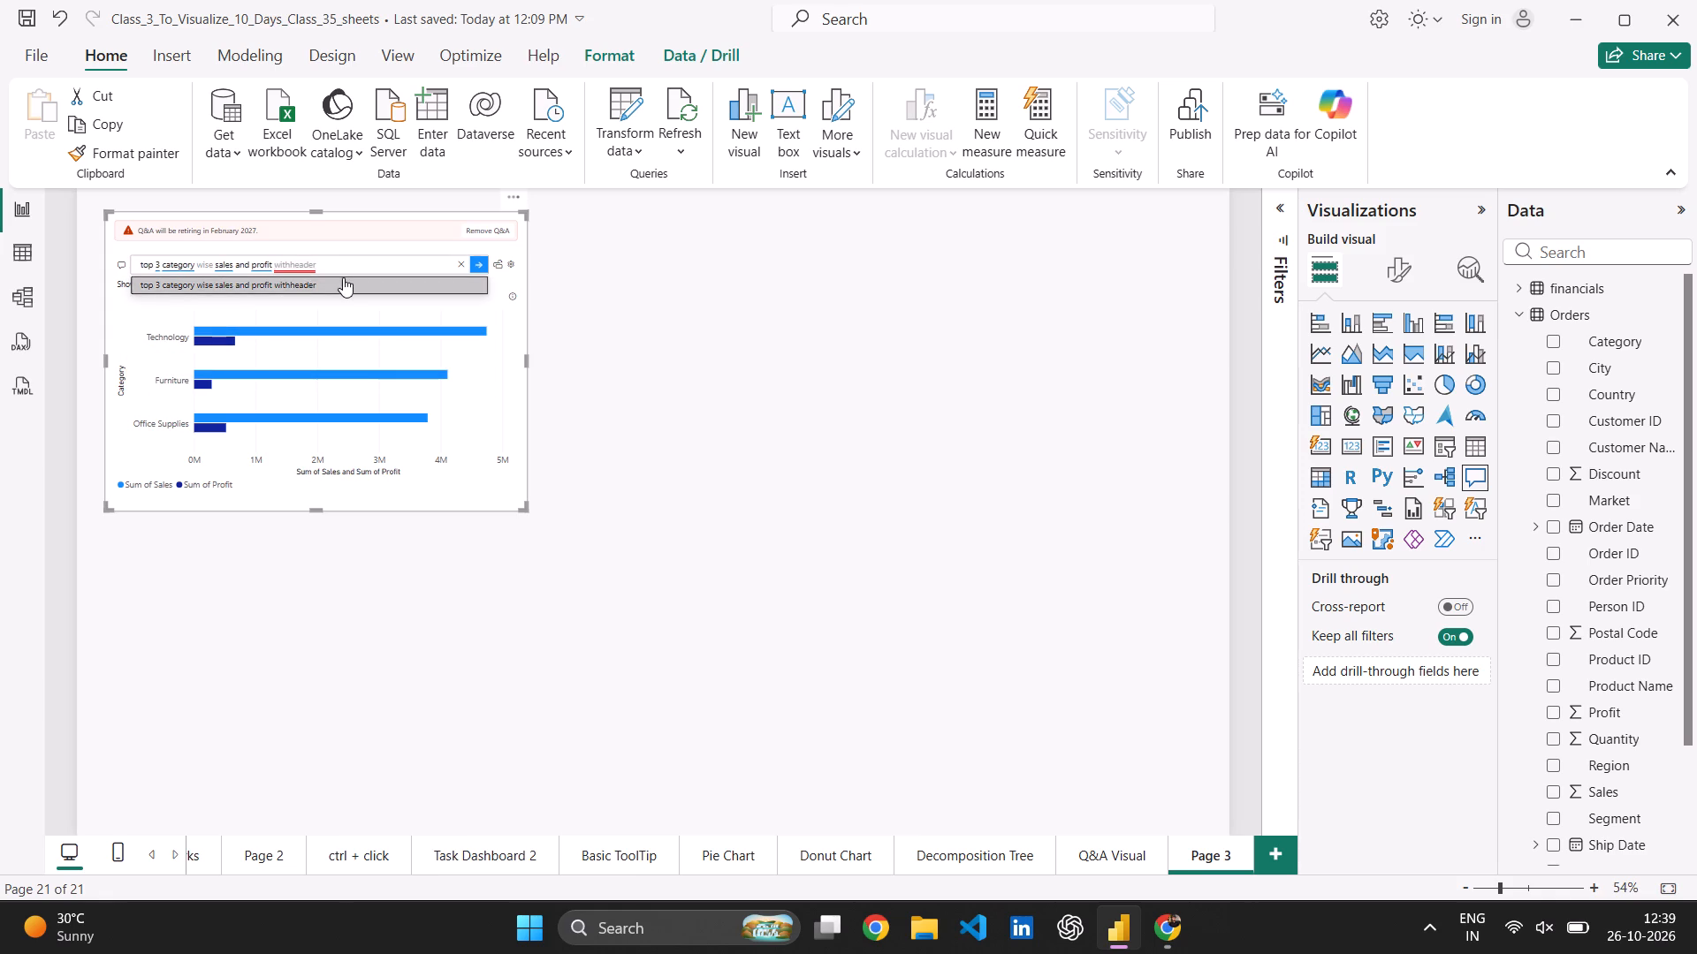
{"action": "left_click", "coordinate": [293, 264]}
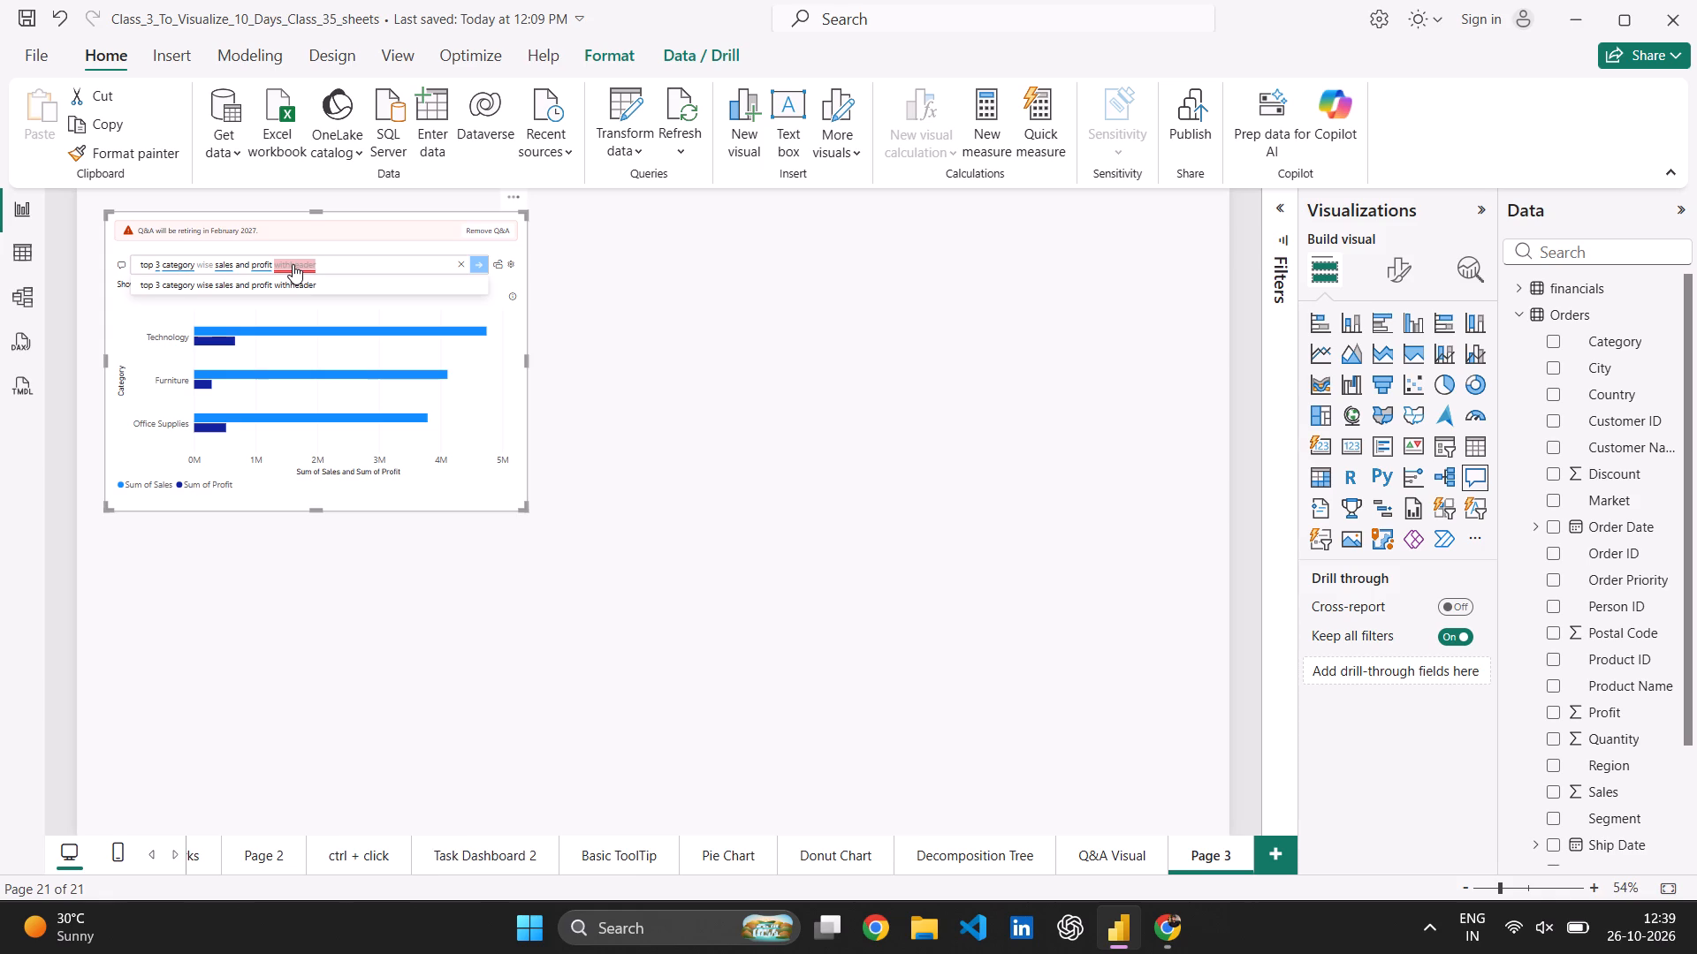
{"action": "left_click", "coordinate": [339, 265]}
{"action": "key", "text": "Left"}
{"action": "key", "text": "Left"}
{"action": "key", "text": "Left"}
{"action": "key", "text": "Left"}
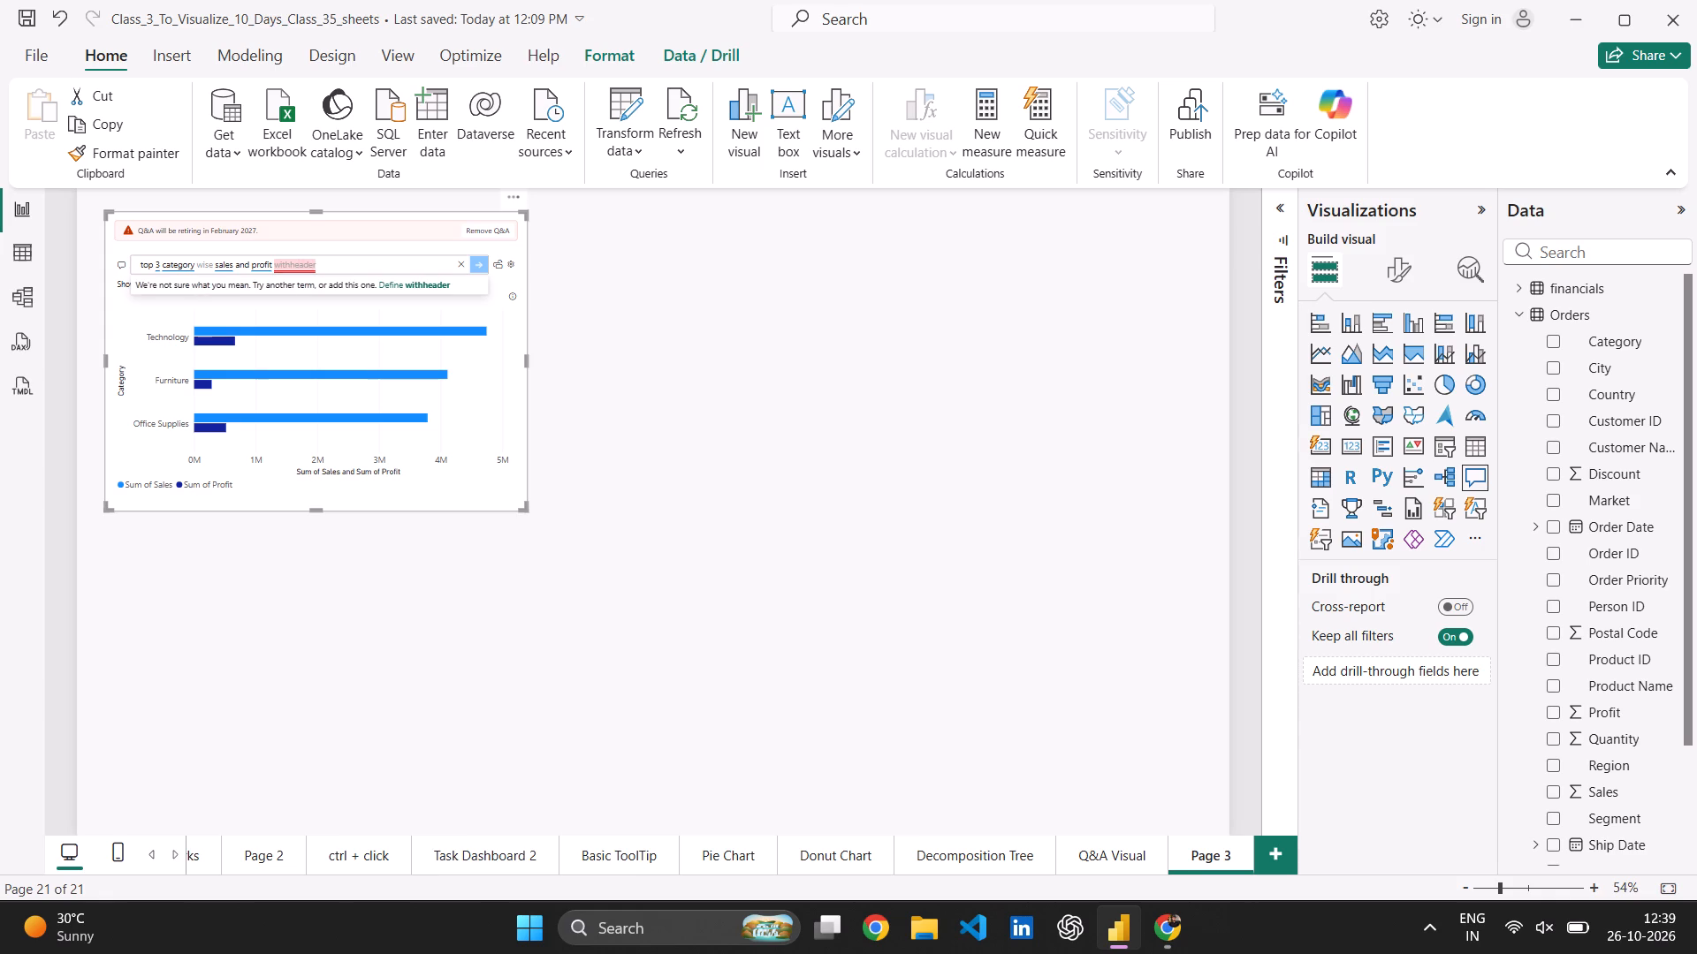
{"action": "key", "text": "Left"}
{"action": "key", "text": "Left"}
{"action": "key", "text": "space"}
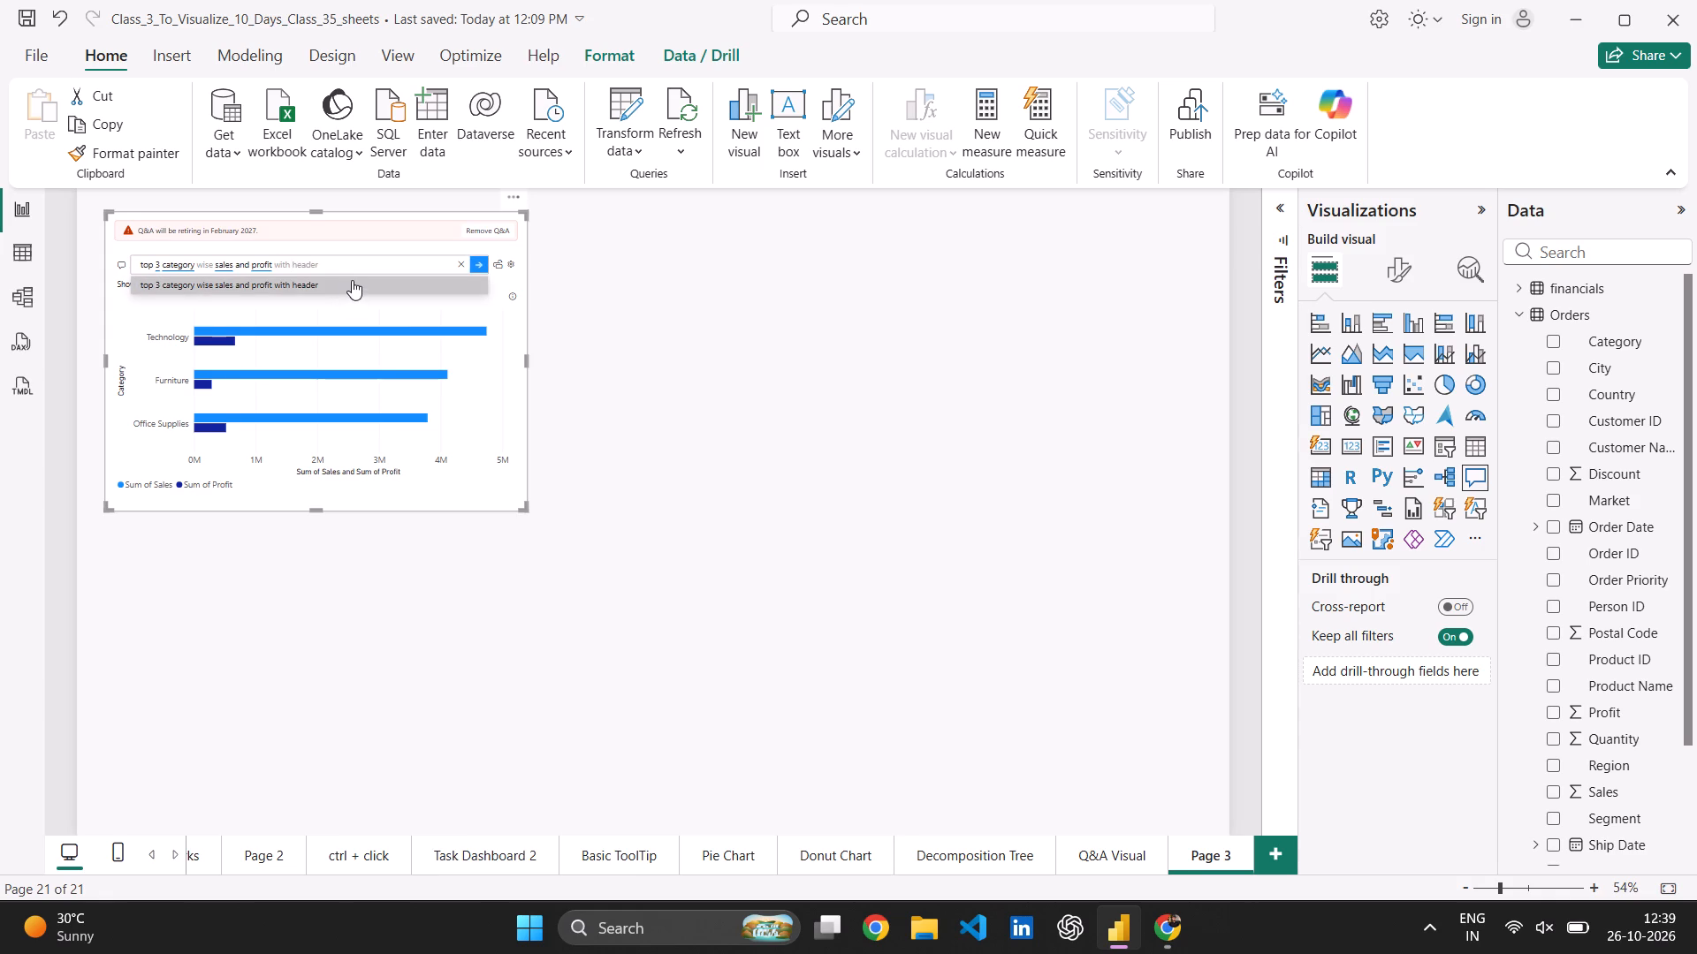
{"action": "left_click", "coordinate": [352, 280]}
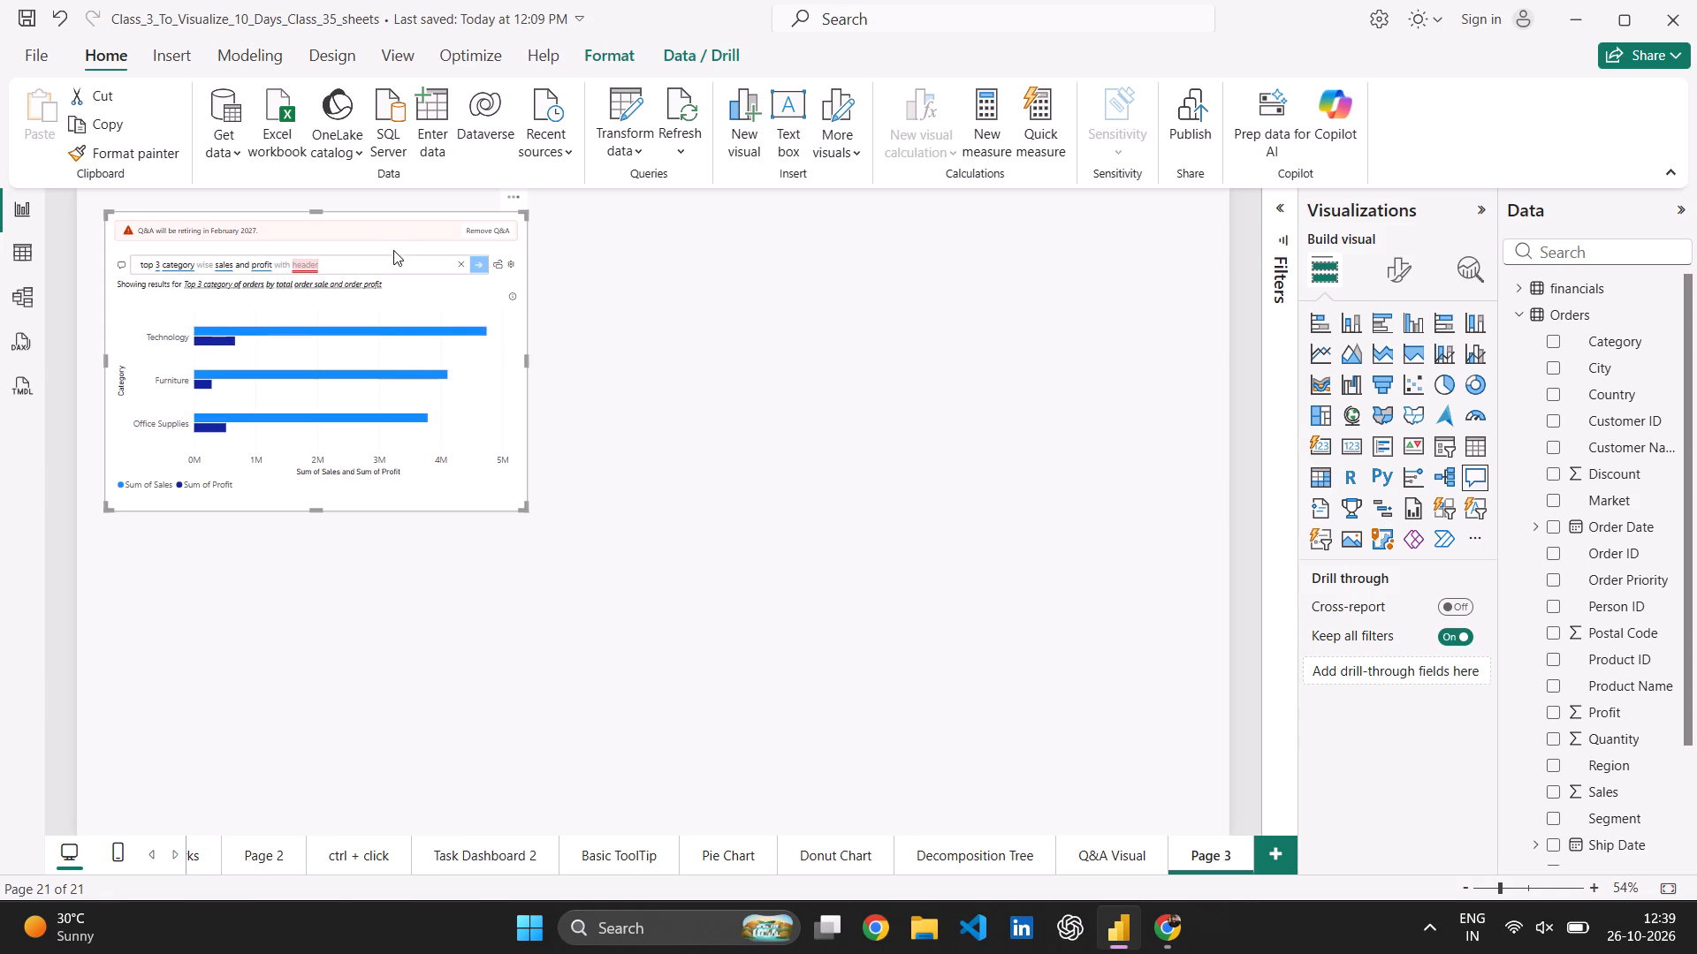
{"action": "left_click", "coordinate": [400, 231]}
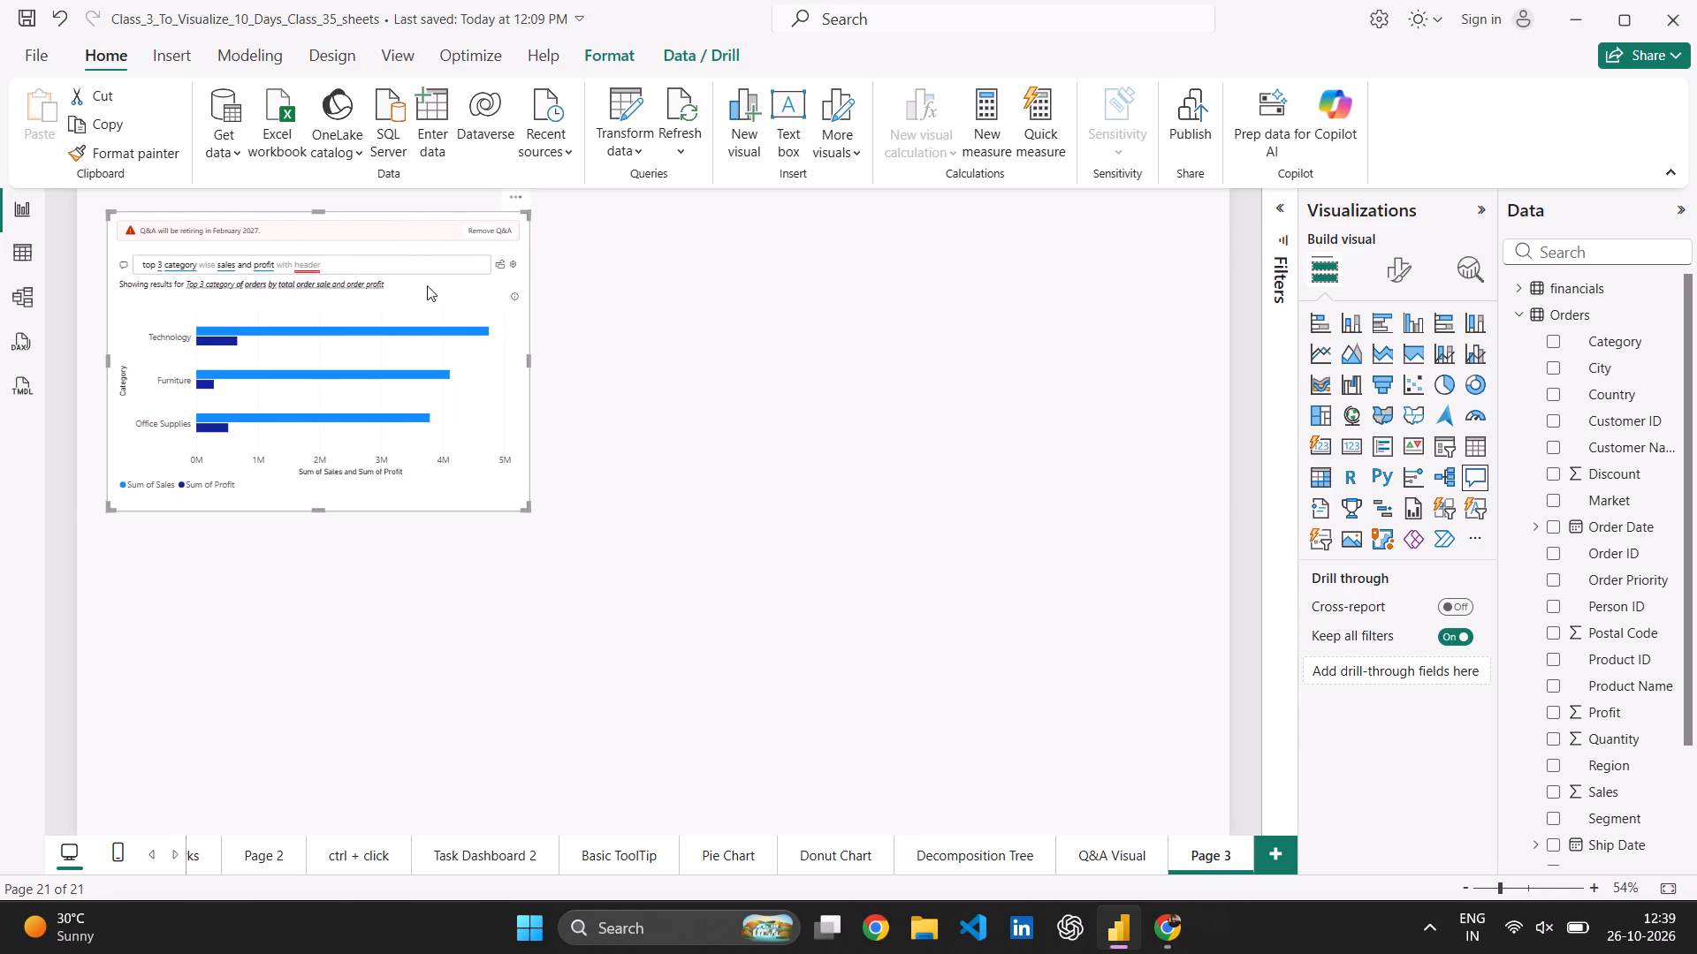
Shrink the Q&A visual showing the top 3 categories to a little under a third of the page's width.
{"action": "left_click_drag", "start_coordinate": [528, 509], "coordinate": [464, 453]}
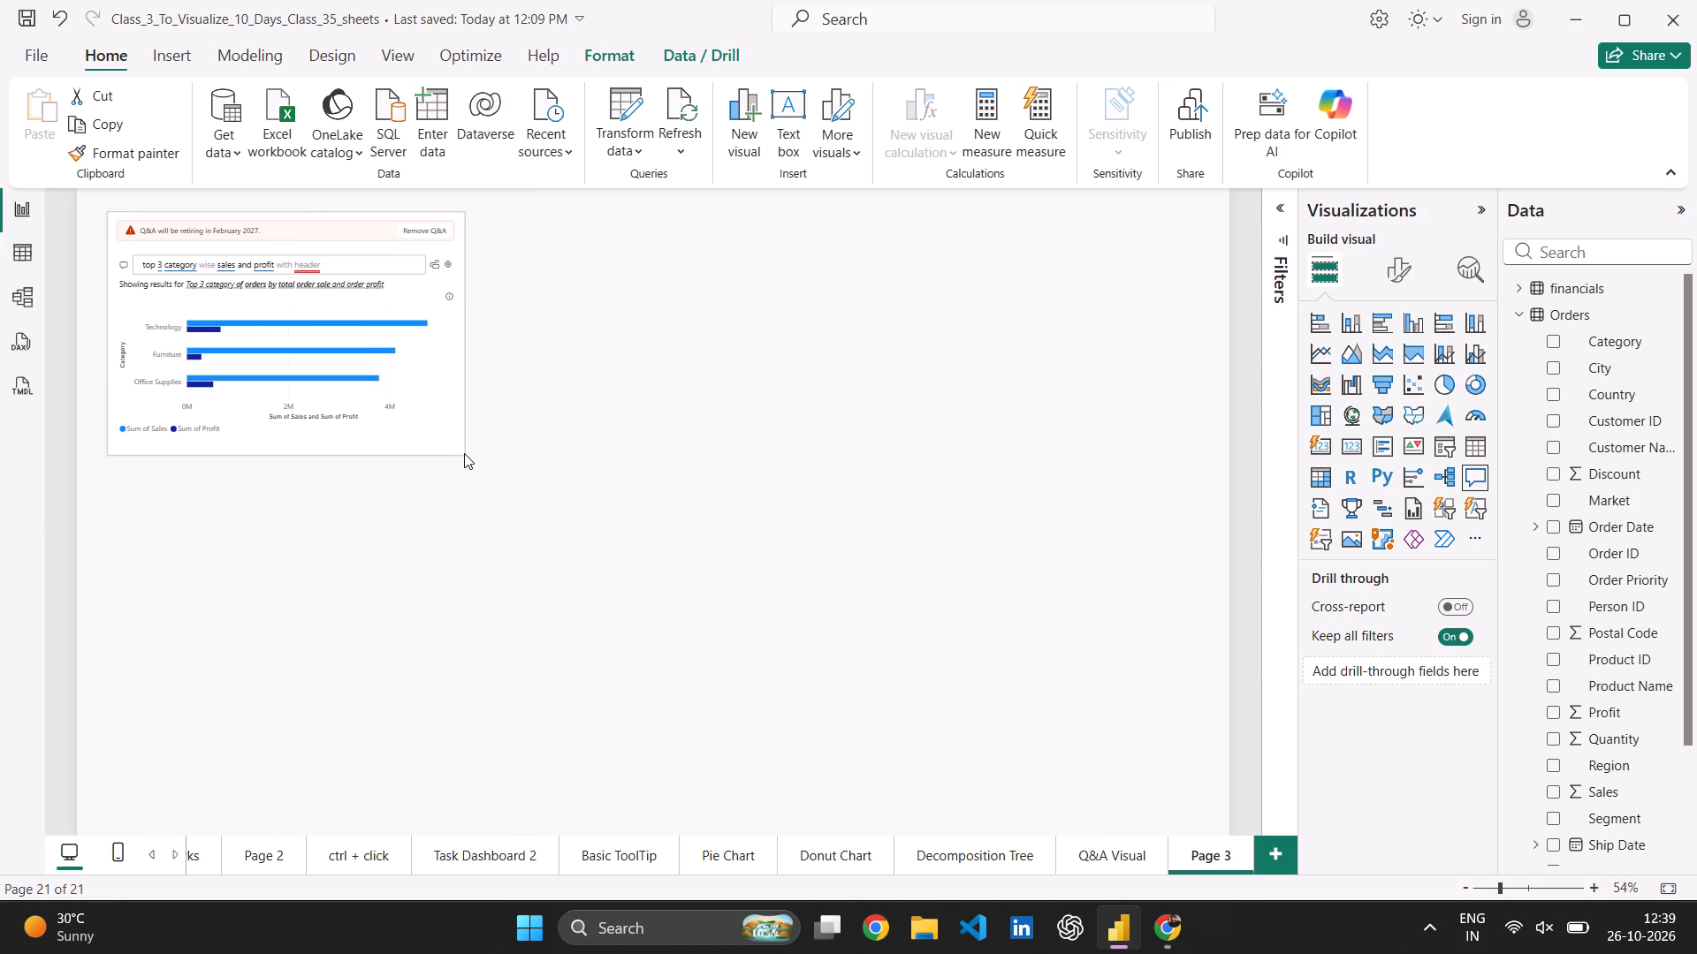
{"action": "left_click_drag", "start_coordinate": [464, 453], "coordinate": [470, 456]}
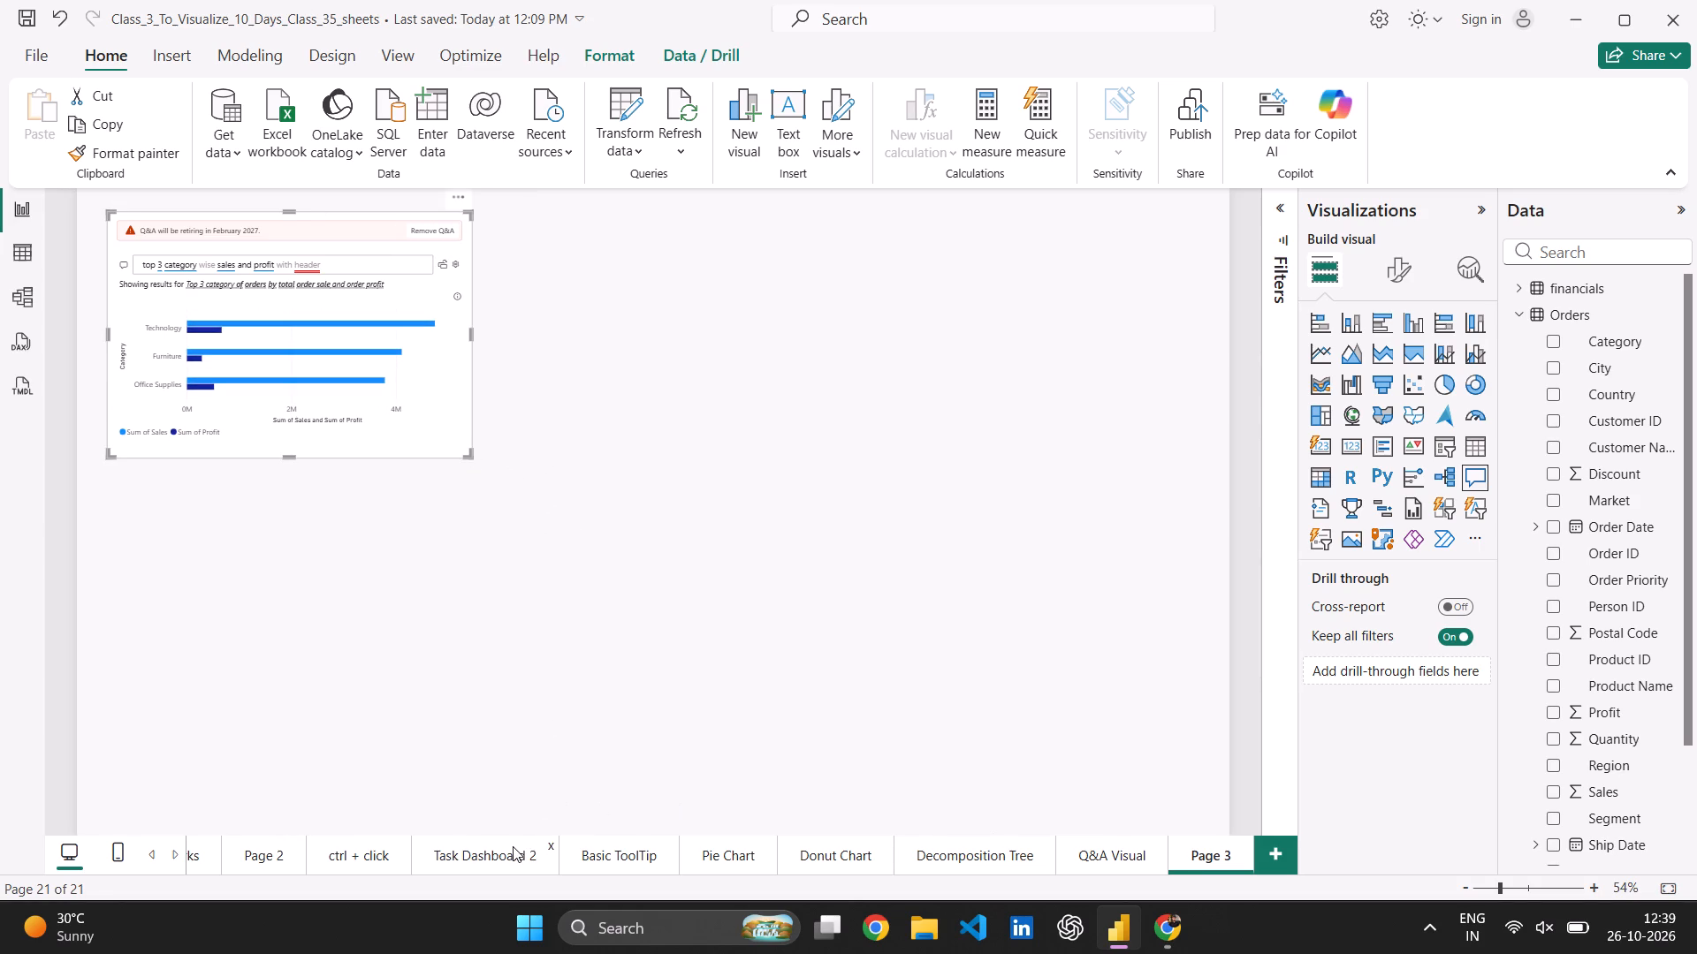
Check the visuals on the Task Dashboard 2 page for reference, and return to Page 3.
{"action": "left_click", "coordinate": [513, 846]}
{"action": "left_click", "coordinate": [513, 846]}
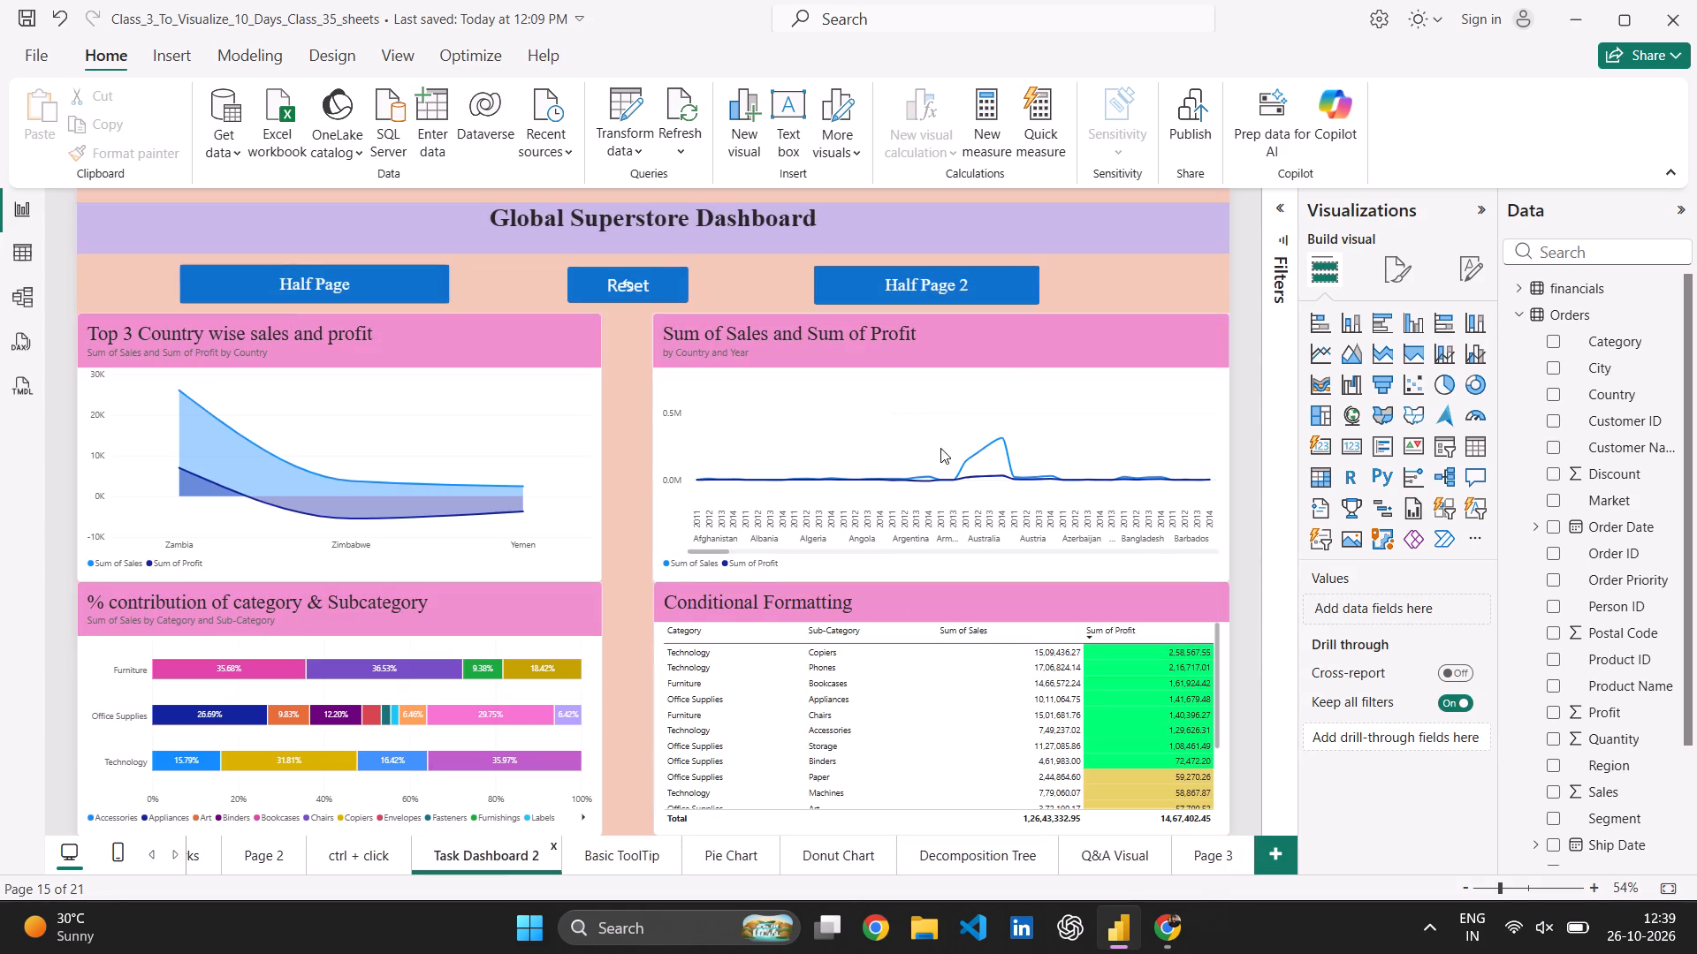
{"action": "left_click", "coordinate": [1206, 856]}
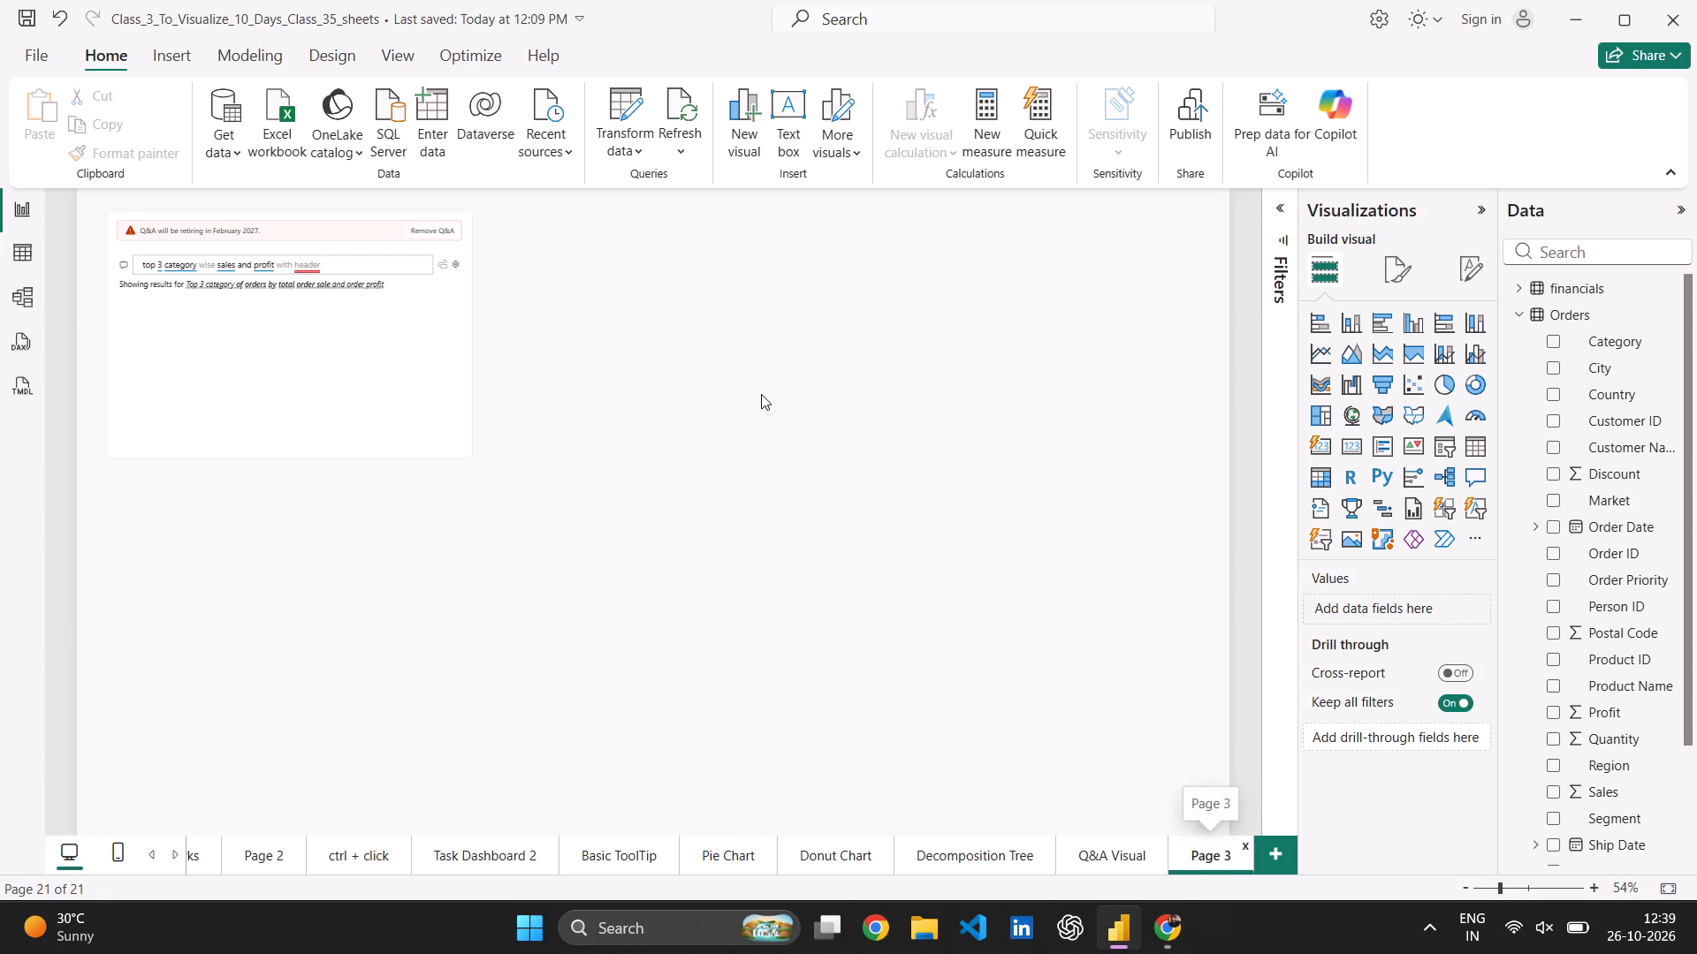
Add a second Q&A visual and place it beside the top-3 category visual, with their top edges aligned.
{"action": "left_click", "coordinate": [761, 394]}
{"action": "left_click", "coordinate": [668, 421]}
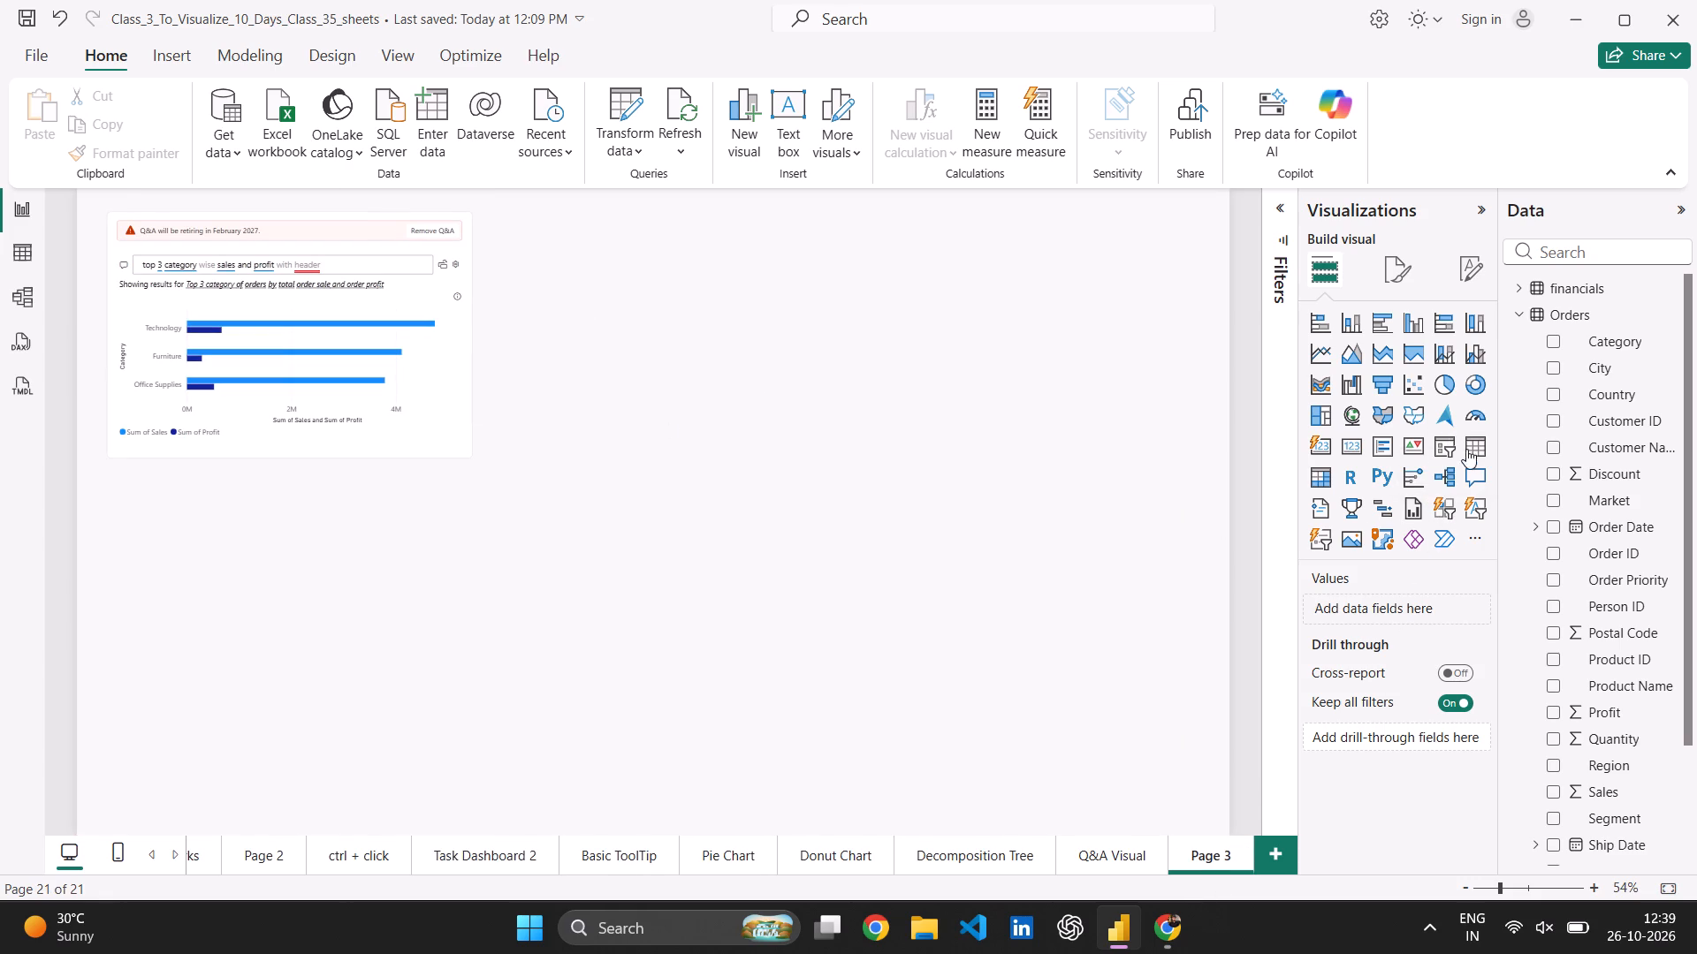
{"action": "left_click", "coordinate": [1475, 488]}
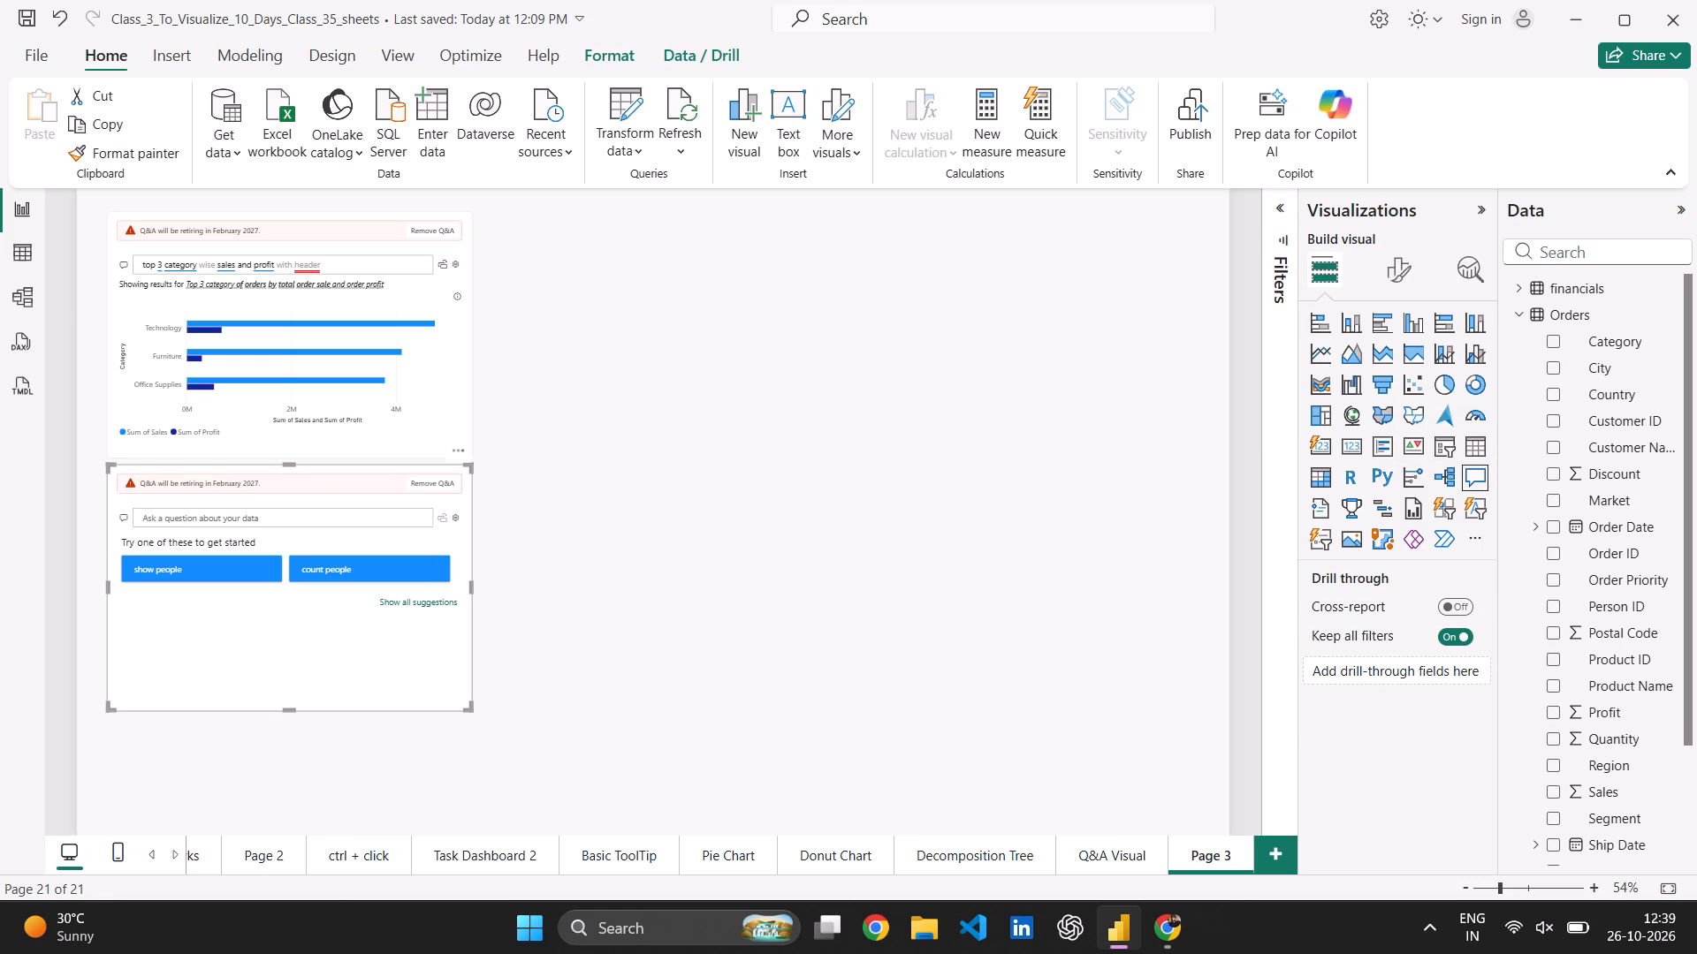
{"action": "left_click", "coordinate": [339, 486]}
{"action": "left_click_drag", "start_coordinate": [339, 486], "coordinate": [765, 367]}
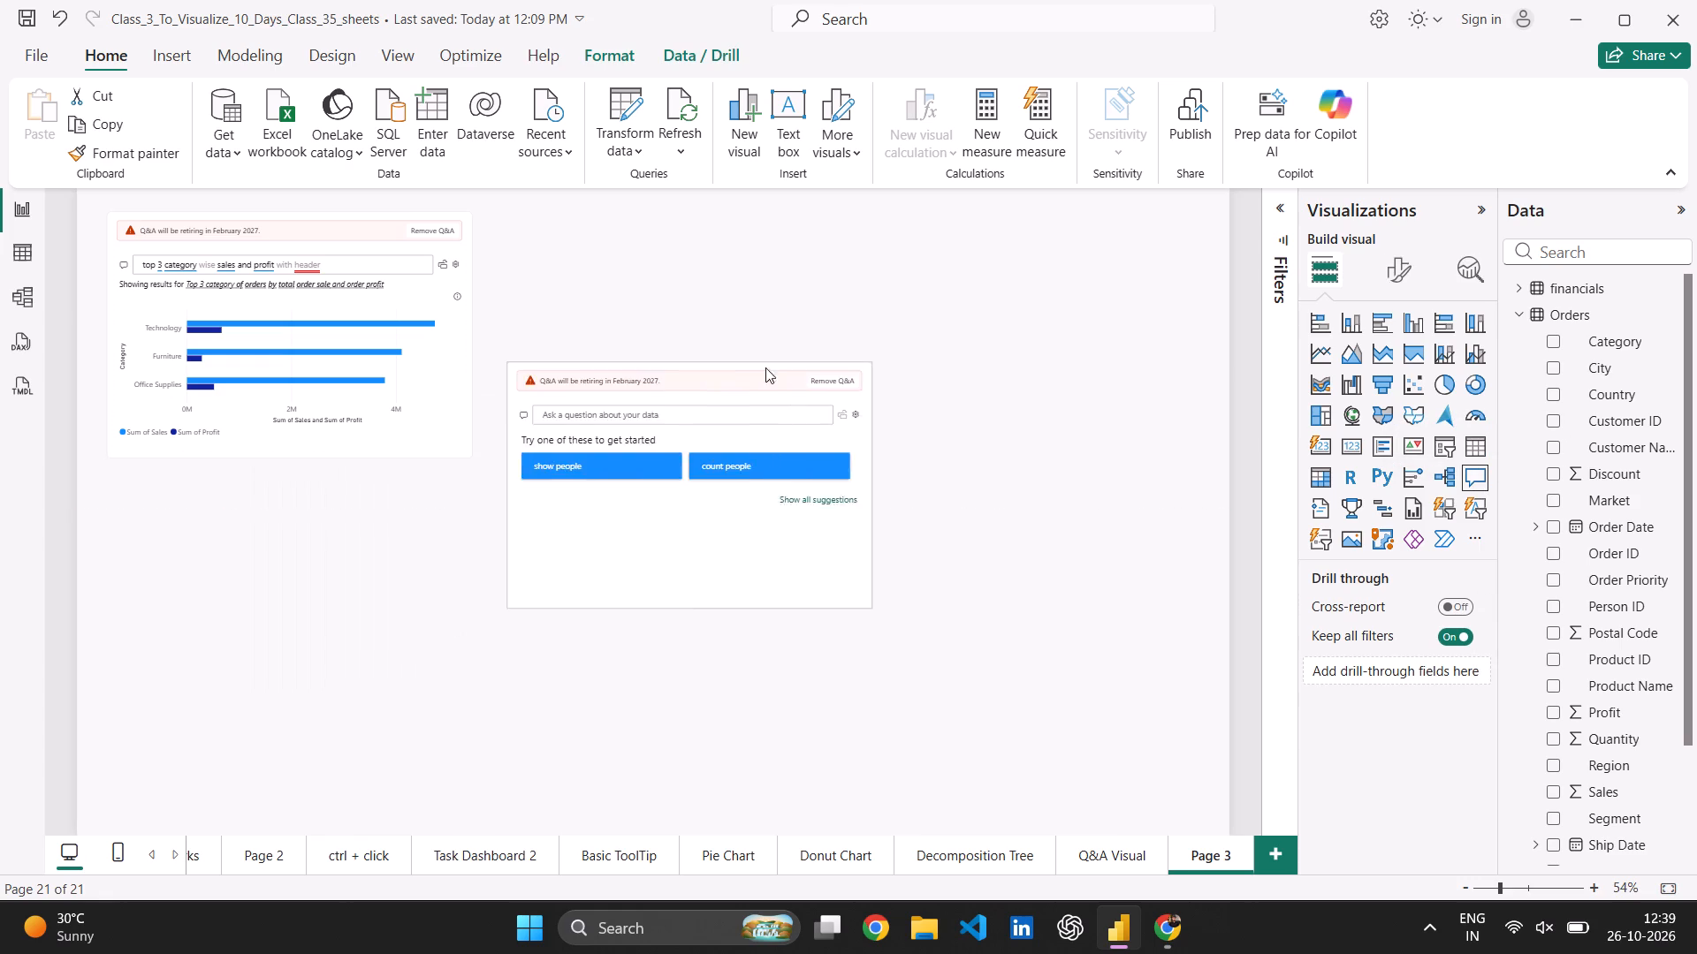
{"action": "left_click_drag", "start_coordinate": [765, 367], "coordinate": [804, 241]}
{"action": "left_click_drag", "start_coordinate": [804, 241], "coordinate": [751, 232]}
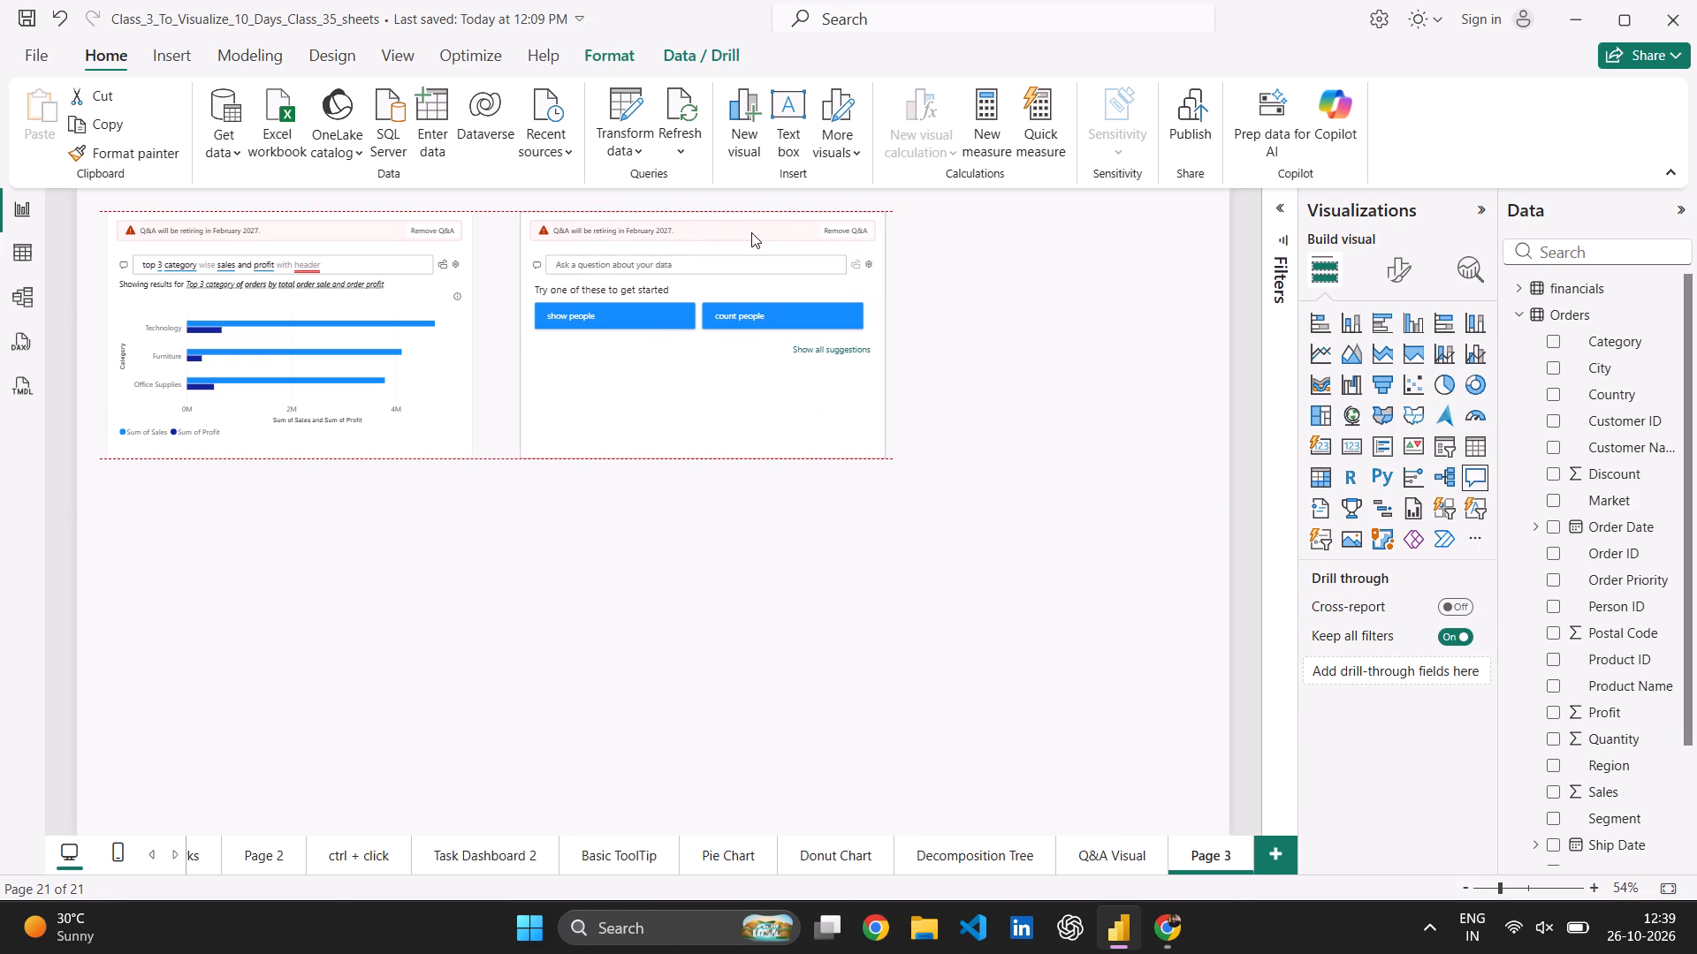
{"action": "left_click_drag", "start_coordinate": [751, 232], "coordinate": [731, 233]}
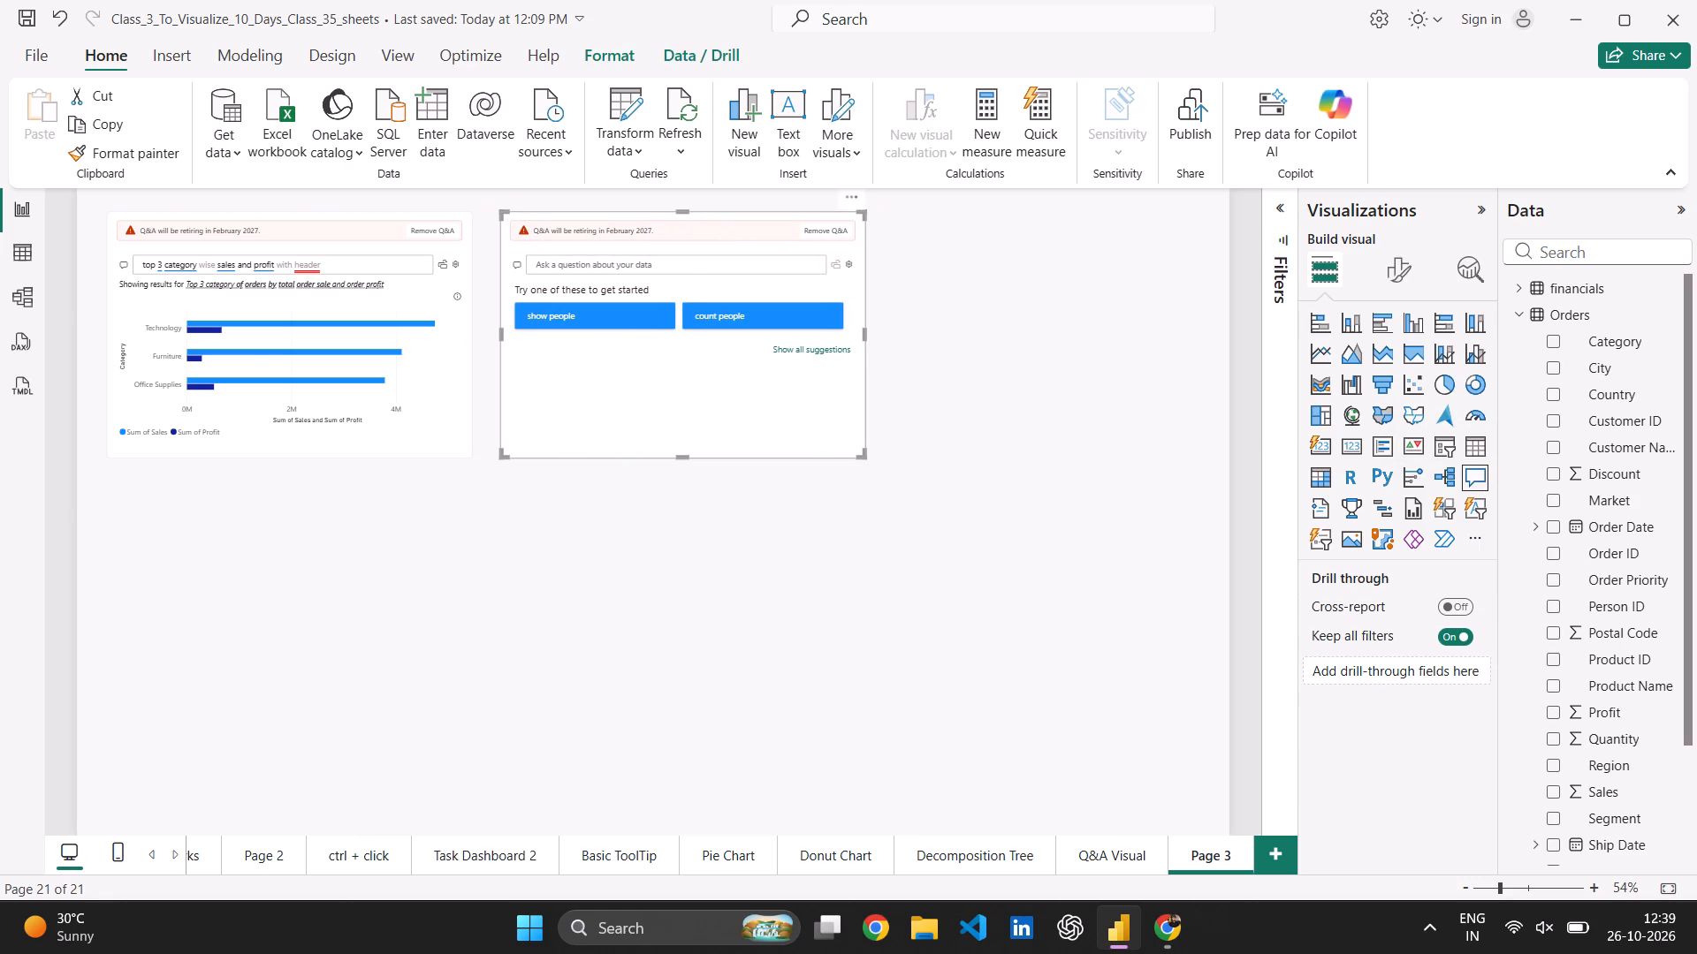
Ask "sum of sales and profit" in the second Q&A visual.
{"action": "left_click", "coordinate": [689, 256]}
{"action": "double_click", "coordinate": [689, 256]}
{"action": "type", "text": "sum of sales and profit"}
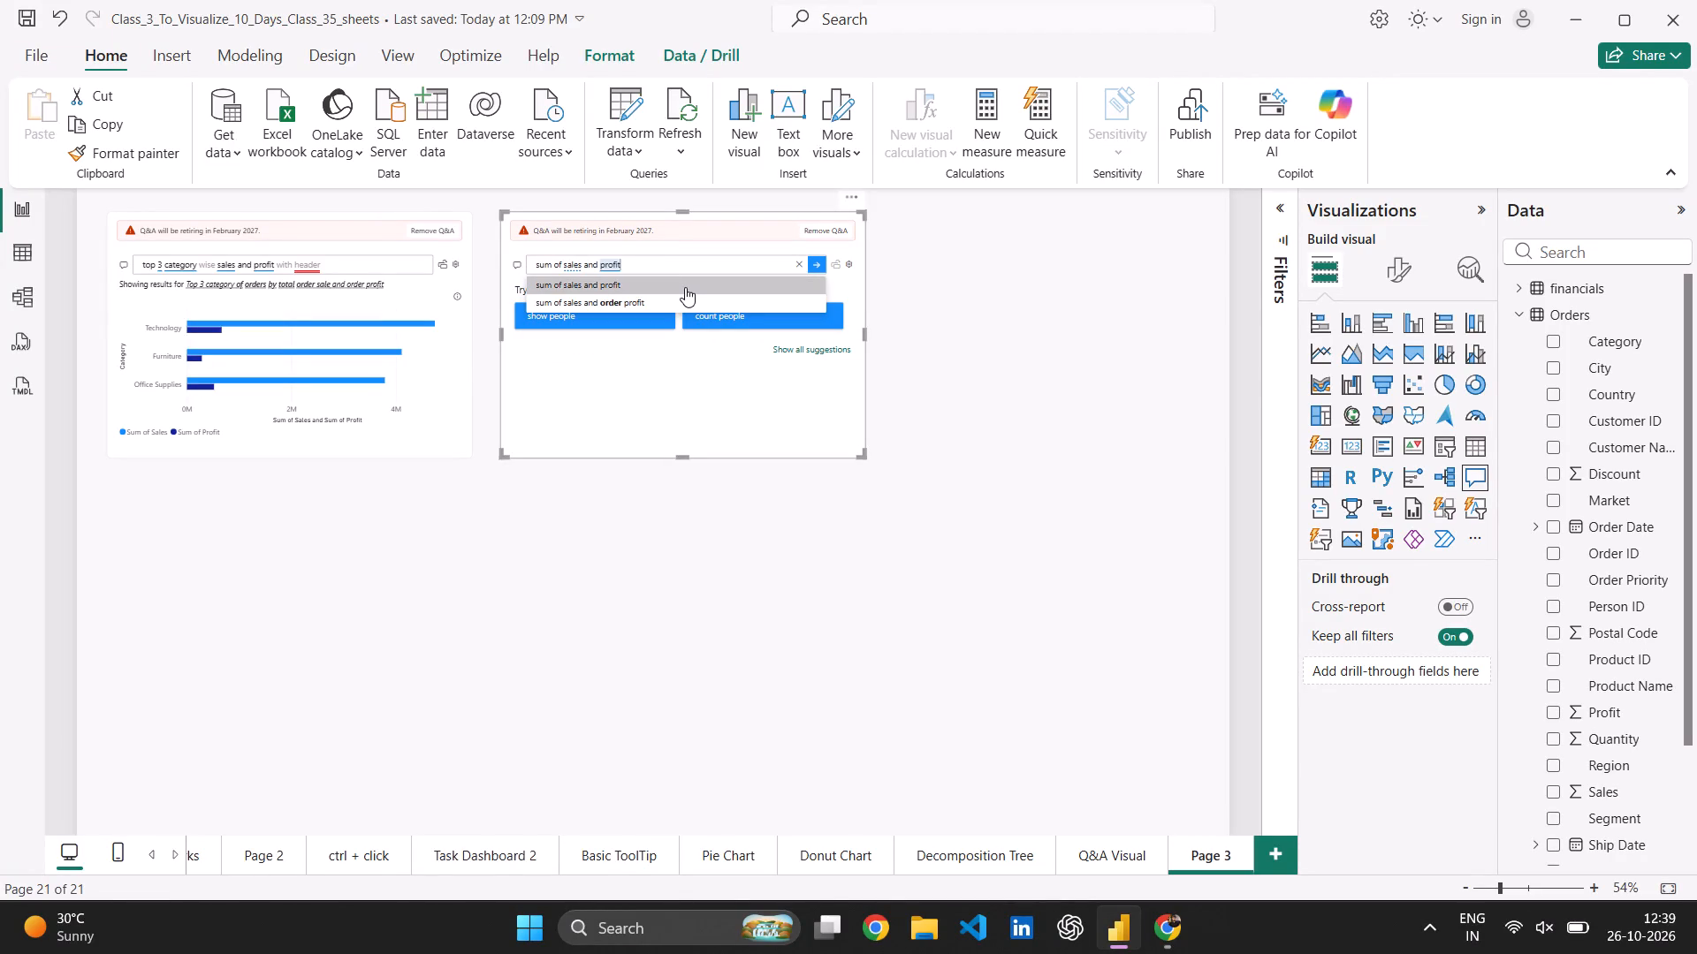
{"action": "left_click", "coordinate": [685, 287]}
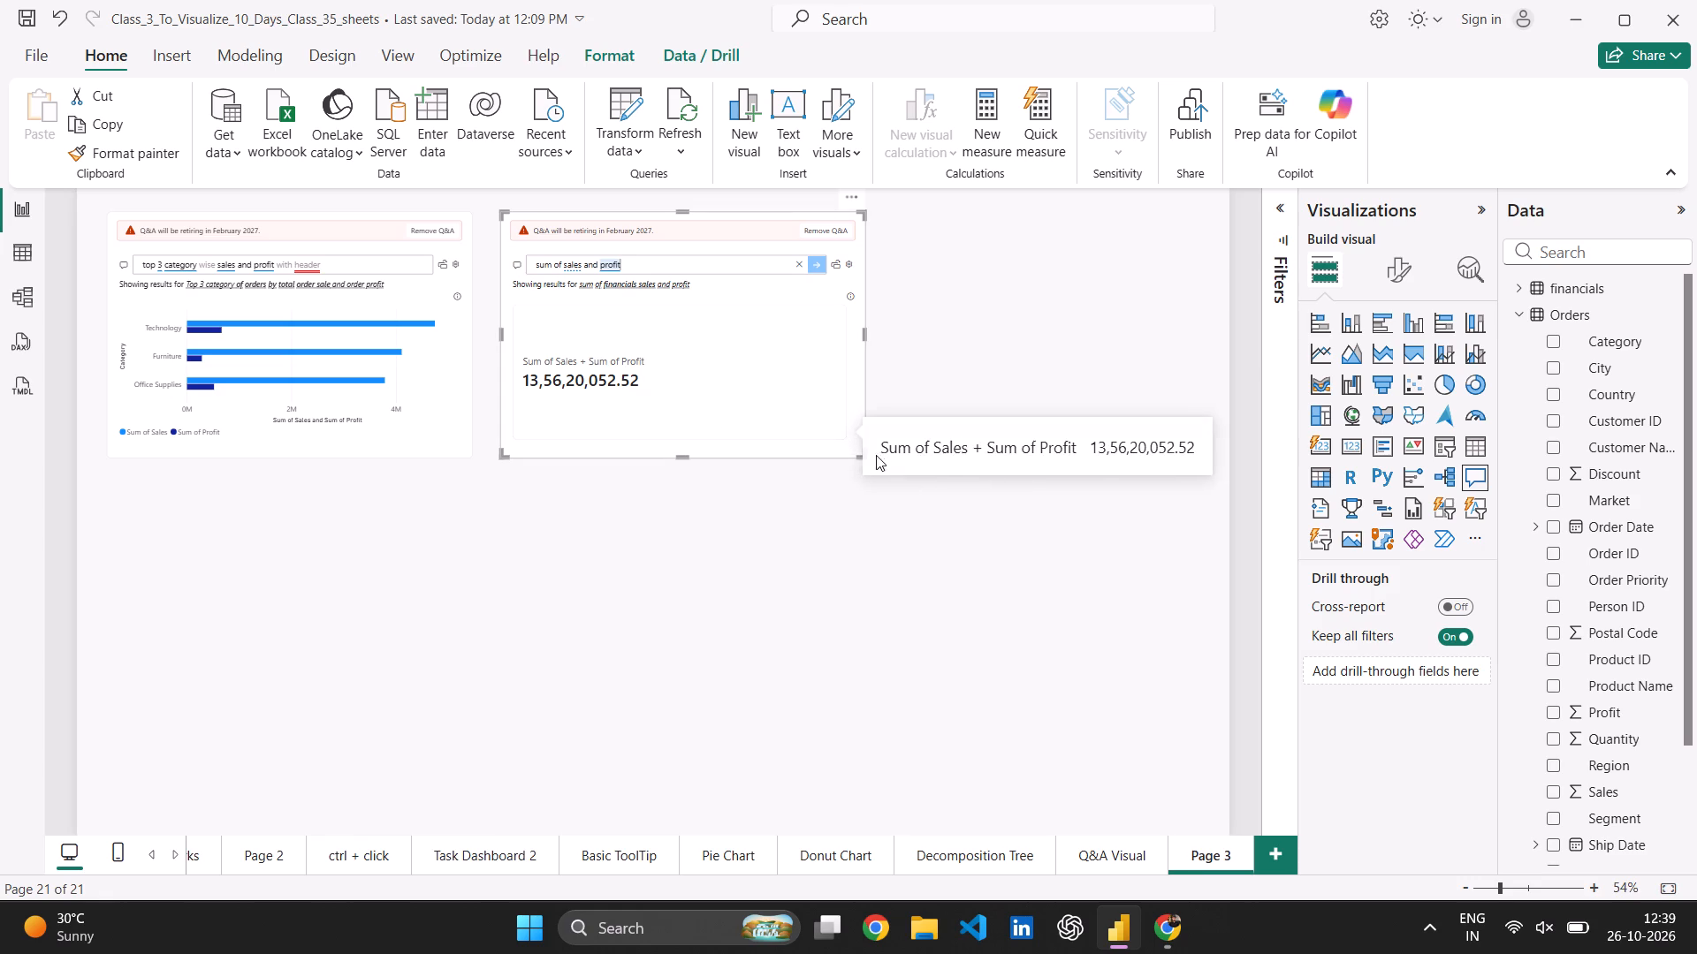
Change the second Q&A visual's question to "sum of sales and sum of profit" and run it.
{"action": "double_click", "coordinate": [671, 261]}
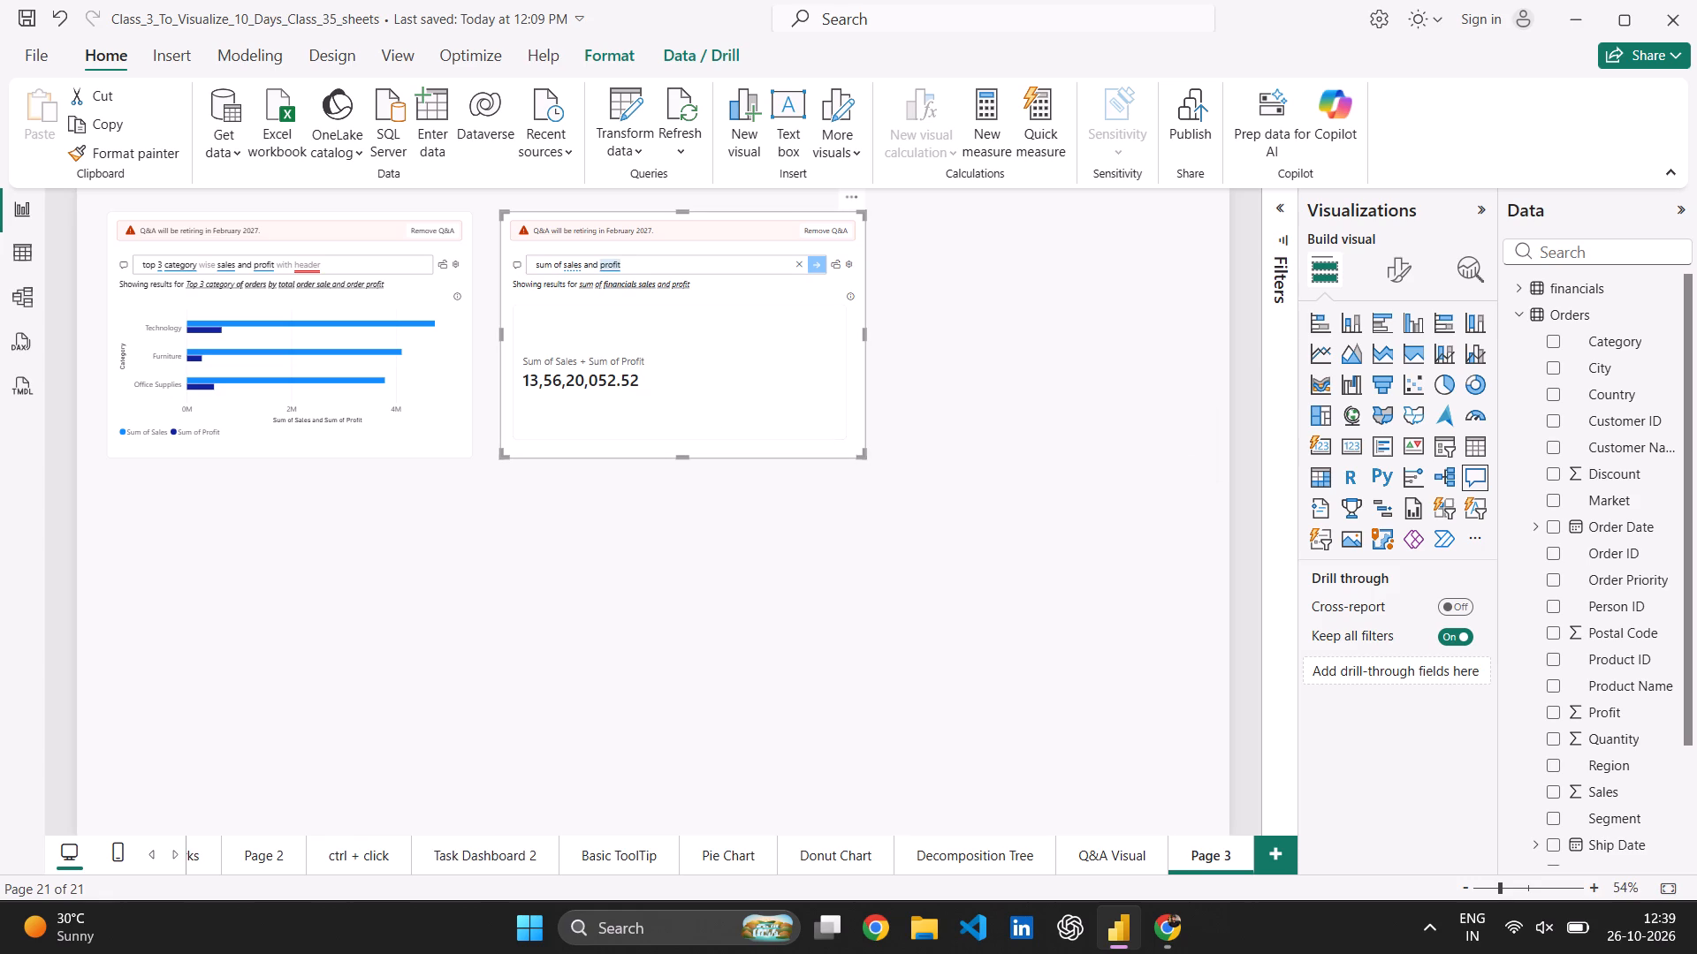
{"action": "left_click", "coordinate": [596, 262]}
{"action": "key", "text": "BackSpace"}
{"action": "key", "text": "BackSpace"}
{"action": "key", "text": "BackSpace"}
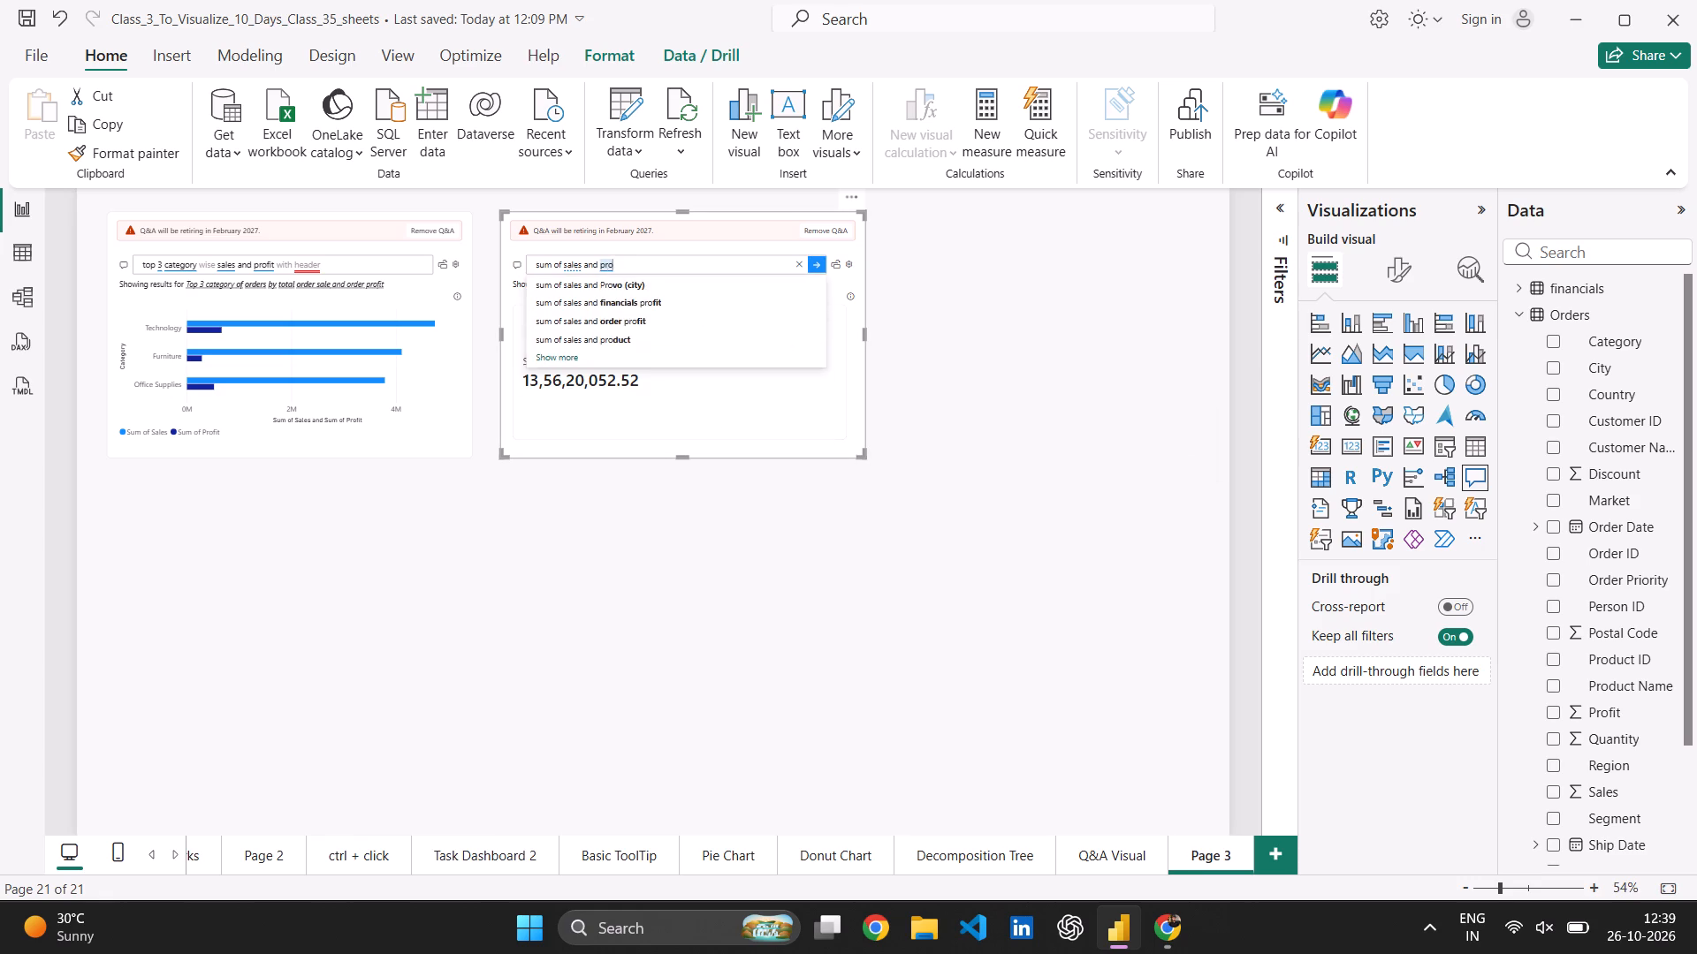
{"action": "key", "text": "BackSpace"}
{"action": "key", "text": "BackSpace"}
{"action": "key", "text": "BackSpace"}
{"action": "type", "text": "sum of profit"}
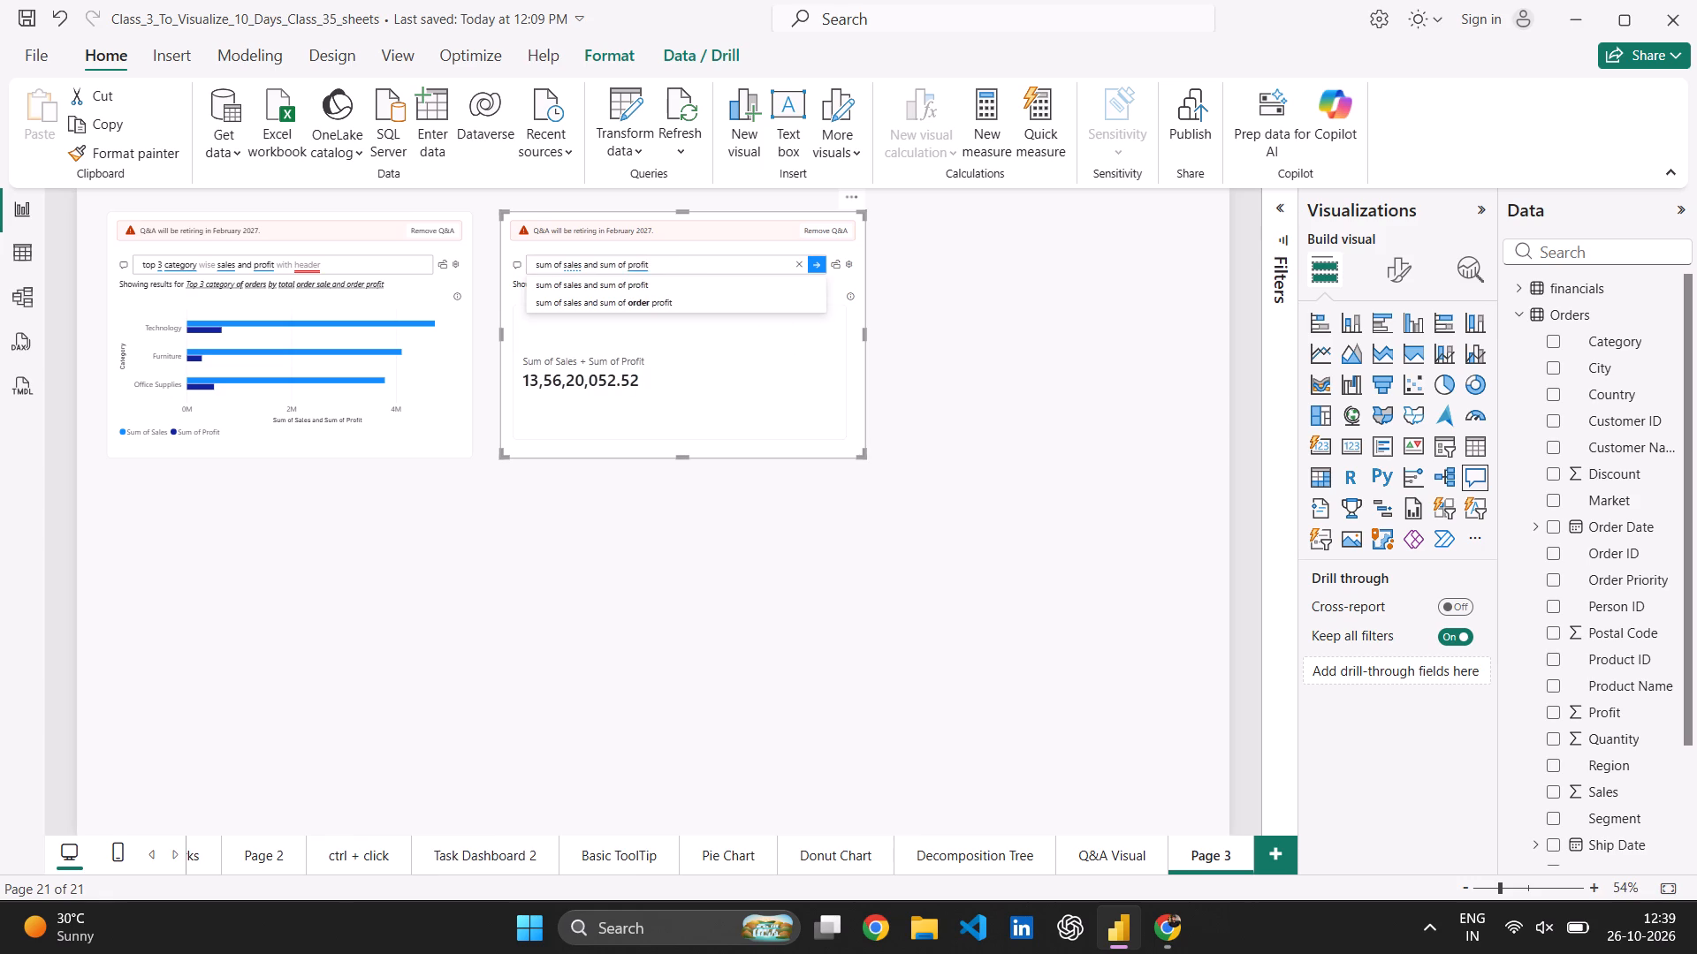
{"action": "left_click", "coordinate": [635, 288]}
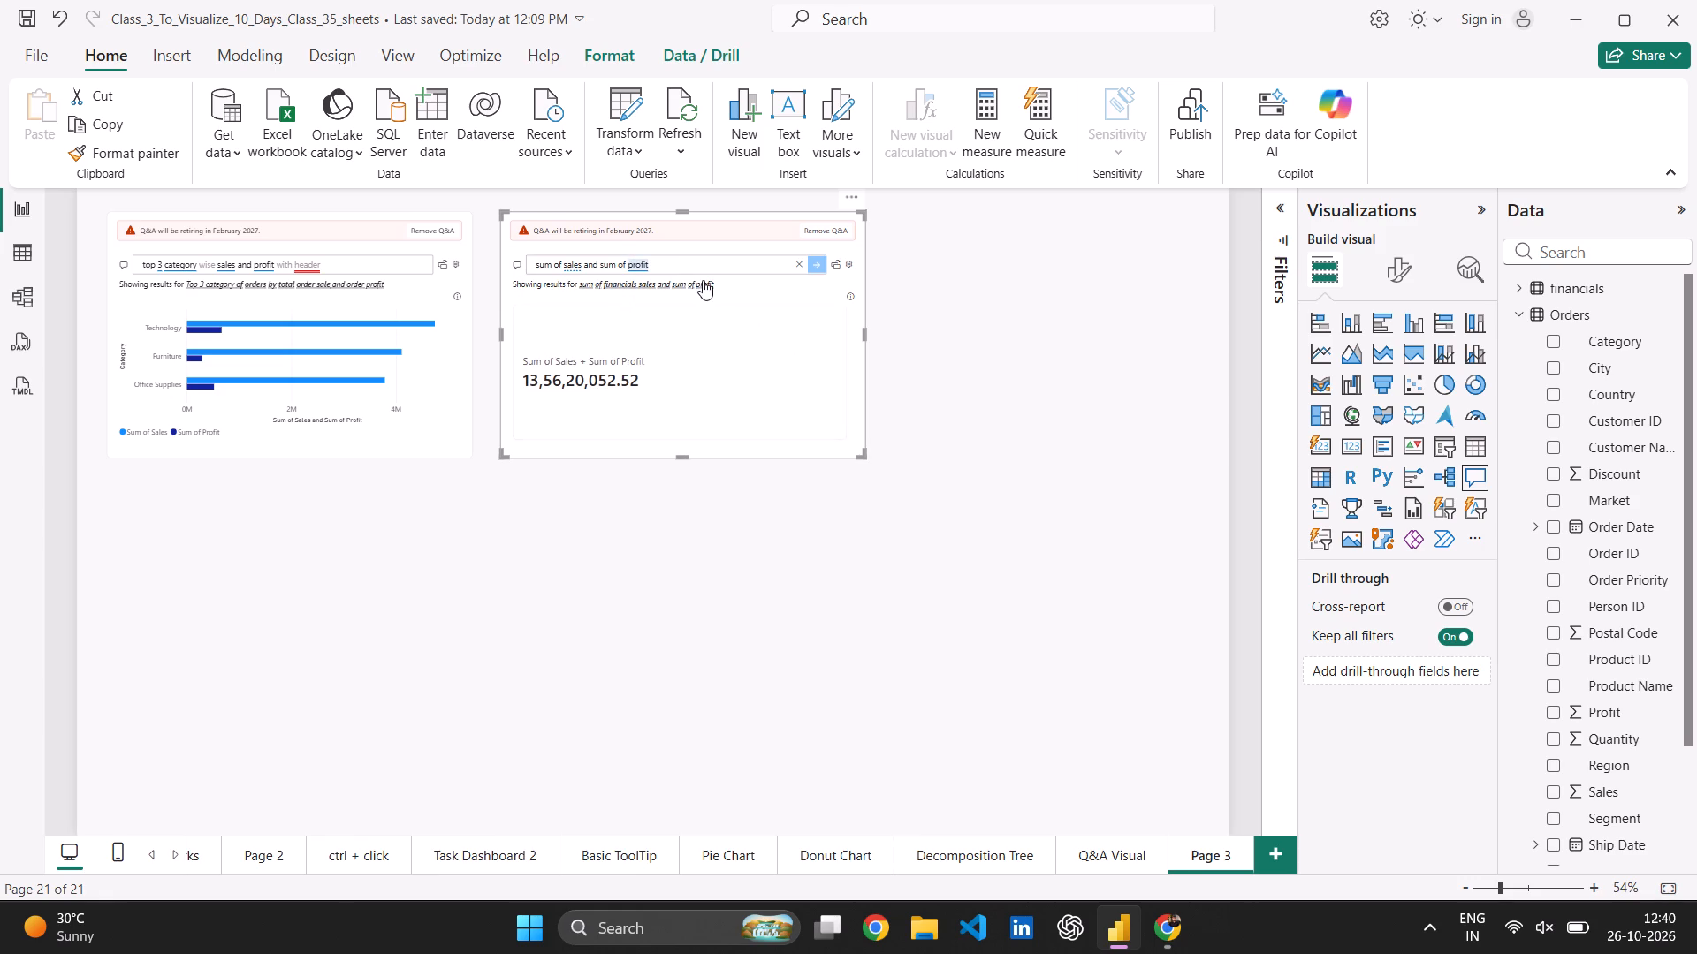
Switch the second Q&A visual's question to the suggestion "sum of sales and sum of order profit".
{"action": "left_click", "coordinate": [665, 268]}
{"action": "left_click", "coordinate": [631, 265]}
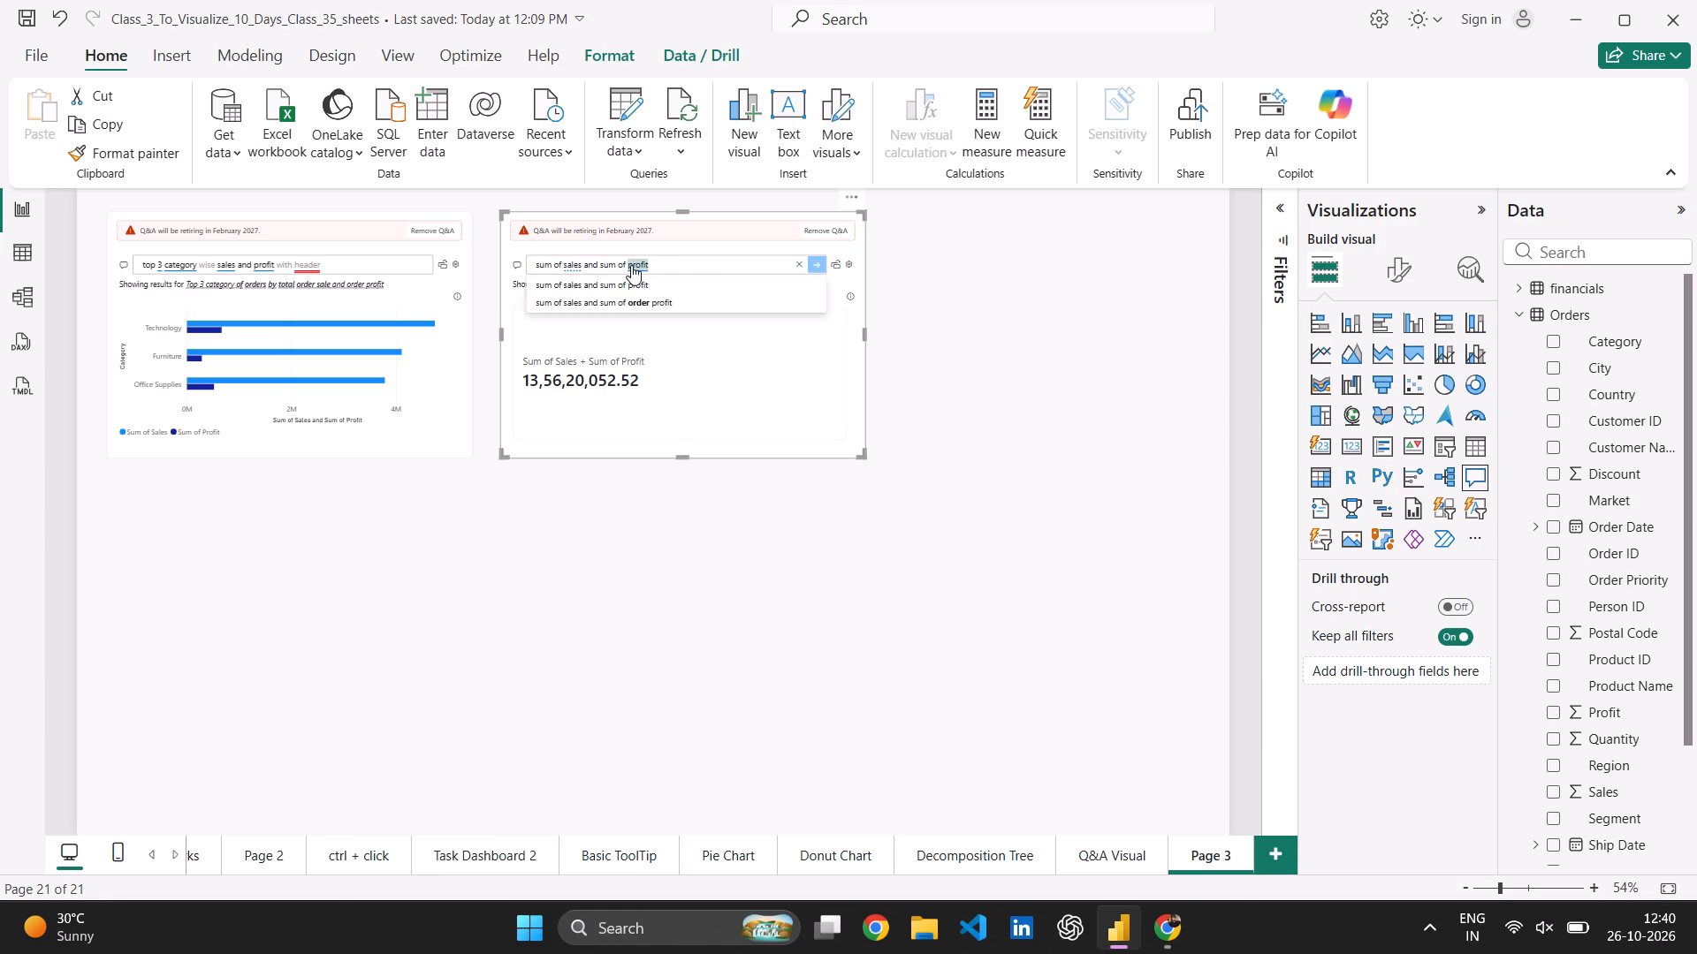
{"action": "left_click", "coordinate": [639, 296]}
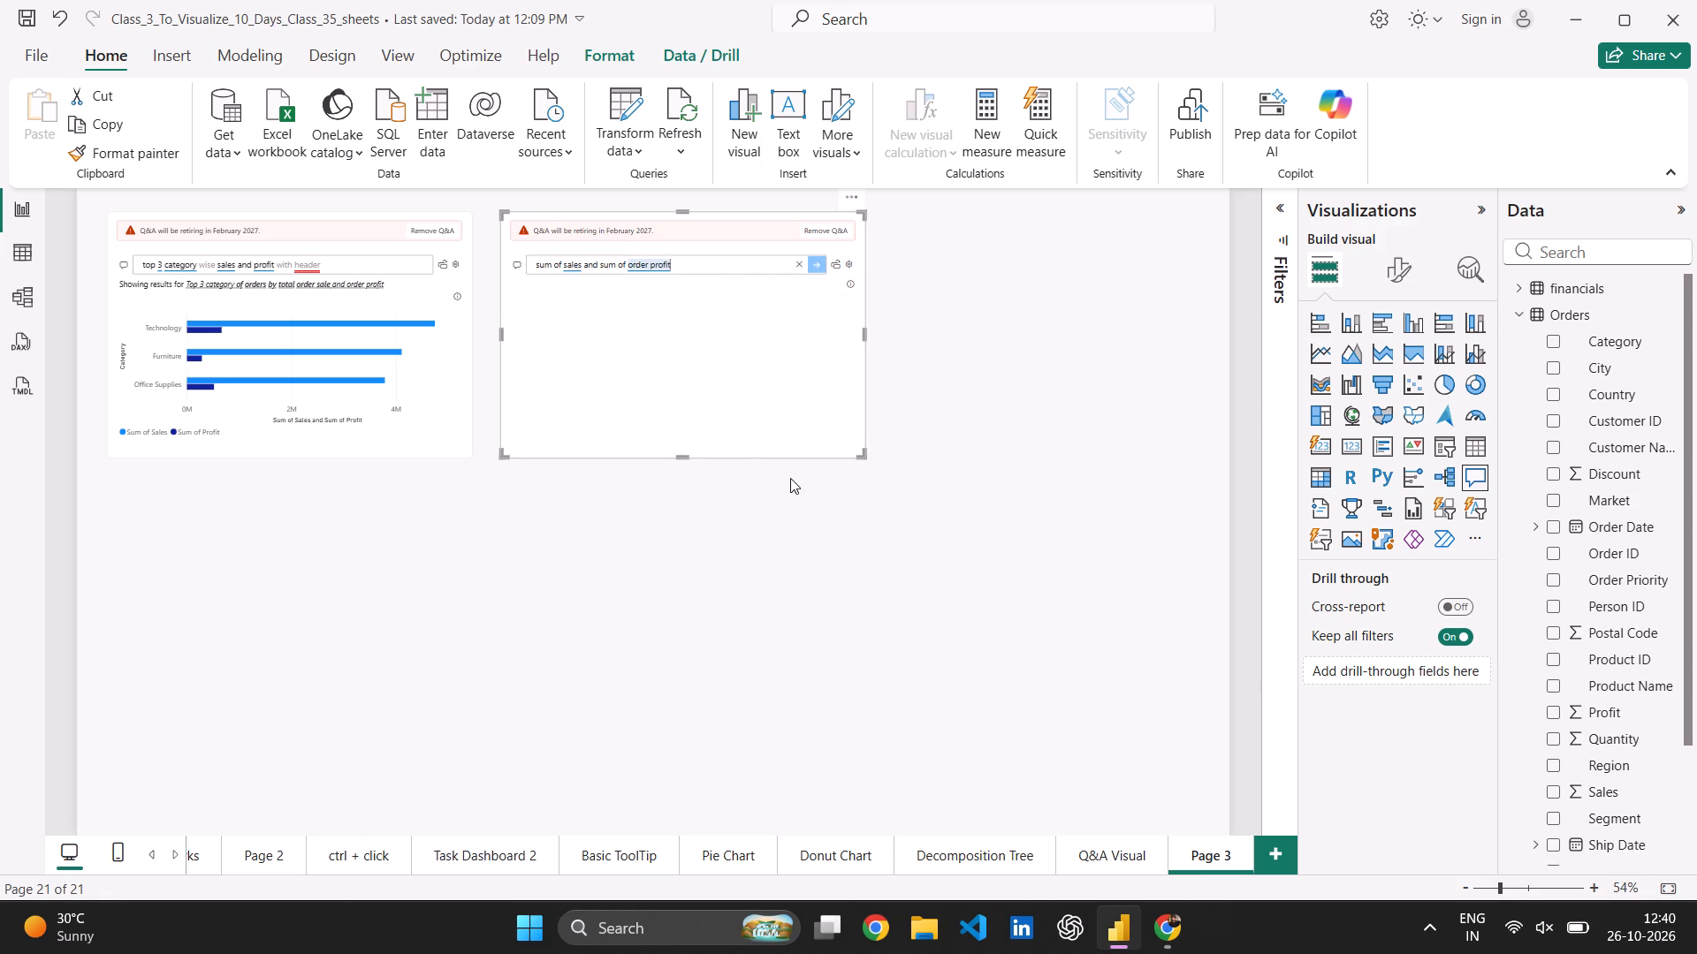
{"action": "left_click", "coordinate": [832, 411]}
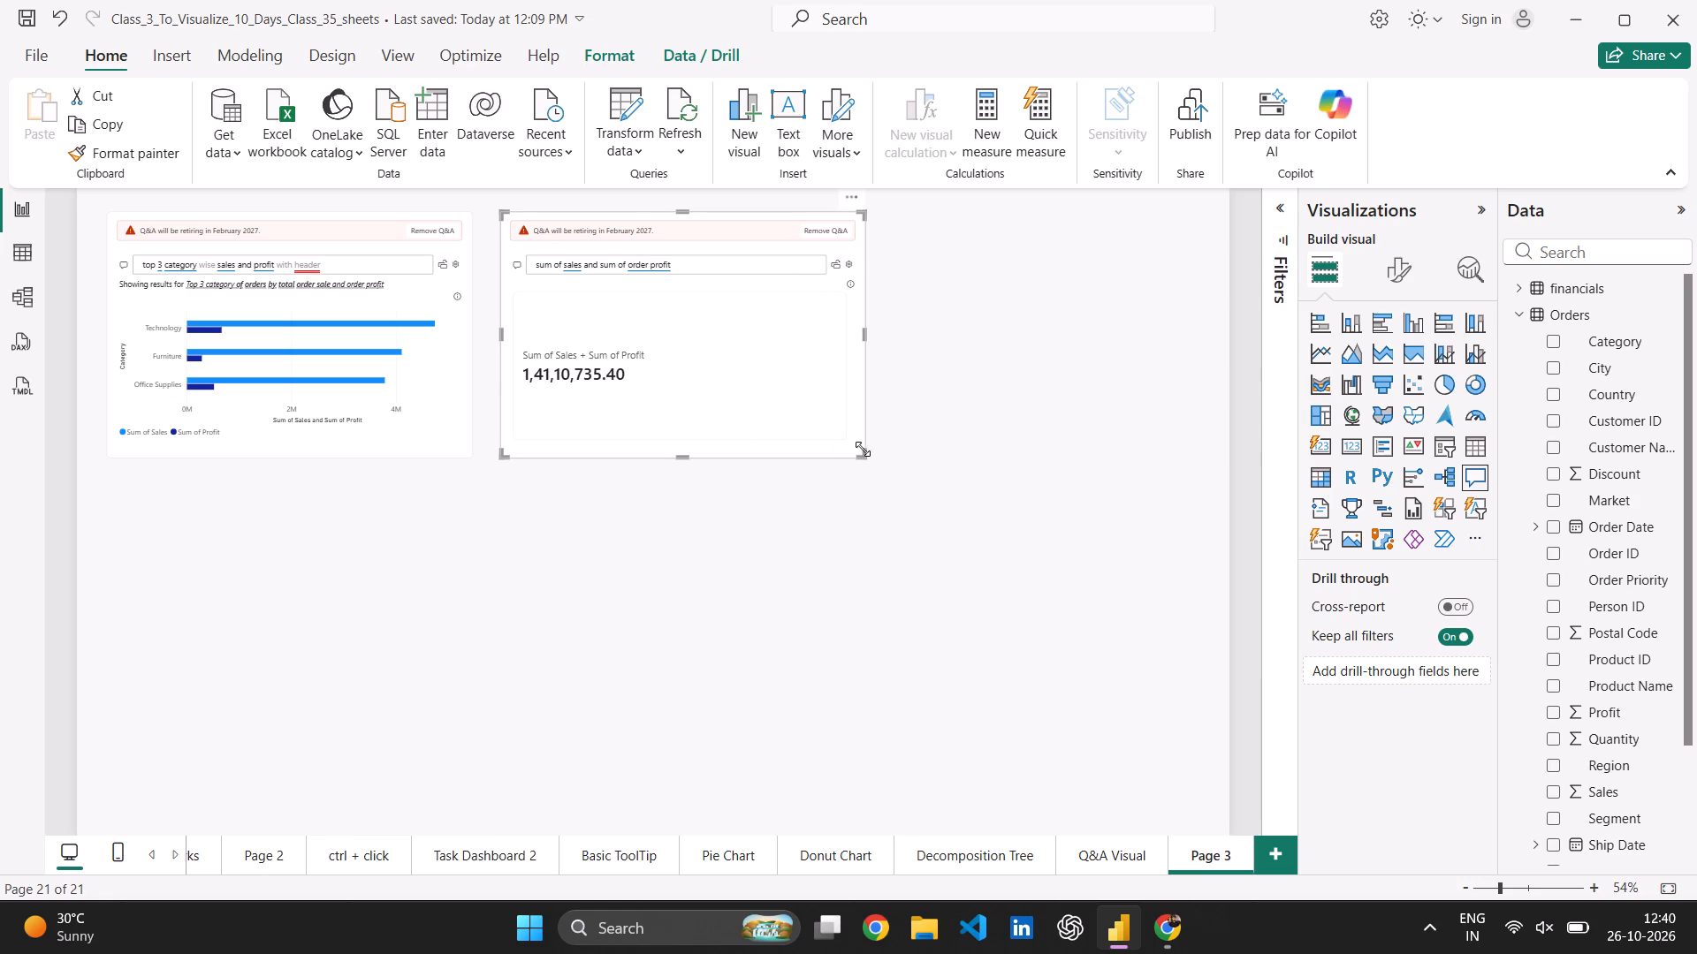
Shrink the sum of sales and order profit Q&A visual to a little under a fifth of the page's width.
{"action": "left_click_drag", "start_coordinate": [863, 449], "coordinate": [704, 390]}
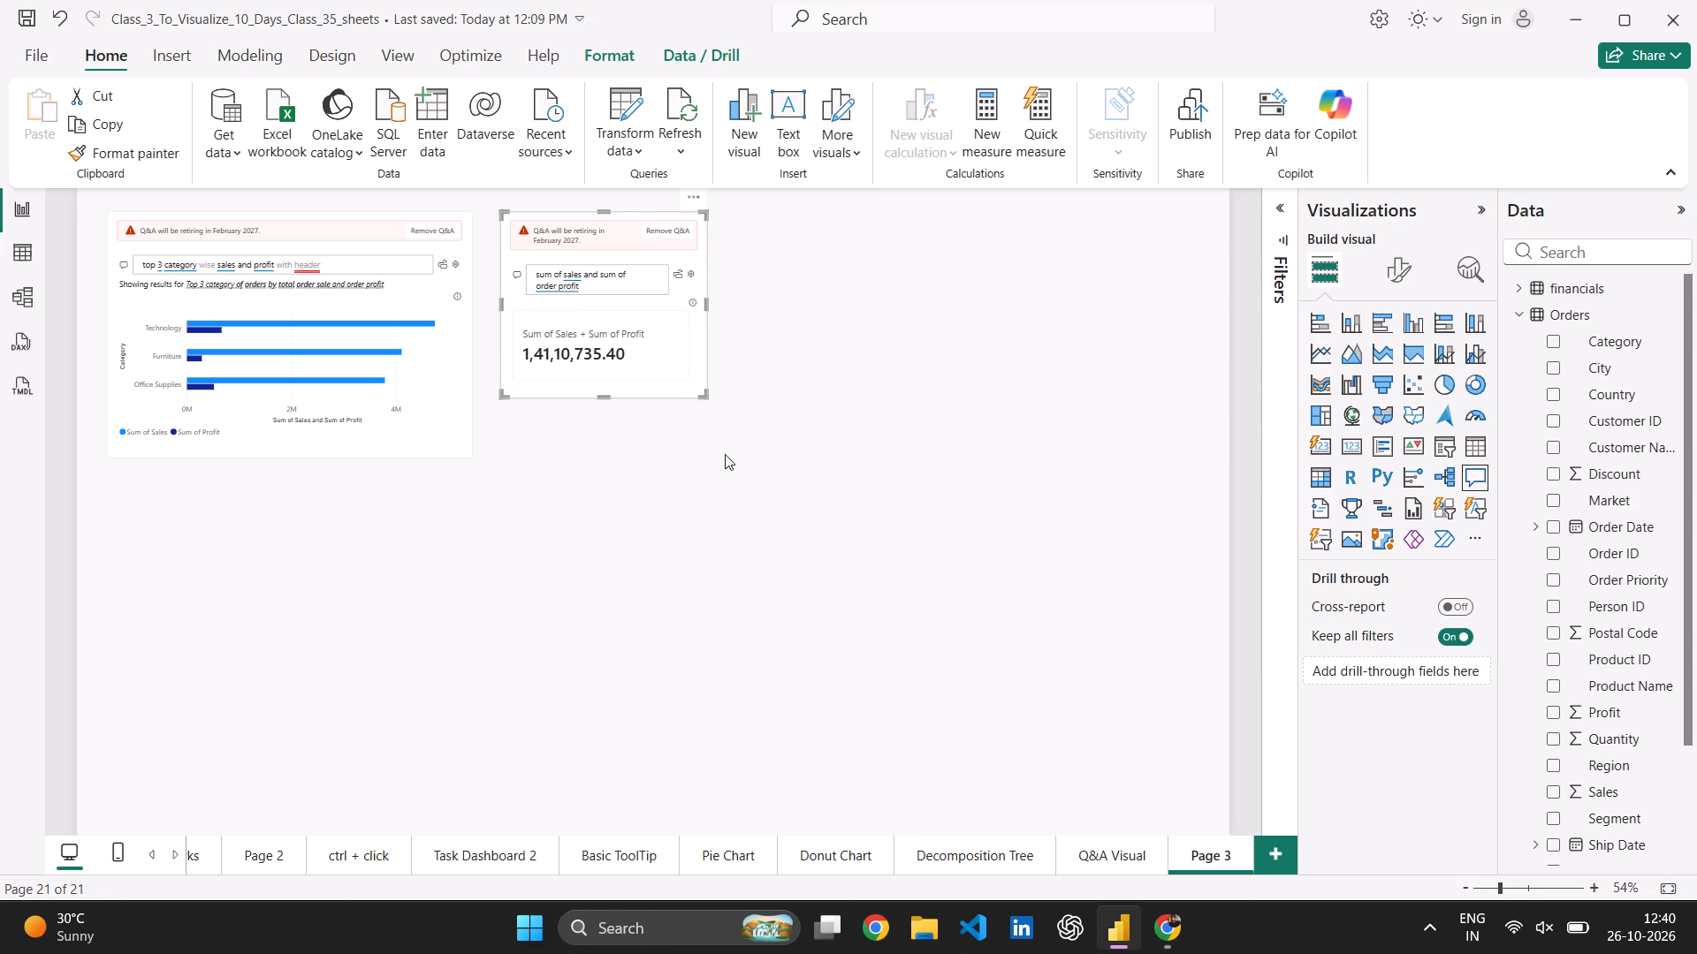
Look through the Donut Chart, Decomposition Tree and Task Dashboard 2 pages for reference, and return to Page 3.
{"action": "left_click", "coordinate": [810, 864]}
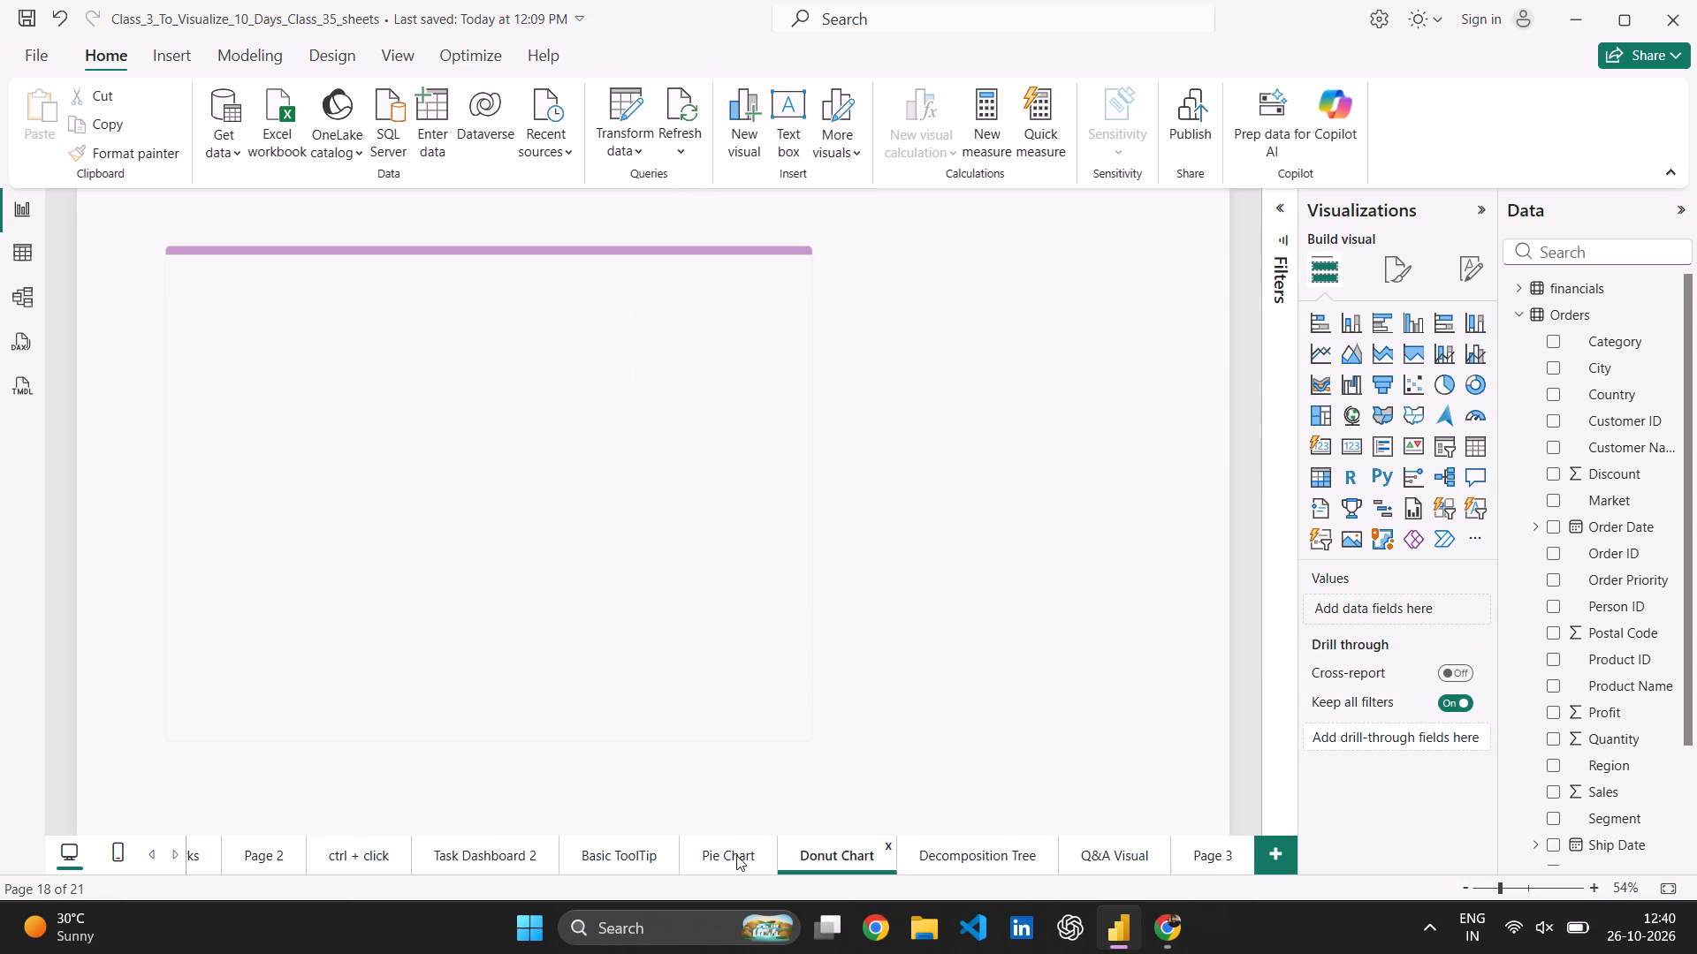
{"action": "left_click", "coordinate": [953, 863]}
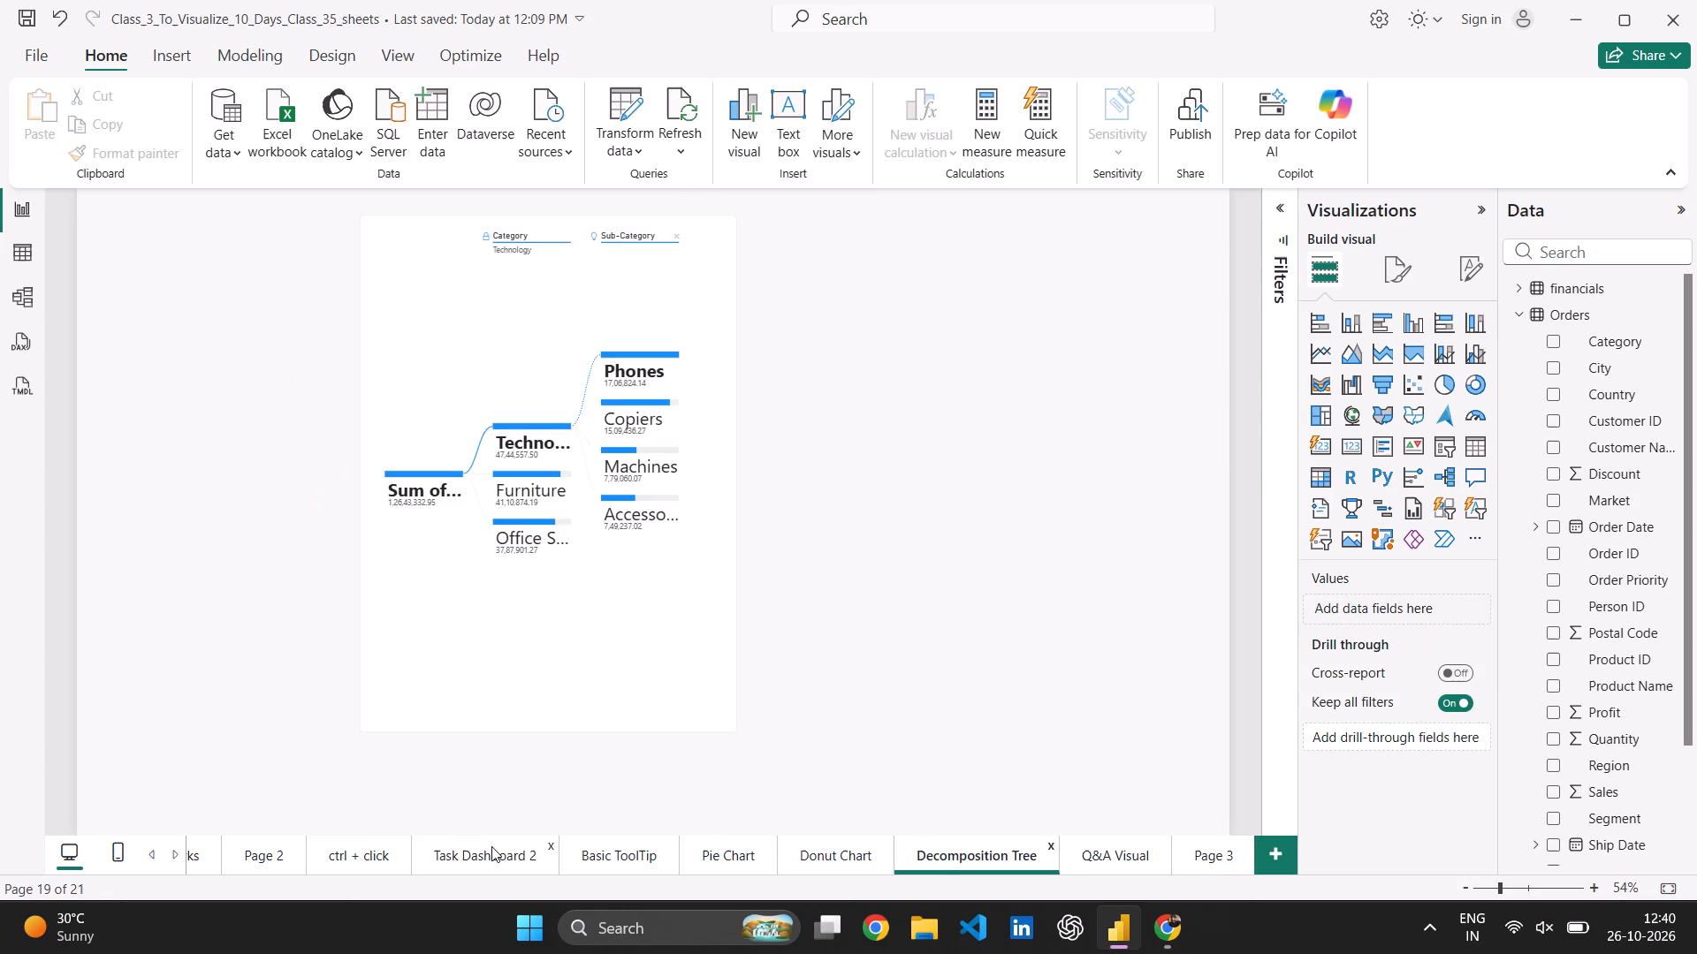
{"action": "left_click", "coordinate": [491, 846]}
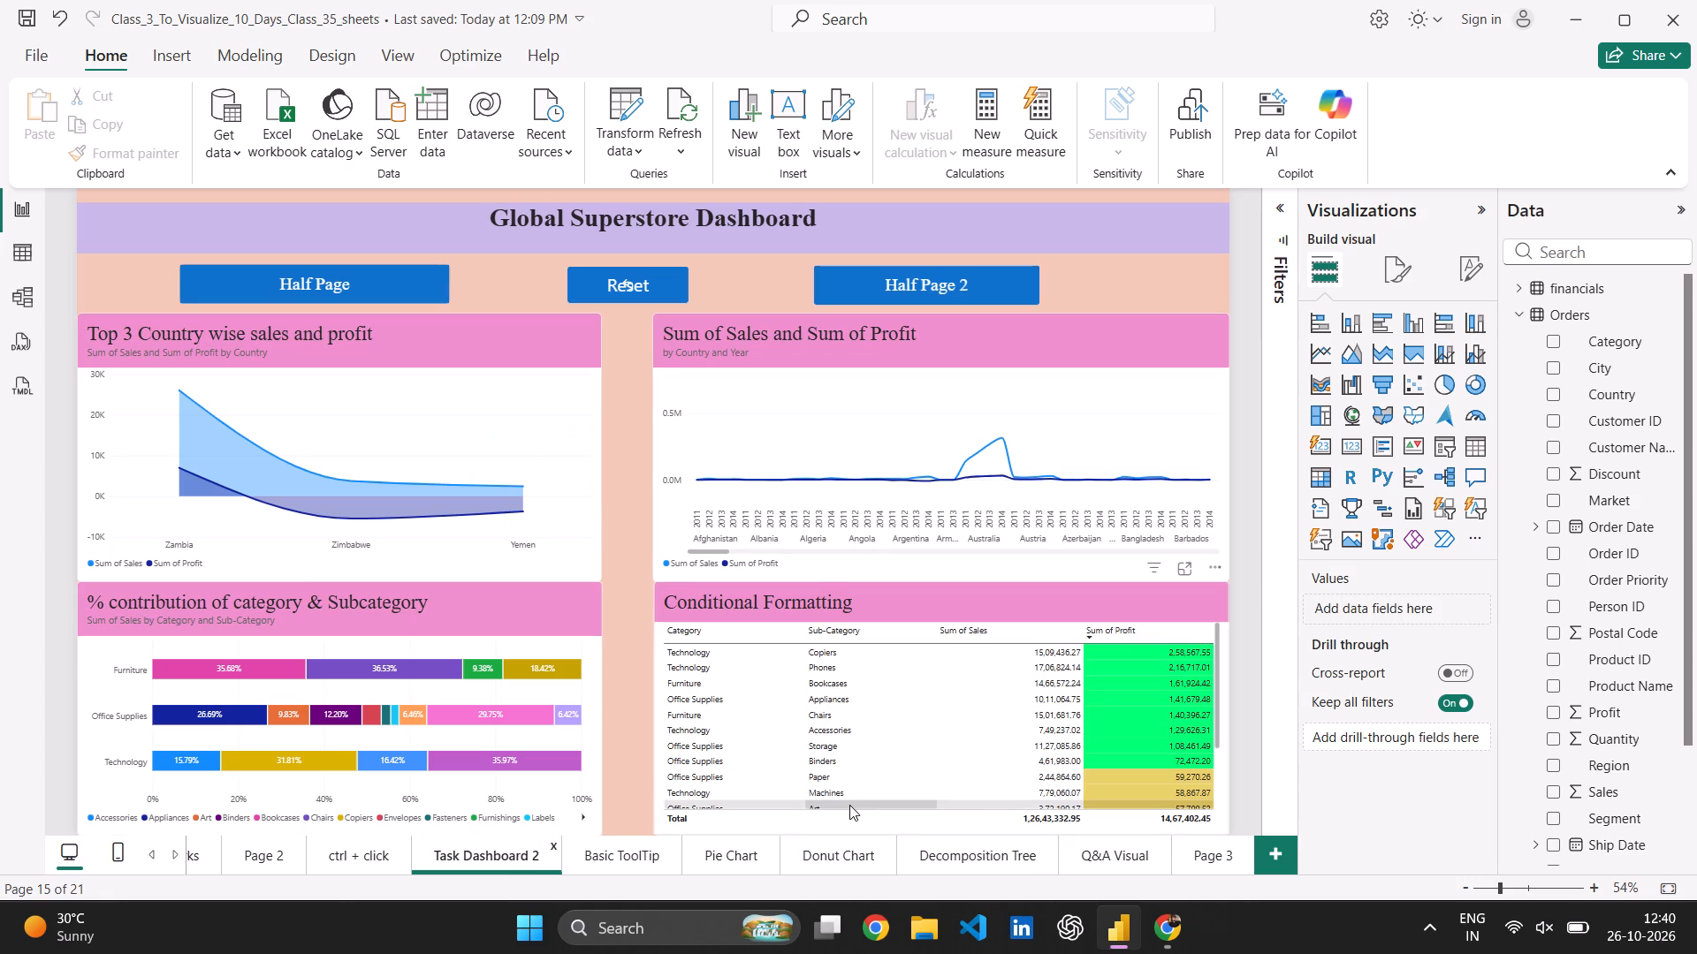
{"action": "left_click", "coordinate": [1221, 863]}
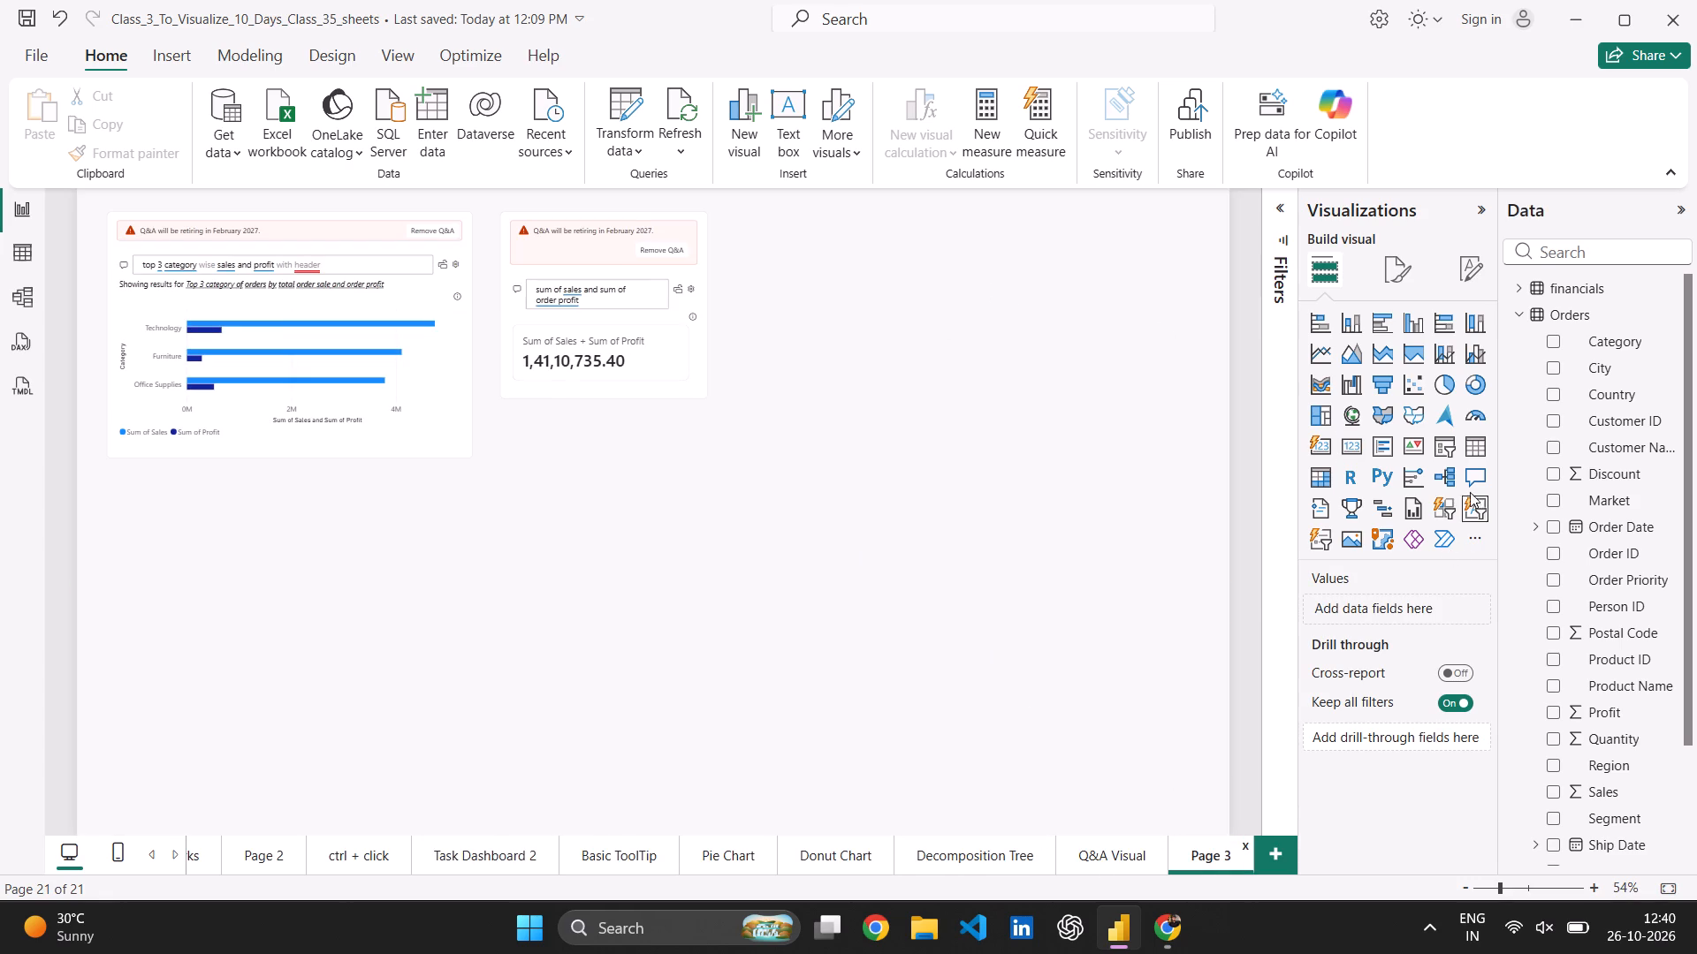
Add a third Q&A visual and place it slightly below the top-3 category visual.
{"action": "left_click", "coordinate": [1474, 481]}
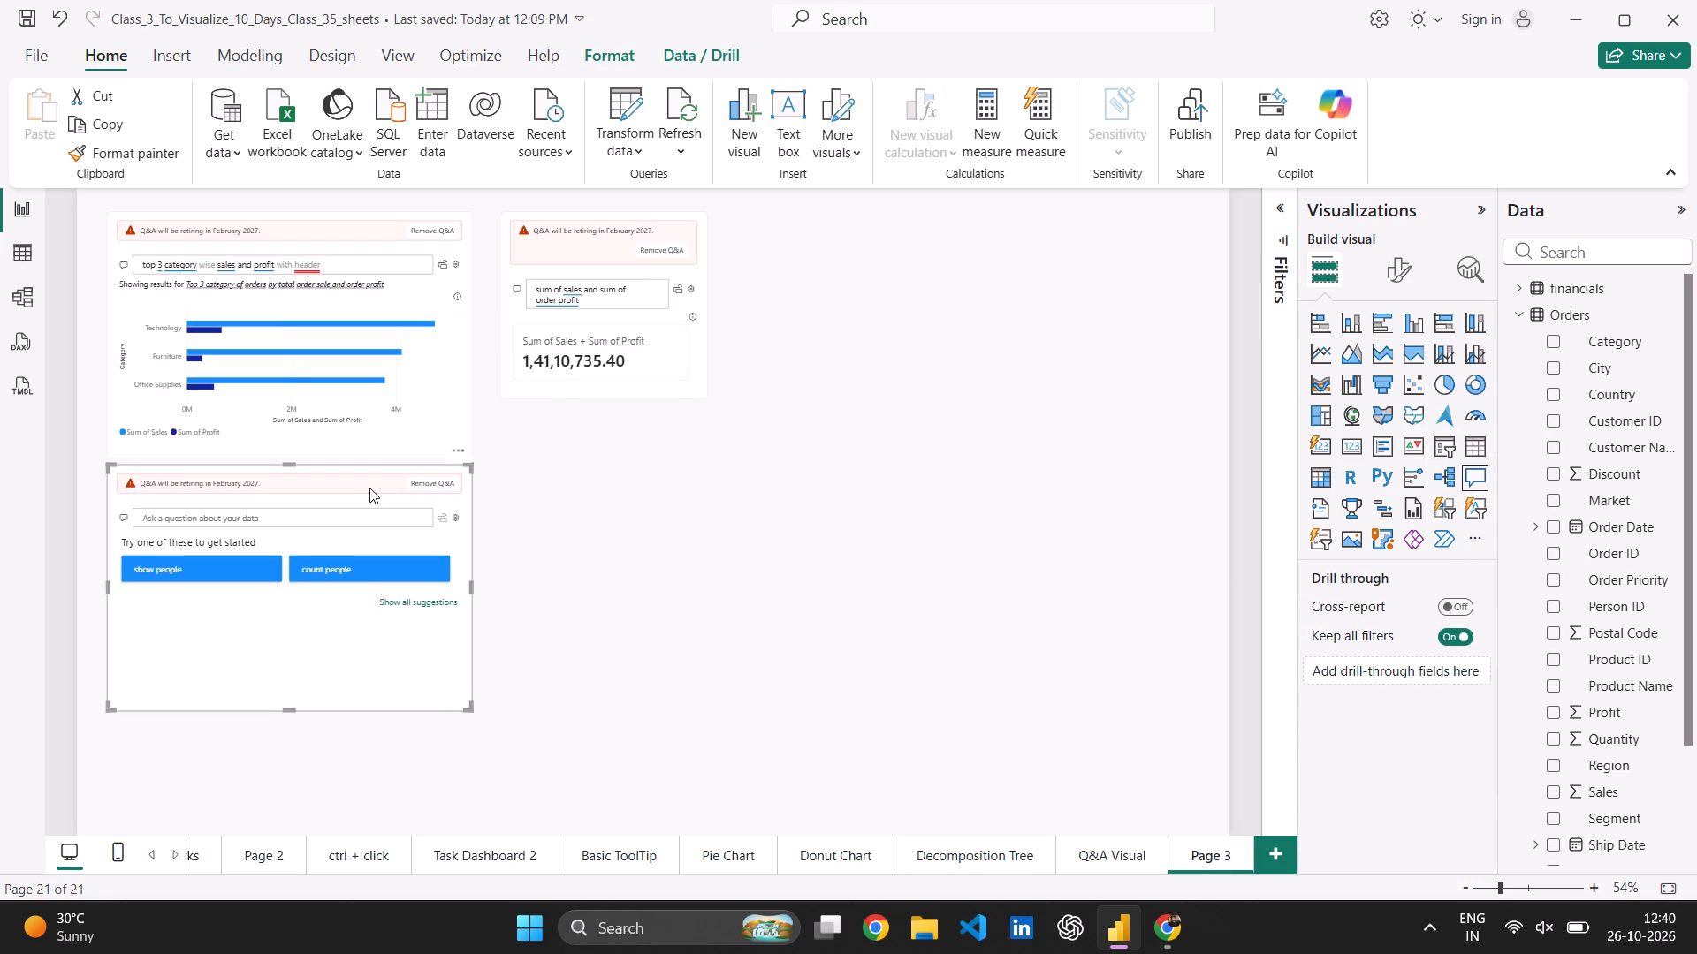
{"action": "left_click_drag", "start_coordinate": [369, 488], "coordinate": [368, 504]}
Ask "line chart for sum of sales by order date" in the third Q&A visual.
{"action": "left_click", "coordinate": [336, 532]}
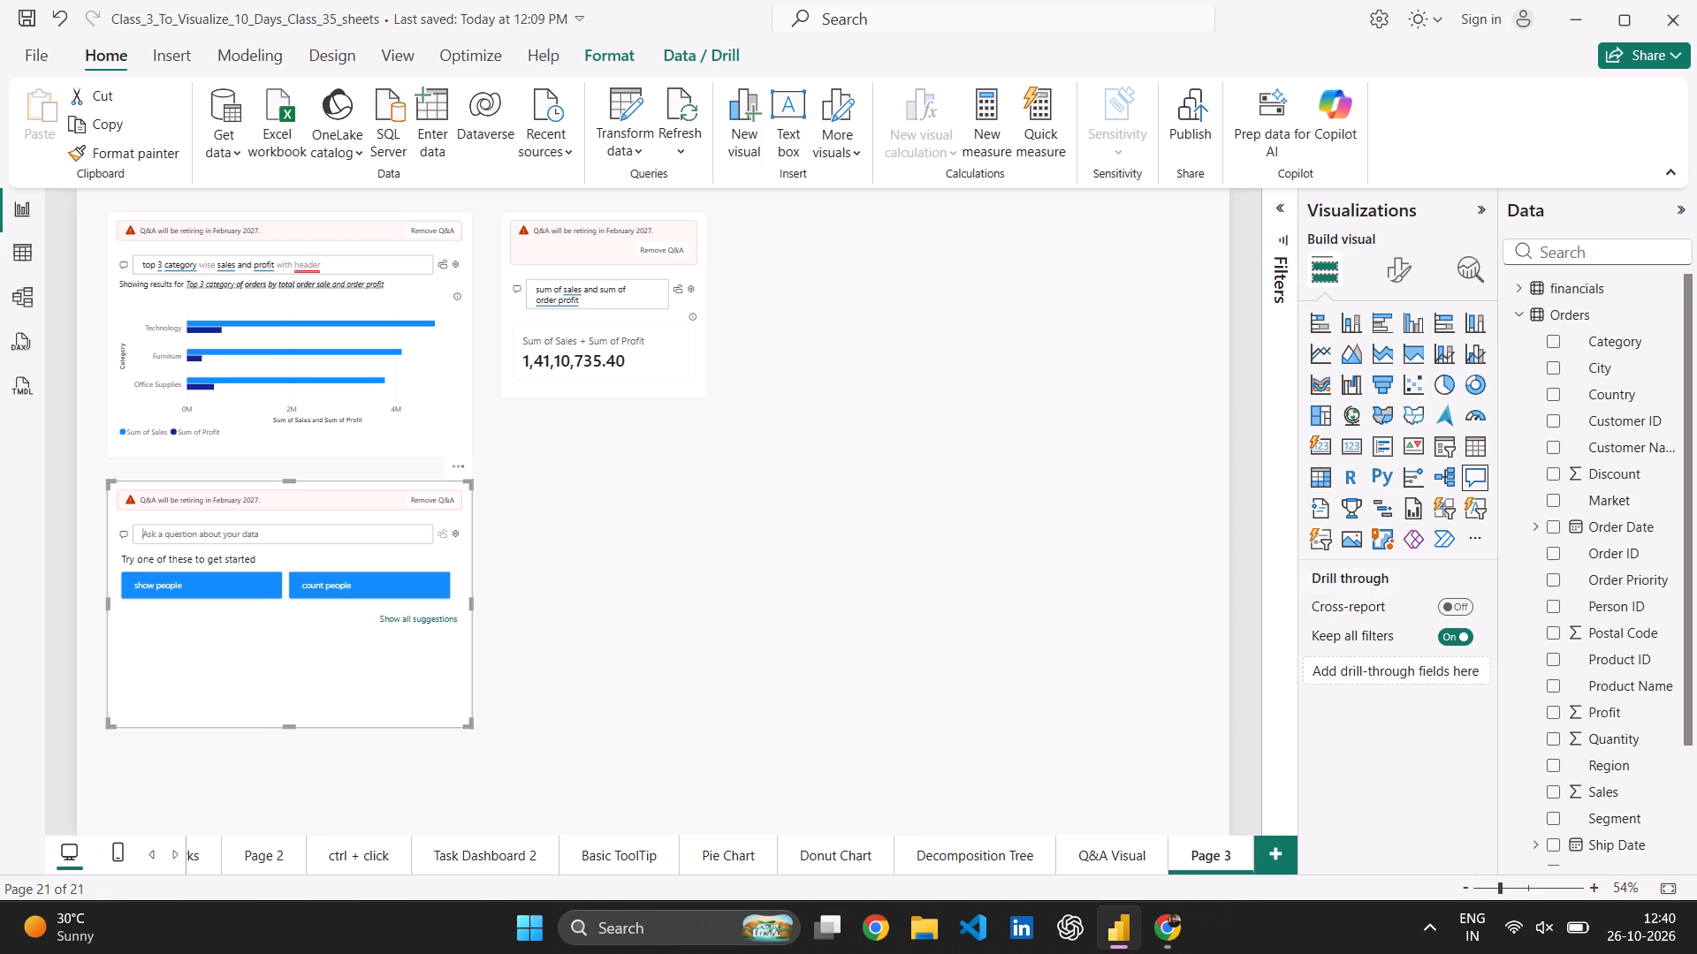
{"action": "type", "text": "line"}
{"action": "key", "text": "space"}
{"action": "type", "text": "chart for"}
{"action": "key", "text": "space"}
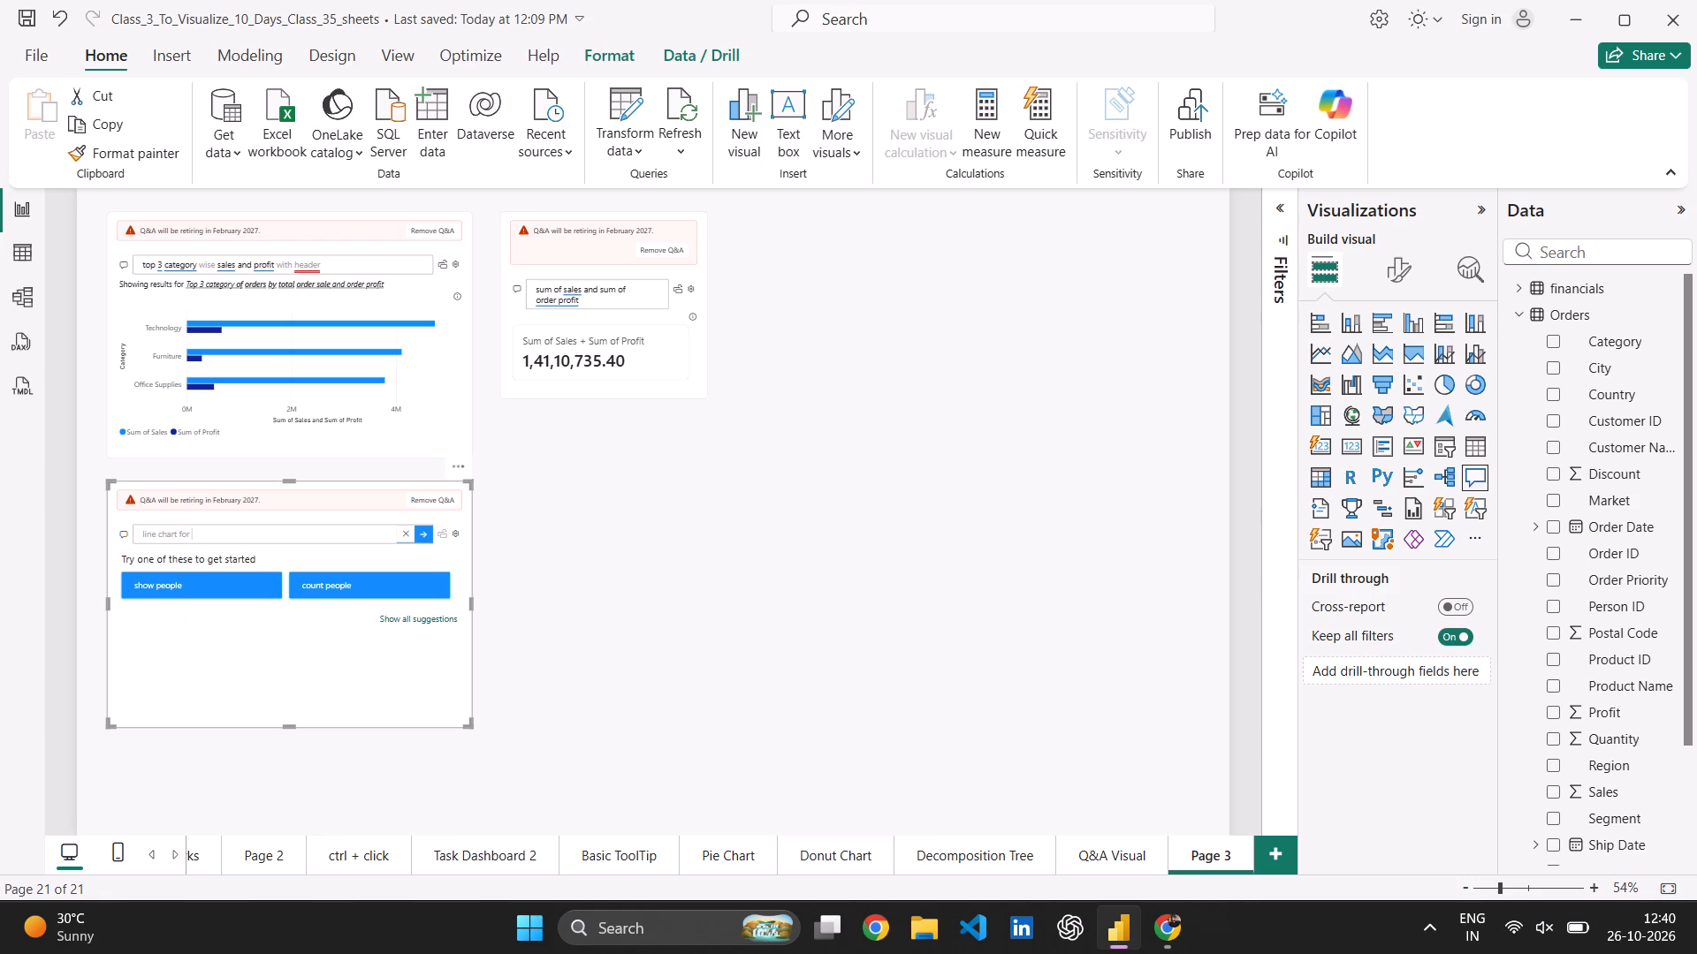
{"action": "type", "text": "sum"}
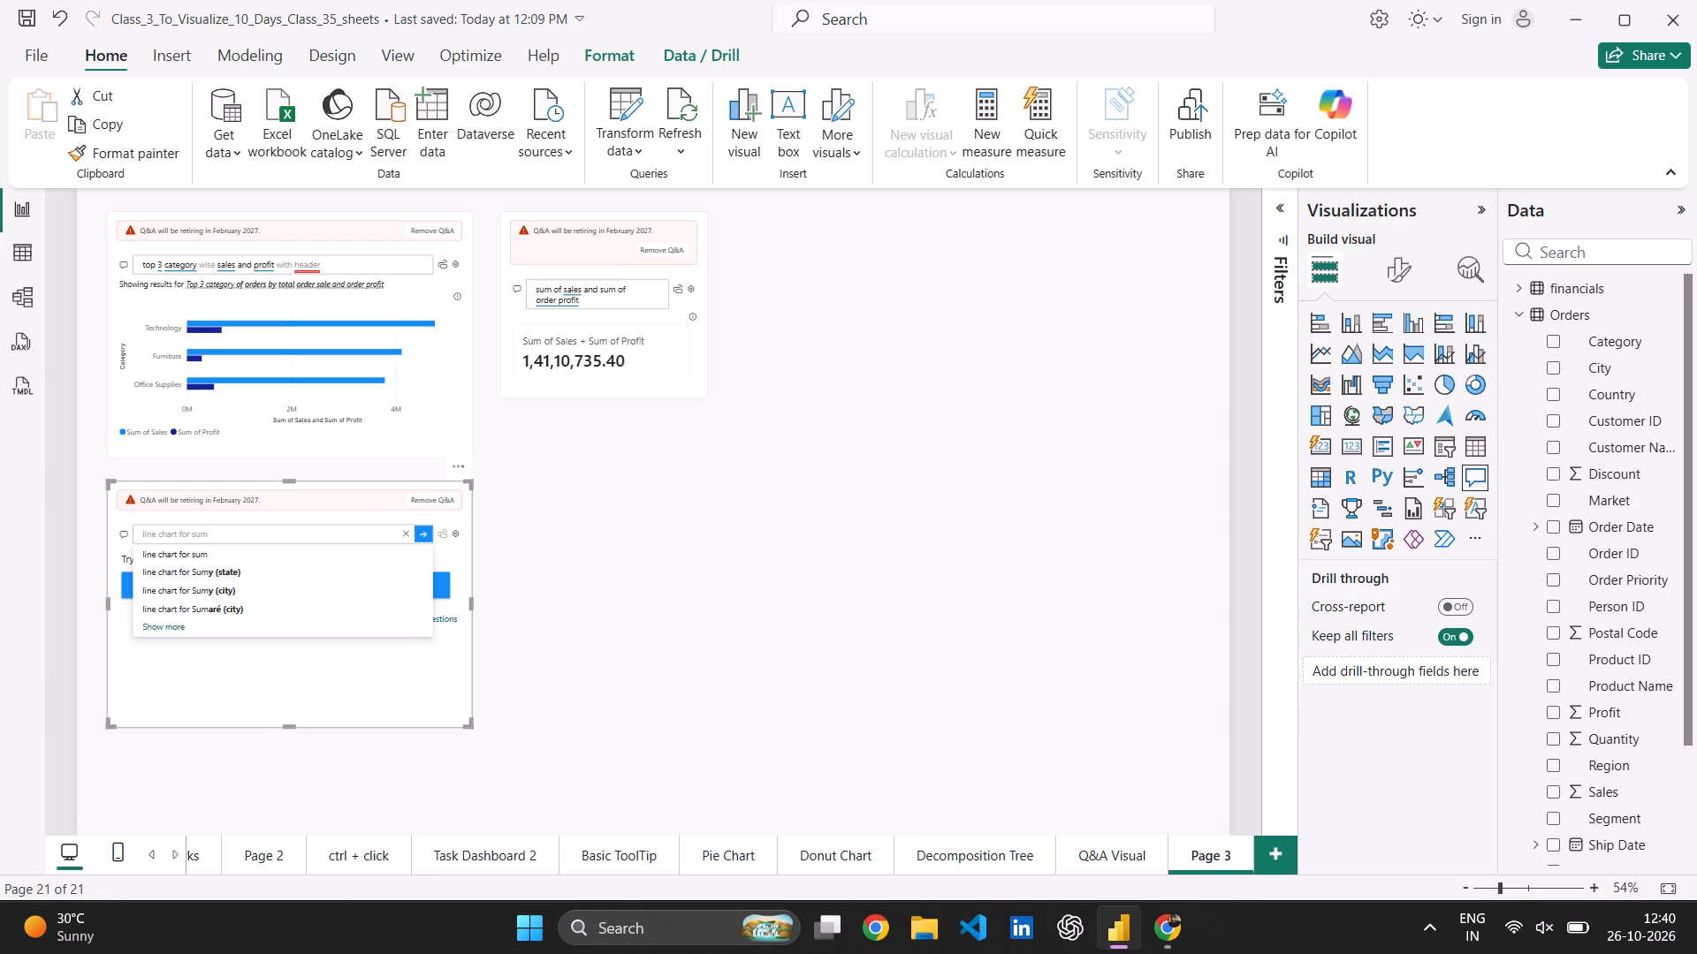
{"action": "key", "text": "space"}
{"action": "type", "text": "od"}
{"action": "key", "text": "BackSpace"}
{"action": "type", "text": "f sales"}
{"action": "key", "text": "space"}
{"action": "type", "text": "by date"}
{"action": "left_click", "coordinate": [336, 578]}
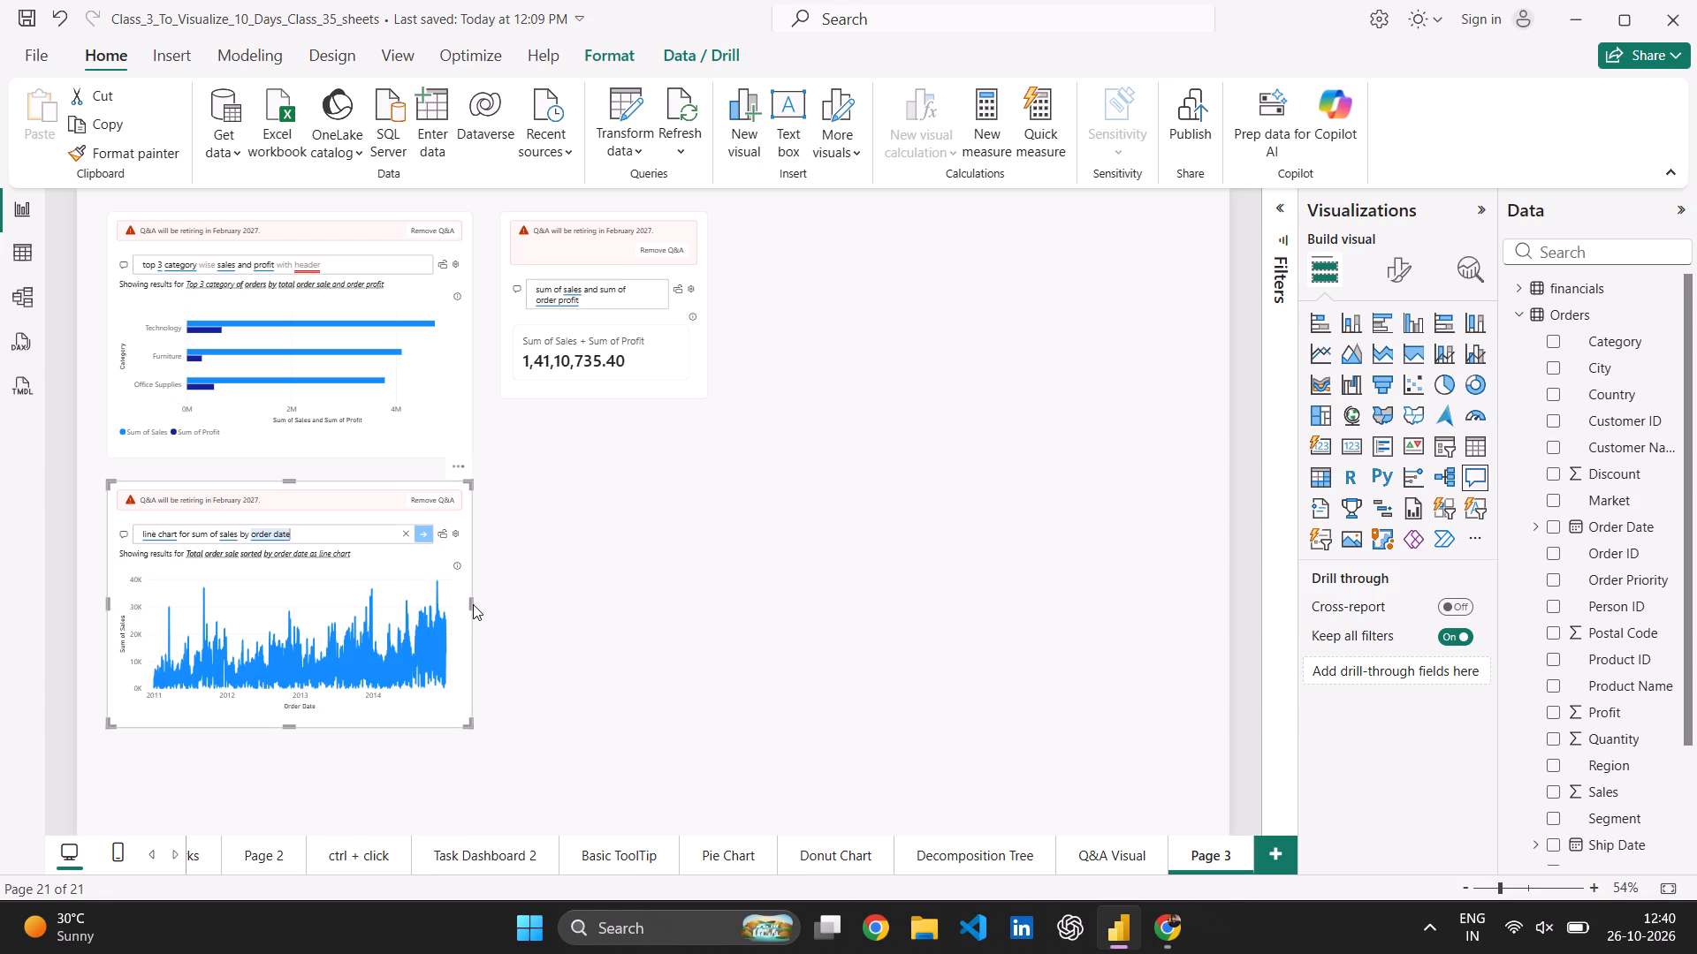
Widen the line chart Q&A visual to about a third of the page's width.
{"action": "left_click_drag", "start_coordinate": [471, 608], "coordinate": [539, 618]}
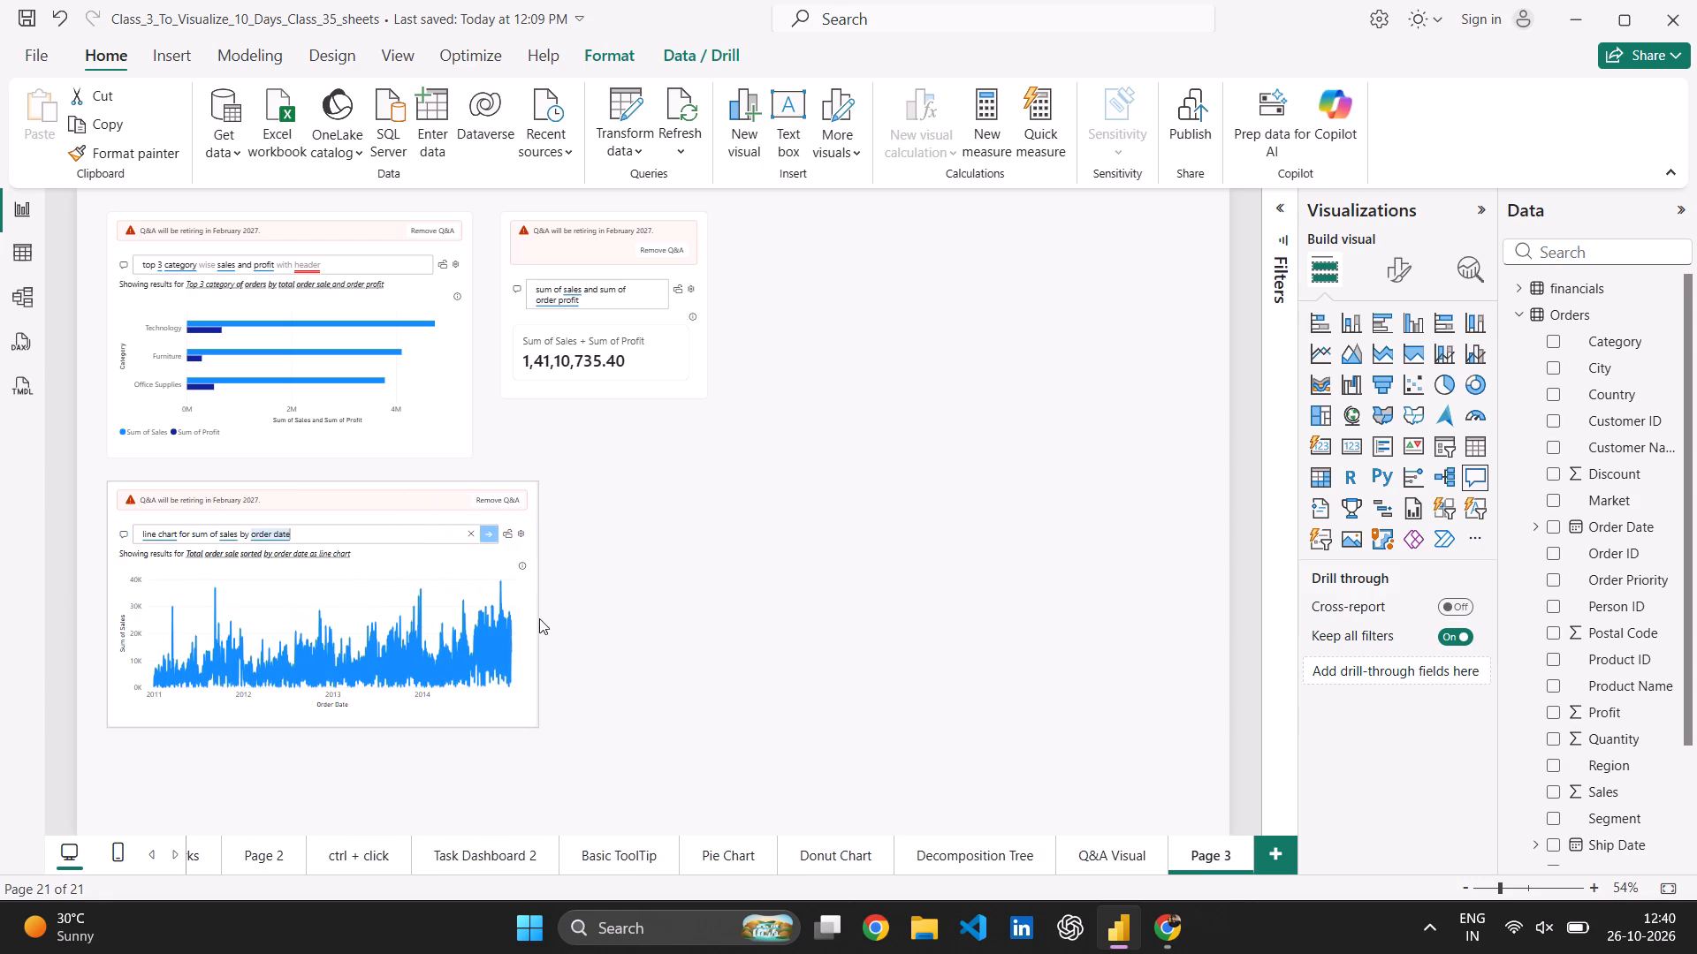
{"action": "left_click_drag", "start_coordinate": [539, 618], "coordinate": [497, 621]}
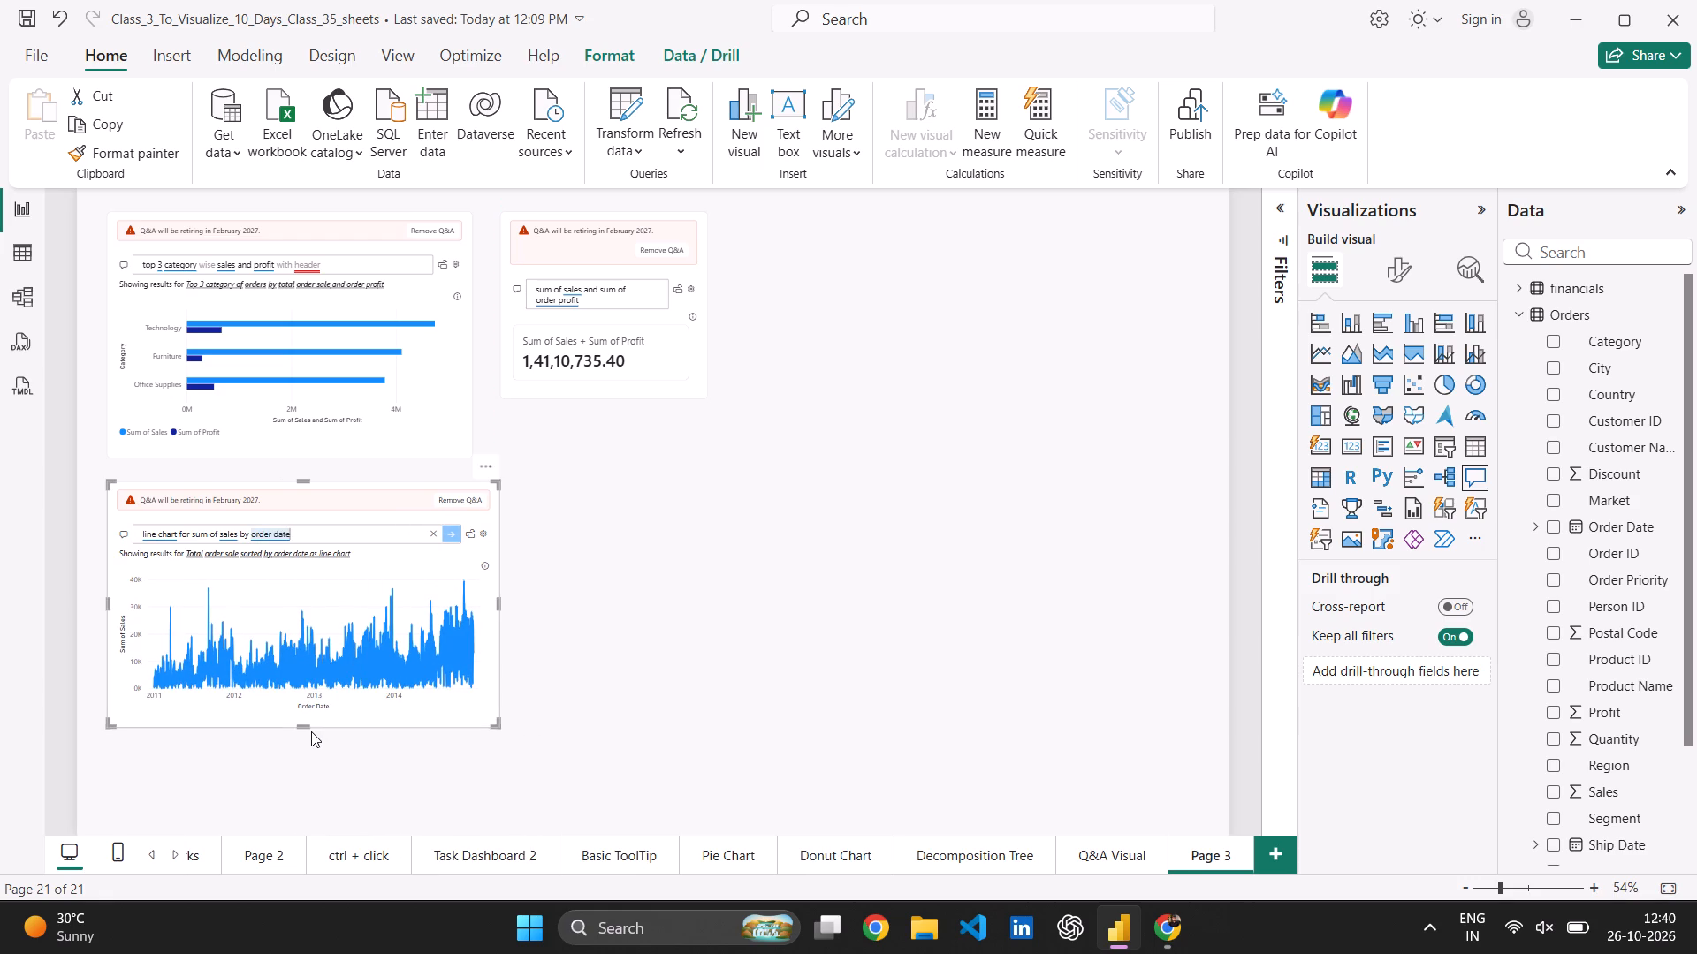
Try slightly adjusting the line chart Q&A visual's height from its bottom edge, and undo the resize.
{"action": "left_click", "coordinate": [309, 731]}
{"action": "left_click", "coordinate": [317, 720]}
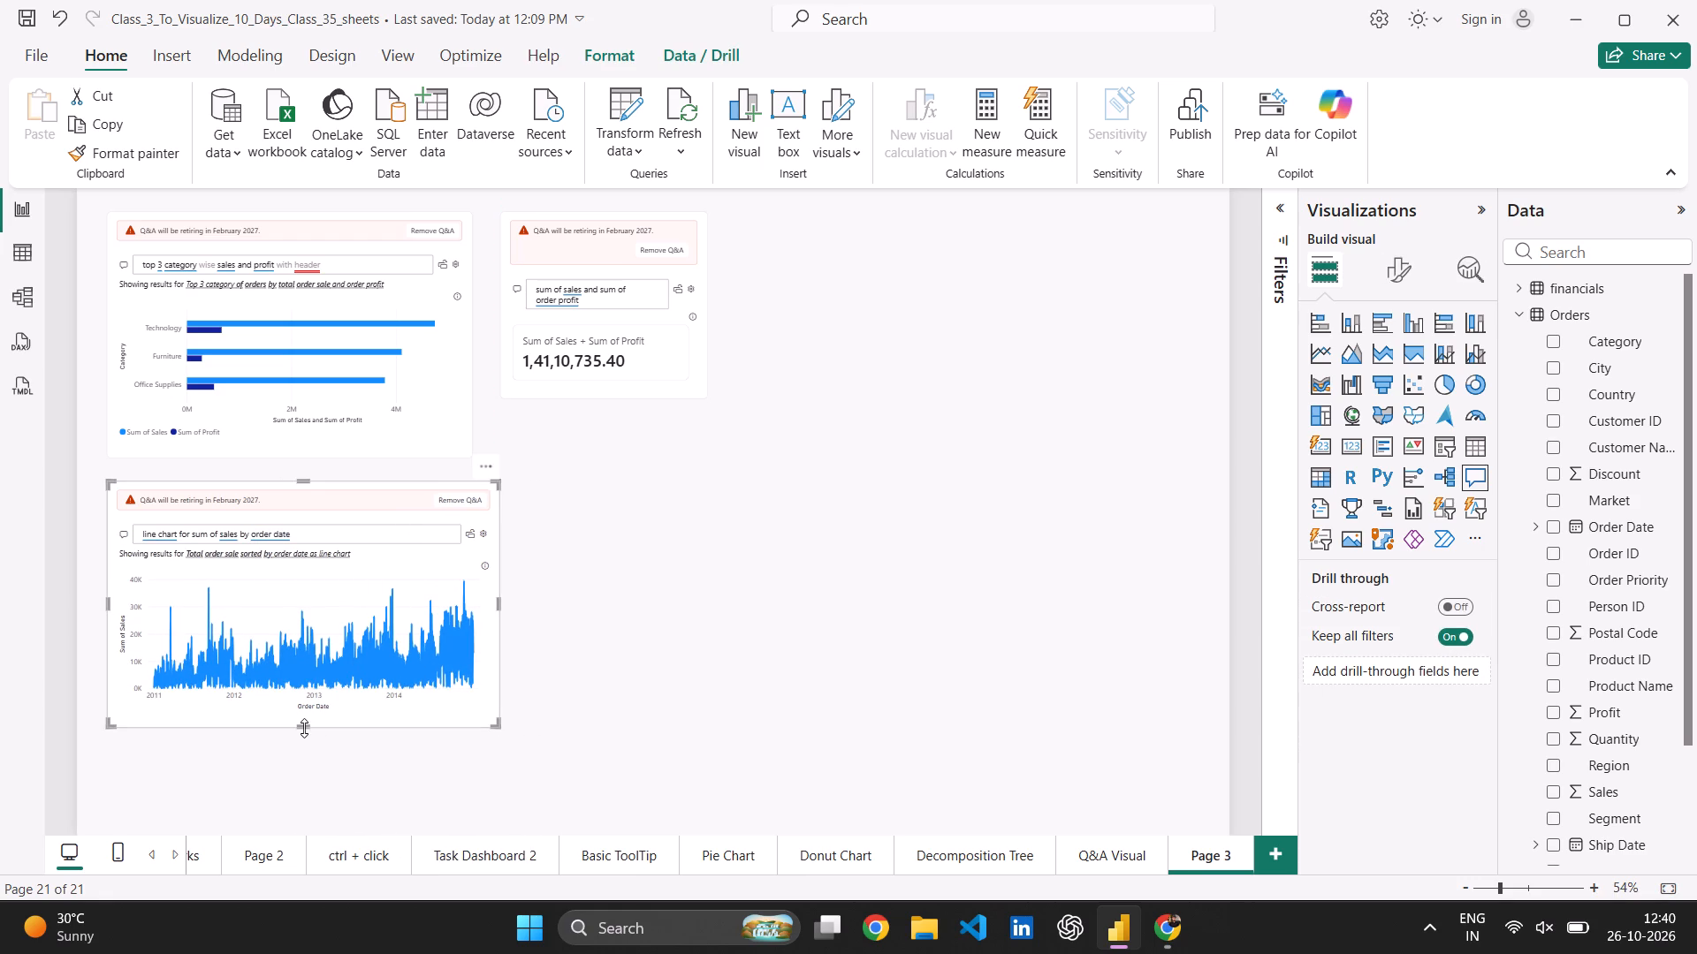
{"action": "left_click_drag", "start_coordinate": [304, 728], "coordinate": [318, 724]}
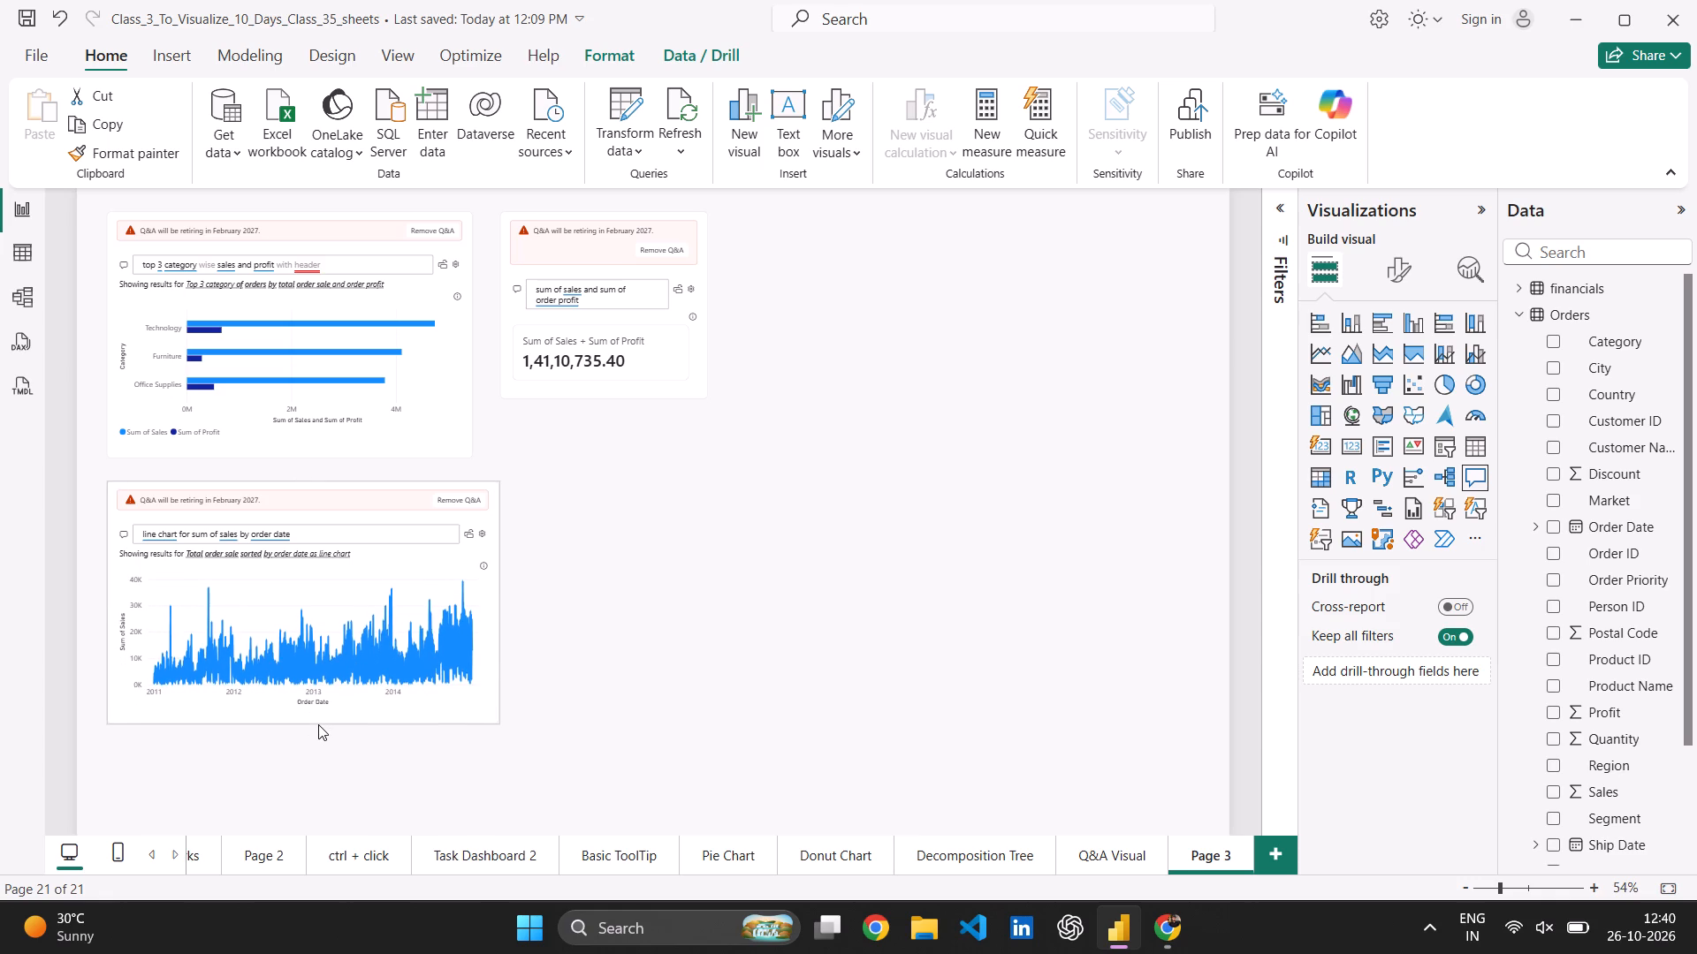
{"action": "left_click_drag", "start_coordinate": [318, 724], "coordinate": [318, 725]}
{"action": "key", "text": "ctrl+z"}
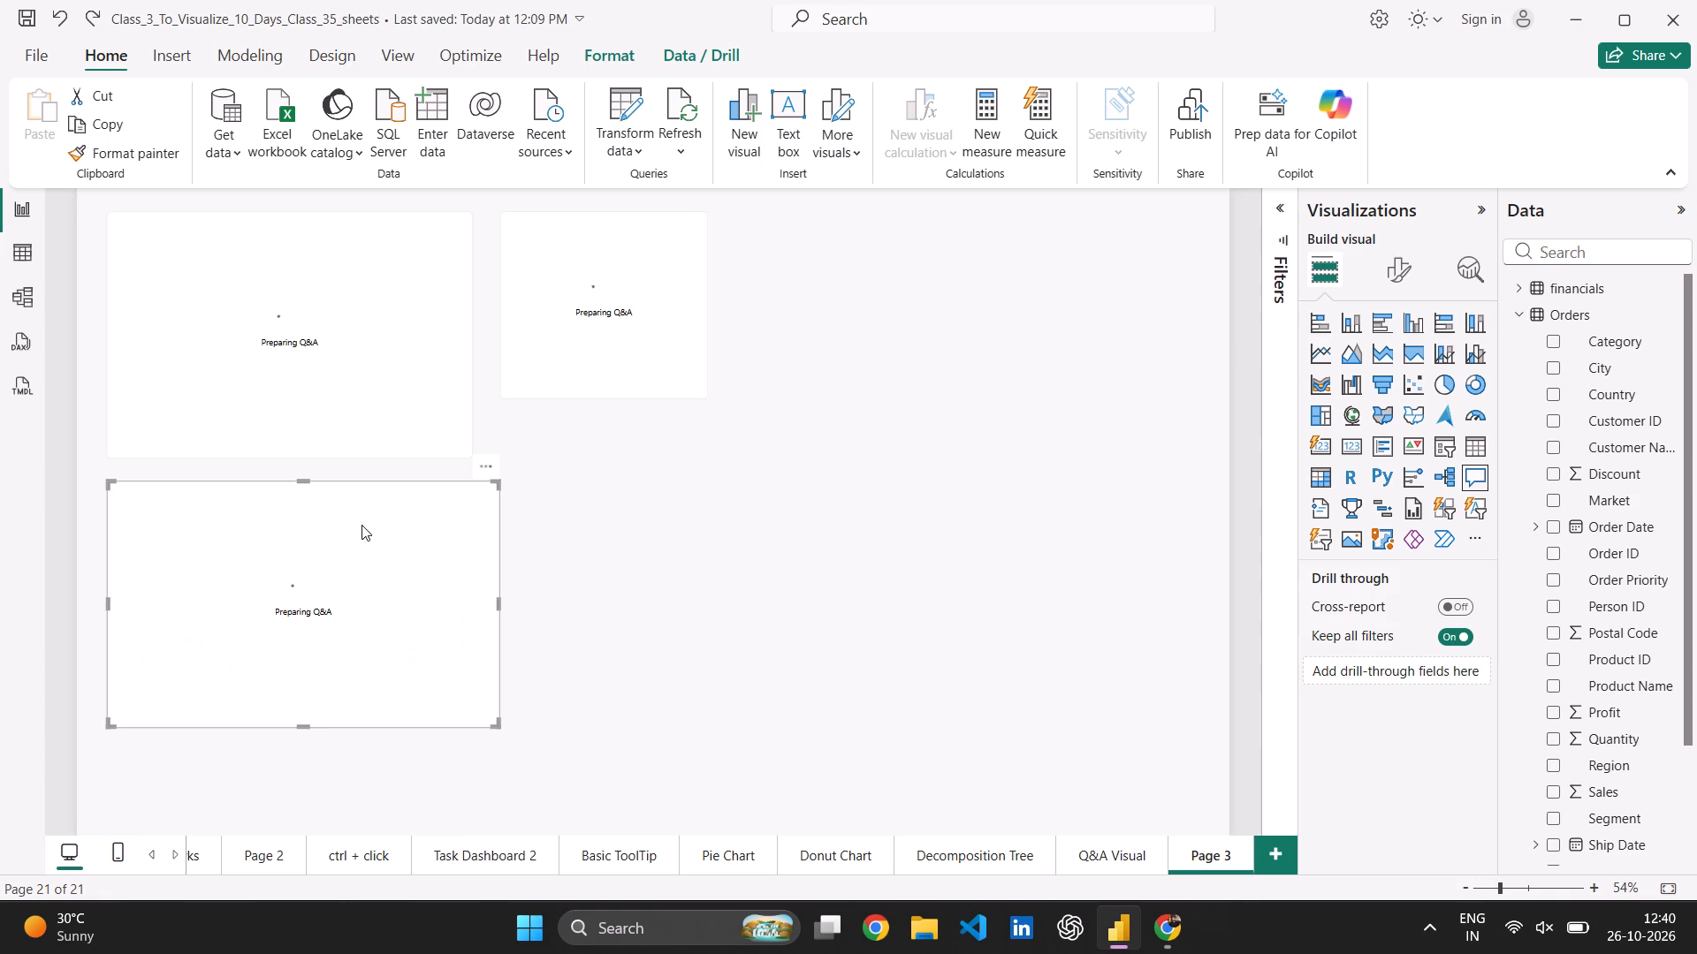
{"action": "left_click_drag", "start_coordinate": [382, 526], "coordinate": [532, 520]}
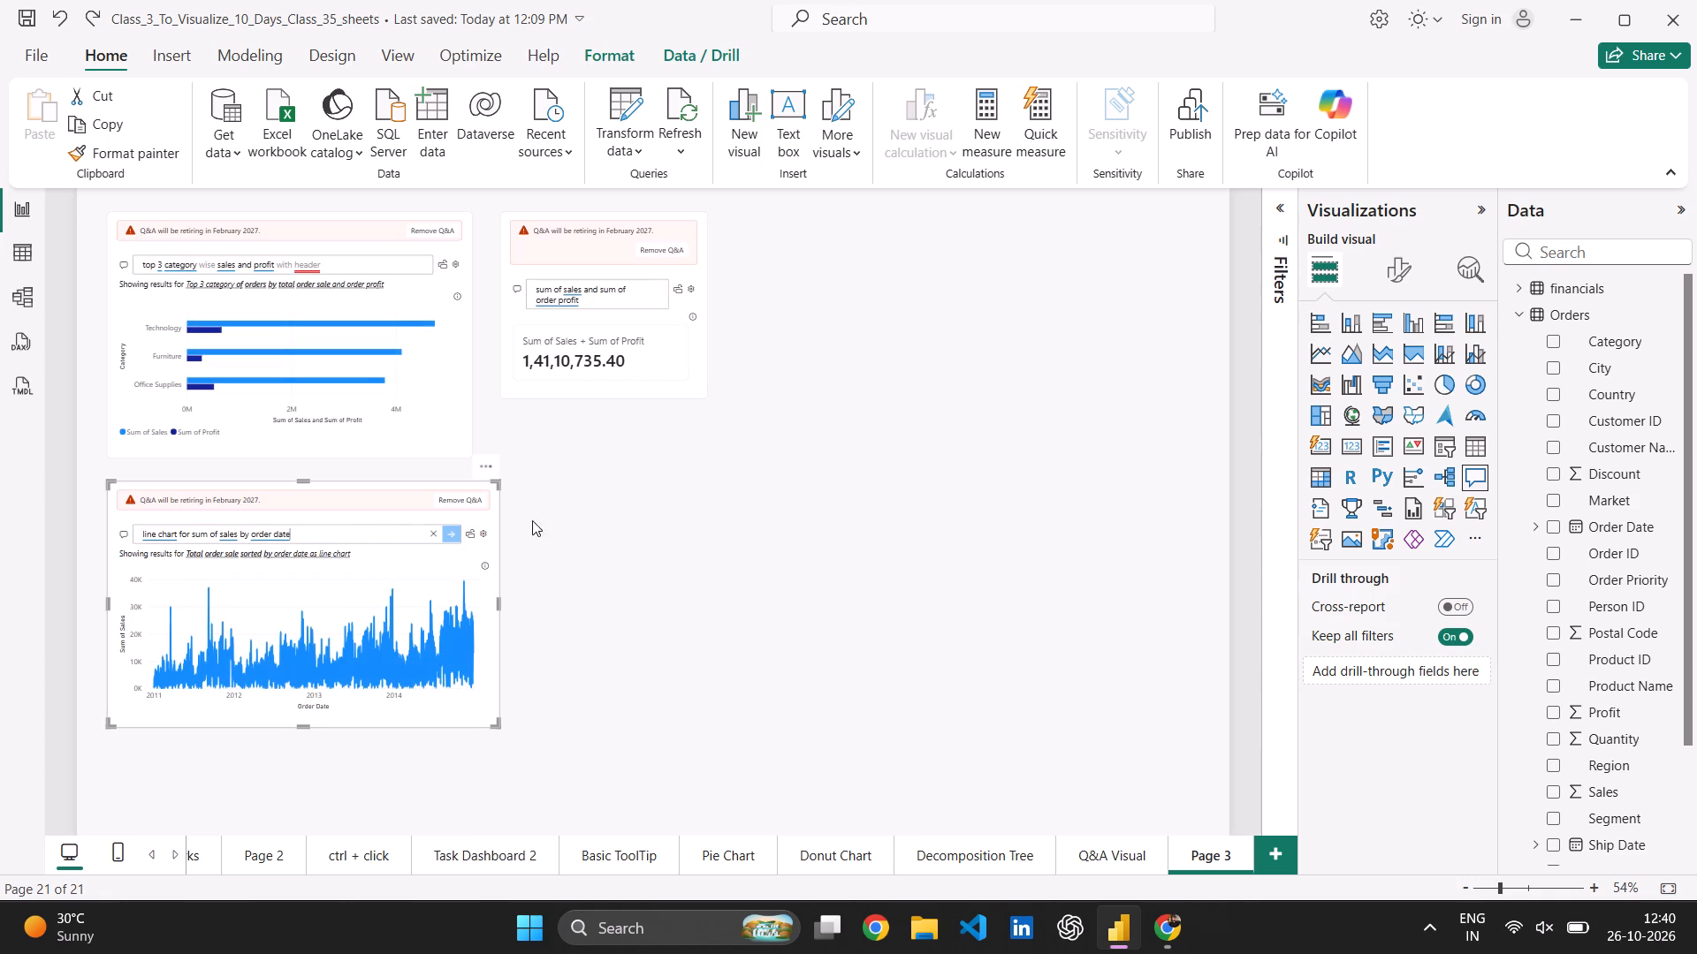
Move the line chart Q&A visual into the top row, beyond the sales and profit card and aligned with the category chart's top.
{"action": "left_click_drag", "start_coordinate": [532, 520], "coordinate": [590, 522]}
{"action": "left_click", "coordinate": [590, 522]}
{"action": "left_click", "coordinate": [470, 556]}
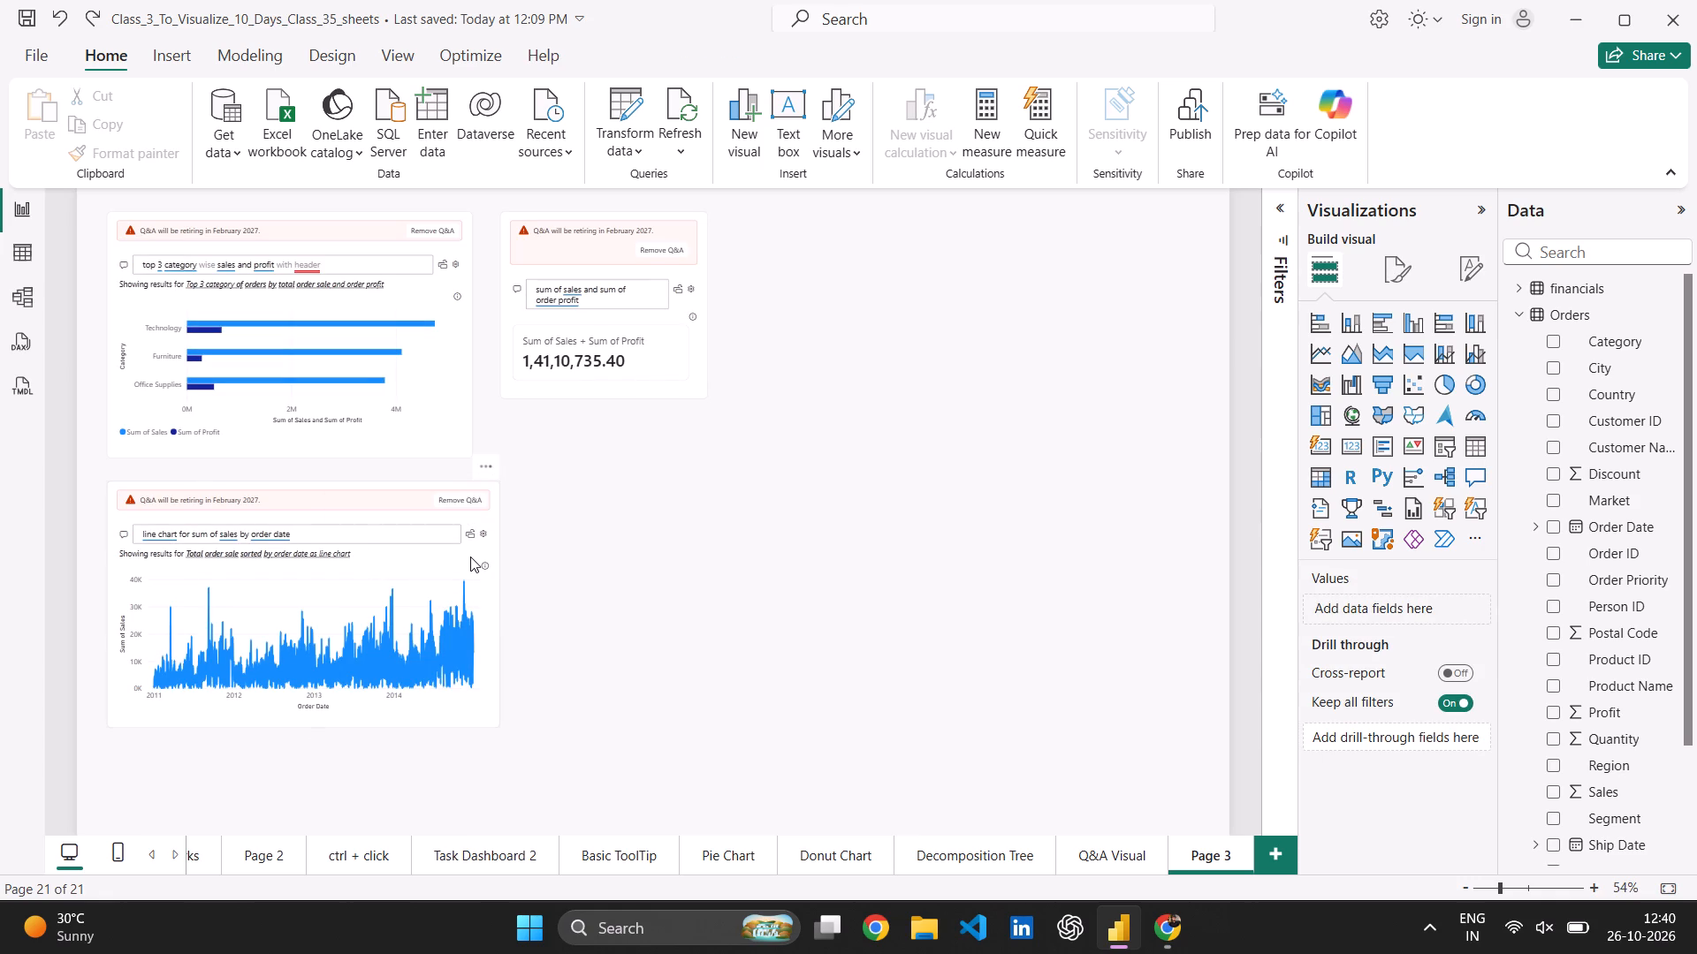
{"action": "left_click_drag", "start_coordinate": [465, 555], "coordinate": [1118, 295]}
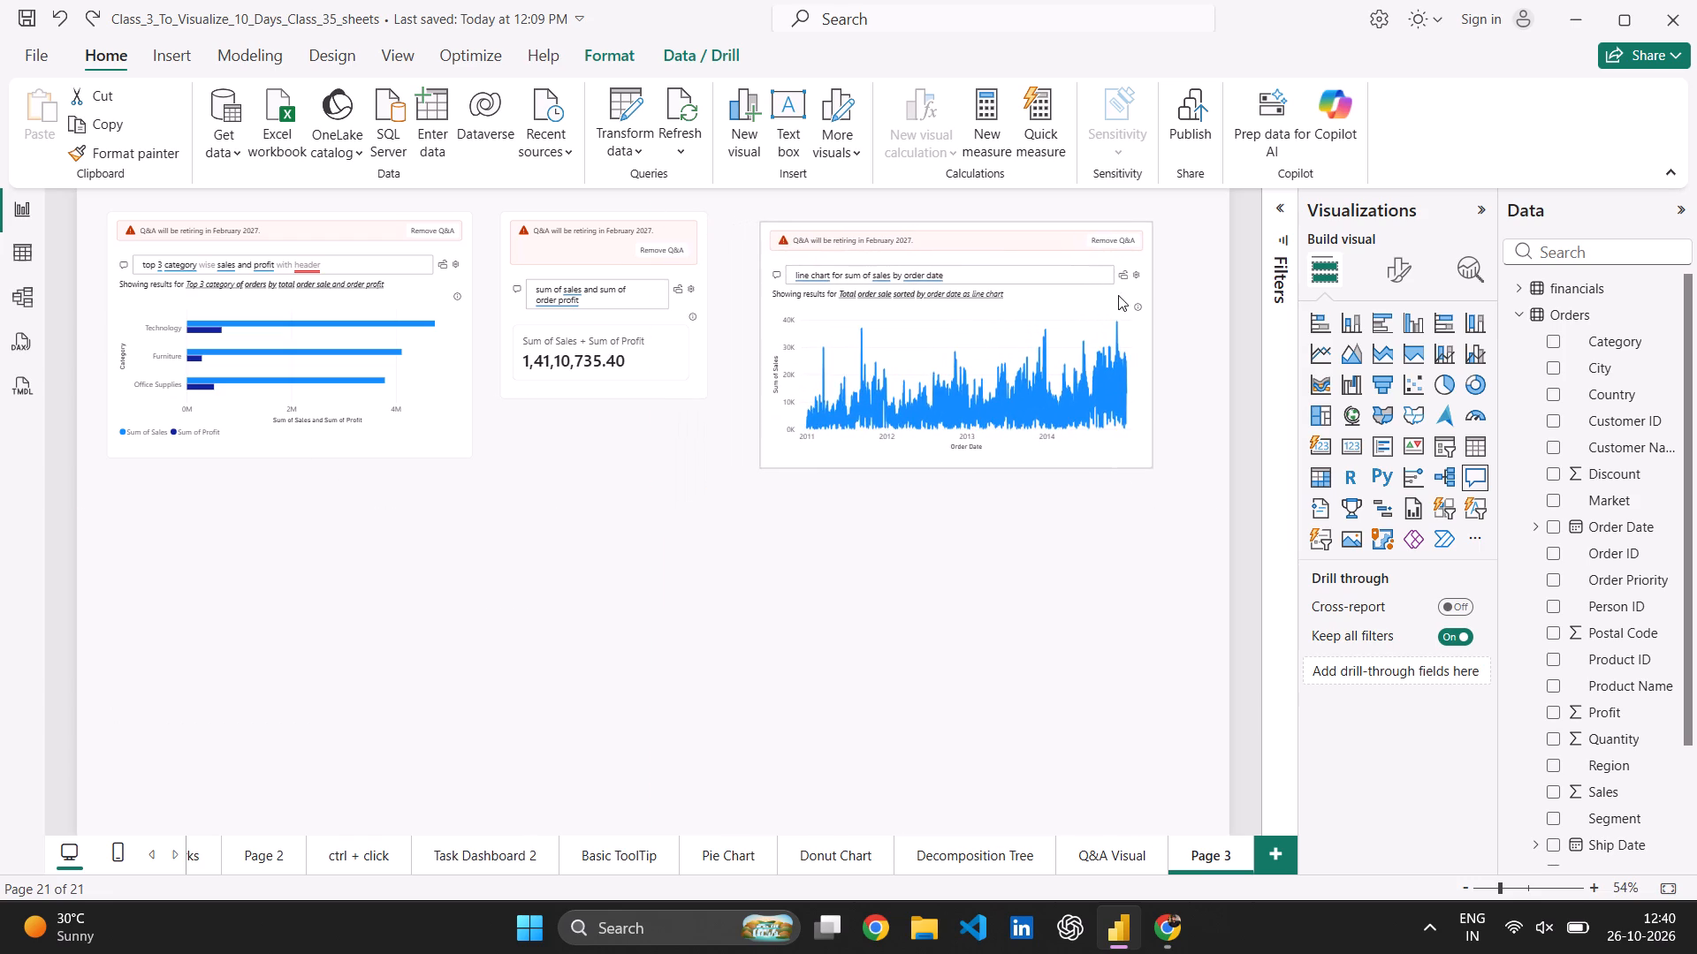
{"action": "left_click_drag", "start_coordinate": [1118, 295], "coordinate": [1097, 276]}
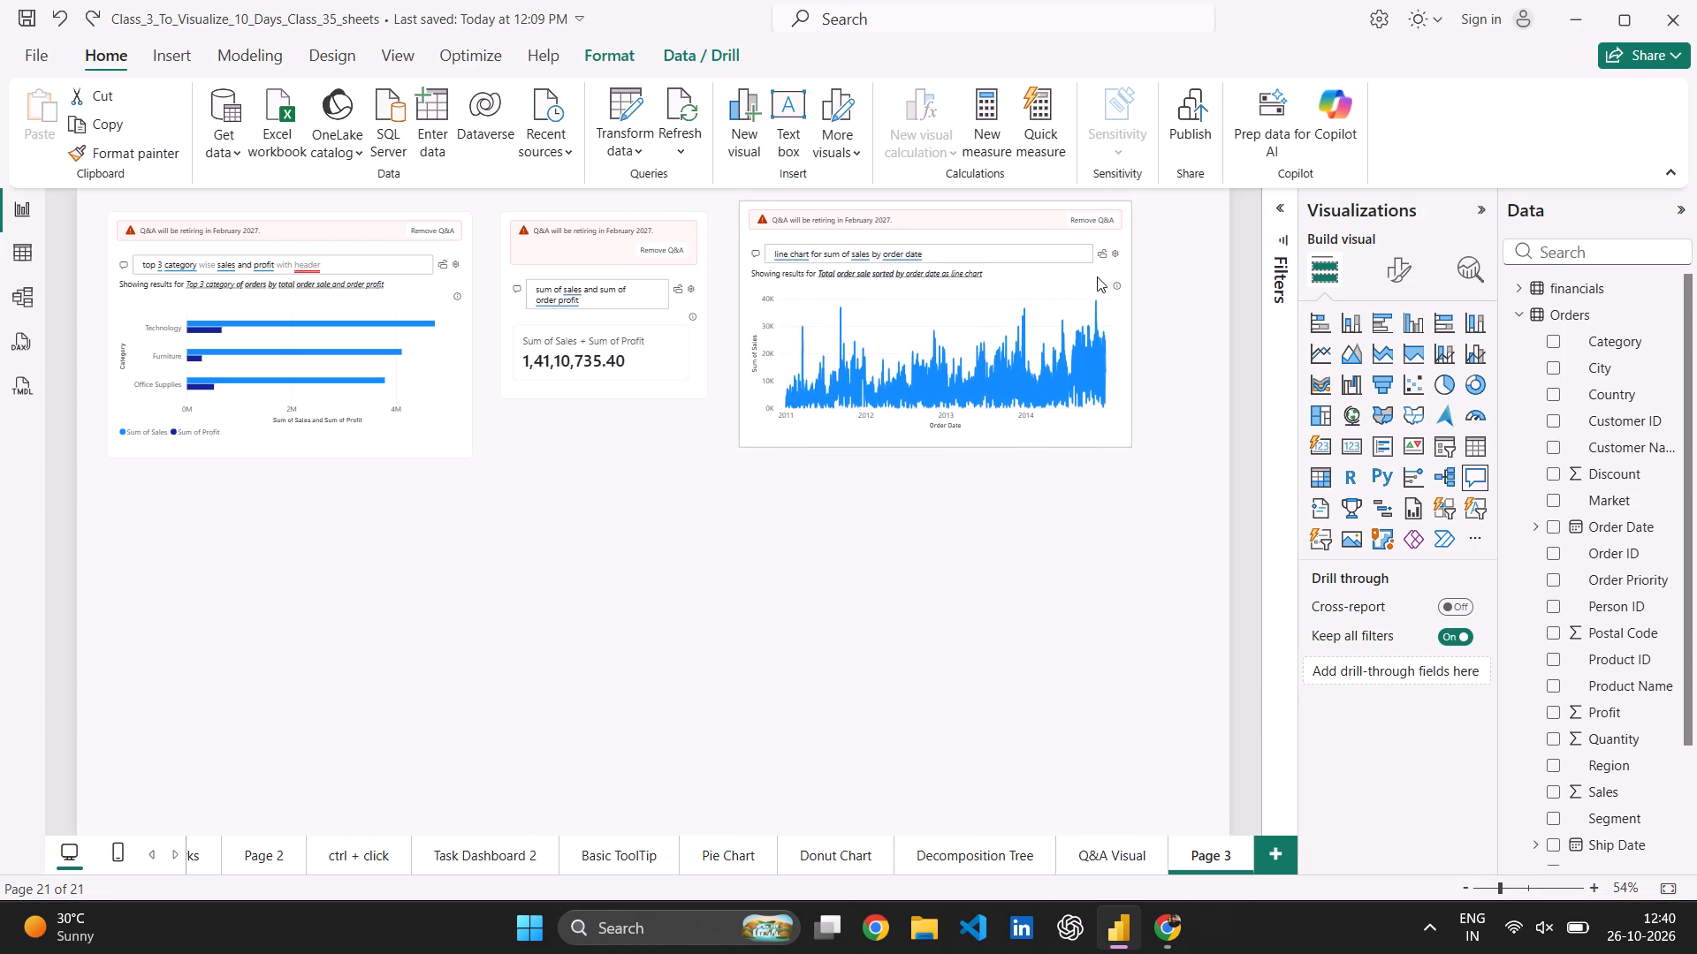
{"action": "left_click_drag", "start_coordinate": [1097, 276], "coordinate": [1107, 284]}
{"action": "left_click", "coordinate": [772, 832]}
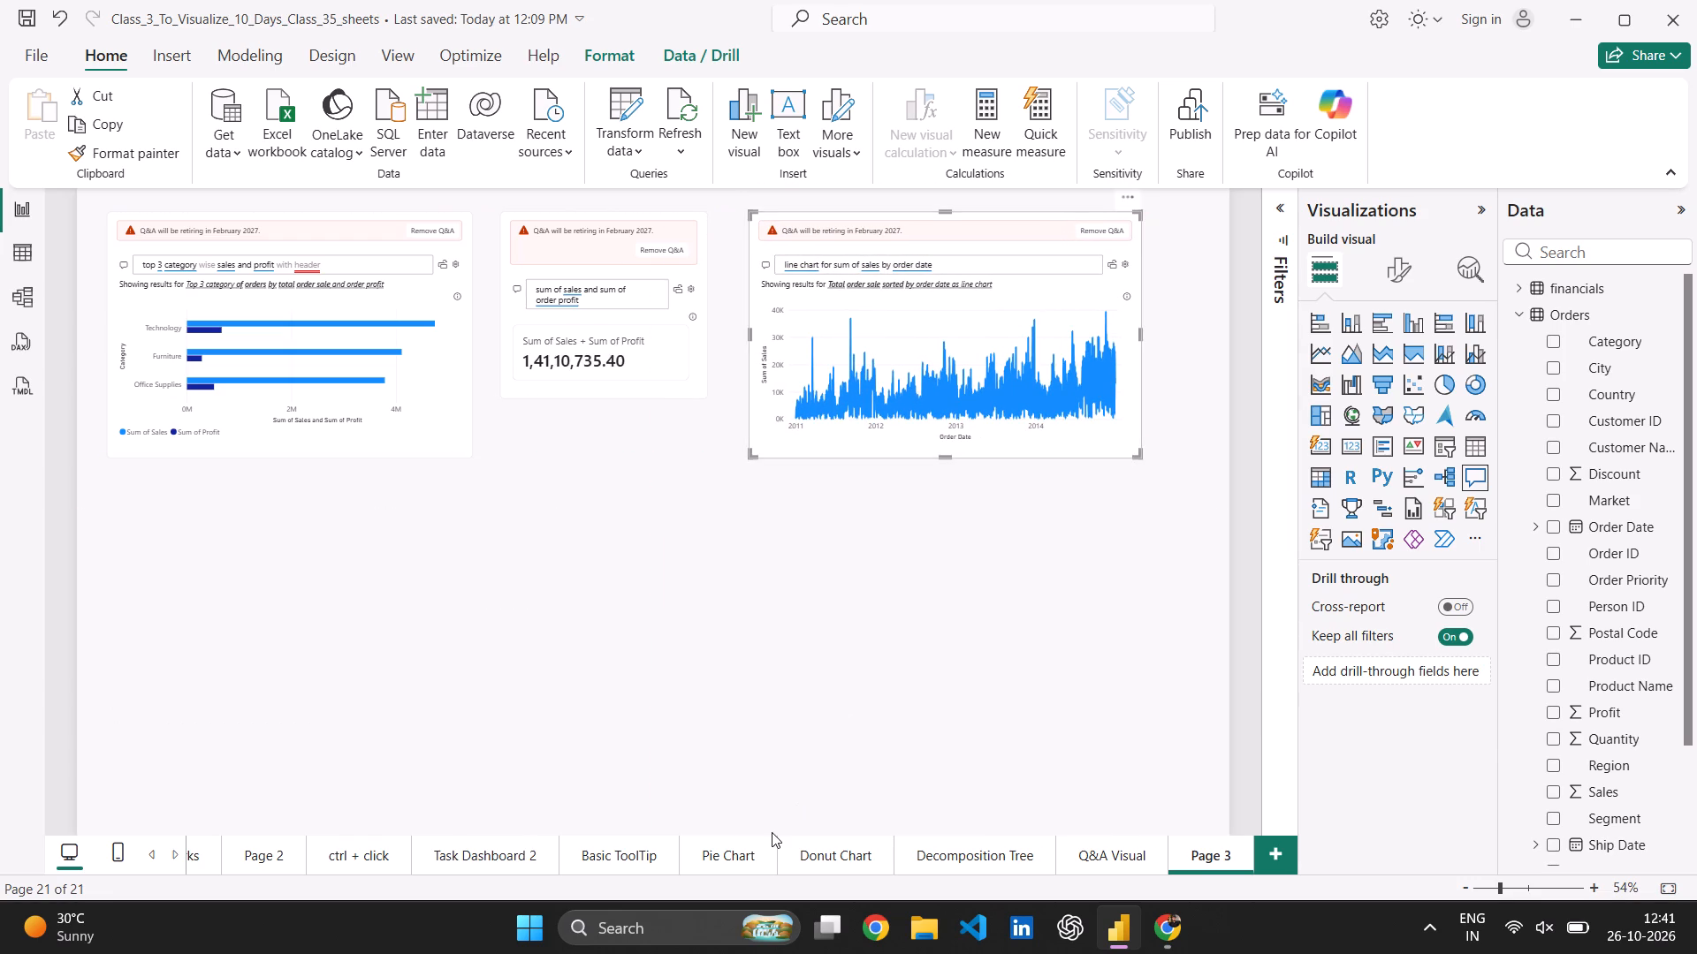
{"action": "left_click", "coordinate": [426, 557]}
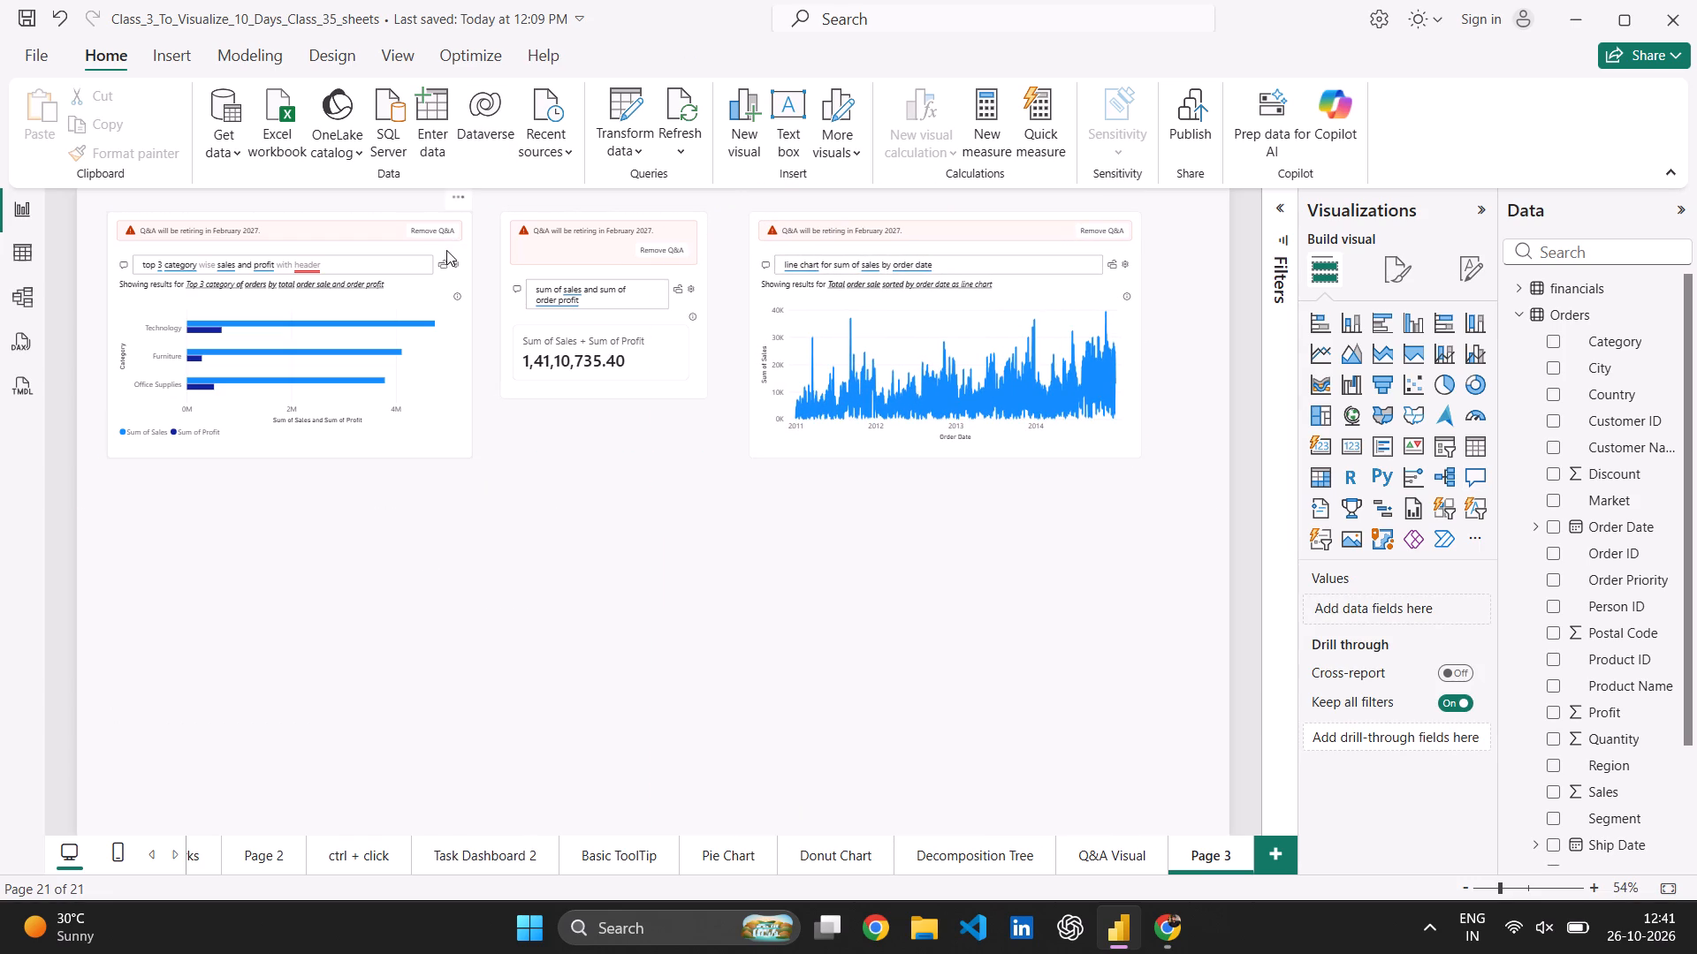
Turn the three Q&A results (top-3 category chart, sales and profit card, line chart) into standard visuals.
{"action": "left_click", "coordinate": [439, 265]}
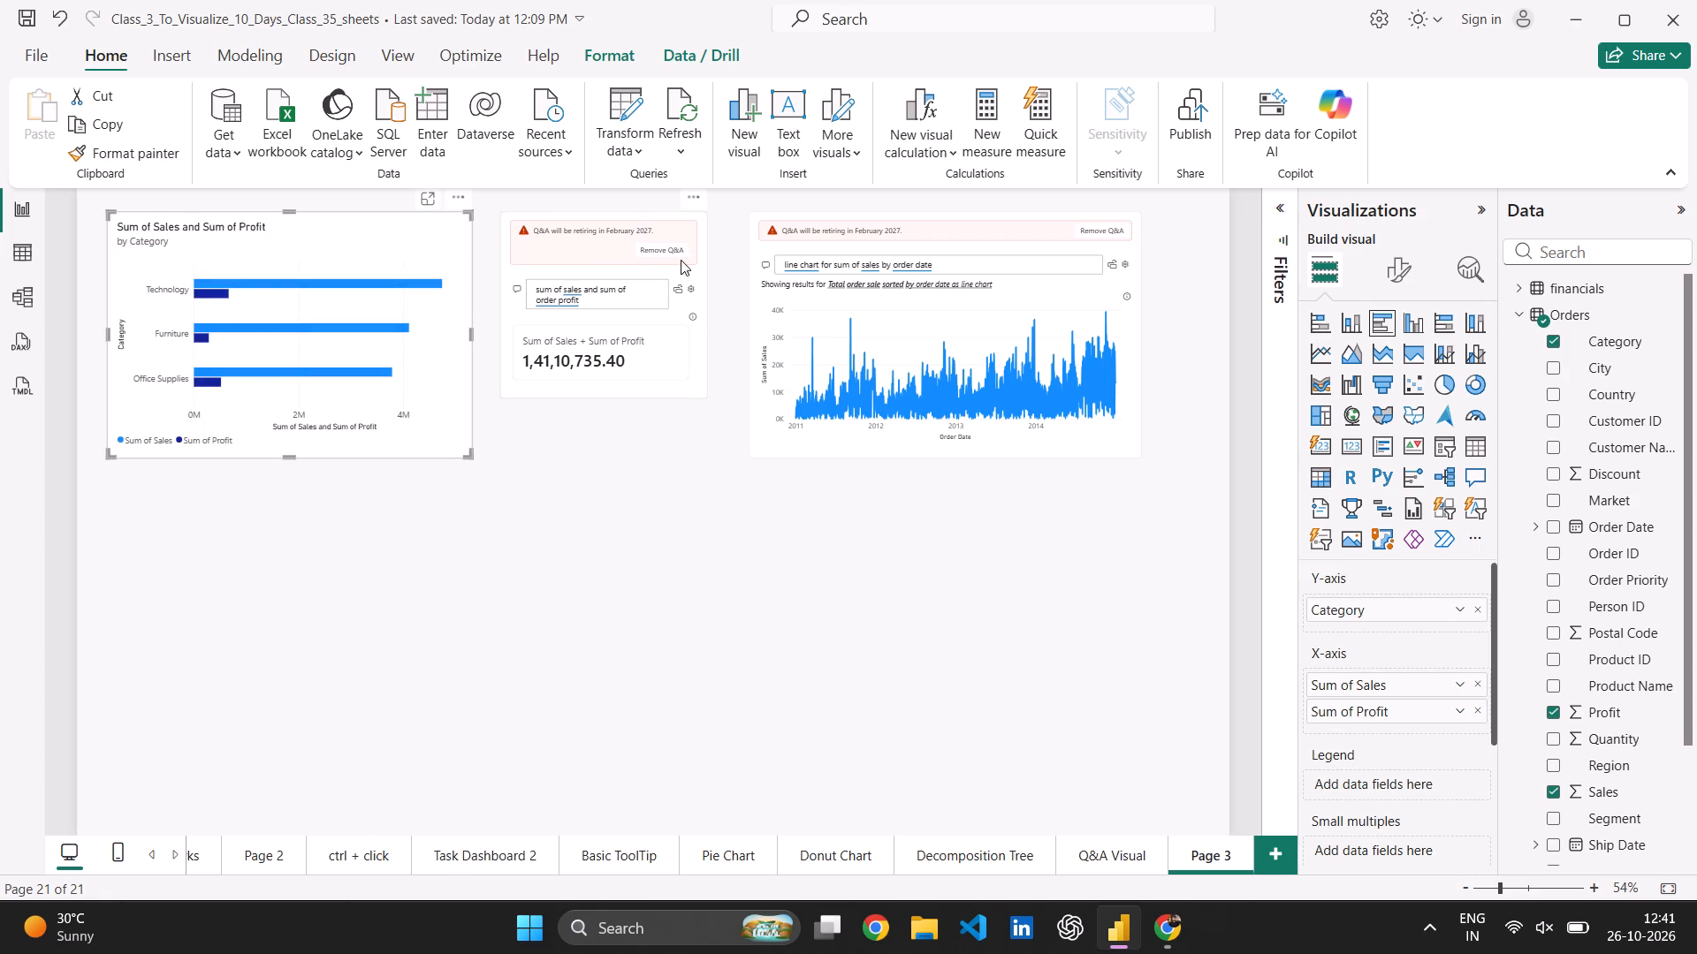
{"action": "left_click", "coordinate": [675, 294]}
{"action": "left_click", "coordinate": [675, 294]}
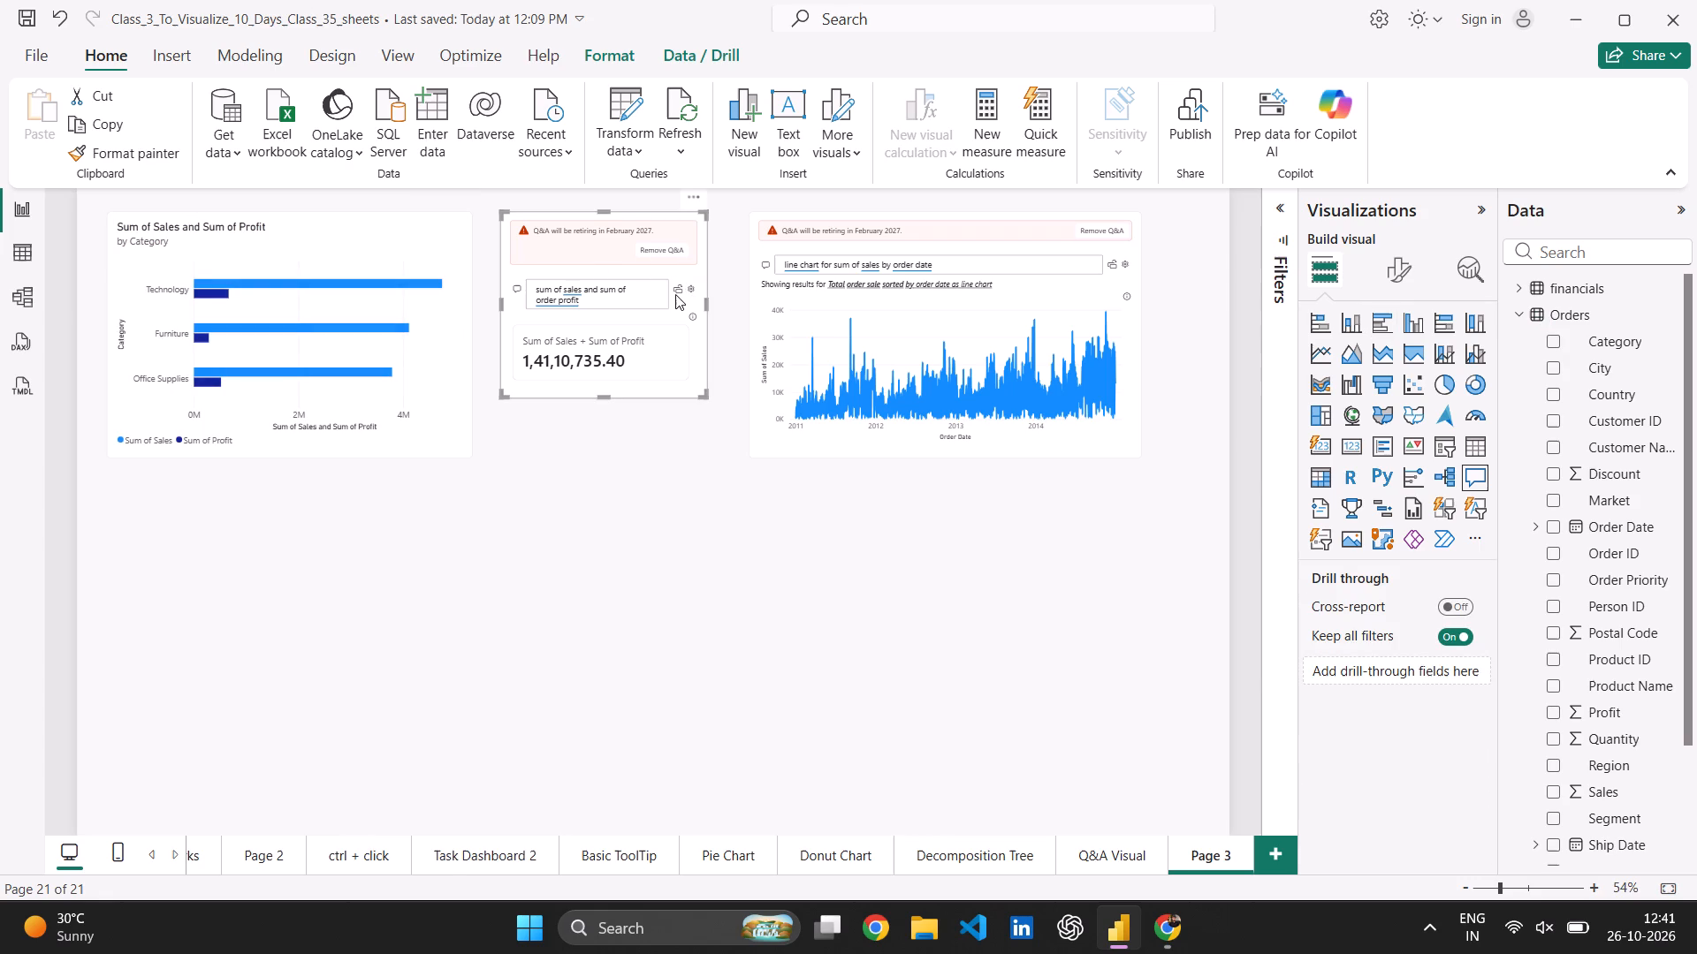
{"action": "left_click", "coordinate": [675, 293]}
{"action": "left_click", "coordinate": [678, 292]}
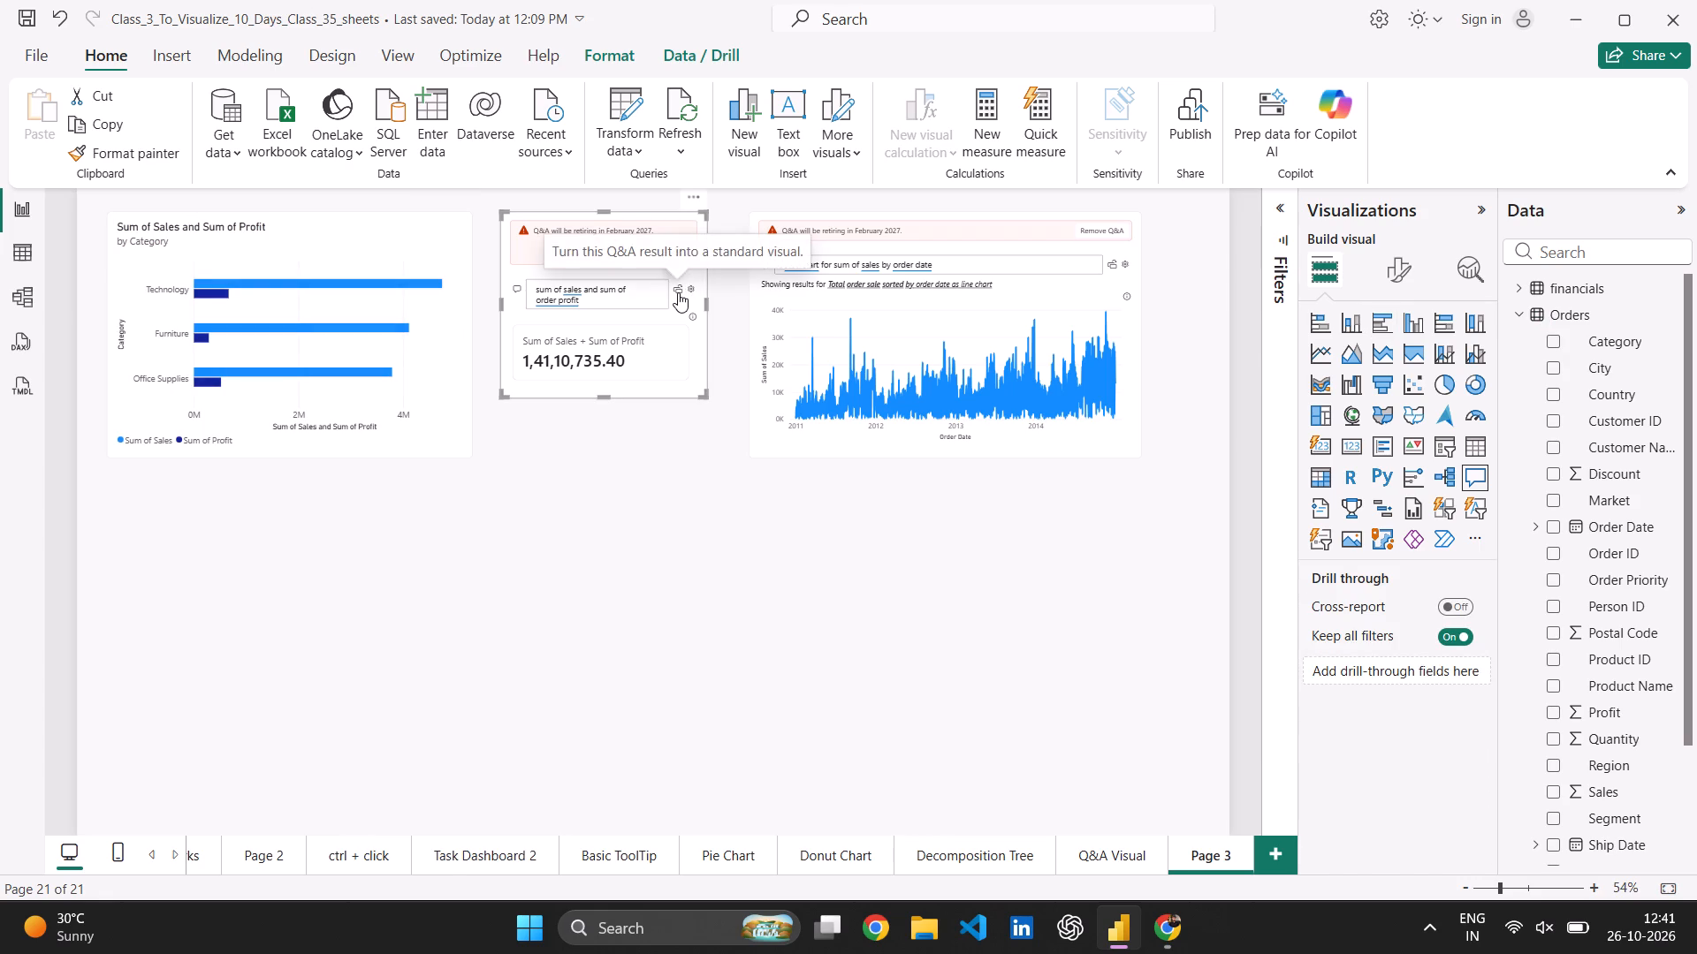
{"action": "left_click", "coordinate": [1112, 264]}
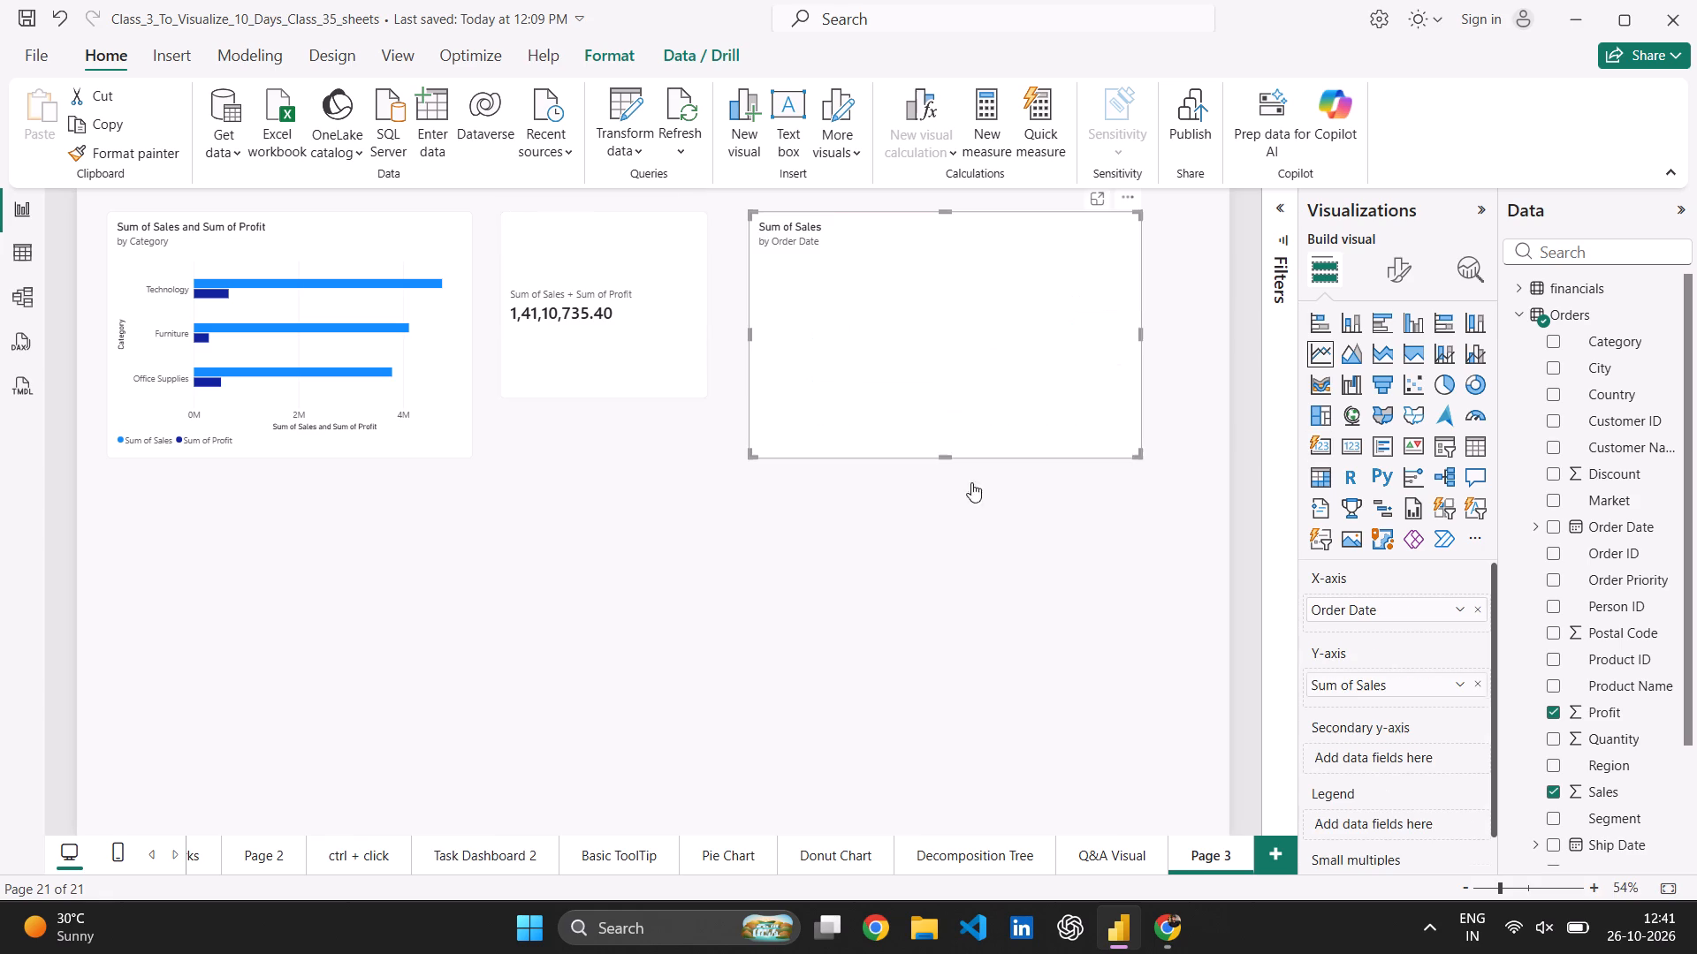
{"action": "left_click", "coordinate": [658, 352]}
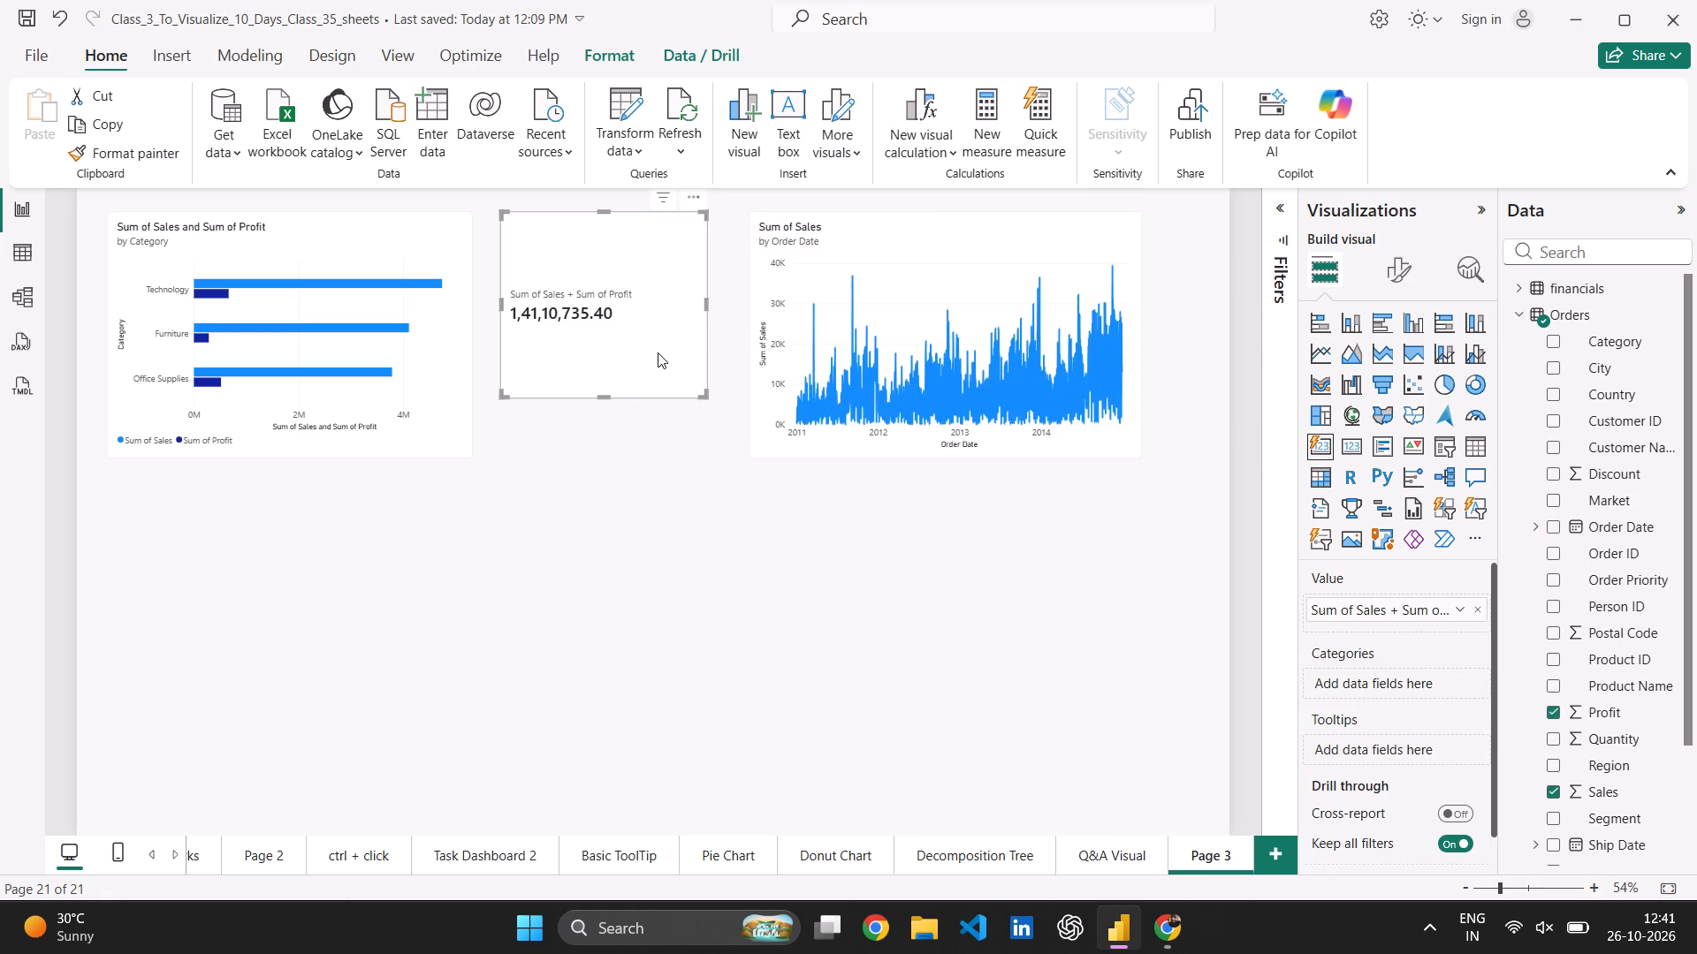
{"action": "left_click", "coordinate": [727, 625]}
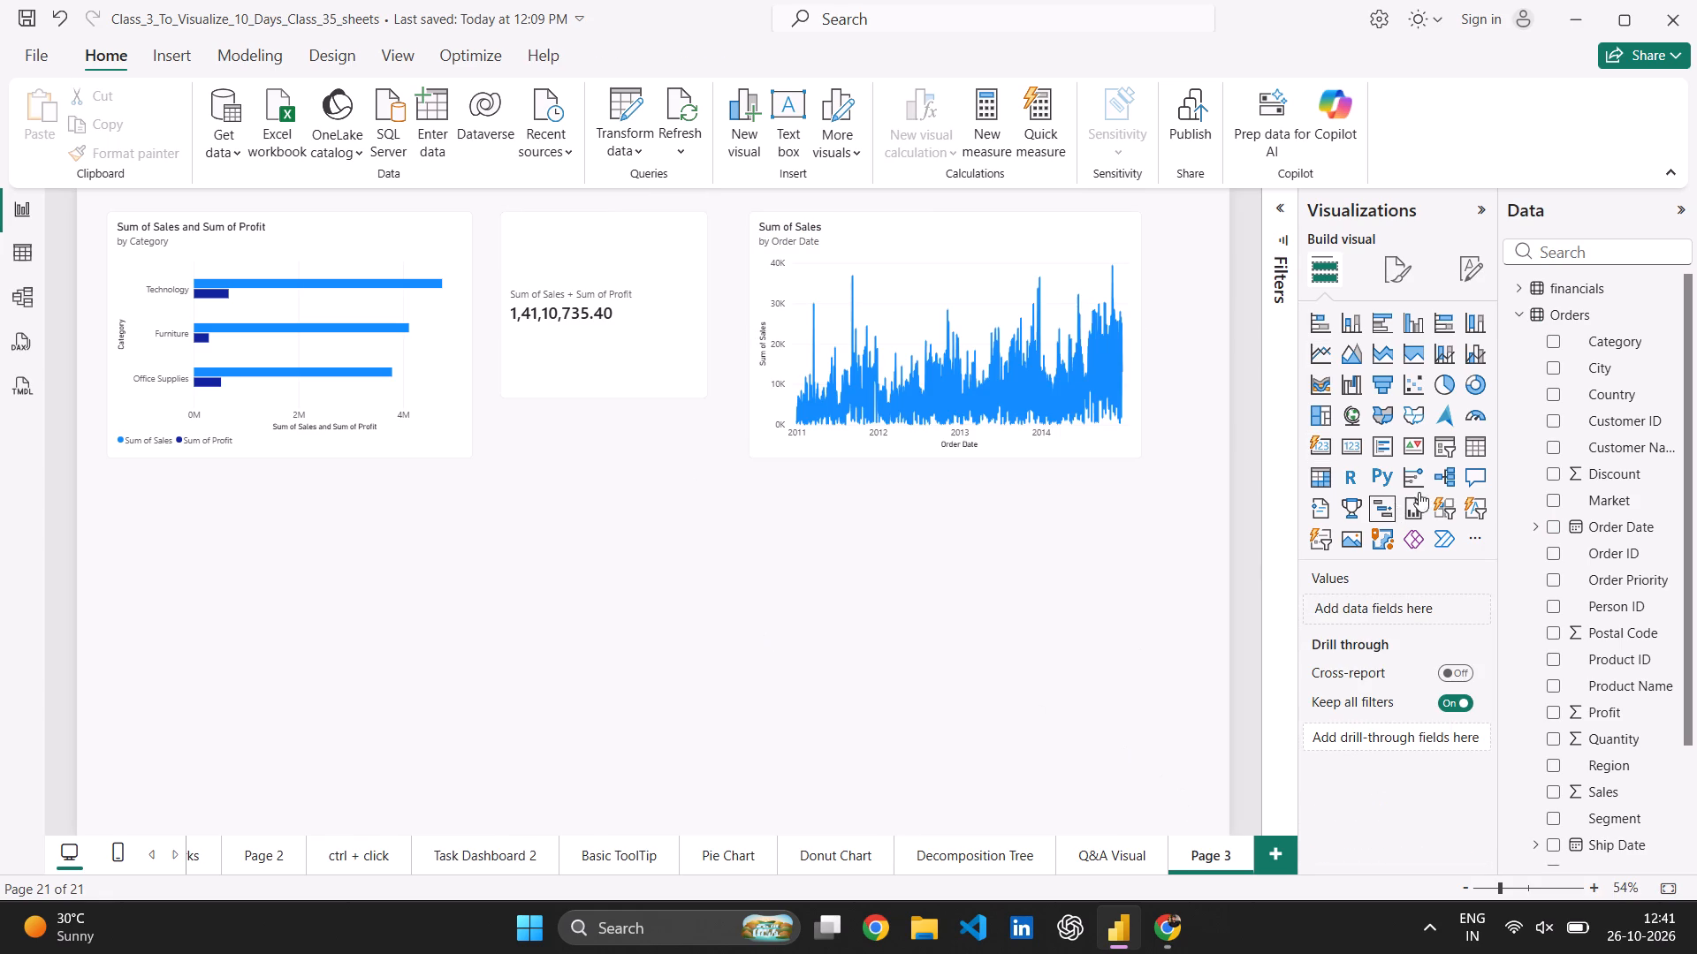
Add a new Q&A visual below the category bar chart and ask "pie chart for region wise profit".
{"action": "left_click", "coordinate": [1473, 482]}
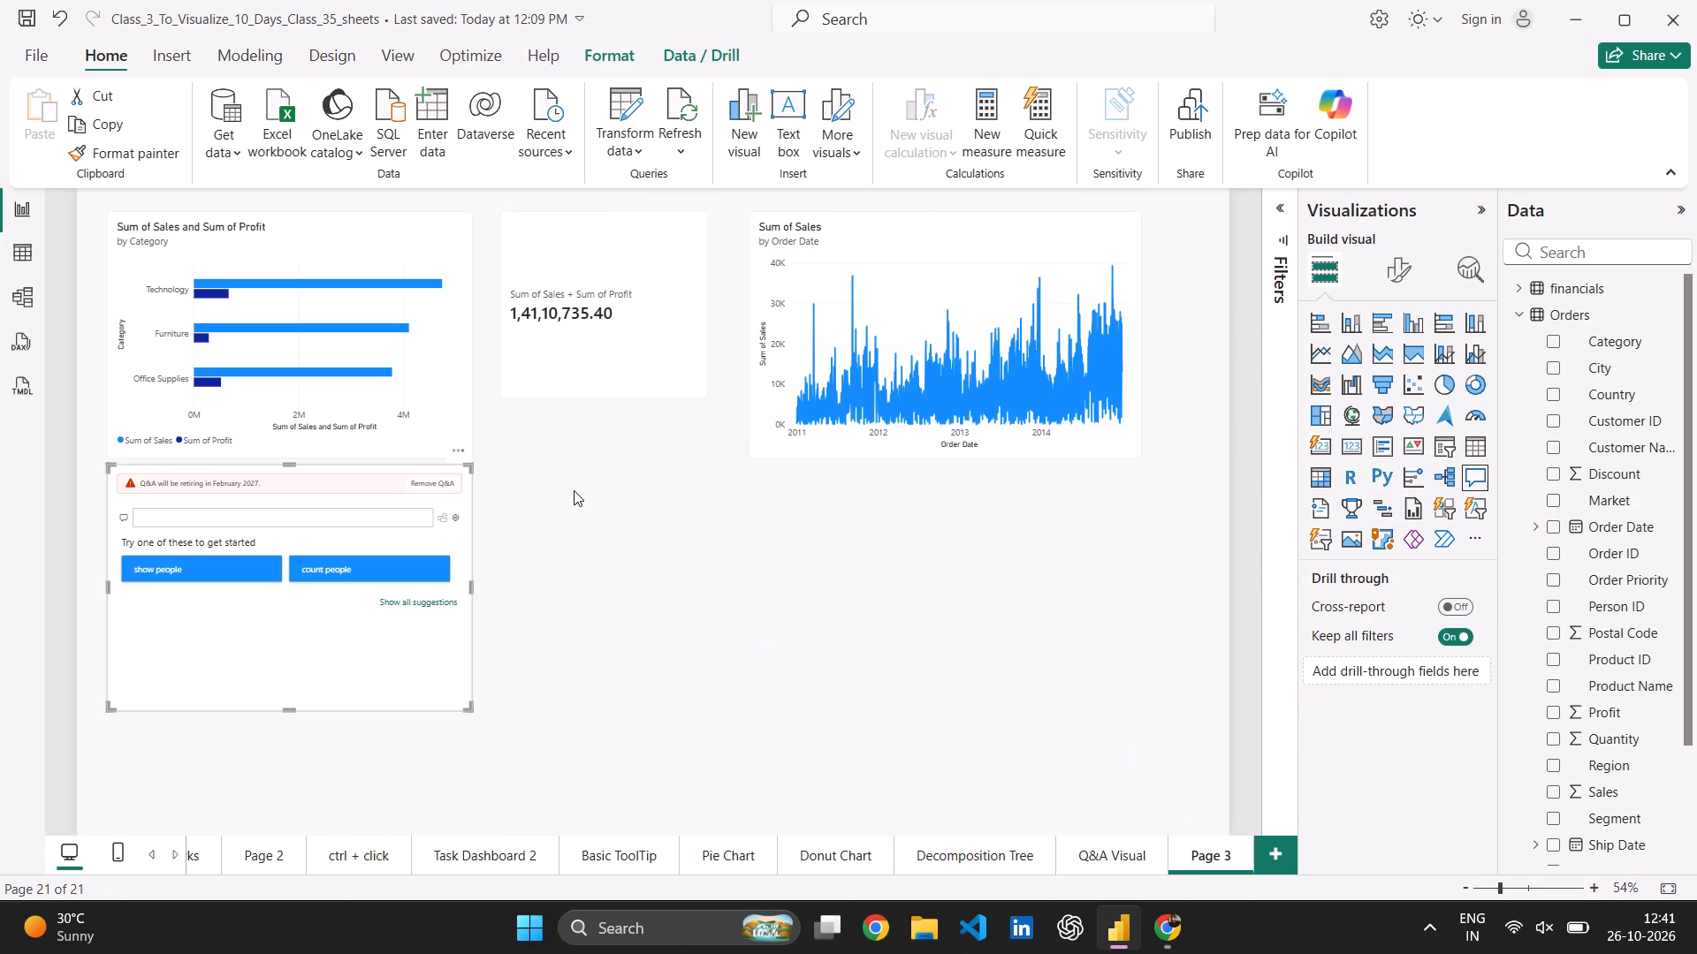
{"action": "left_click", "coordinate": [393, 516]}
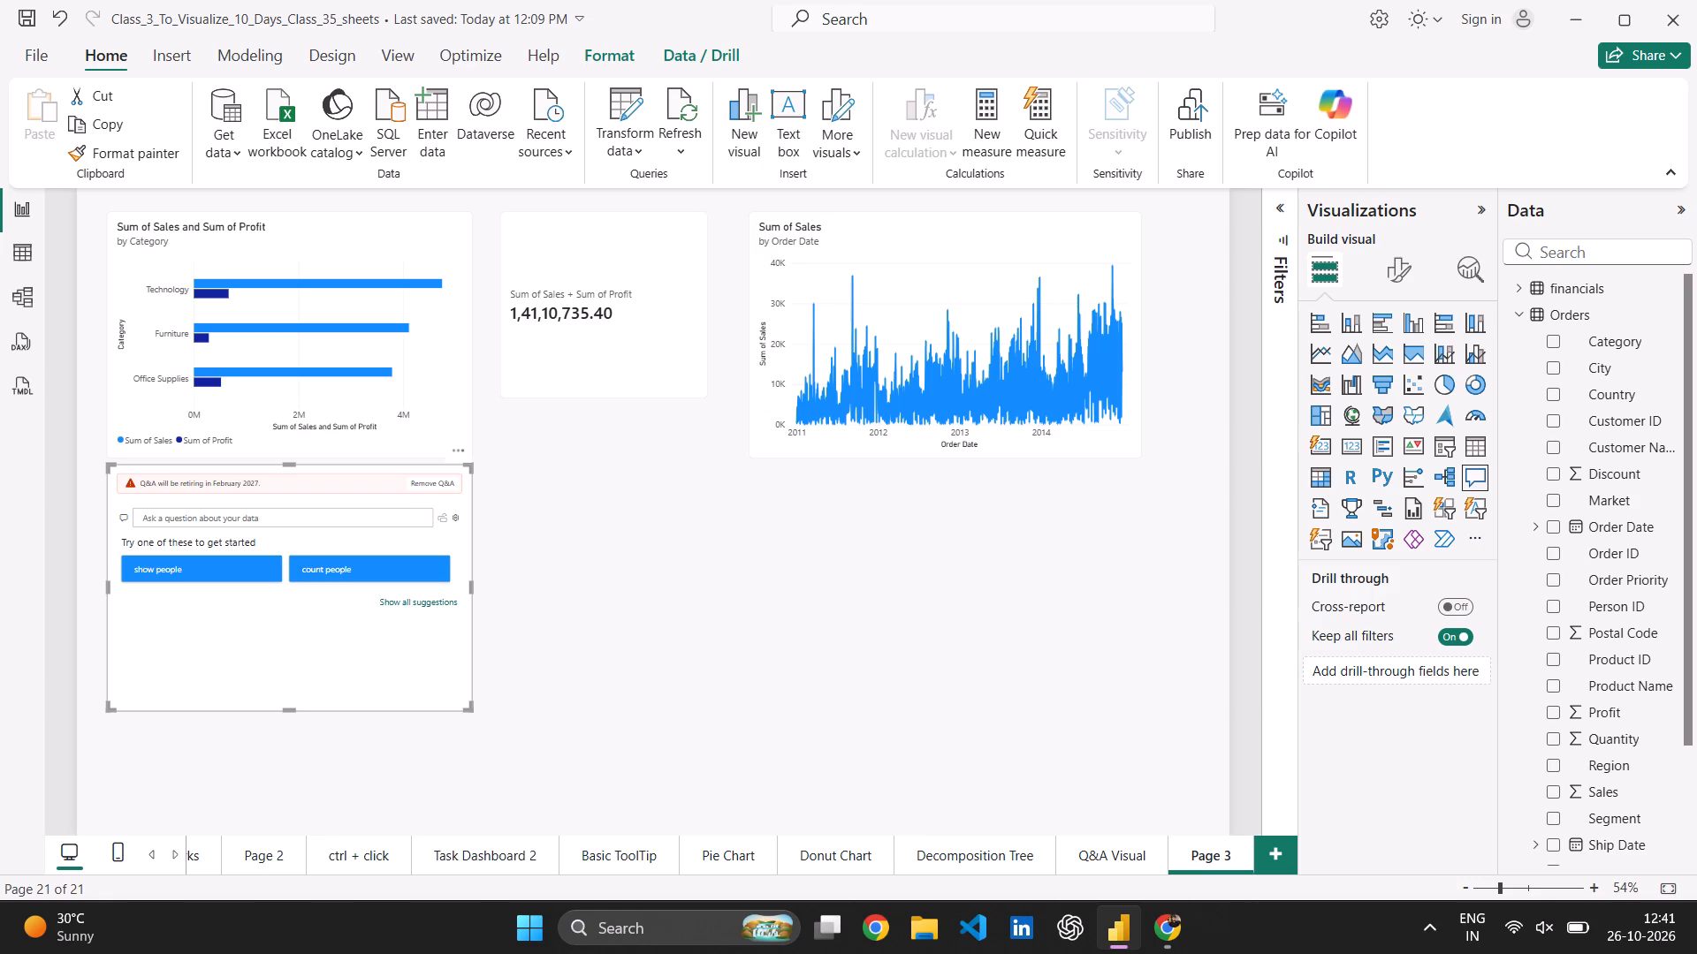
{"action": "type", "text": "pi"}
{"action": "type", "text": "e chart for"}
{"action": "key", "text": "space"}
{"action": "type", "text": "pro"}
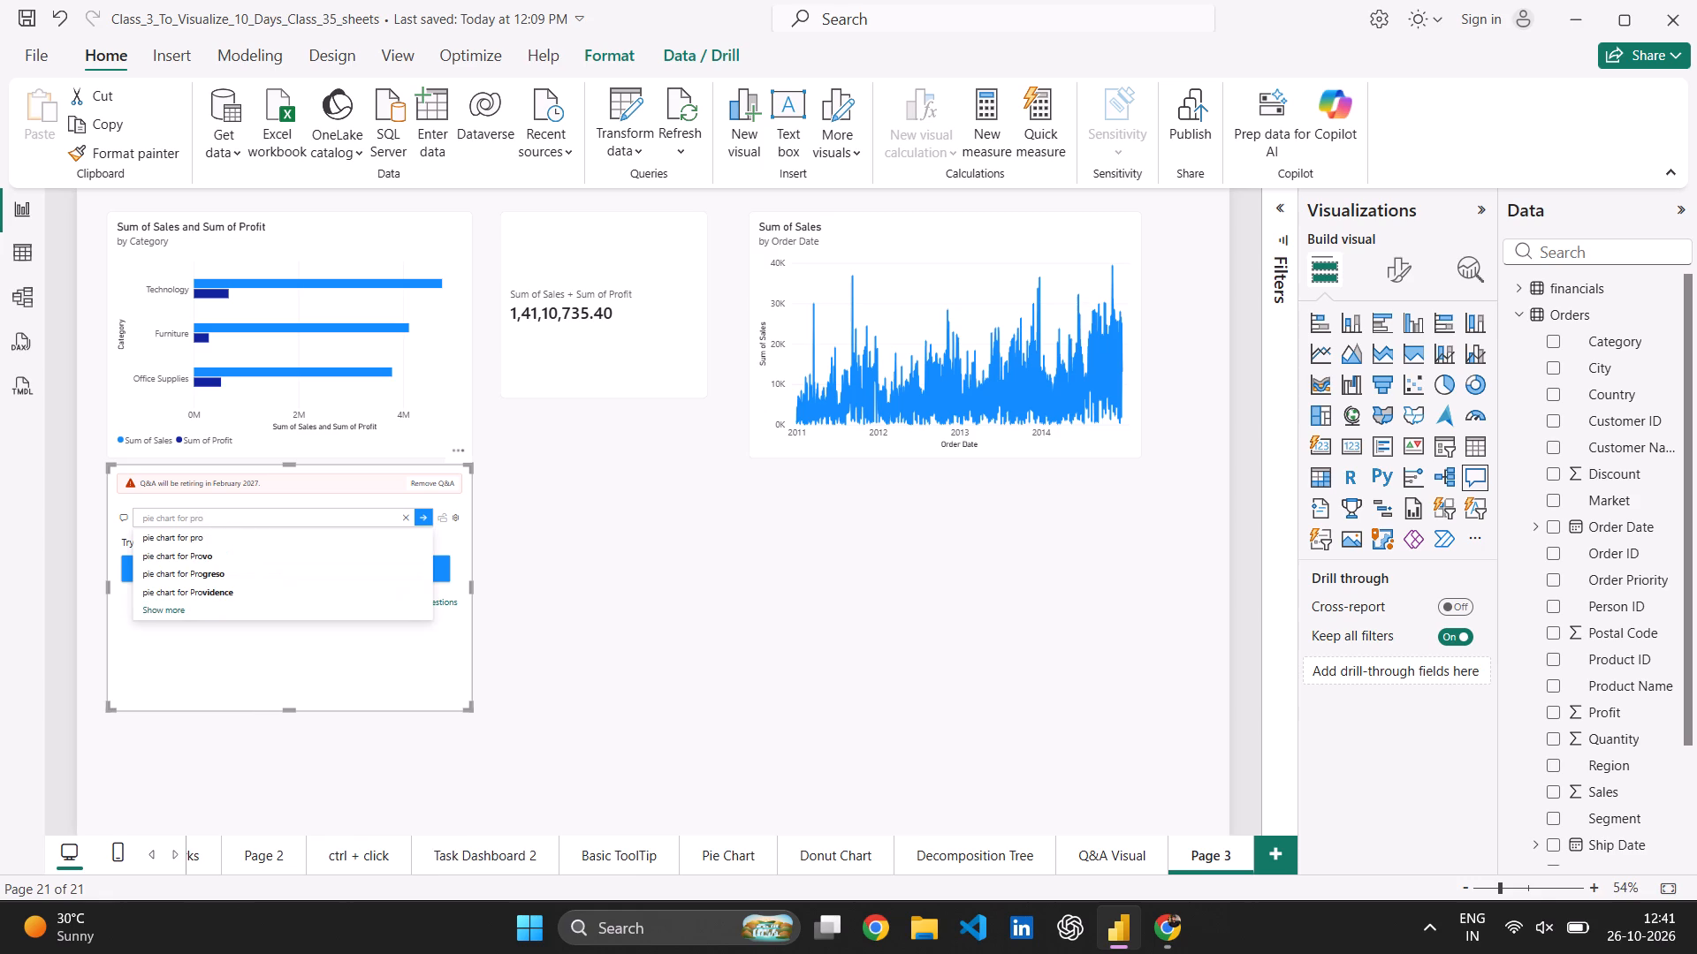
{"action": "key", "text": "BackSpace"}
{"action": "key", "text": "BackSpace"}
{"action": "key", "text": "BackSpace"}
{"action": "type", "text": "region"}
{"action": "key", "text": "space"}
{"action": "type", "text": "wise"}
{"action": "key", "text": "space"}
{"action": "type", "text": "profit"}
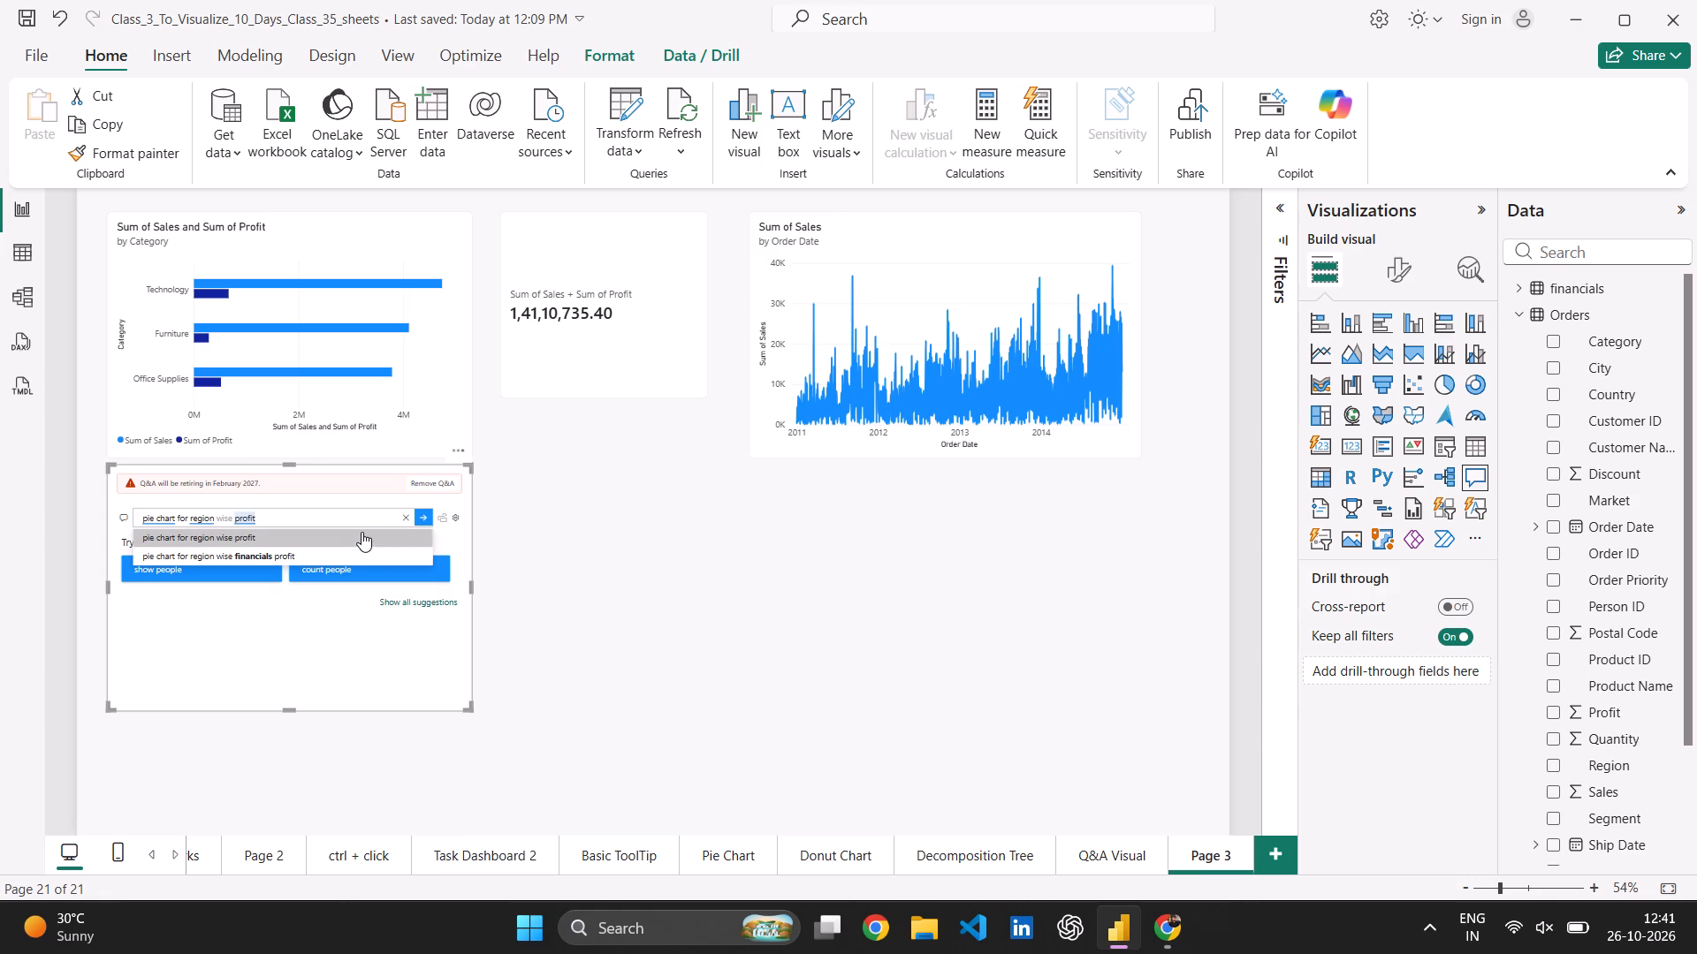
{"action": "double_click", "coordinate": [358, 535]}
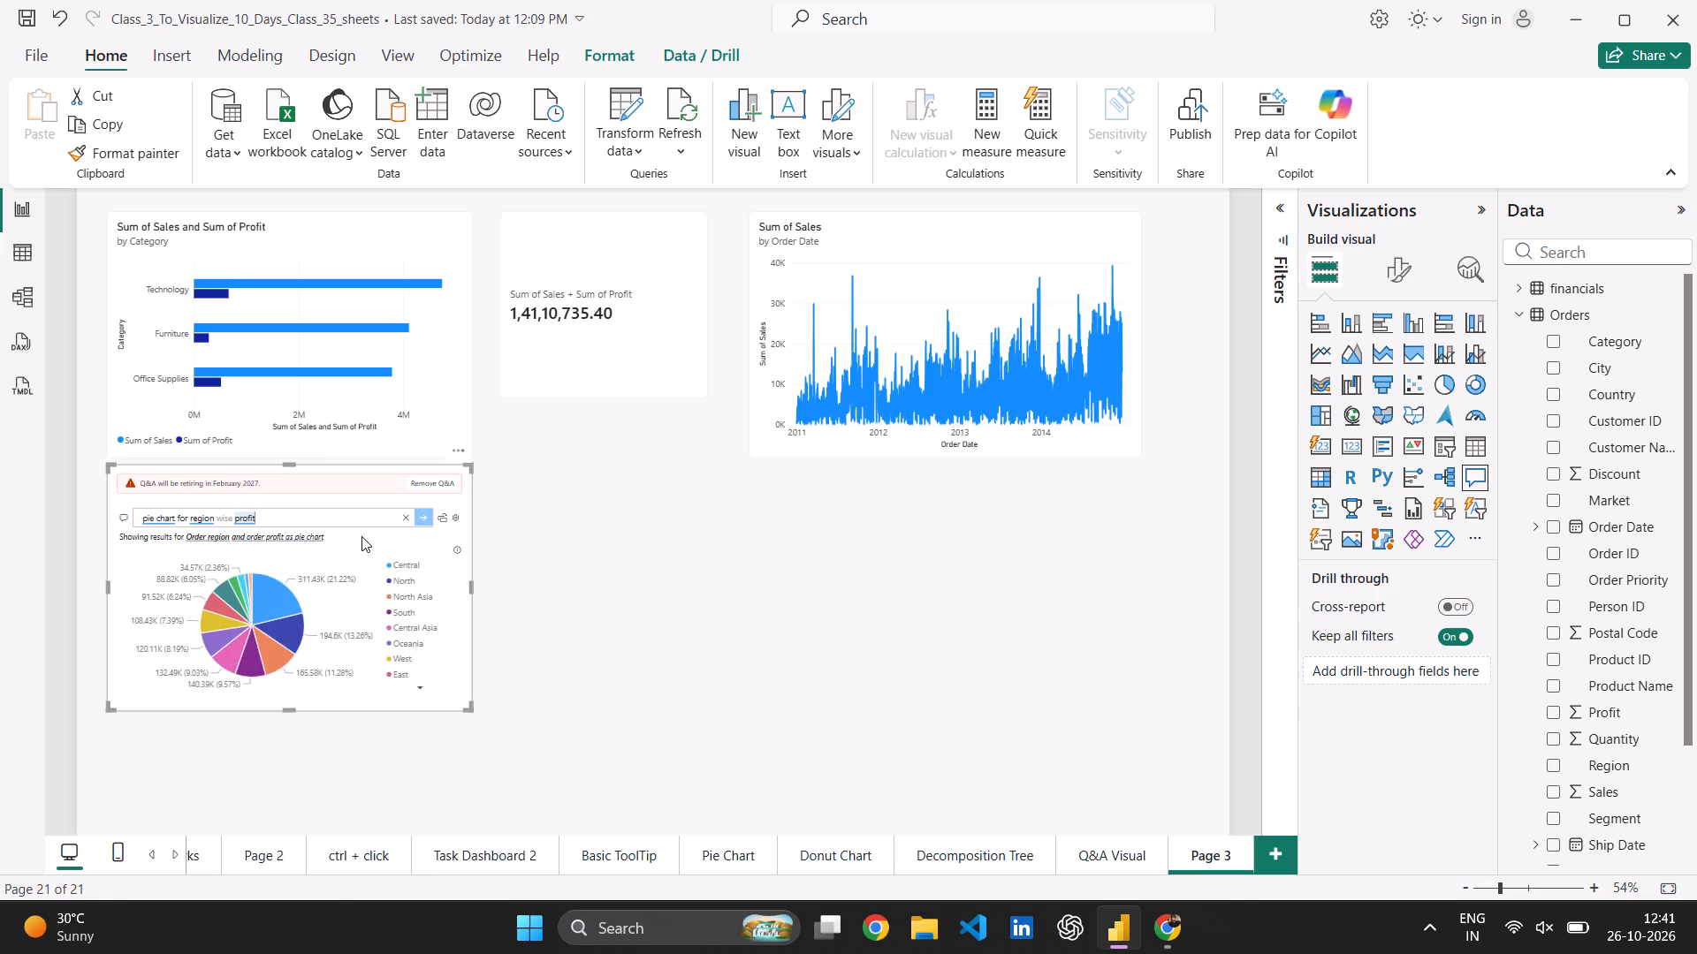
Enlarge the pie chart Q&A visual from its corner so its full region legend fits, ending near the page's lower edge.
{"action": "left_click_drag", "start_coordinate": [472, 712], "coordinate": [487, 744]}
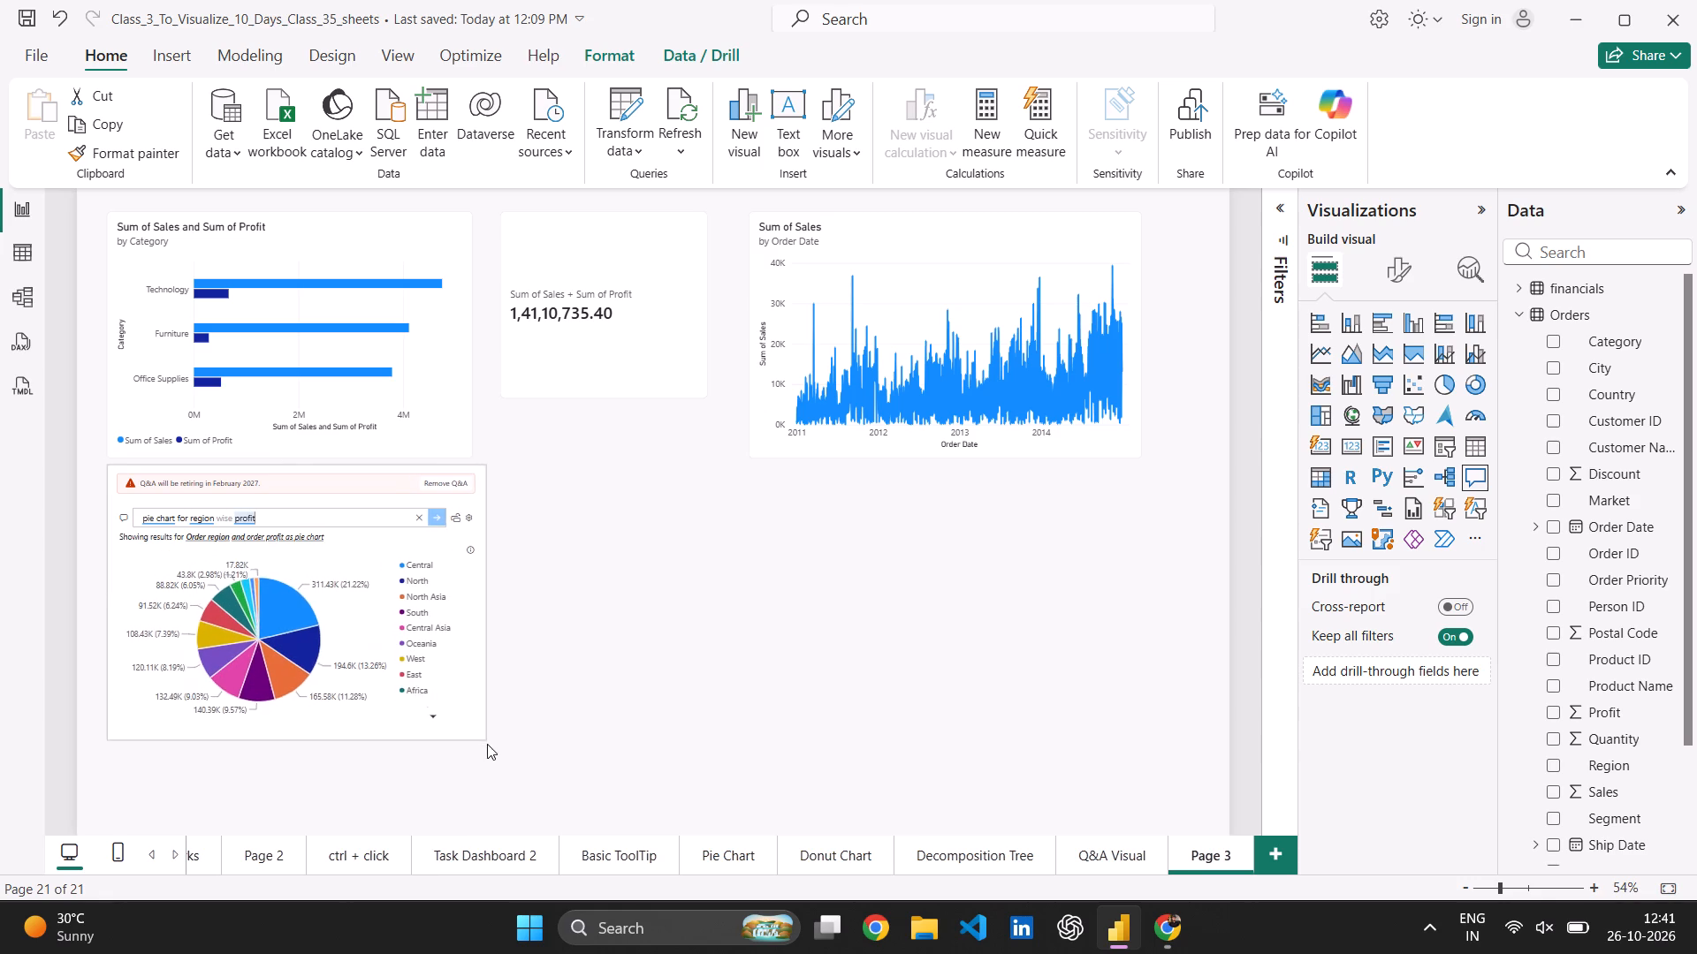
{"action": "left_click_drag", "start_coordinate": [487, 744], "coordinate": [564, 799]}
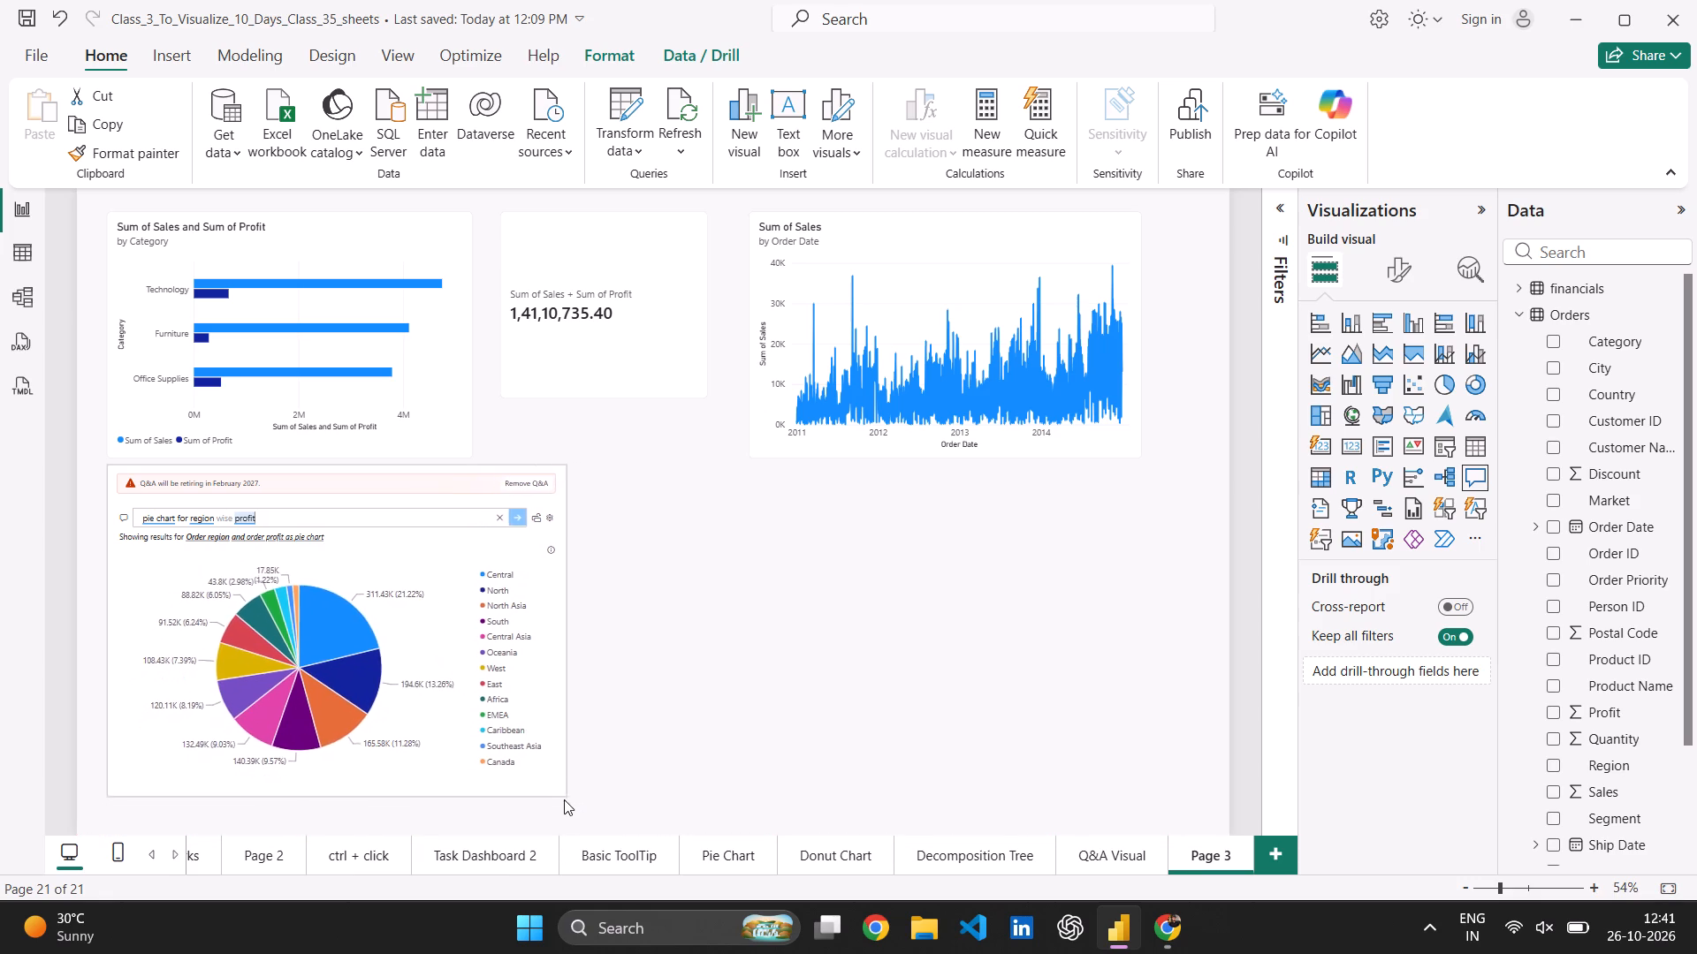
{"action": "left_click_drag", "start_coordinate": [564, 799], "coordinate": [533, 809]}
{"action": "left_click", "coordinate": [579, 648]}
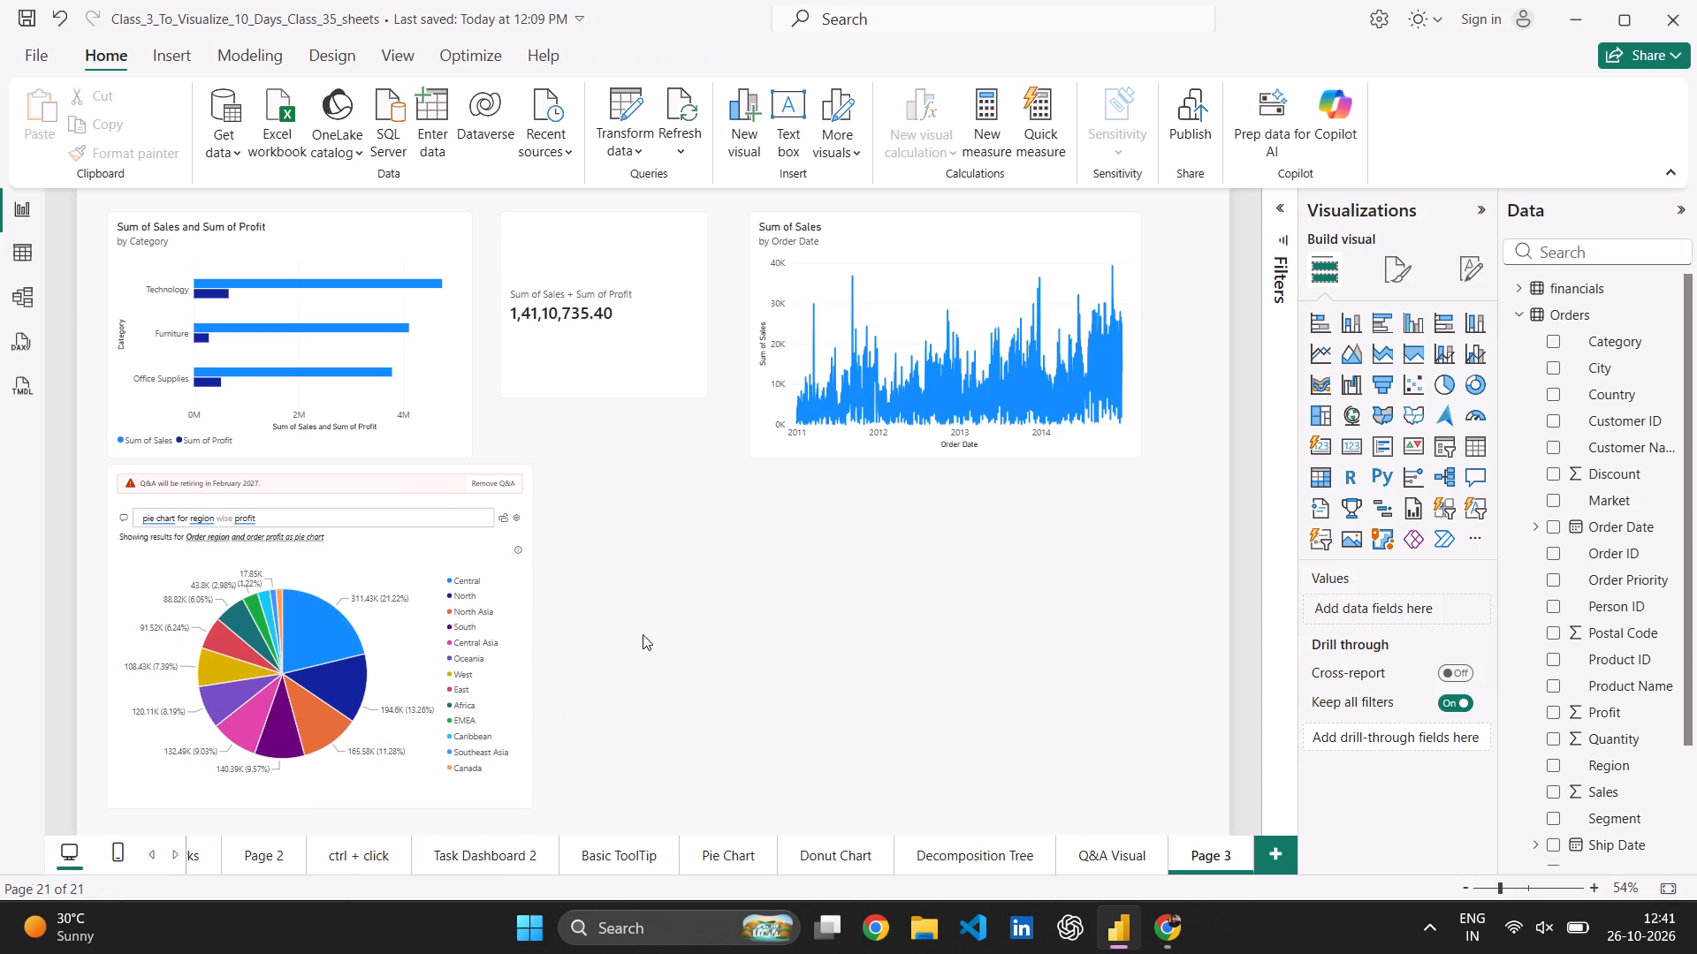
{"action": "left_click", "coordinate": [652, 626]}
{"action": "double_click", "coordinate": [996, 569]}
{"action": "left_click", "coordinate": [770, 594]}
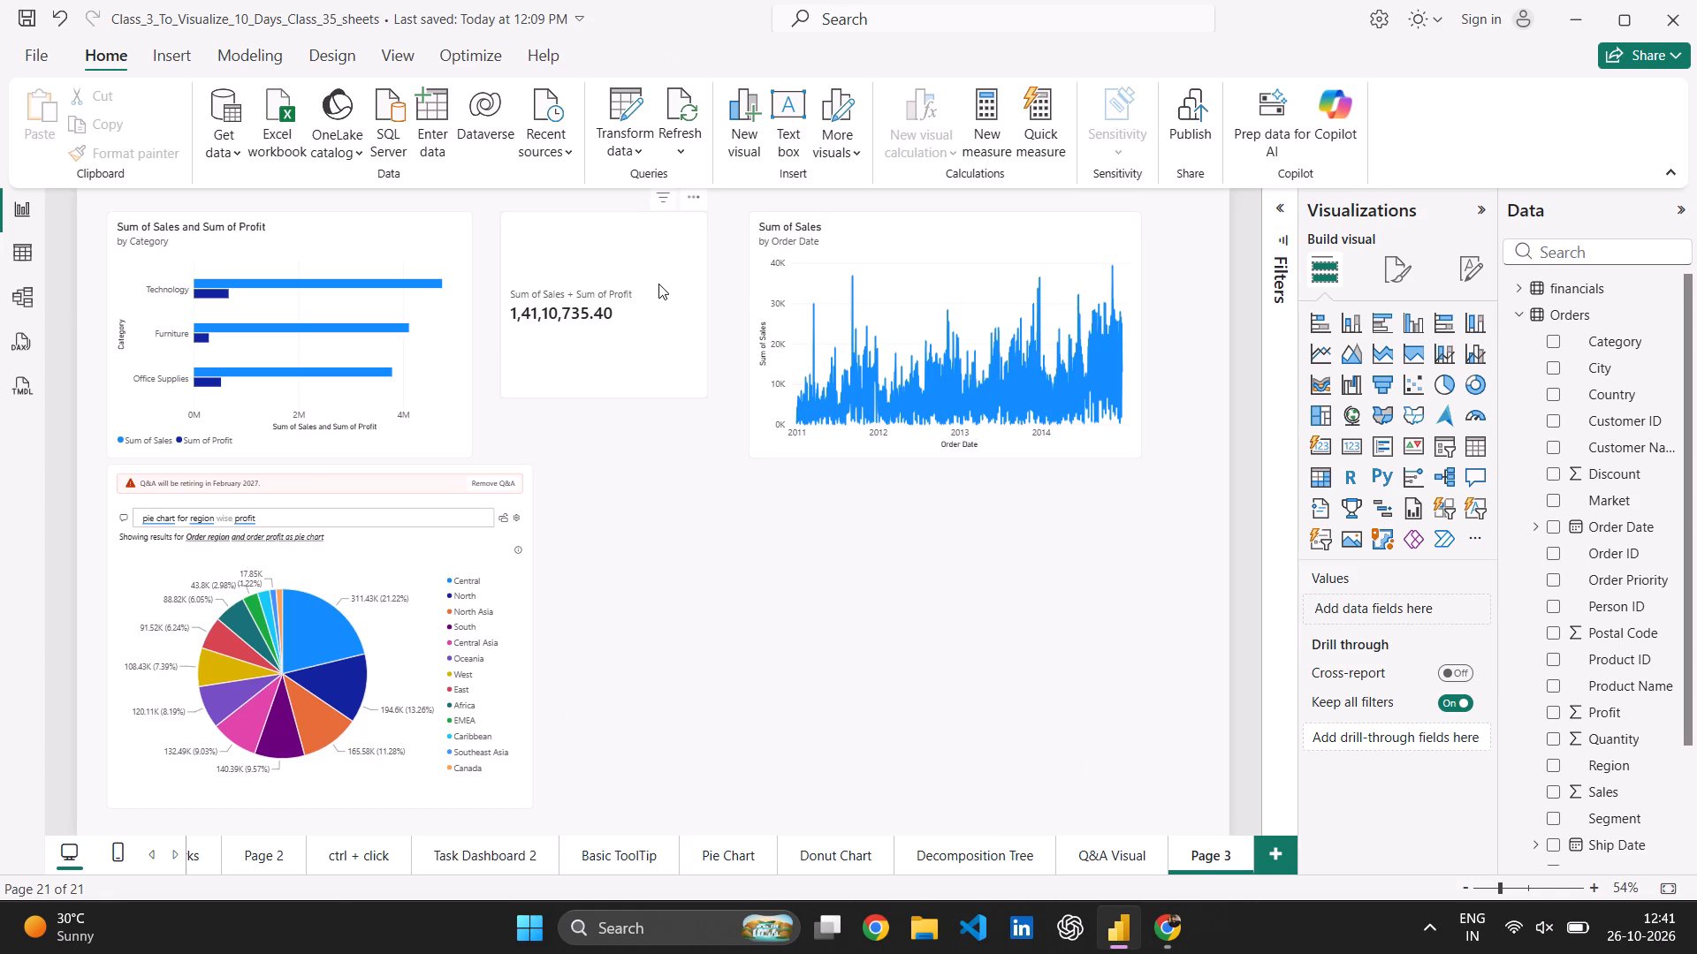
Remove the combined Sum of Sales + Sum of Profit card from the page.
{"action": "left_click", "coordinate": [658, 284]}
{"action": "left_click", "coordinate": [699, 196]}
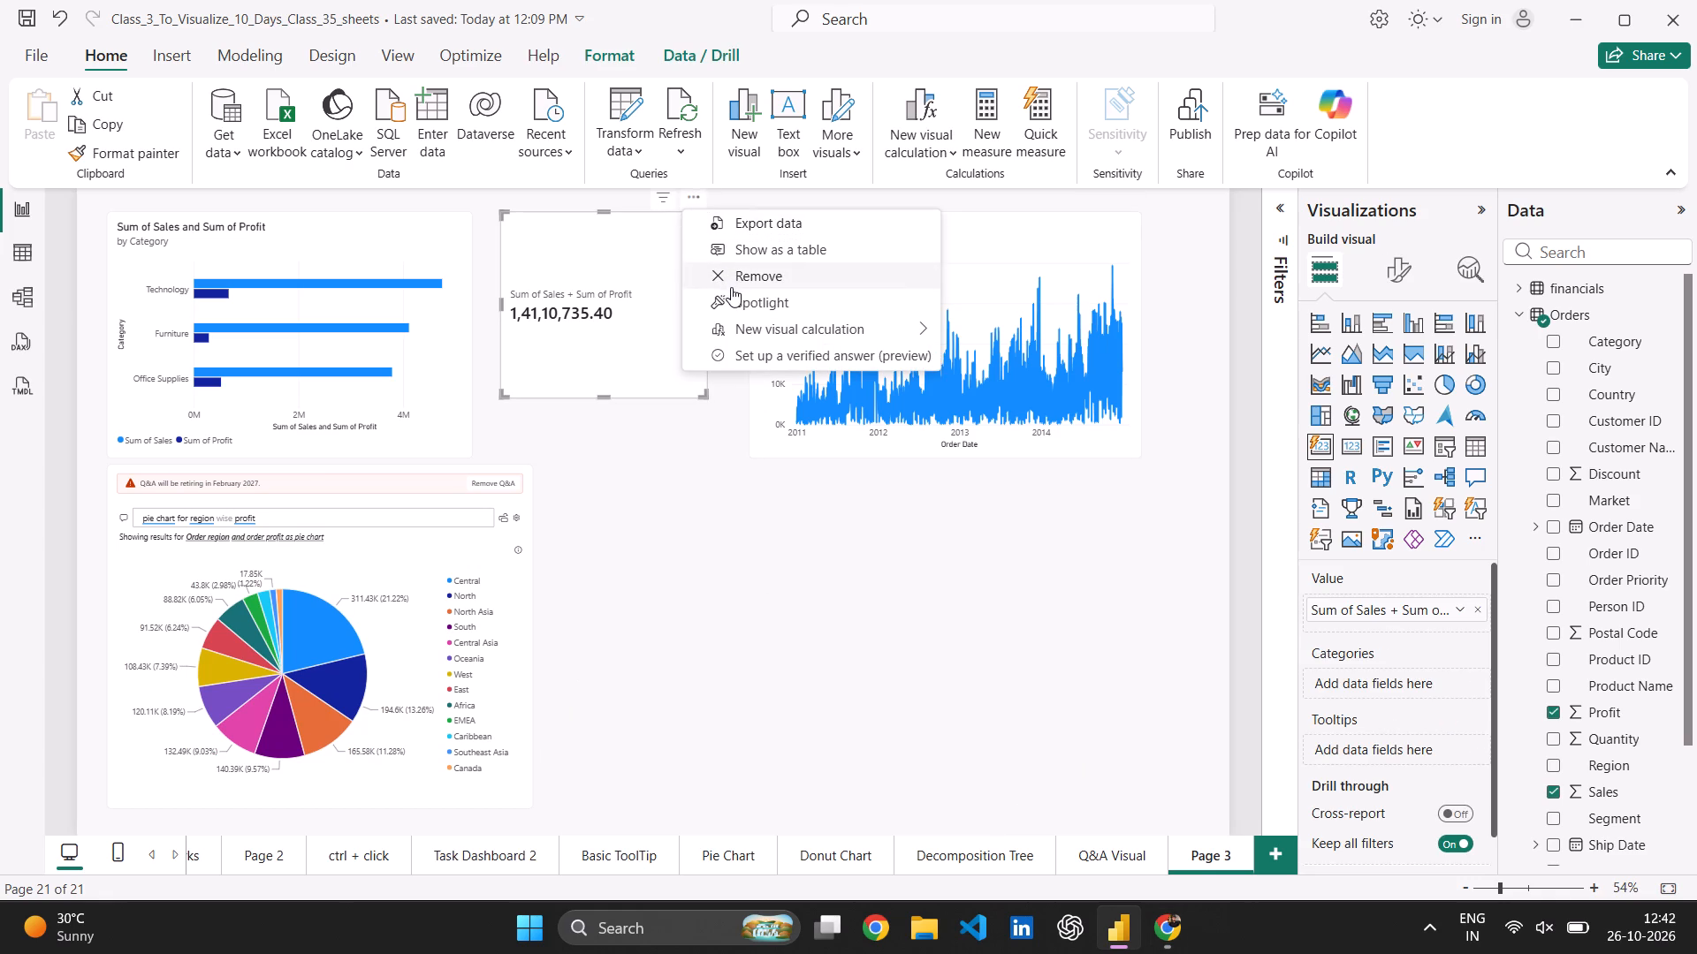
{"action": "left_click", "coordinate": [750, 272]}
{"action": "left_click", "coordinate": [709, 422]}
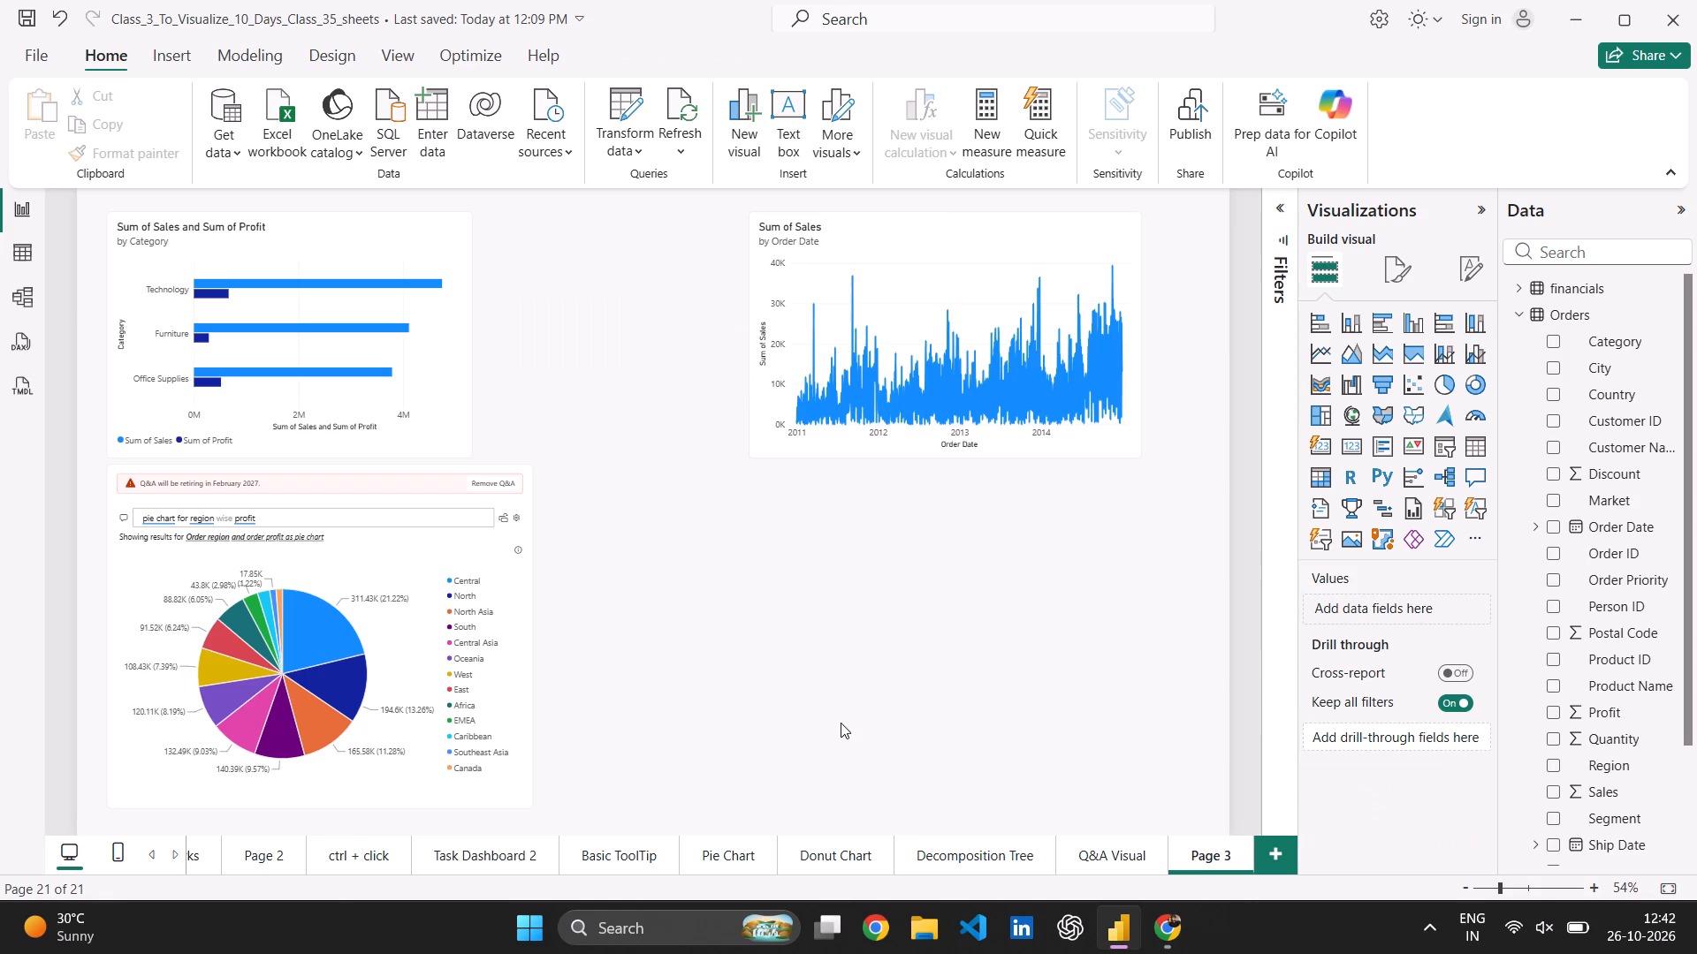
Add a Q&A visual beside the pie chart and ask "sum of financials profit".
{"action": "left_click", "coordinate": [1471, 467]}
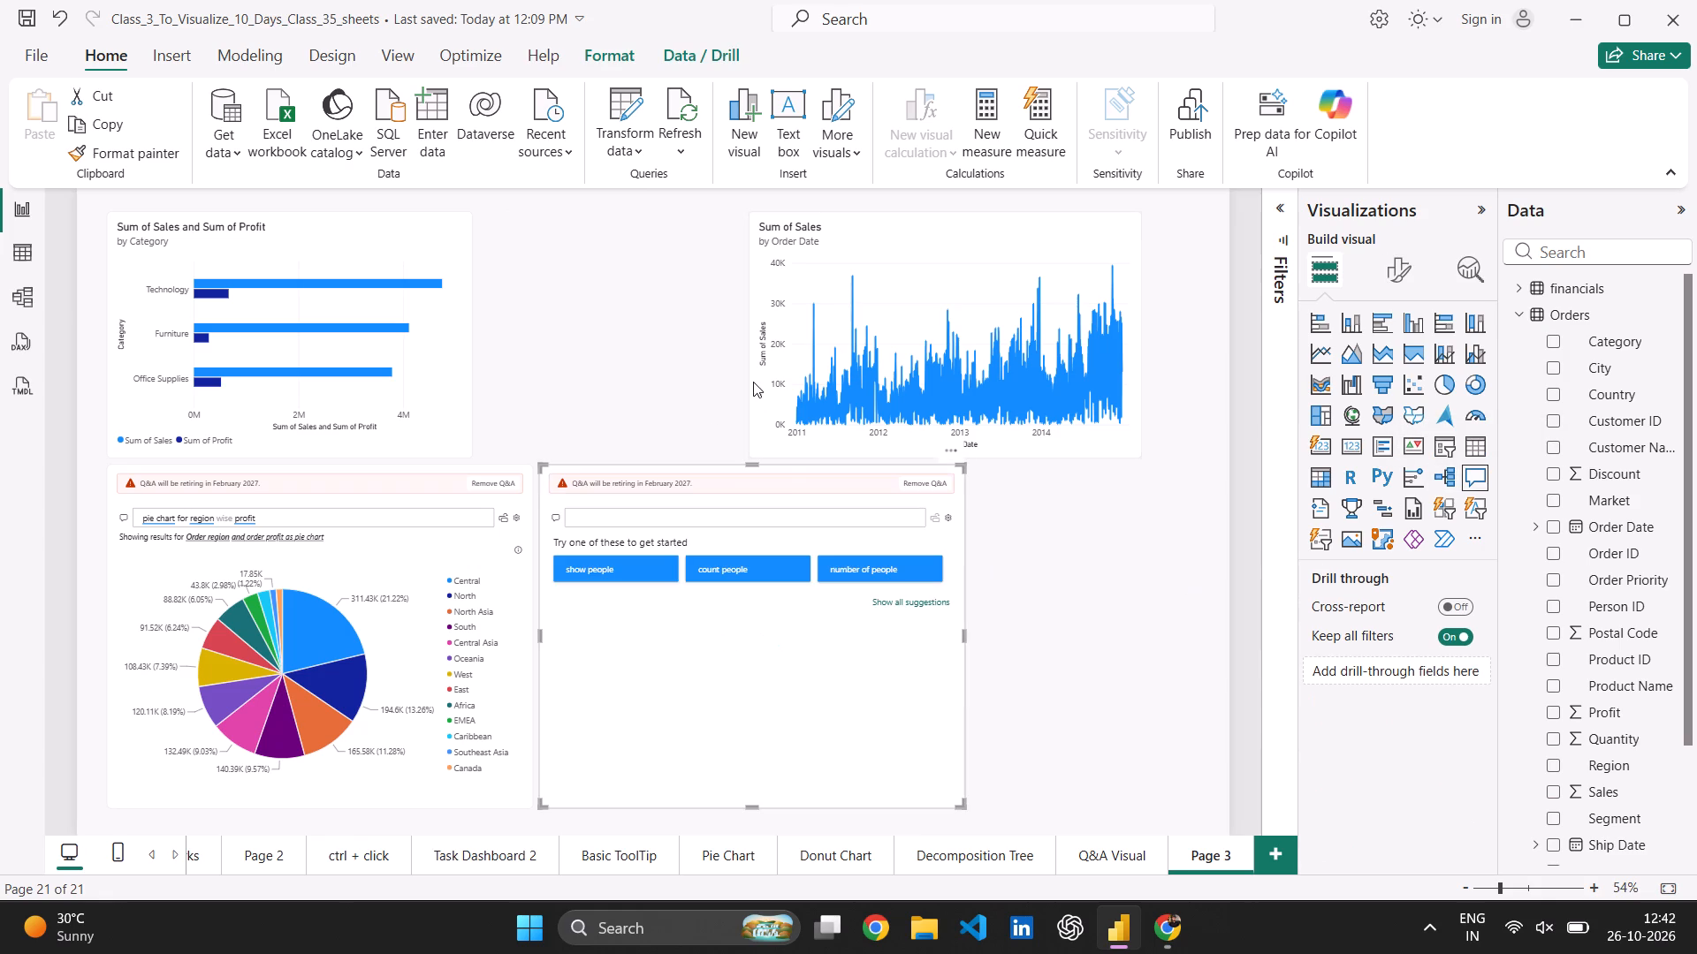
{"action": "left_click", "coordinate": [744, 516]}
{"action": "type", "text": "sum of"}
{"action": "key", "text": "space"}
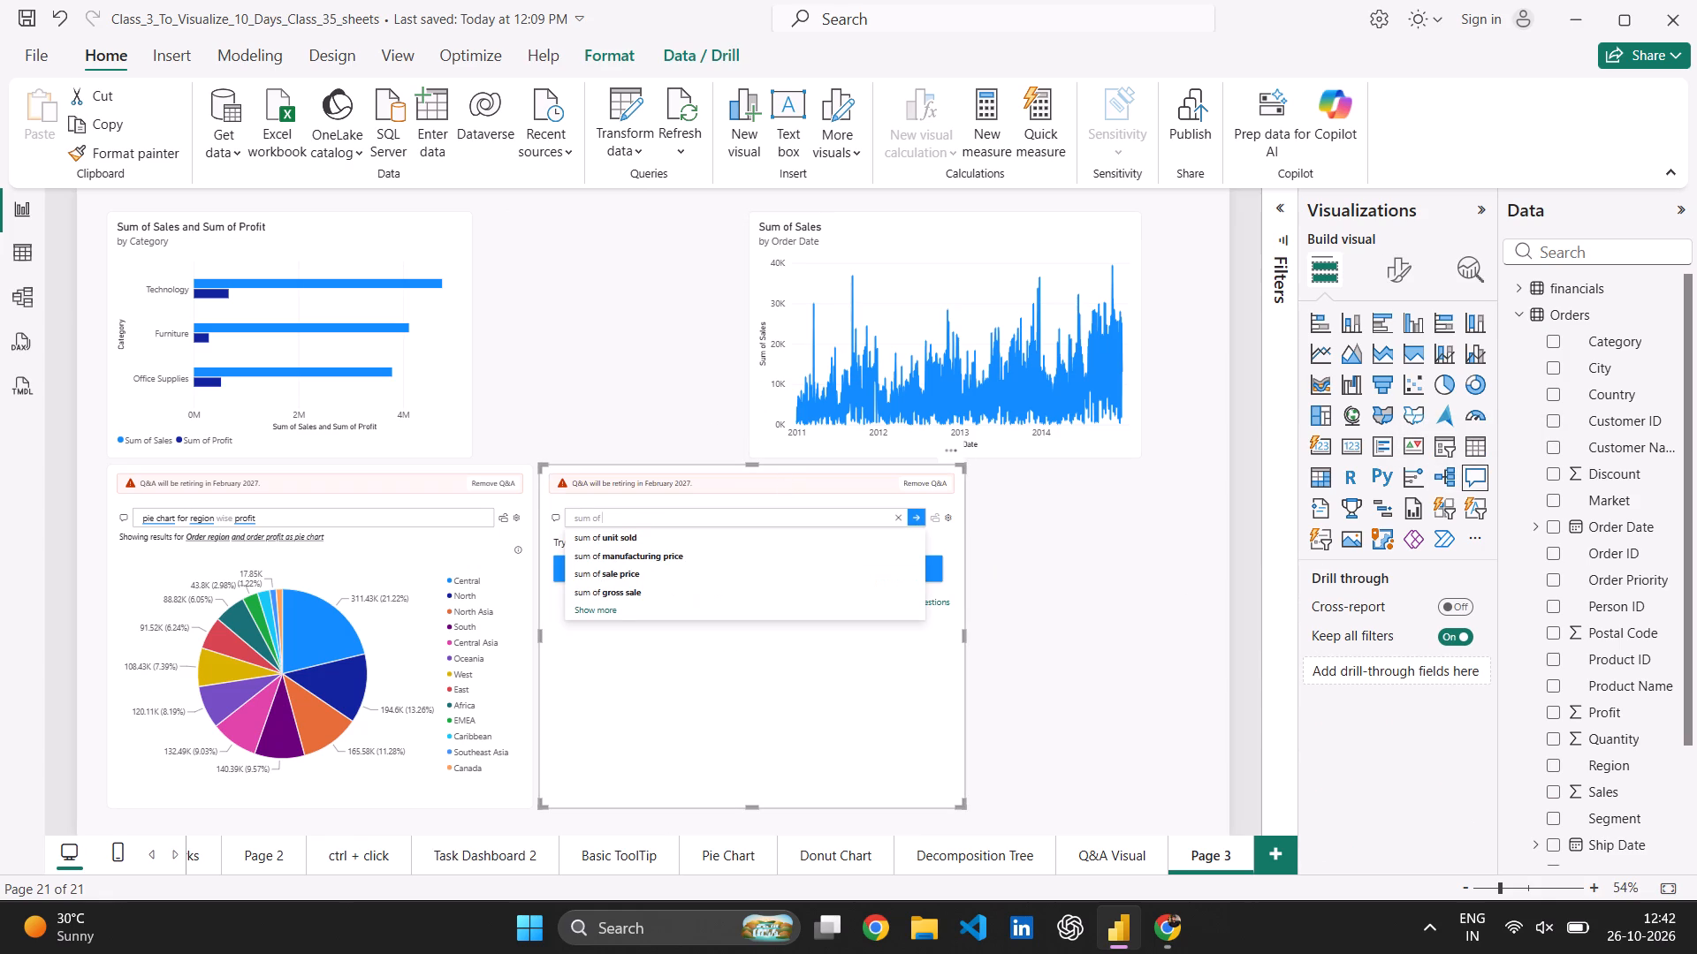
{"action": "type", "text": "profit"}
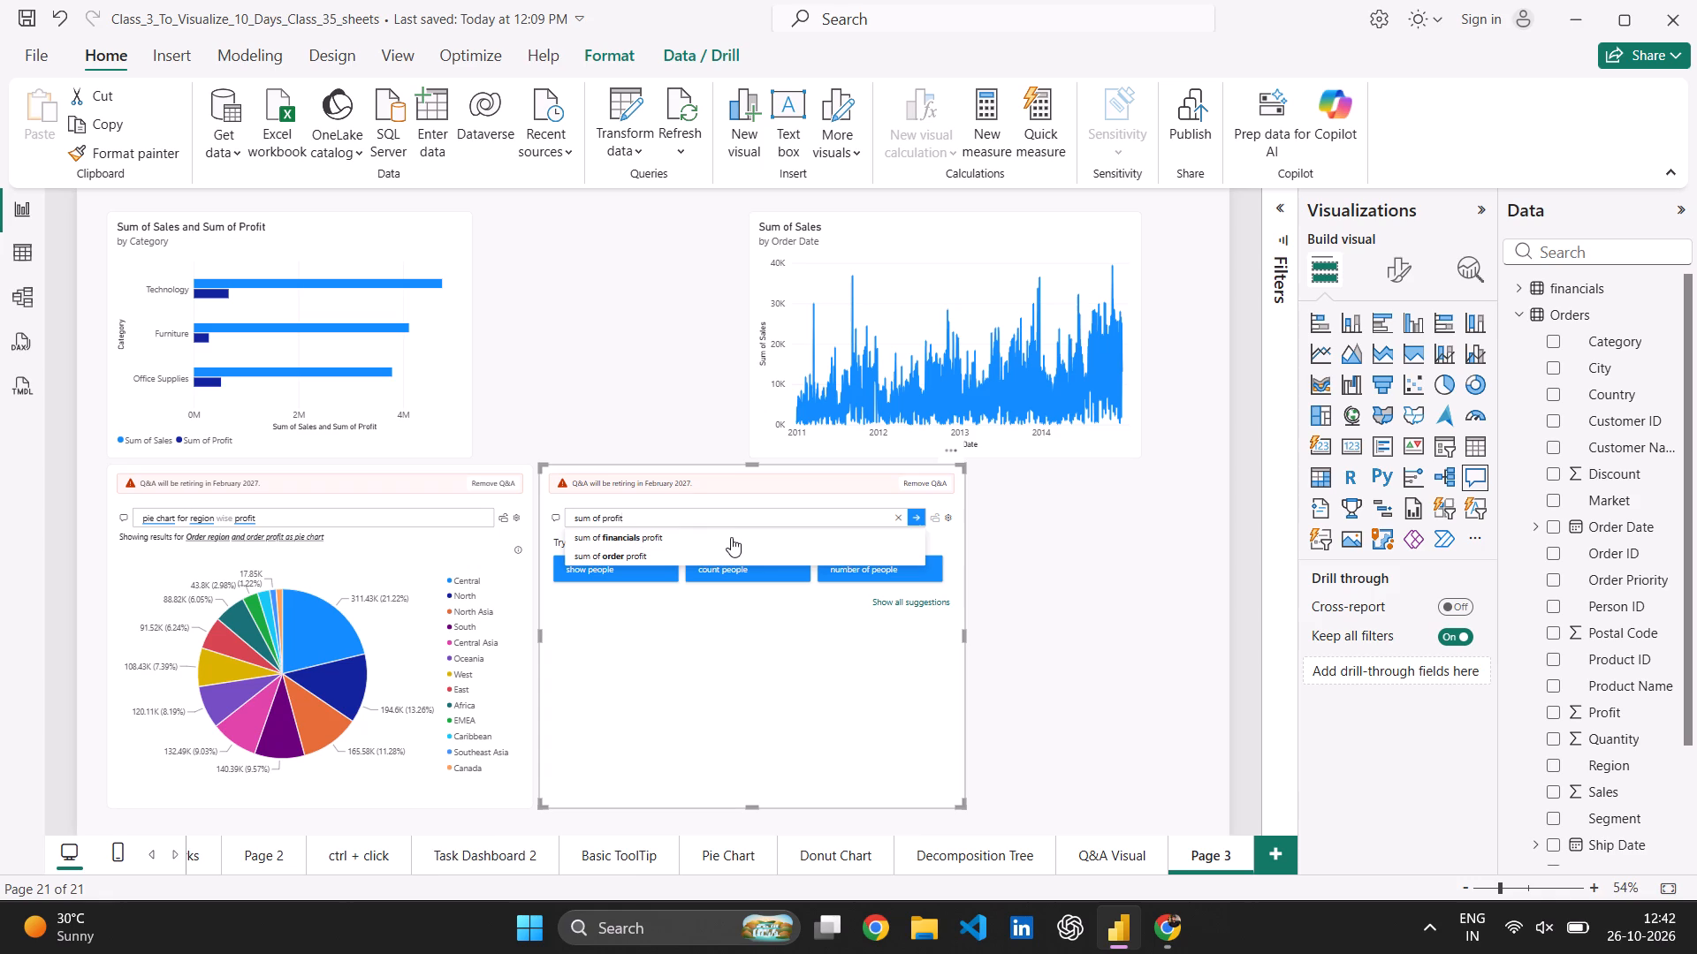
{"action": "left_click", "coordinate": [731, 537]}
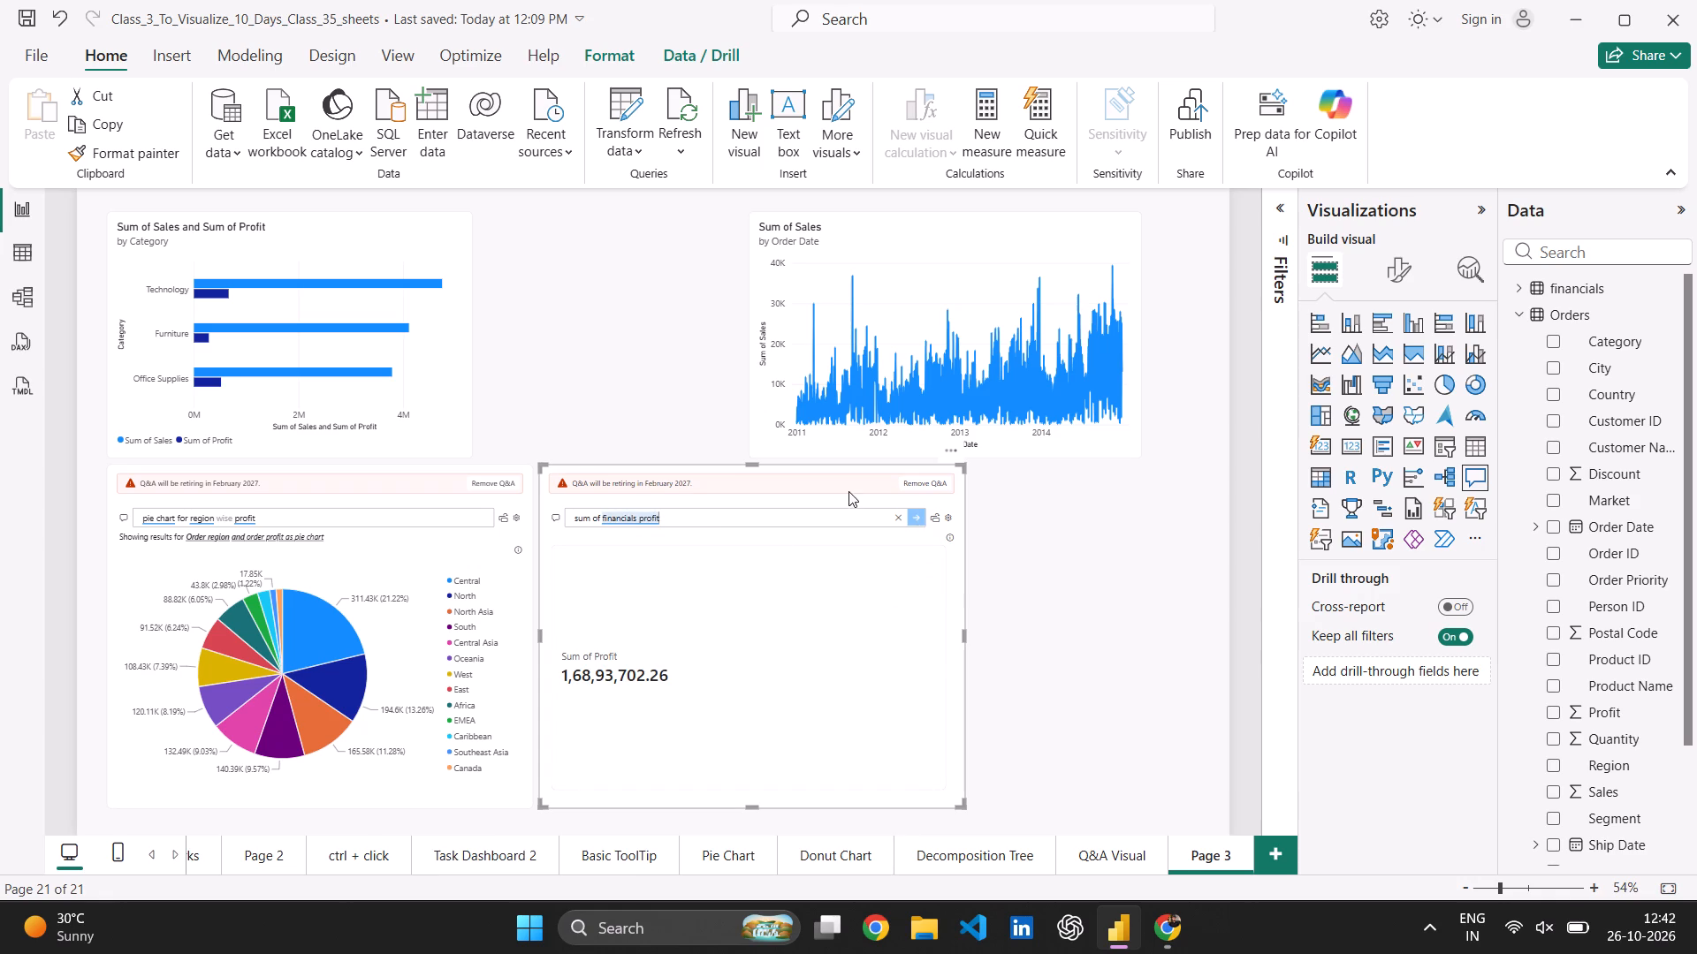
Turn the financials profit Q&A result into a standard card visual.
{"action": "left_click", "coordinate": [959, 800]}
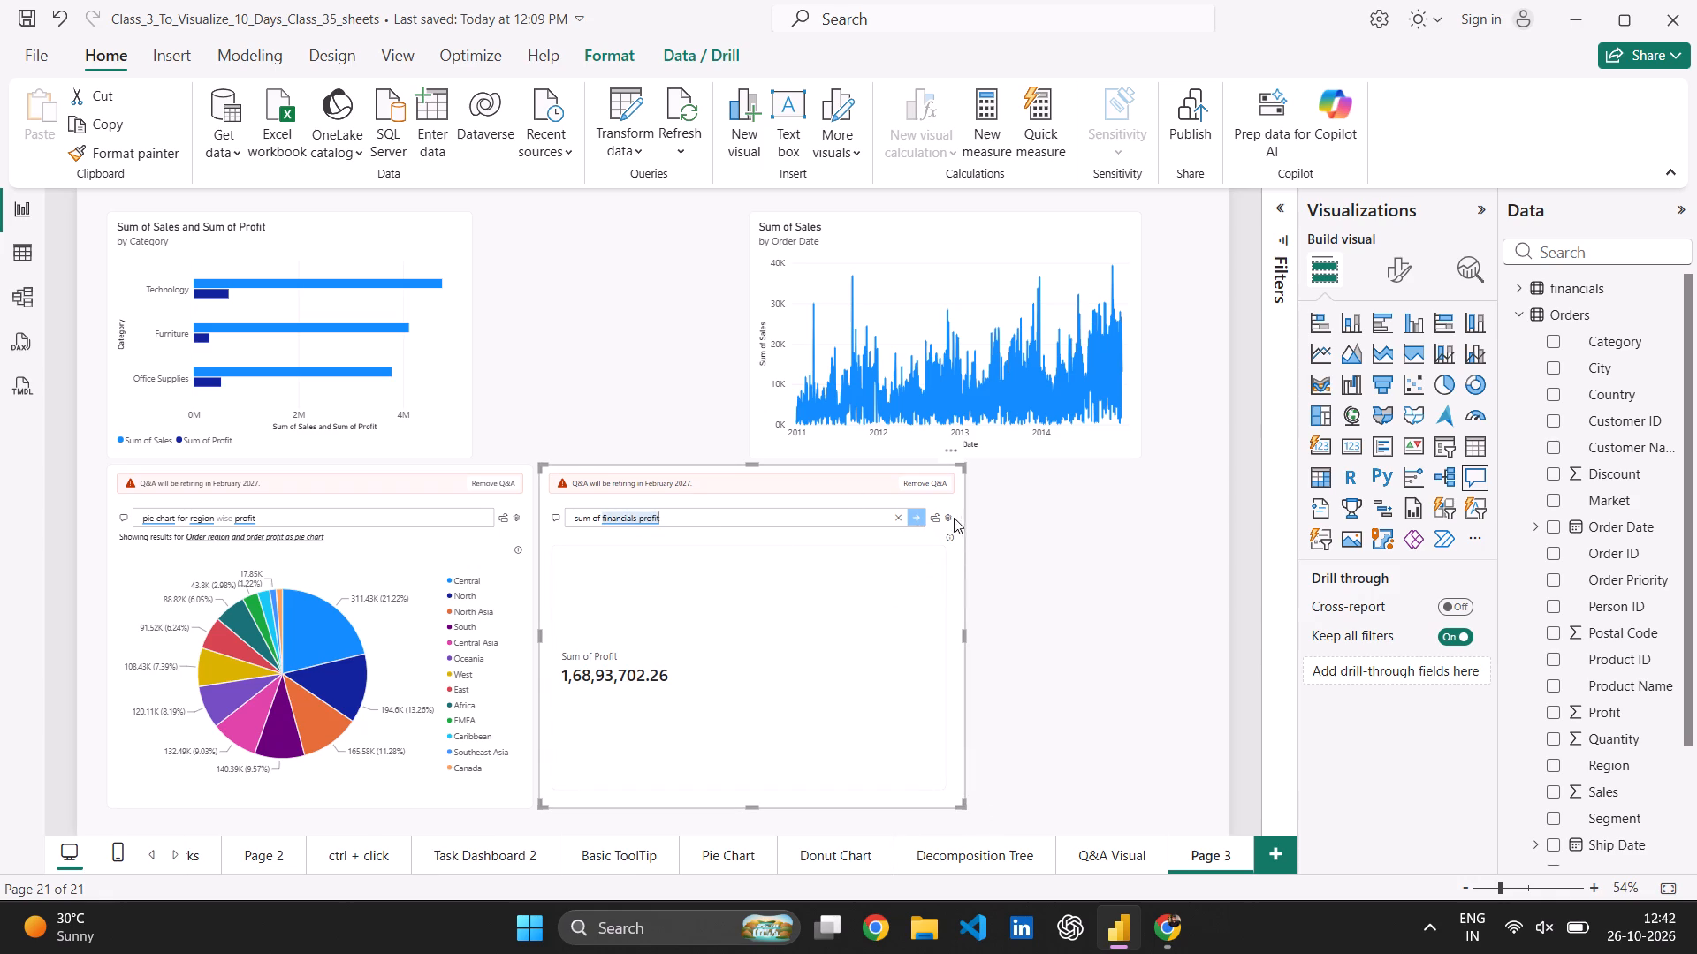
{"action": "left_click", "coordinate": [940, 518]}
{"action": "left_click", "coordinate": [939, 519]}
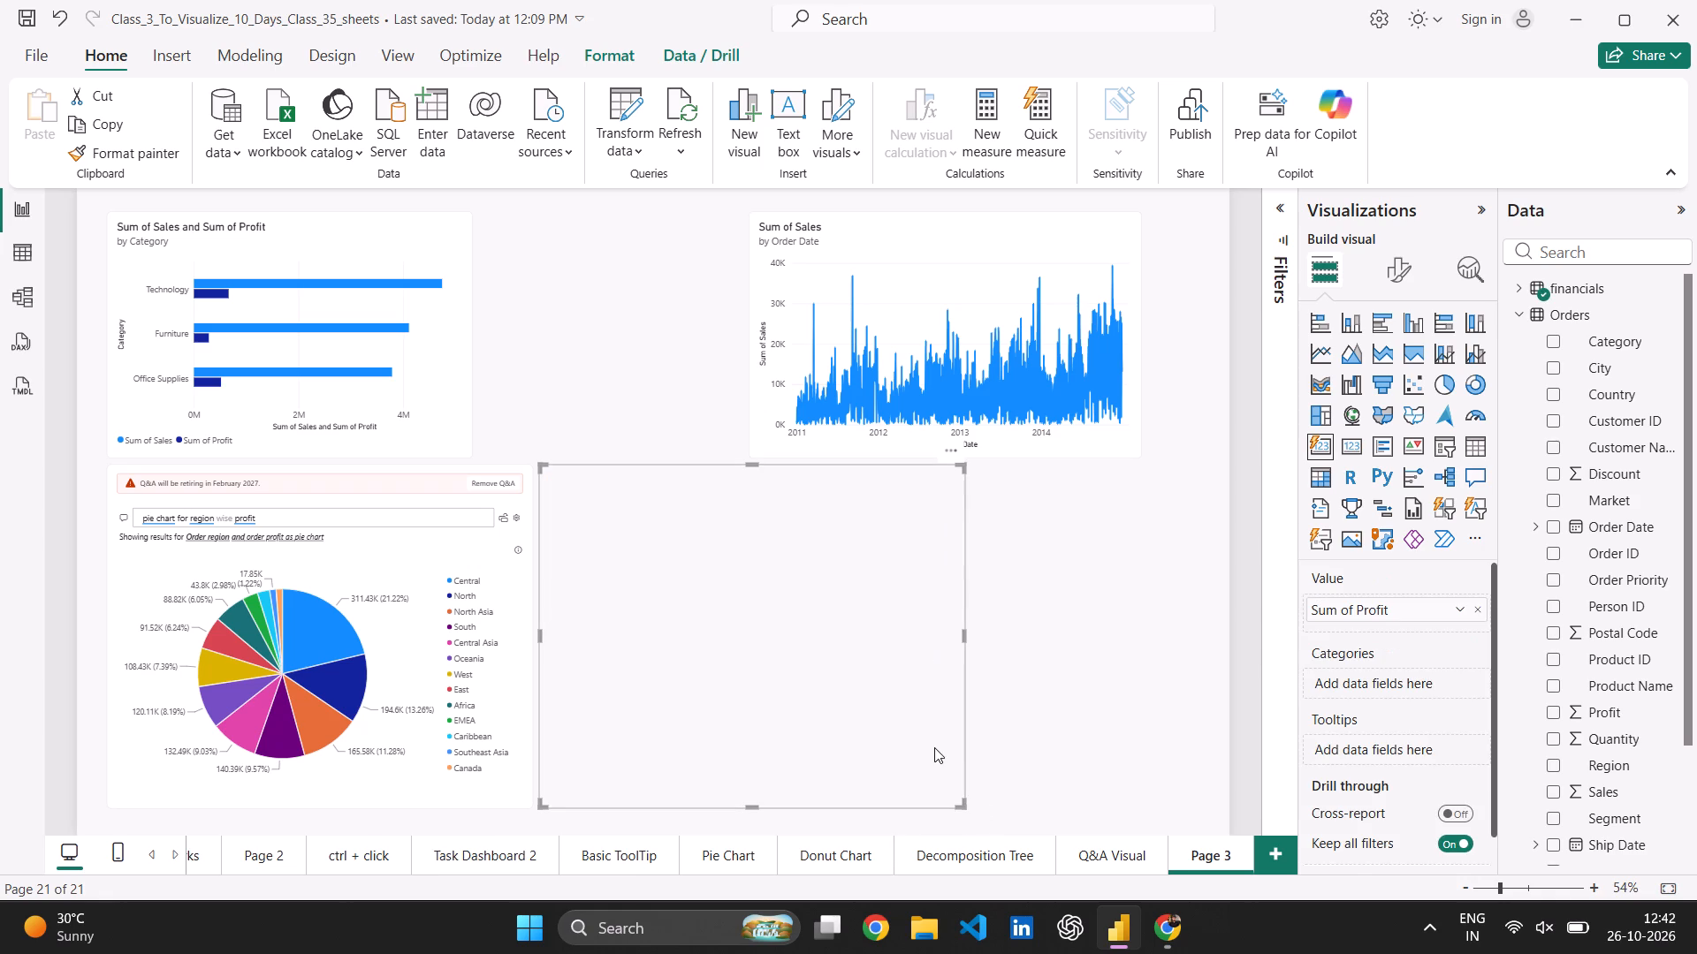
Shrink the Sum of Profit card to fit its label and value, and place it in the top row beside the category bar chart.
{"action": "left_click_drag", "start_coordinate": [964, 806], "coordinate": [682, 700]}
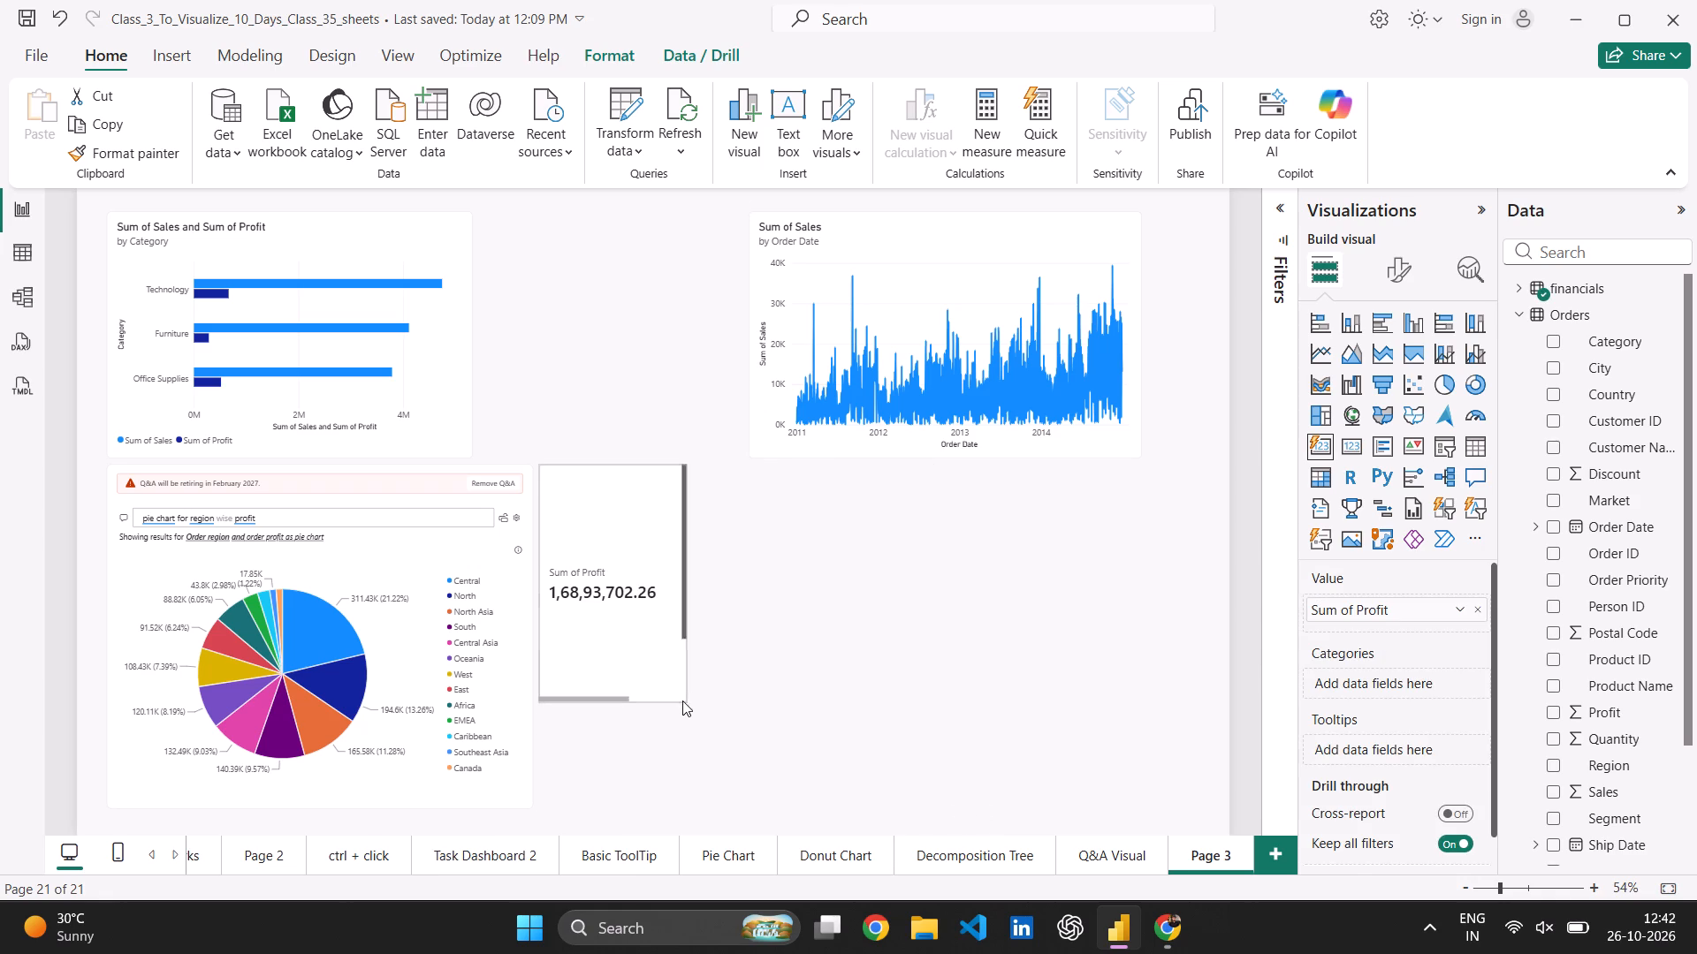
{"action": "left_click_drag", "start_coordinate": [682, 700], "coordinate": [701, 531]}
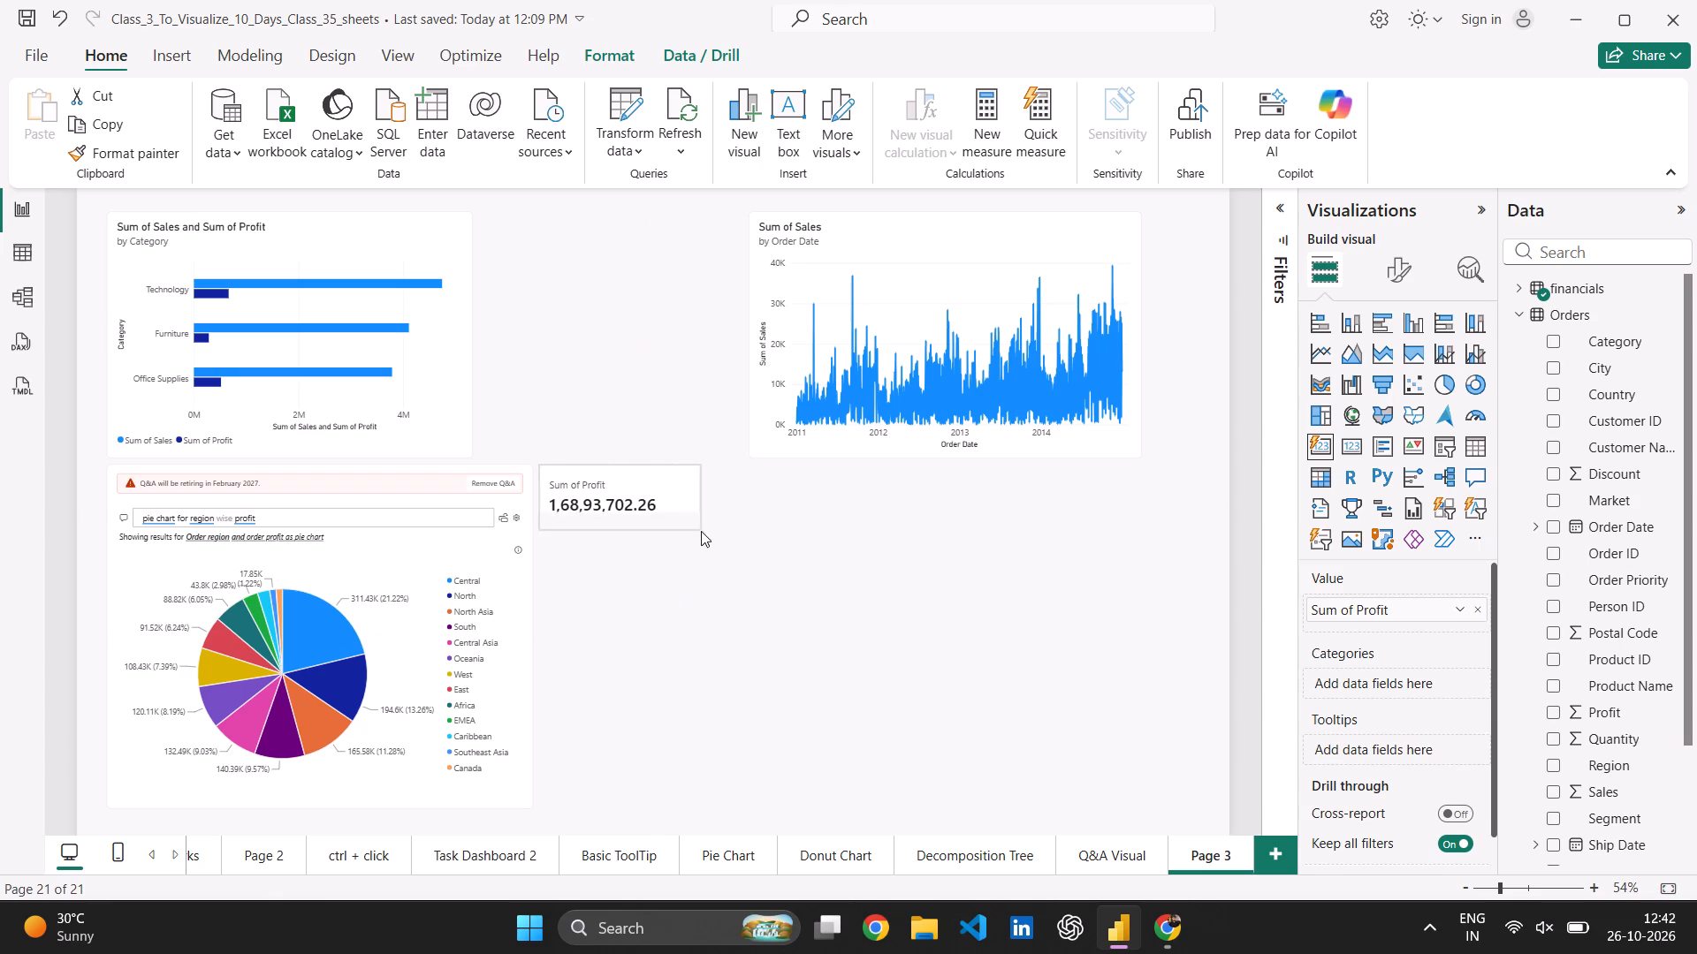
{"action": "left_click_drag", "start_coordinate": [701, 531], "coordinate": [702, 529]}
{"action": "left_click_drag", "start_coordinate": [663, 488], "coordinate": [643, 245]}
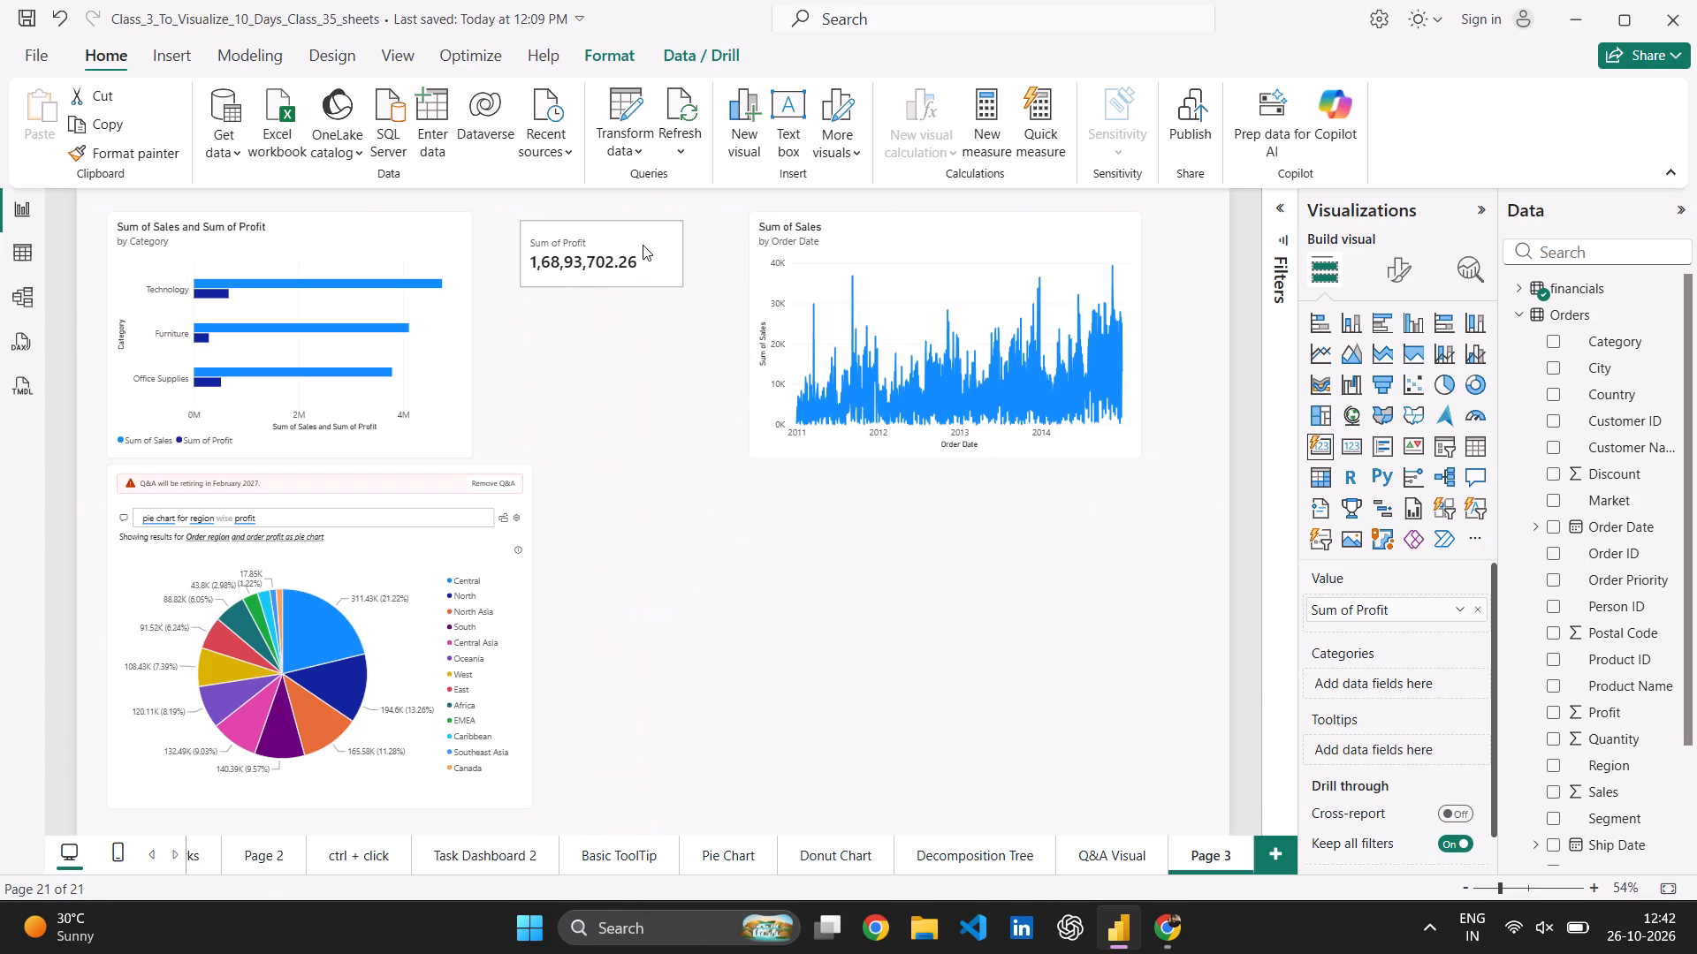
{"action": "left_click_drag", "start_coordinate": [643, 245], "coordinate": [634, 241]}
Move the Sum of Sales by Order Date line chart slightly closer to the Sum of Profit card in the top row.
{"action": "left_click_drag", "start_coordinate": [919, 235], "coordinate": [994, 239]}
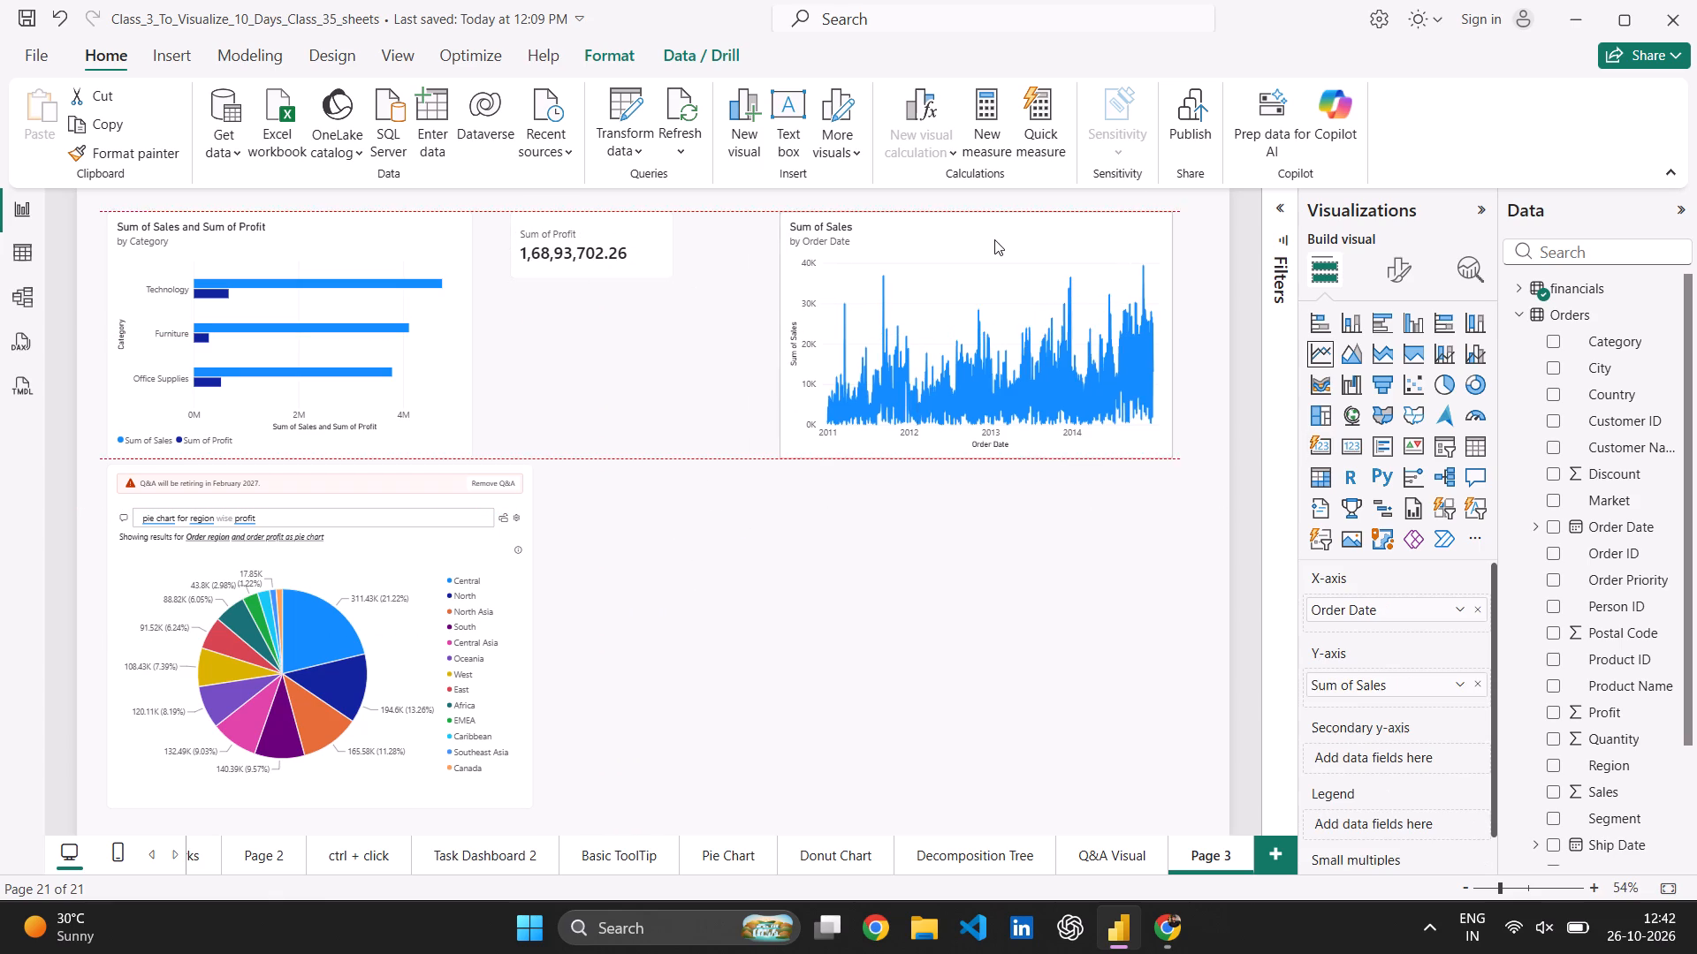
{"action": "left_click_drag", "start_coordinate": [994, 239], "coordinate": [967, 237]}
{"action": "left_click_drag", "start_coordinate": [846, 231], "coordinate": [780, 225]}
{"action": "left_click", "coordinate": [689, 588]}
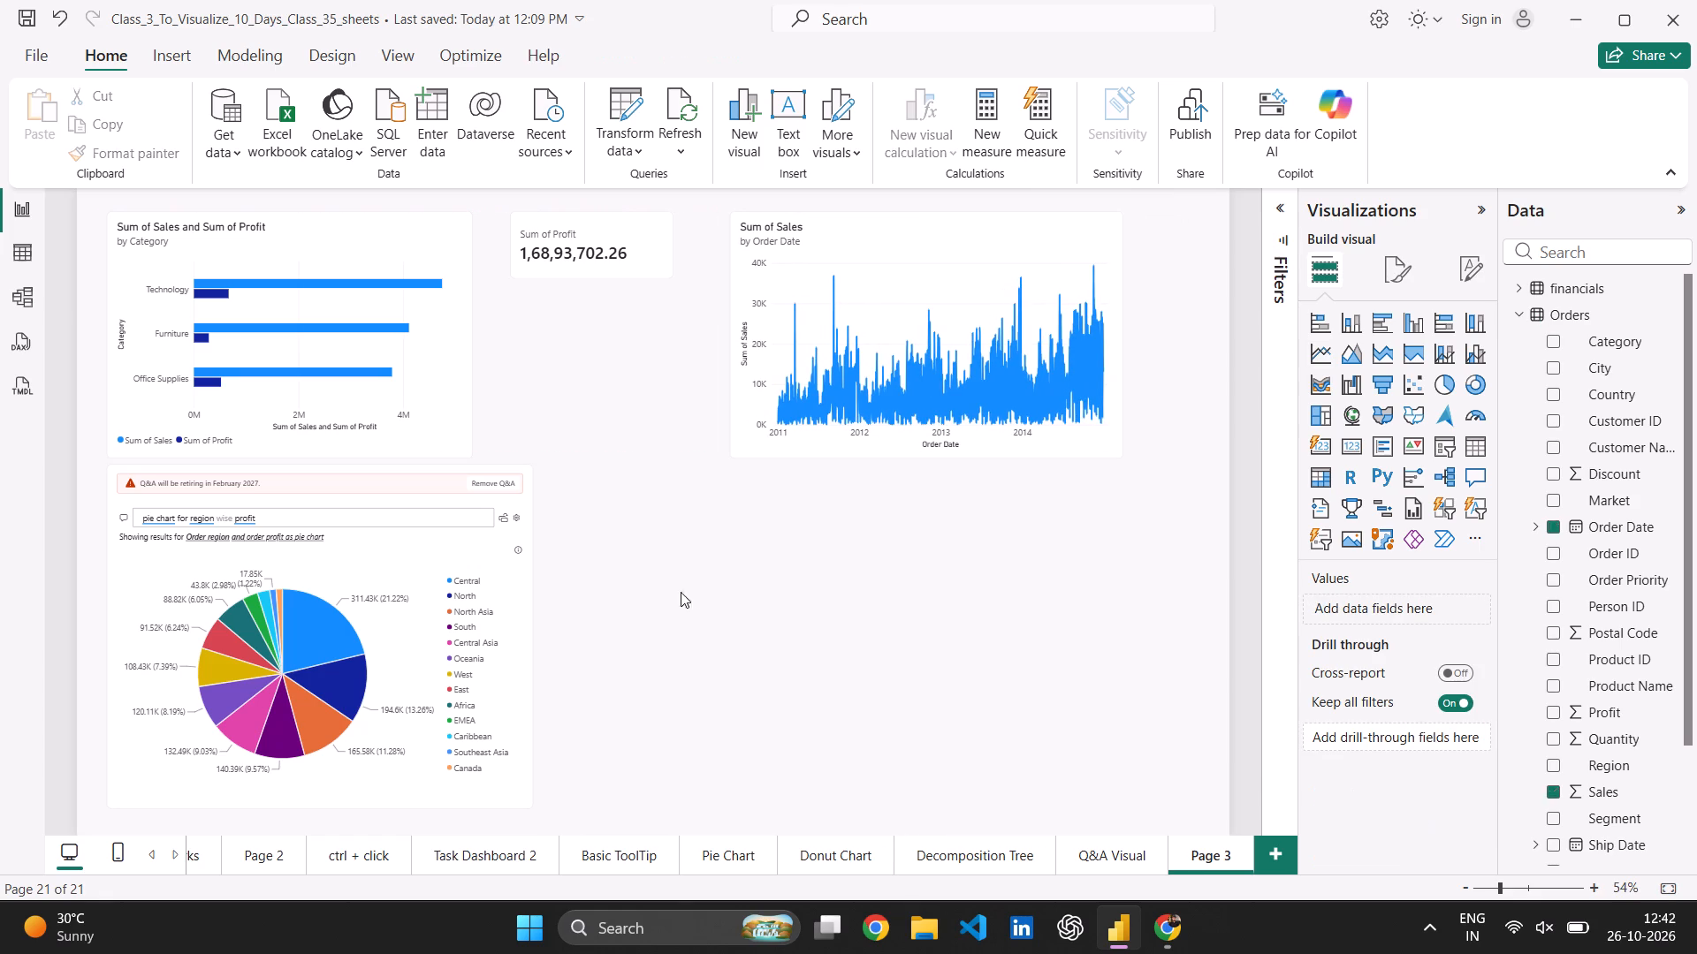
Turn the region-wise profit pie chart Q&A result into a standard visual.
{"action": "left_click", "coordinate": [509, 515]}
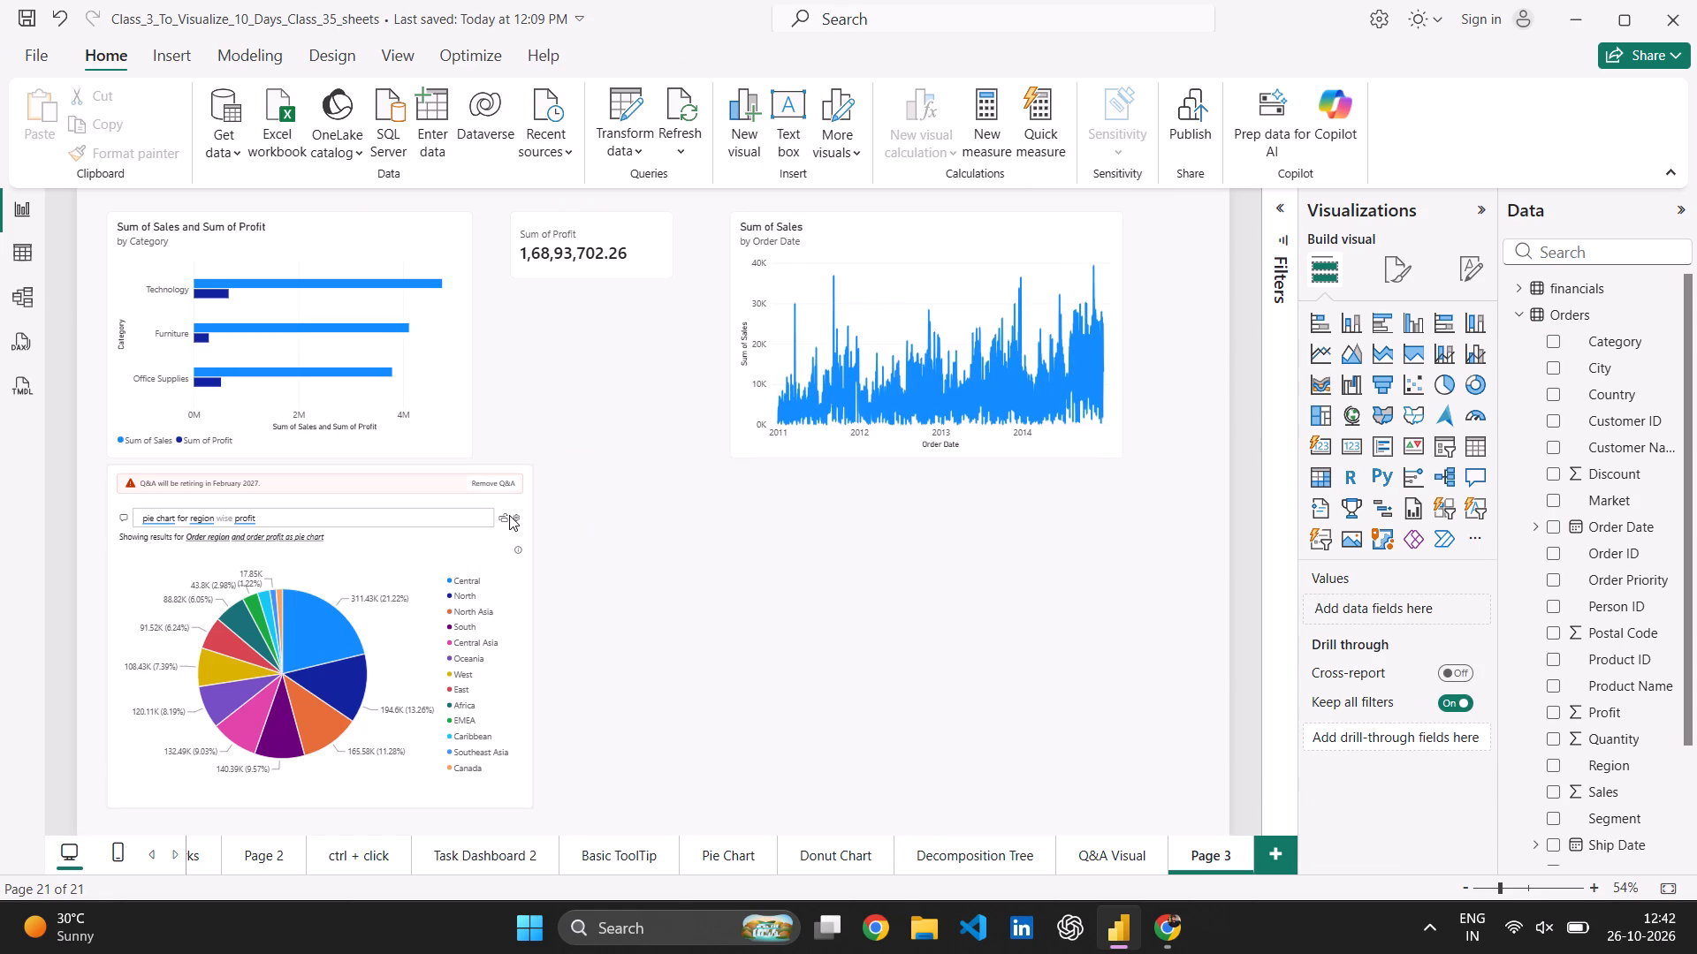
{"action": "left_click", "coordinate": [507, 518]}
{"action": "left_click", "coordinate": [505, 519]}
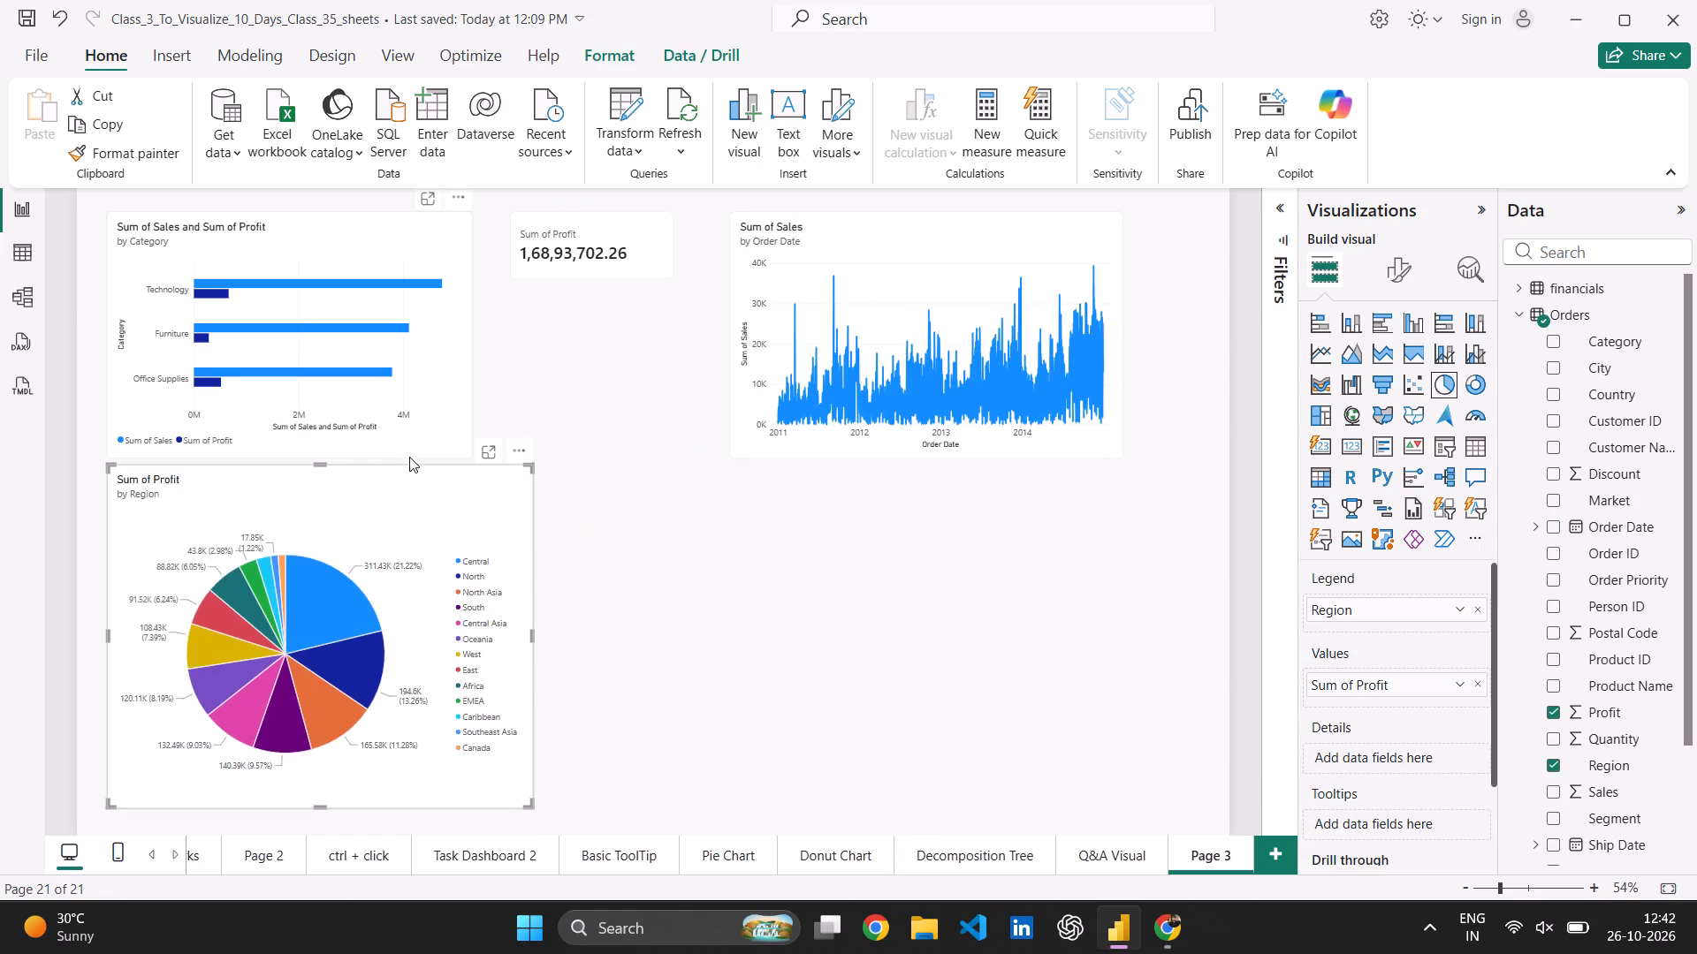
{"action": "left_click", "coordinate": [699, 565]}
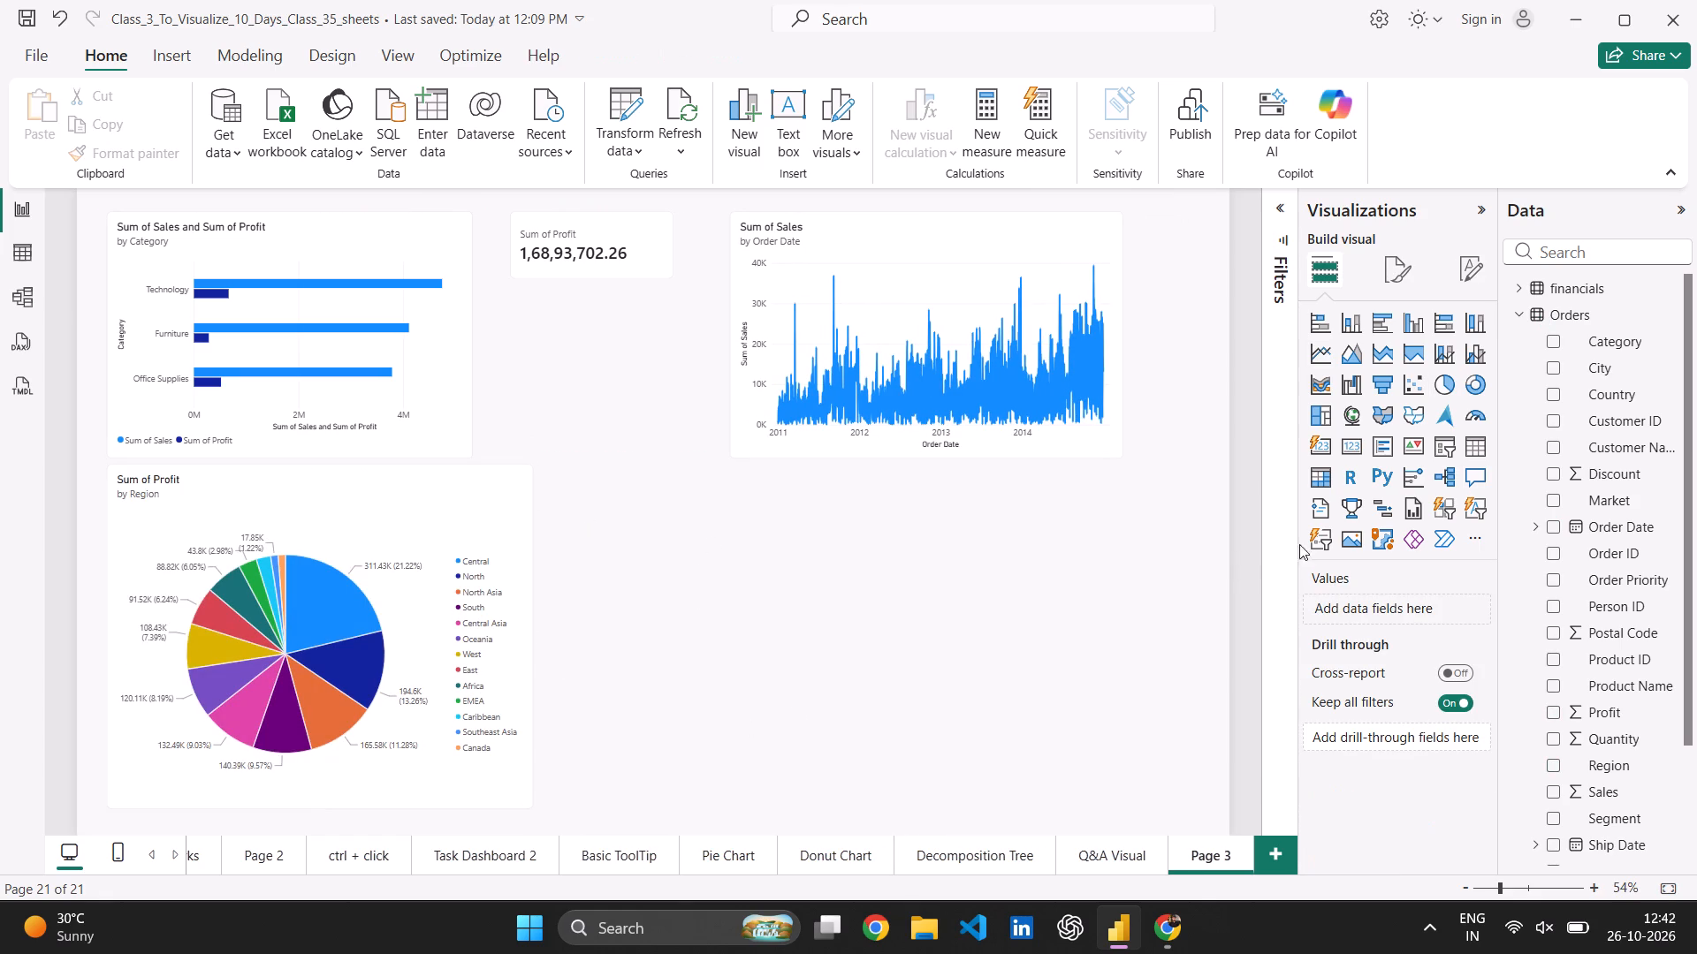
Add a Q&A visual beside the pie chart, widen it, and ask "percentage of order discount".
{"action": "left_click", "coordinate": [1477, 481]}
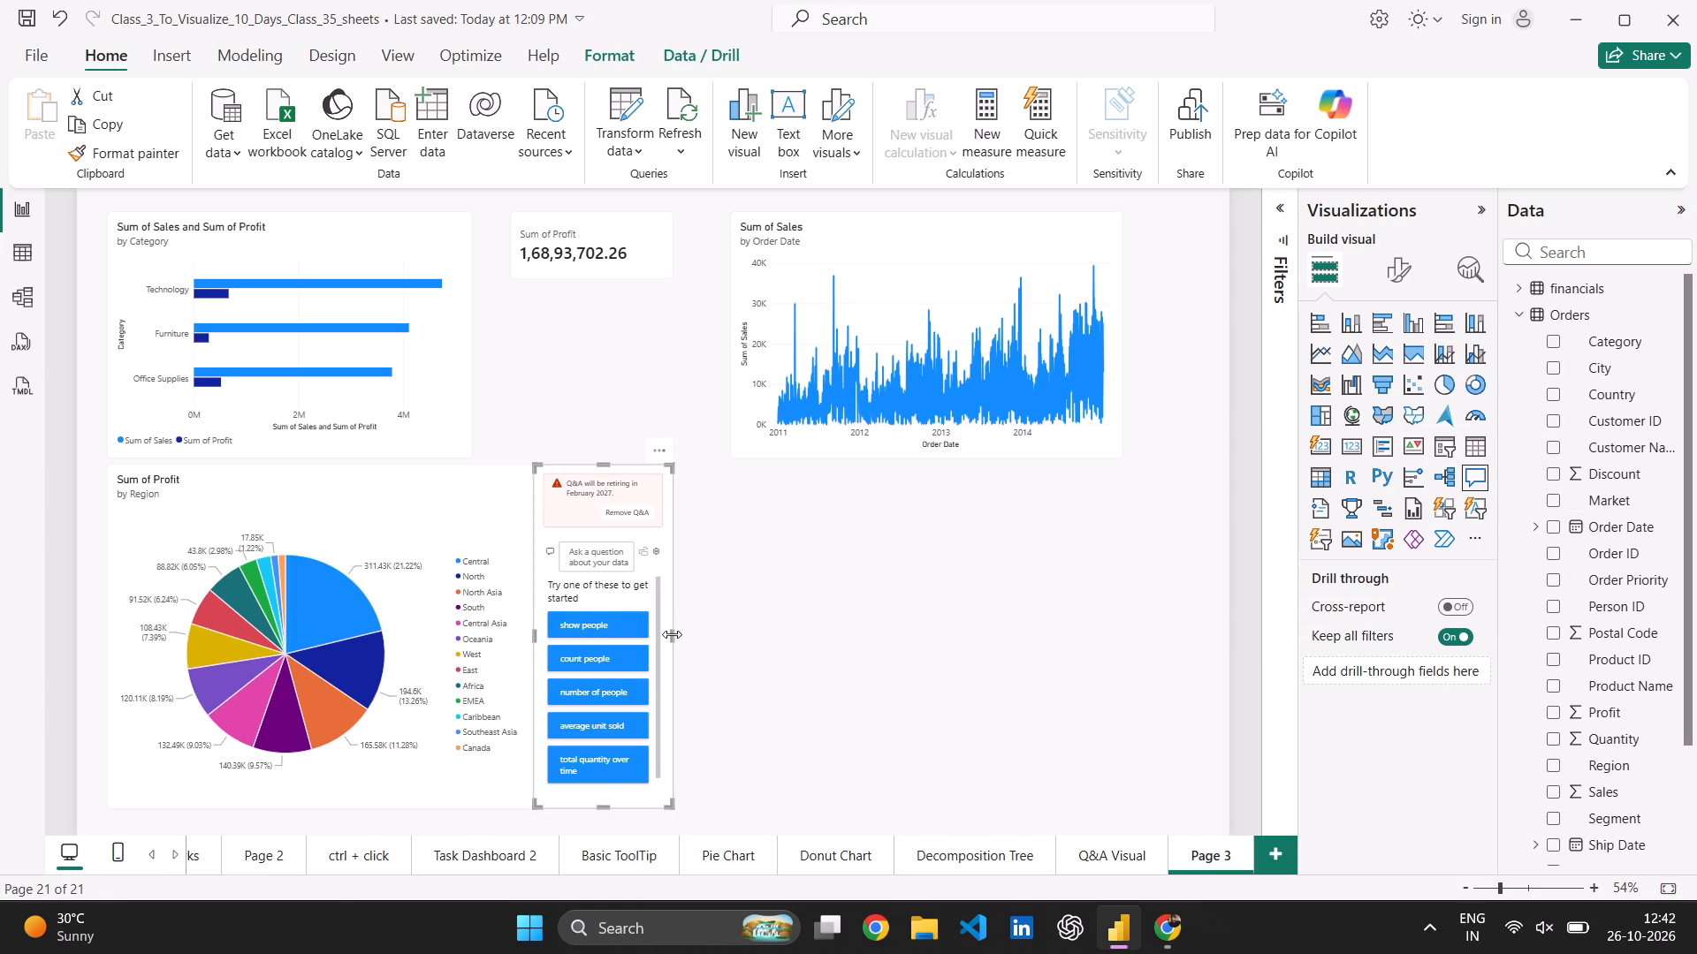
{"action": "left_click_drag", "start_coordinate": [672, 634], "coordinate": [1039, 644]}
{"action": "left_click", "coordinate": [703, 539]}
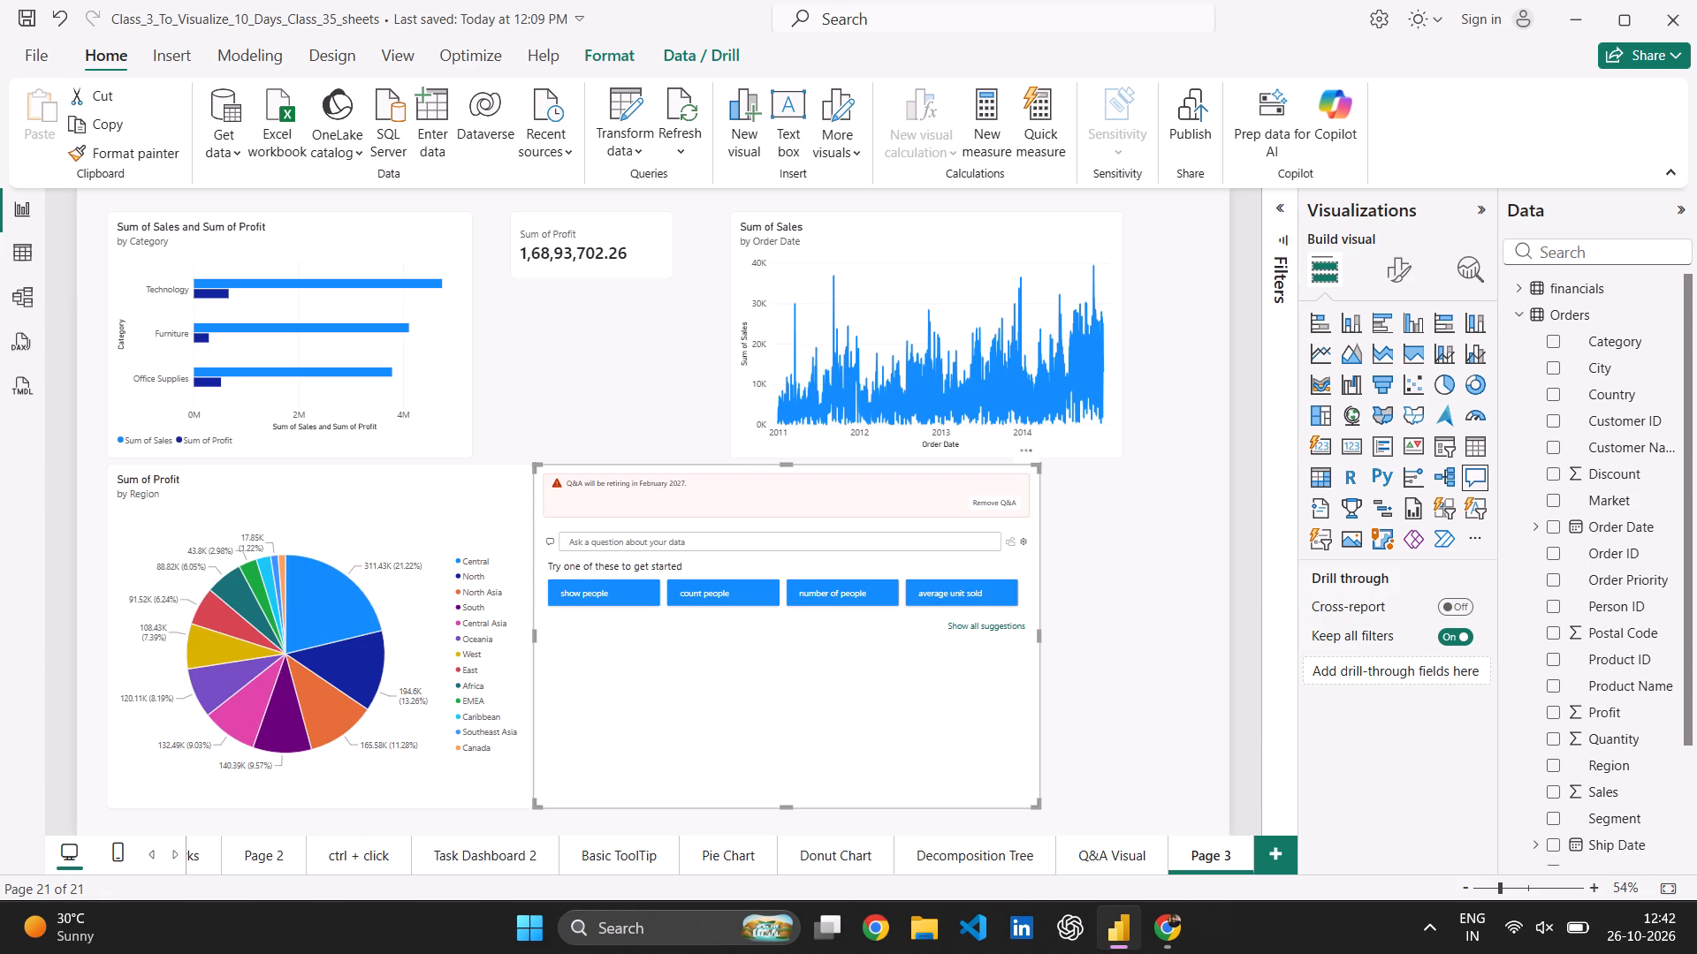
{"action": "type", "text": "perce"}
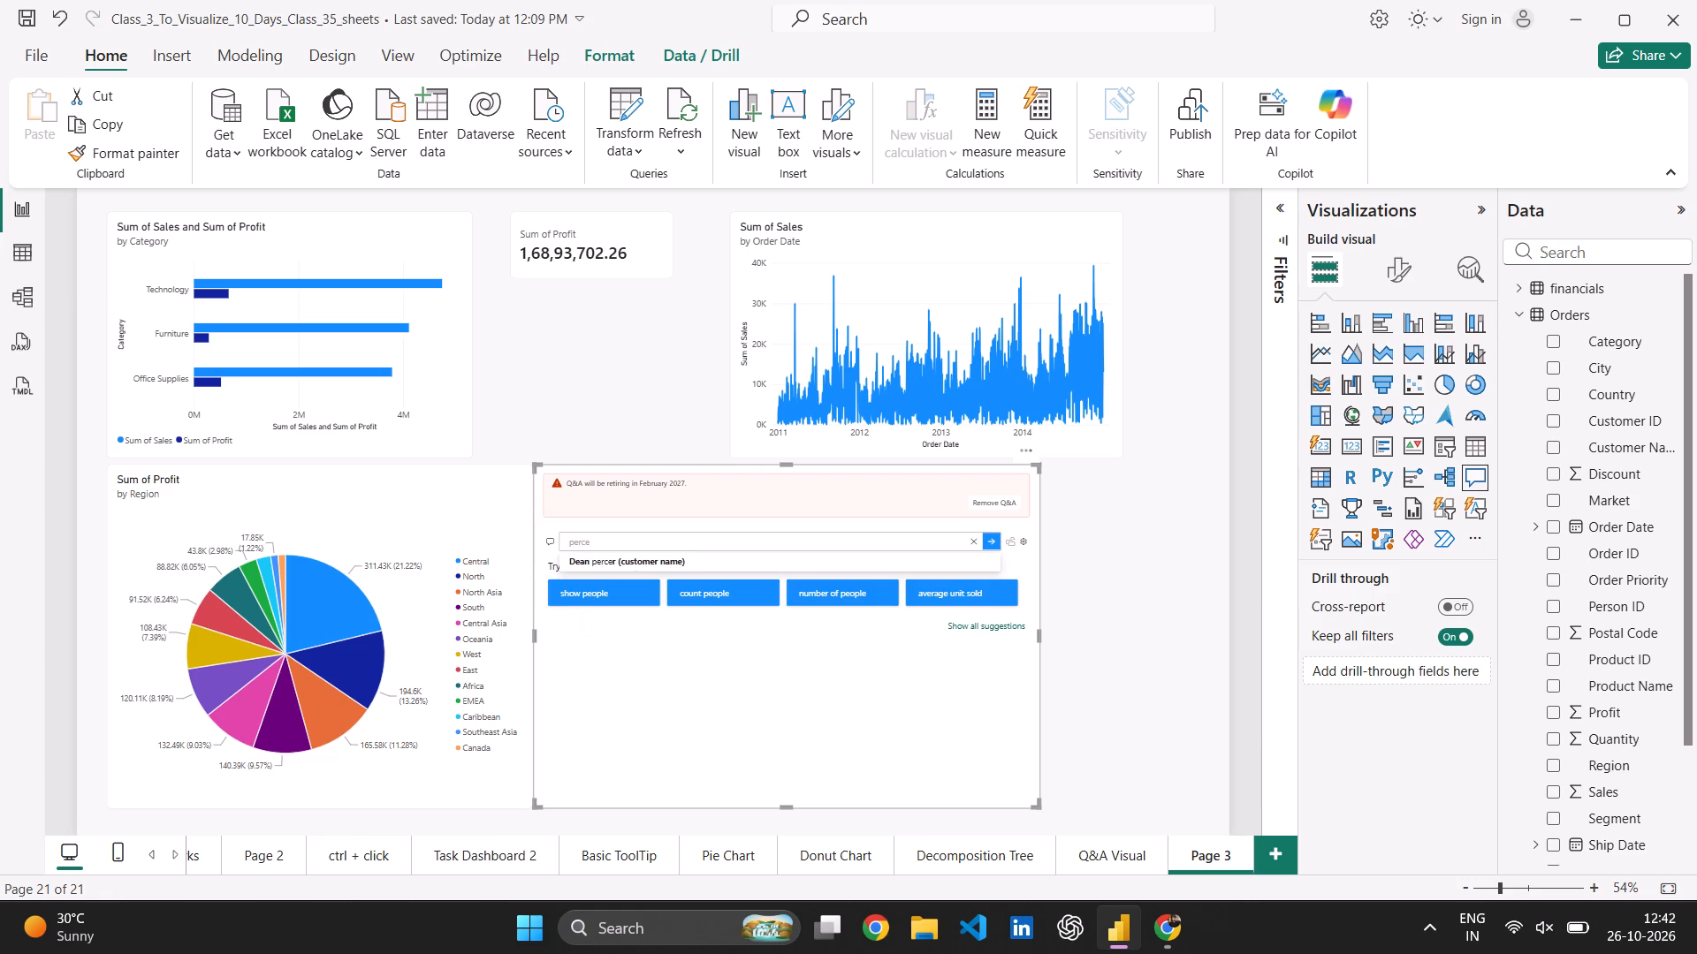
{"action": "type", "text": "ntage"}
{"action": "key", "text": "space"}
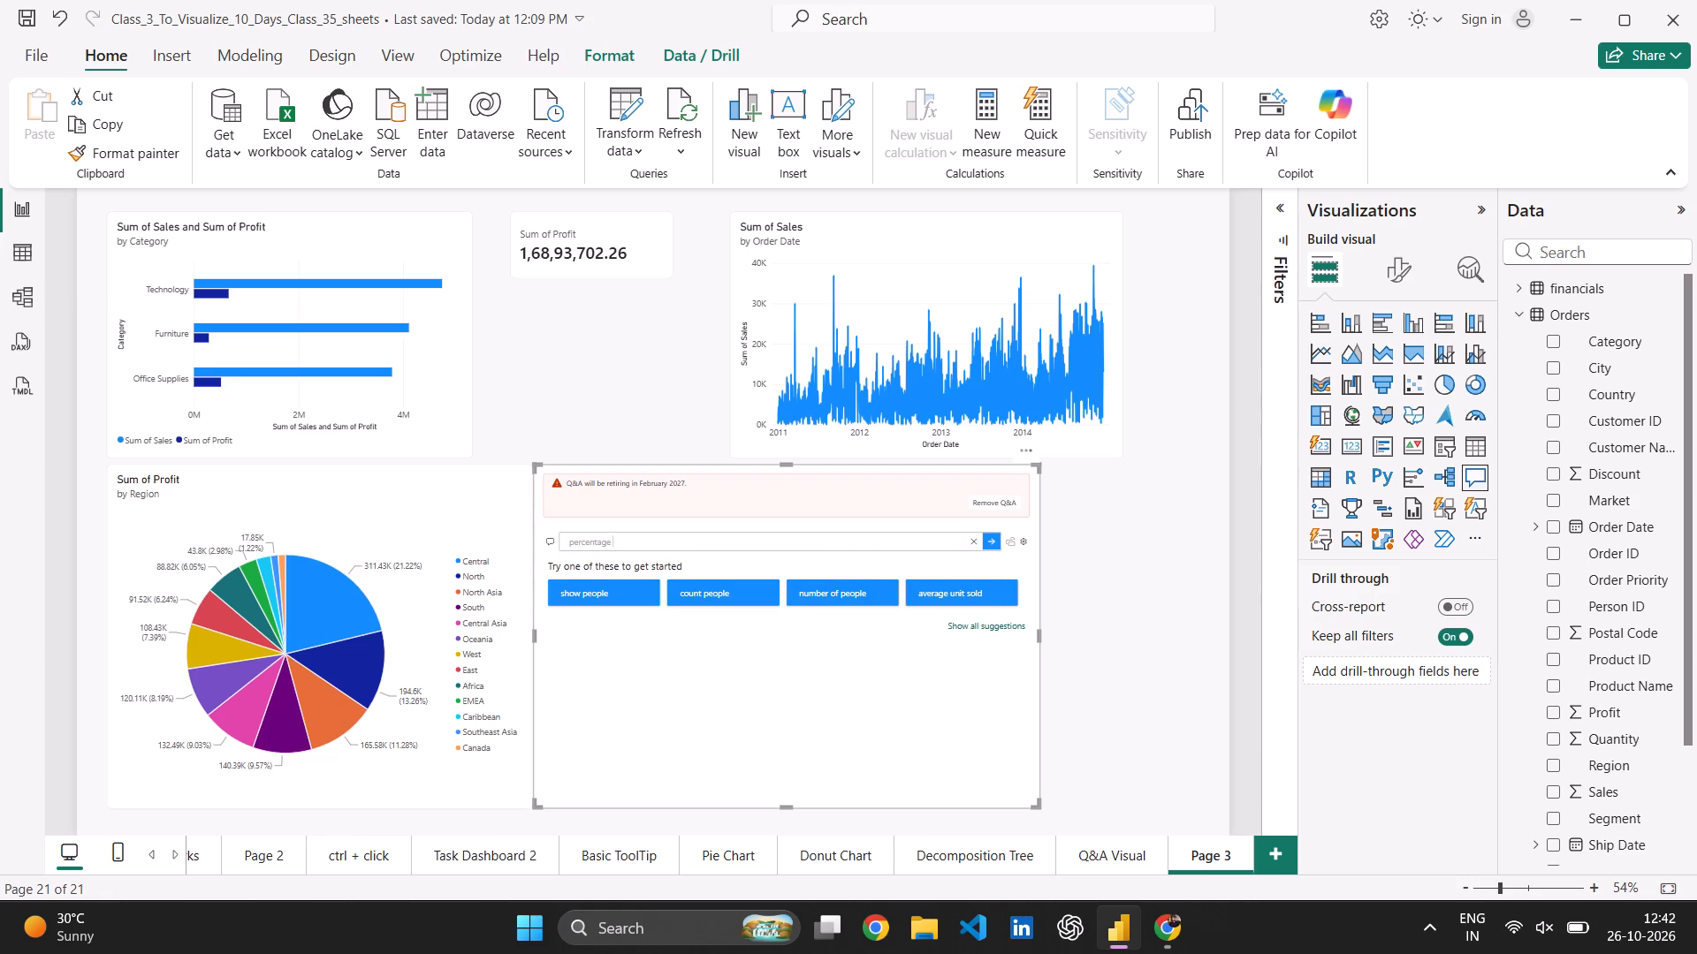
{"action": "type", "text": "of"}
{"action": "key", "text": "space"}
{"action": "type", "text": "dis"}
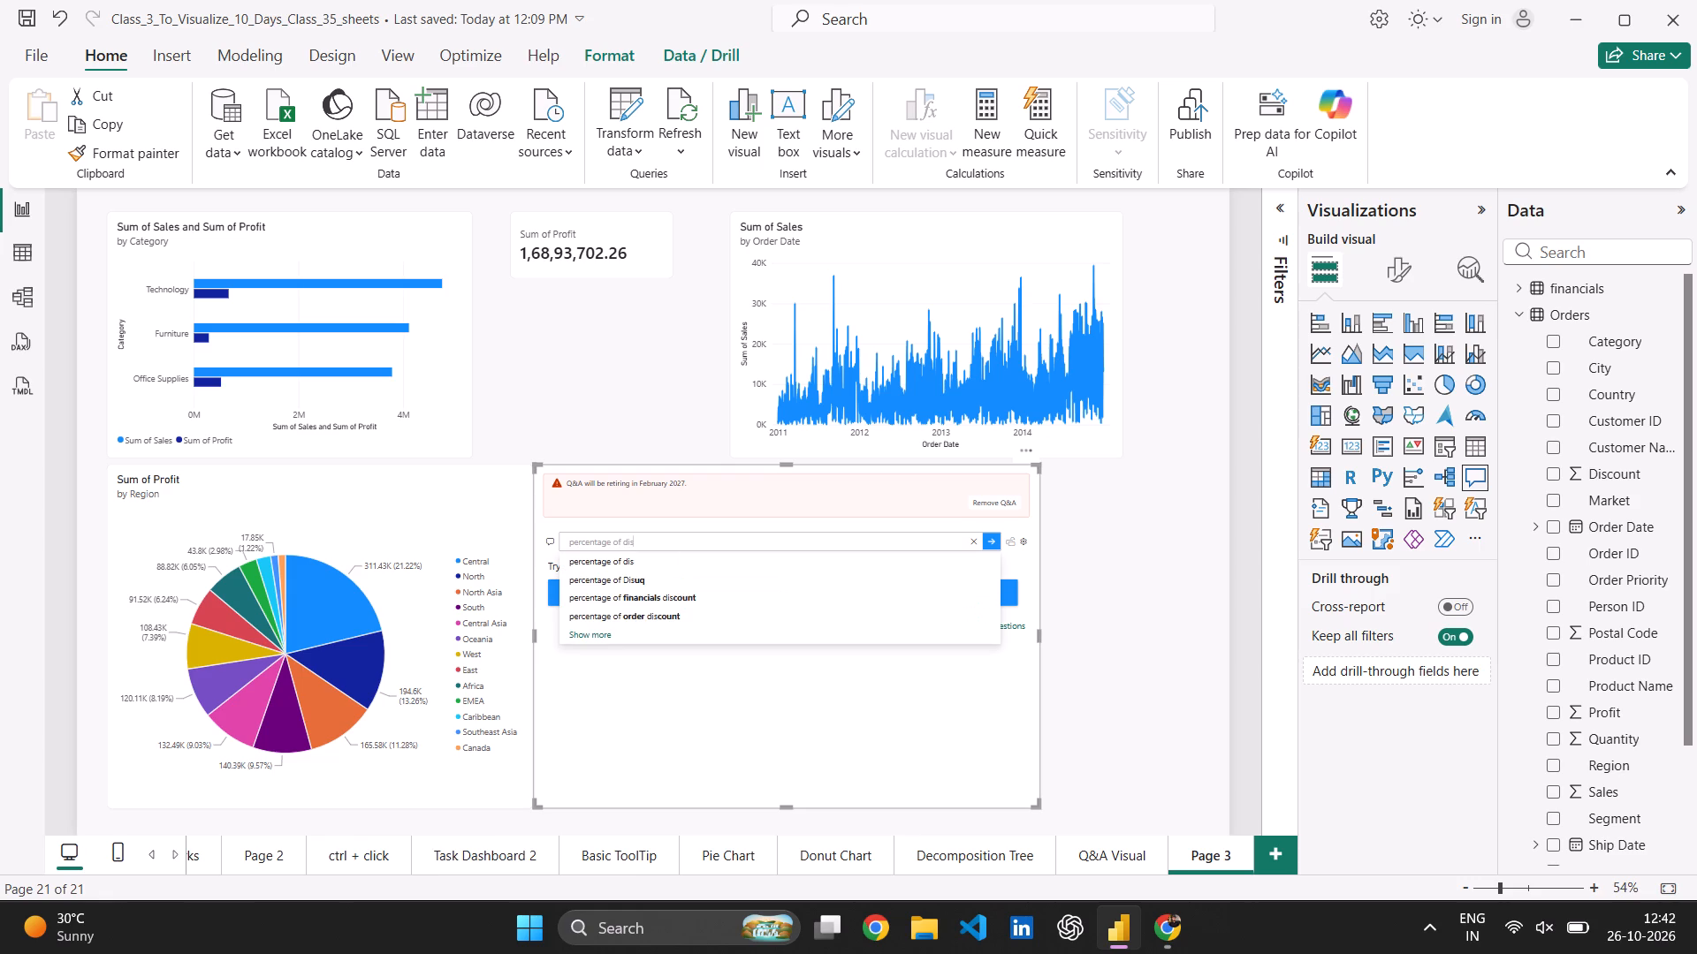
{"action": "type", "text": "count"}
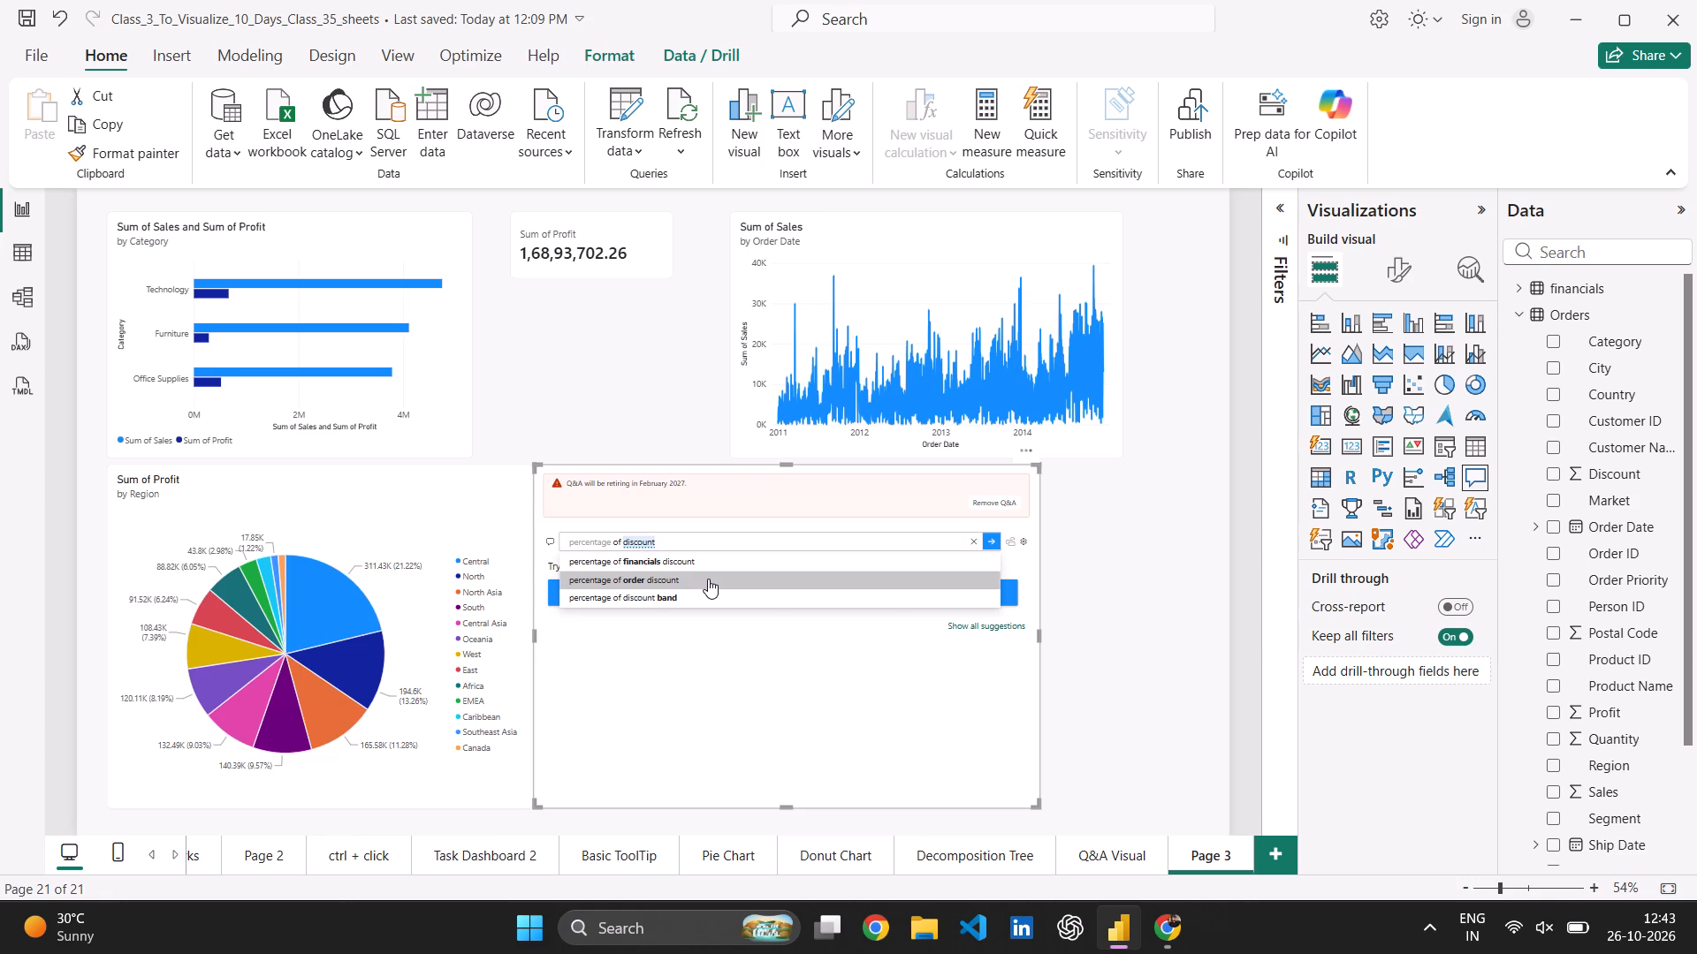
{"action": "left_click", "coordinate": [708, 579]}
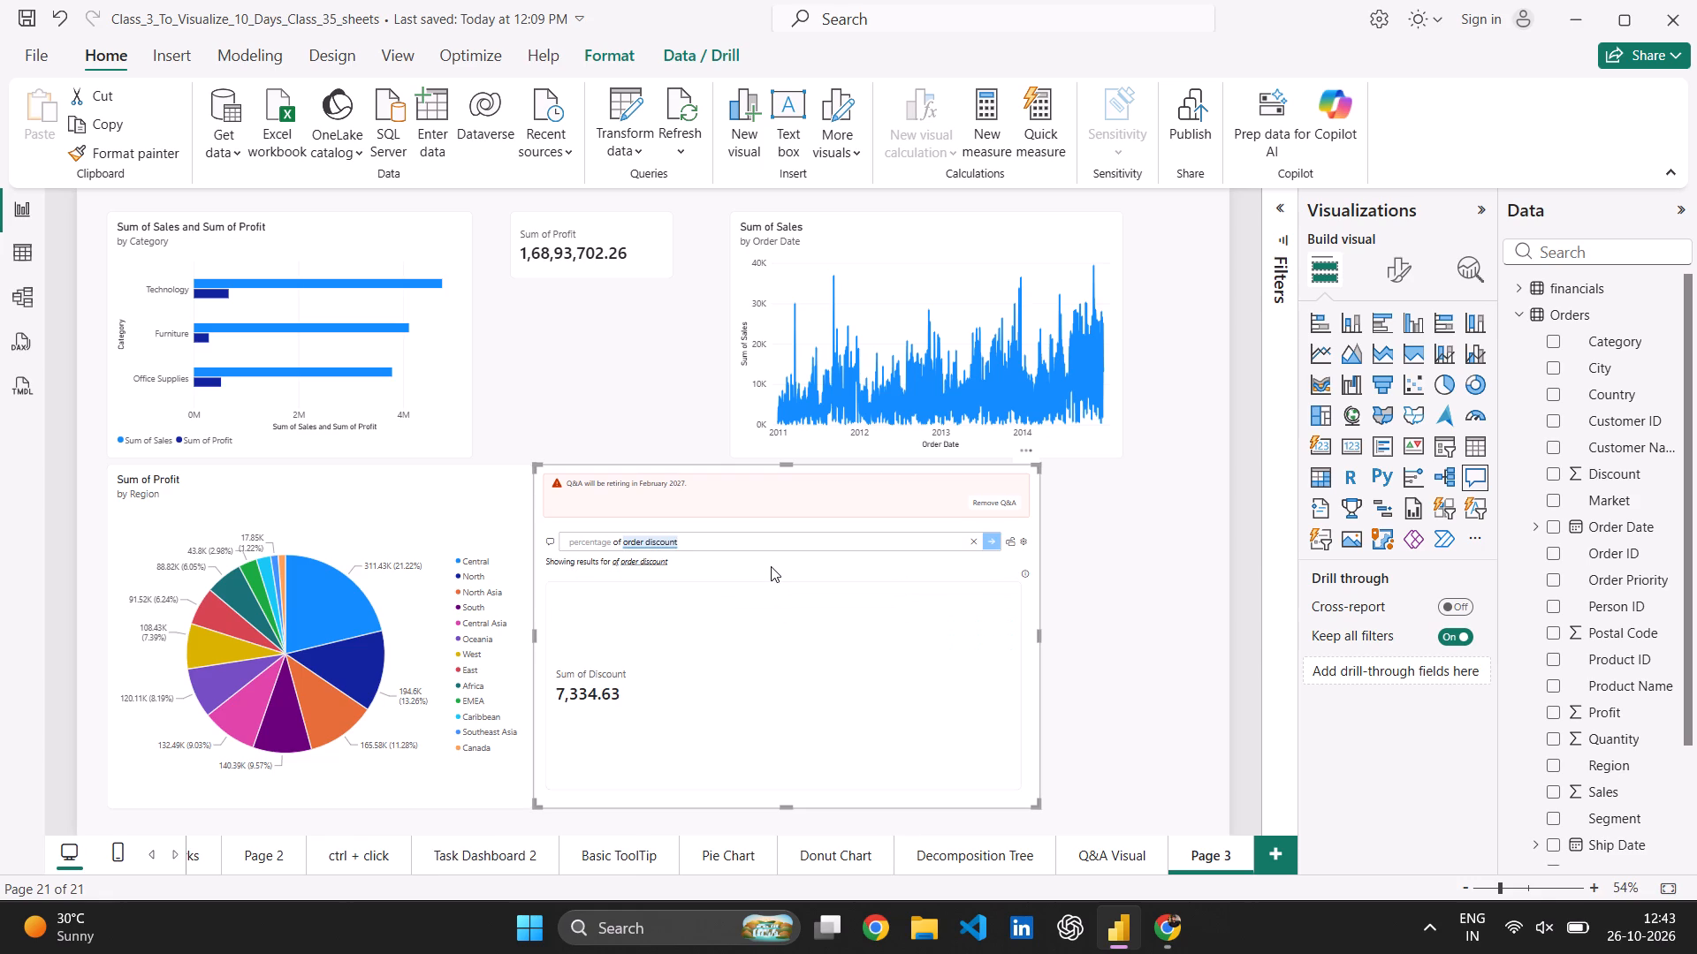
Extend the order discount question with "by region".
{"action": "triple_click", "coordinate": [695, 538]}
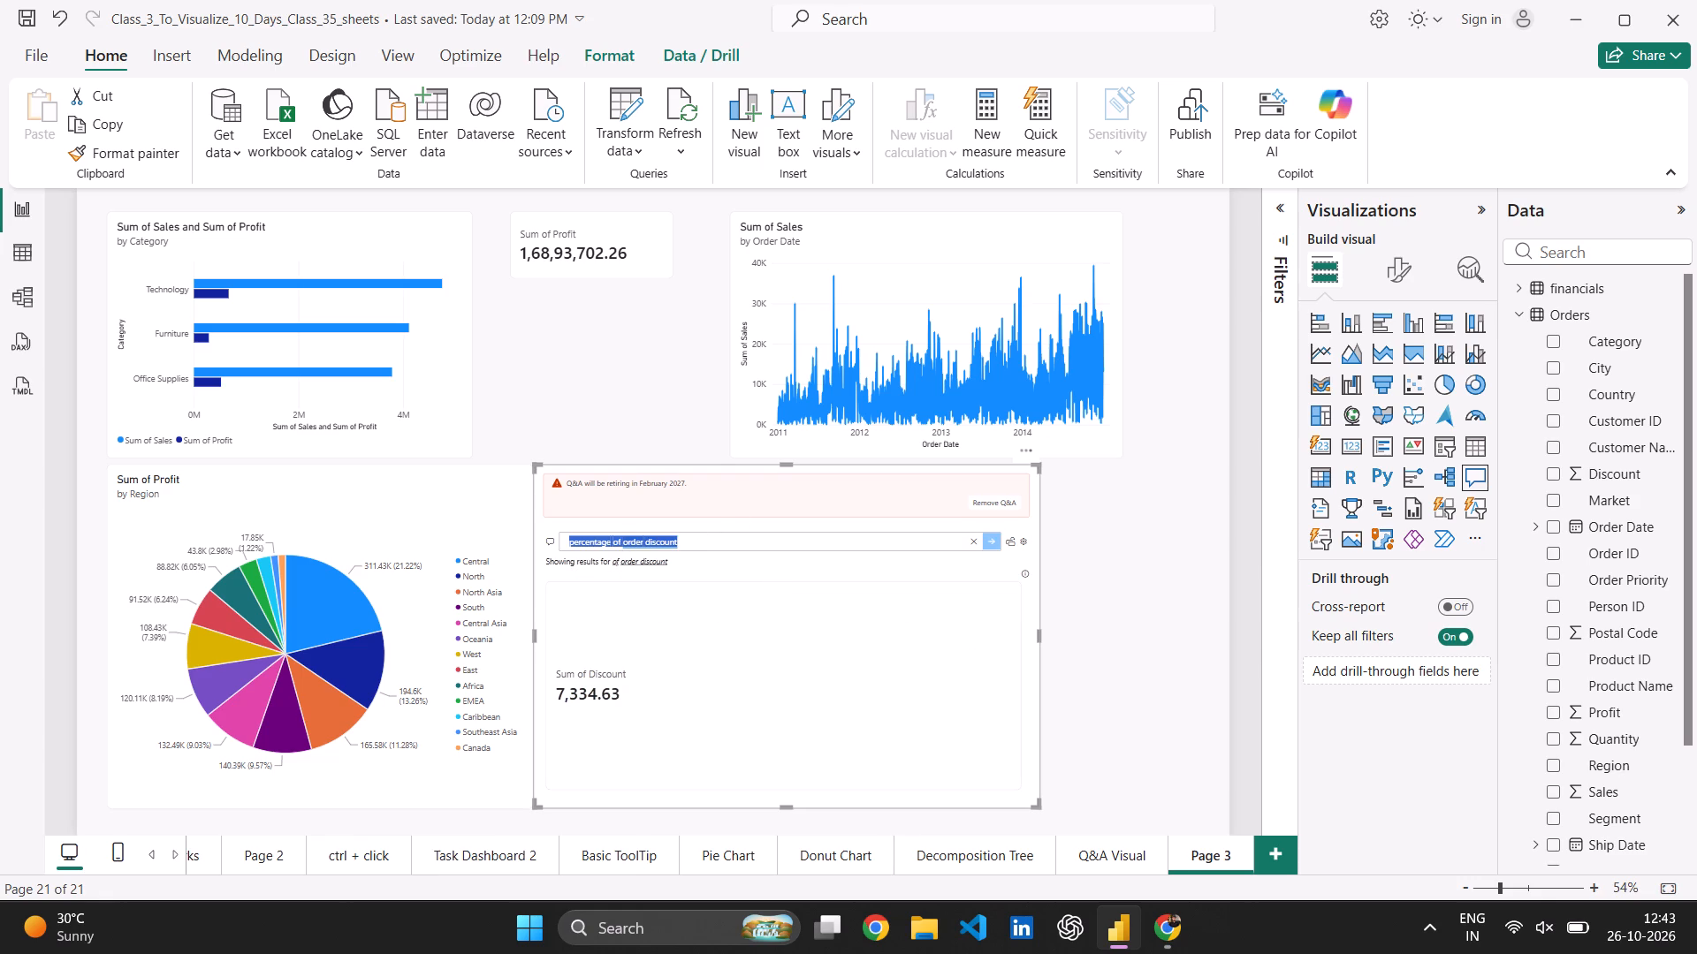
{"action": "left_click", "coordinate": [695, 538]}
{"action": "key", "text": "space"}
{"action": "type", "text": "by region"}
{"action": "left_click", "coordinate": [691, 560]}
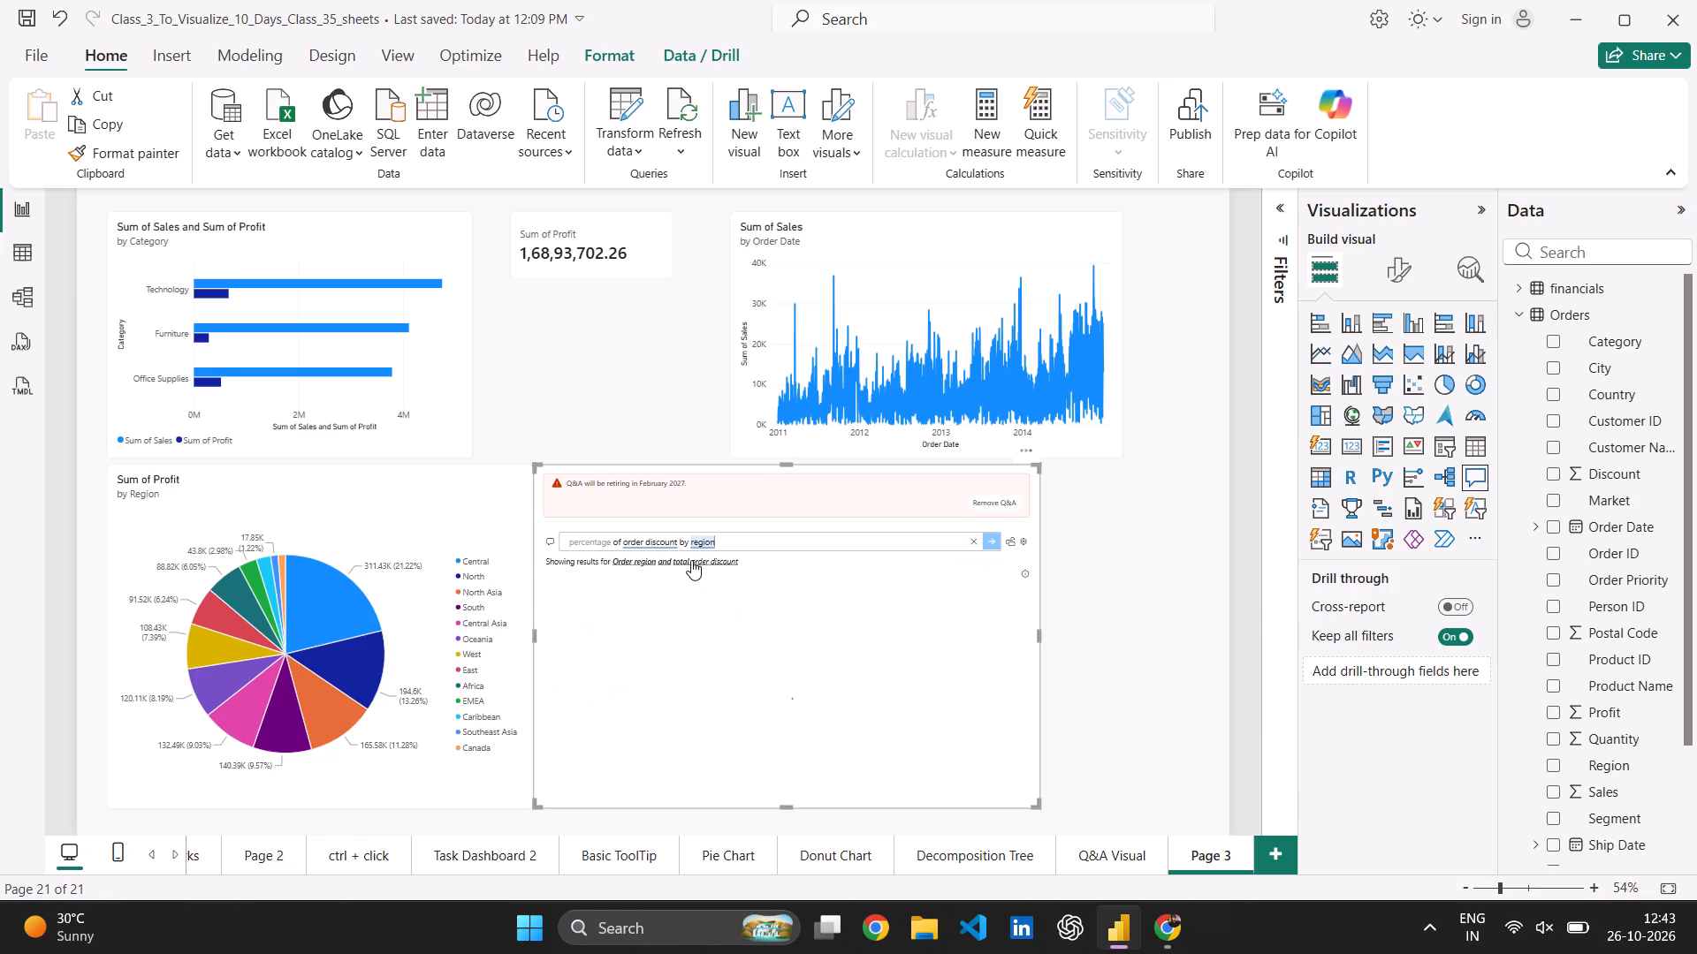
{"action": "left_click", "coordinate": [1100, 735]}
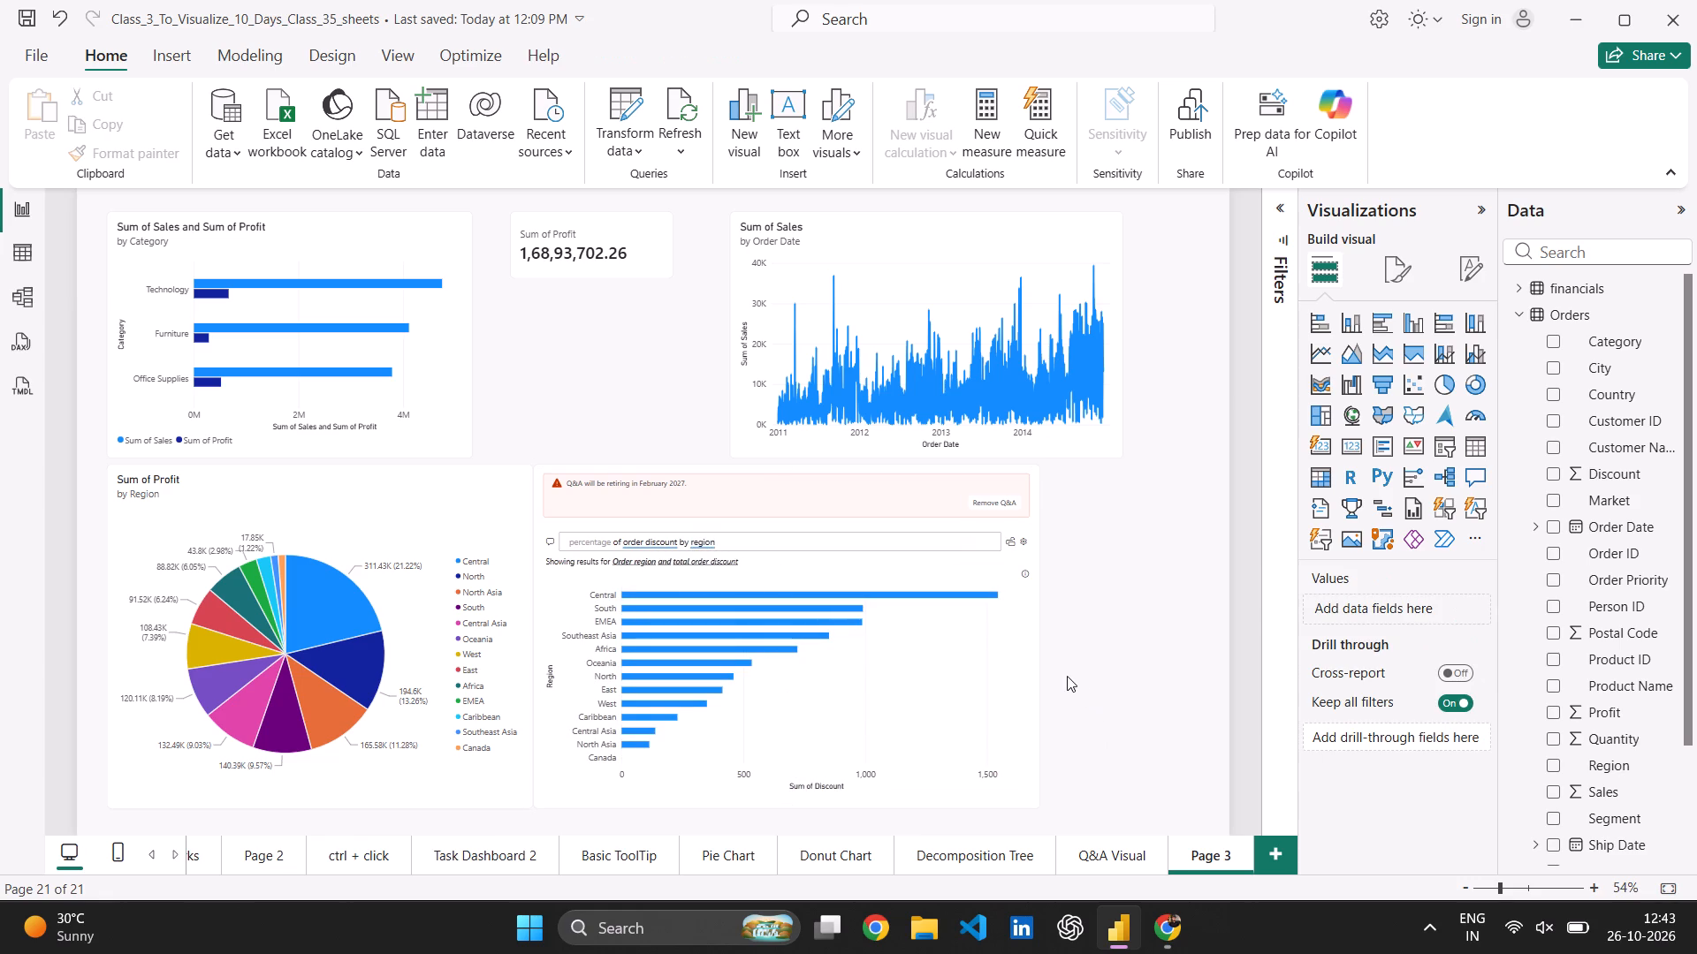
{"action": "left_click", "coordinate": [1067, 676]}
Turn the order discount by region Q&A result into a standard bar chart.
{"action": "left_click", "coordinate": [1024, 700]}
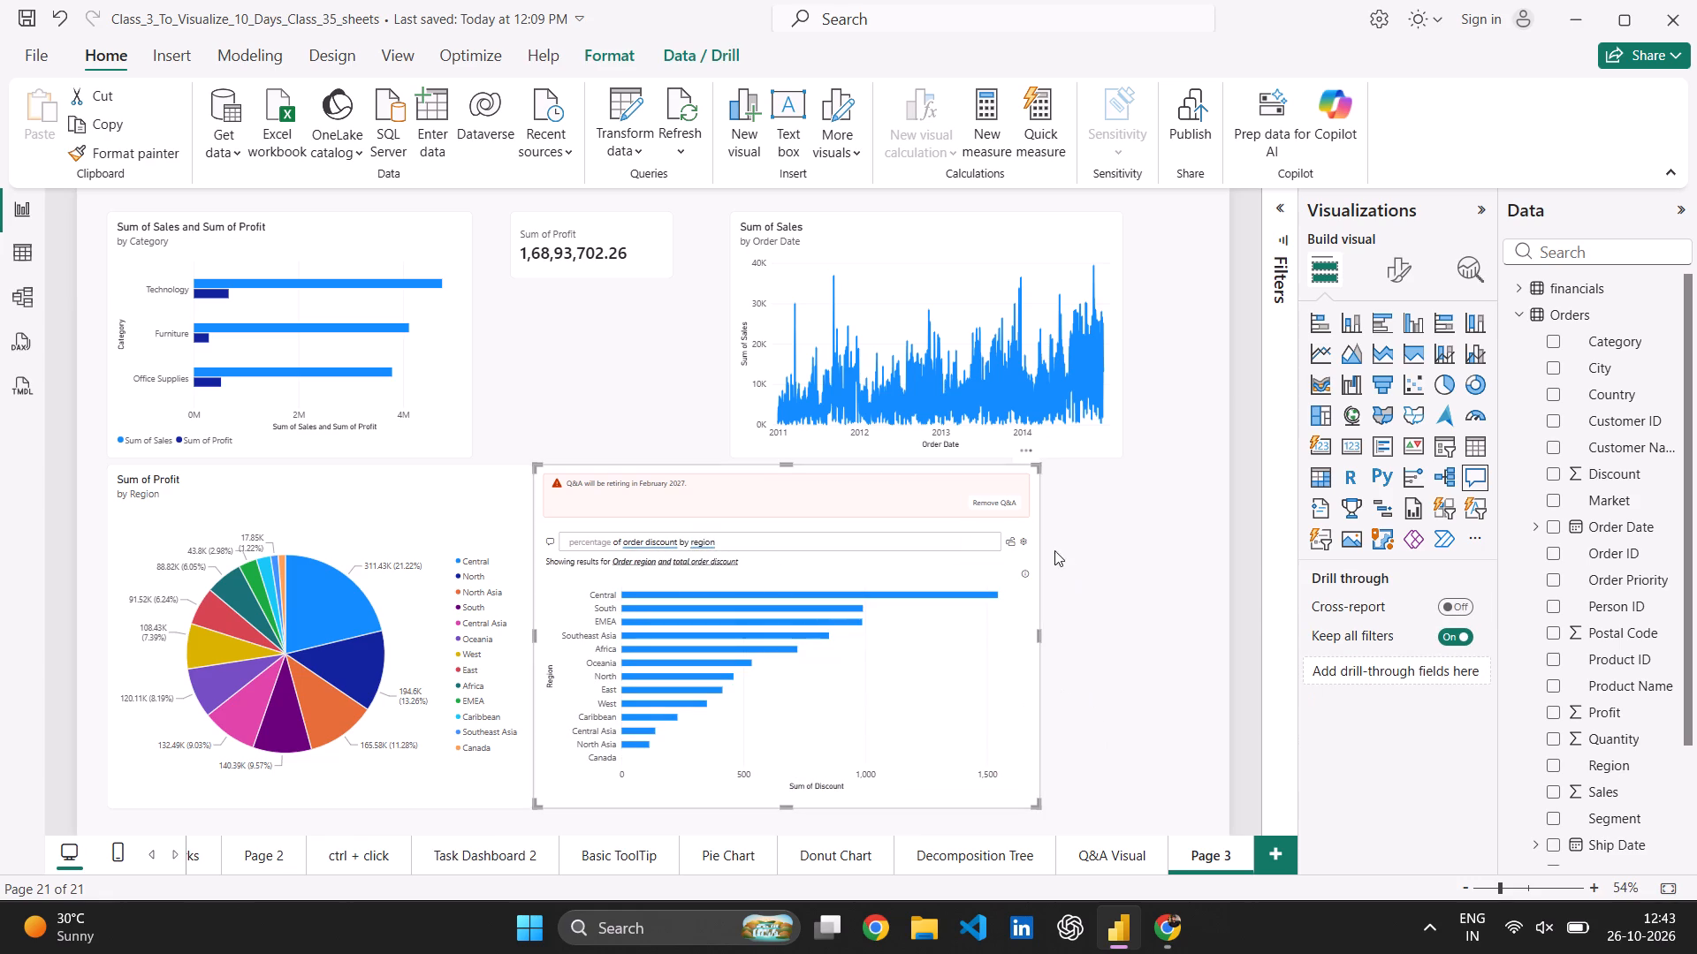
{"action": "left_click", "coordinate": [1005, 545]}
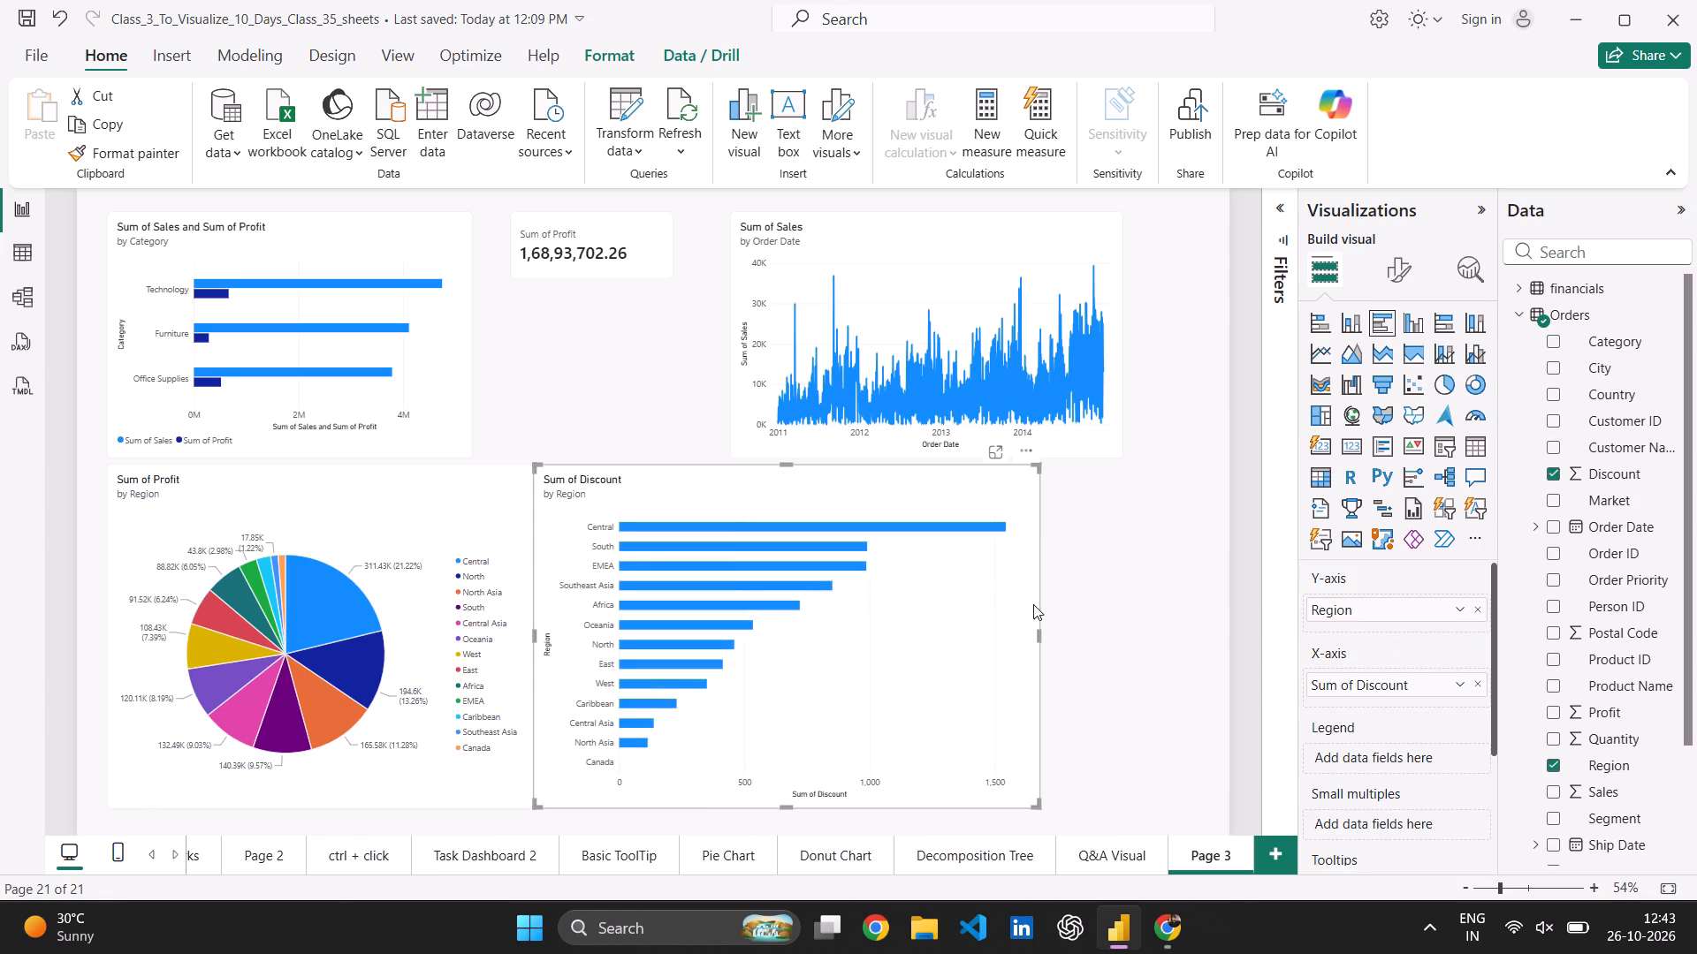
Move the Sum of Discount by Region chart slightly away from the pie chart and reduce its width and height.
{"action": "left_click_drag", "start_coordinate": [1031, 662], "coordinate": [1059, 657]}
{"action": "left_click", "coordinate": [1068, 804]}
{"action": "left_click", "coordinate": [1068, 757]}
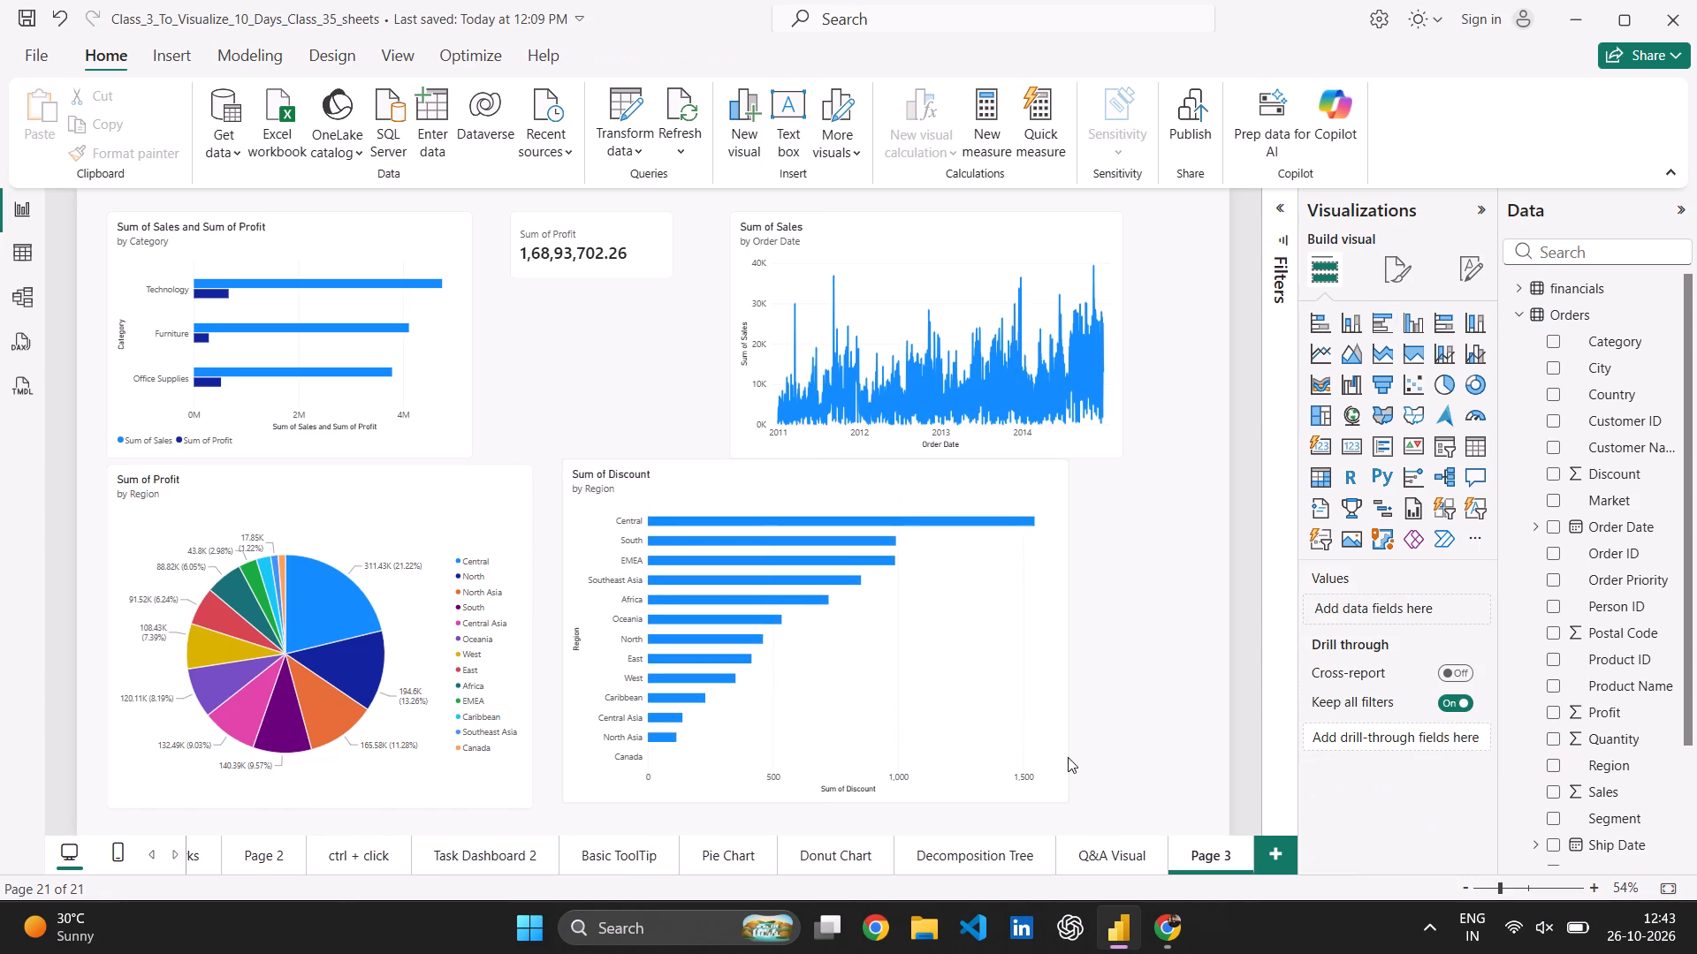
{"action": "left_click", "coordinate": [1068, 790]}
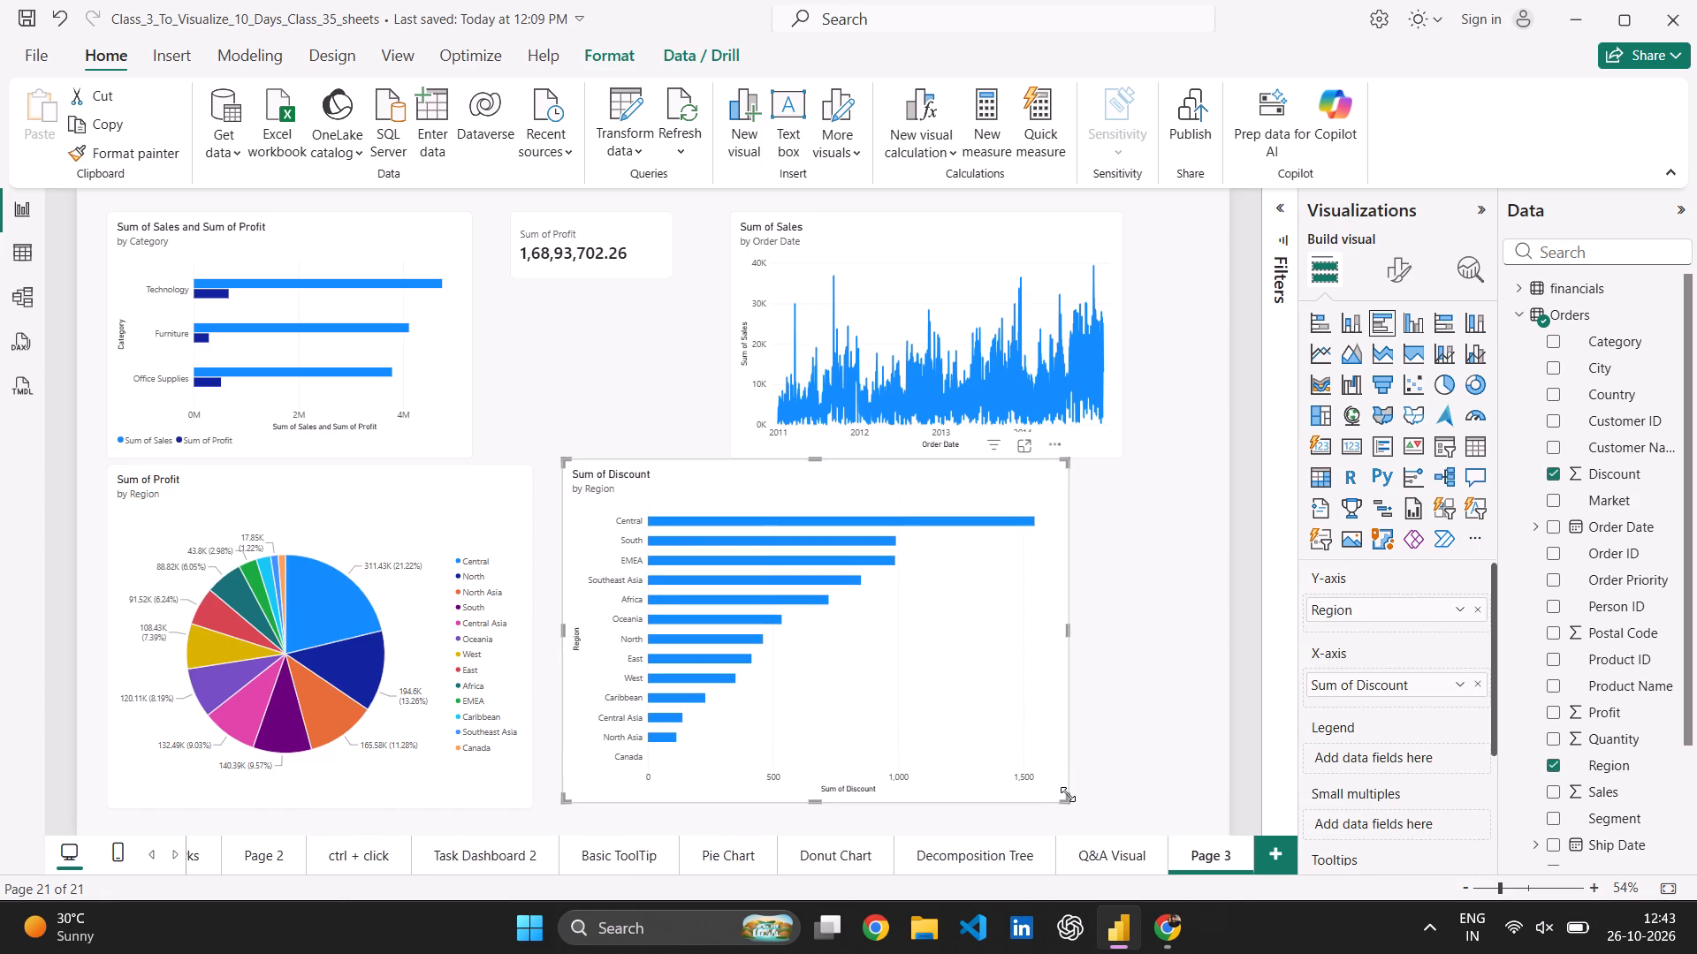
{"action": "left_click_drag", "start_coordinate": [1068, 795], "coordinate": [940, 775]}
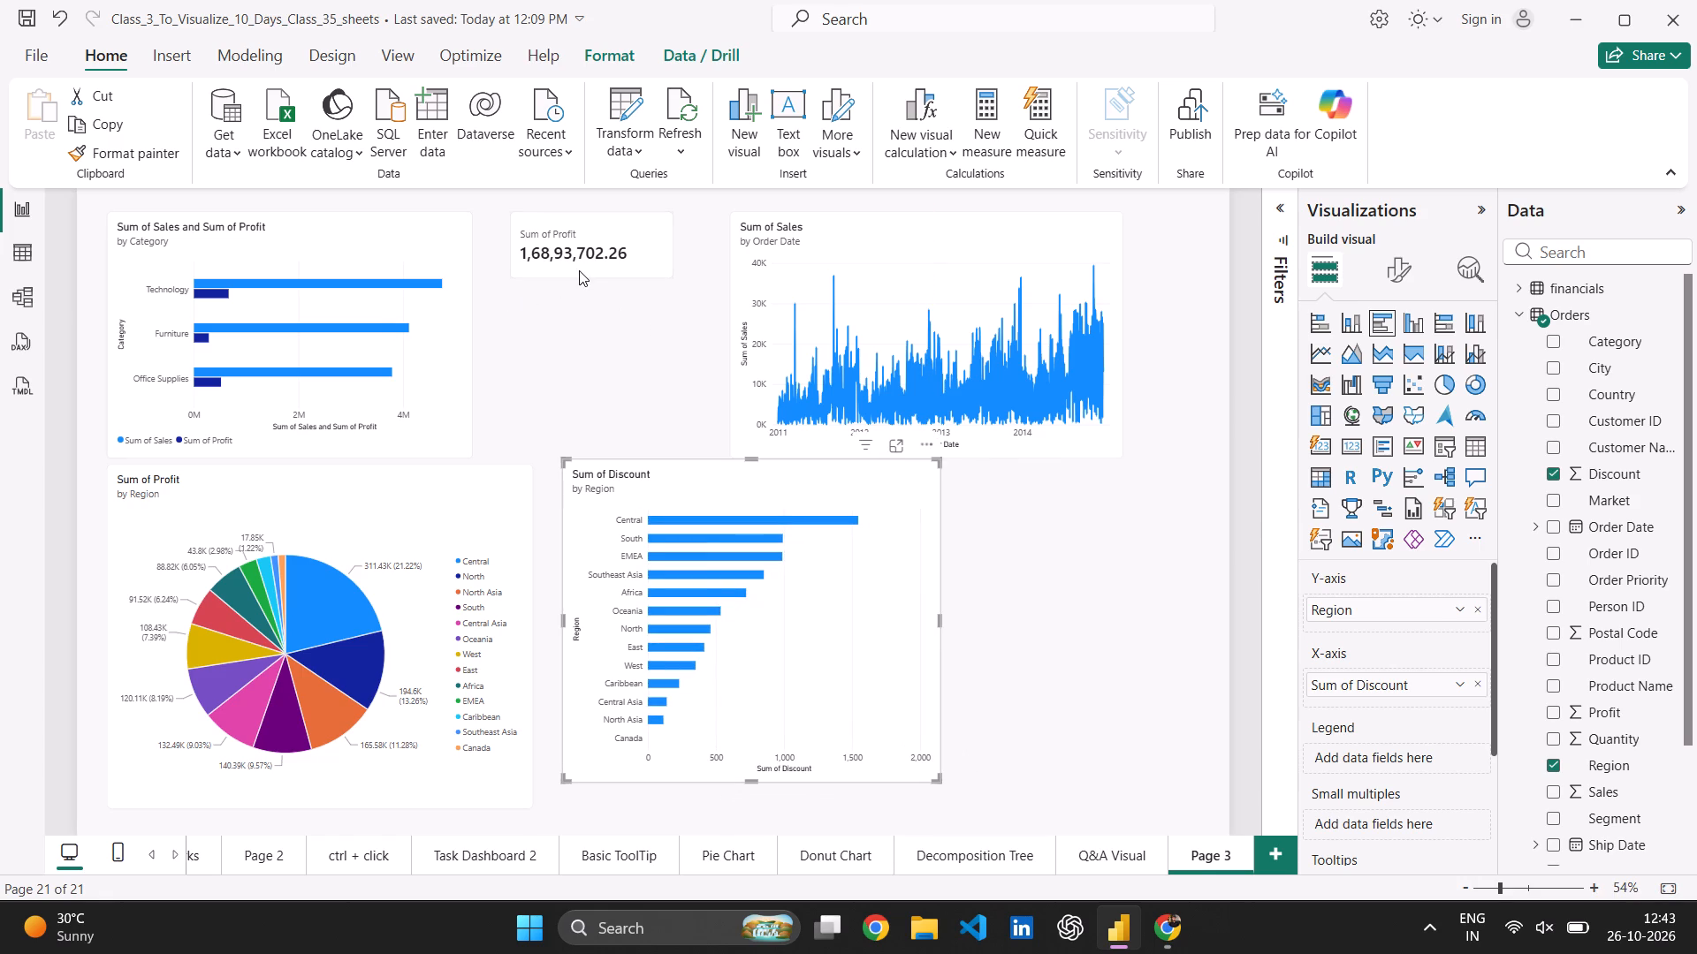
Add a Q&A visual beside the discount bar chart and ask "Sum of unit sold".
{"action": "left_click", "coordinate": [590, 267]}
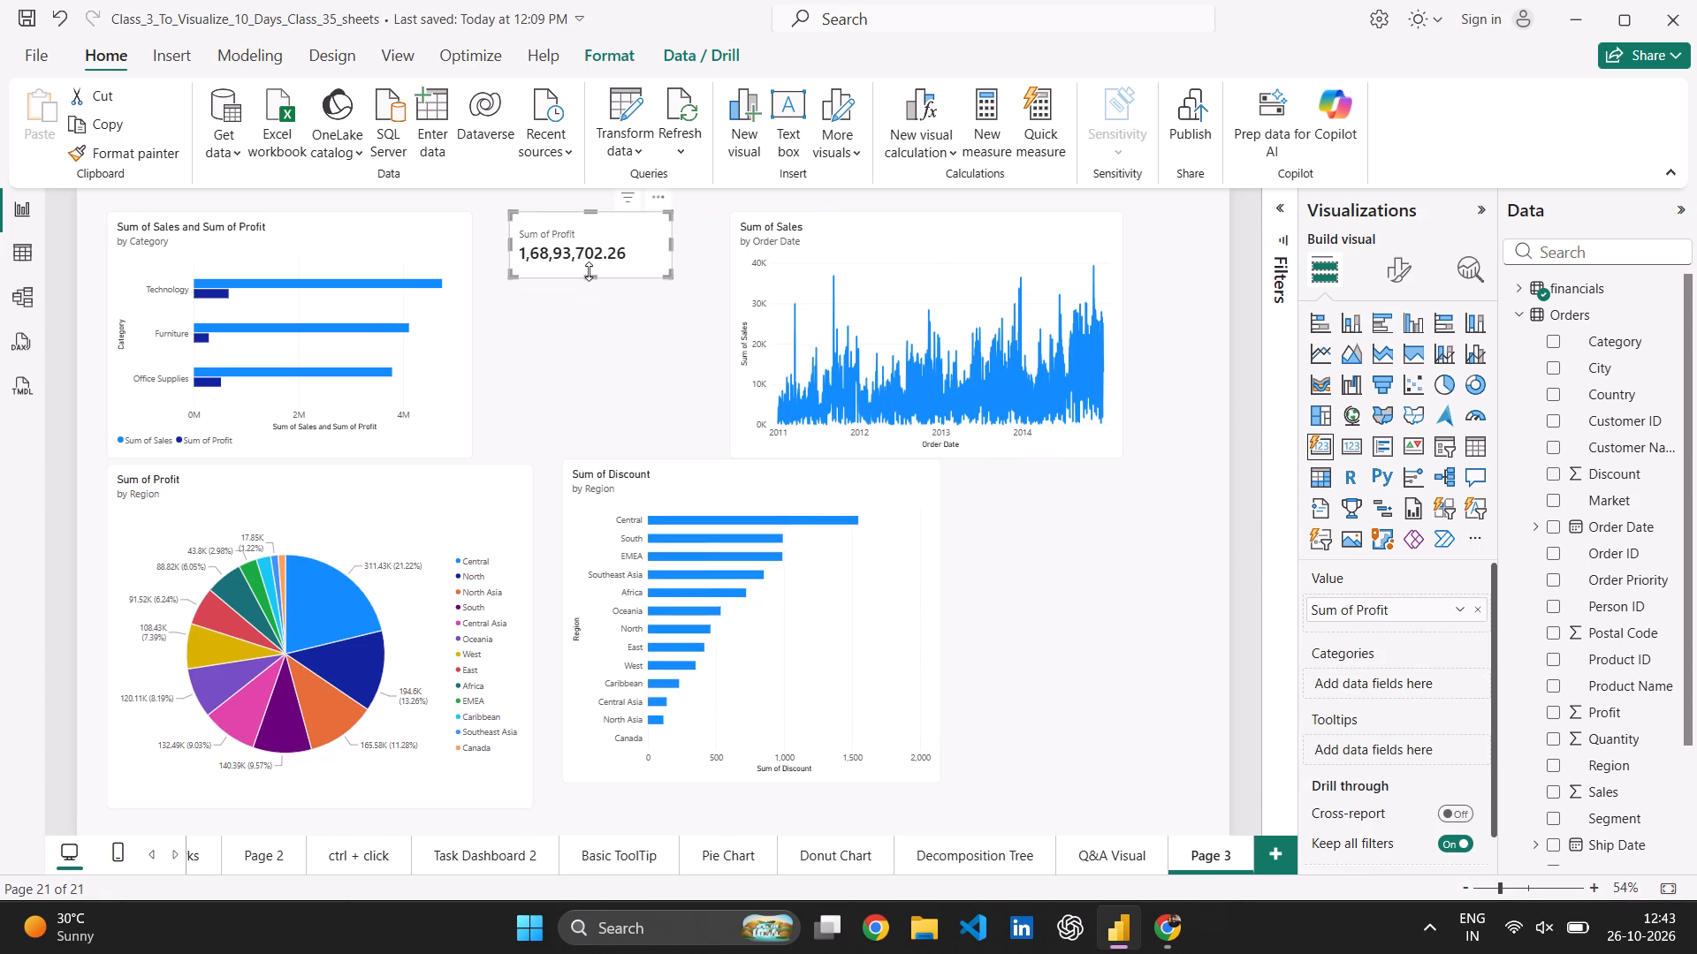
{"action": "left_click", "coordinate": [653, 373]}
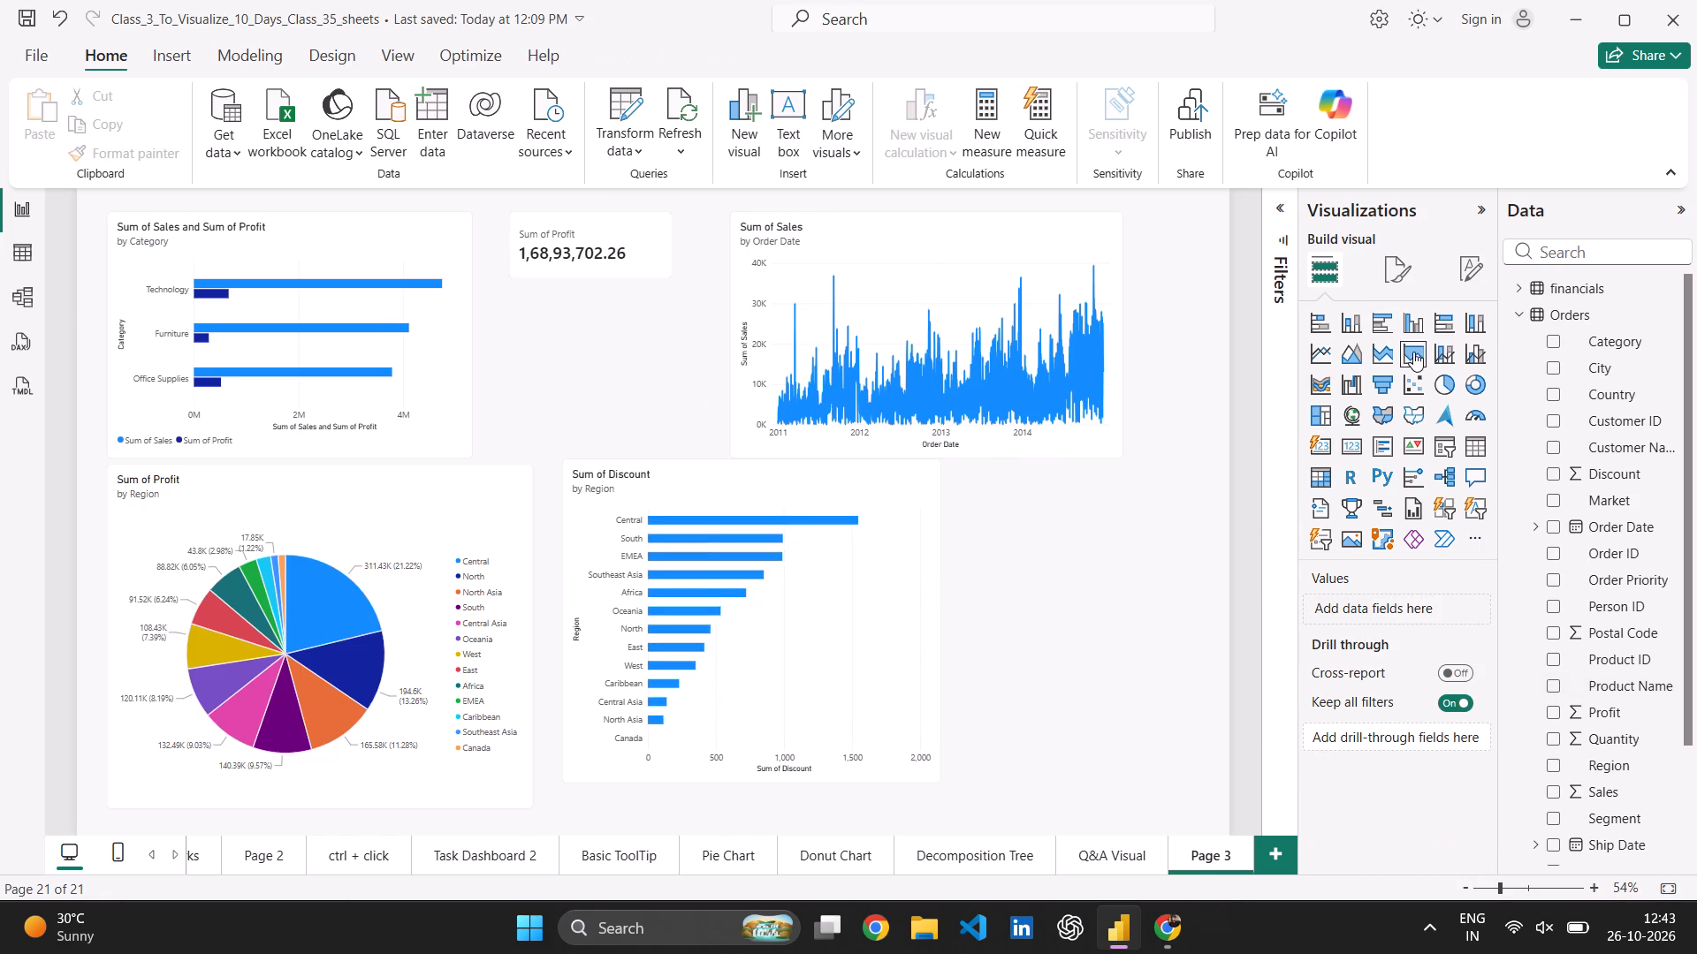
{"action": "left_click", "coordinate": [1478, 477]}
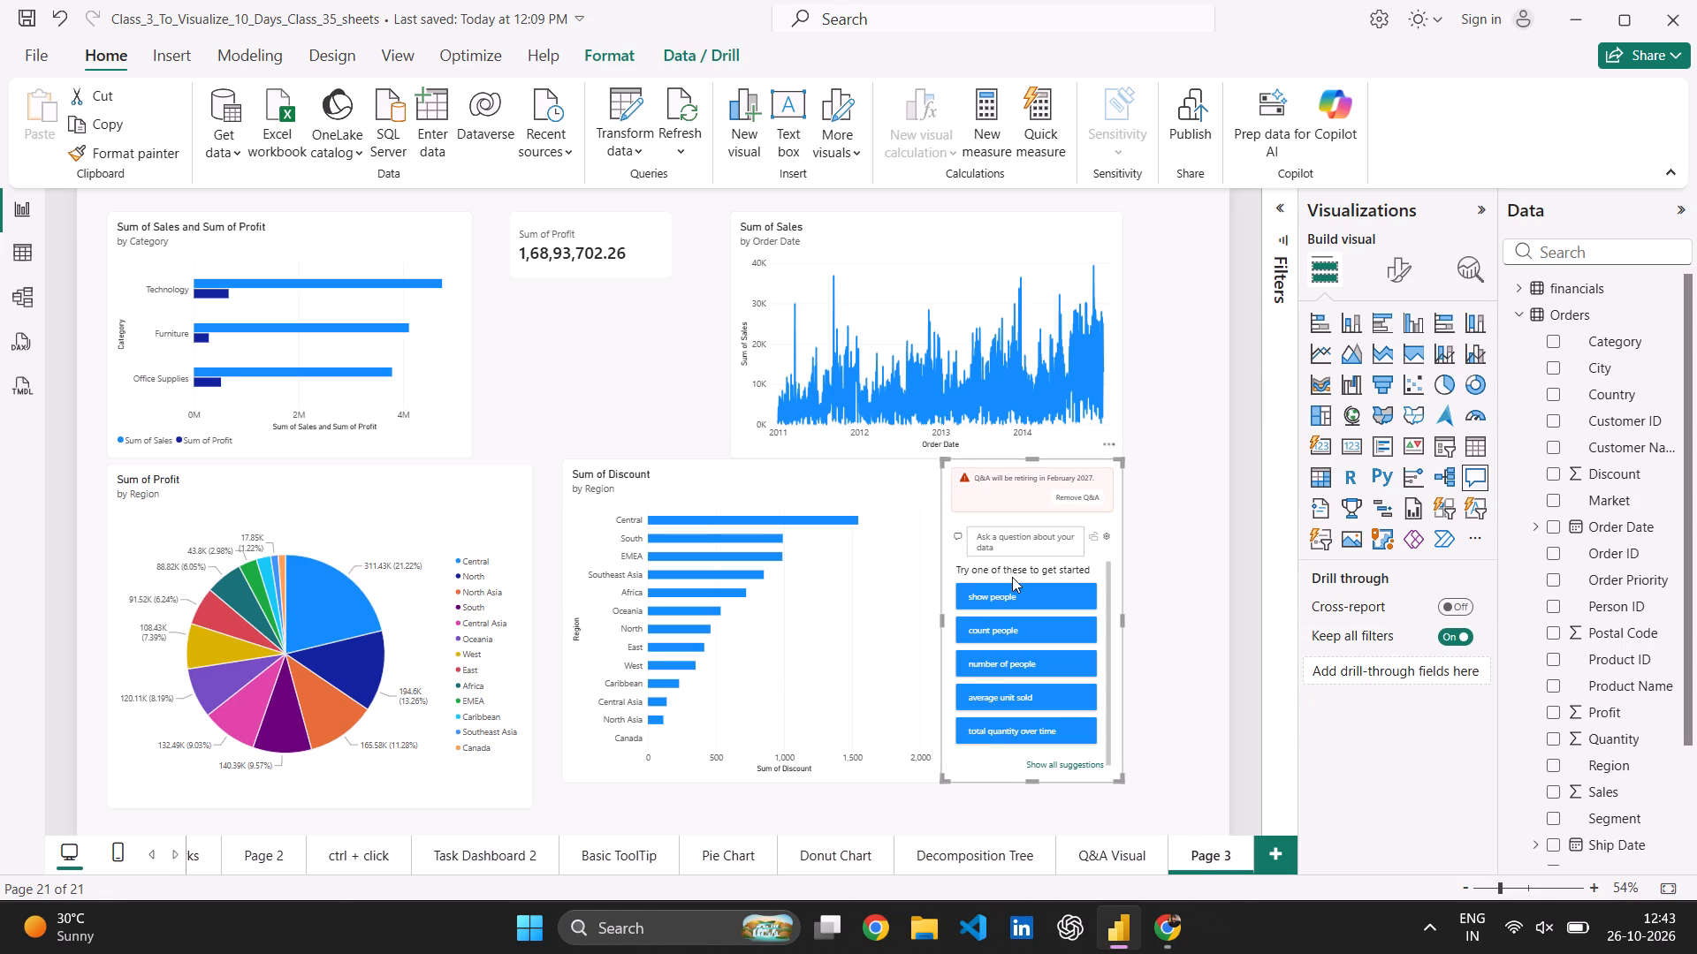
{"action": "left_click", "coordinate": [1003, 551]}
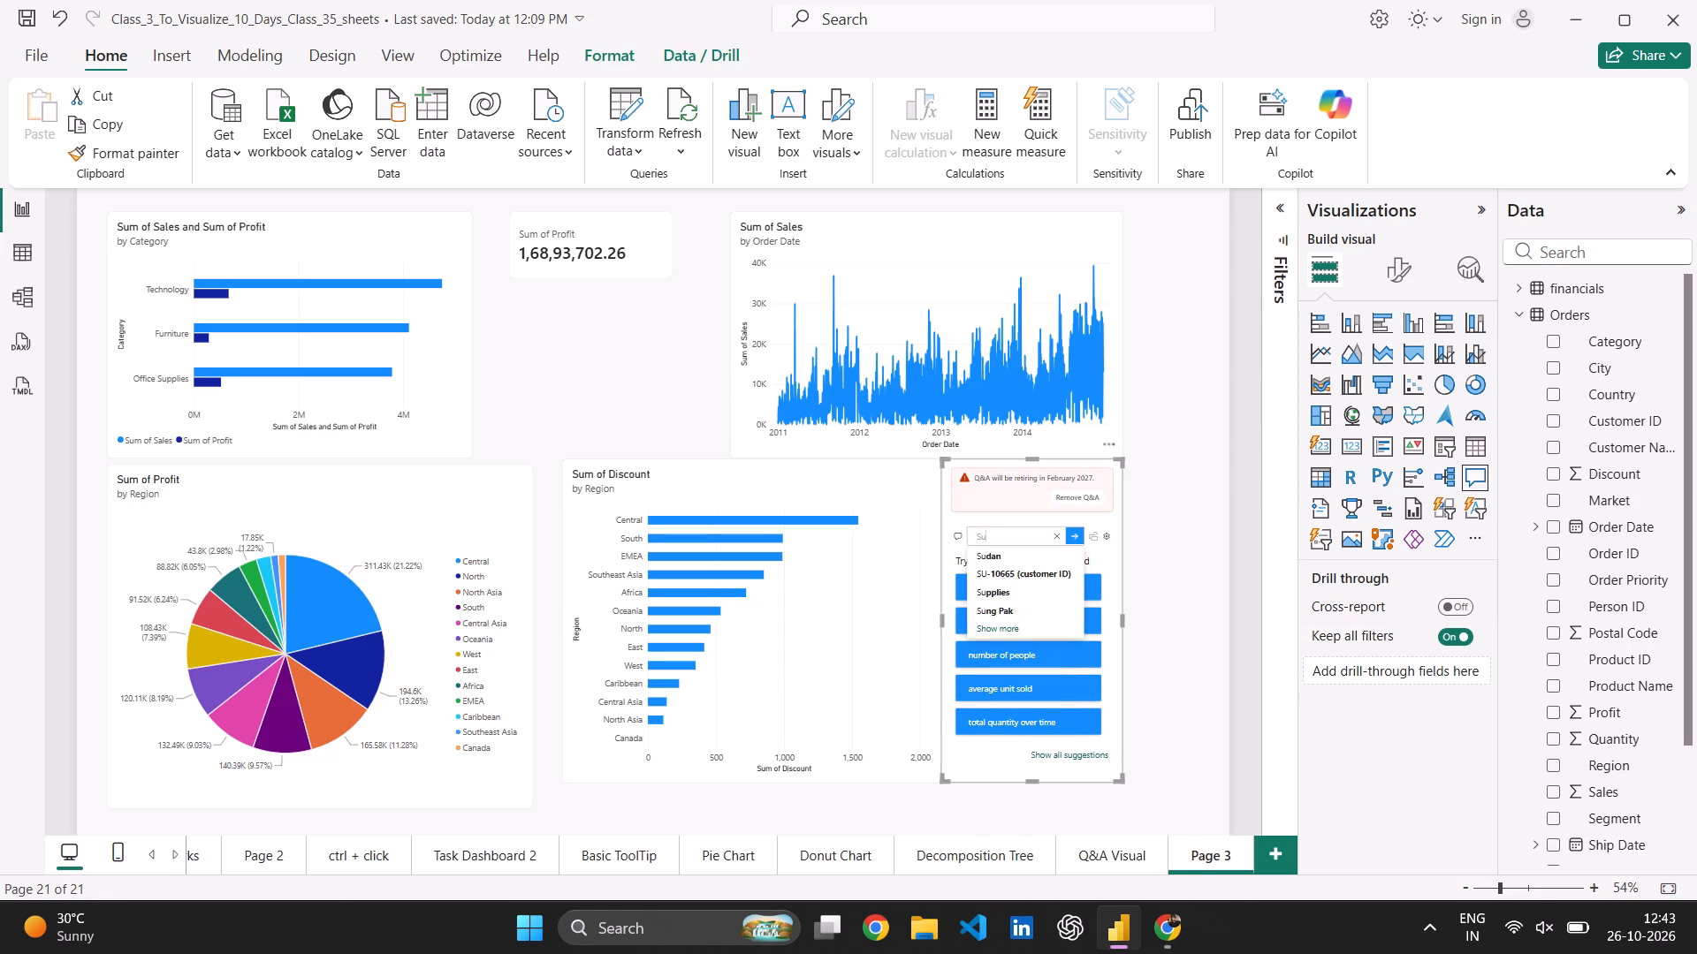
{"action": "type", "text": "of sal"}
{"action": "key", "text": "BackSpace"}
{"action": "key", "text": "BackSpace"}
{"action": "key", "text": "BackSpace"}
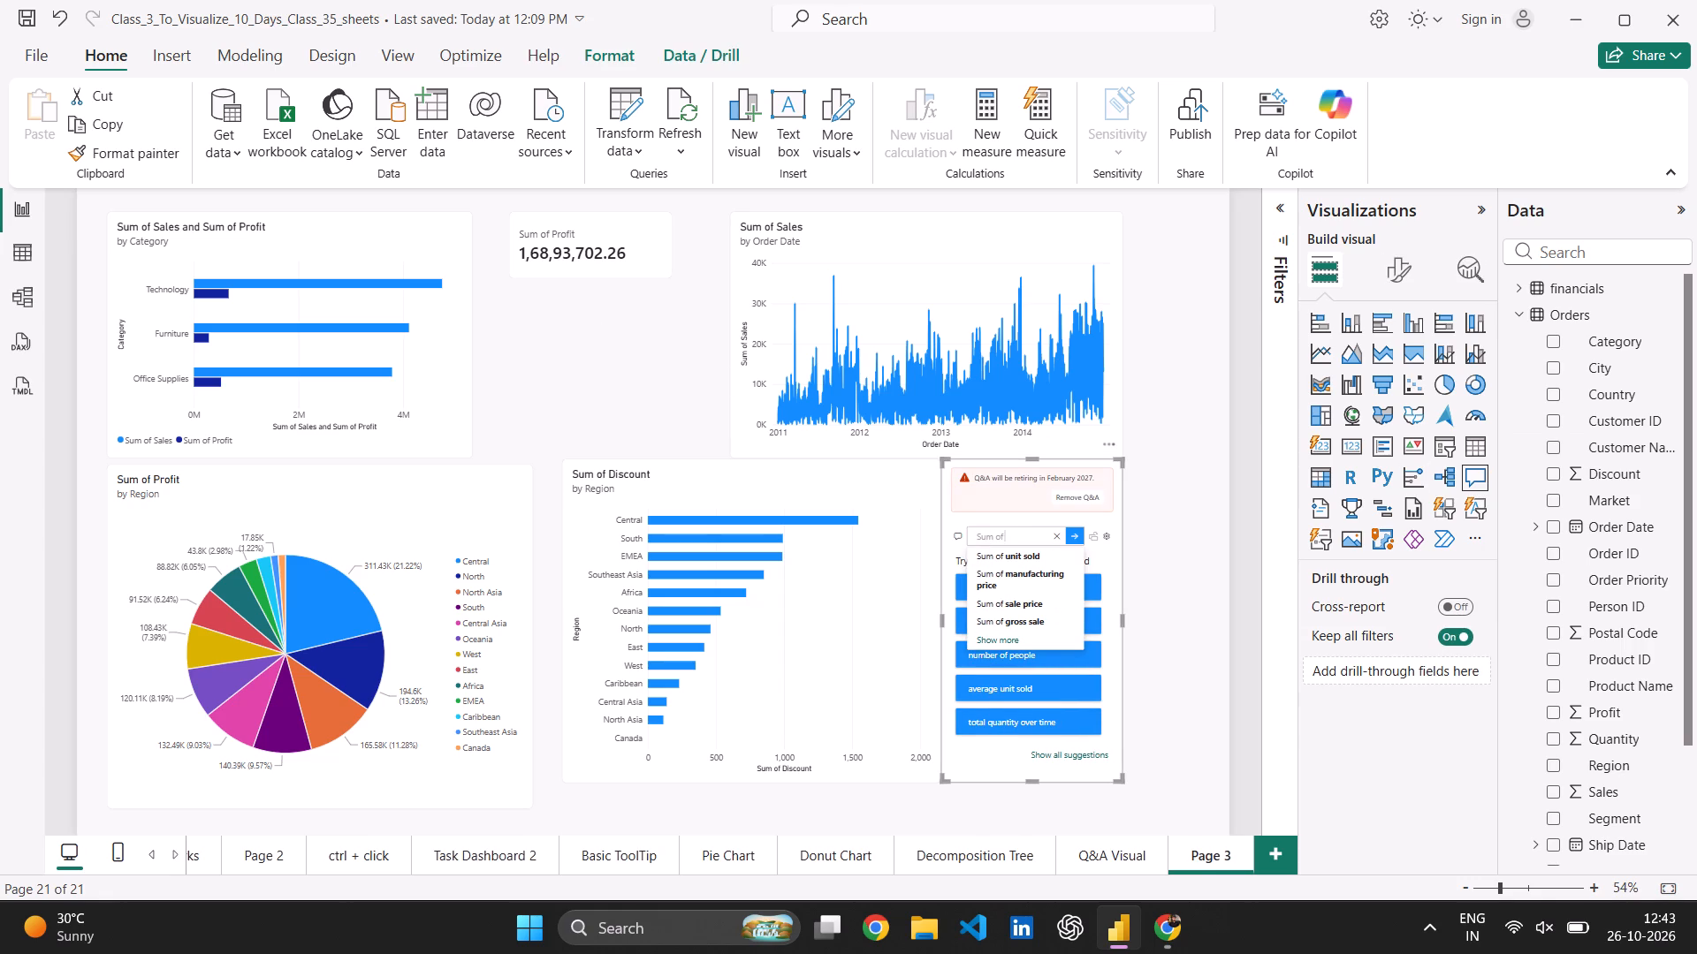
{"action": "left_click", "coordinate": [1013, 560]}
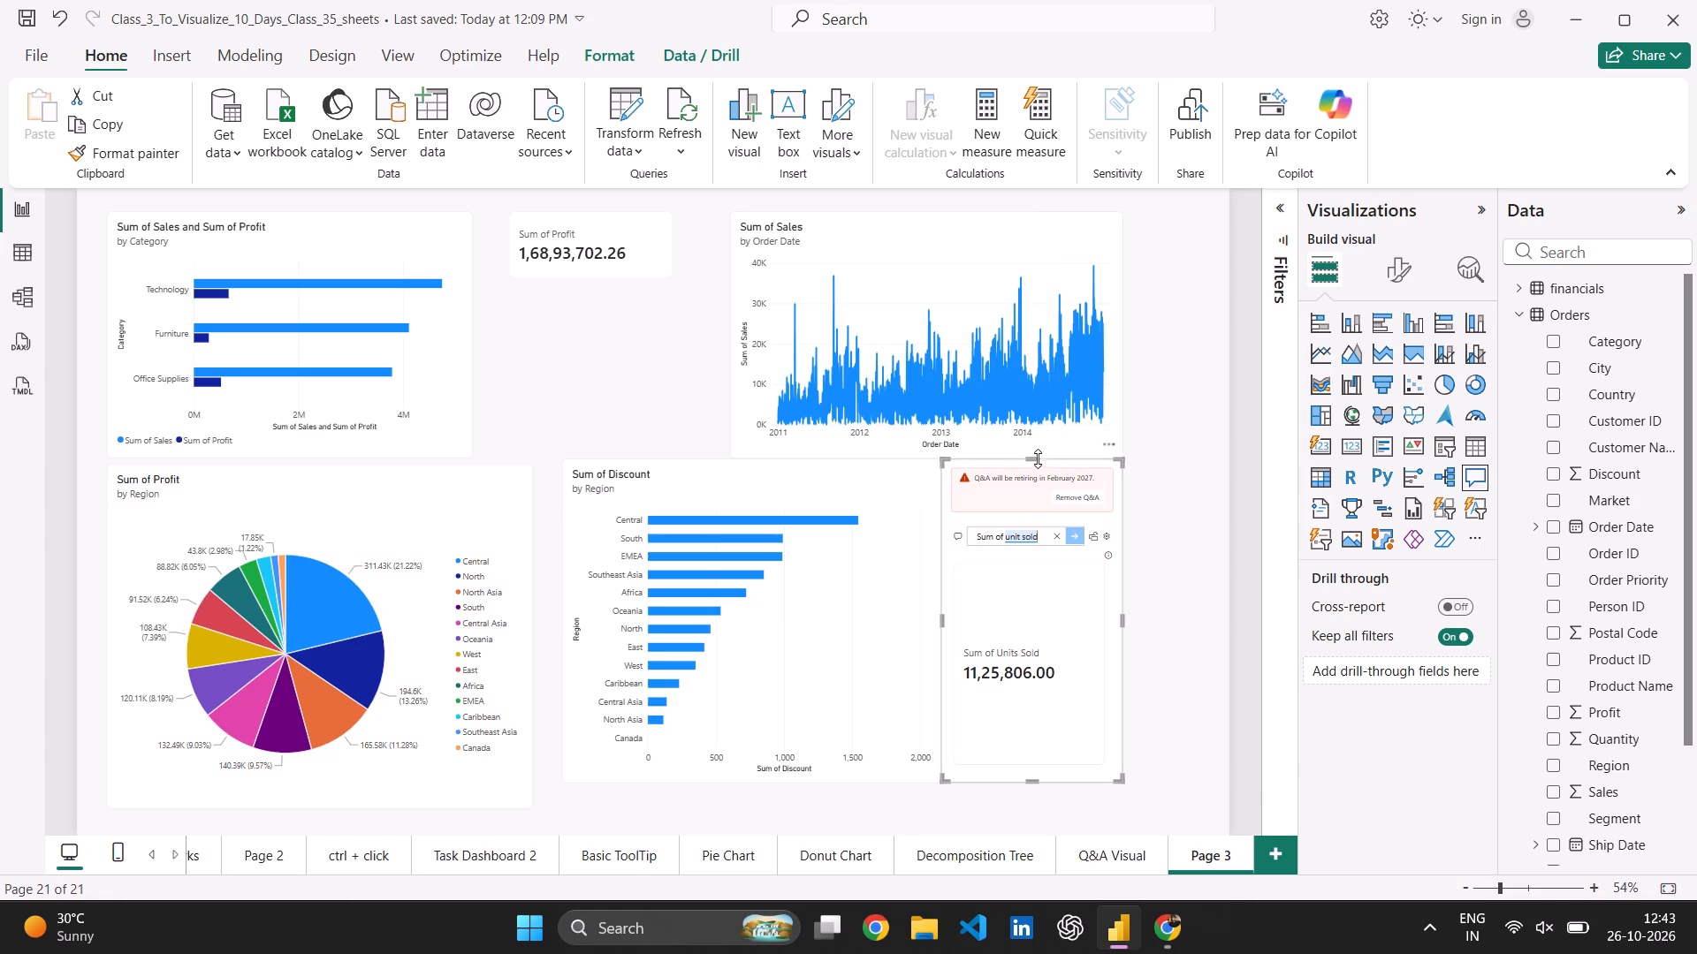
Reduce the height of the units sold Q&A visual and turn its result into a standard card.
{"action": "left_click_drag", "start_coordinate": [1036, 457], "coordinate": [1056, 596]}
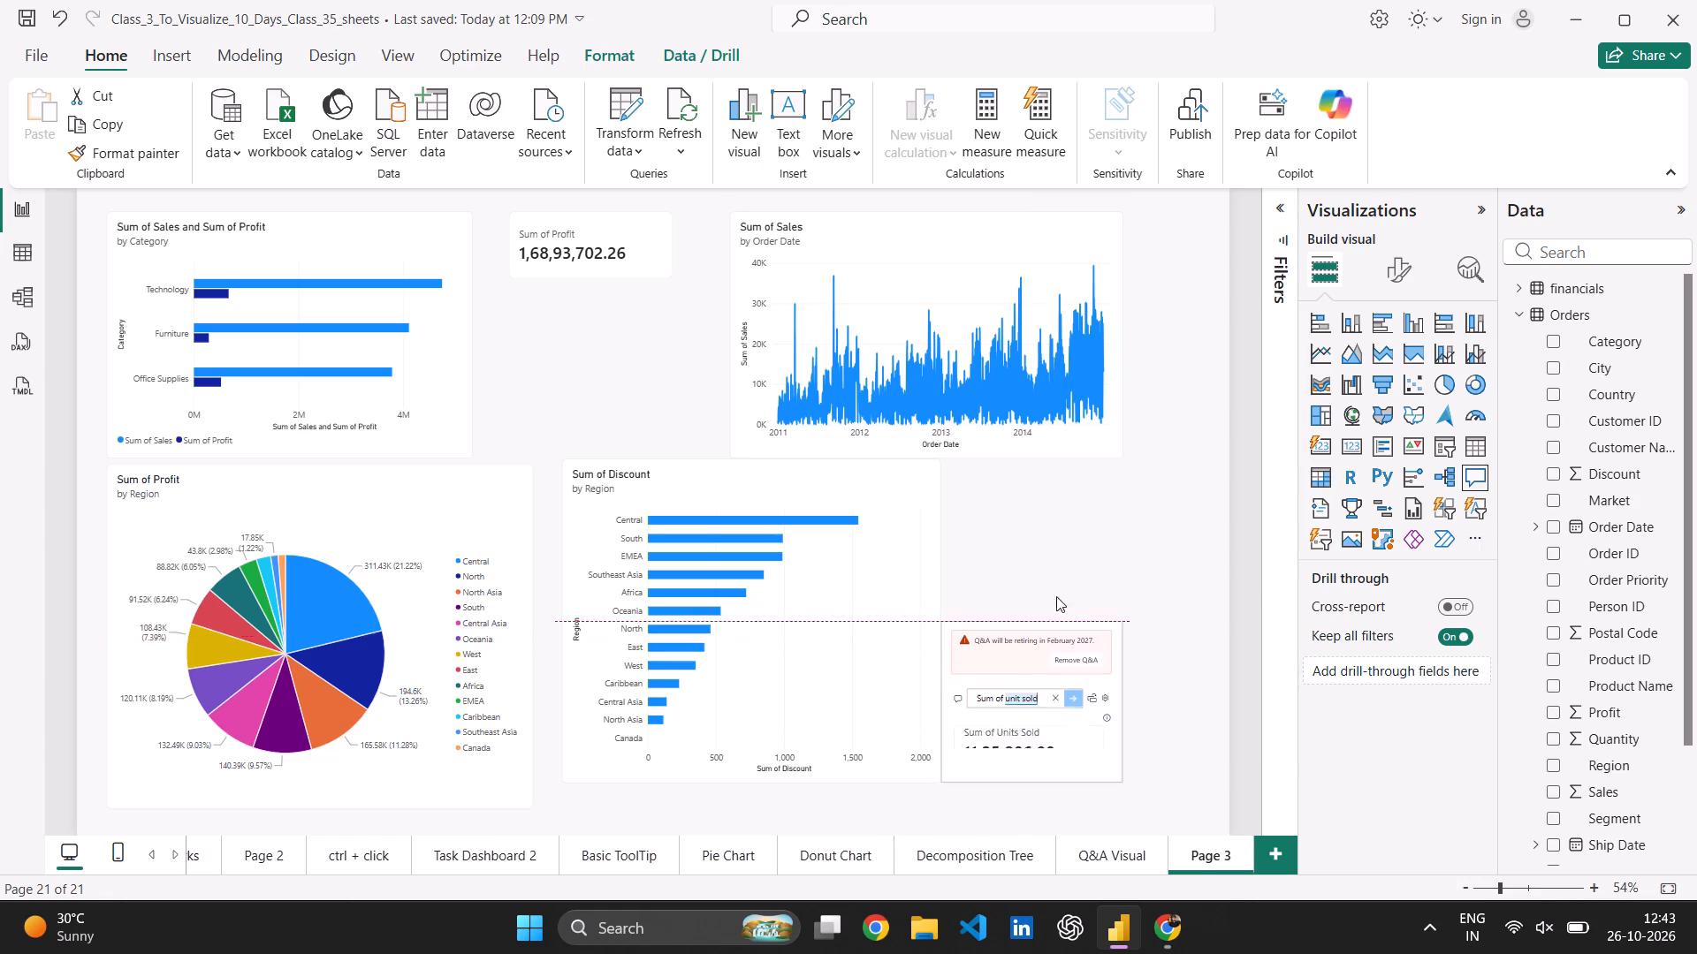
{"action": "left_click_drag", "start_coordinate": [1056, 596], "coordinate": [1062, 583]}
{"action": "left_click", "coordinate": [1092, 665]}
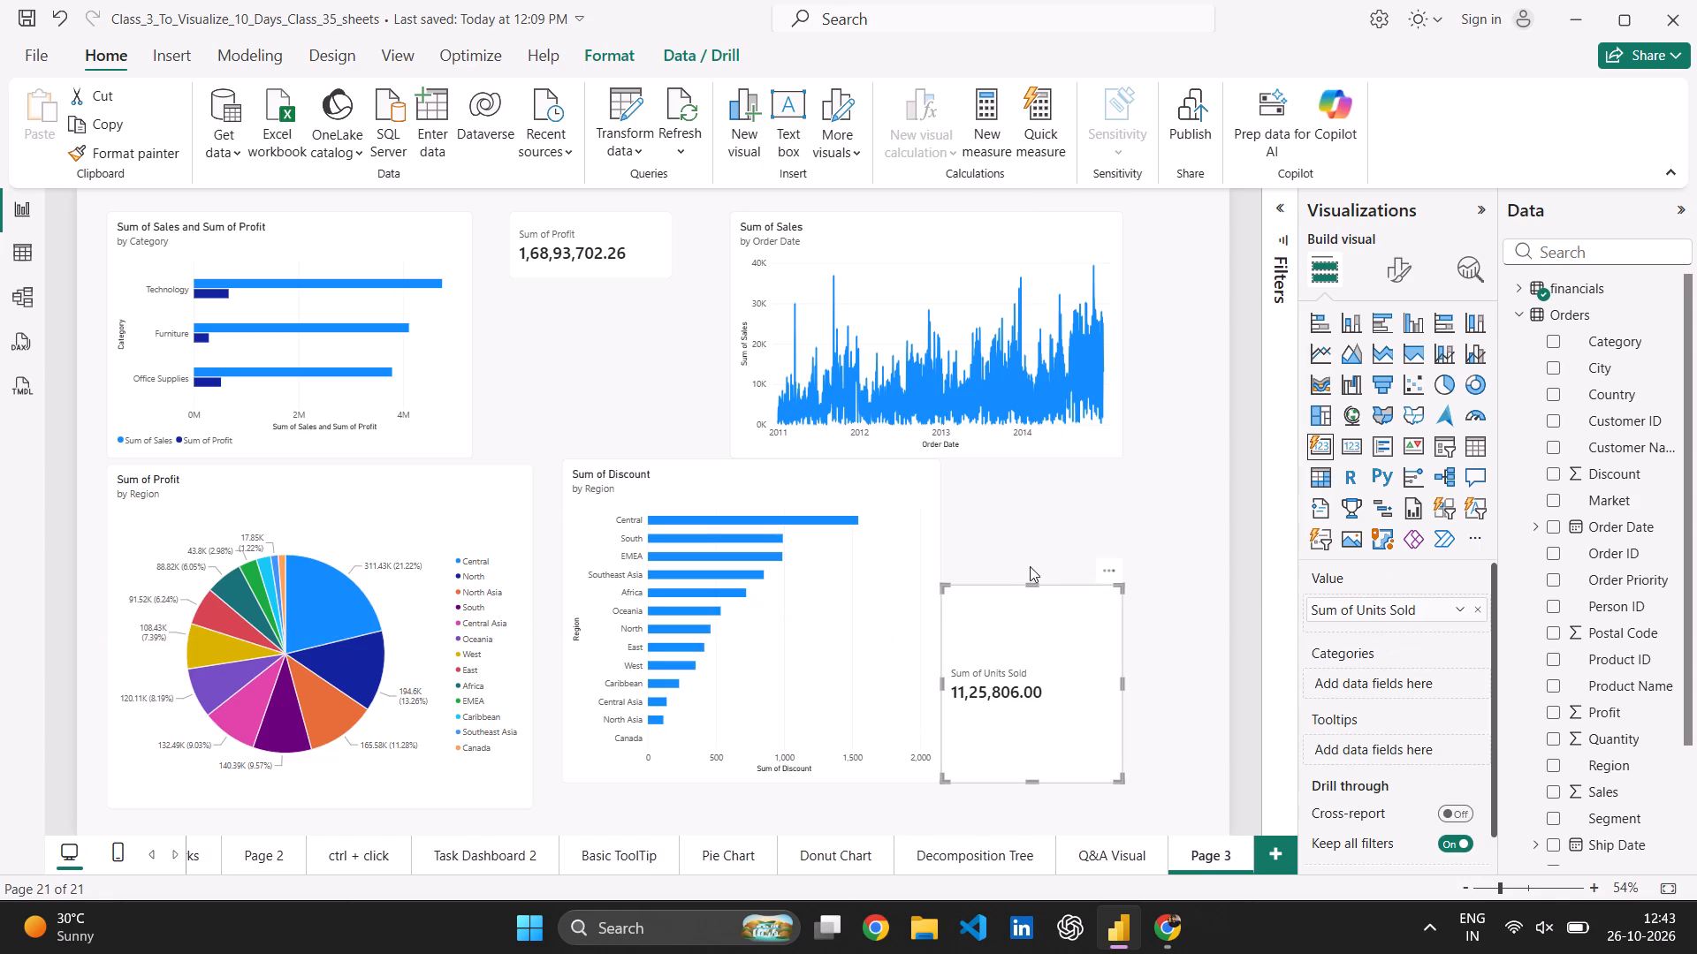
Place the Sum of Units Sold card beneath the Sum of Profit card and shrink it to fit its label and value.
{"action": "left_click", "coordinate": [1032, 581]}
{"action": "left_click_drag", "start_coordinate": [1032, 597], "coordinate": [1004, 605]}
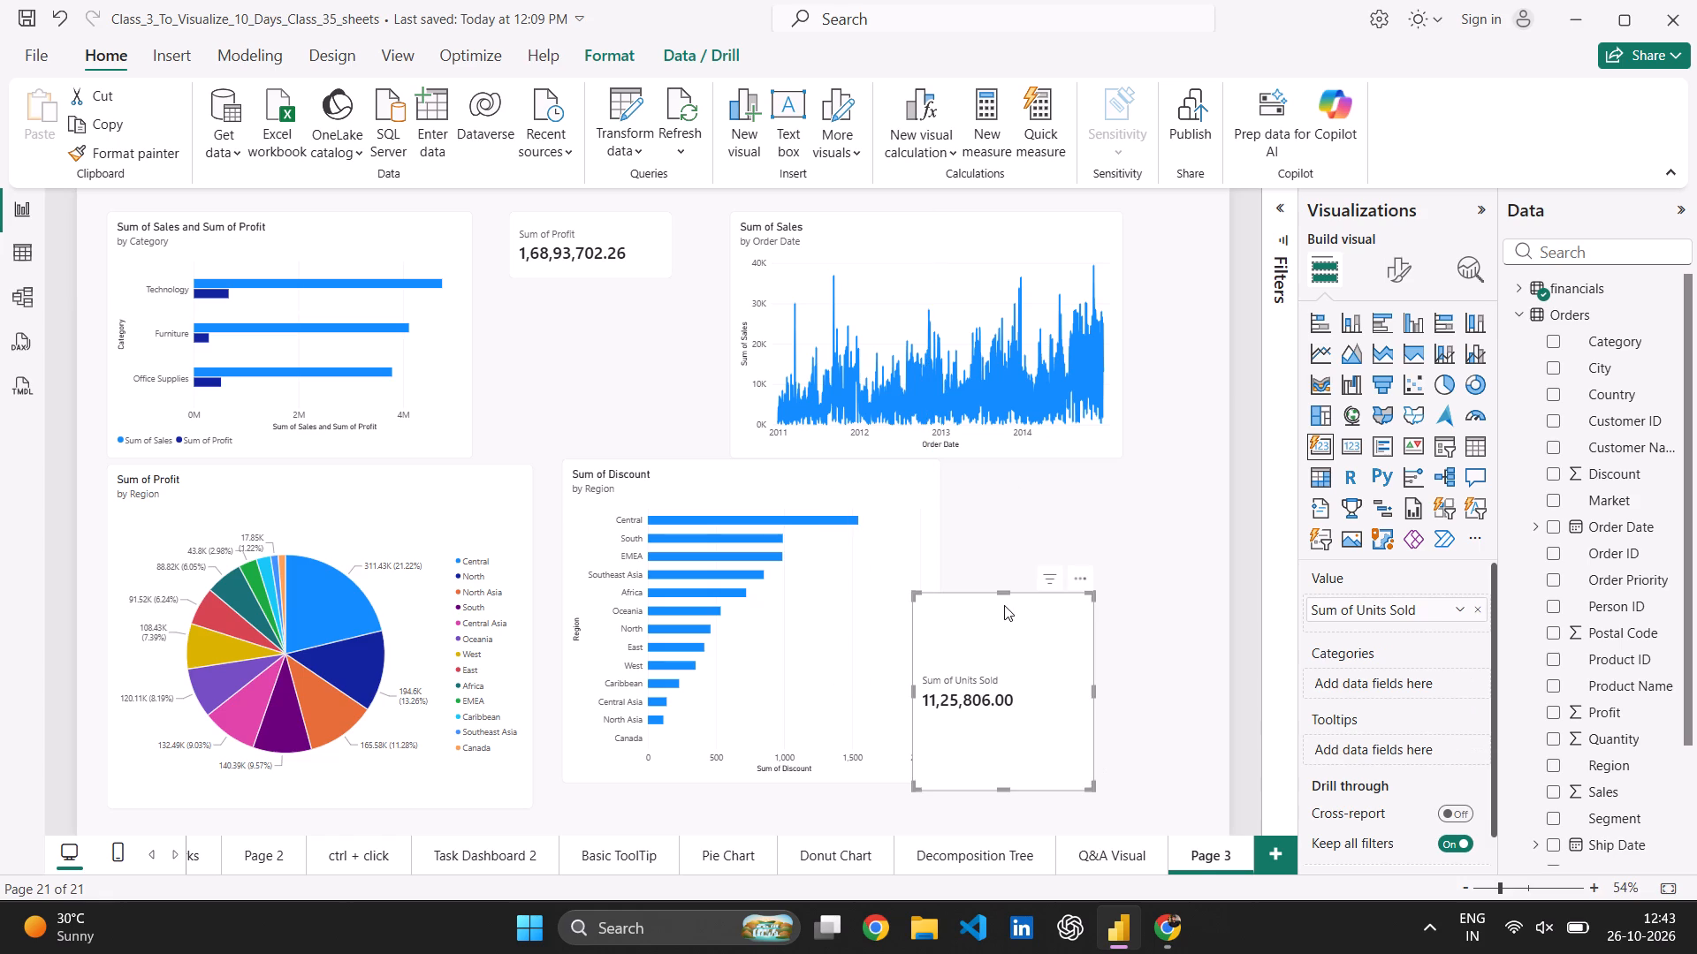
{"action": "left_click_drag", "start_coordinate": [1001, 607], "coordinate": [596, 308]}
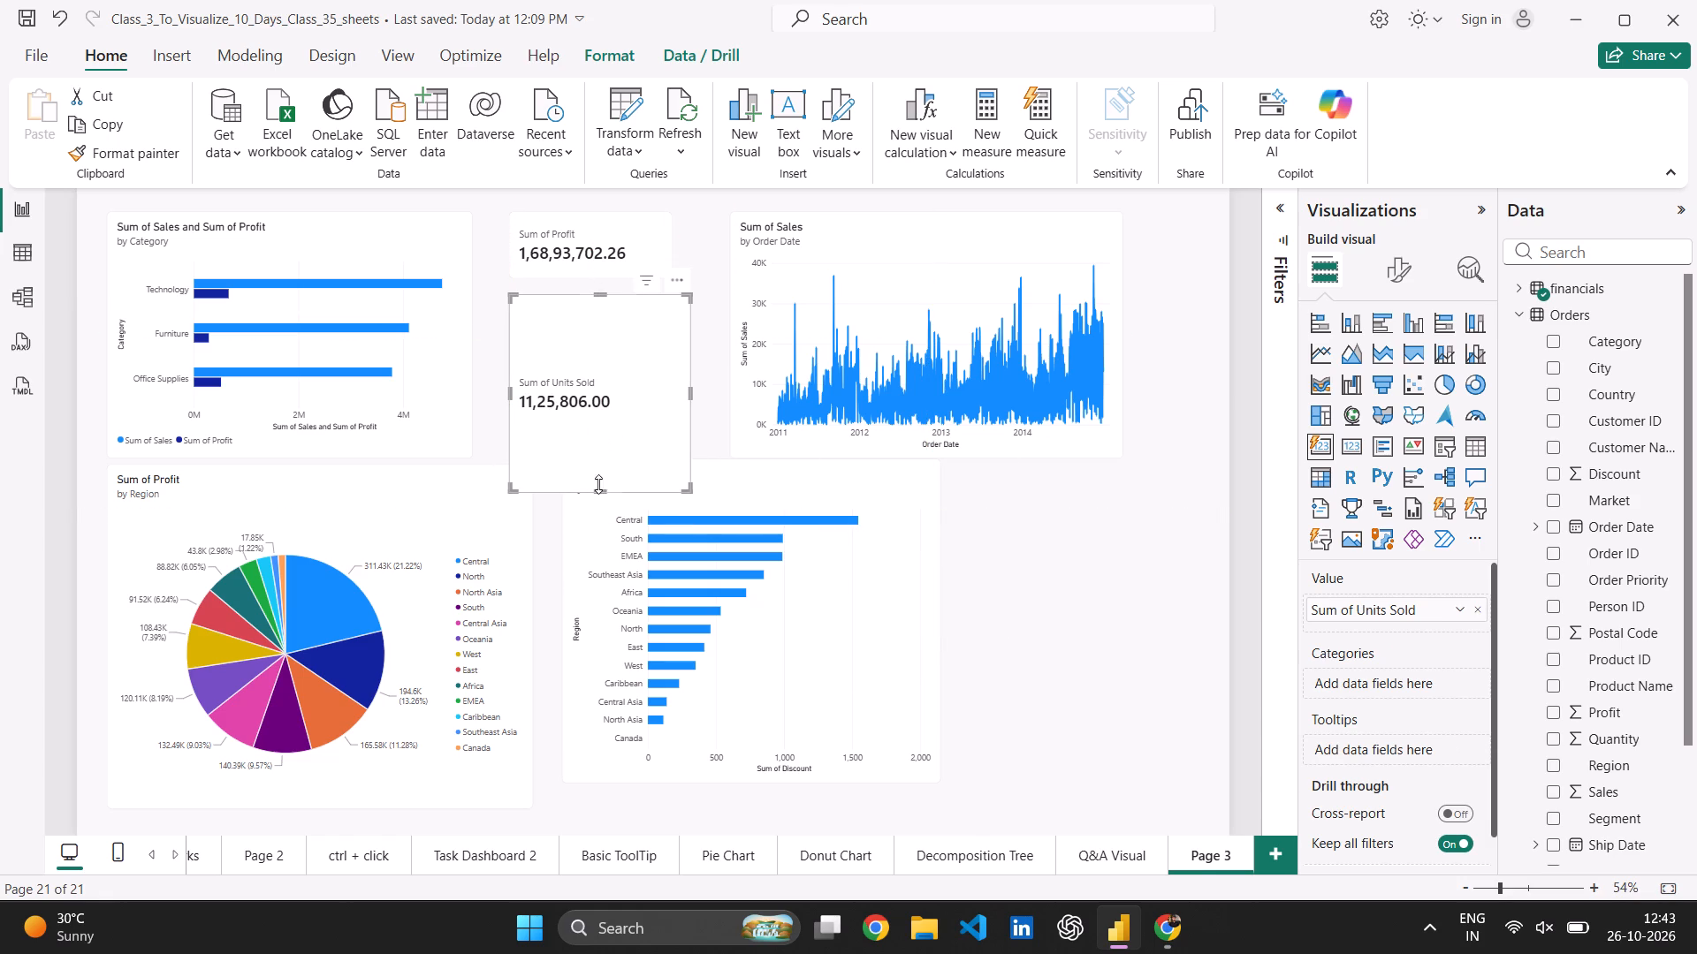
{"action": "left_click_drag", "start_coordinate": [600, 491], "coordinate": [628, 366]}
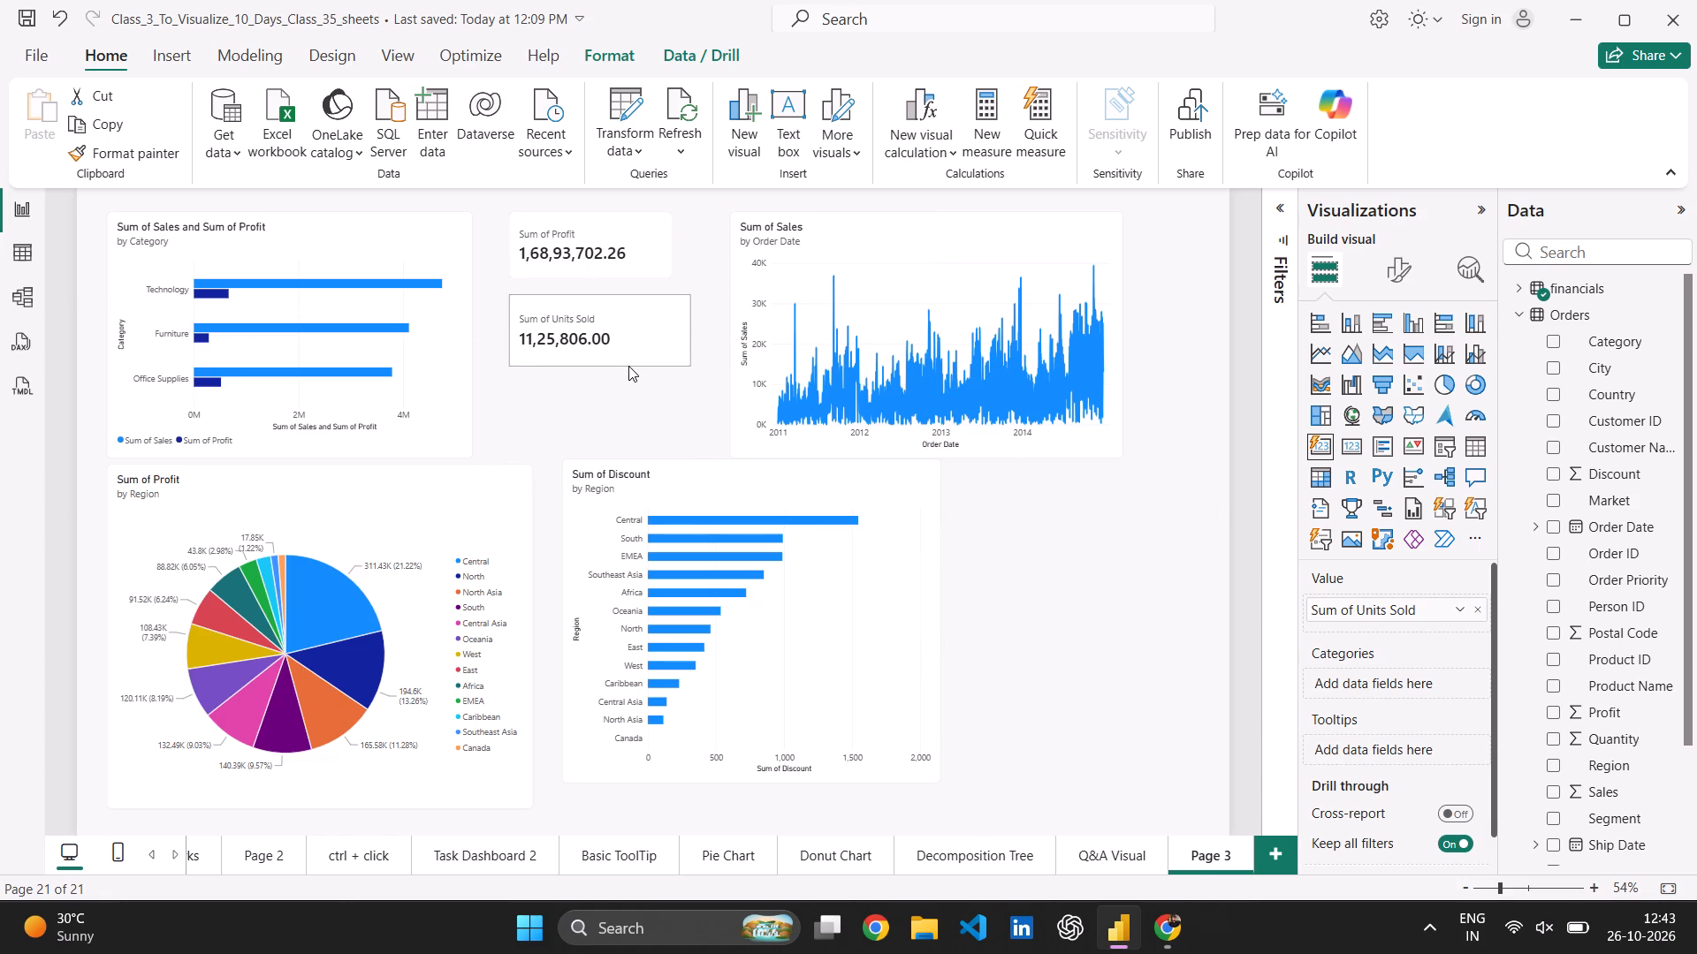
{"action": "left_click_drag", "start_coordinate": [628, 366], "coordinate": [630, 364]}
{"action": "left_click_drag", "start_coordinate": [690, 328], "coordinate": [665, 328]}
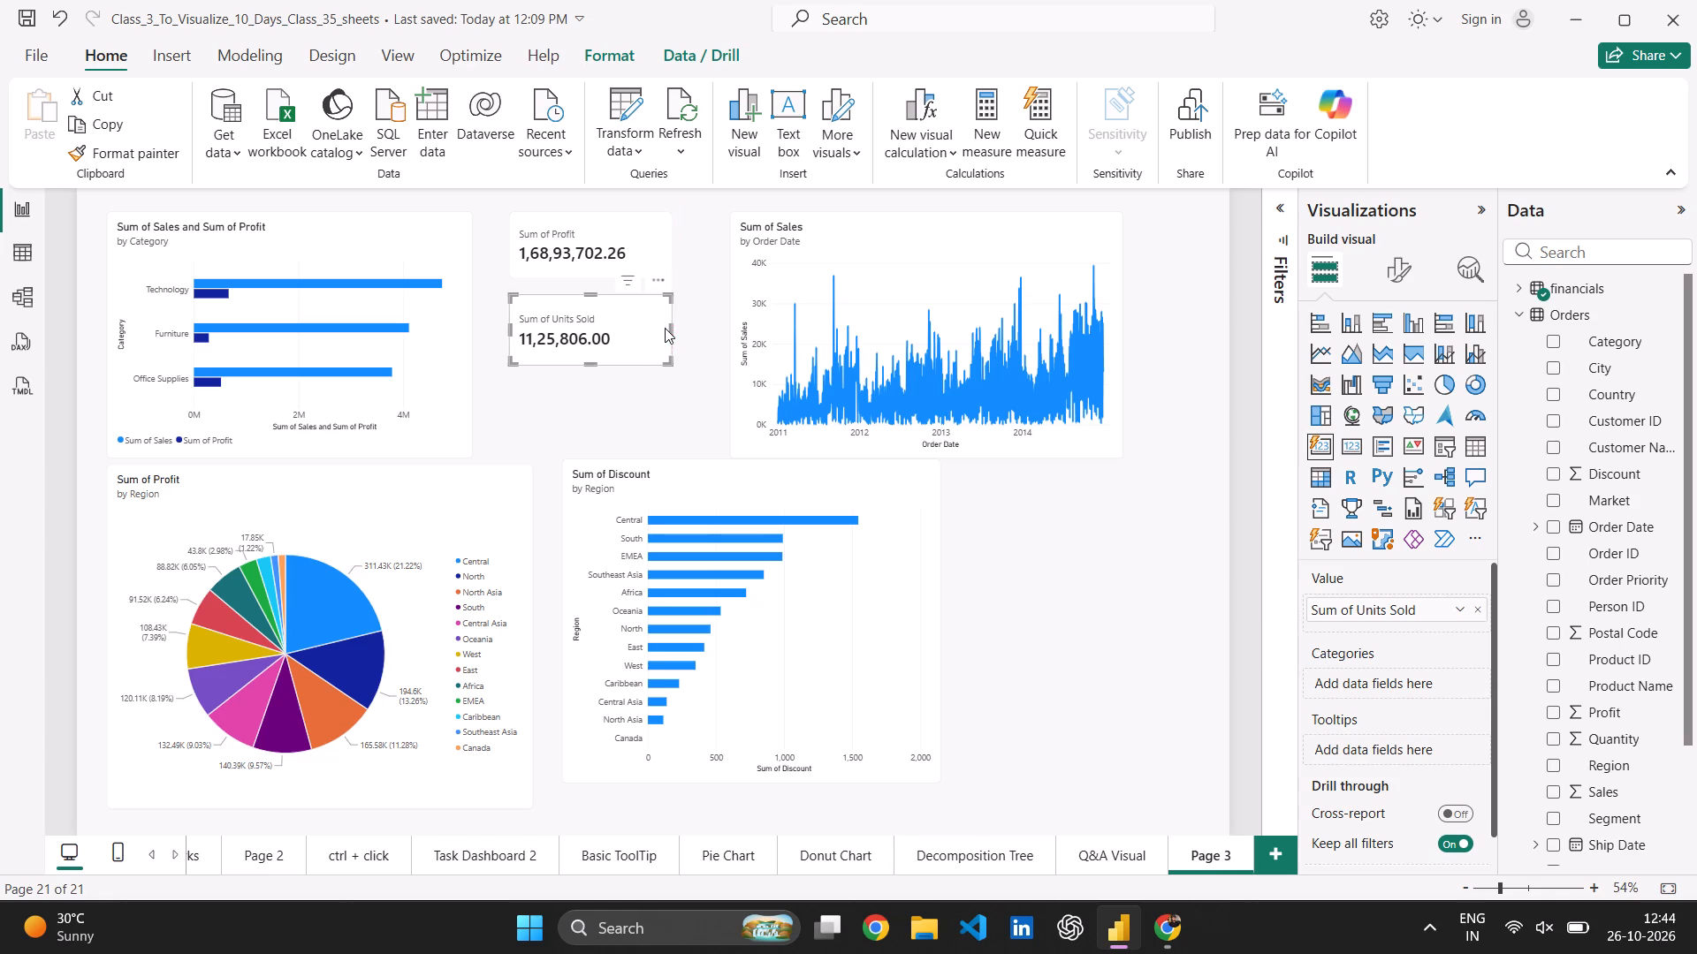
{"action": "left_click", "coordinate": [617, 374]}
{"action": "left_click_drag", "start_coordinate": [620, 352], "coordinate": [631, 342]}
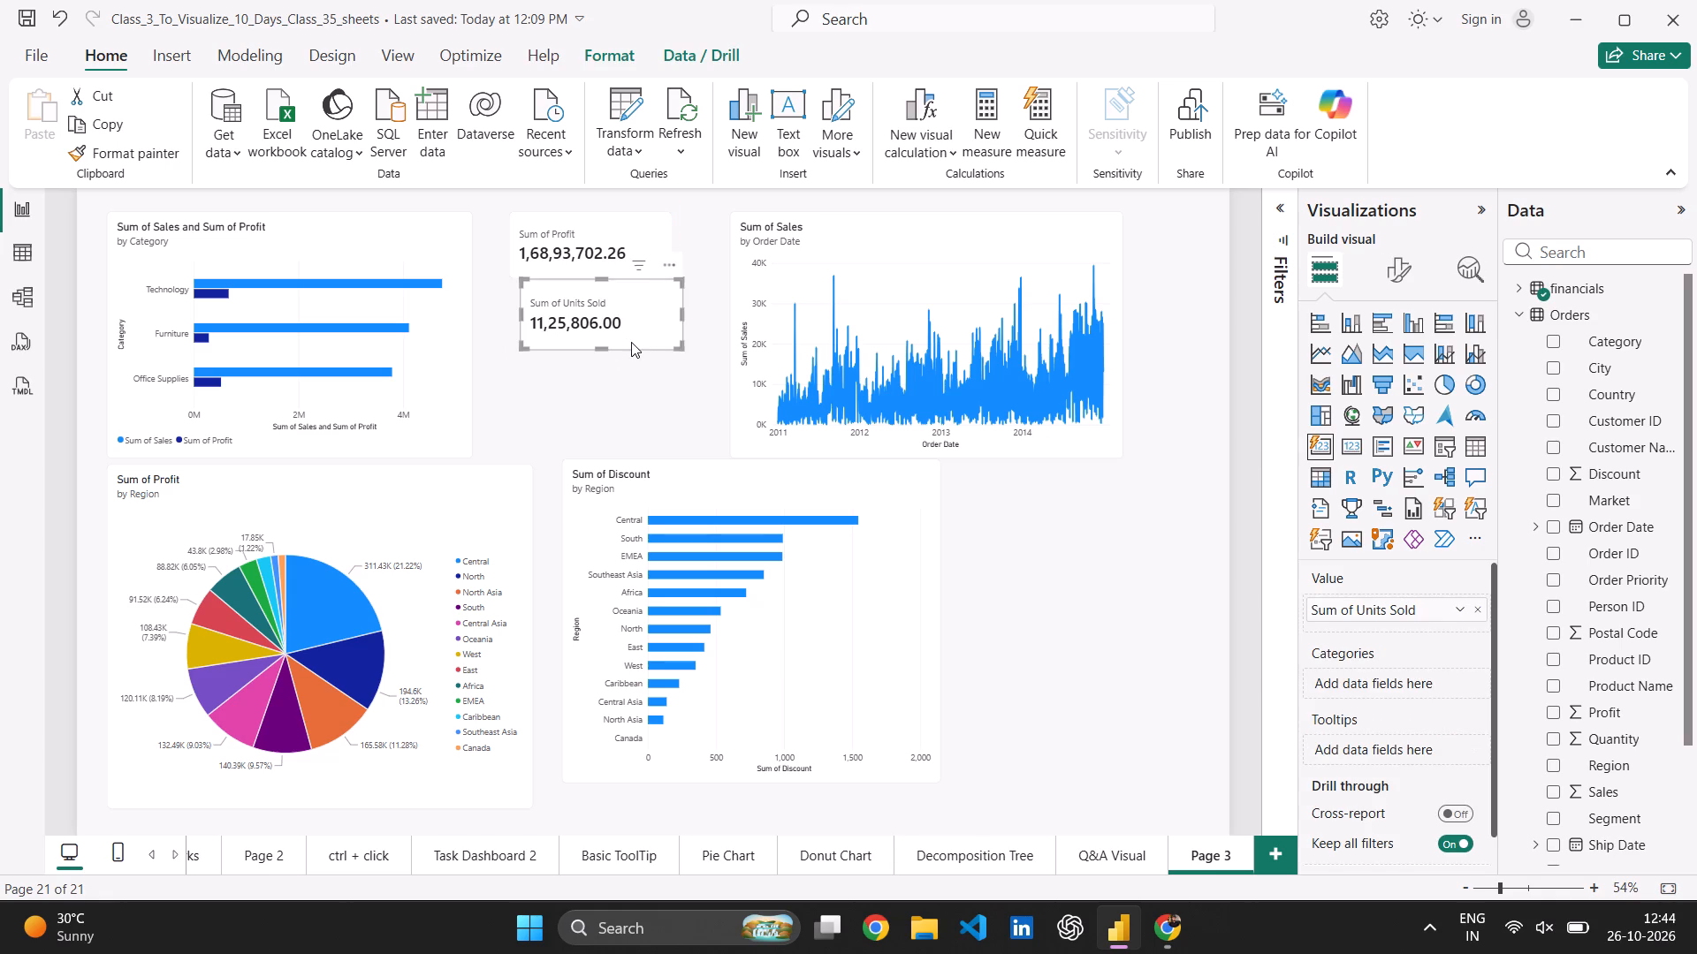
Align the Sum of Units Sold card with the Sum of Profit card above it and reduce its height slightly.
{"action": "left_click_drag", "start_coordinate": [648, 325], "coordinate": [636, 336]}
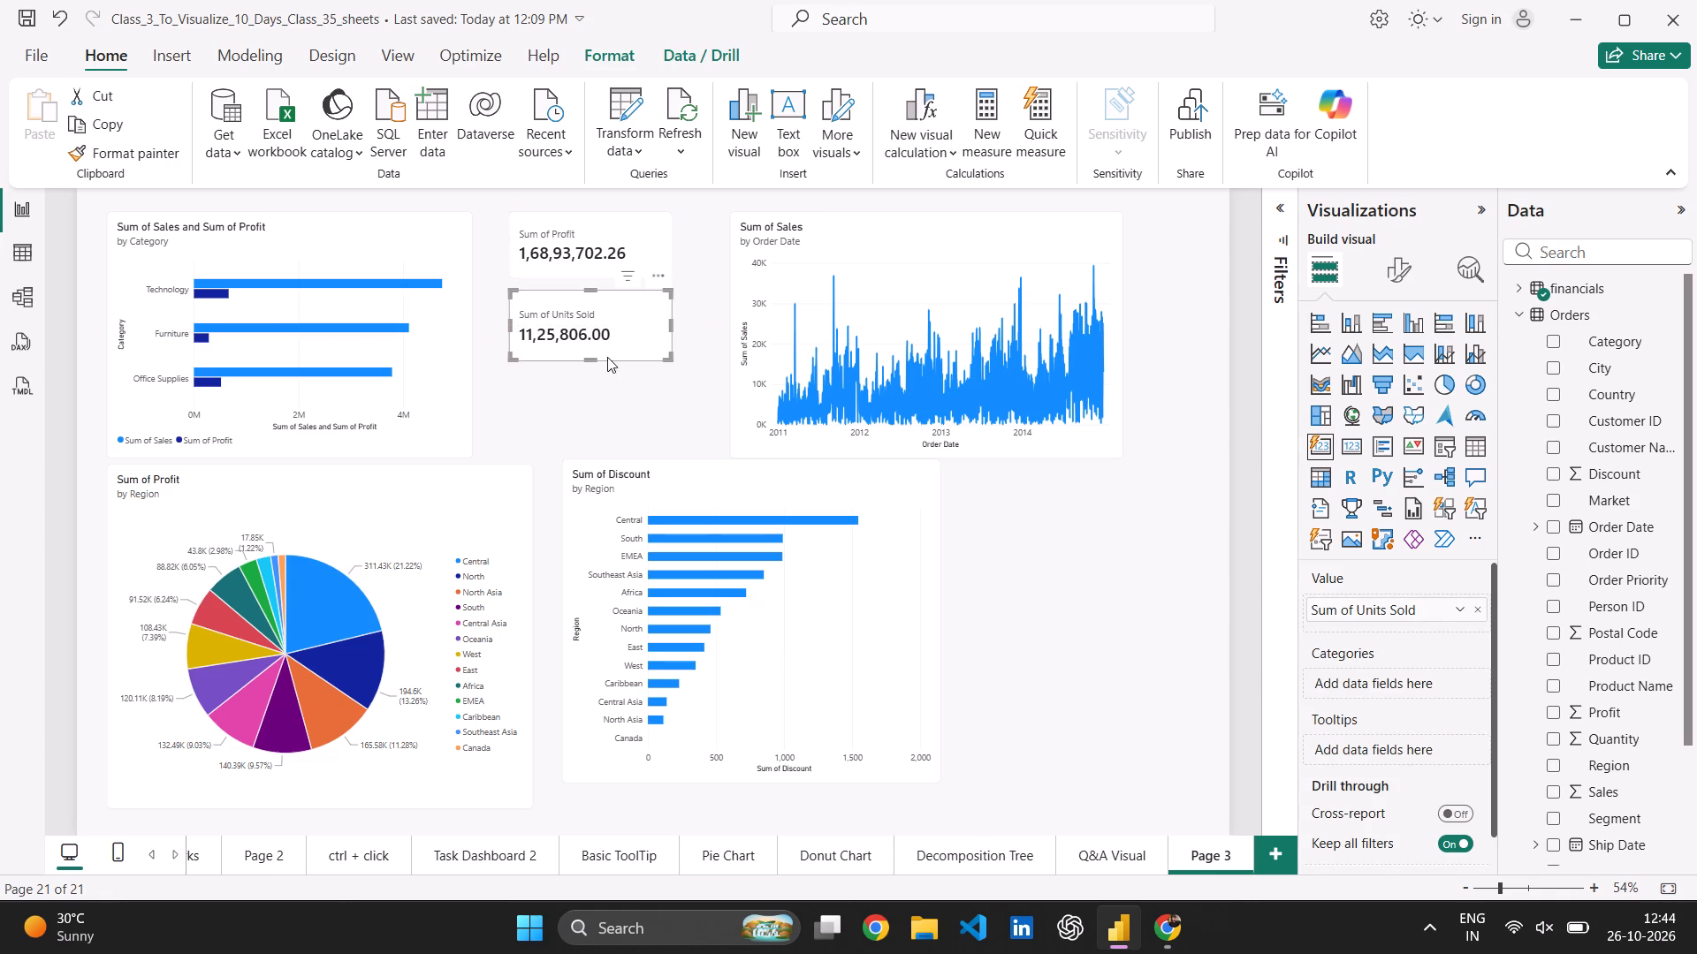
{"action": "left_click", "coordinate": [595, 359]}
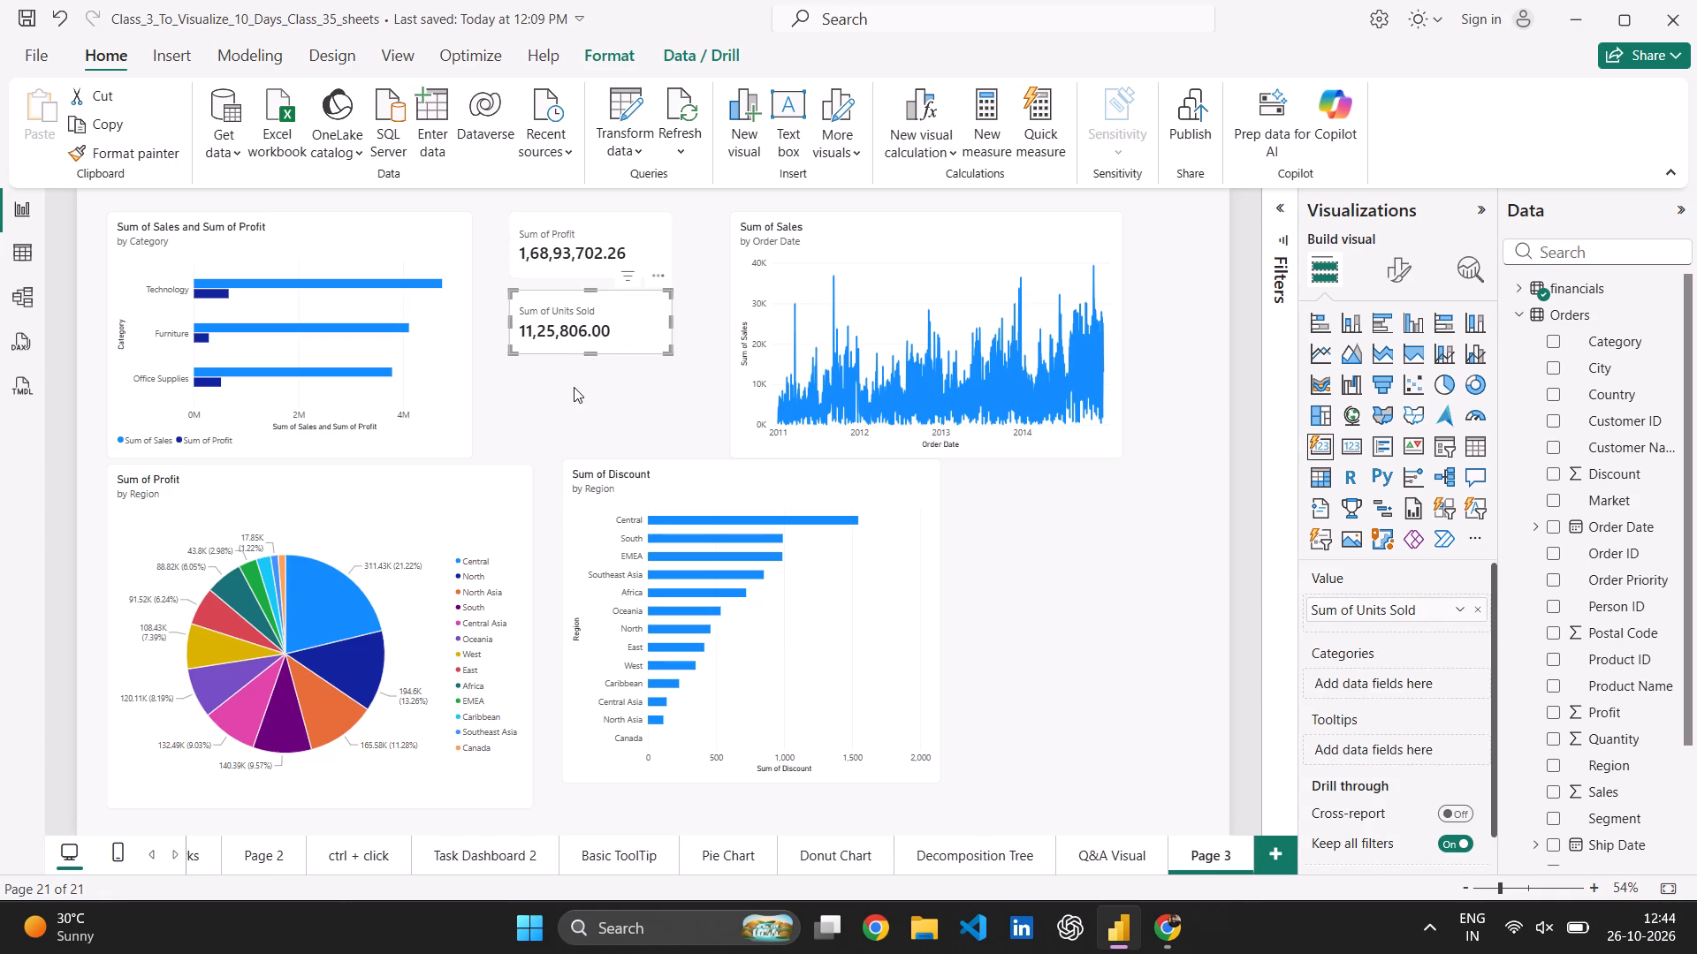
{"action": "left_click", "coordinate": [574, 387]}
Line up the Sum of Discount by Region chart with the pie chart's top and extend its height to the pie chart's bottom edge.
{"action": "left_click", "coordinate": [814, 457]}
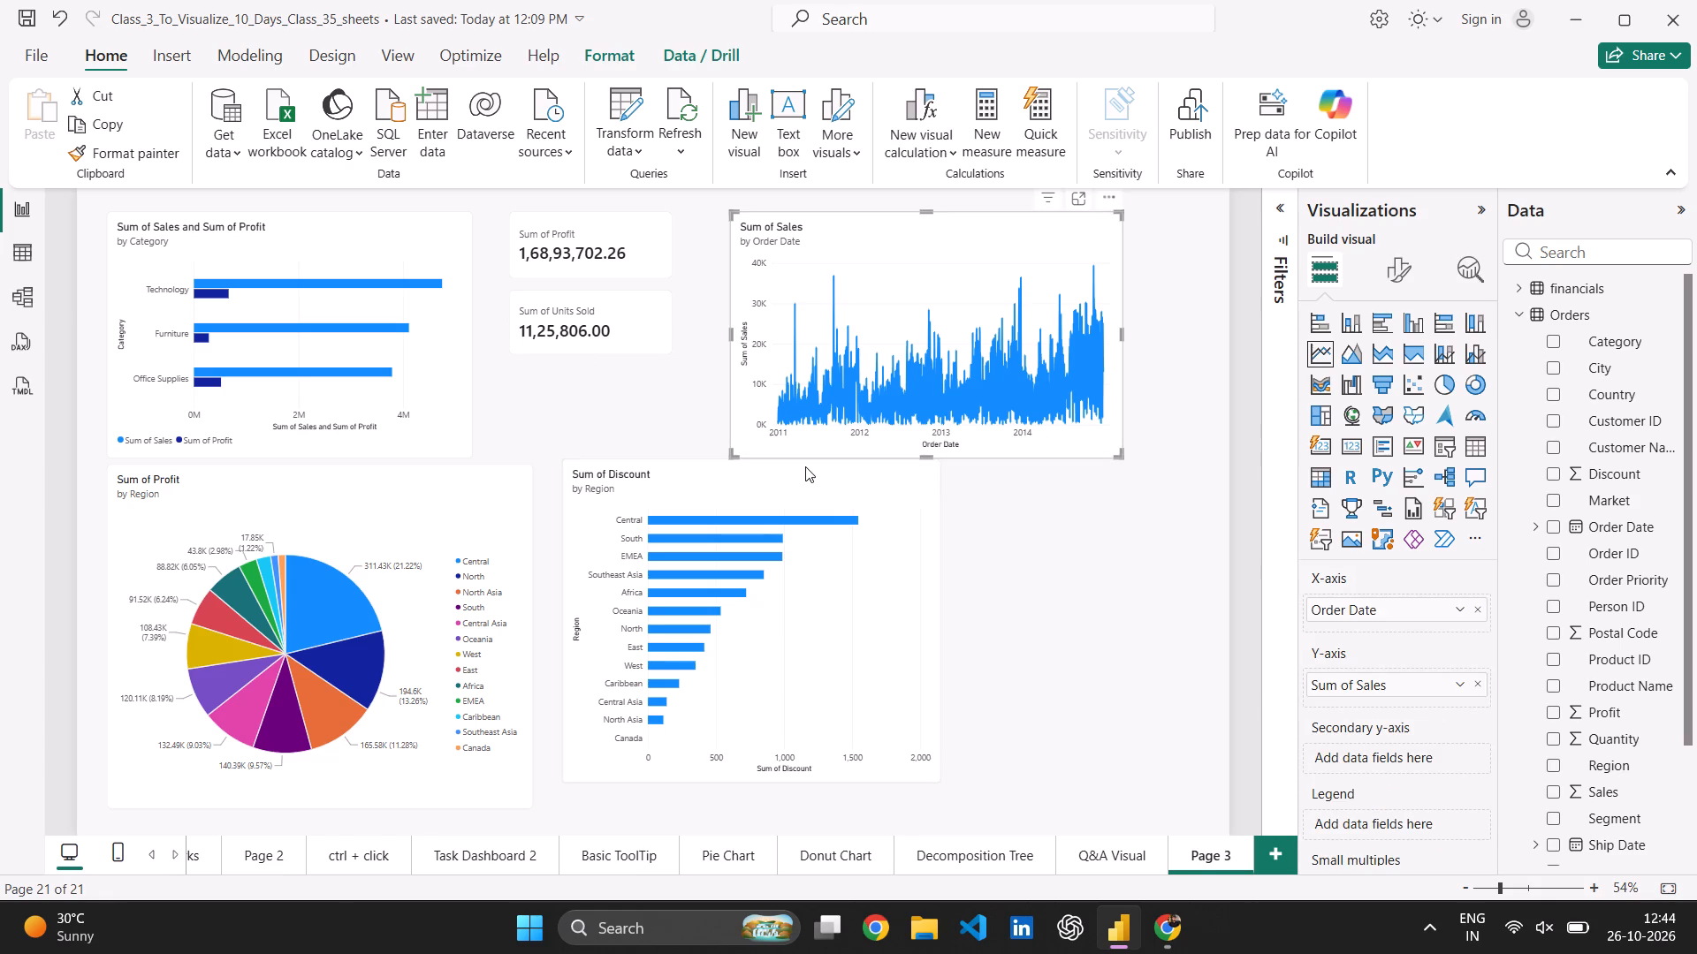
{"action": "left_click_drag", "start_coordinate": [805, 466], "coordinate": [785, 470]}
{"action": "left_click_drag", "start_coordinate": [839, 495], "coordinate": [868, 496]}
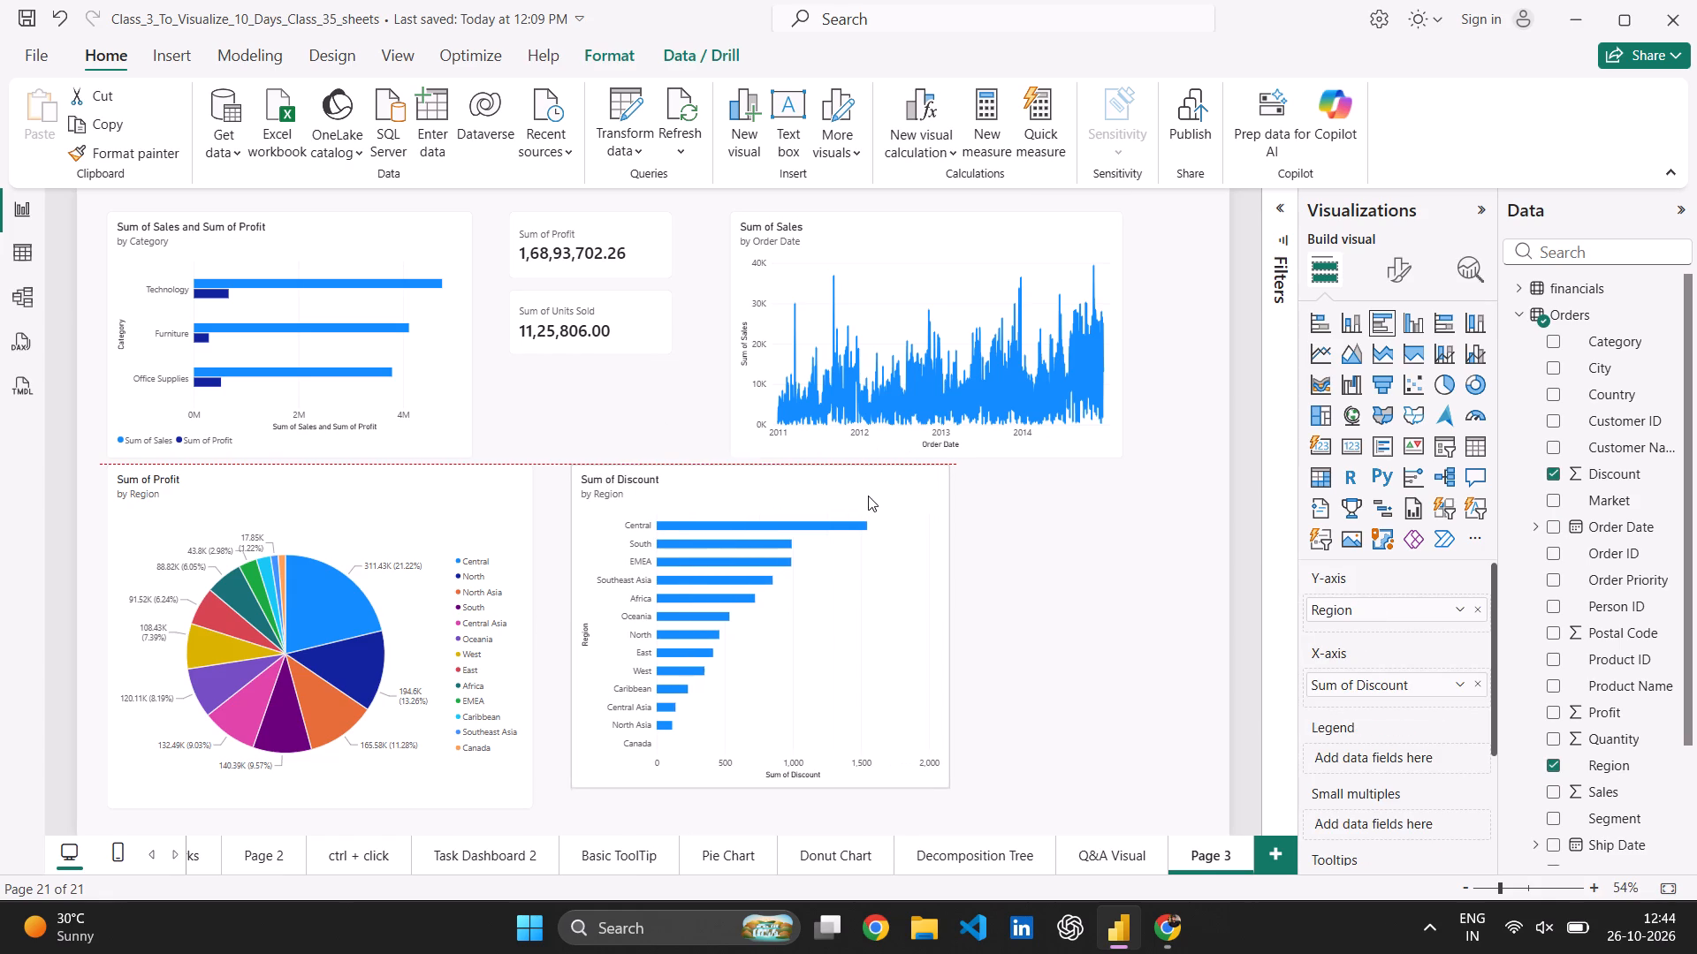
{"action": "left_click_drag", "start_coordinate": [868, 496], "coordinate": [864, 507]}
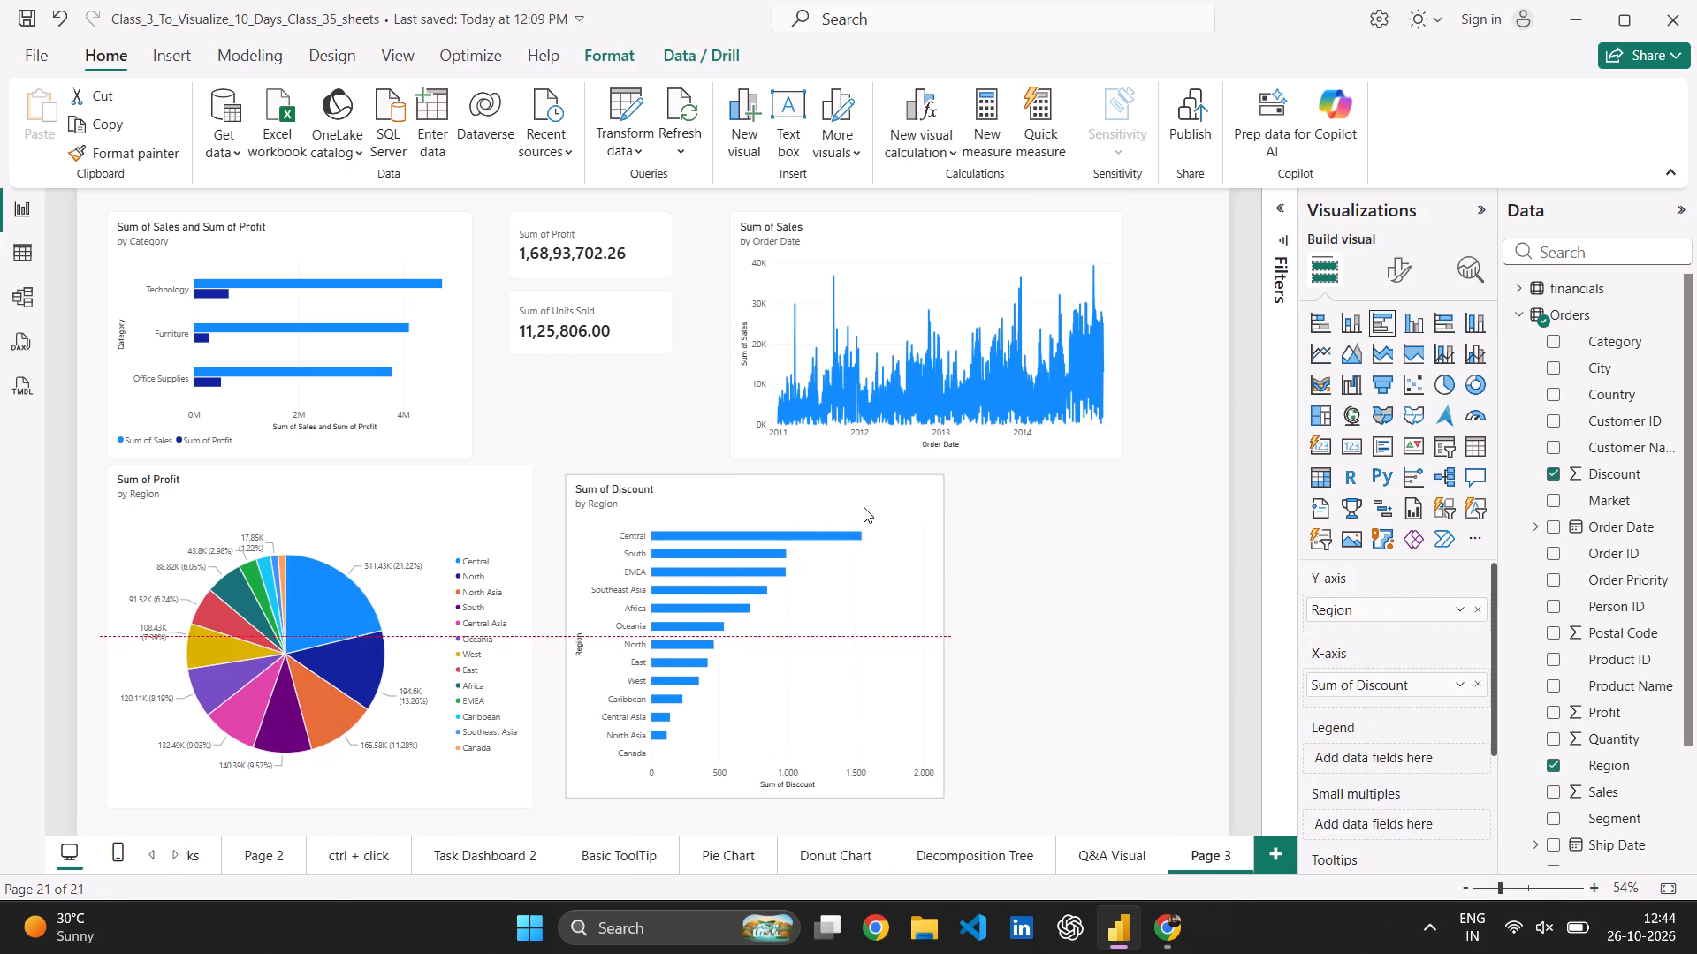
{"action": "left_click_drag", "start_coordinate": [864, 507], "coordinate": [858, 495]}
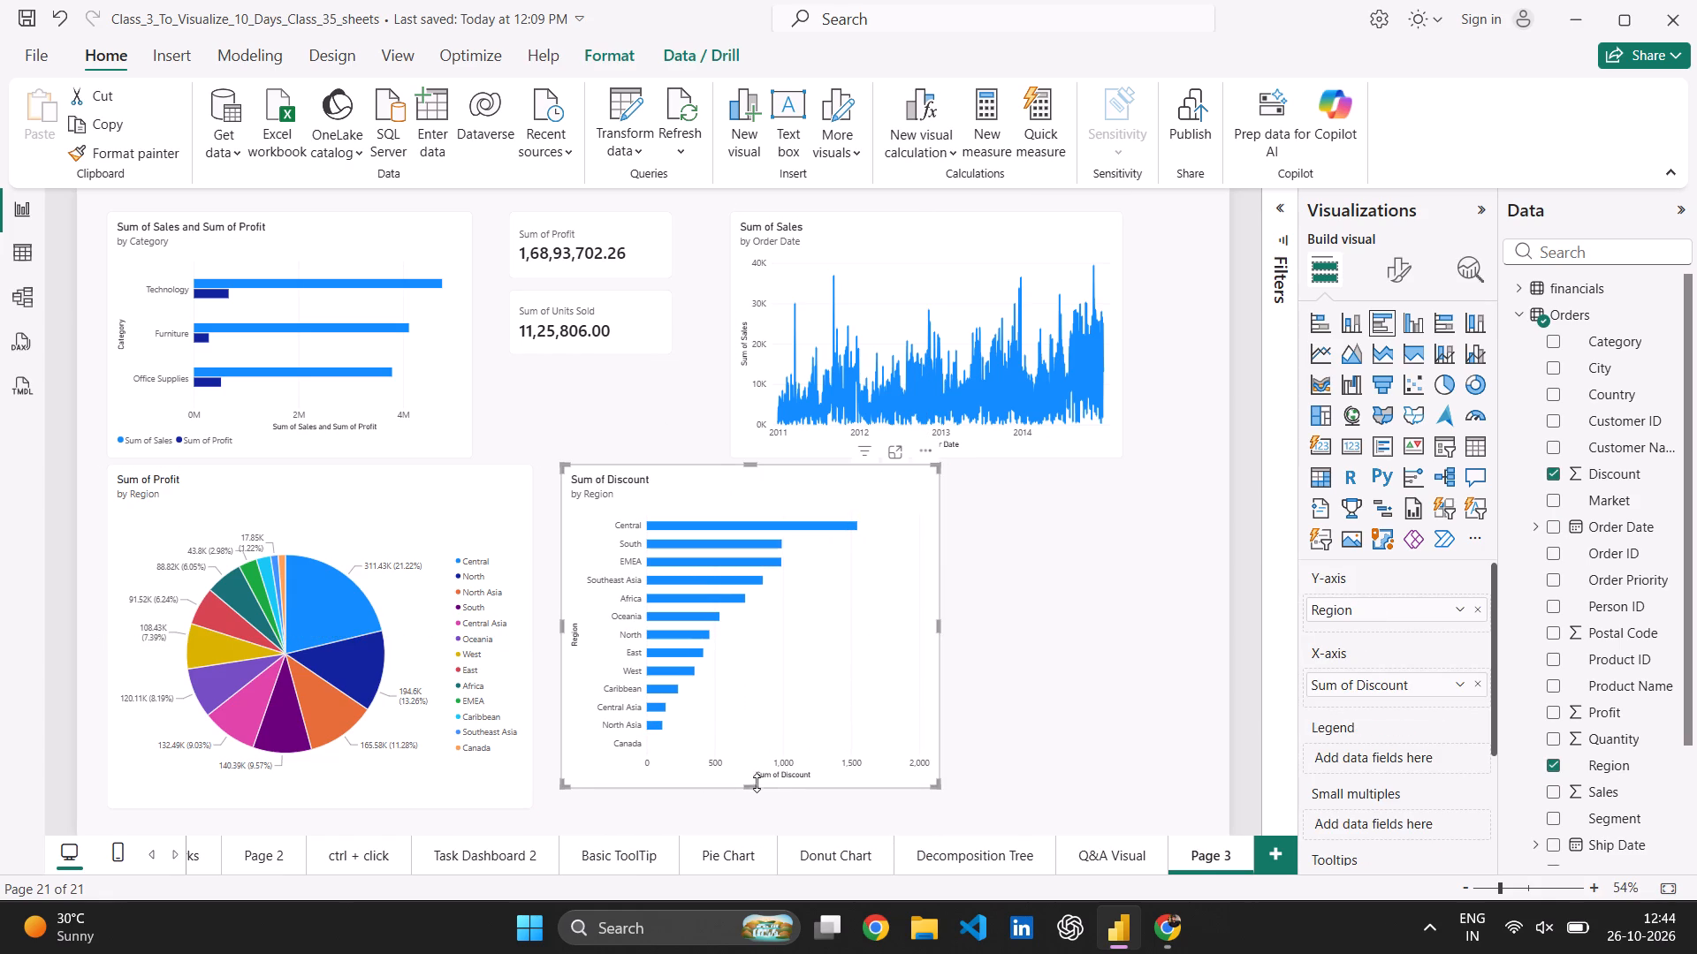
{"action": "left_click_drag", "start_coordinate": [757, 784], "coordinate": [756, 800]}
{"action": "left_click", "coordinate": [1087, 614]}
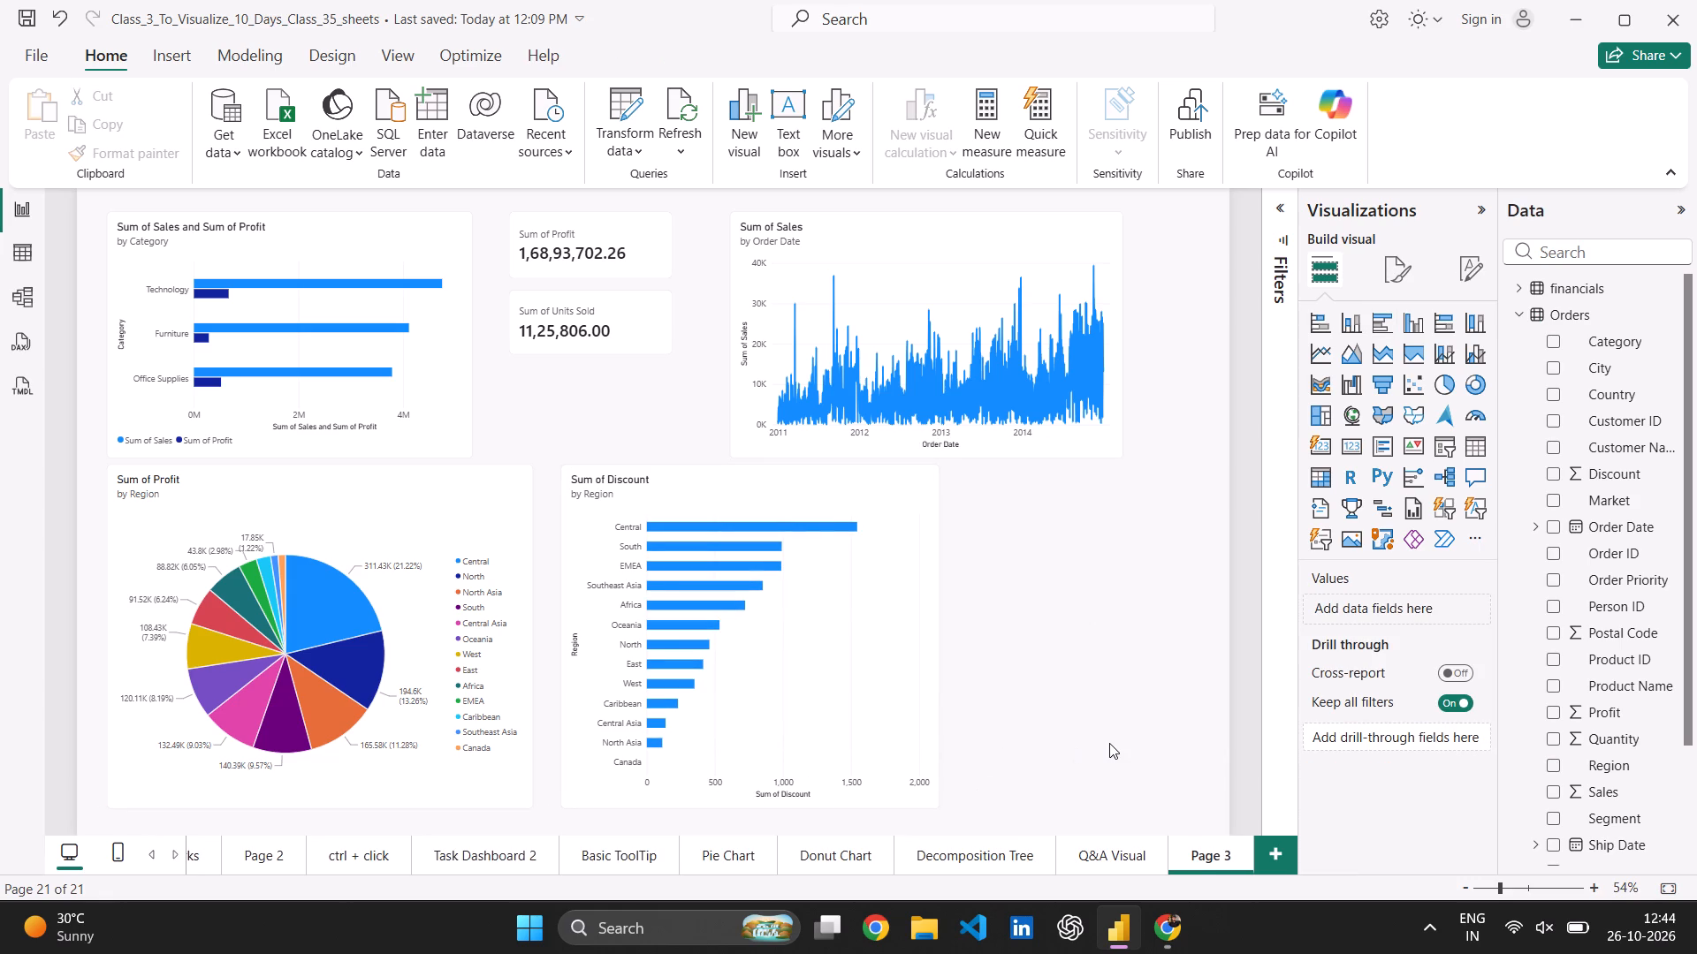
Add a Q&A visual in the free space beside the Sum of Discount by Region chart.
{"action": "left_click", "coordinate": [1470, 467]}
{"action": "left_click", "coordinate": [1033, 550]}
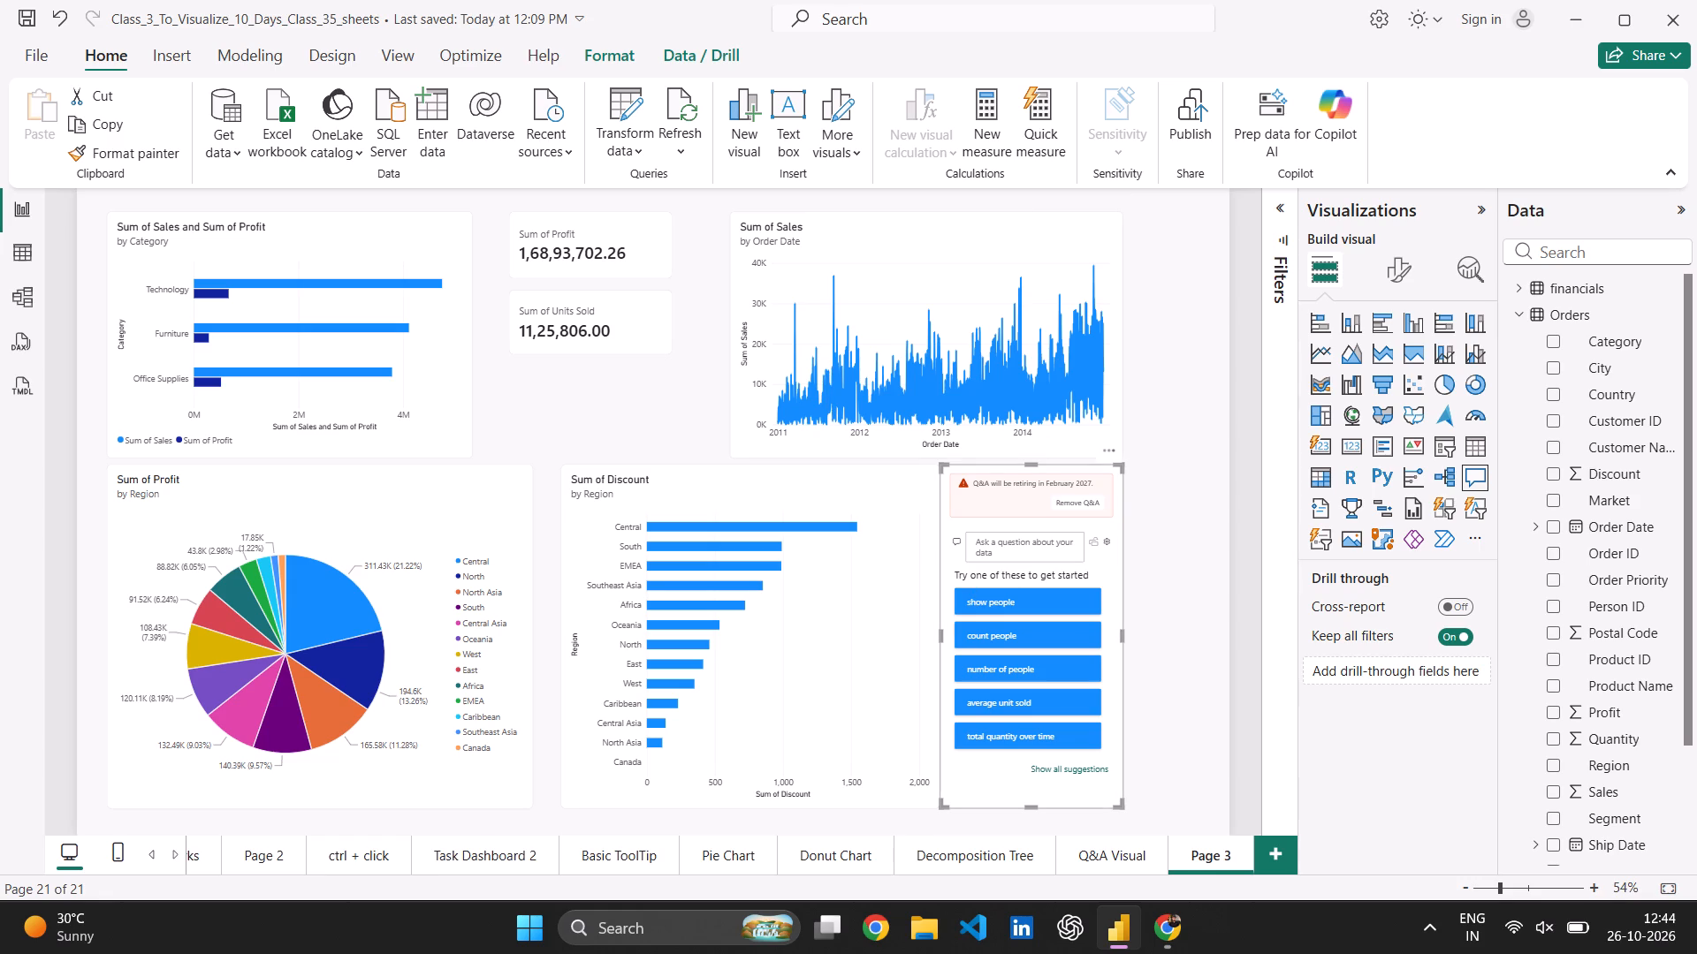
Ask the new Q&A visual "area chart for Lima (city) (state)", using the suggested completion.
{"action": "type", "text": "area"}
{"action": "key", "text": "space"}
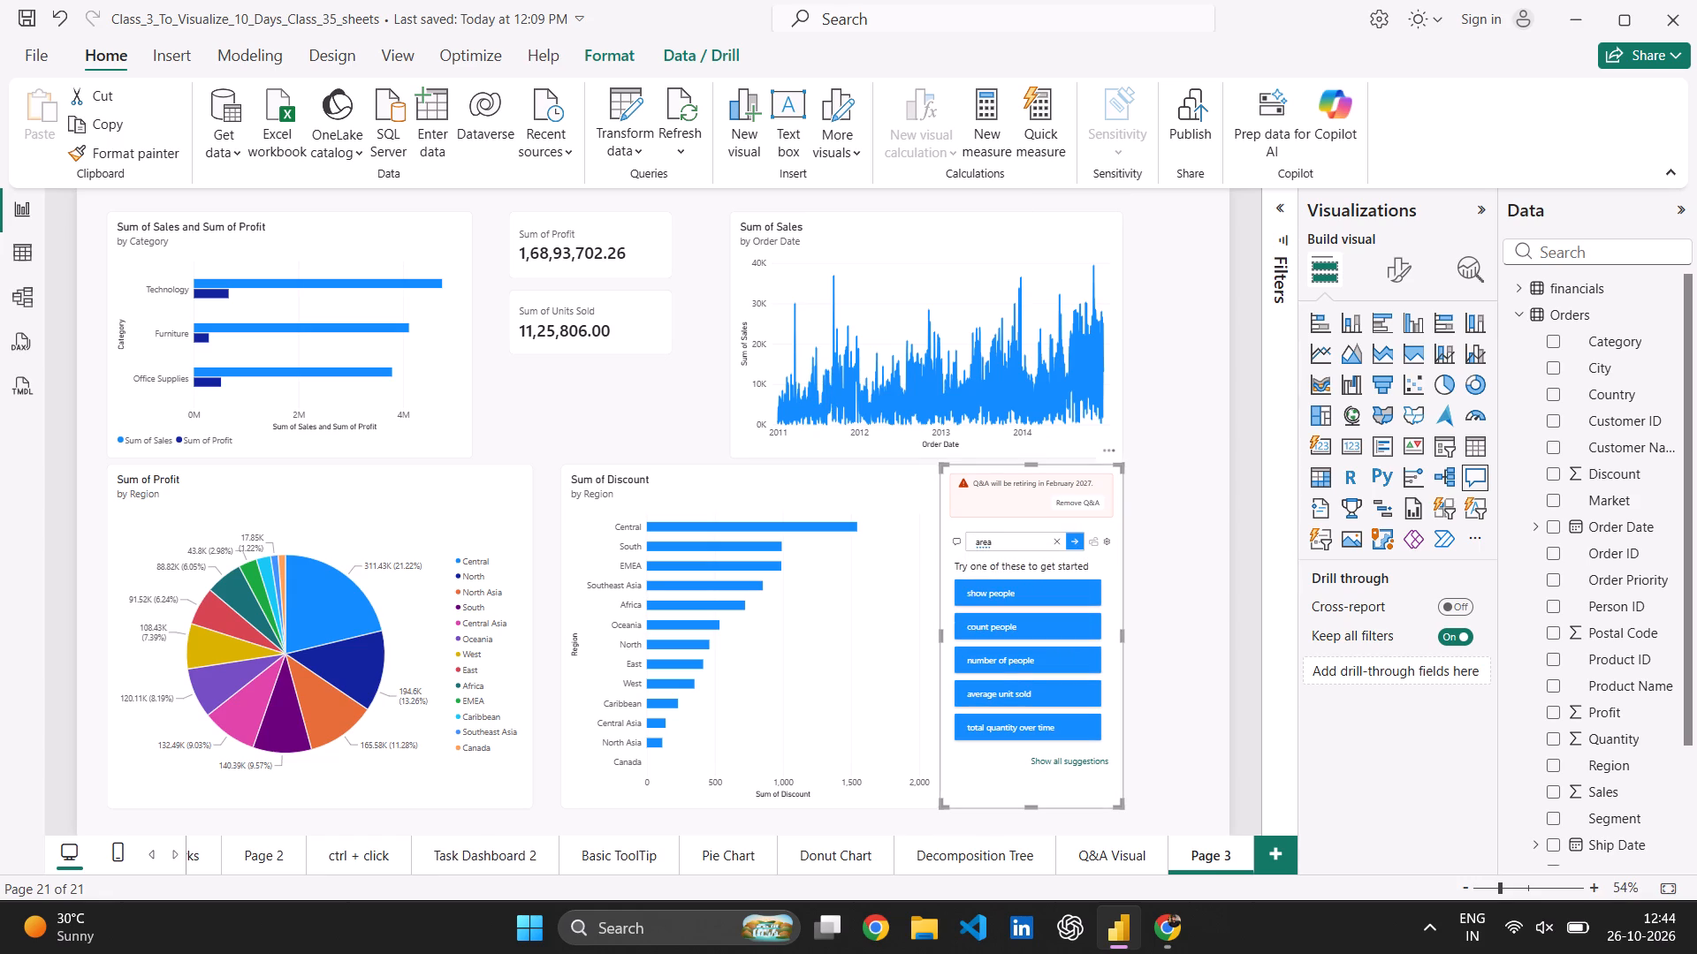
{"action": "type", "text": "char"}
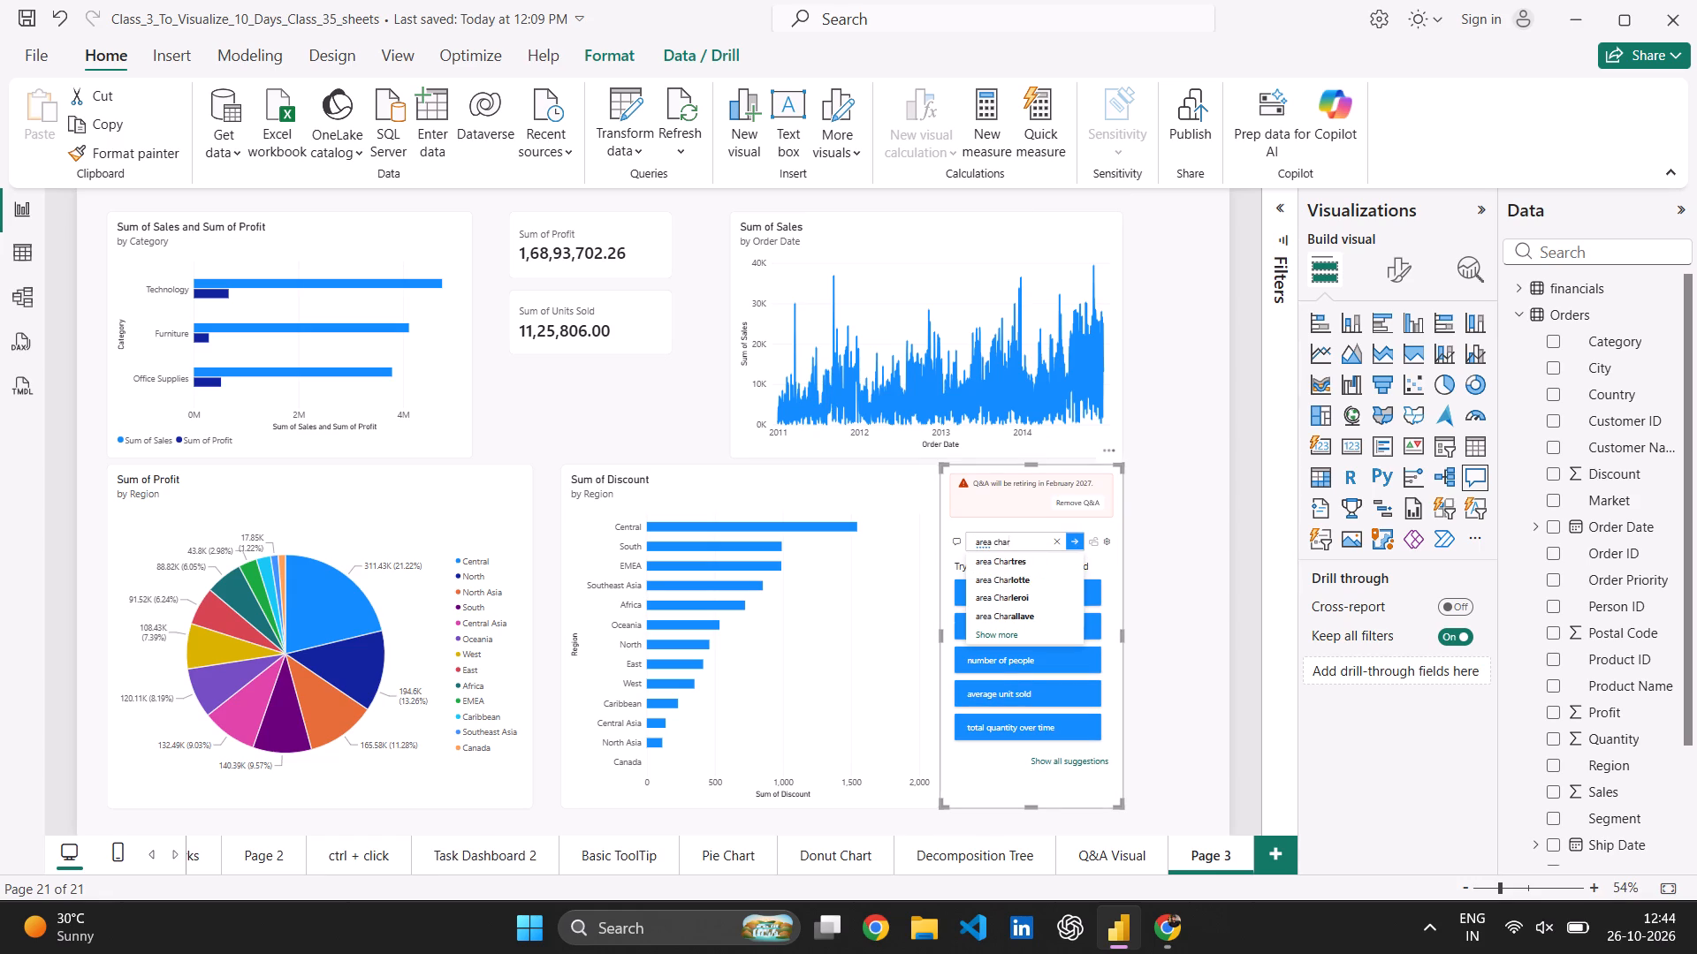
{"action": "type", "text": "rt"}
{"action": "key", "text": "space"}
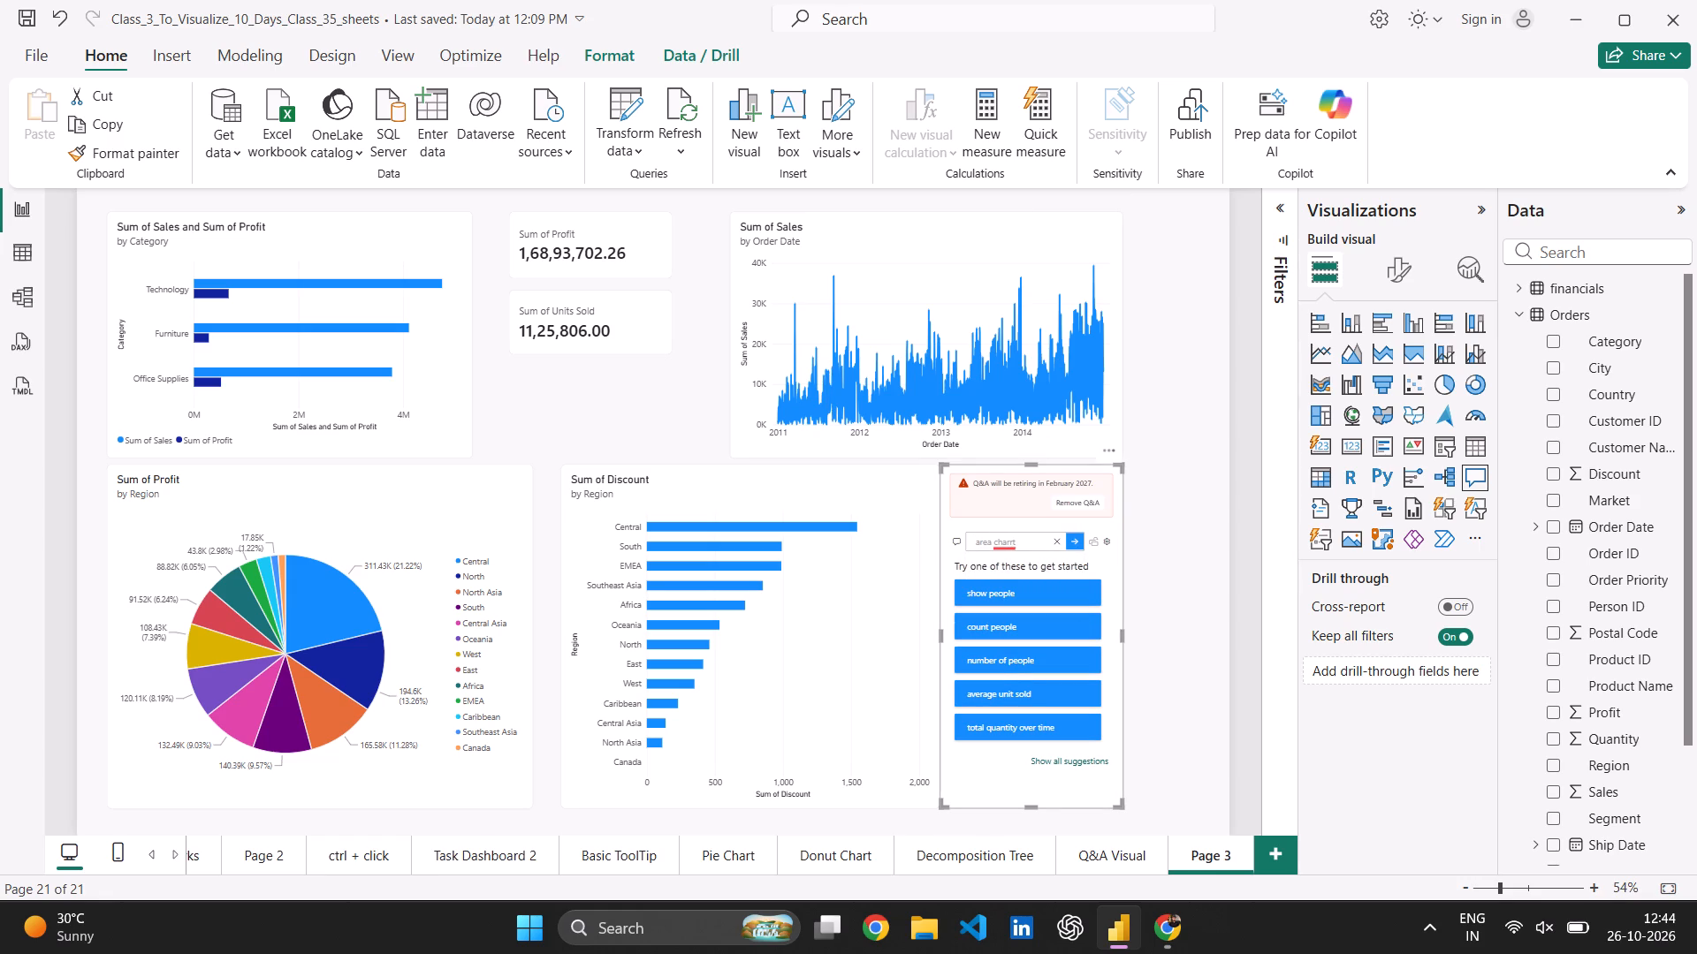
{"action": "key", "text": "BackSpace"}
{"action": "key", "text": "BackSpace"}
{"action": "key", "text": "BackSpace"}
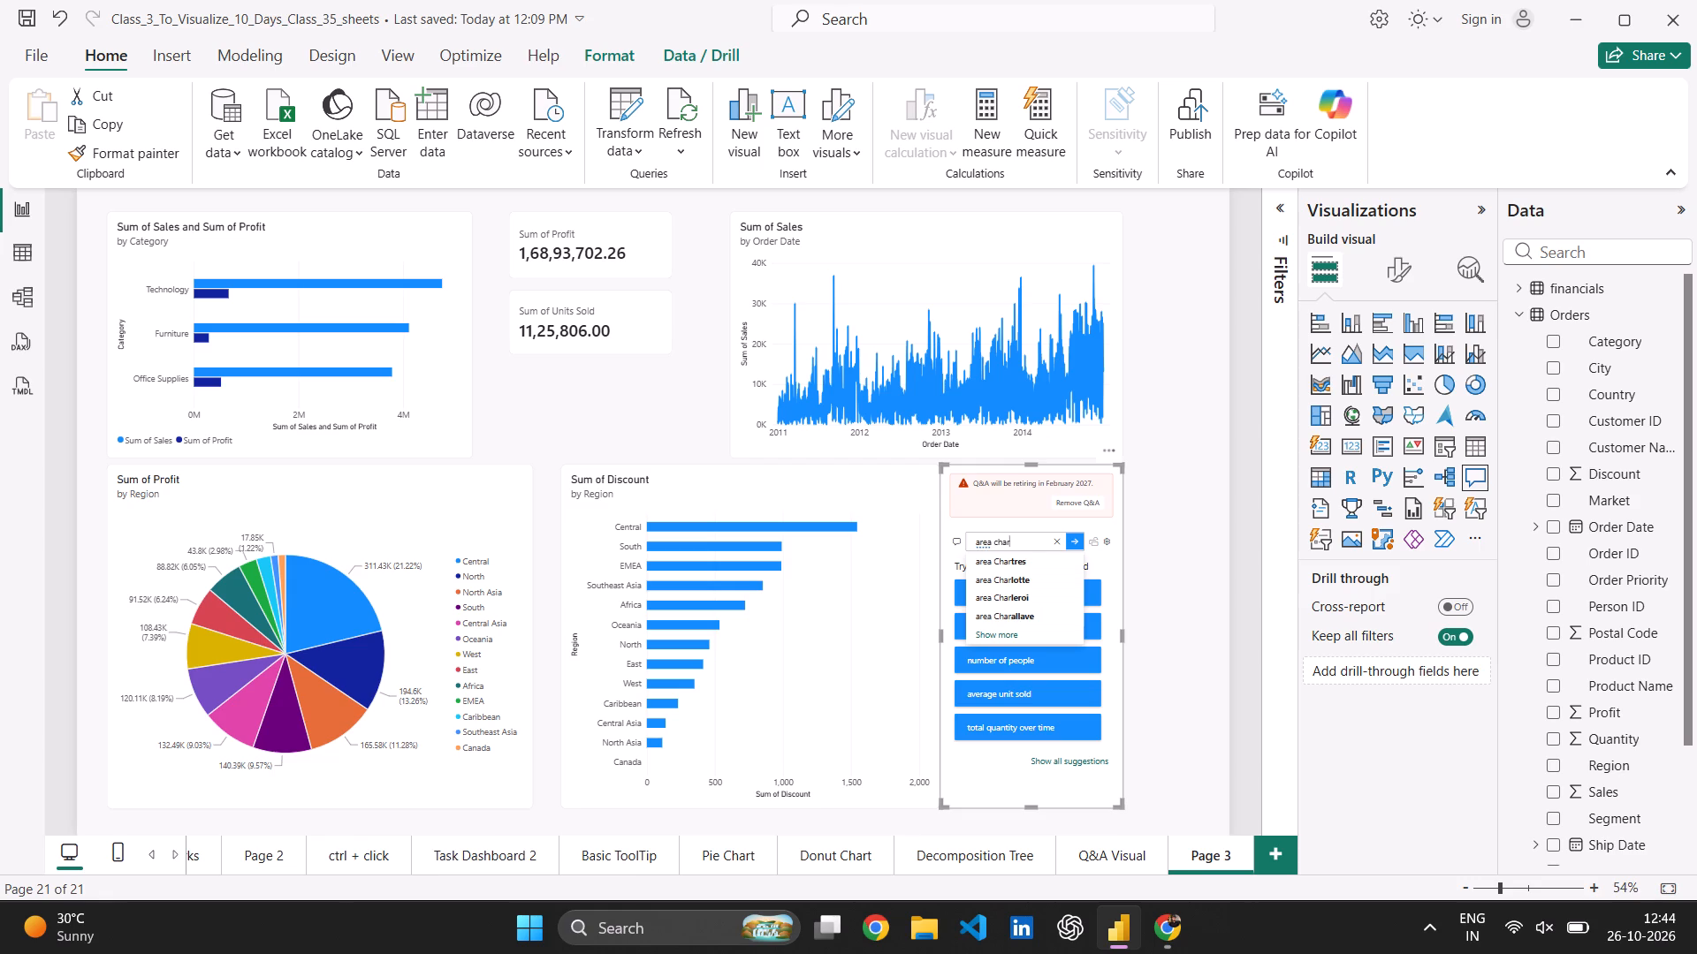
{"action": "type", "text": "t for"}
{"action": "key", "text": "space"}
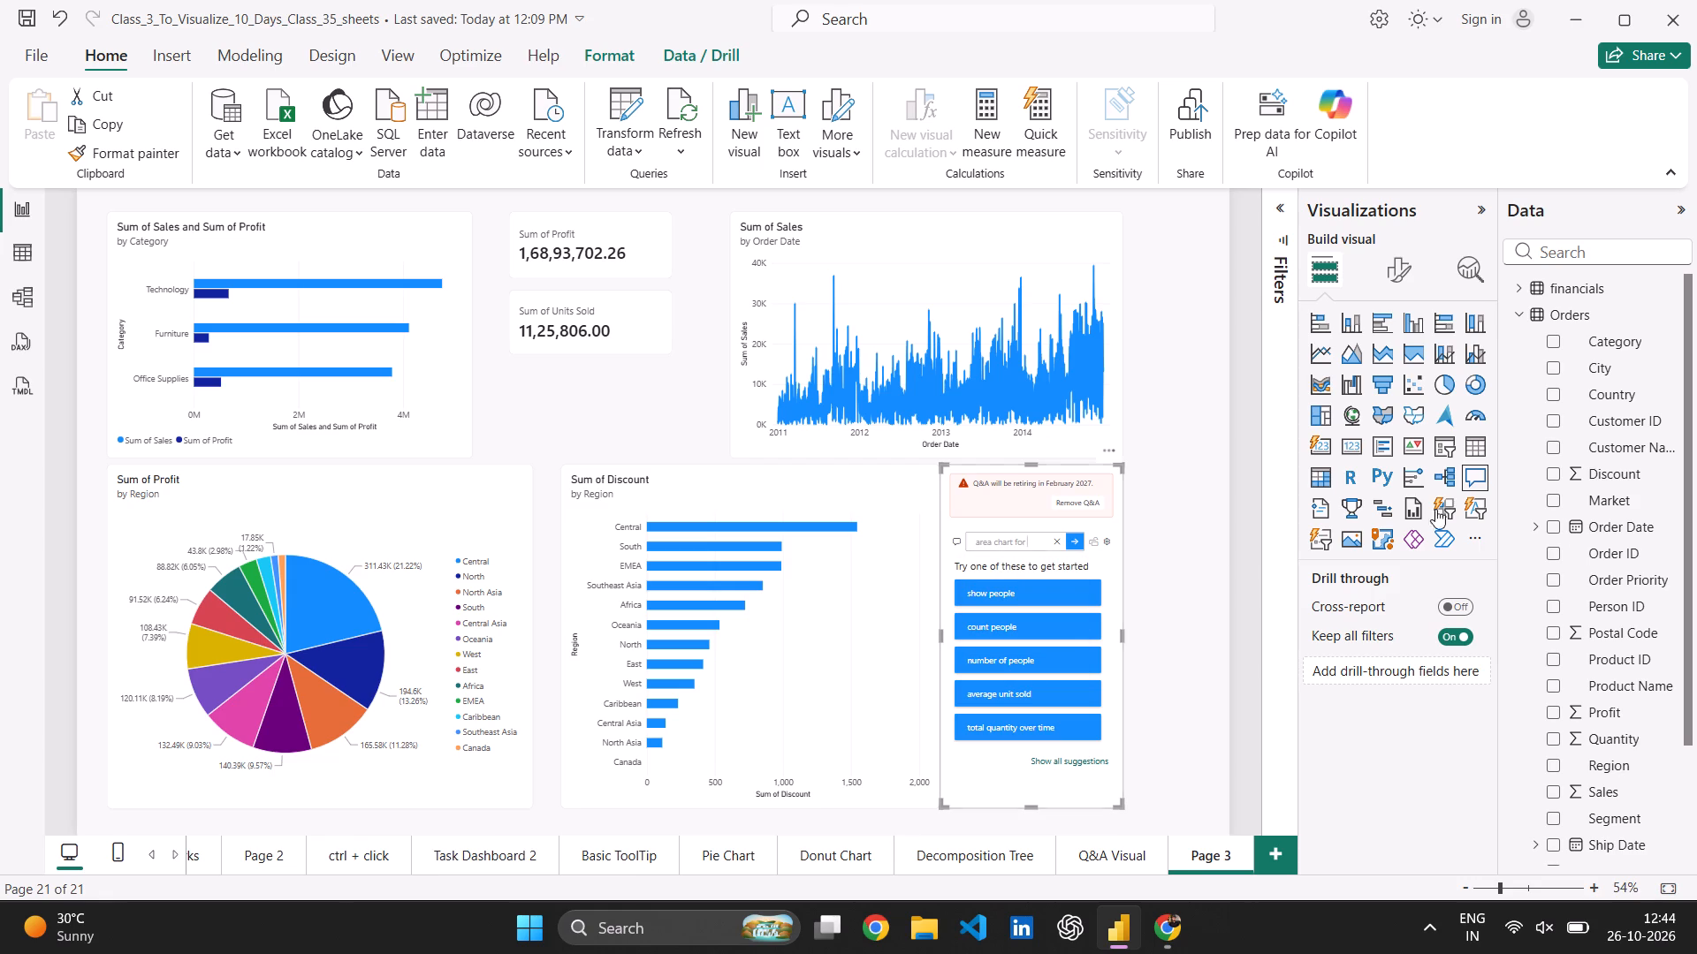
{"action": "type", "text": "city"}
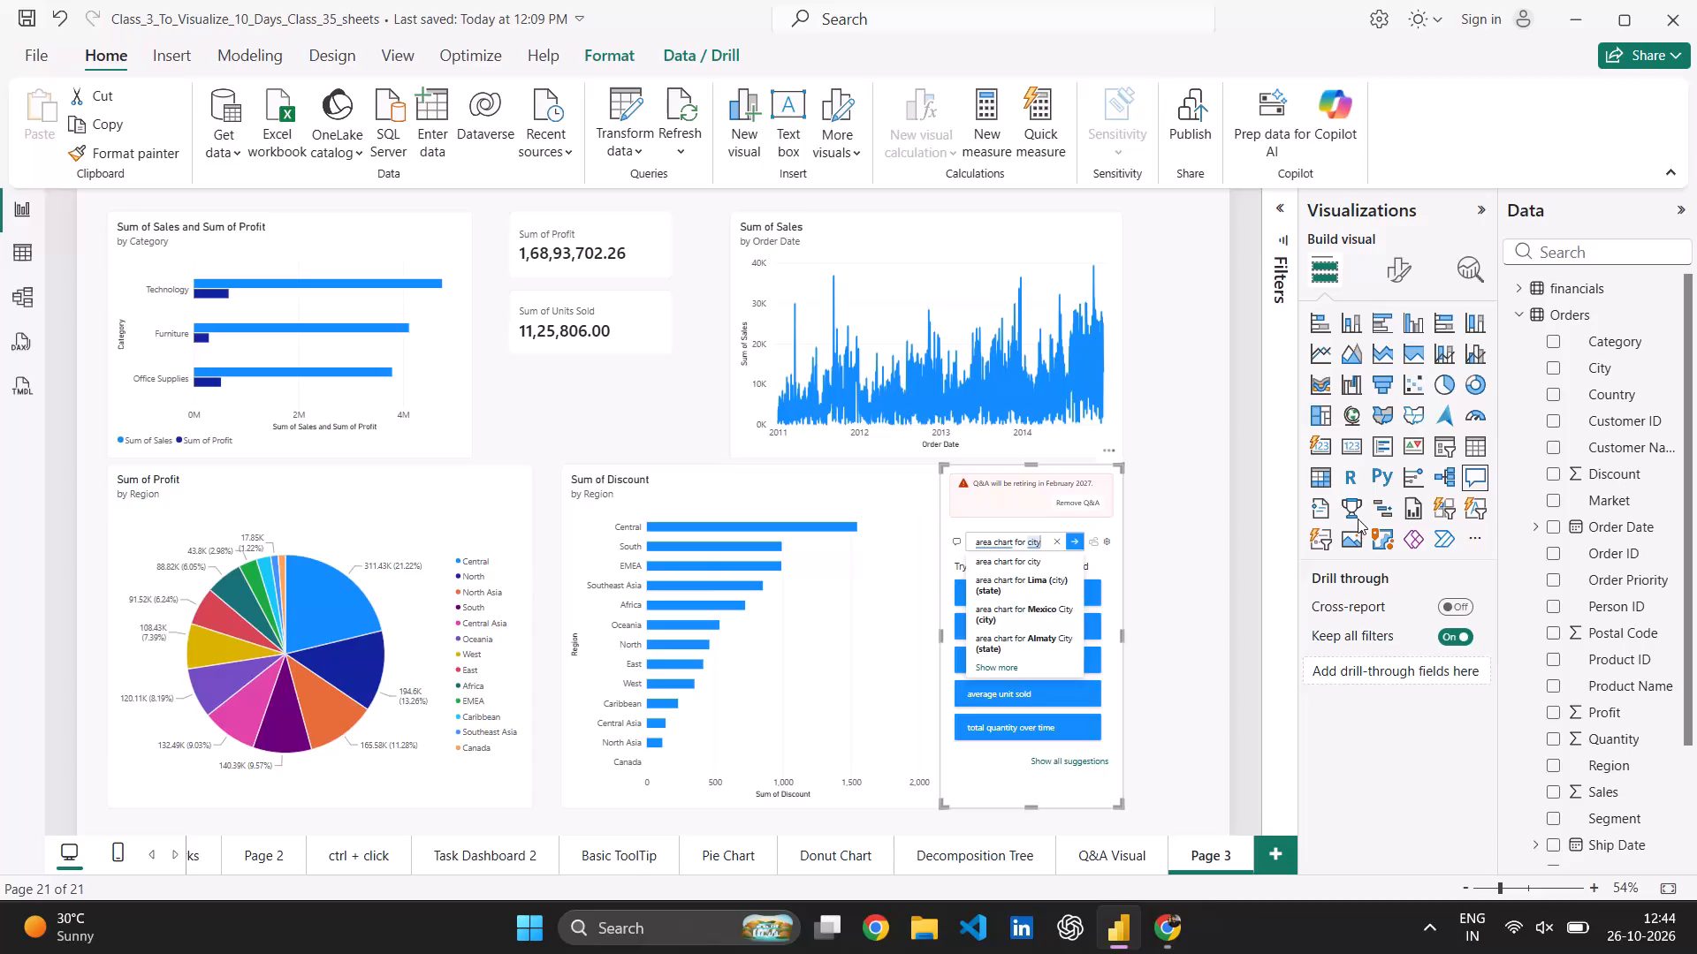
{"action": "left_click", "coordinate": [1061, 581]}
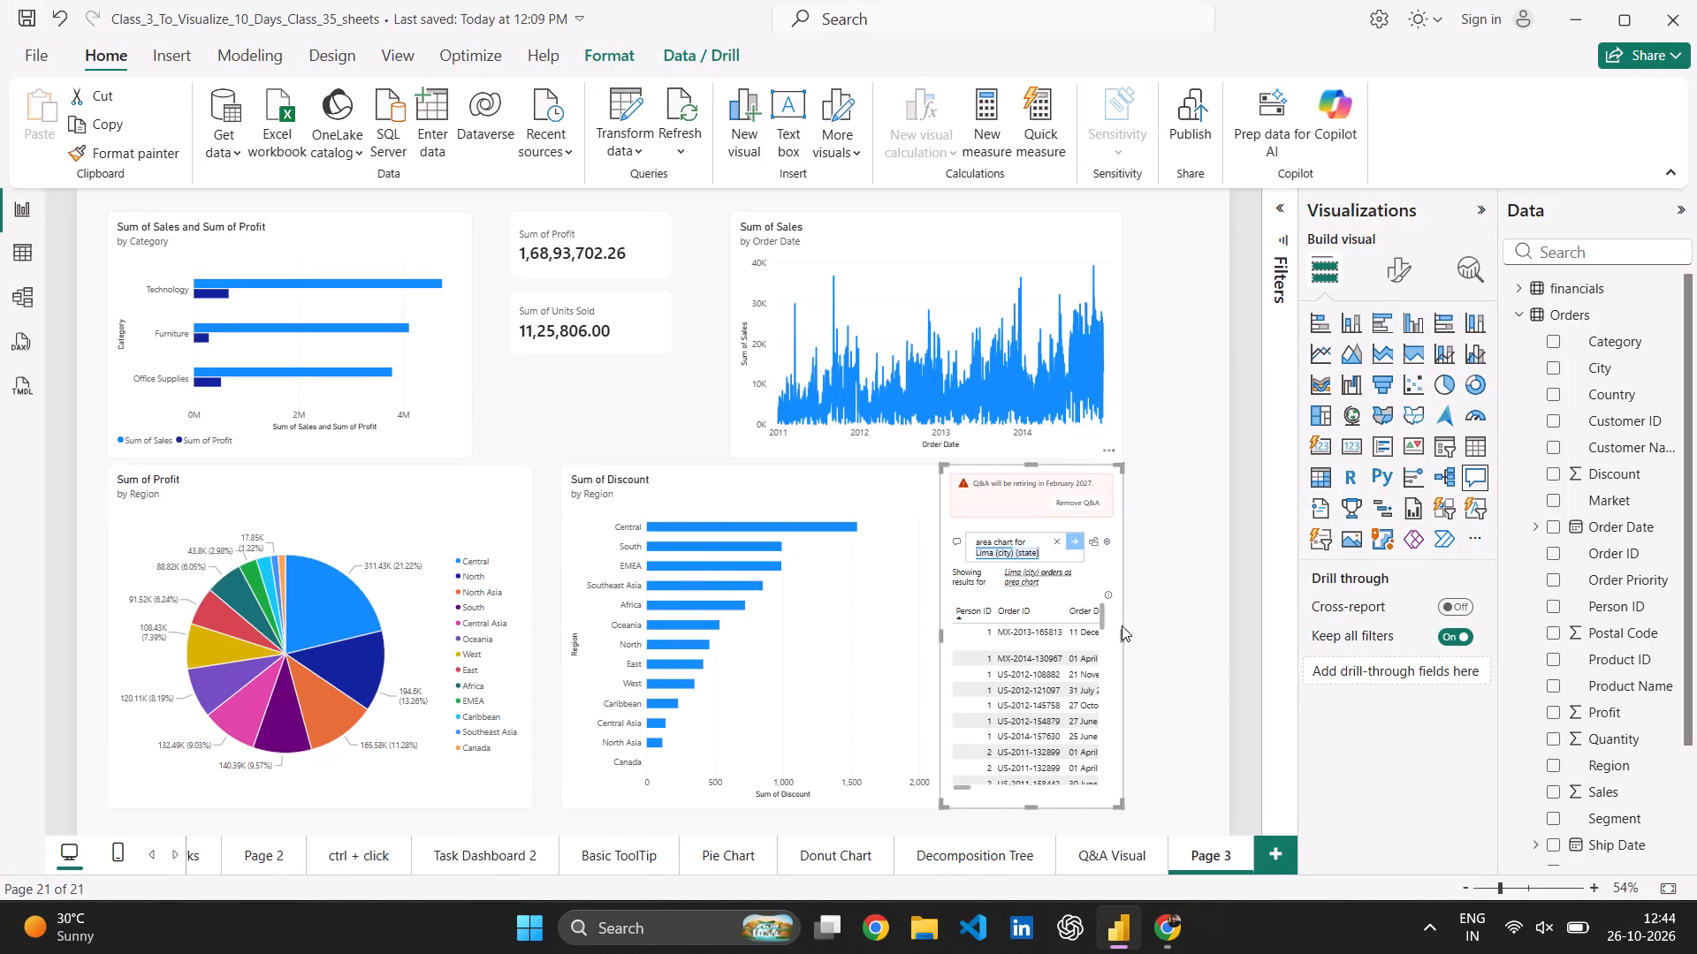
Widen the Q&A visual toward the page's outer edge.
{"action": "left_click_drag", "start_coordinate": [1123, 634], "coordinate": [1217, 619]}
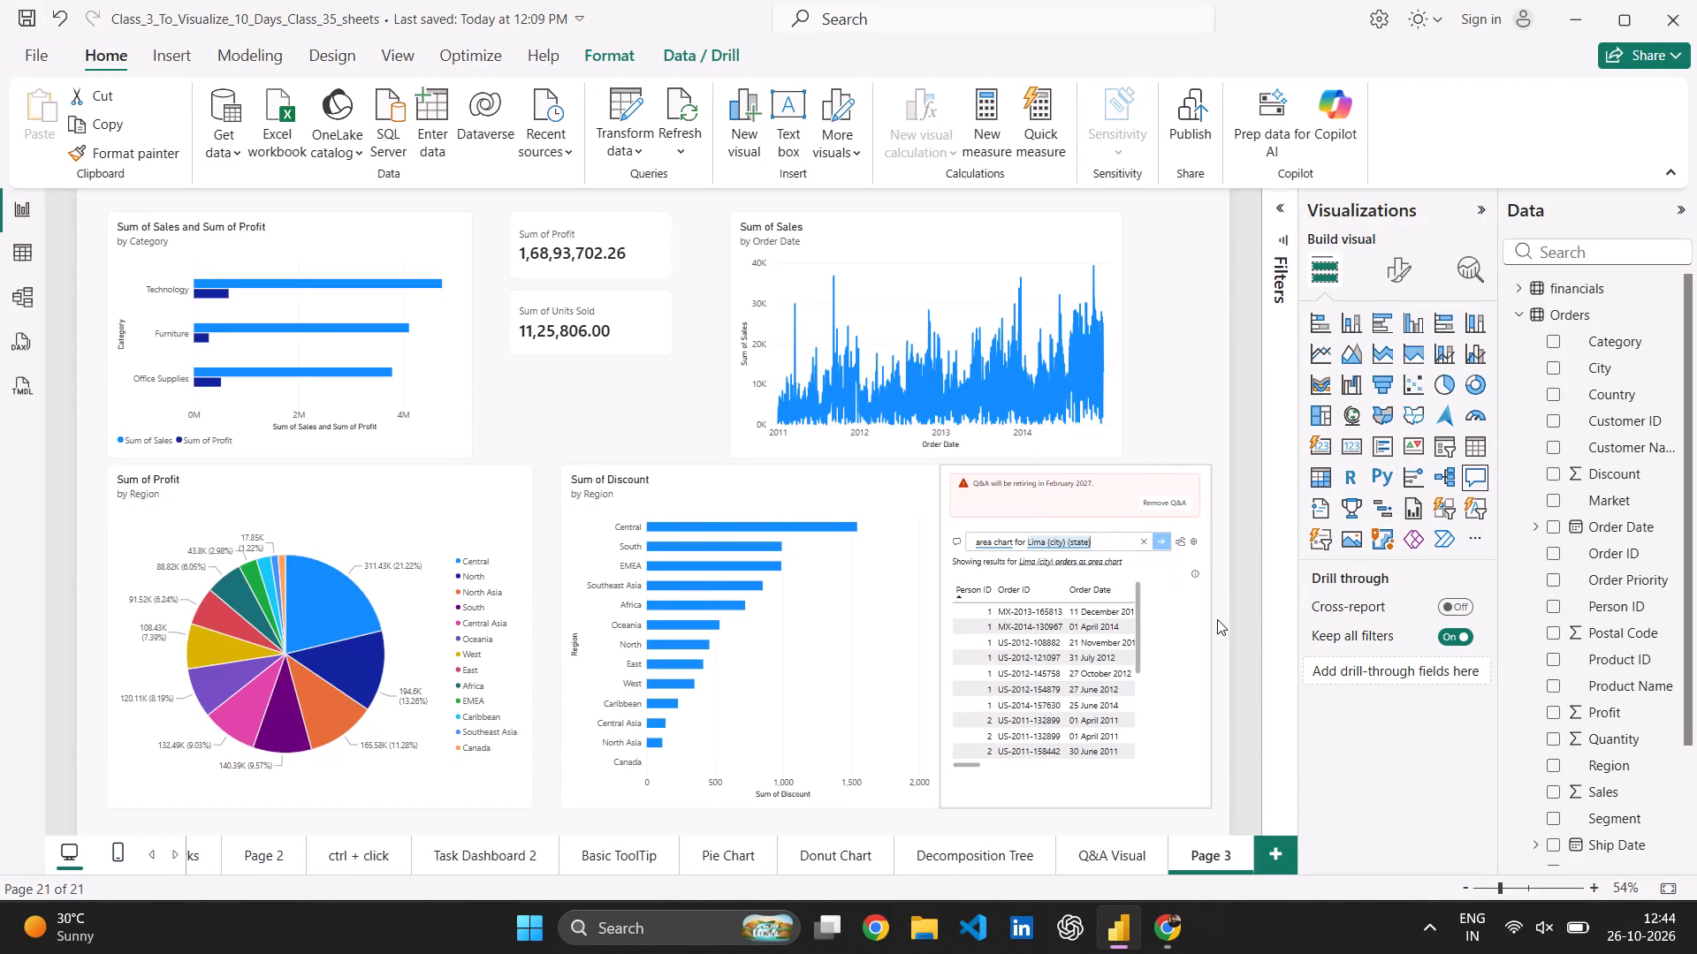
{"action": "left_click_drag", "start_coordinate": [1217, 619], "coordinate": [1194, 602]}
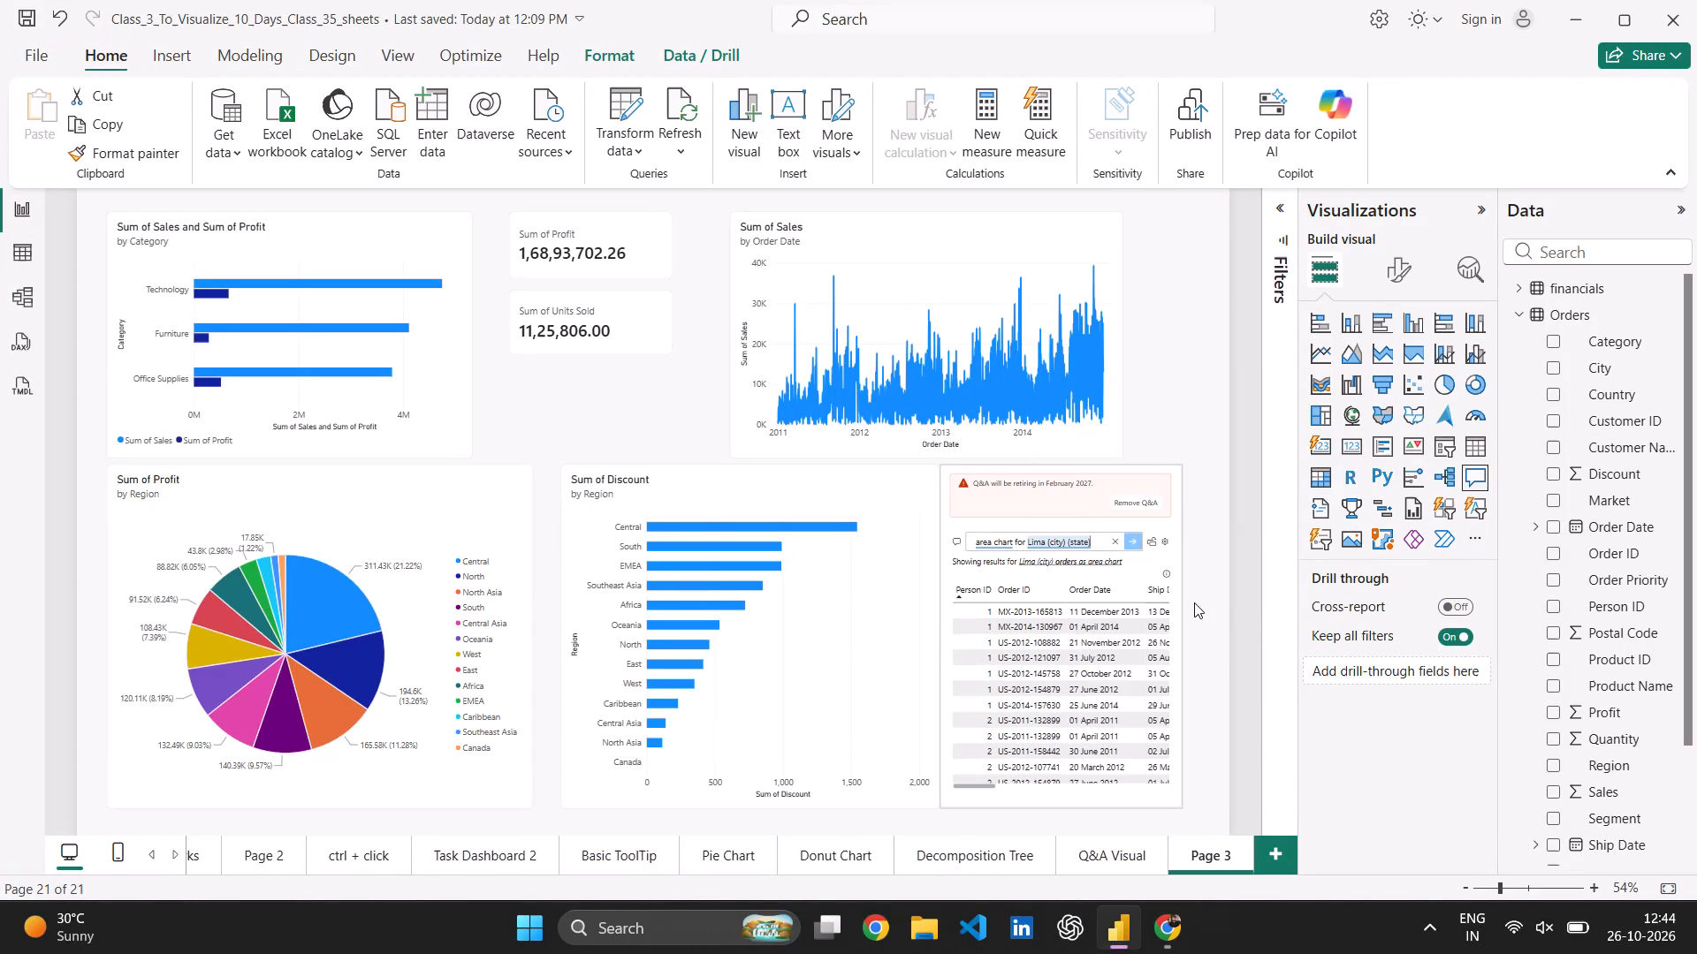
{"action": "left_click_drag", "start_coordinate": [1194, 602], "coordinate": [1195, 602]}
Replace the Q&A question with "city wise discount".
{"action": "triple_click", "coordinate": [1104, 542]}
{"action": "key", "text": "BackSpace"}
{"action": "key", "text": "BackSpace"}
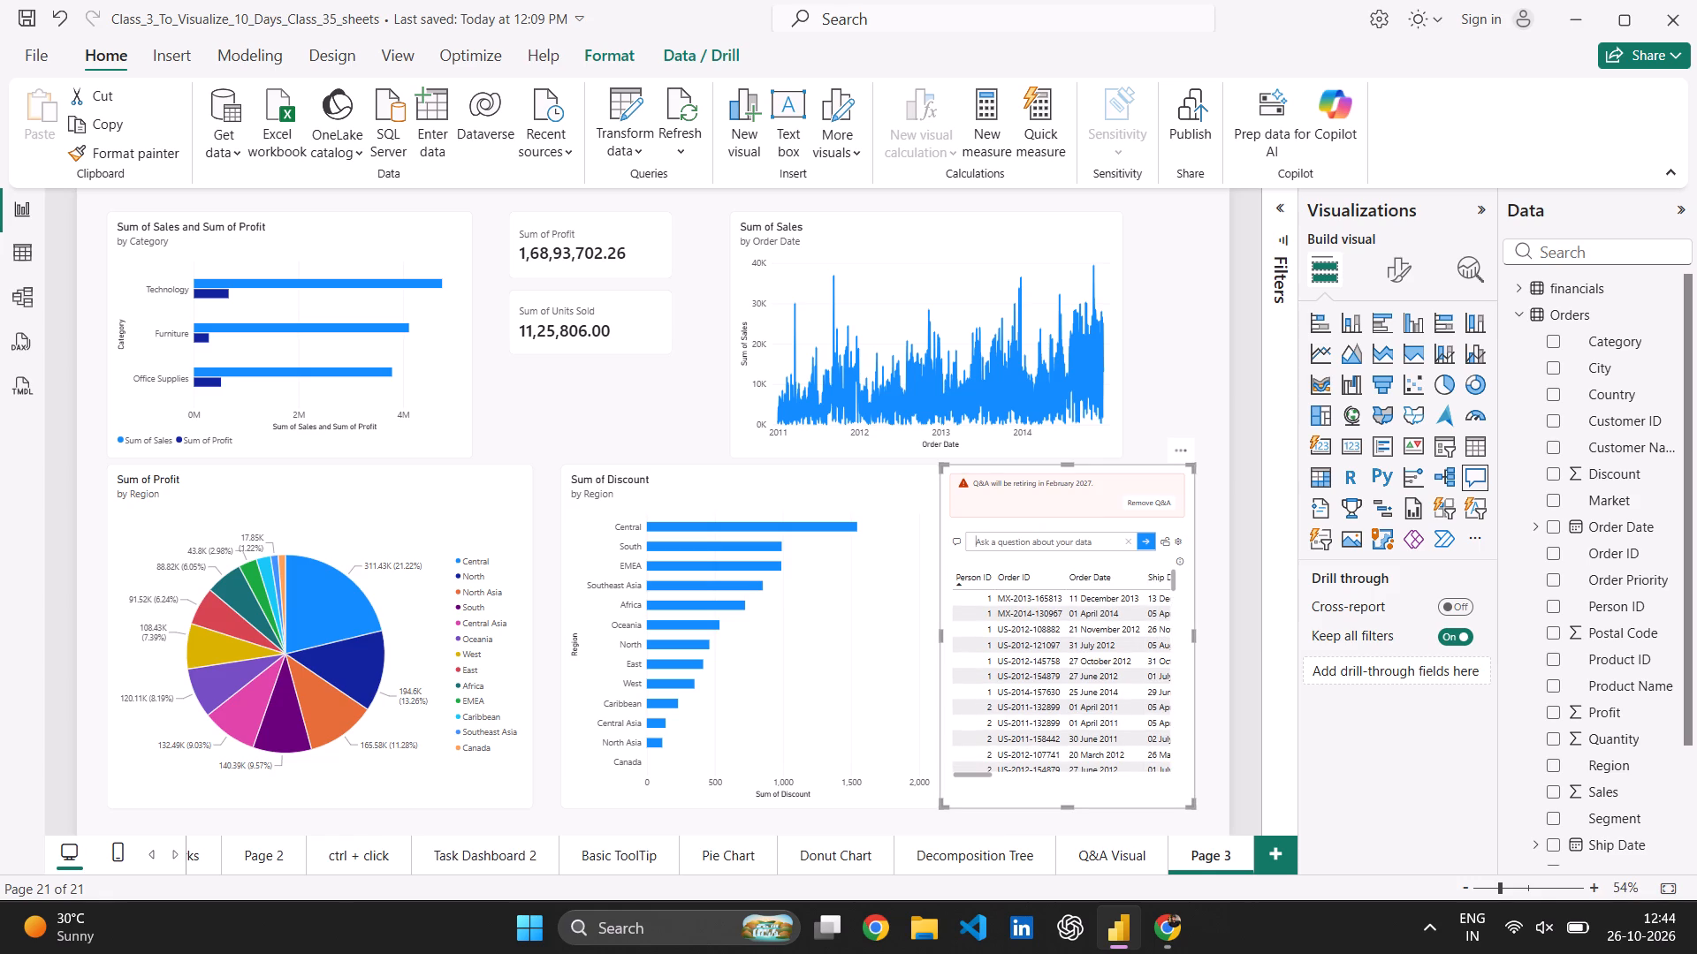
{"action": "type", "text": "cit"}
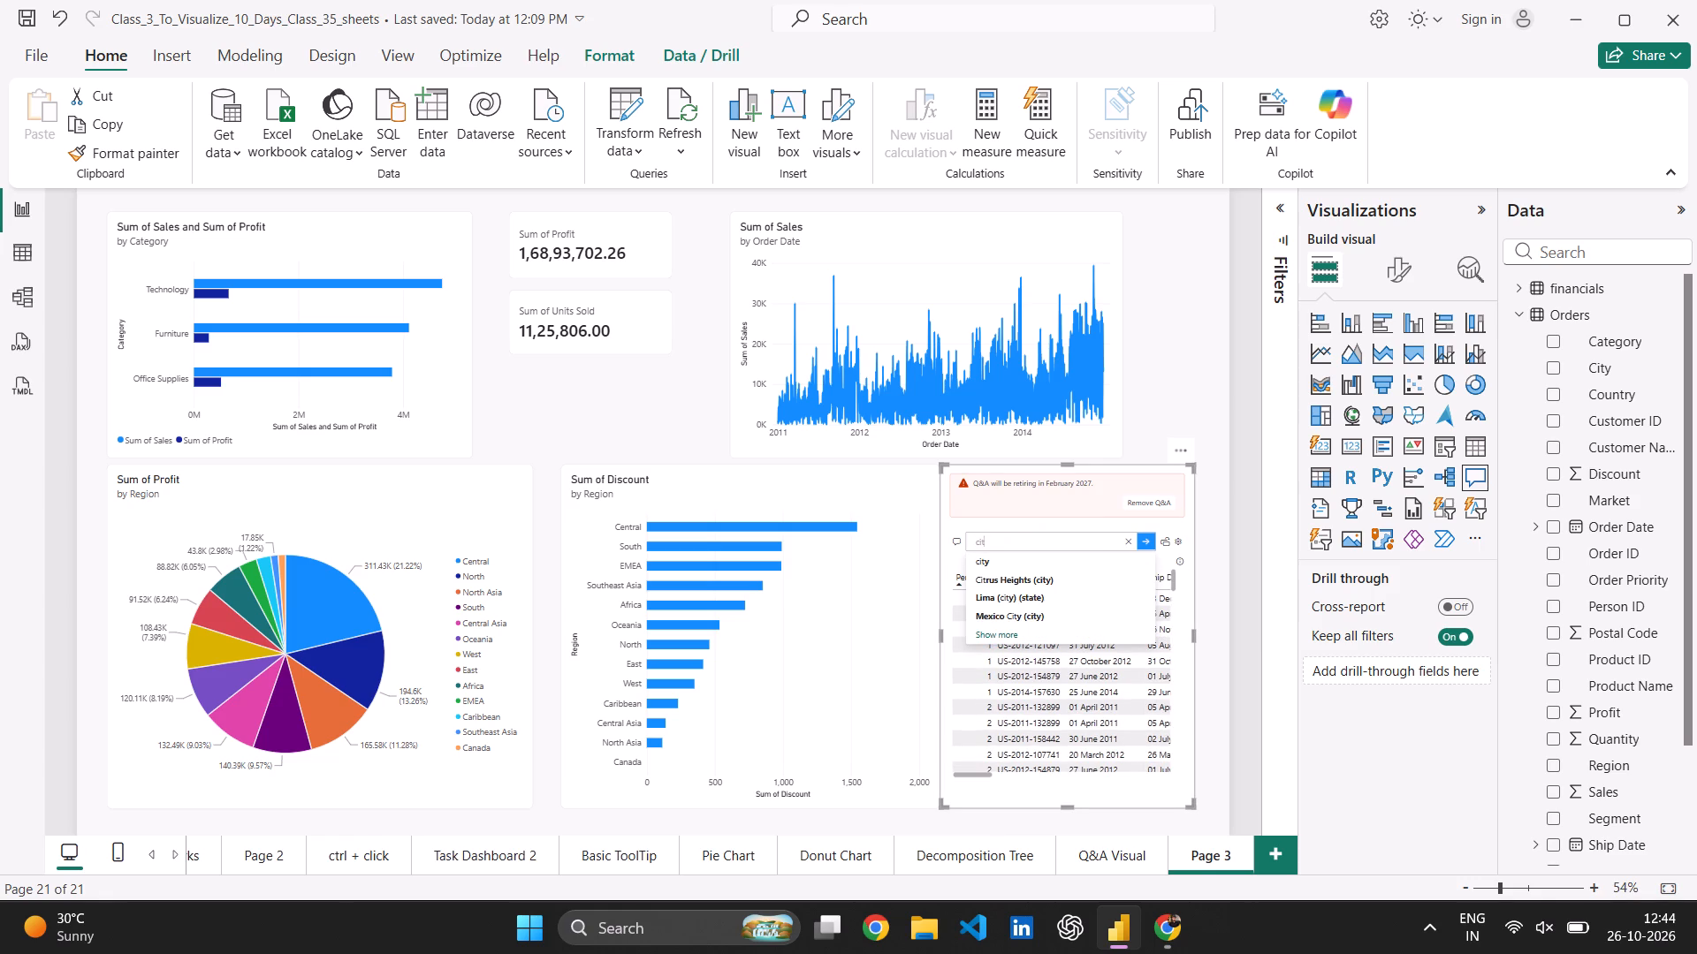
{"action": "type", "text": "y wise"}
{"action": "key", "text": "space"}
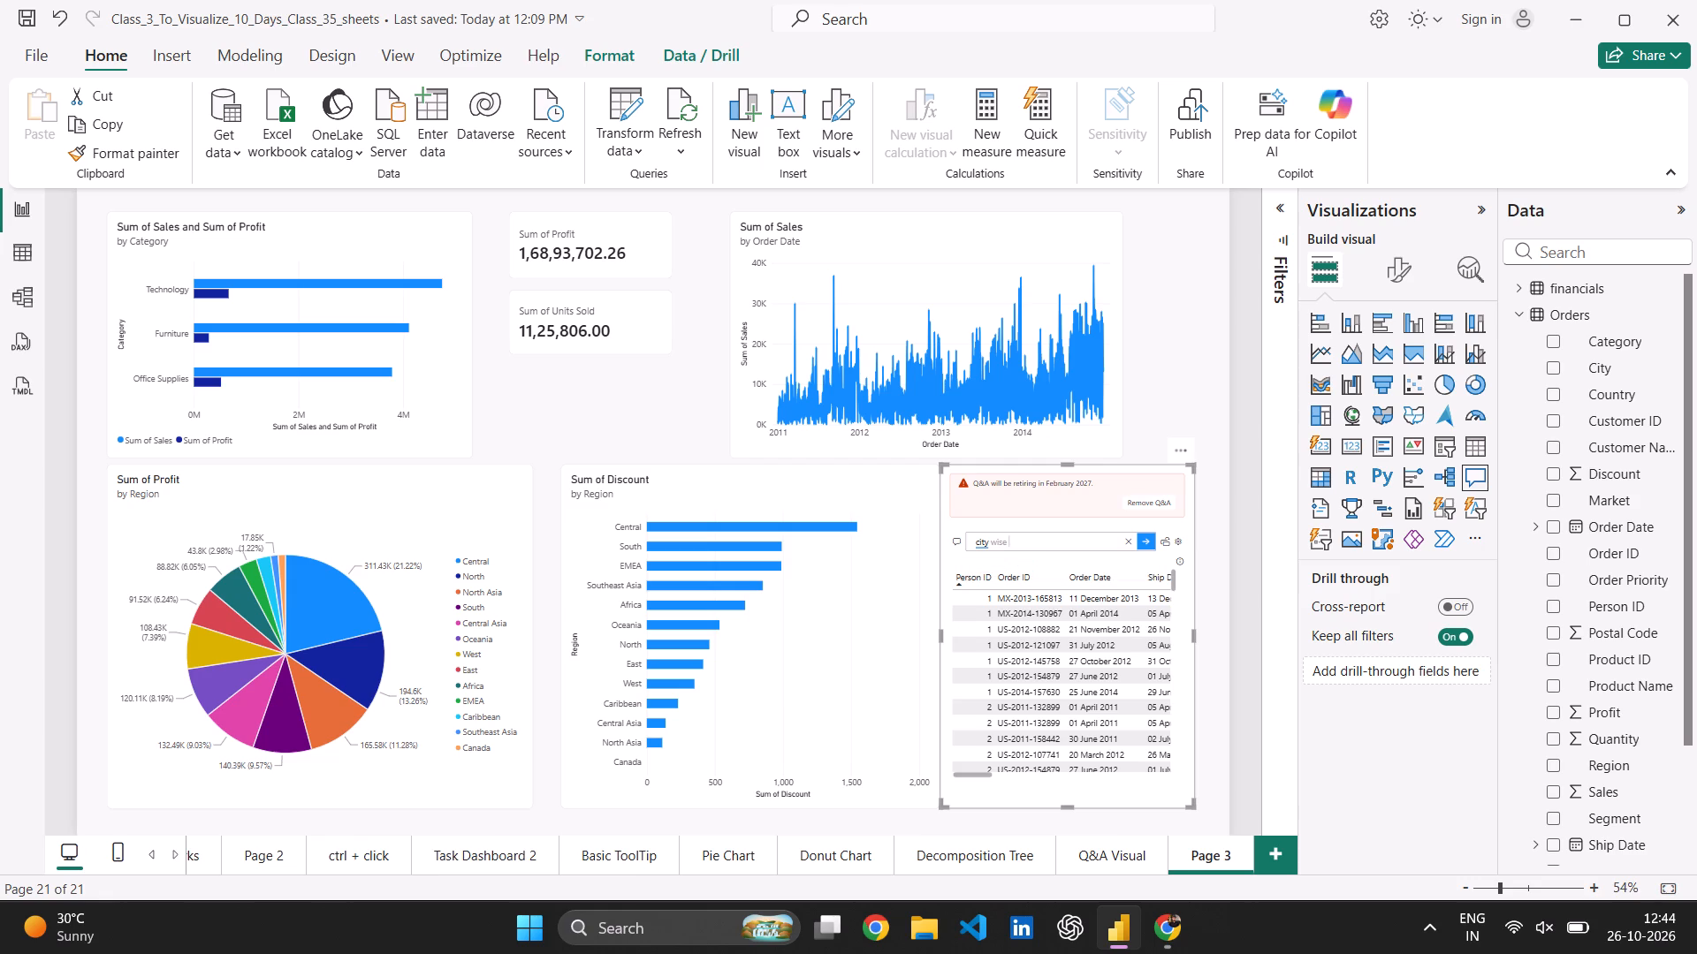
{"action": "type", "text": "discount"}
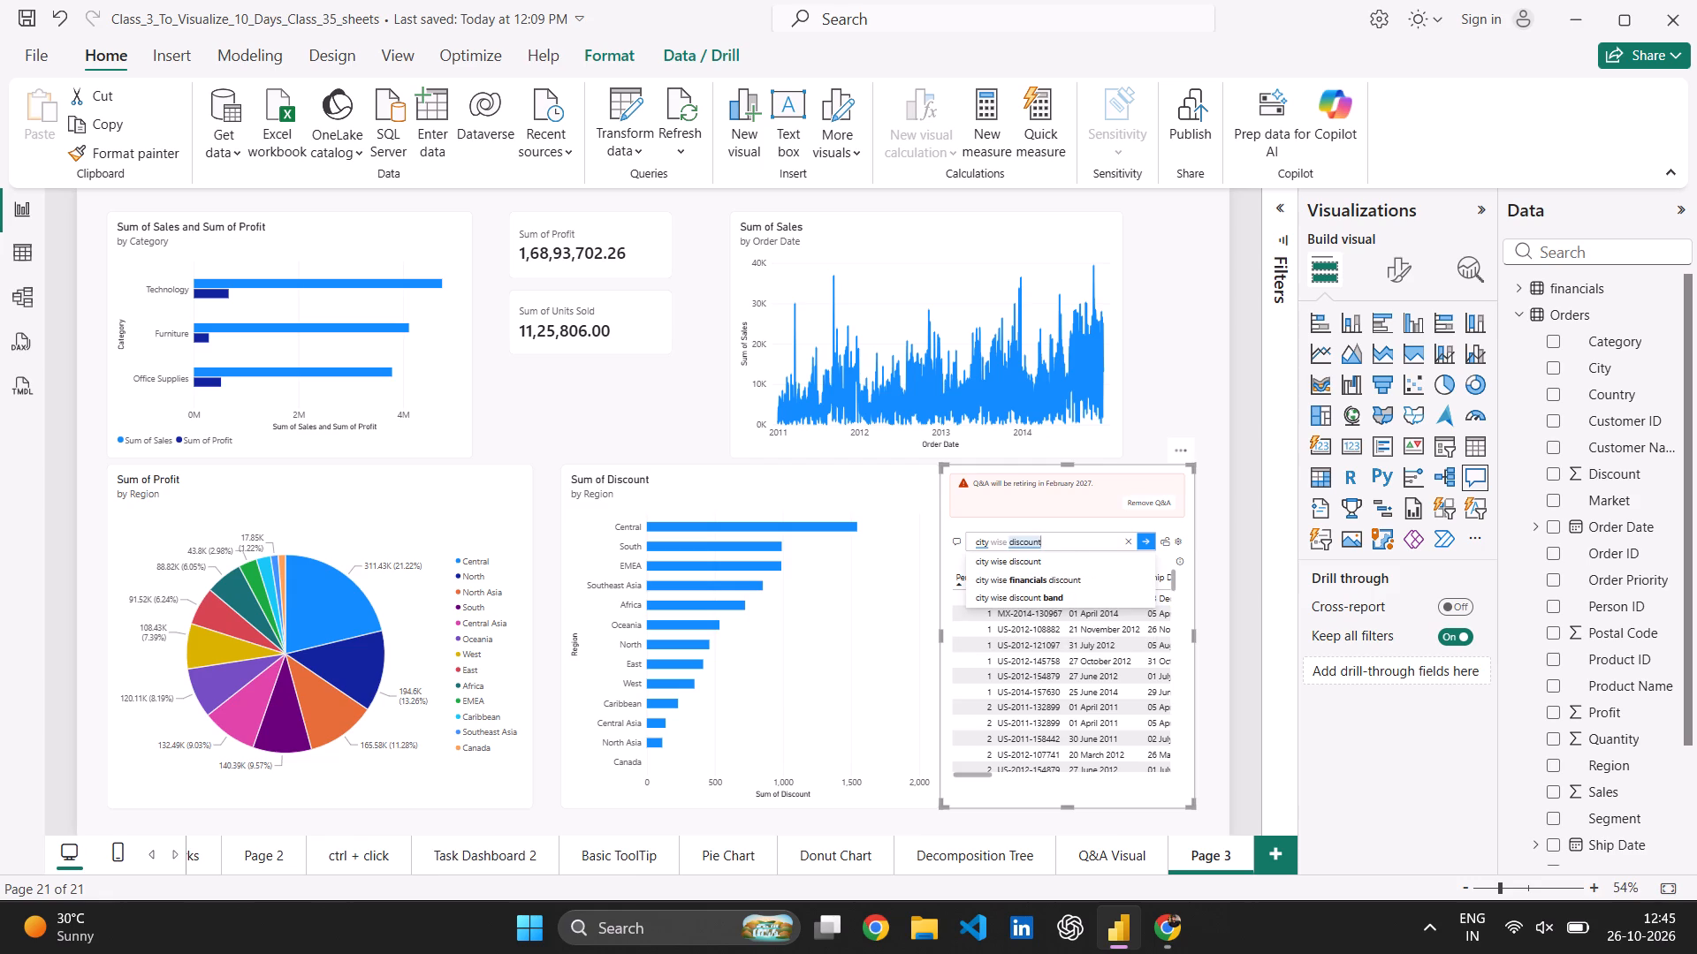
{"action": "left_click", "coordinate": [1094, 563]}
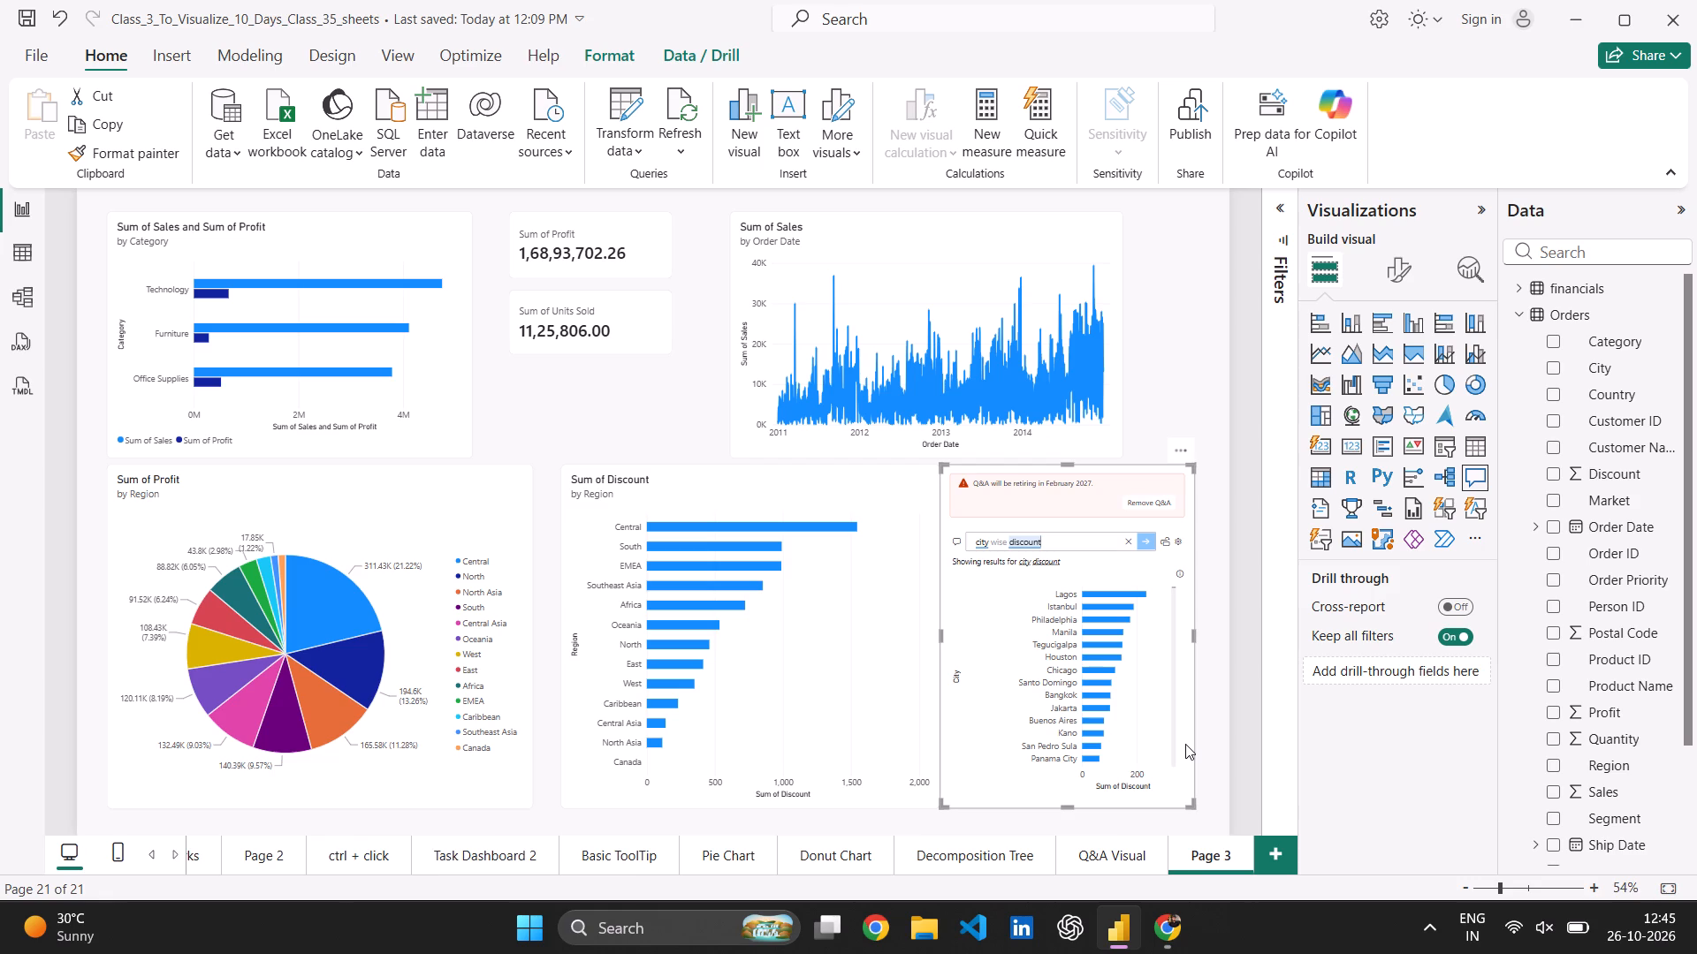
Shift the Q&A visual slightly and extend its question to "city wise discount and profit".
{"action": "left_click_drag", "start_coordinate": [1074, 528], "coordinate": [1063, 542]}
{"action": "left_click", "coordinate": [1063, 542]}
{"action": "left_click", "coordinate": [1059, 555]}
{"action": "key", "text": "space"}
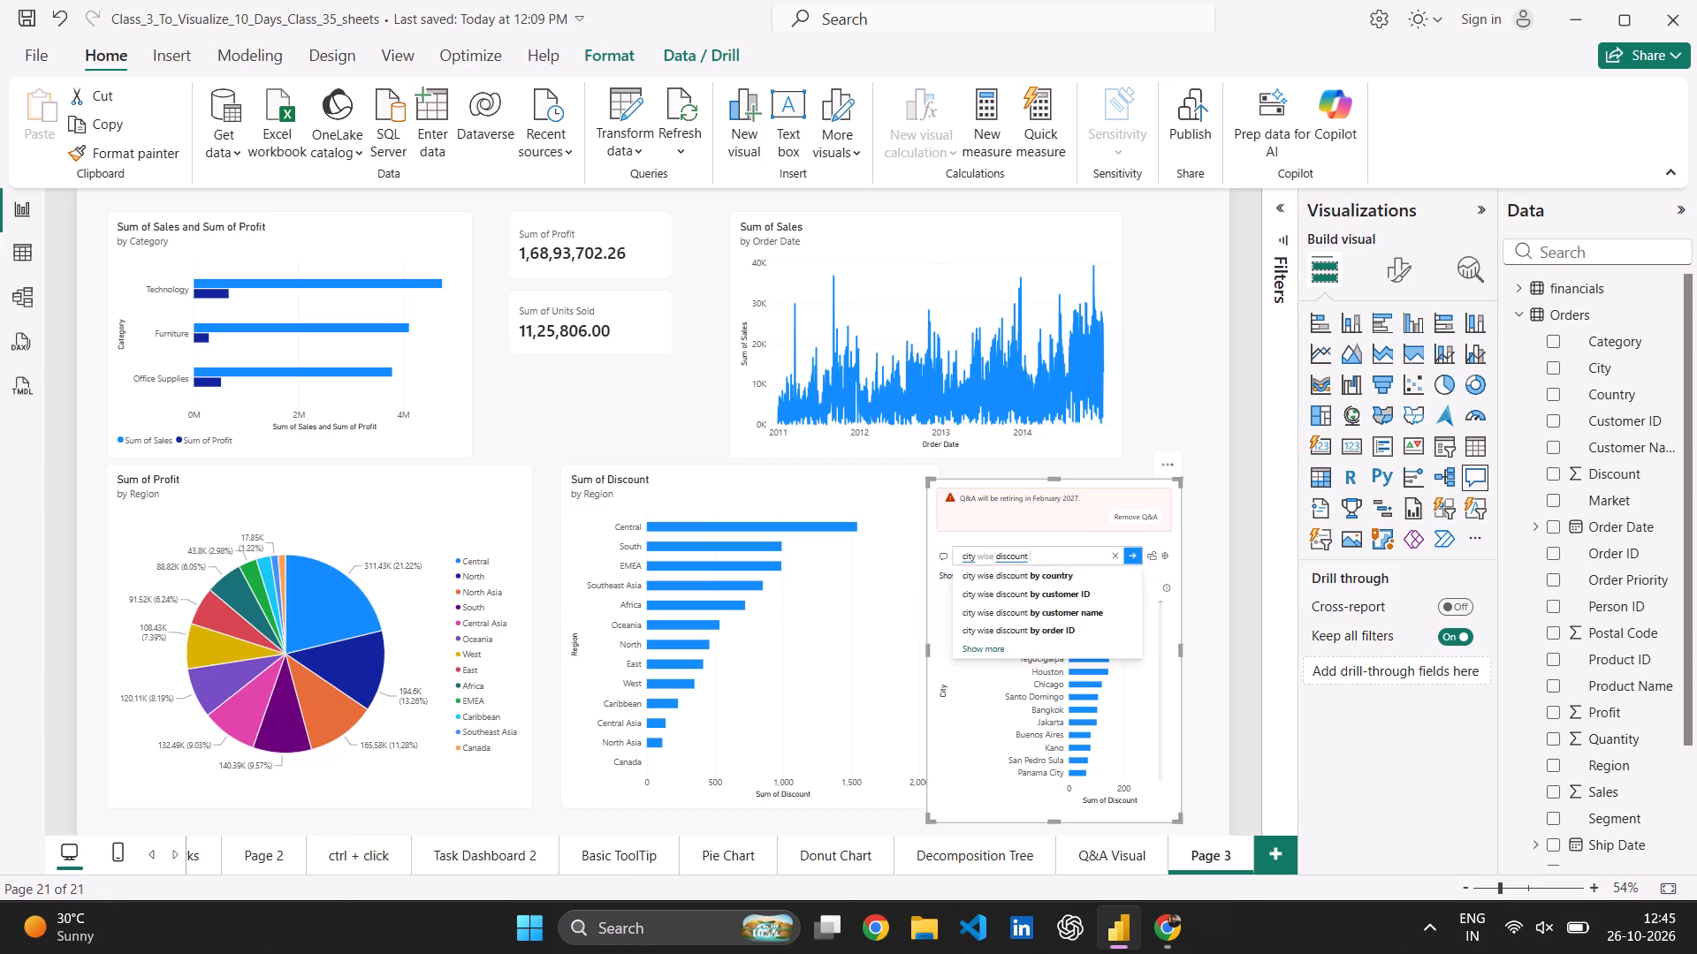
{"action": "type", "text": "and profit"}
{"action": "left_click", "coordinate": [1054, 577]}
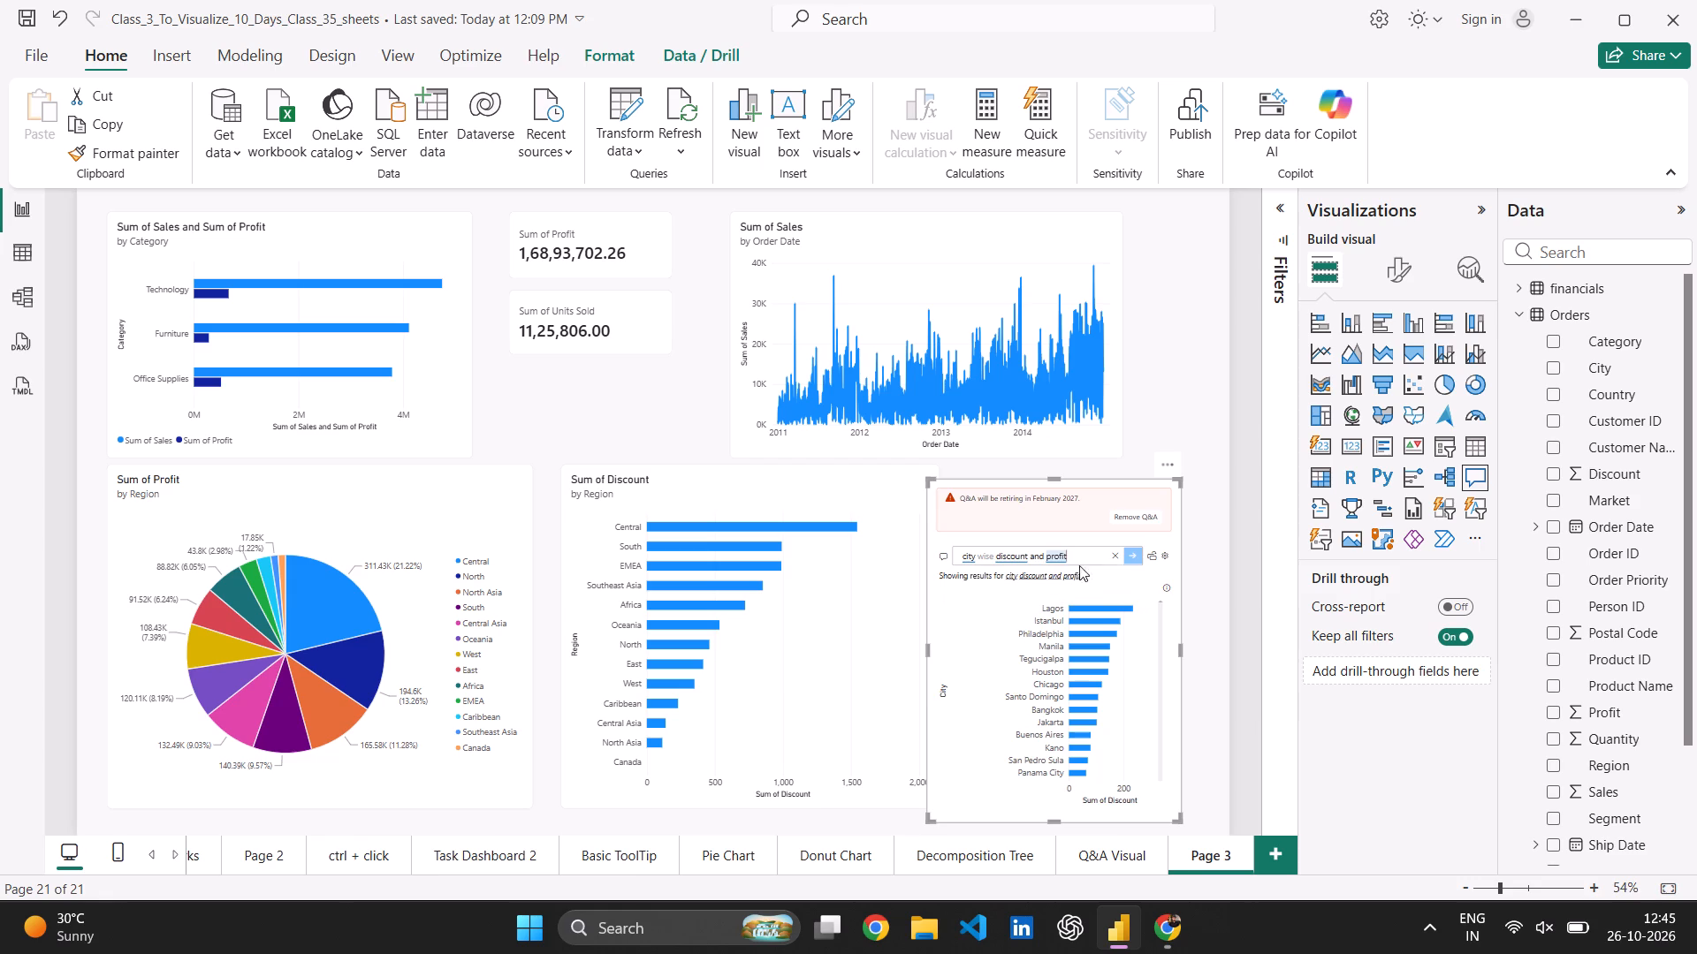
Turn the discount and profit Q&A result into a standard scatter chart and place it beside the discount bar chart, against the page edge.
{"action": "left_click", "coordinate": [1149, 554]}
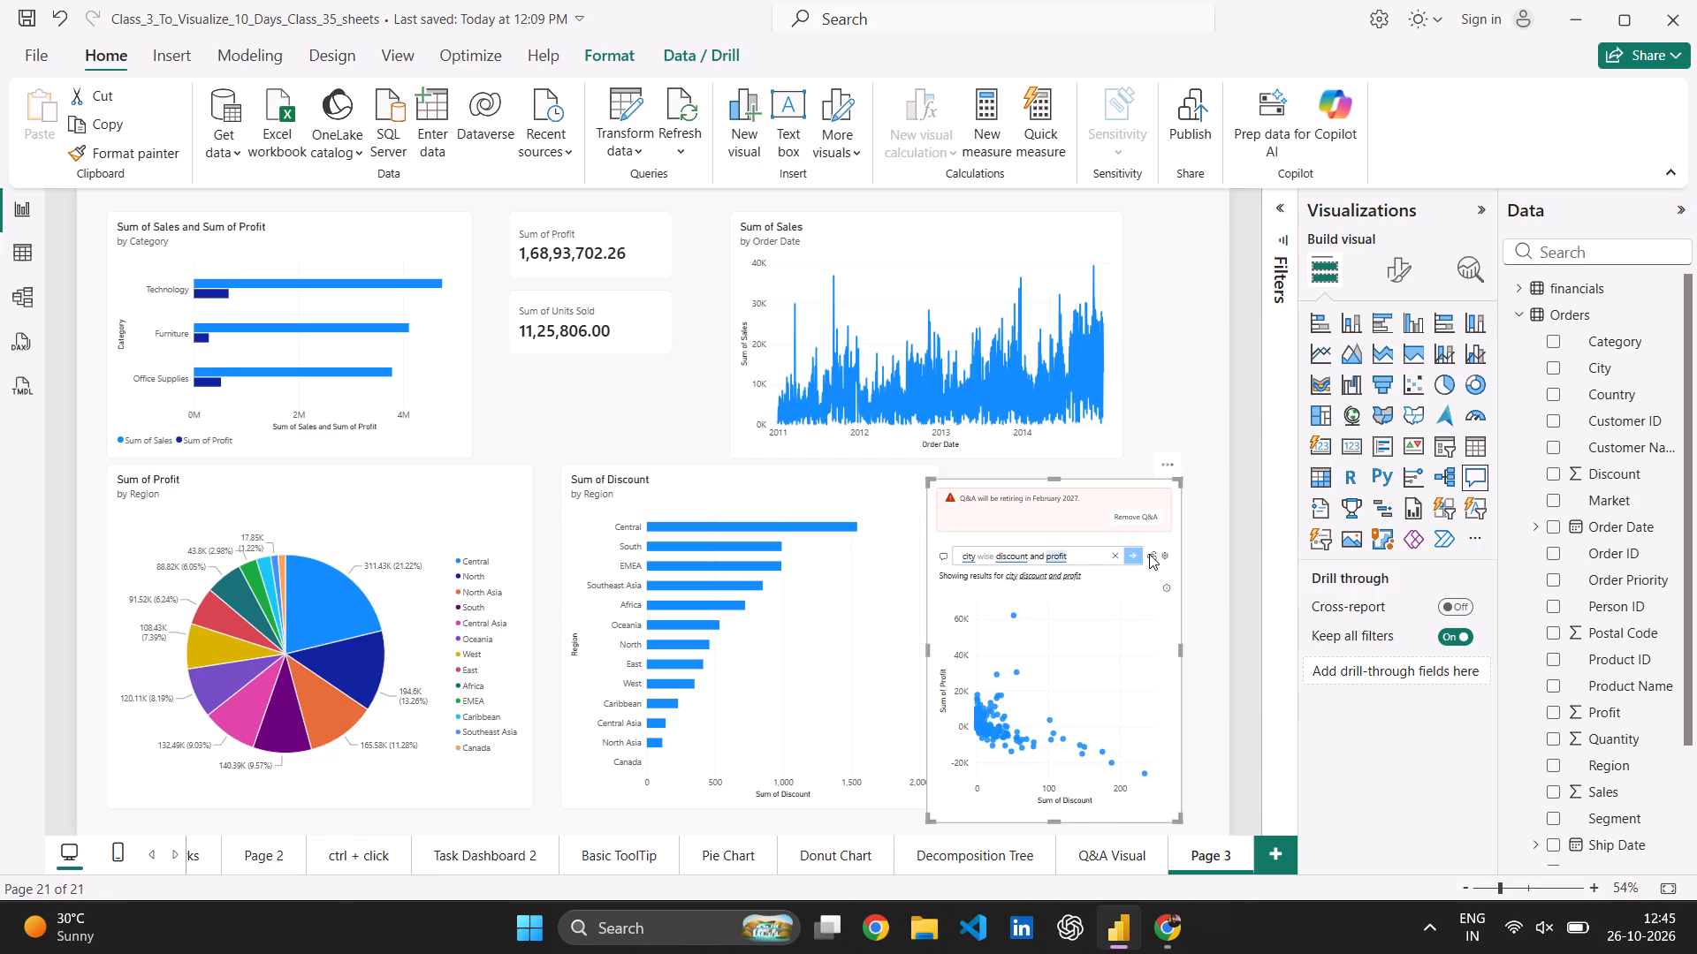
{"action": "left_click_drag", "start_coordinate": [1129, 637], "coordinate": [1149, 631]}
{"action": "left_click_drag", "start_coordinate": [1149, 631], "coordinate": [1173, 620]}
{"action": "left_click_drag", "start_coordinate": [1181, 649], "coordinate": [1191, 647]}
{"action": "left_click", "coordinate": [1138, 554]}
{"action": "left_click", "coordinate": [1157, 558]}
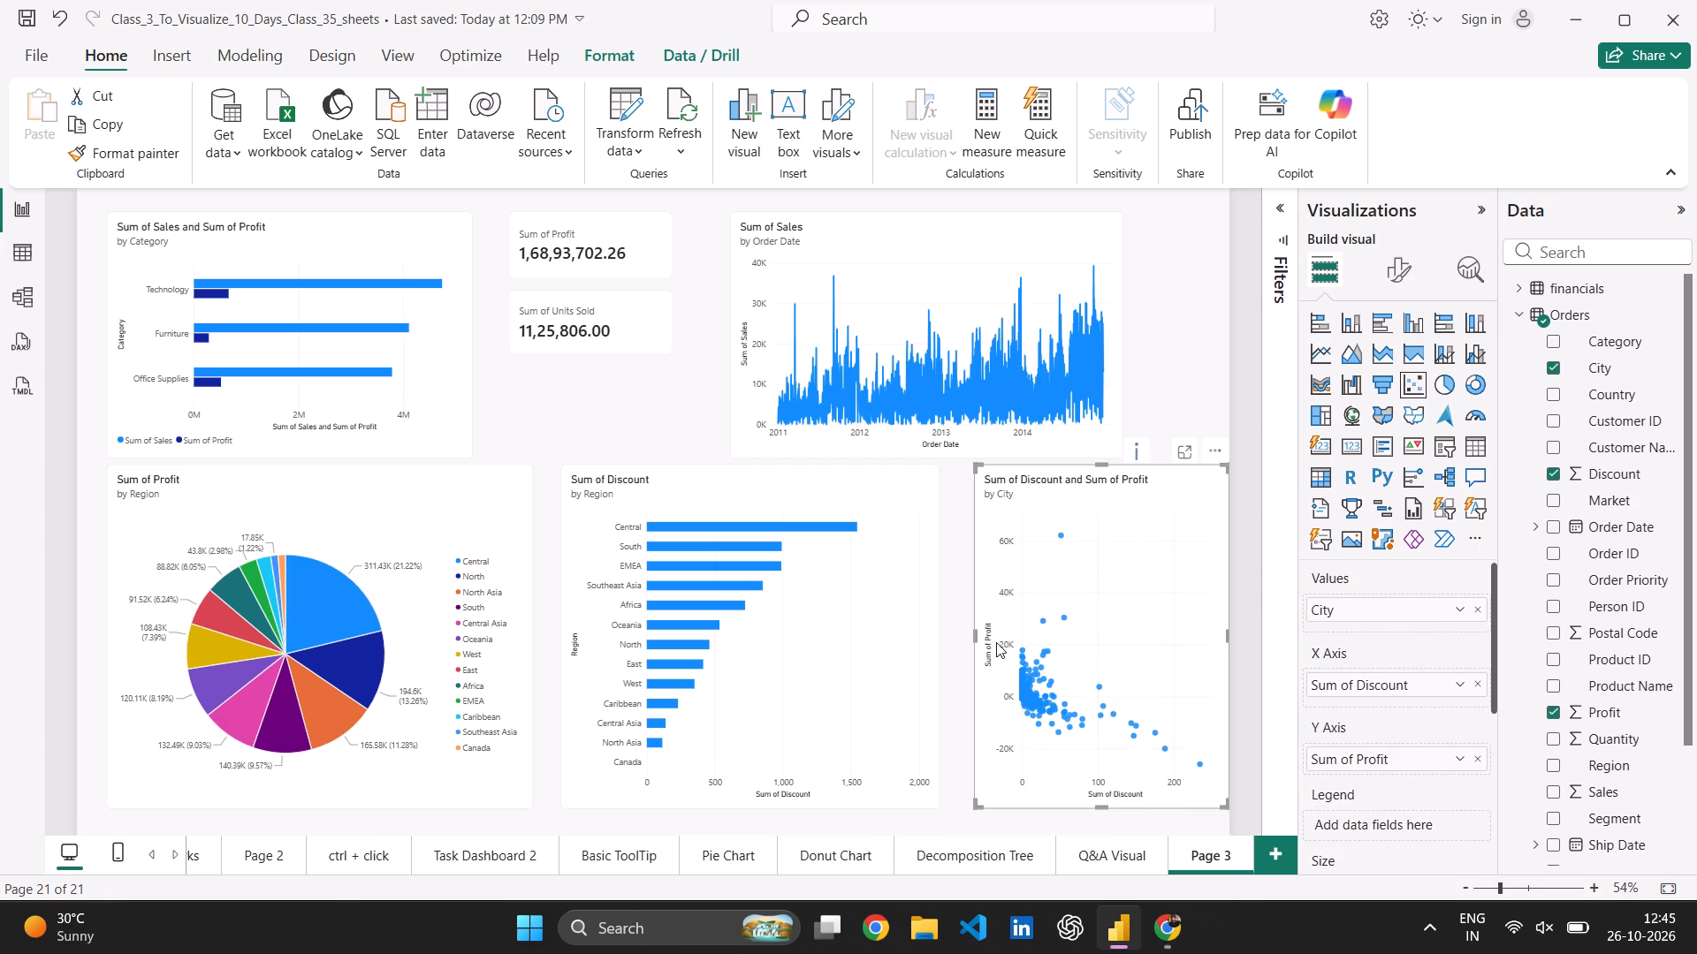
{"action": "left_click", "coordinate": [932, 581]}
{"action": "left_click", "coordinate": [1046, 523]}
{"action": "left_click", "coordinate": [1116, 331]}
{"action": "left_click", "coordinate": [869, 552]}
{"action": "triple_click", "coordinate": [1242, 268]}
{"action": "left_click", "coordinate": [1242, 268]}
Reposition the Sum of Discount by Region chart so it sits evenly between the pie chart and the scatter chart.
{"action": "triple_click", "coordinate": [818, 475]}
{"action": "left_click_drag", "start_coordinate": [818, 475], "coordinate": [1154, 477]}
{"action": "left_click", "coordinate": [1154, 477]}
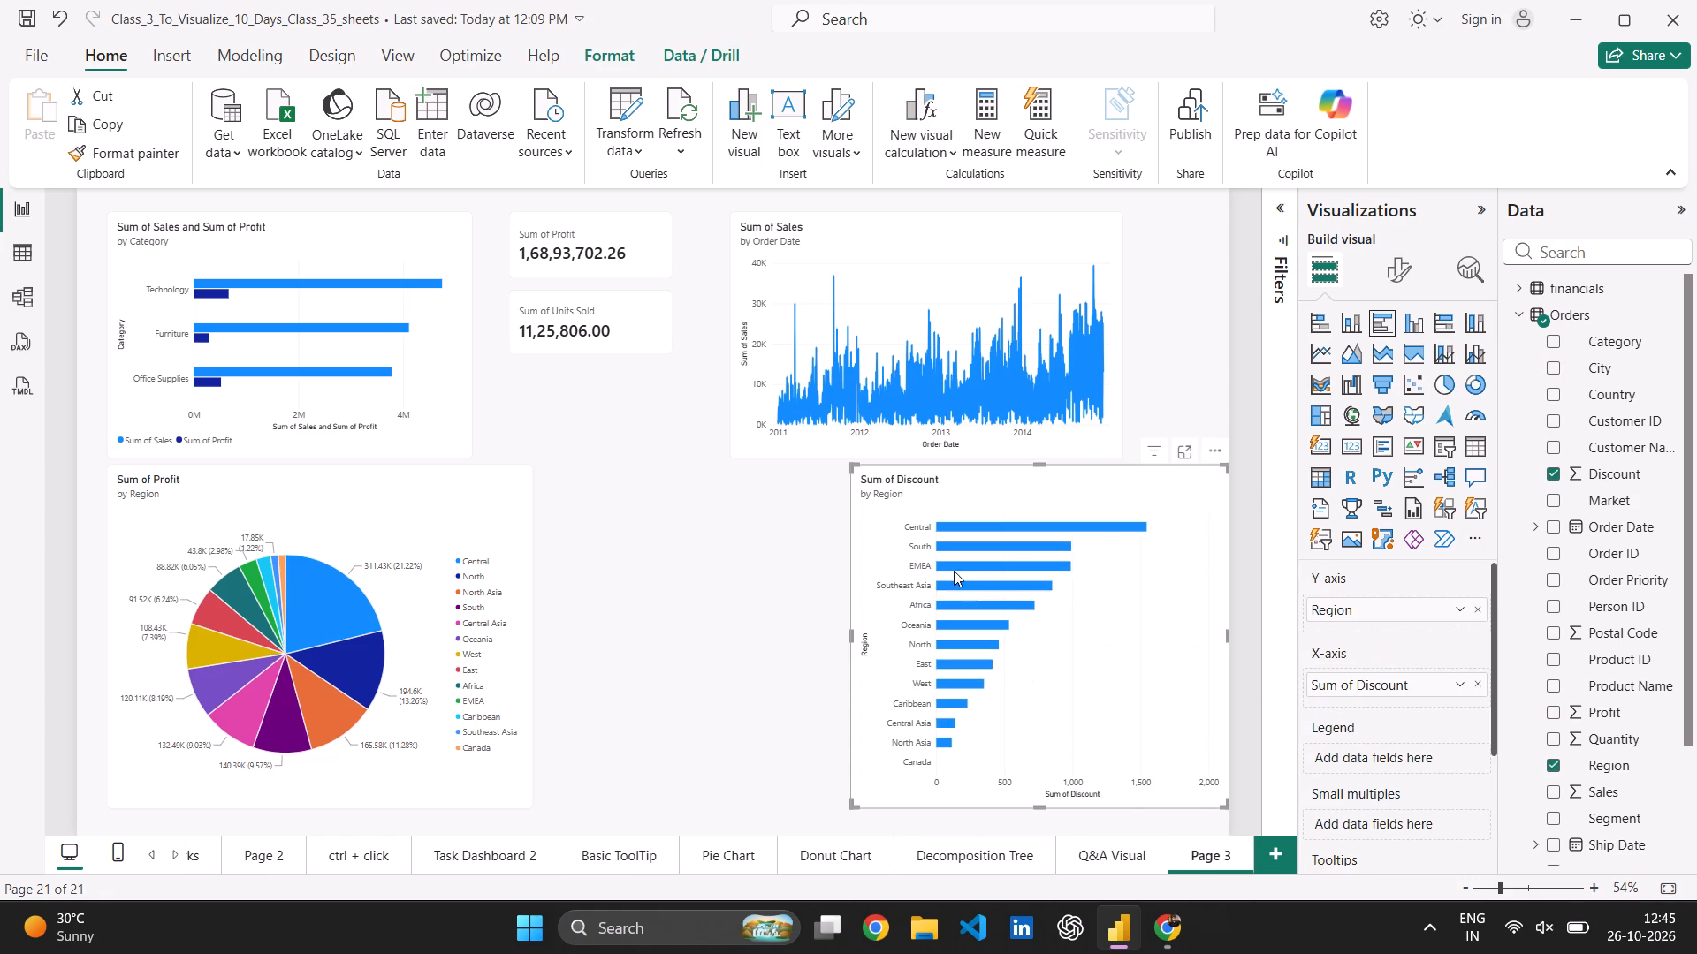
{"action": "left_click_drag", "start_coordinate": [954, 571], "coordinate": [666, 571]}
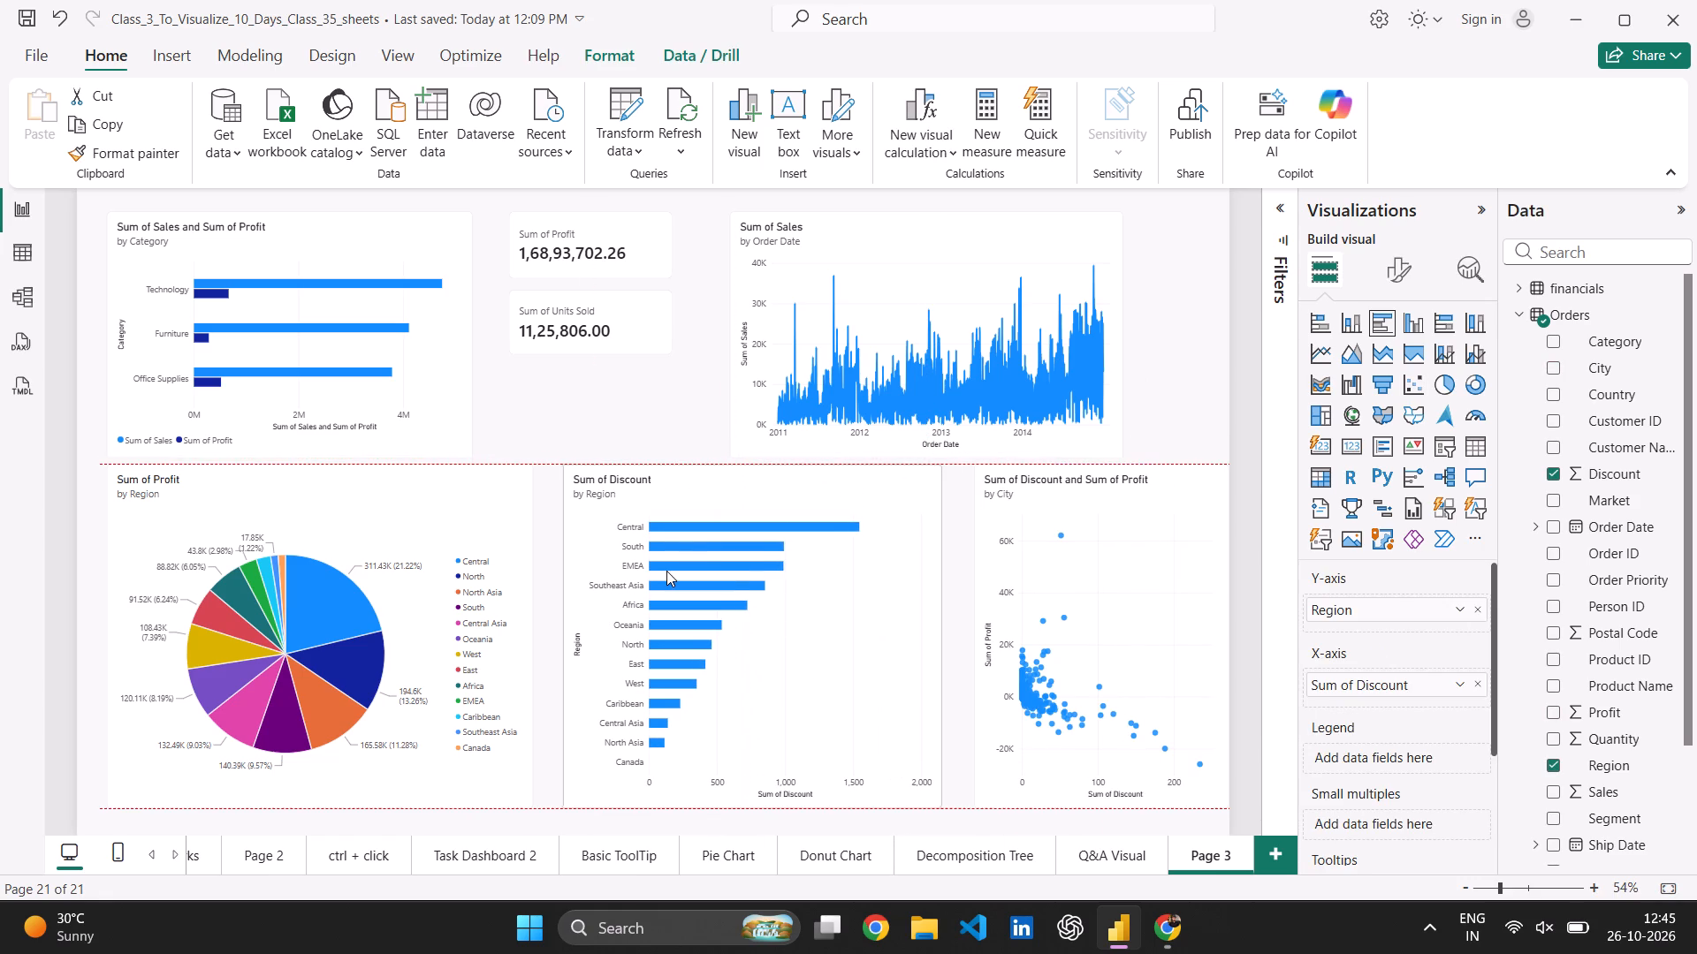
{"action": "left_click_drag", "start_coordinate": [666, 571], "coordinate": [666, 572]}
Shift the Sum of Discount and Sum of Profit by City scatter chart slightly inward from the page edge.
{"action": "left_click_drag", "start_coordinate": [1127, 549], "coordinate": [1148, 544]}
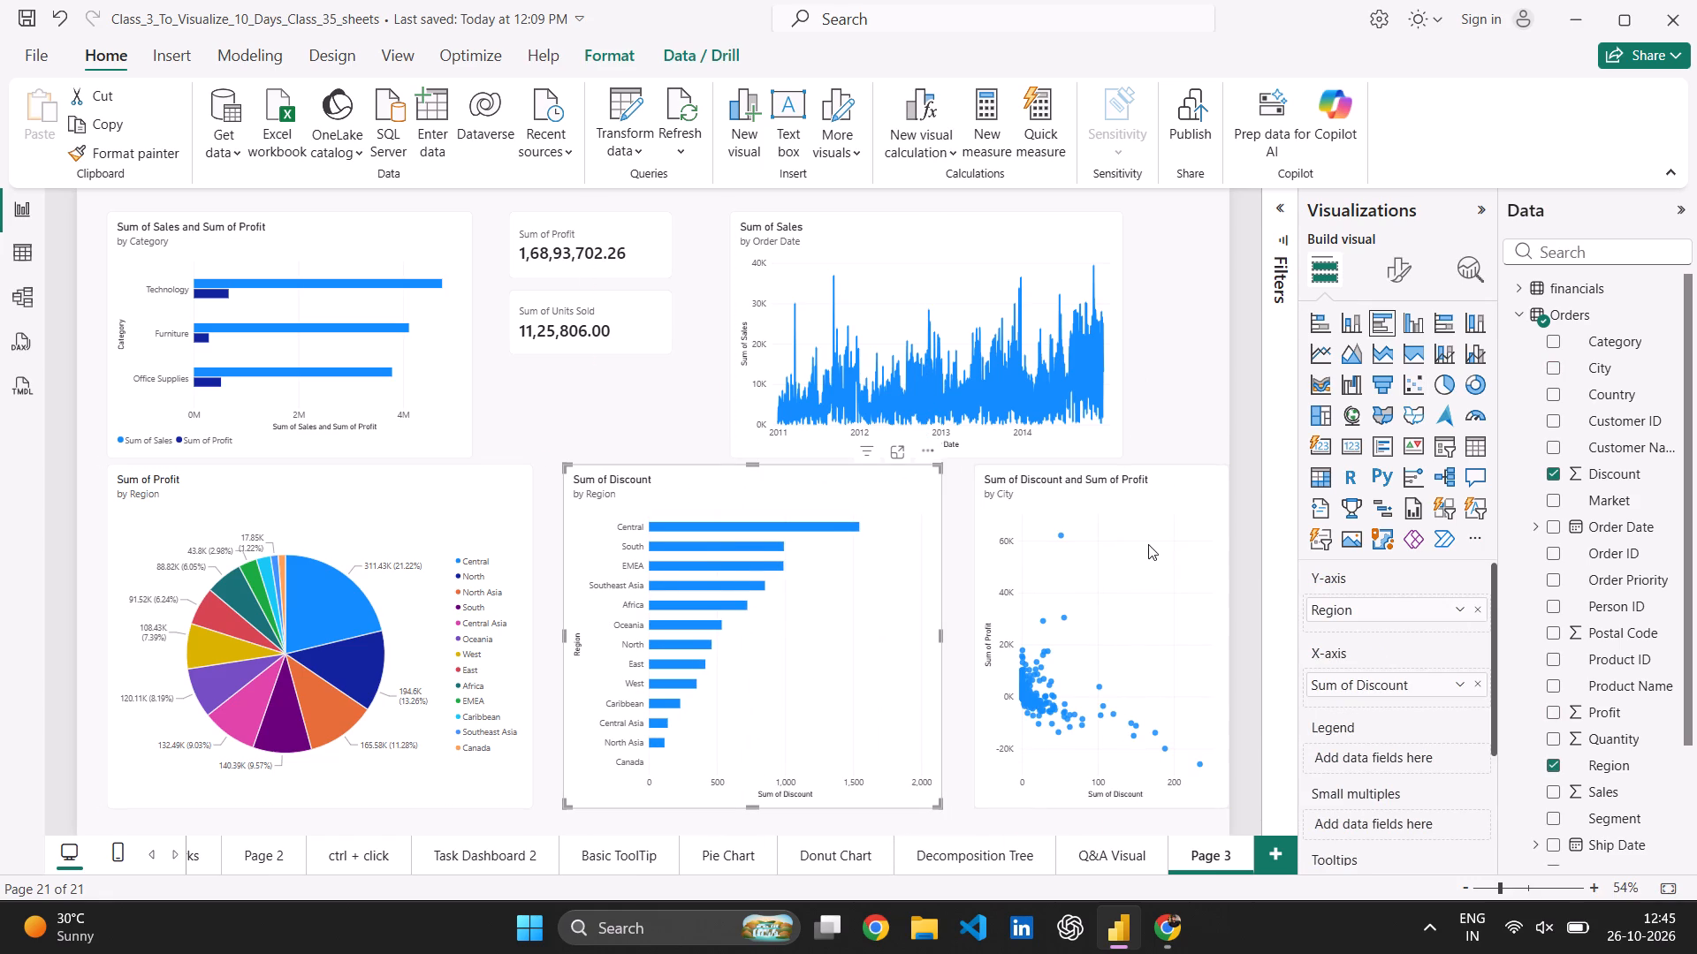
{"action": "left_click_drag", "start_coordinate": [1148, 544], "coordinate": [1107, 553]}
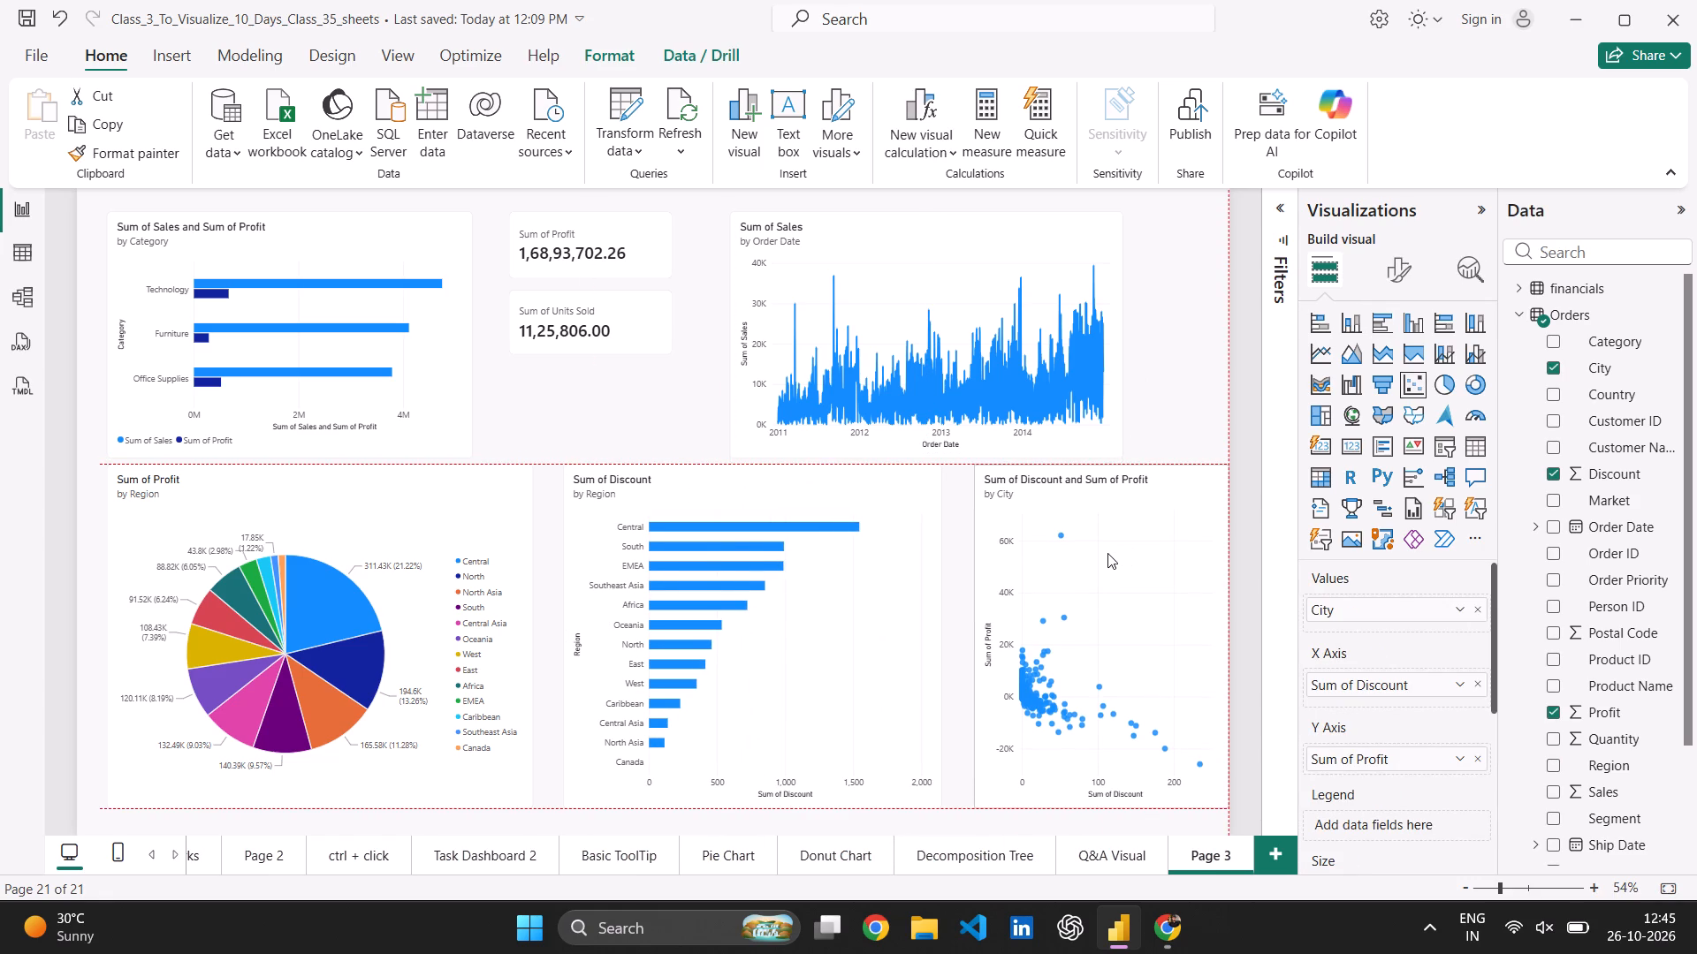
{"action": "left_click_drag", "start_coordinate": [1107, 553], "coordinate": [1119, 544]}
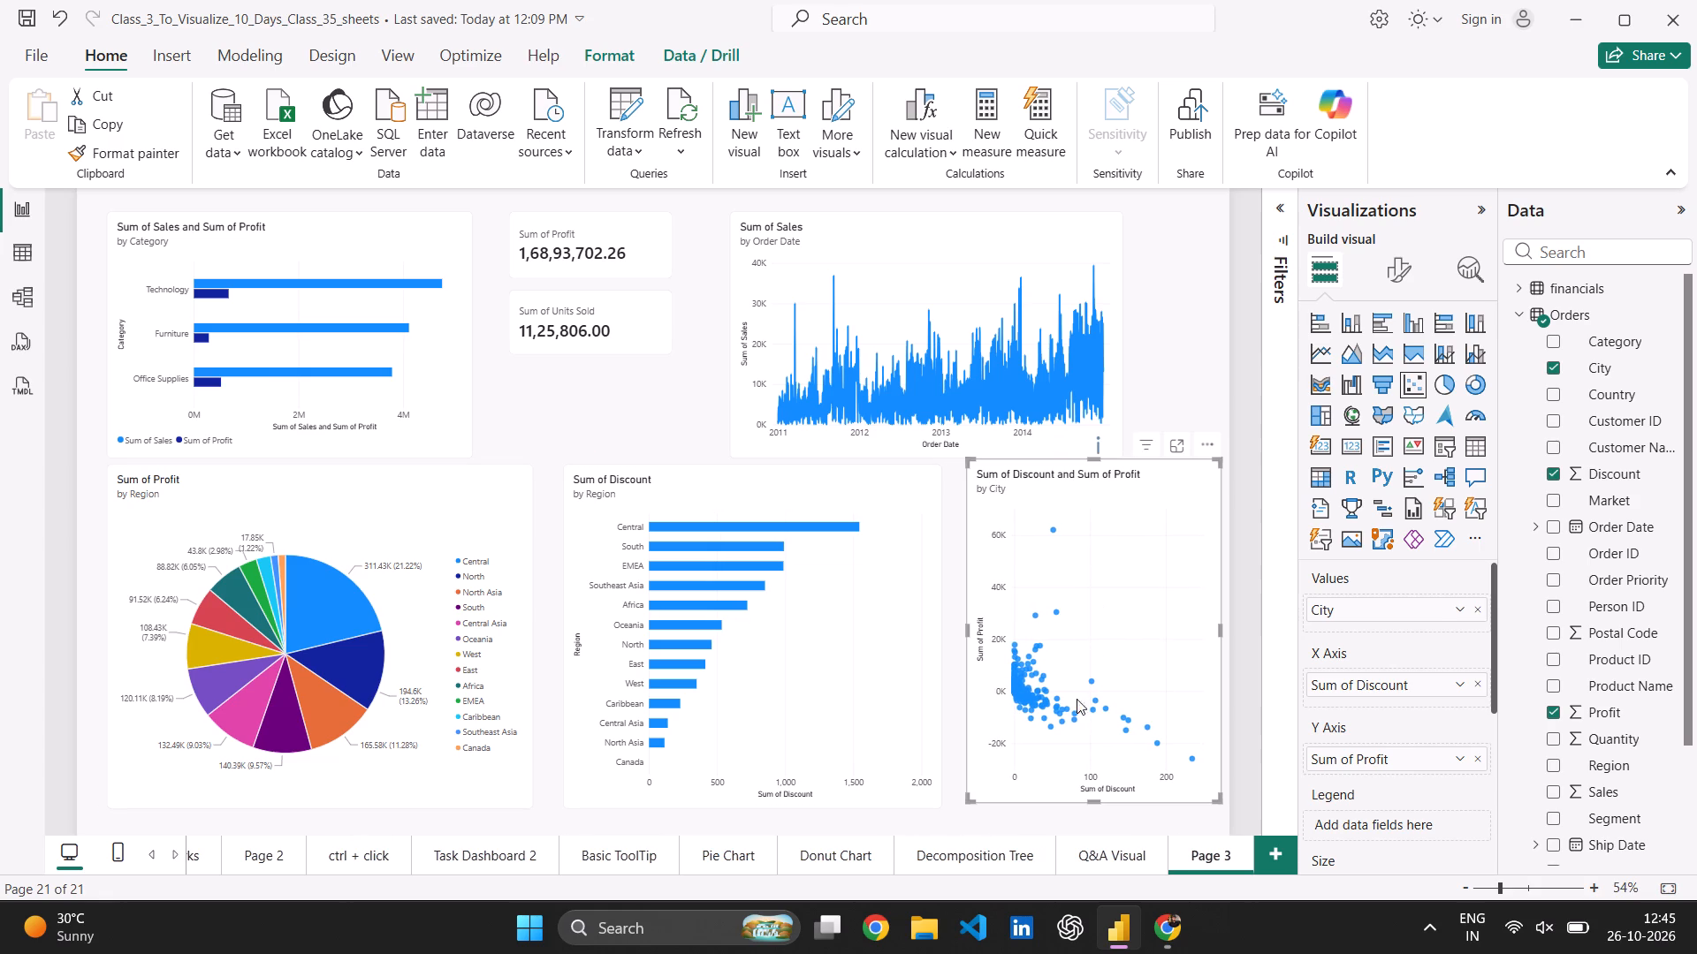
{"action": "left_click", "coordinate": [1223, 367]}
Widen the Sum of Sales by Order Date chart outward to the scatter chart's outer edge and slightly inward toward the cards.
{"action": "left_click", "coordinate": [1056, 309]}
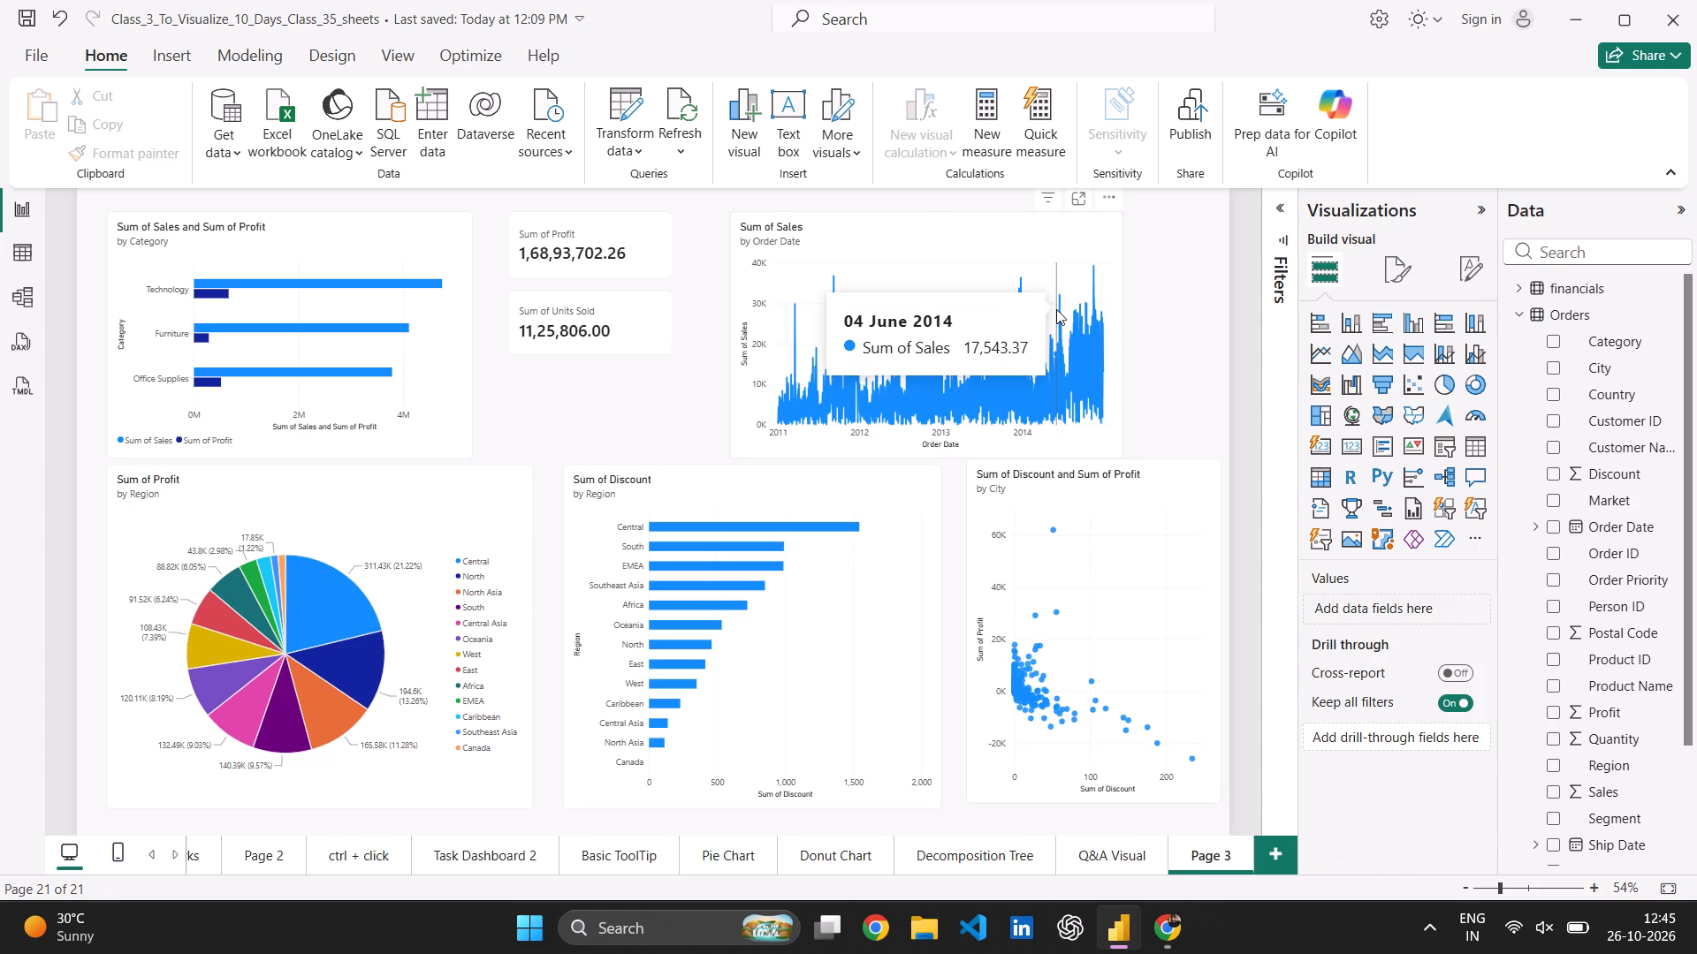
{"action": "left_click", "coordinate": [1124, 330]}
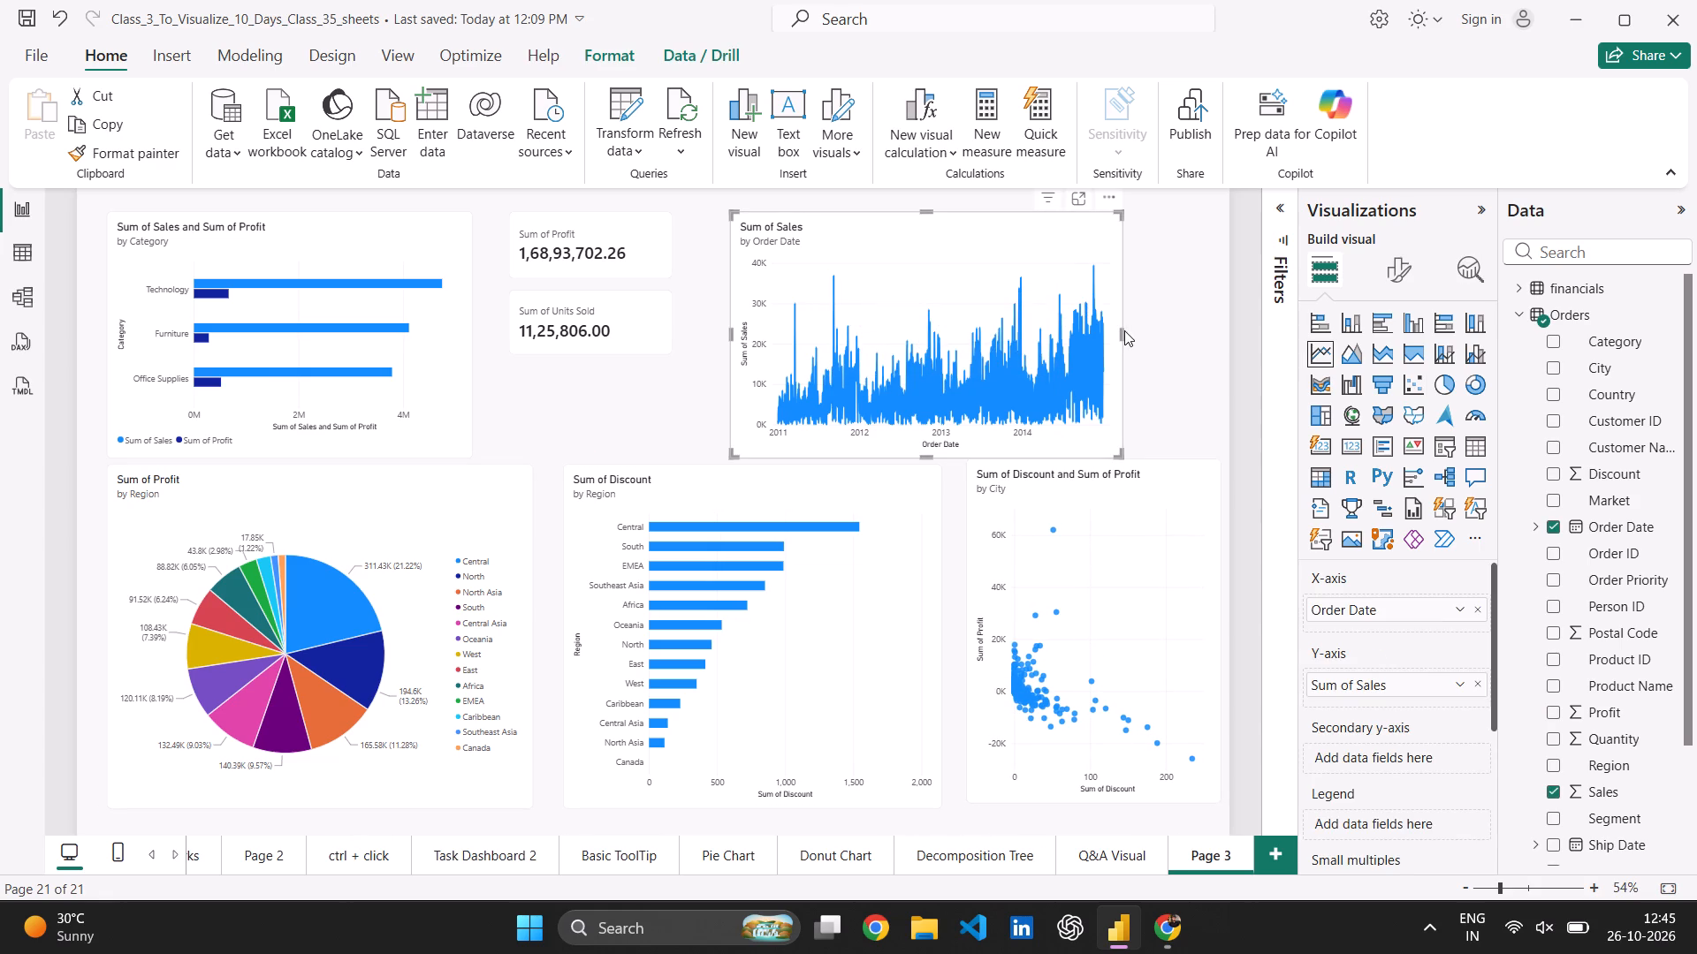
{"action": "left_click", "coordinate": [1081, 269]}
{"action": "left_click", "coordinate": [982, 226]}
{"action": "left_click_drag", "start_coordinate": [1122, 332], "coordinate": [1221, 329]}
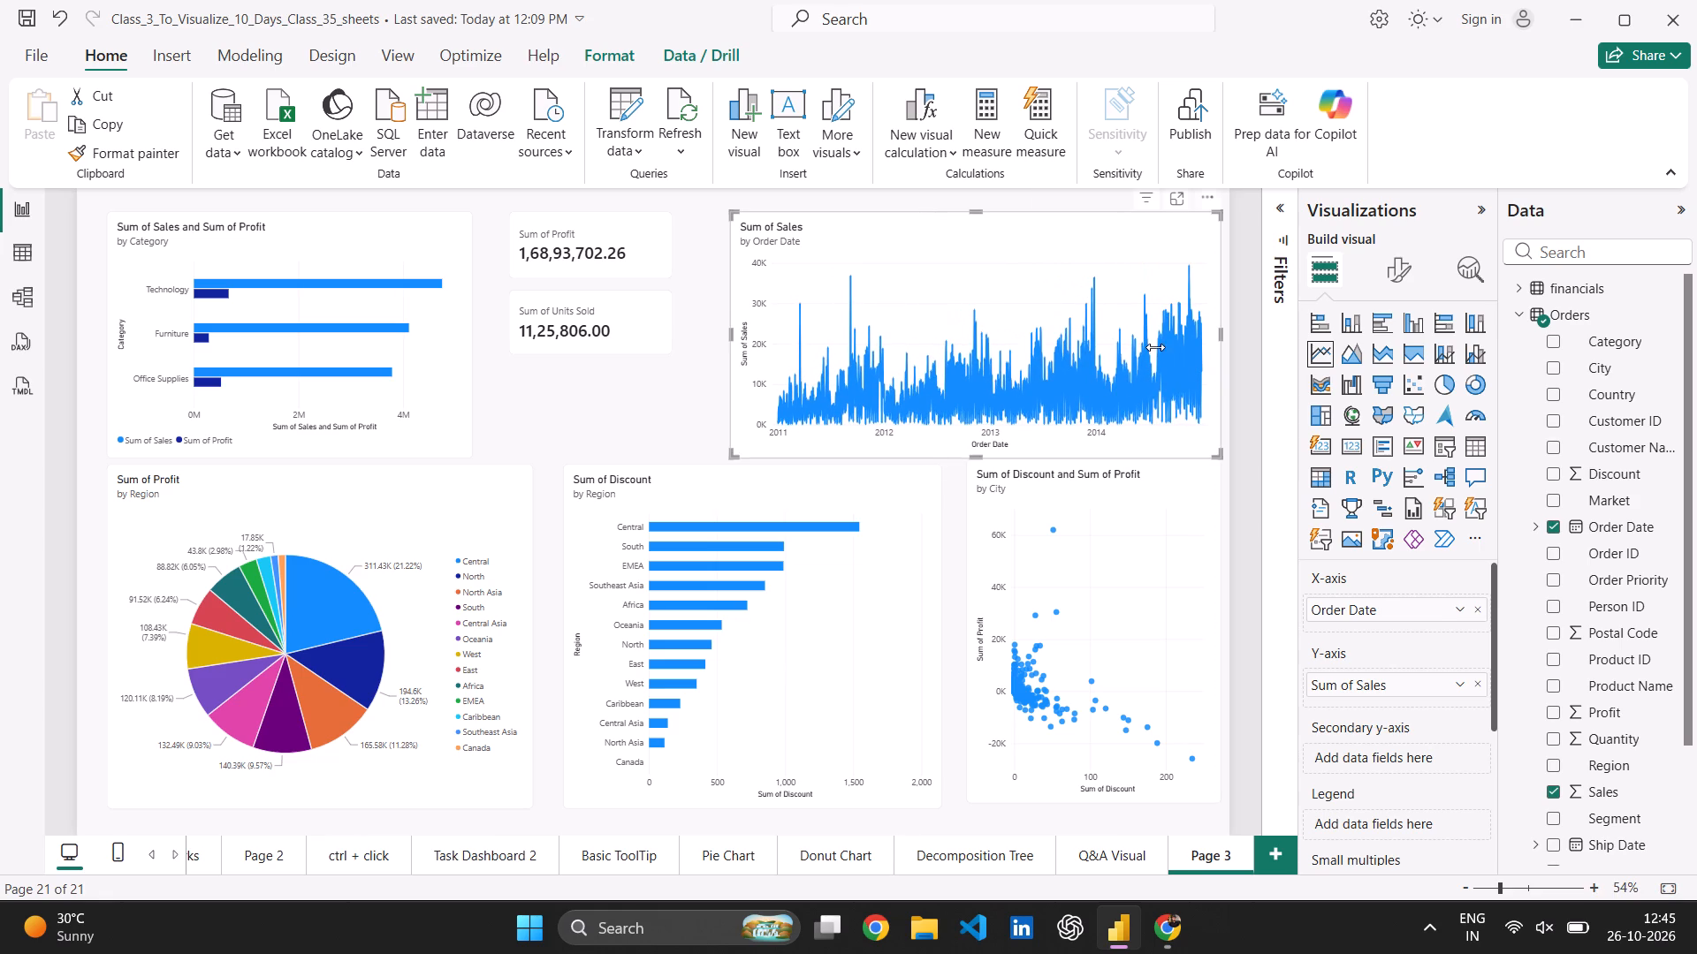
{"action": "right_click", "coordinate": [979, 451]}
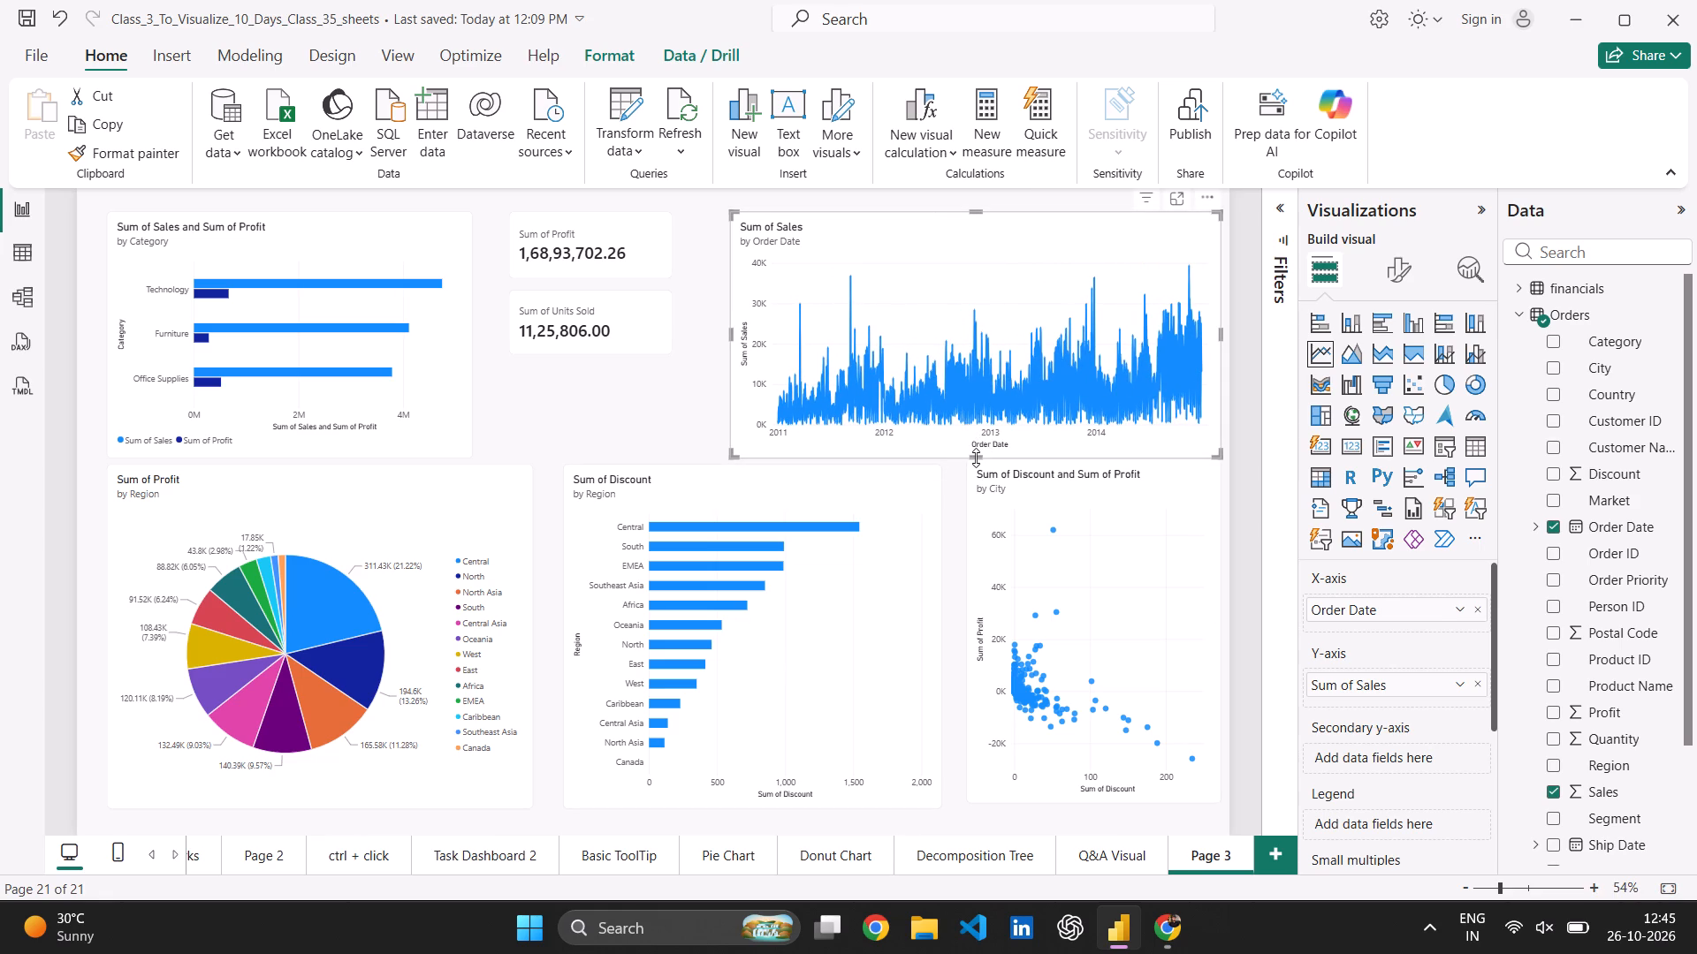
{"action": "left_click", "coordinate": [977, 458]}
{"action": "left_click", "coordinate": [745, 335]}
{"action": "left_click_drag", "start_coordinate": [729, 330], "coordinate": [706, 330]}
{"action": "left_click", "coordinate": [632, 375]}
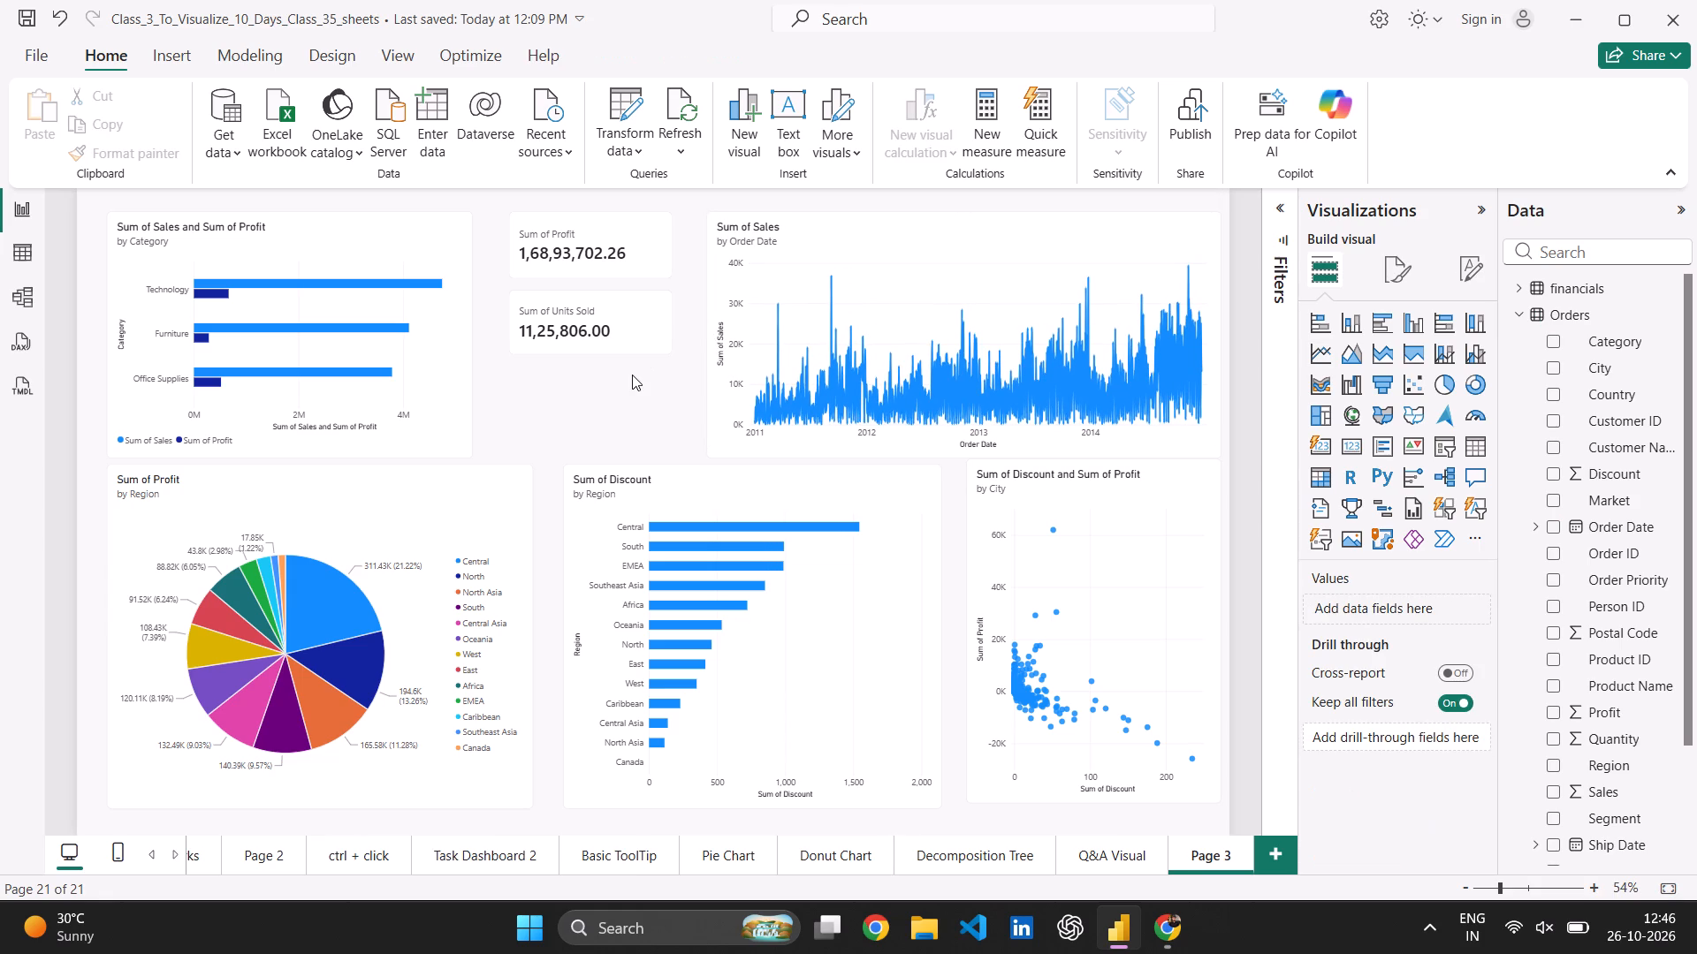
{"action": "left_click", "coordinate": [689, 387]}
Set Page 3's canvas background colour to a lighter purple theme shade.
{"action": "left_click", "coordinate": [199, 56]}
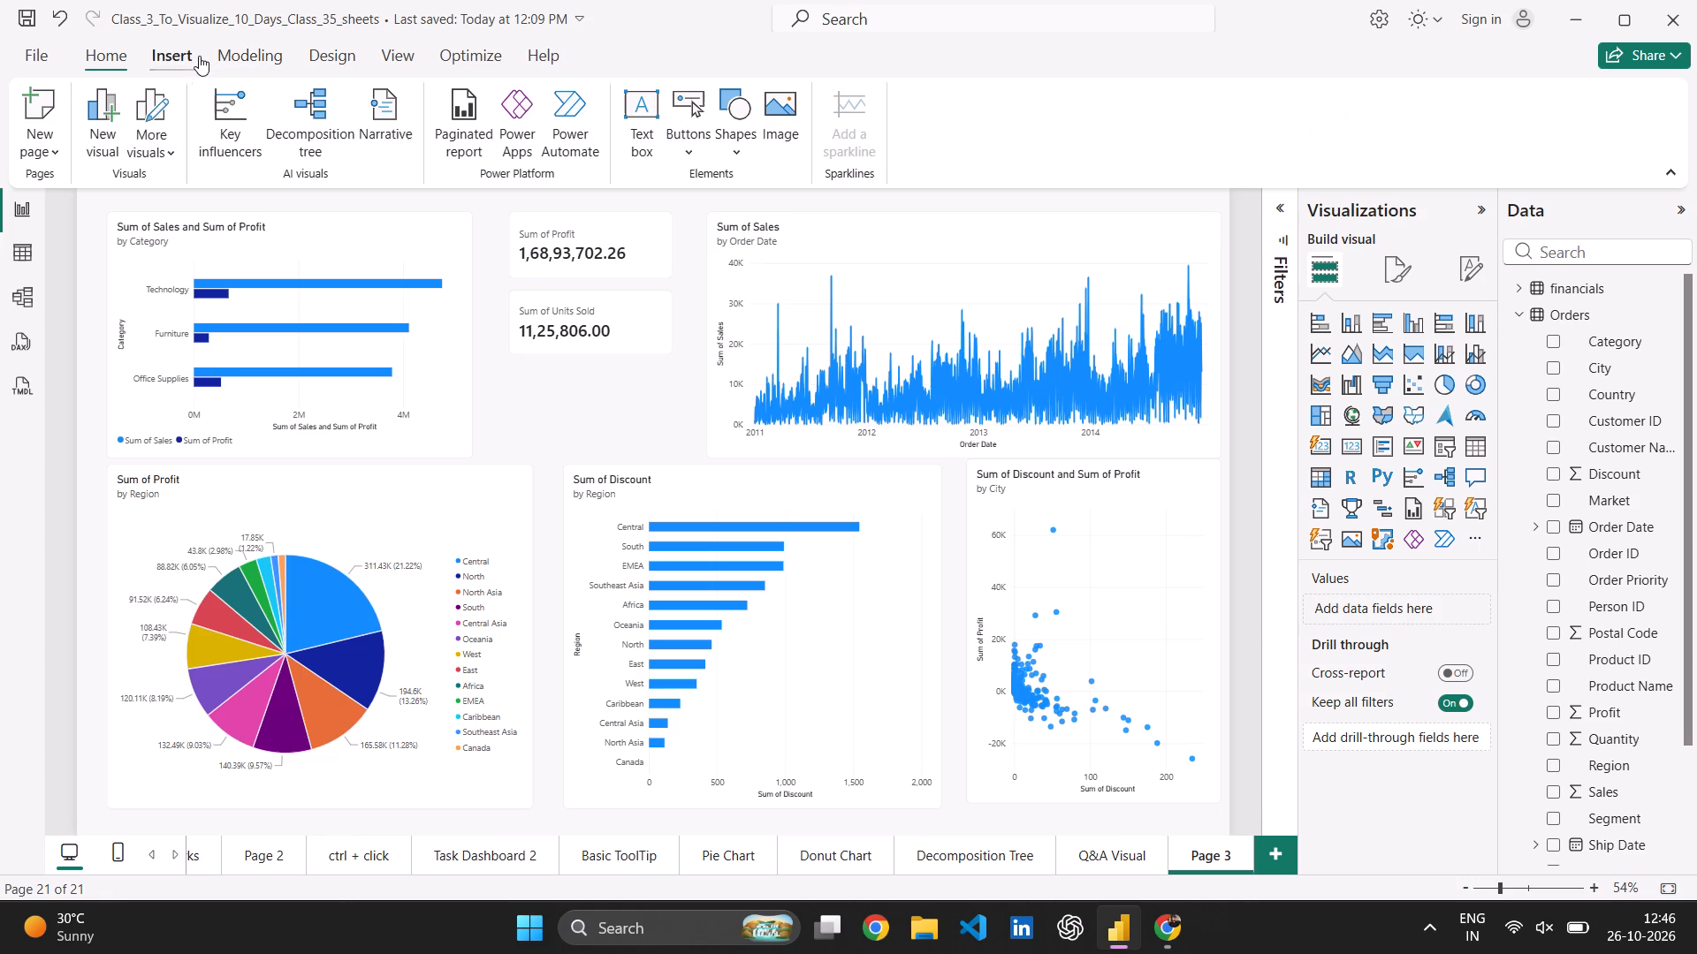
{"action": "left_click", "coordinate": [337, 43]}
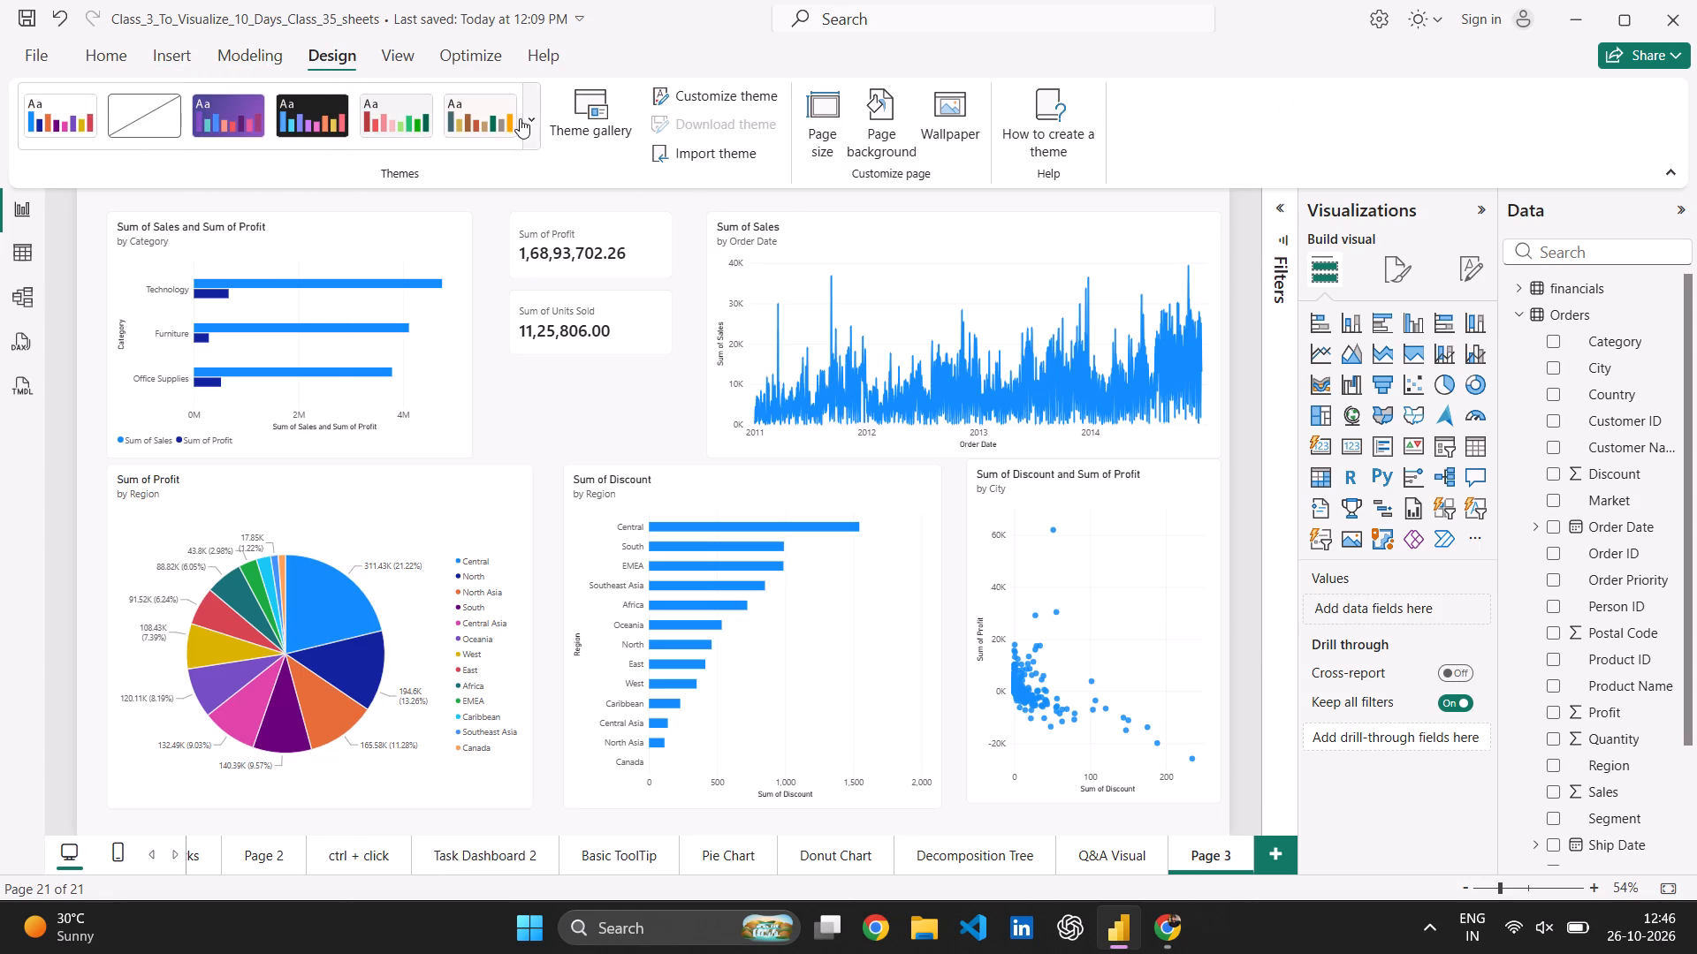
{"action": "left_click", "coordinate": [705, 242]}
{"action": "left_click", "coordinate": [901, 125]}
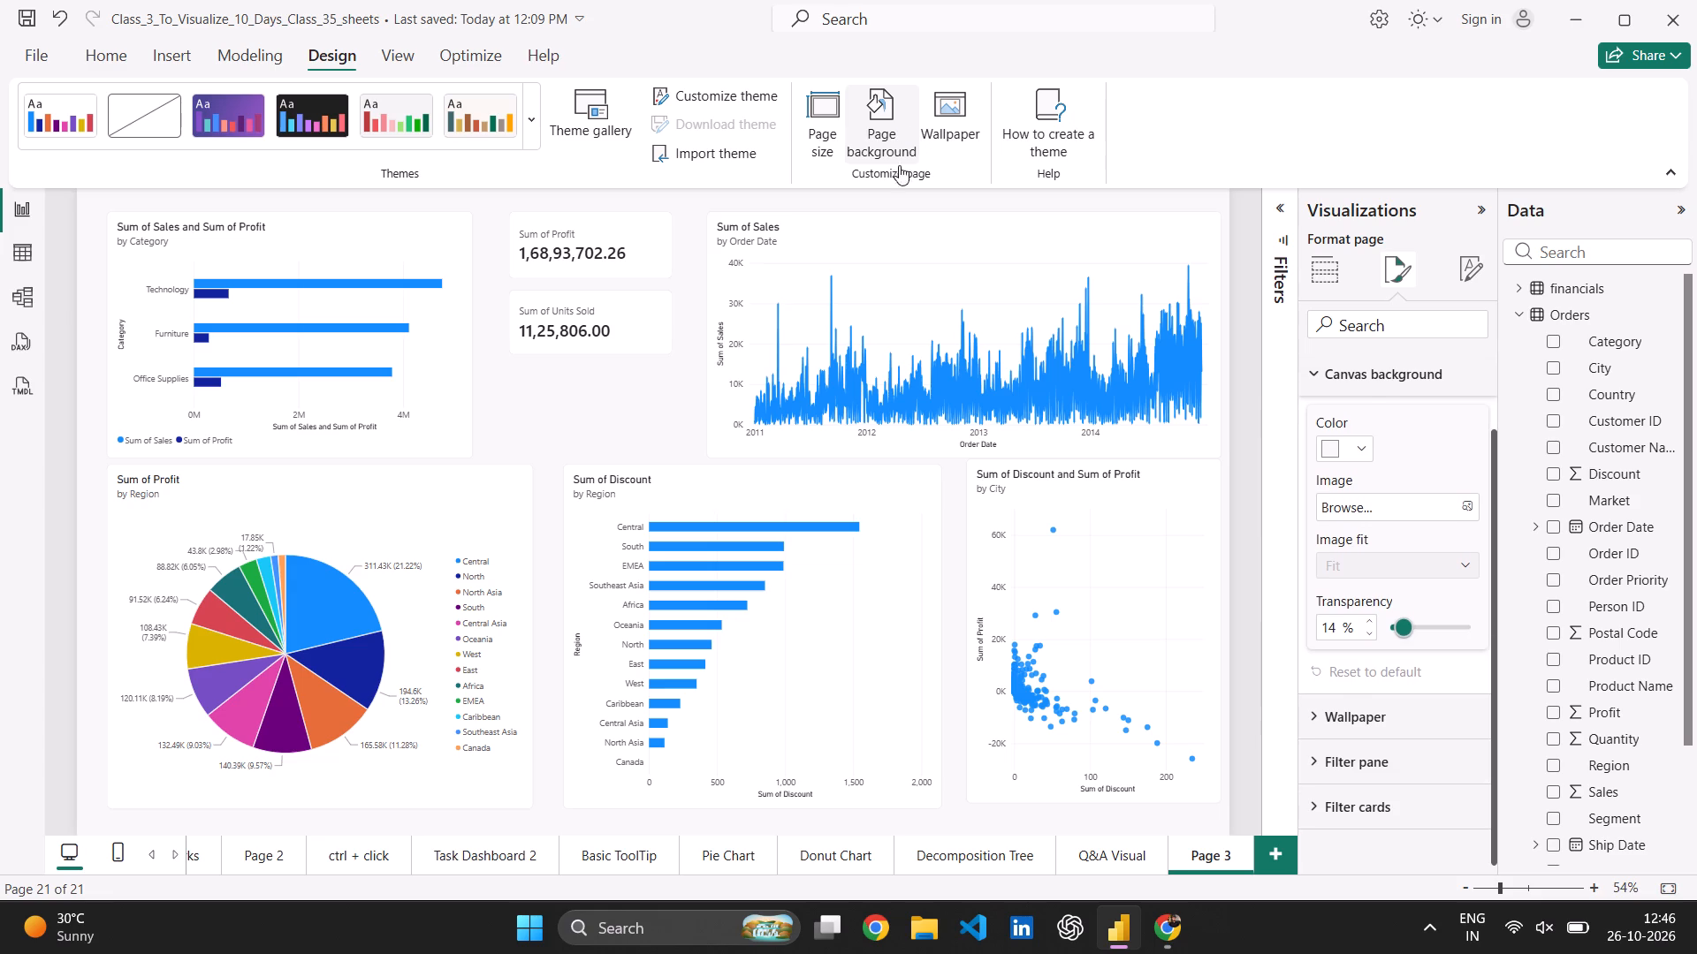
{"action": "left_click", "coordinate": [1358, 442]}
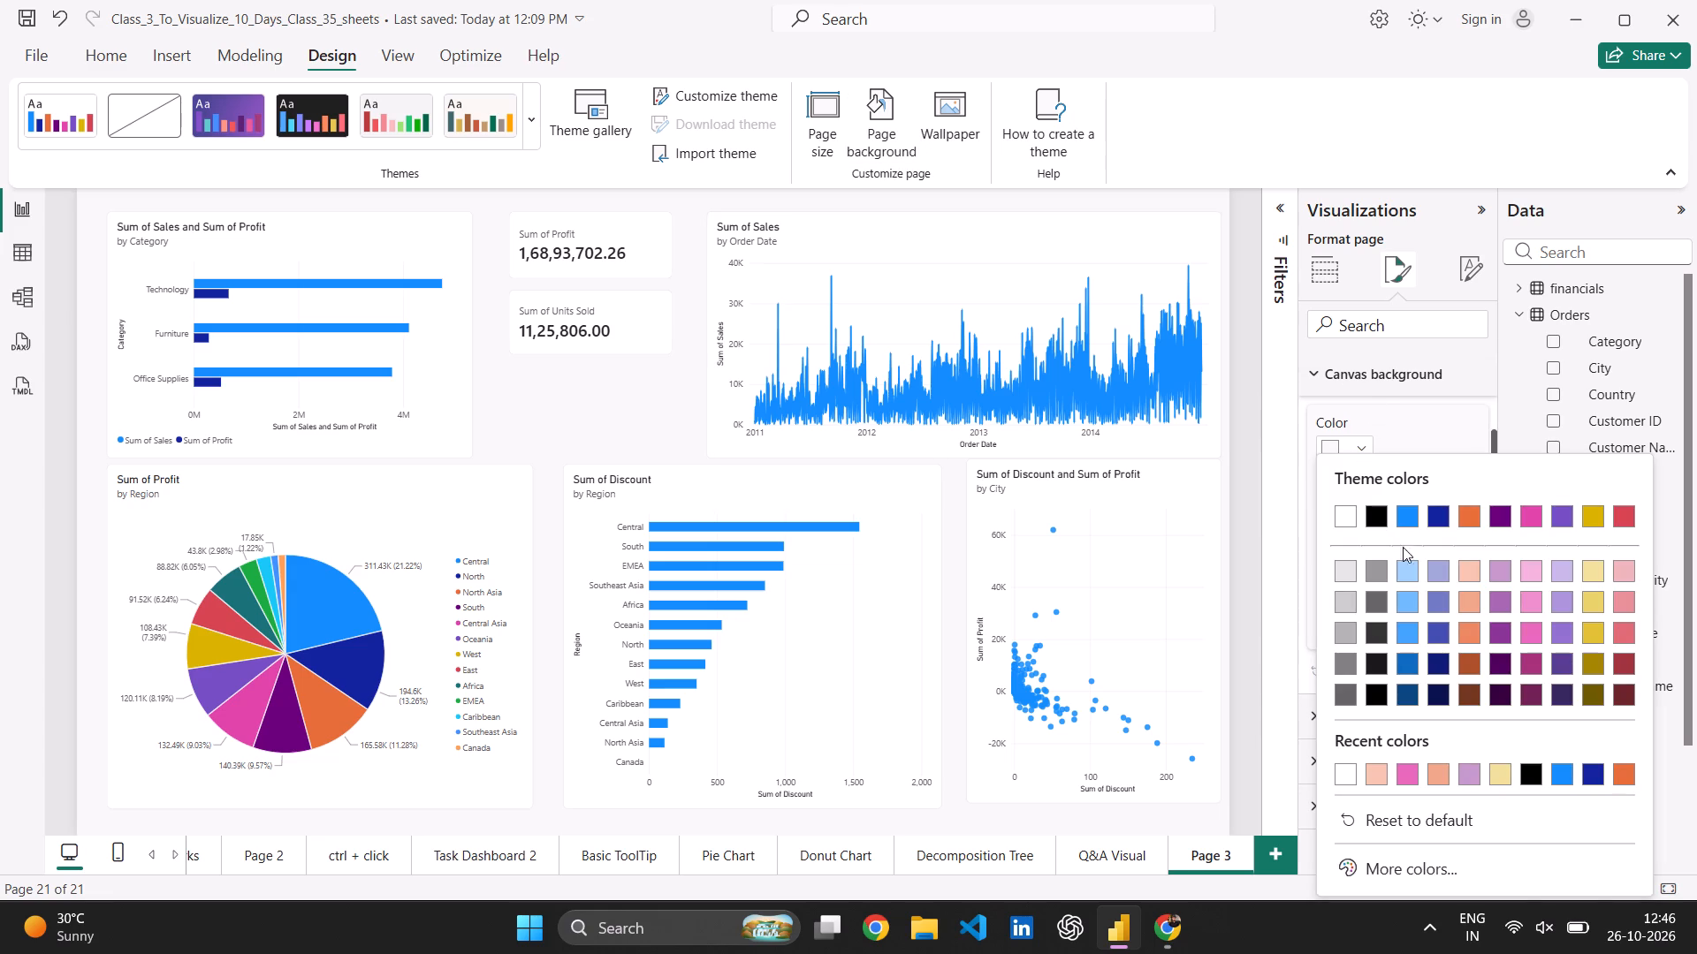
{"action": "left_click", "coordinate": [1507, 604]}
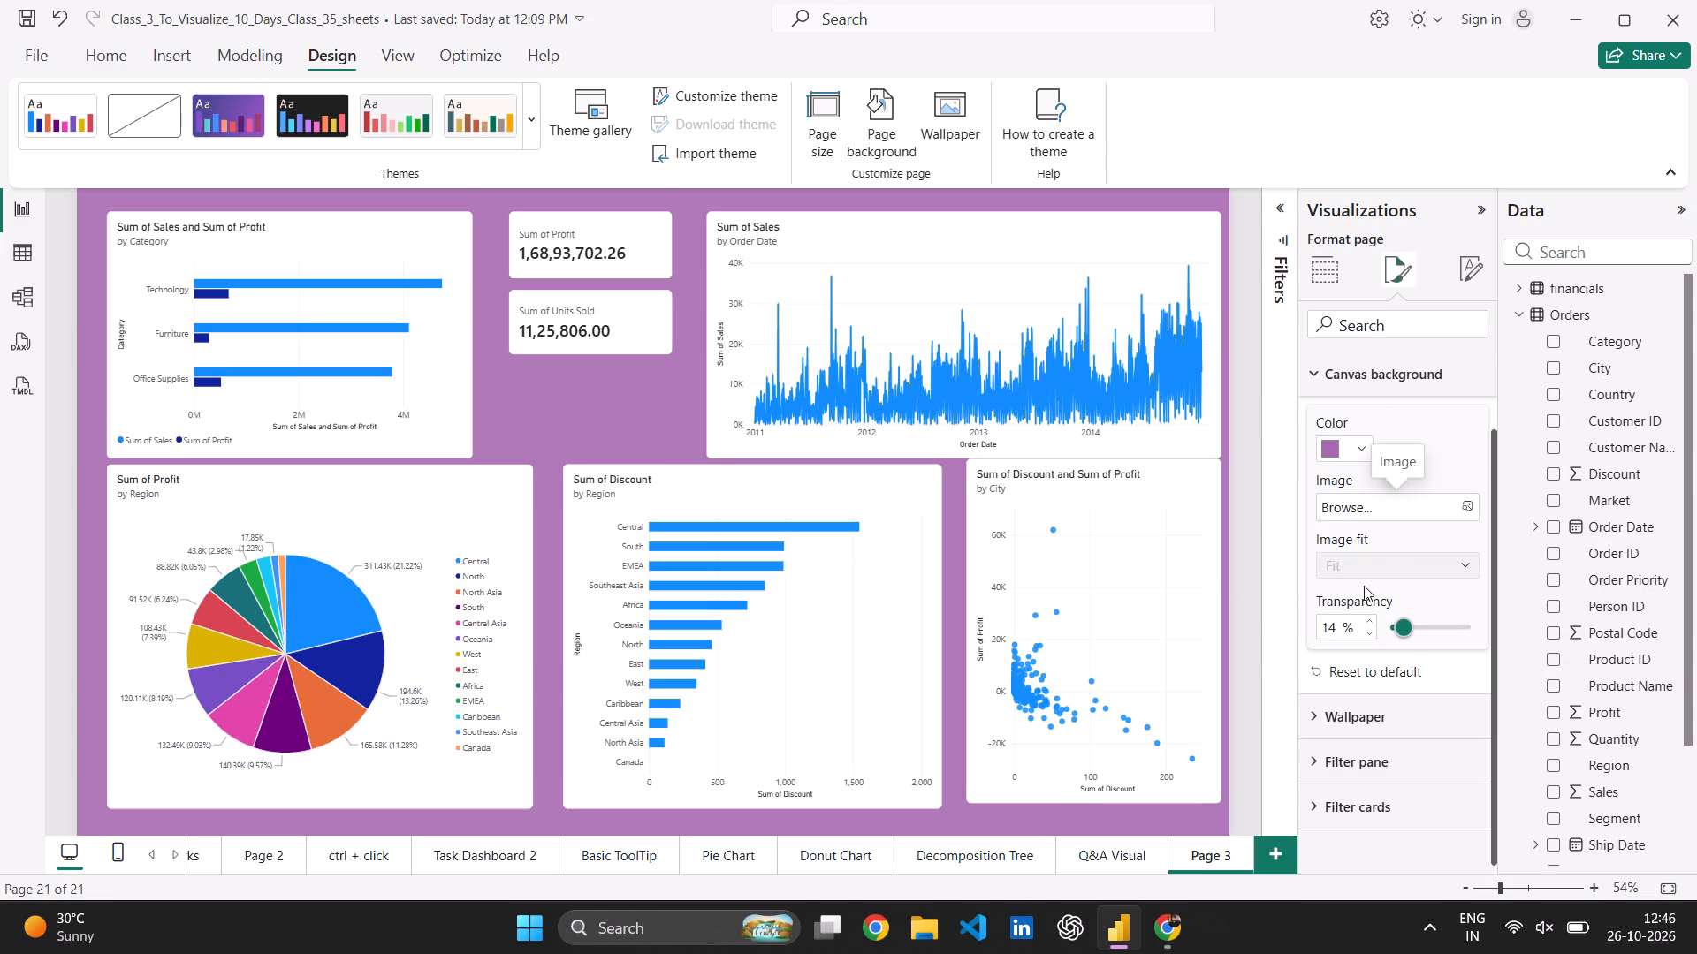
{"action": "scroll", "coordinate": [1364, 586], "scroll_direction": "down", "scroll_amount": 1}
{"action": "scroll", "coordinate": [1360, 598], "scroll_direction": "up", "scroll_amount": 1}
{"action": "scroll", "coordinate": [1400, 457], "scroll_direction": "up", "scroll_amount": 1}
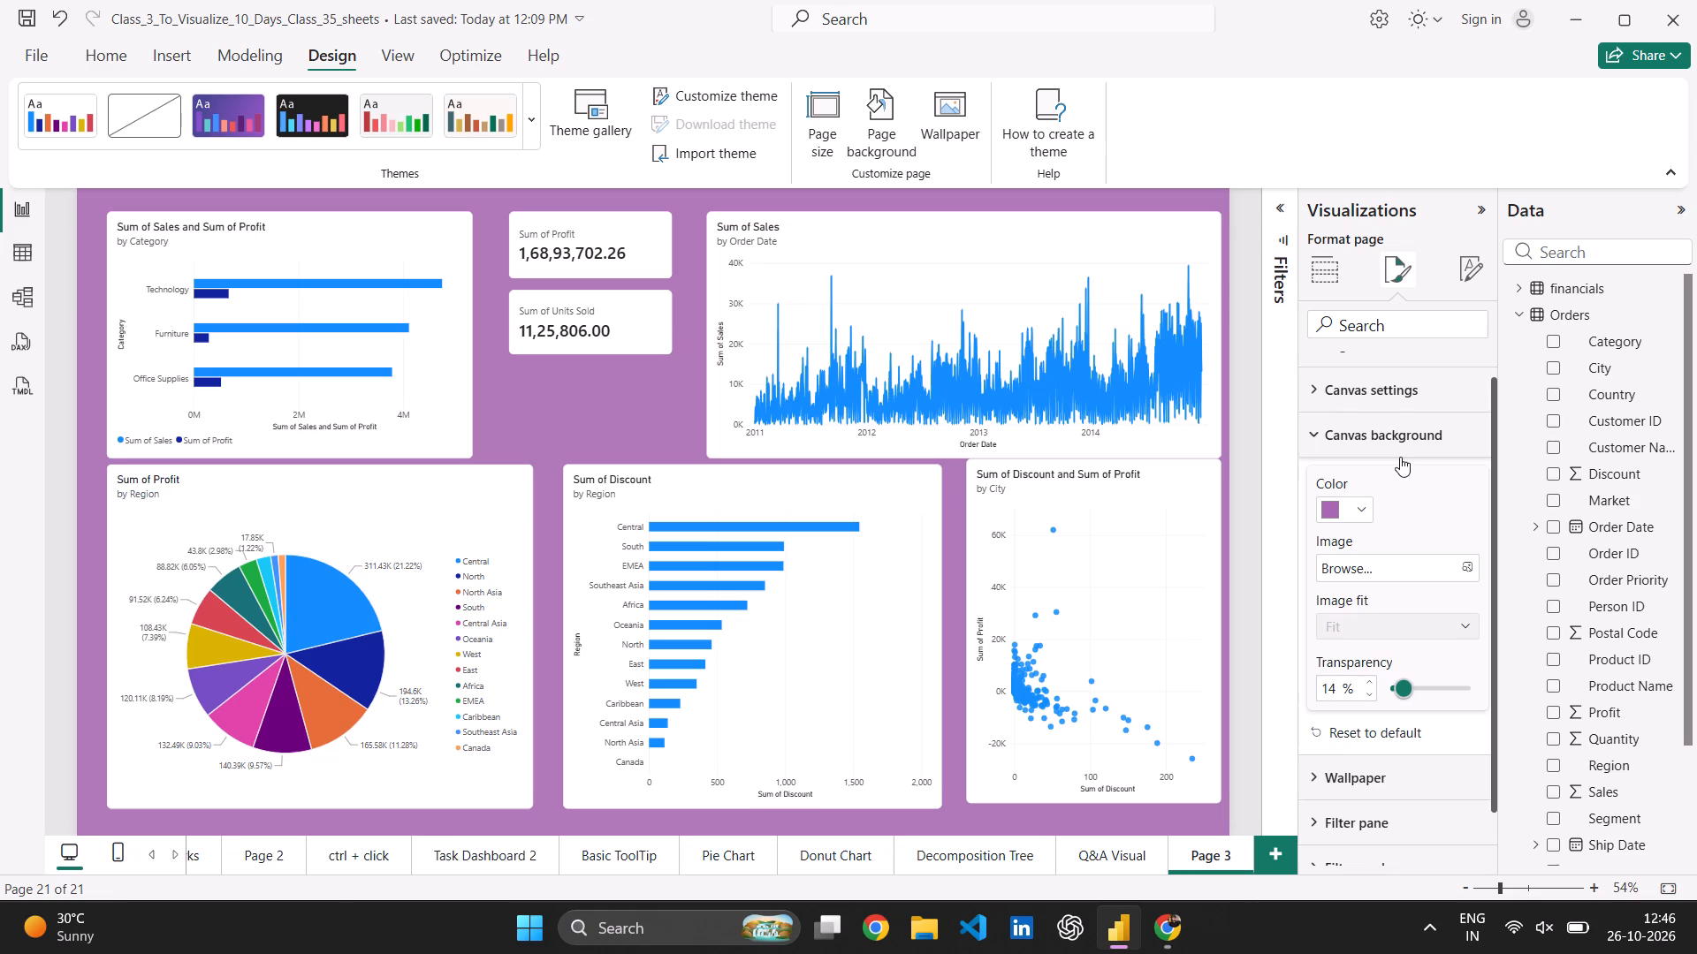
{"action": "left_click", "coordinate": [1370, 448]}
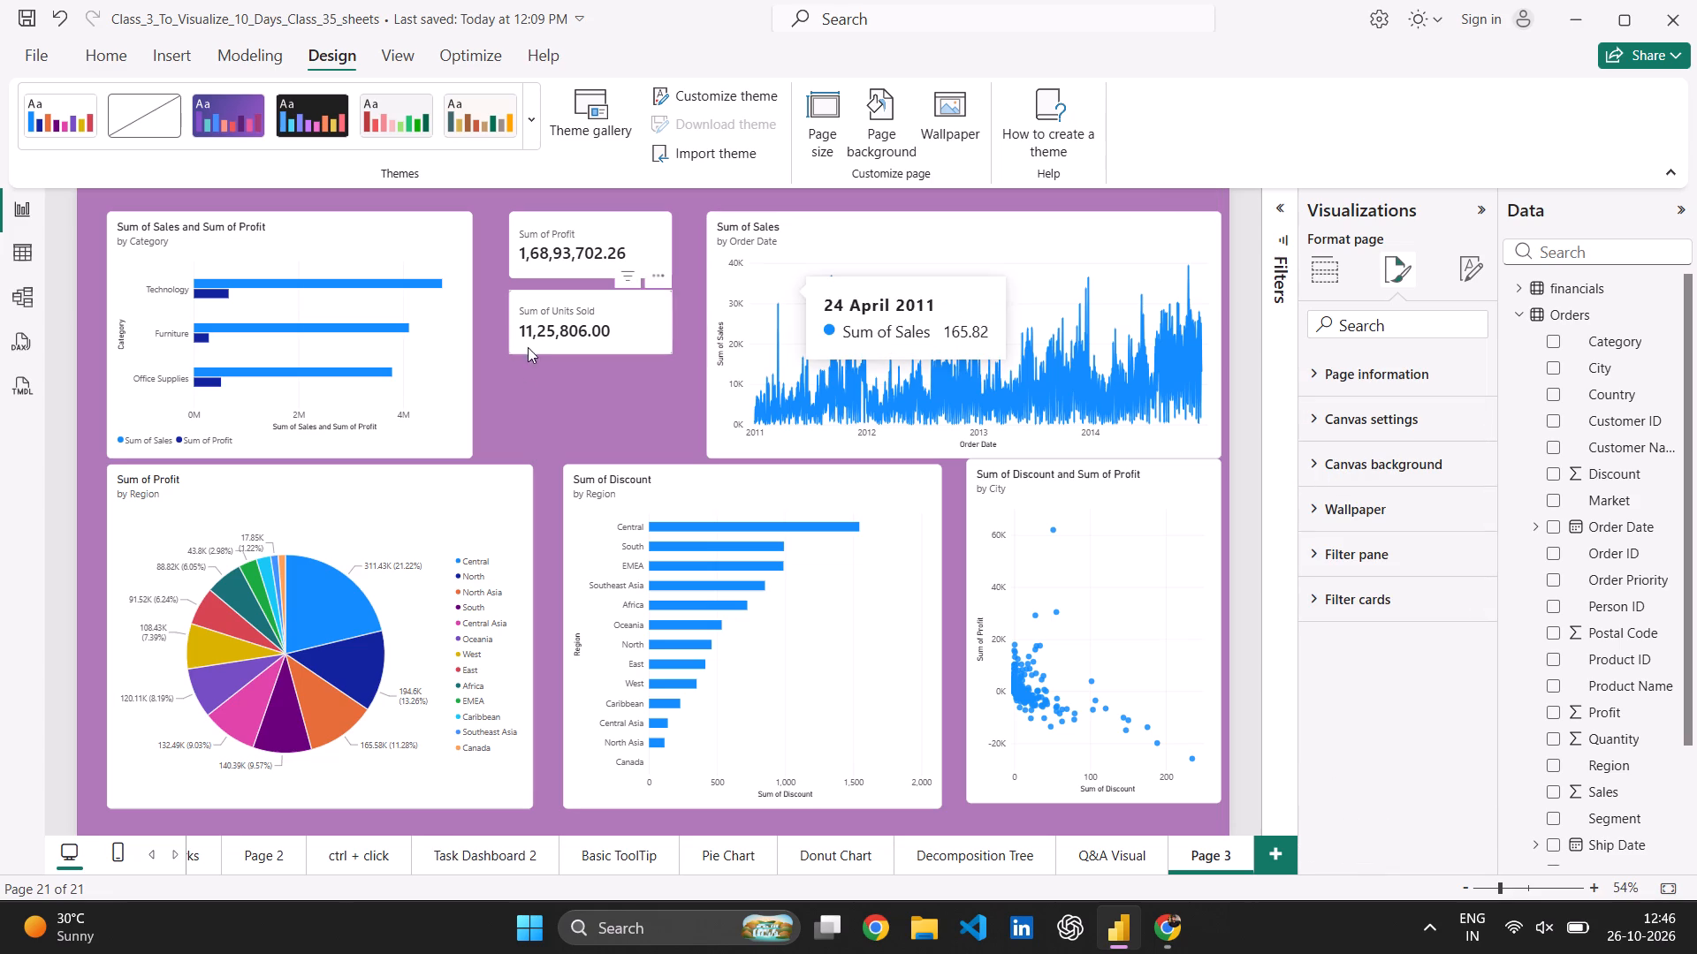
{"action": "left_click", "coordinate": [521, 399]}
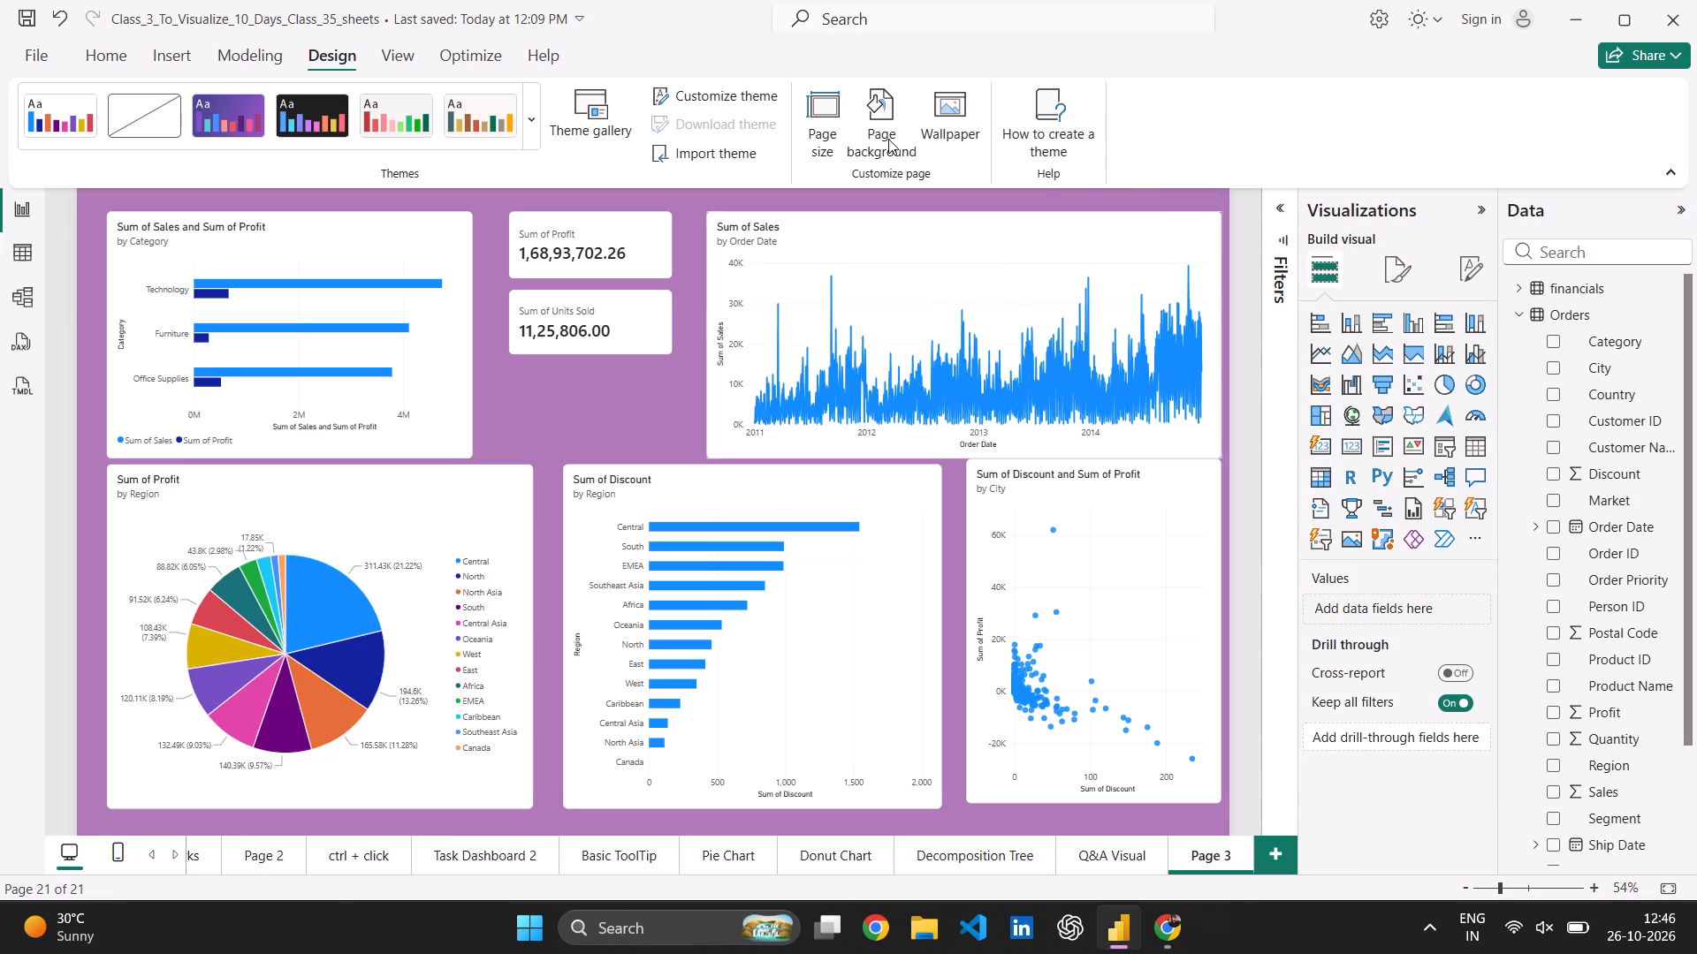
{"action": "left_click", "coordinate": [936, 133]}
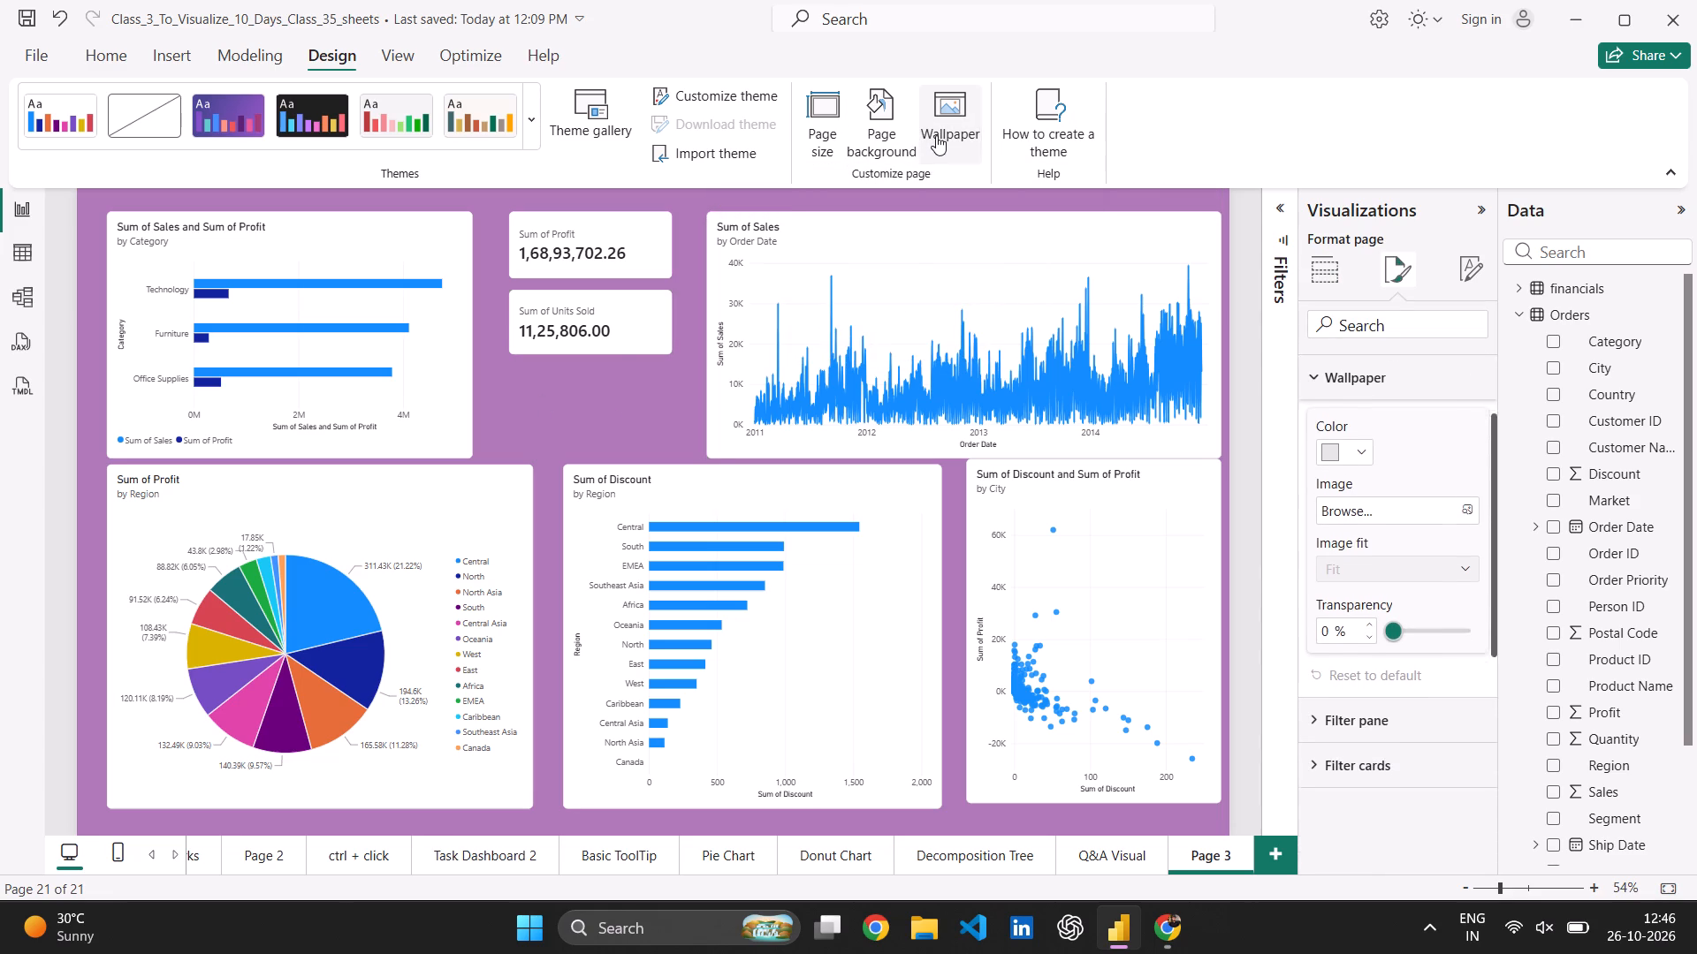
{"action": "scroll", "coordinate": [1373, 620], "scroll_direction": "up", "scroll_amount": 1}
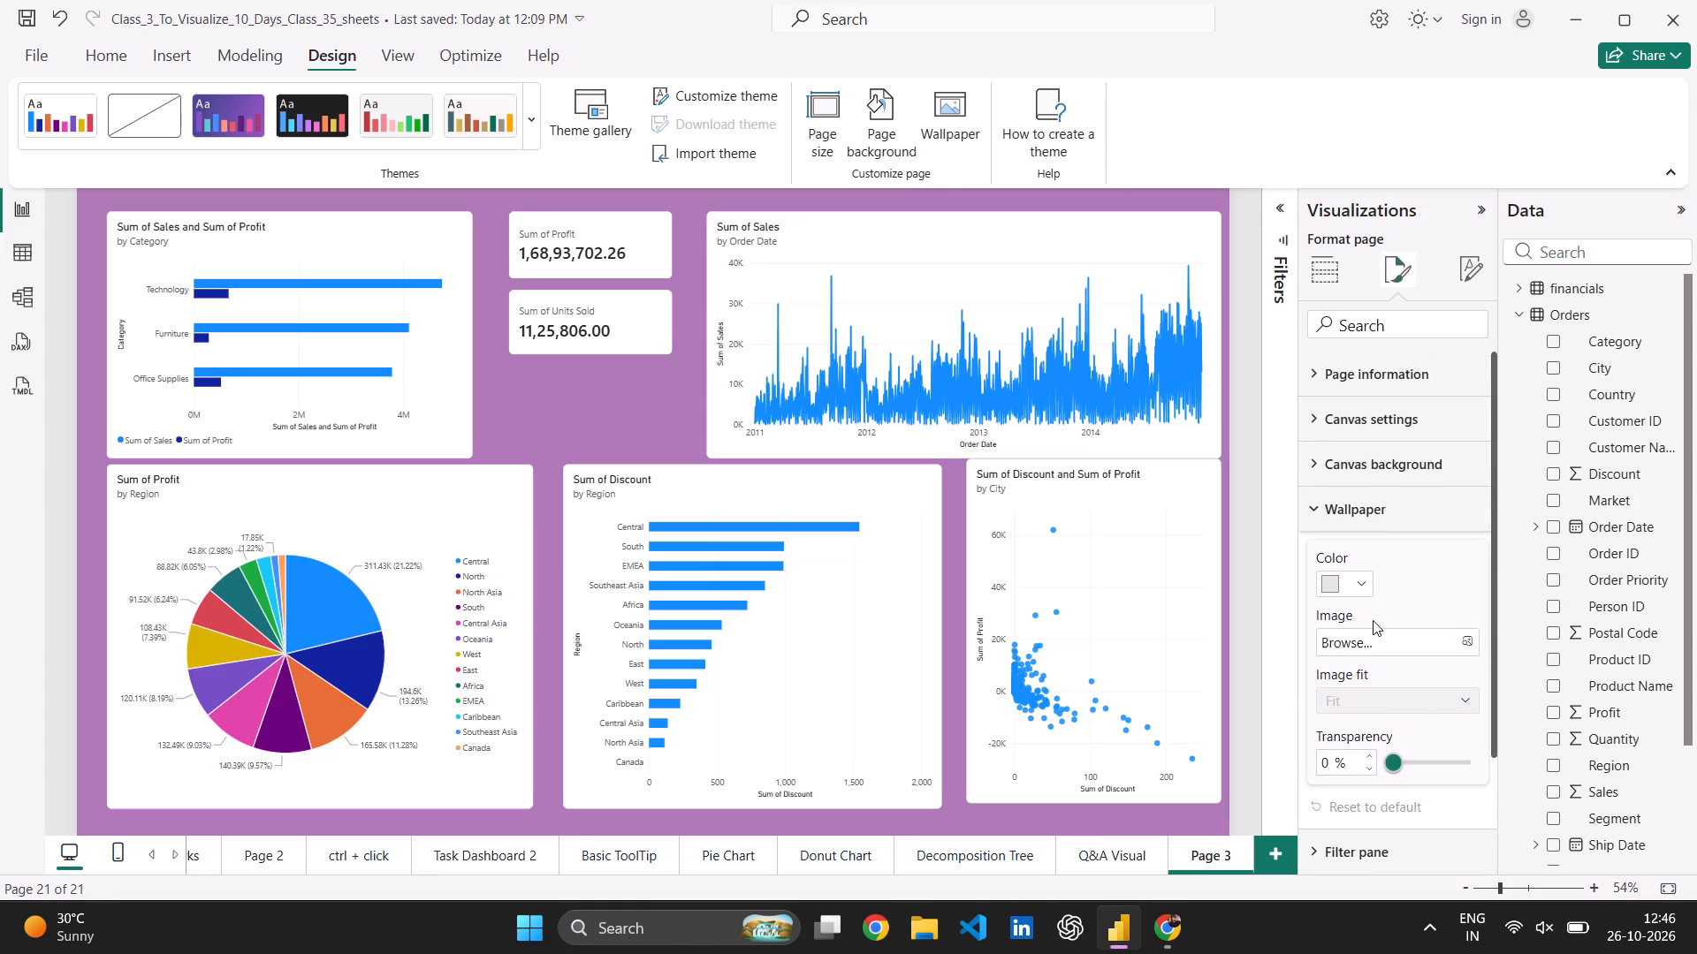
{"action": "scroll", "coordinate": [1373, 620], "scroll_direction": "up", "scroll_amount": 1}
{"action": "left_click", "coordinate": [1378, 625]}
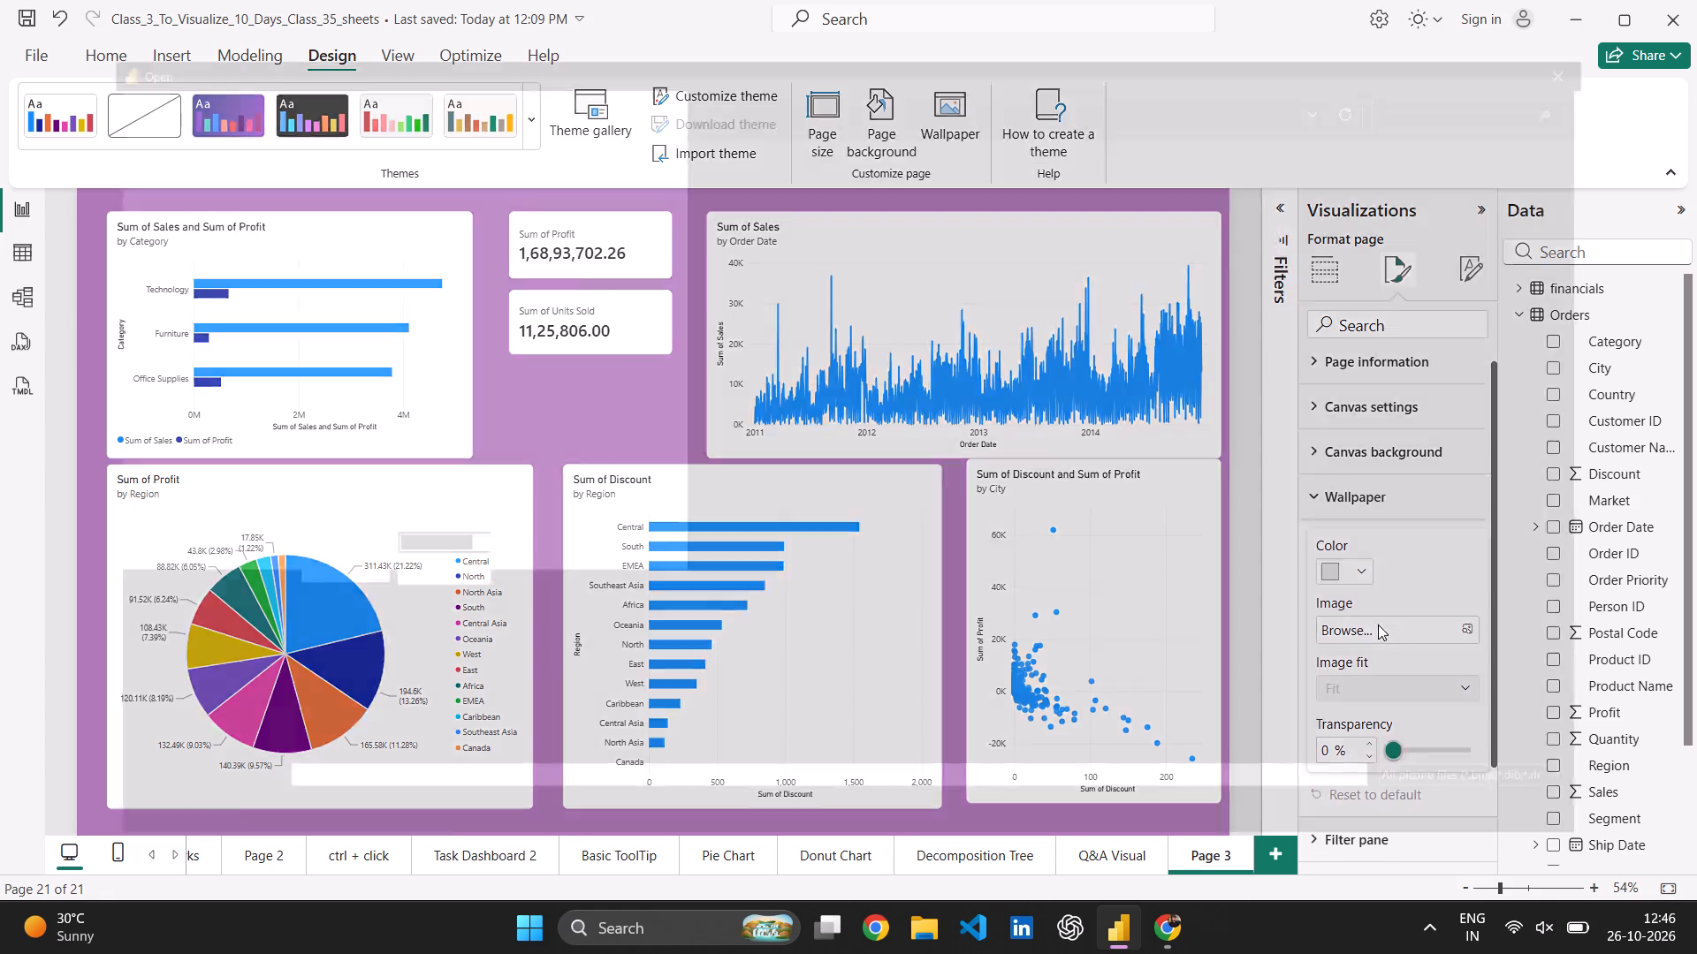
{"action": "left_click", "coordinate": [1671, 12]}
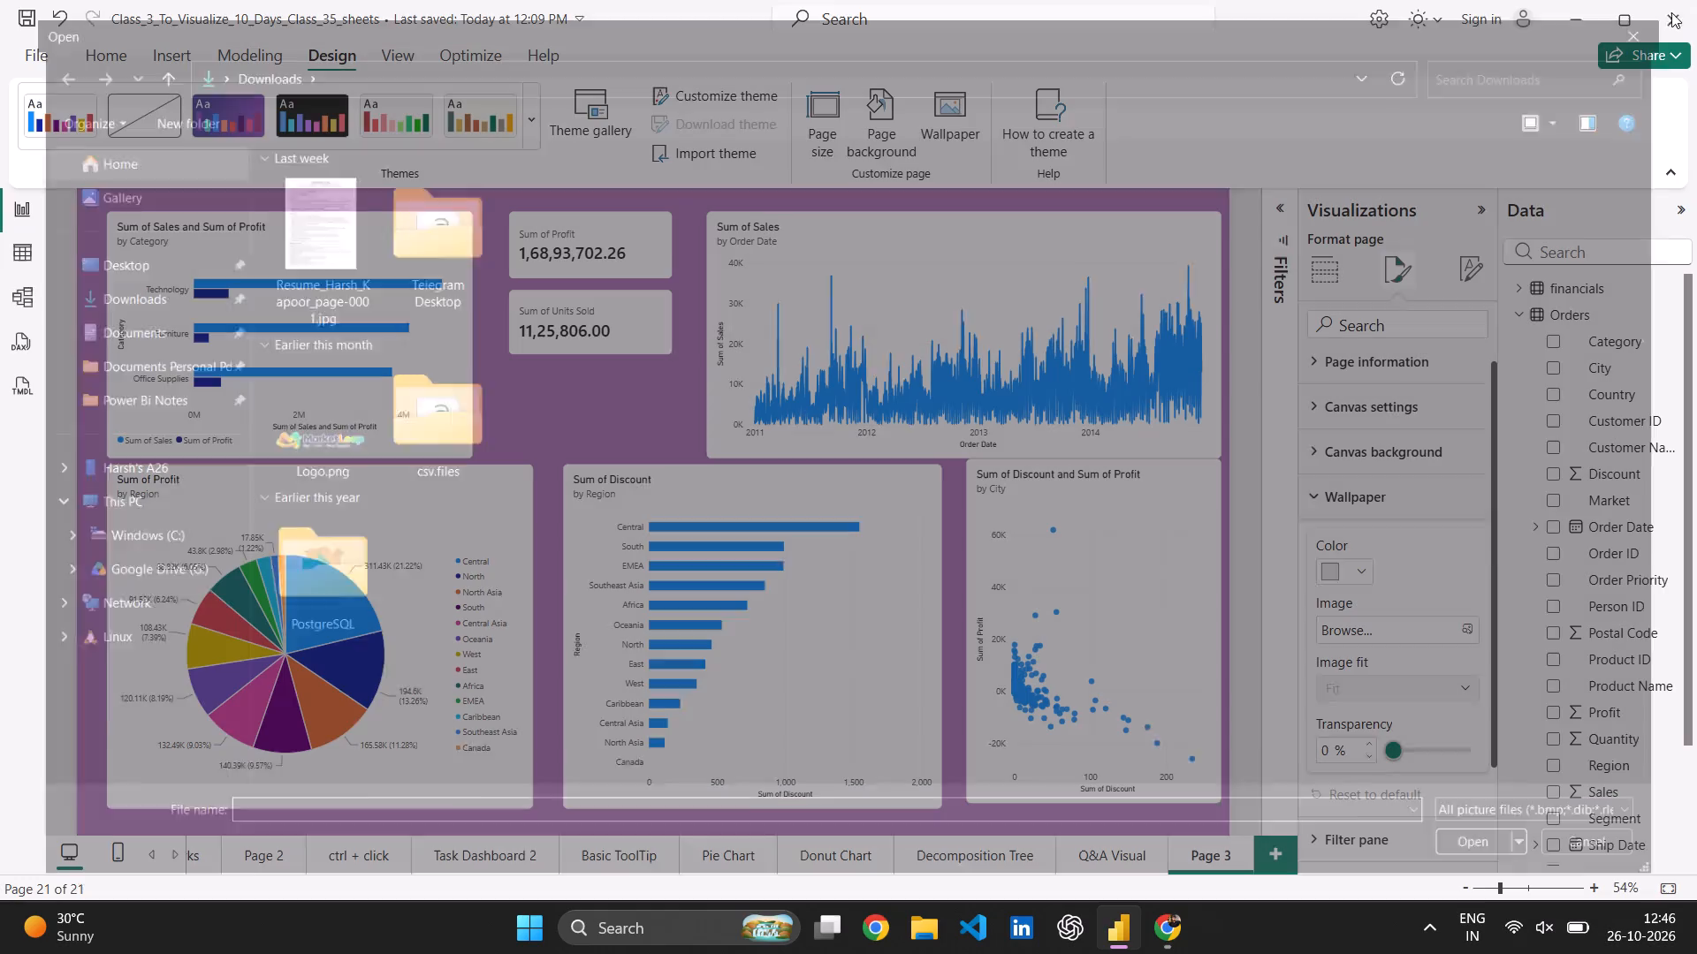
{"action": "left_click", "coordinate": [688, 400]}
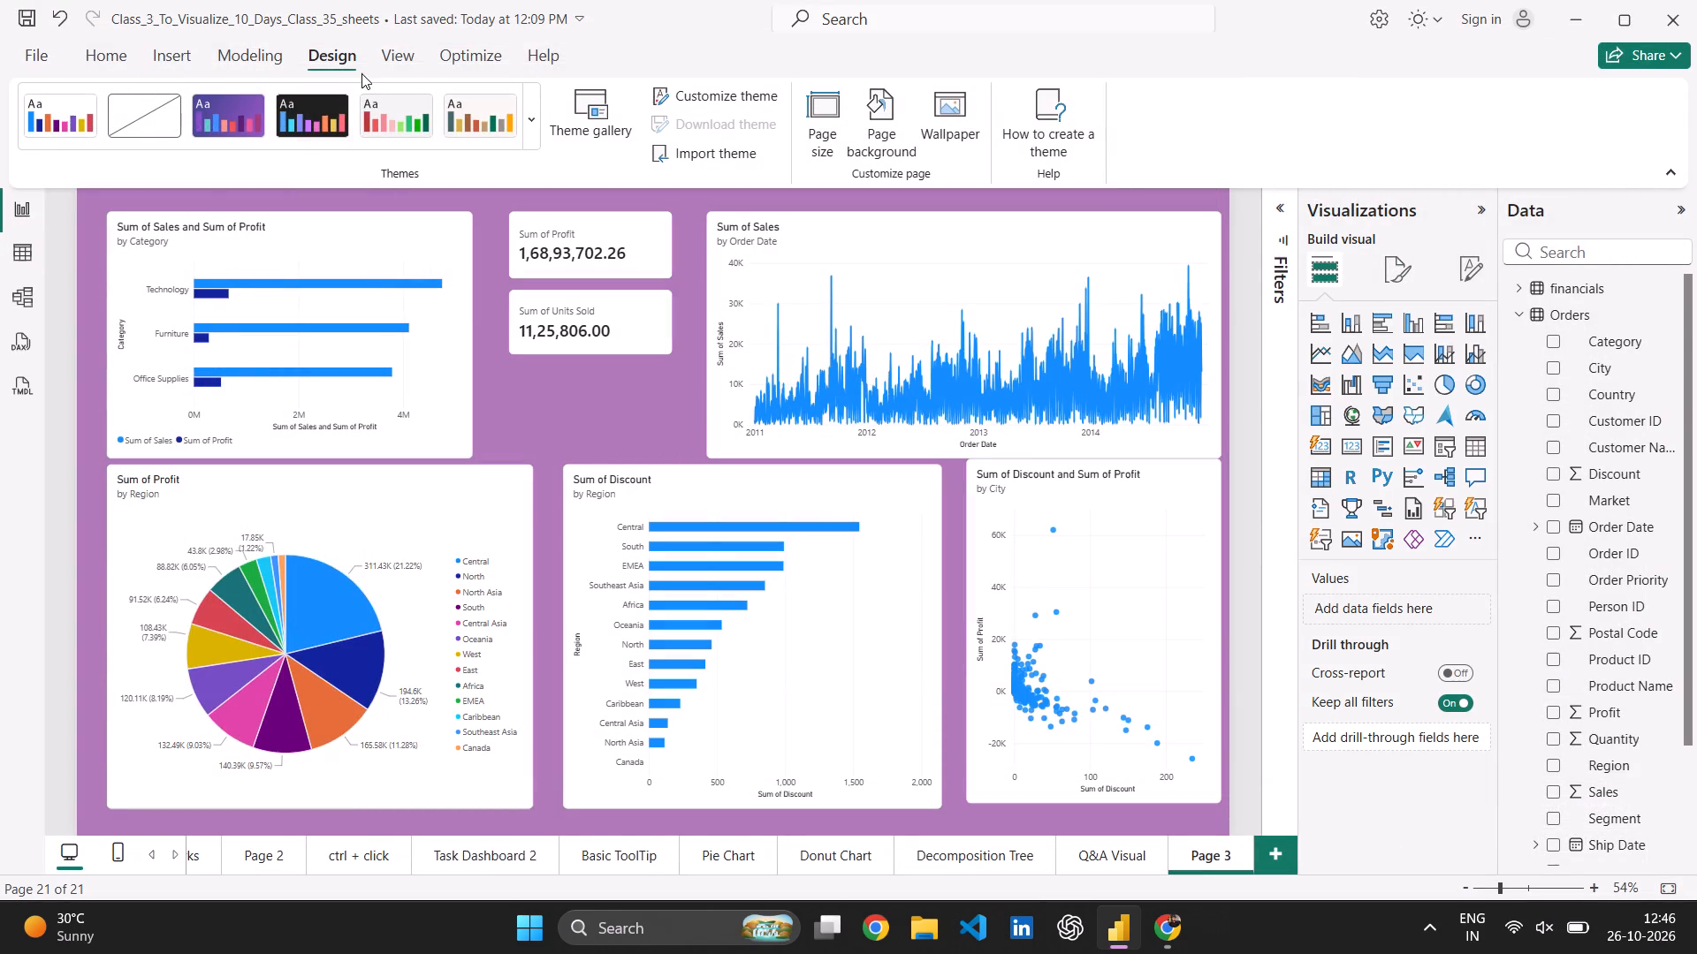
Apply the Dark theme to the report.
{"action": "left_click", "coordinate": [325, 129]}
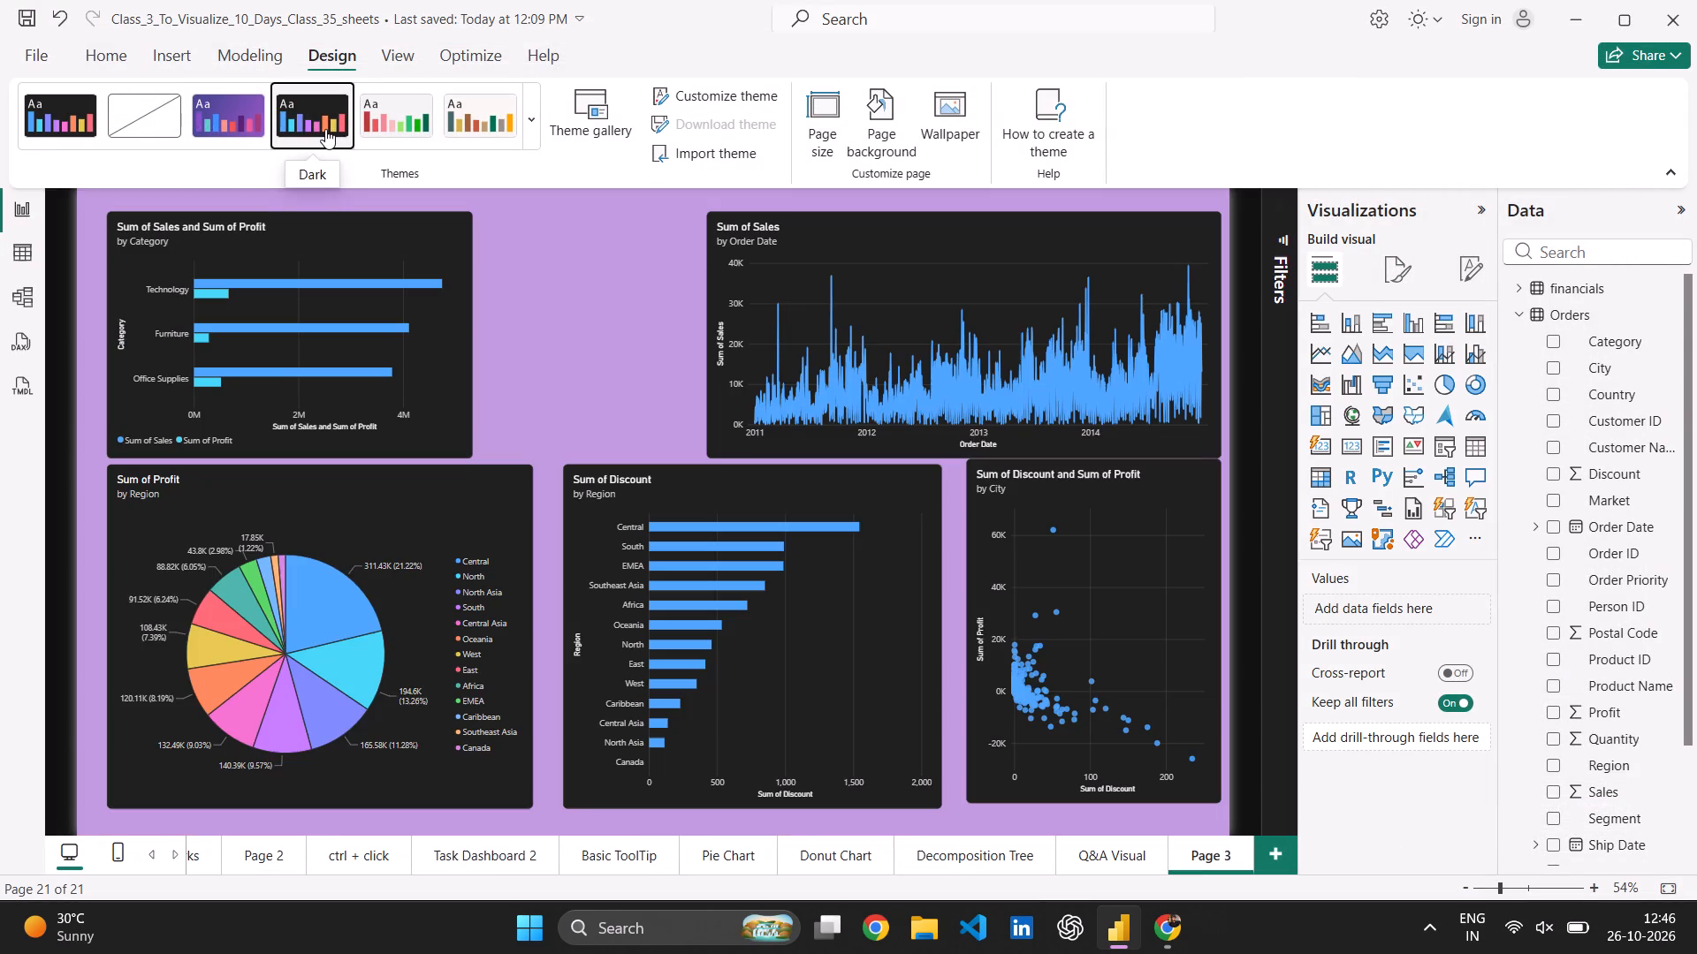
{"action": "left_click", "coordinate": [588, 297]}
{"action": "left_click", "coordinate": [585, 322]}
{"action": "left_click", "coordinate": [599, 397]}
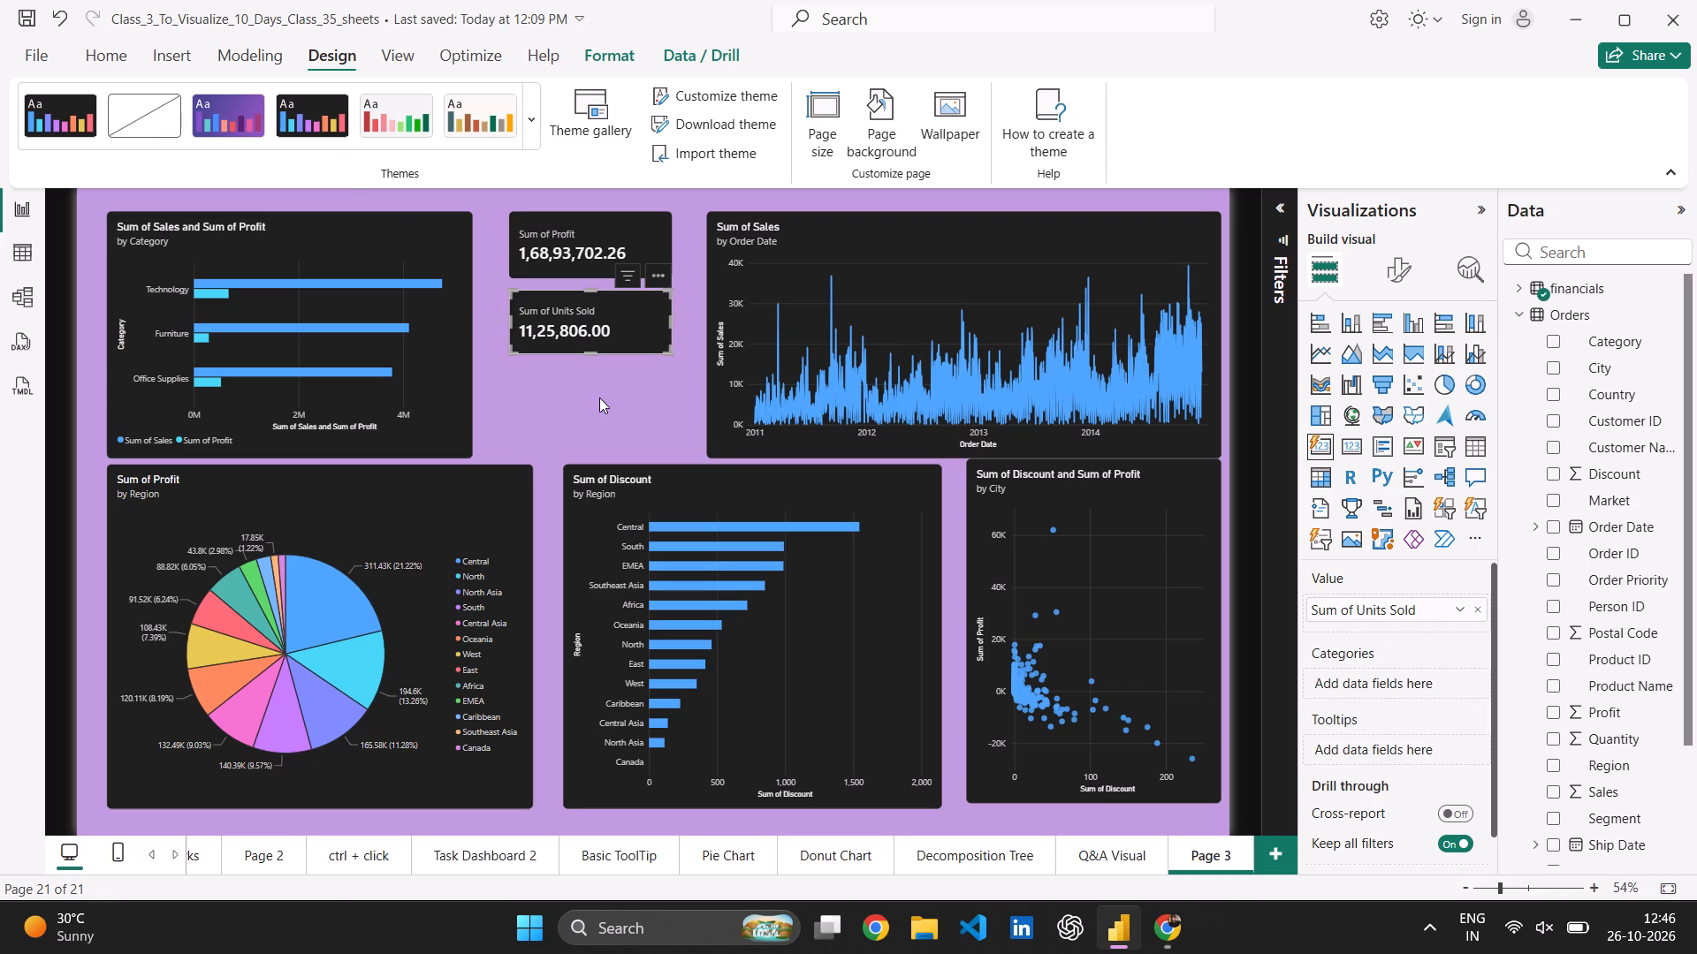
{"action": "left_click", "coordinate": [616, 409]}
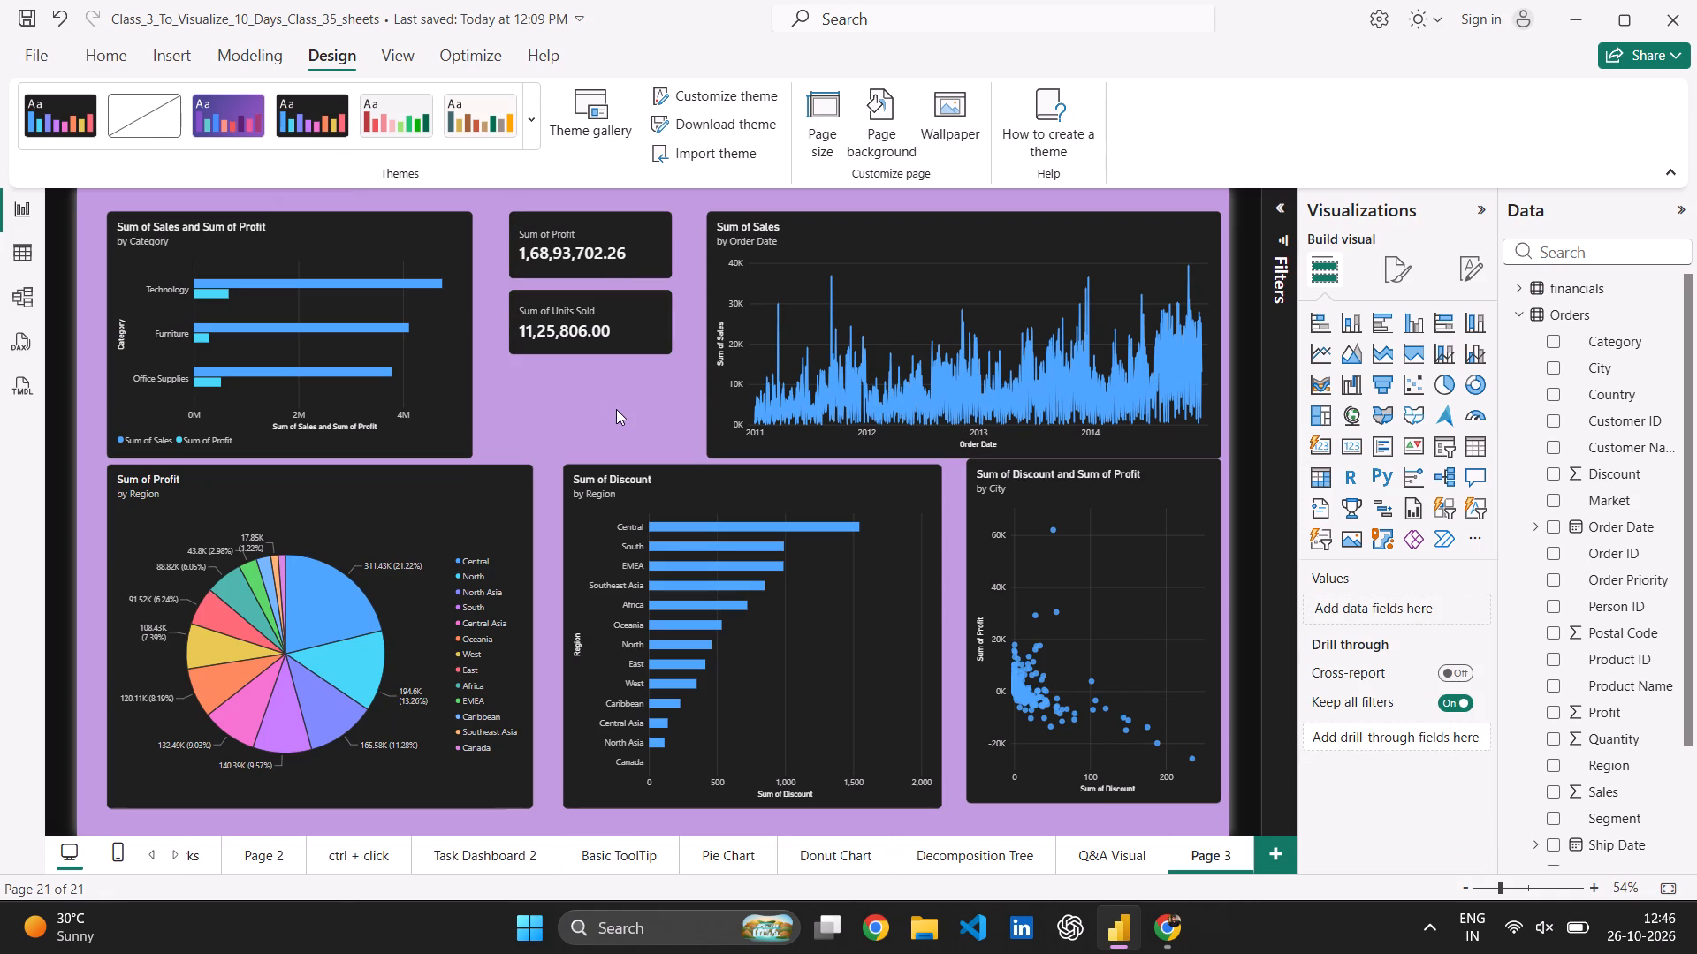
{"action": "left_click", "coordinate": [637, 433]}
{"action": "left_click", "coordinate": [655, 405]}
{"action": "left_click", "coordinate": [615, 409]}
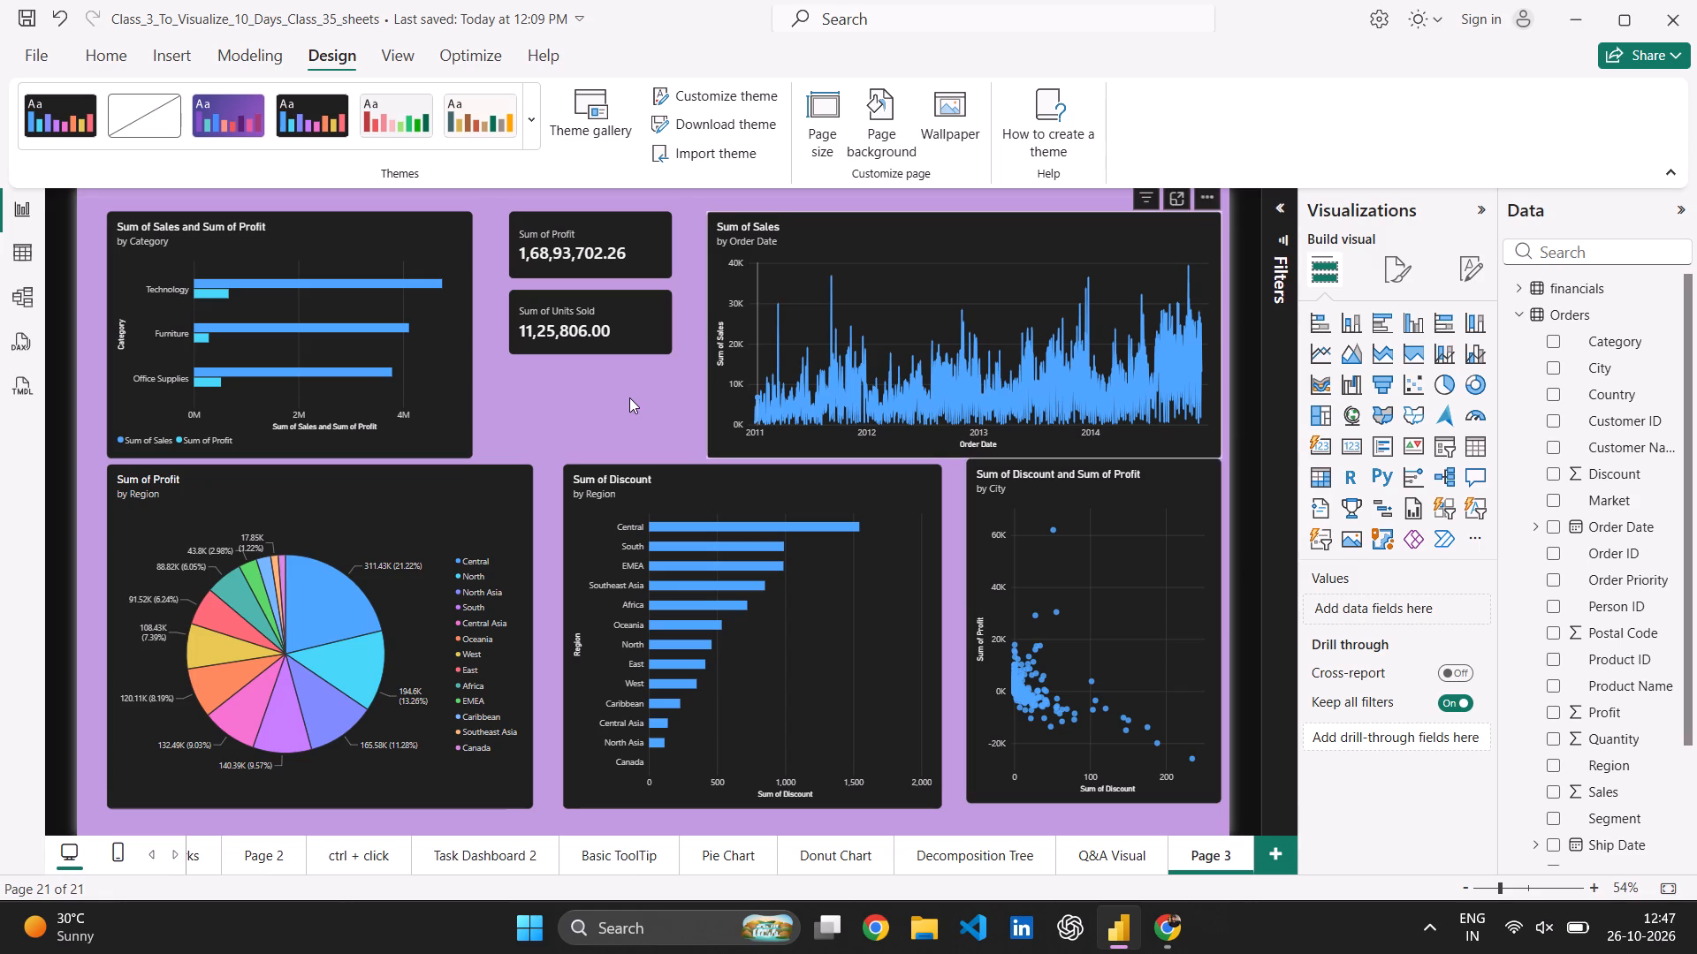
Move the Sum of Units Sold and Sum of Profit cards down to free space above them on Page 3.
{"action": "scroll", "coordinate": [629, 397], "scroll_direction": "up", "scroll_amount": 1}
{"action": "left_click_drag", "start_coordinate": [612, 304], "coordinate": [624, 319]}
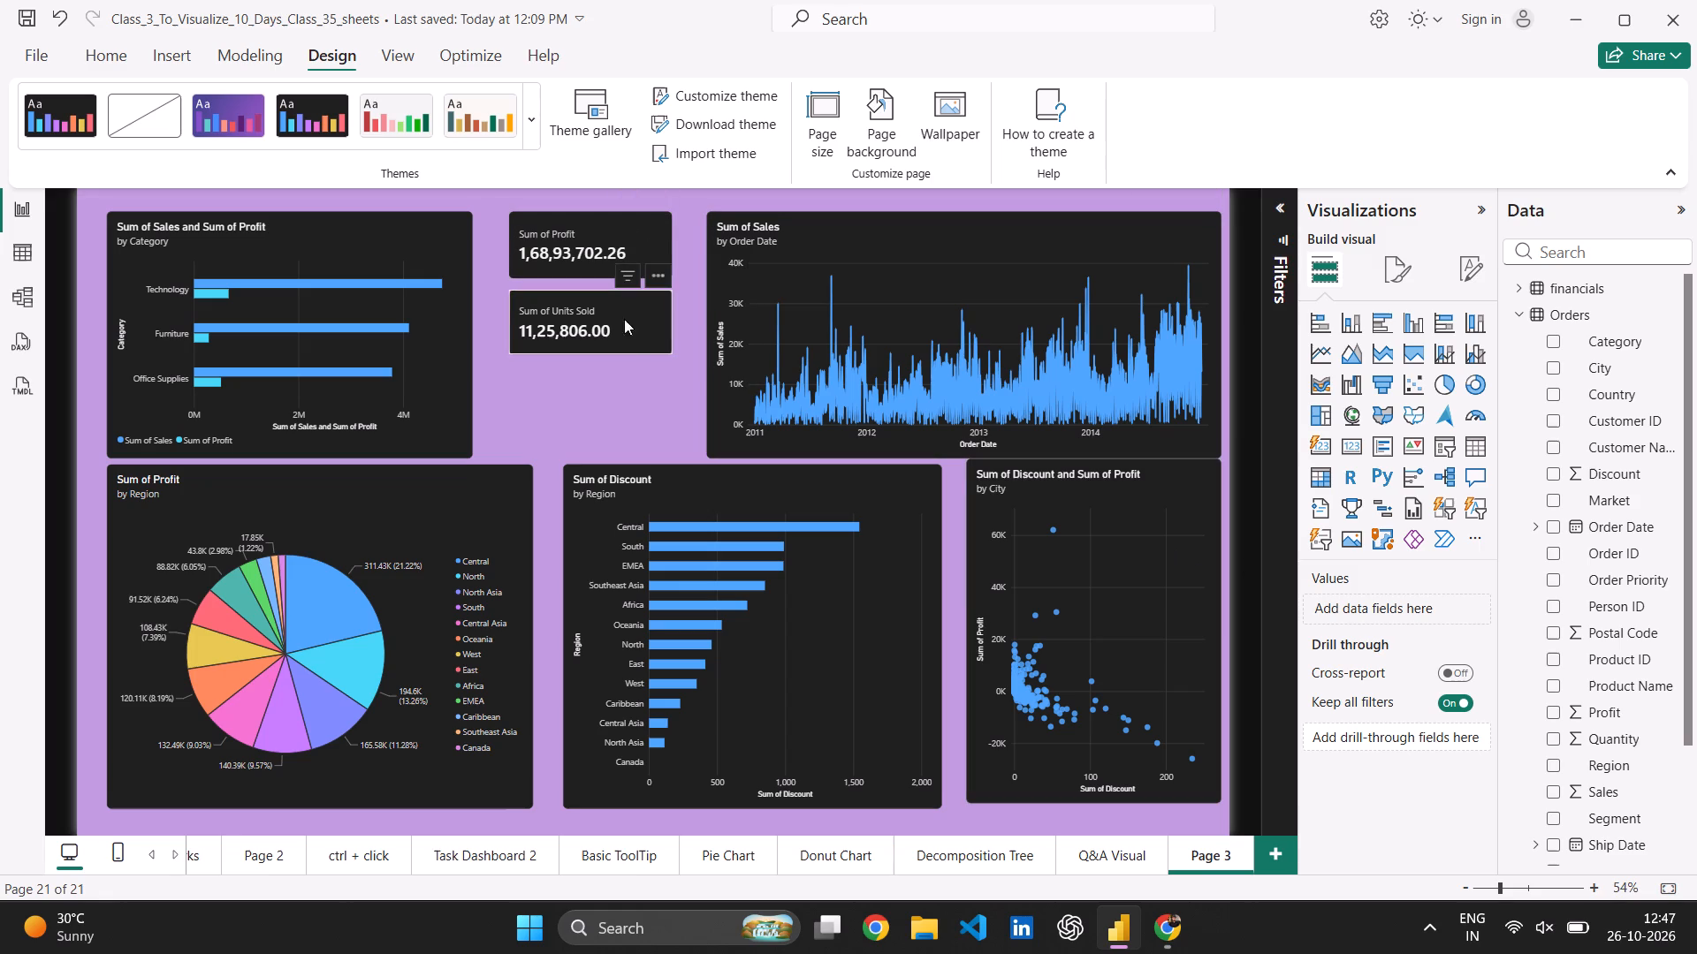
{"action": "left_click_drag", "start_coordinate": [624, 319], "coordinate": [606, 405]}
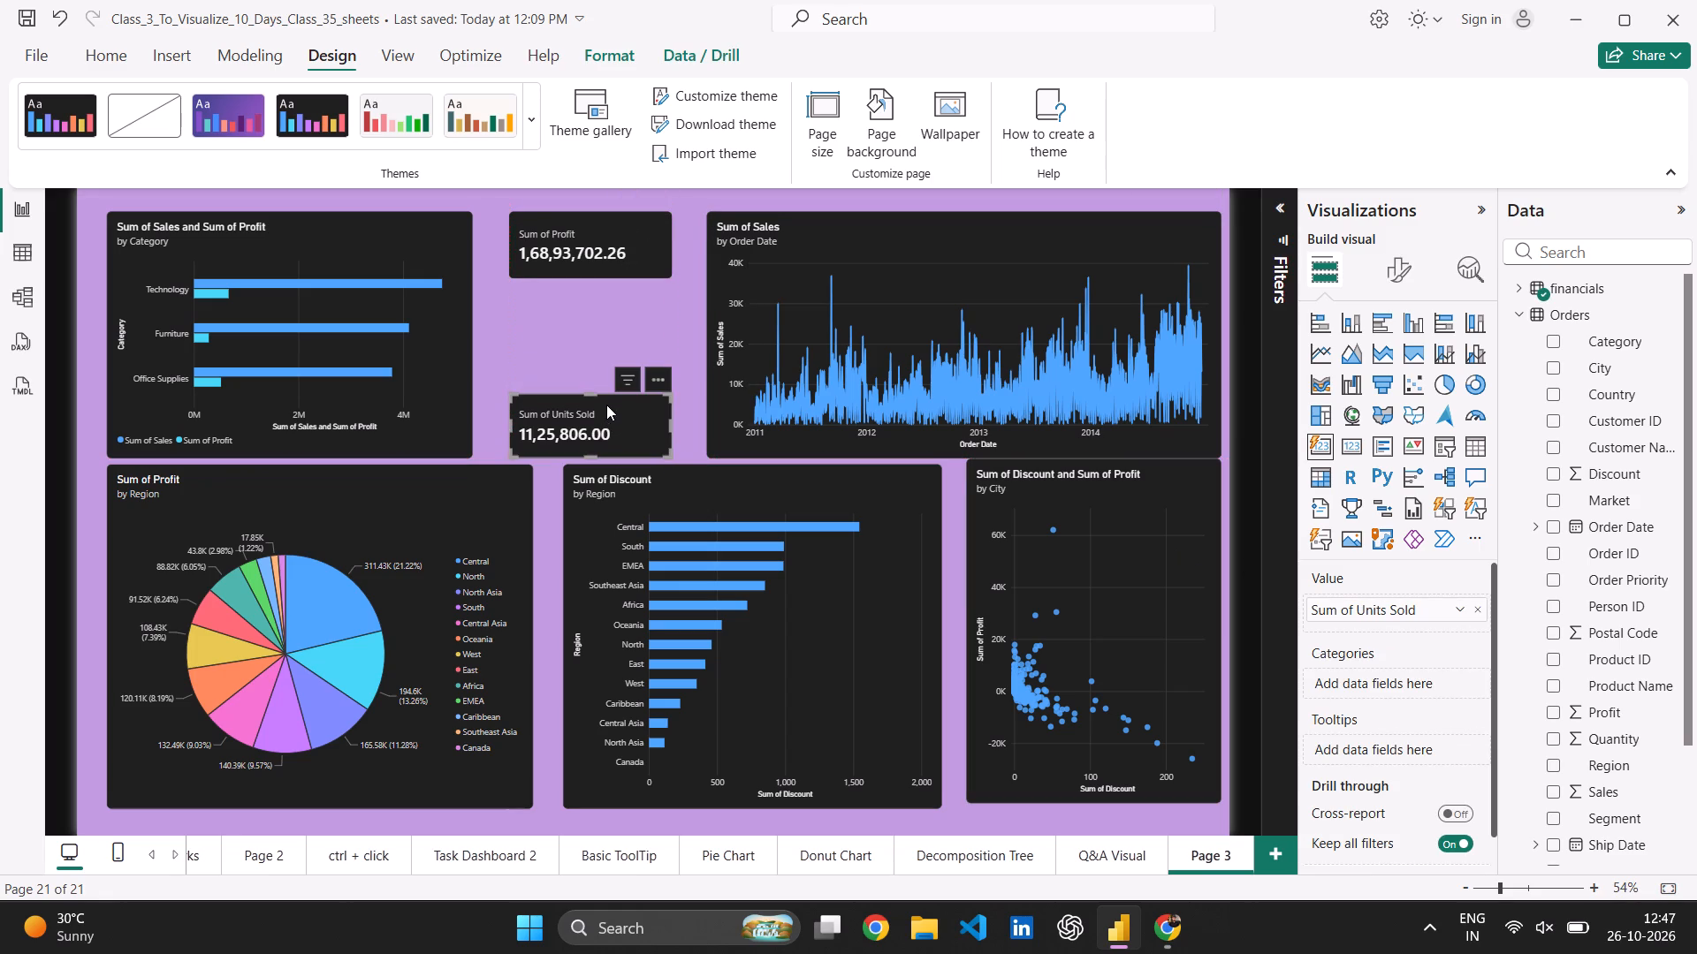
{"action": "left_click_drag", "start_coordinate": [643, 231], "coordinate": [655, 312]}
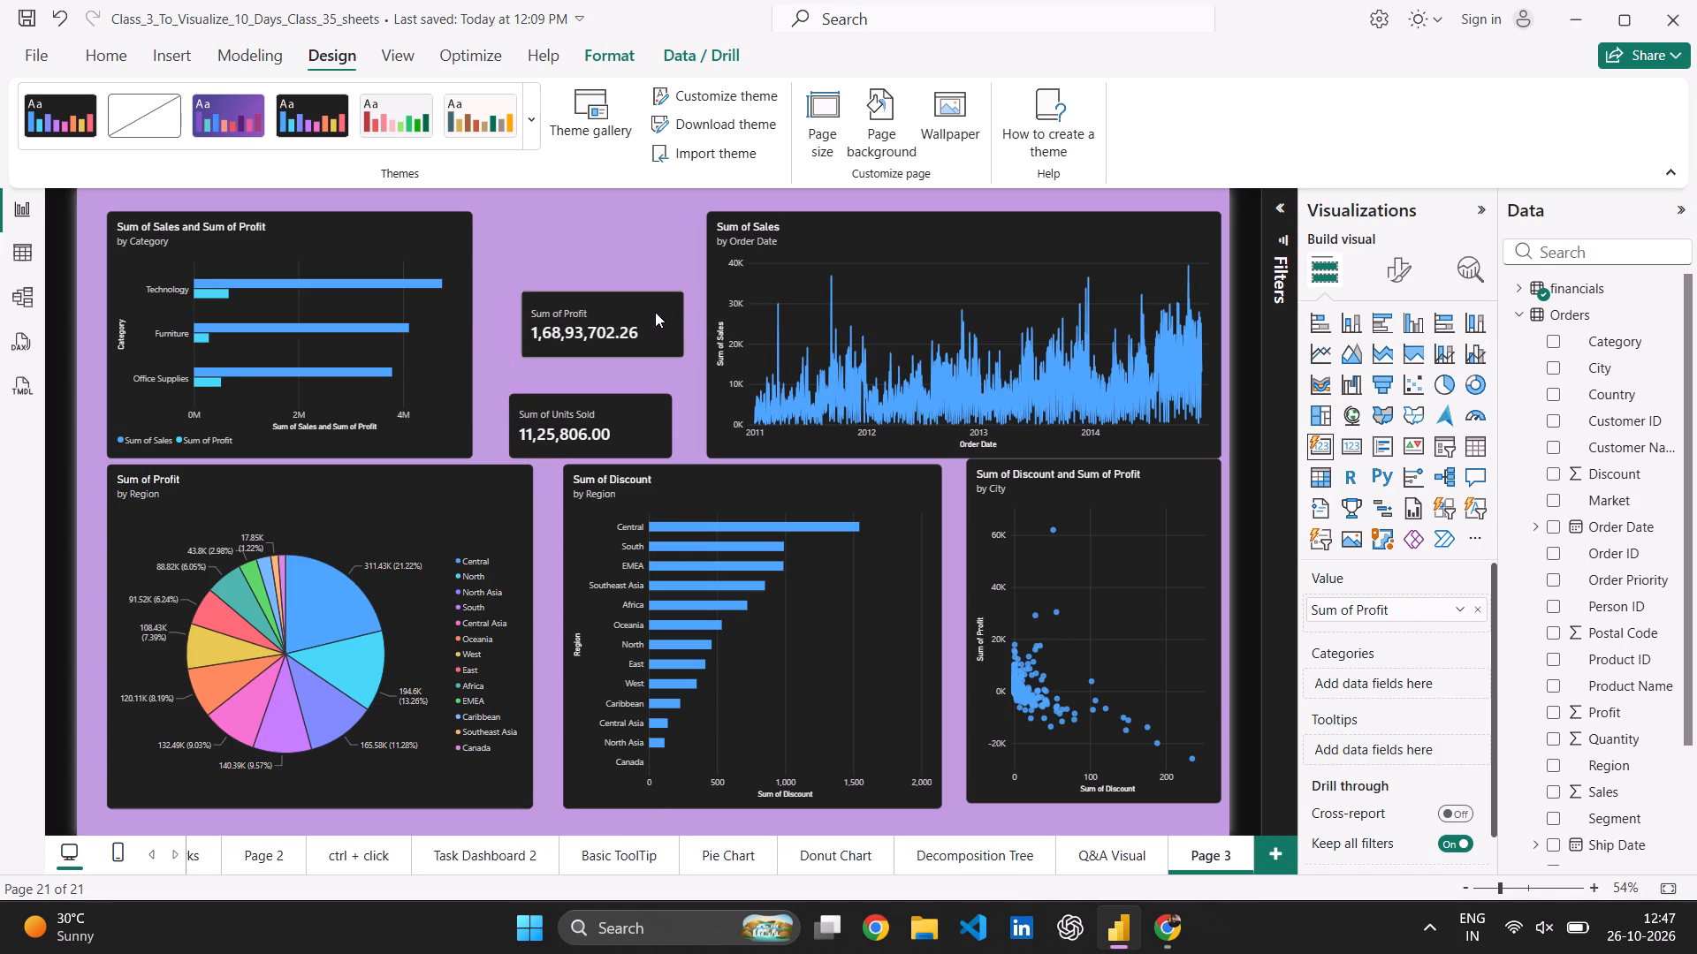
{"action": "left_click_drag", "start_coordinate": [655, 312], "coordinate": [646, 323]}
{"action": "left_click", "coordinate": [527, 231]}
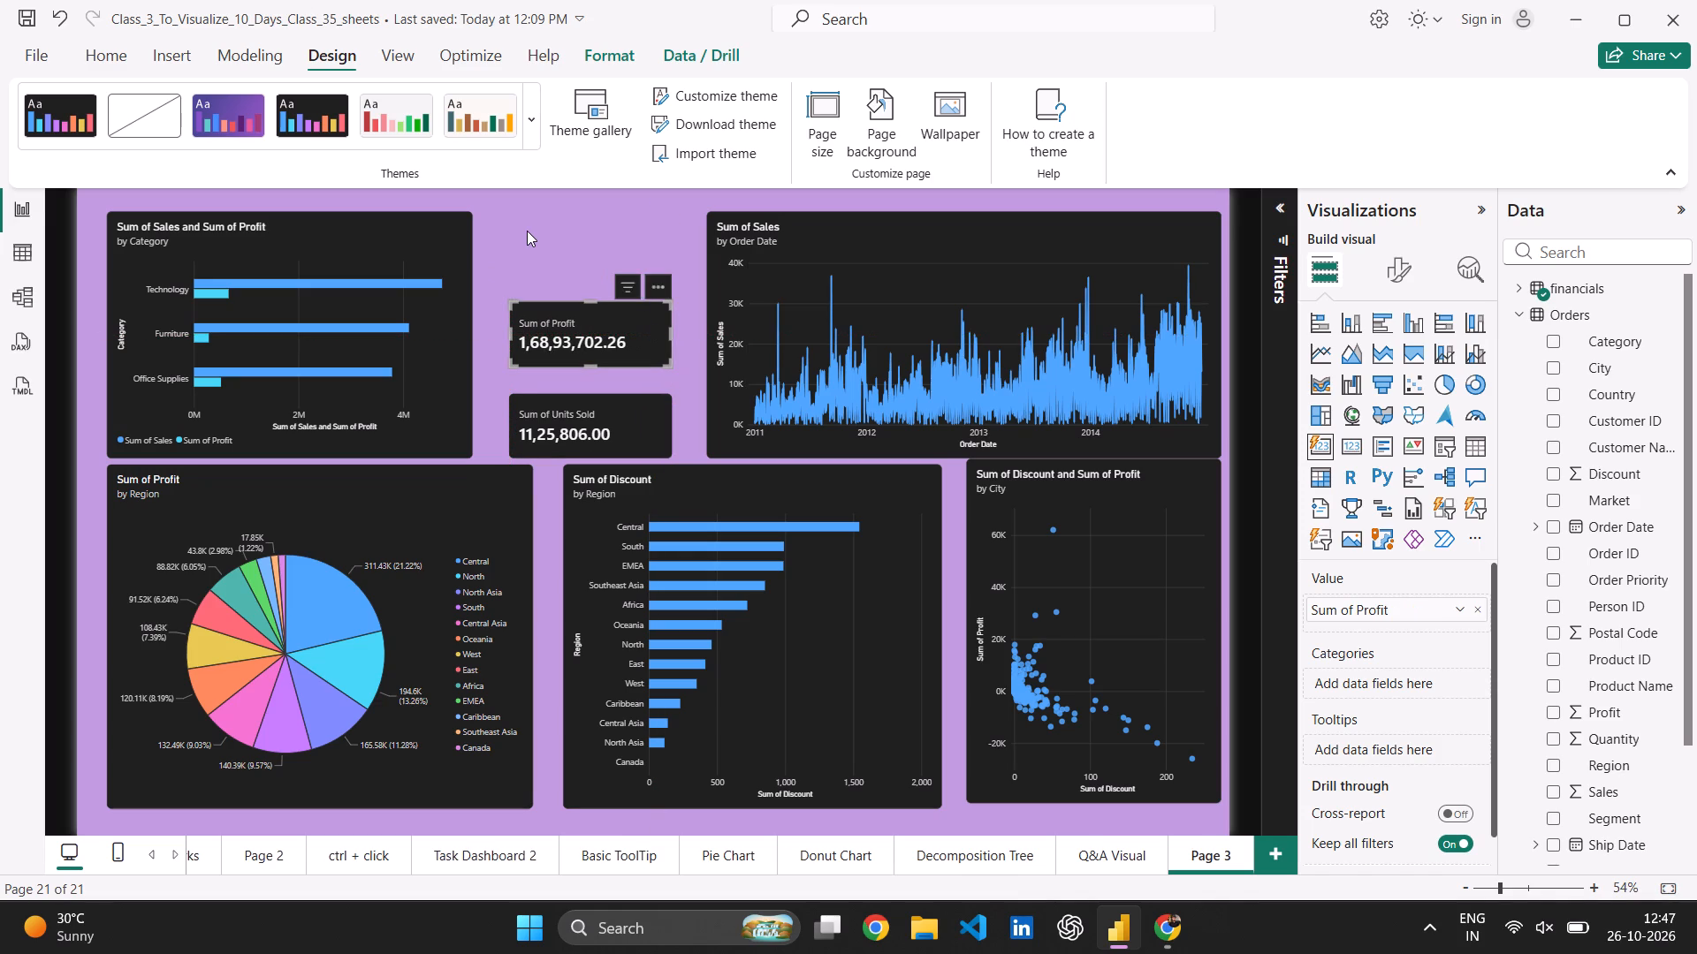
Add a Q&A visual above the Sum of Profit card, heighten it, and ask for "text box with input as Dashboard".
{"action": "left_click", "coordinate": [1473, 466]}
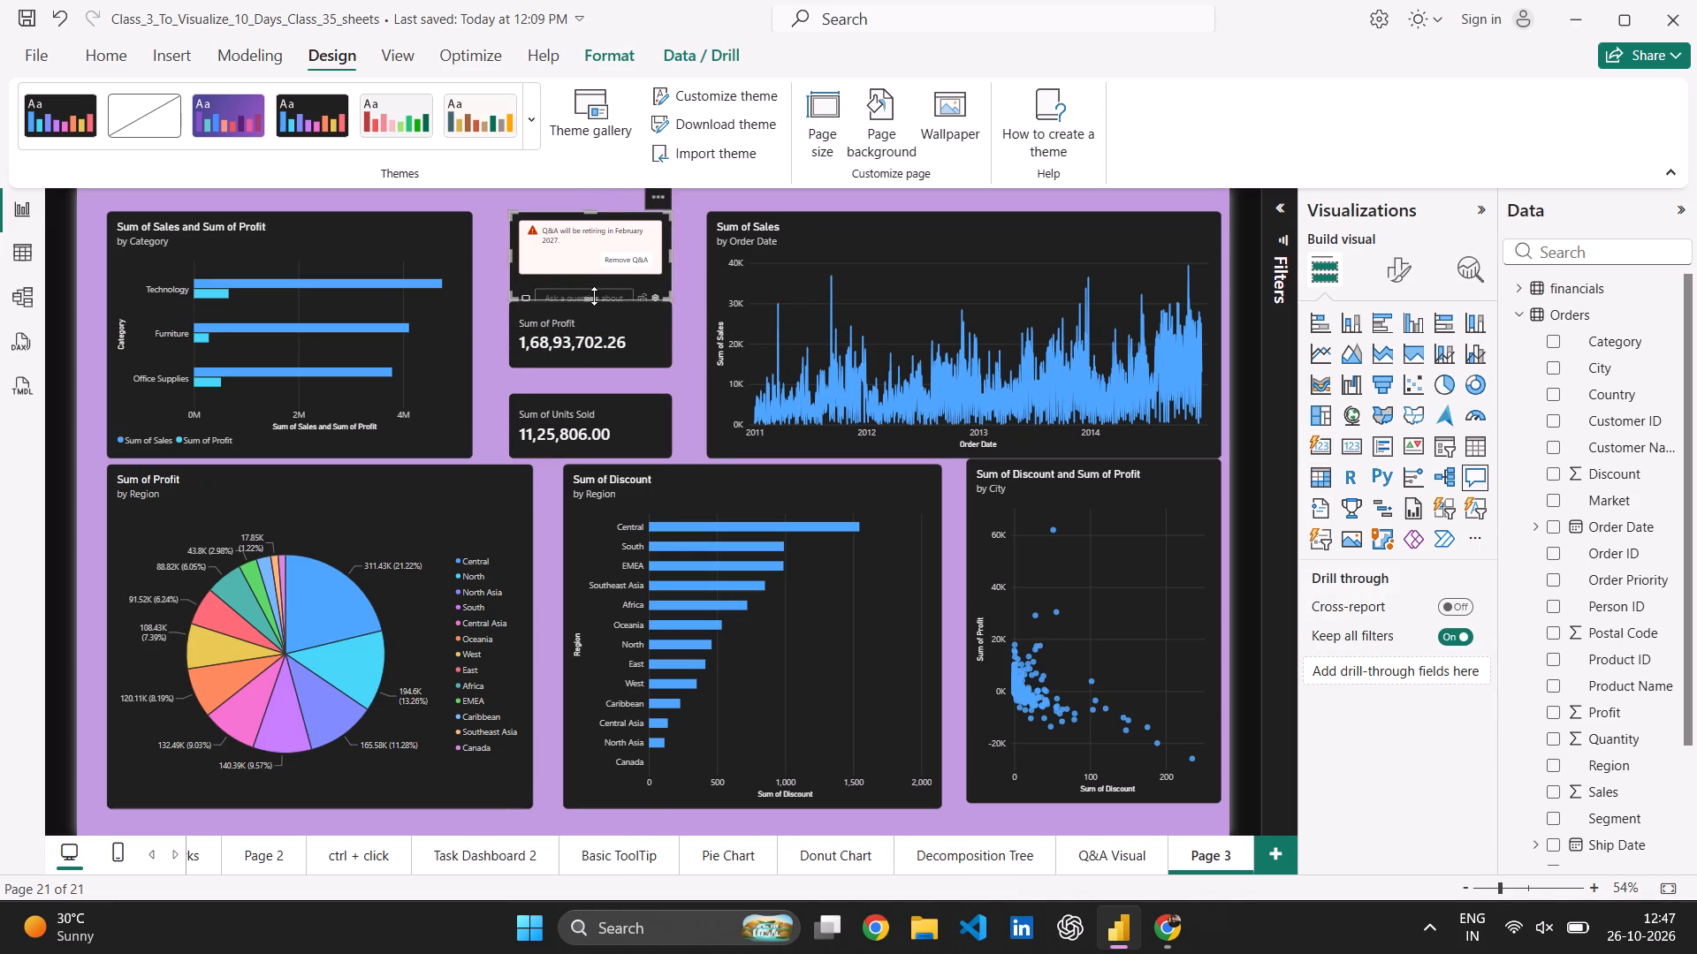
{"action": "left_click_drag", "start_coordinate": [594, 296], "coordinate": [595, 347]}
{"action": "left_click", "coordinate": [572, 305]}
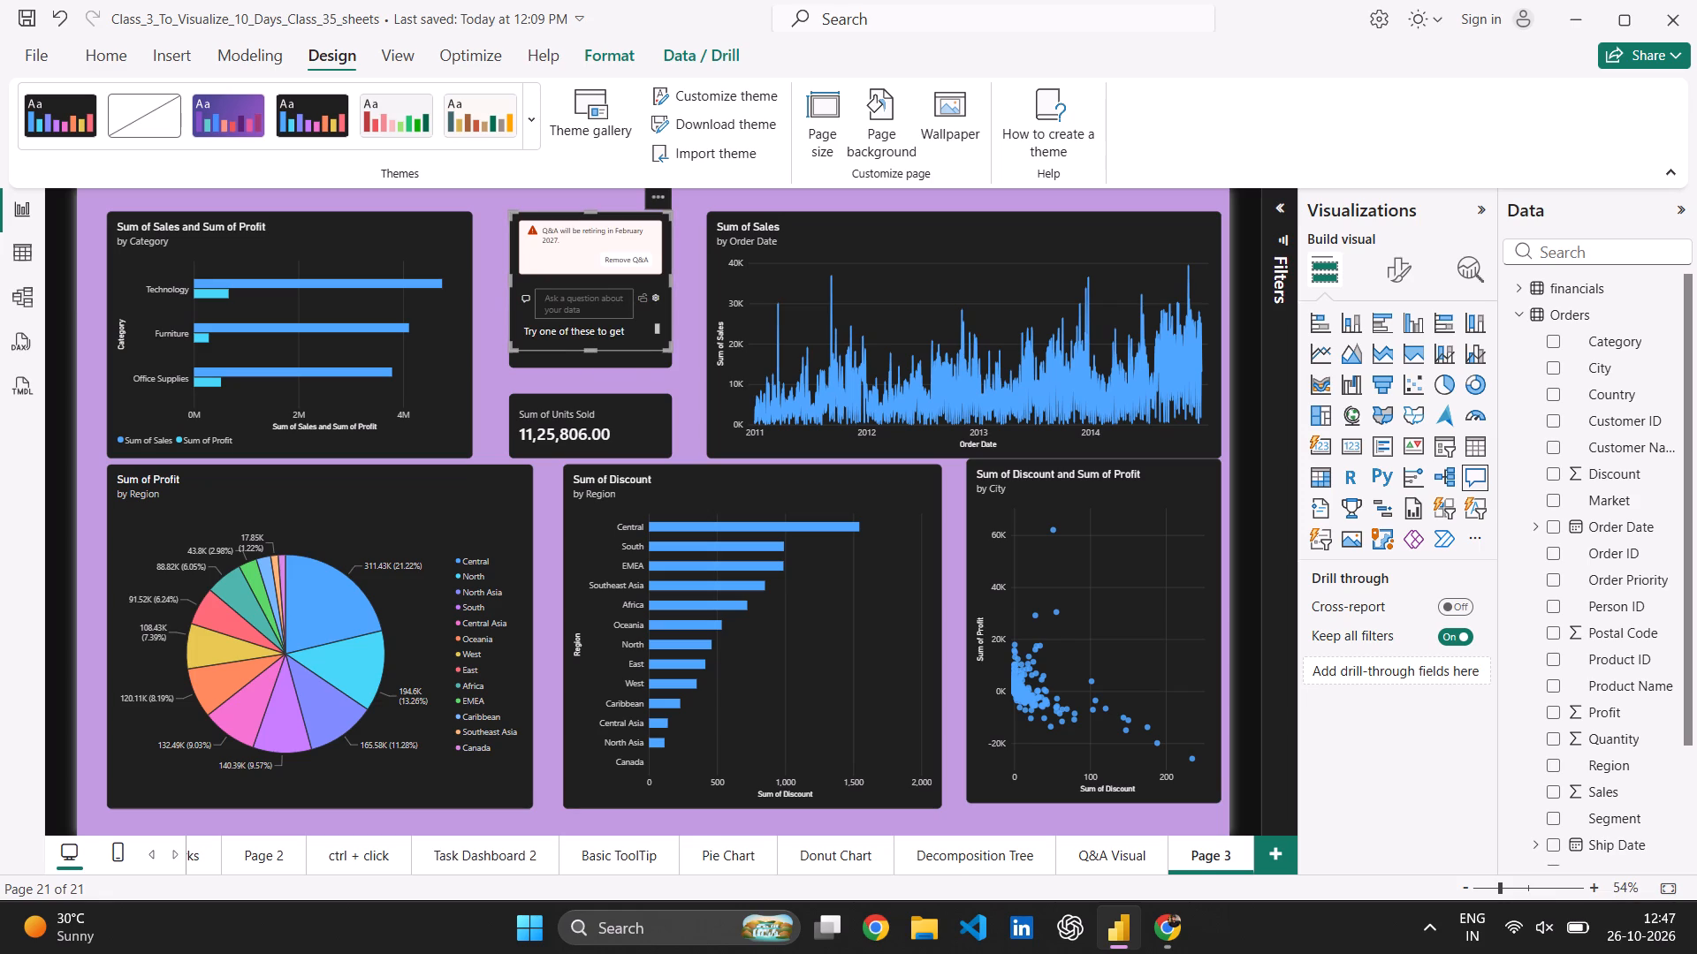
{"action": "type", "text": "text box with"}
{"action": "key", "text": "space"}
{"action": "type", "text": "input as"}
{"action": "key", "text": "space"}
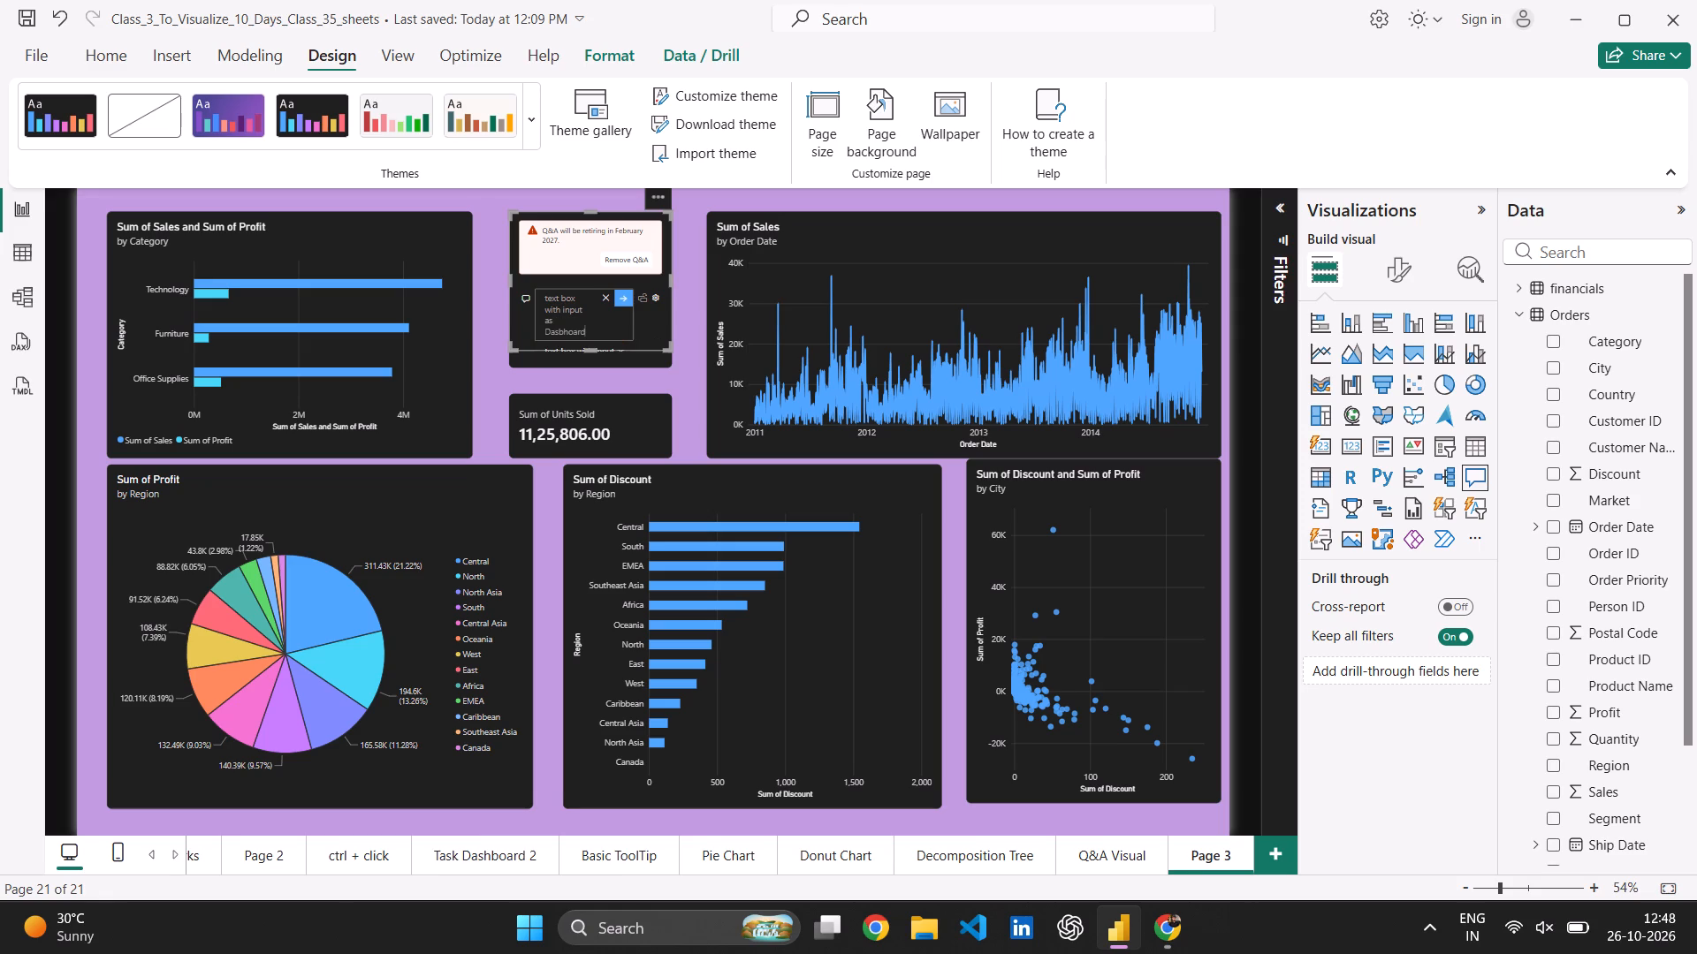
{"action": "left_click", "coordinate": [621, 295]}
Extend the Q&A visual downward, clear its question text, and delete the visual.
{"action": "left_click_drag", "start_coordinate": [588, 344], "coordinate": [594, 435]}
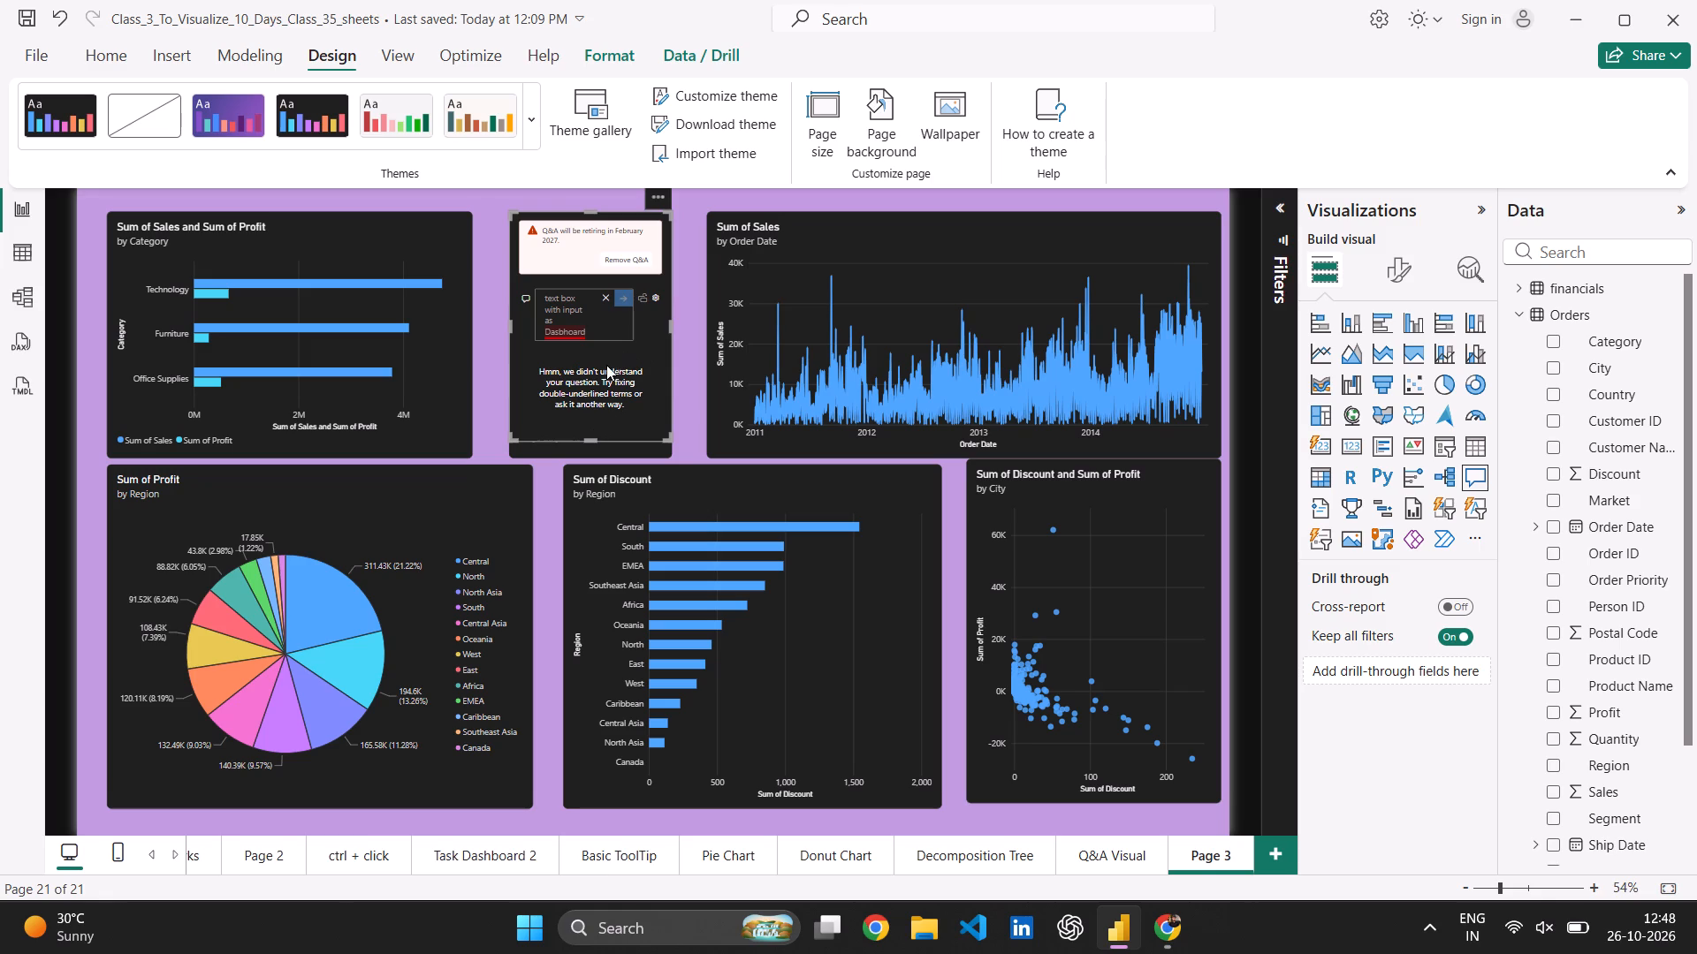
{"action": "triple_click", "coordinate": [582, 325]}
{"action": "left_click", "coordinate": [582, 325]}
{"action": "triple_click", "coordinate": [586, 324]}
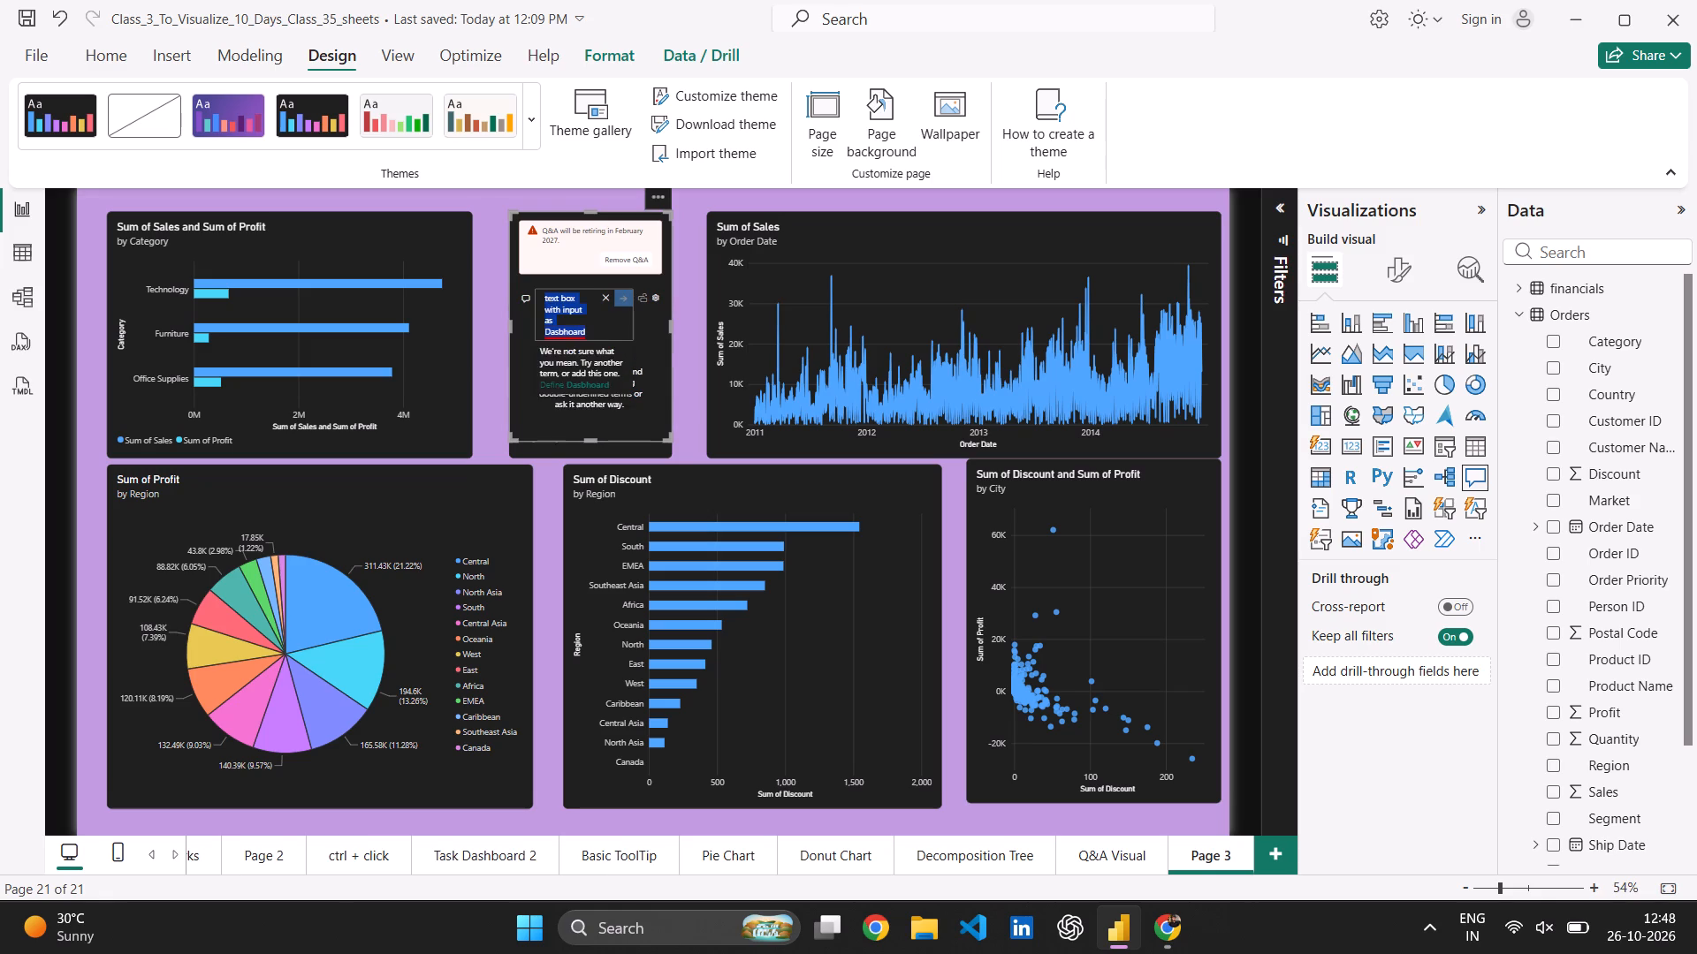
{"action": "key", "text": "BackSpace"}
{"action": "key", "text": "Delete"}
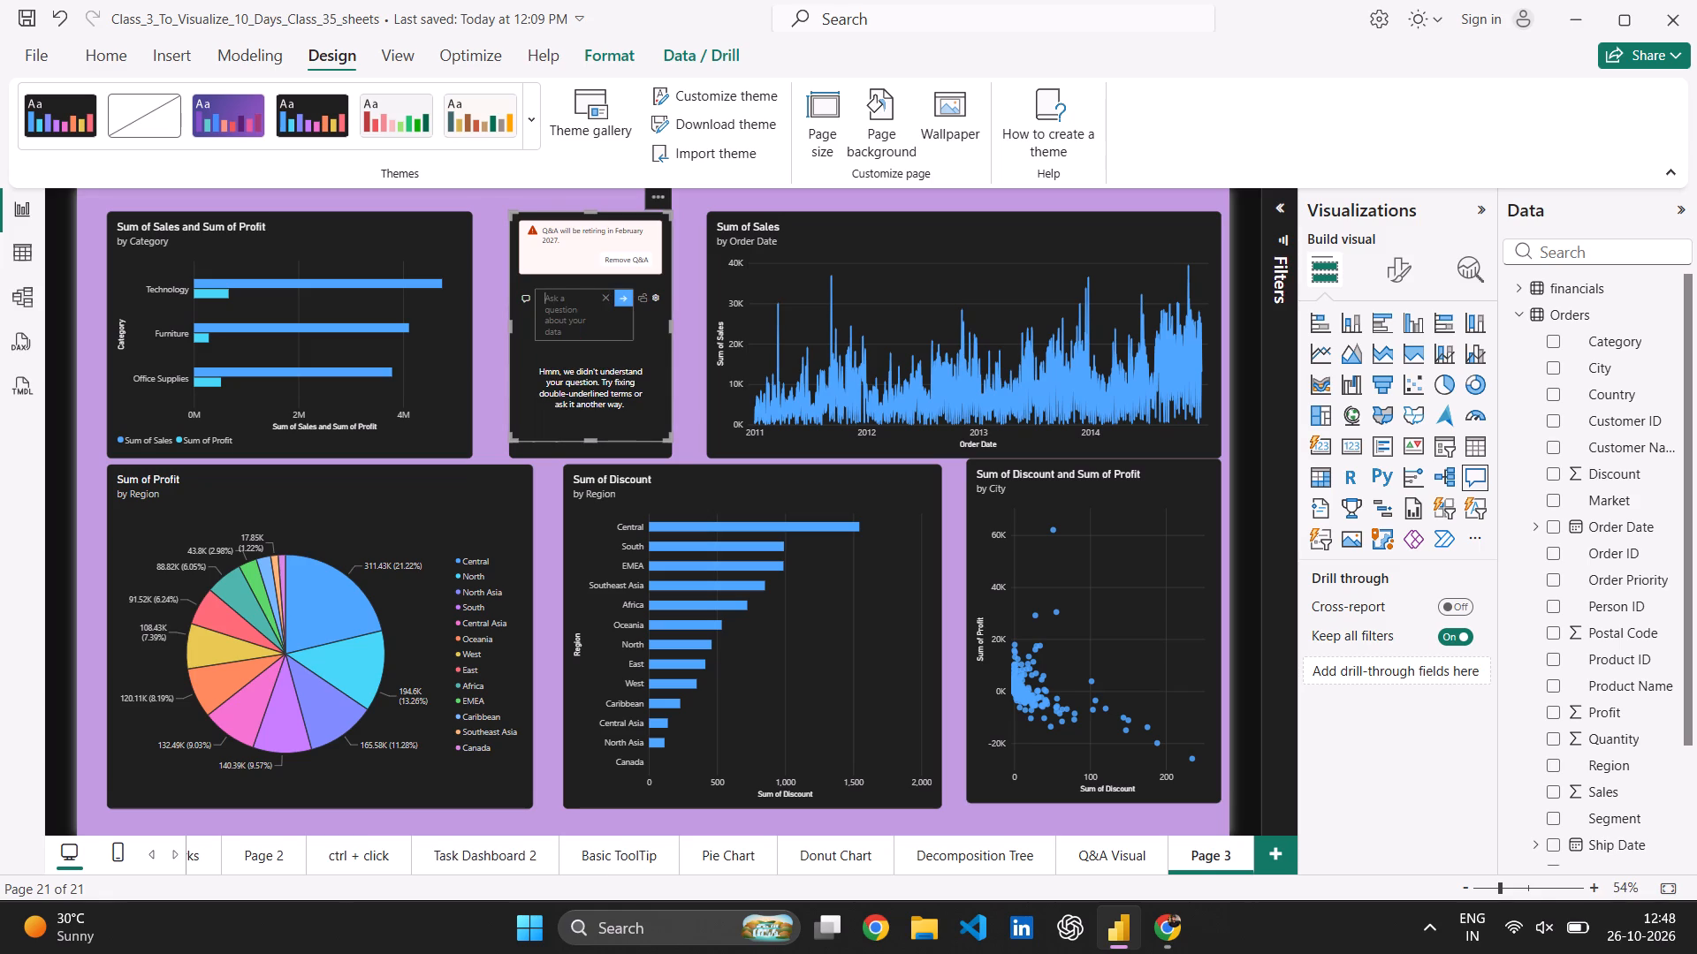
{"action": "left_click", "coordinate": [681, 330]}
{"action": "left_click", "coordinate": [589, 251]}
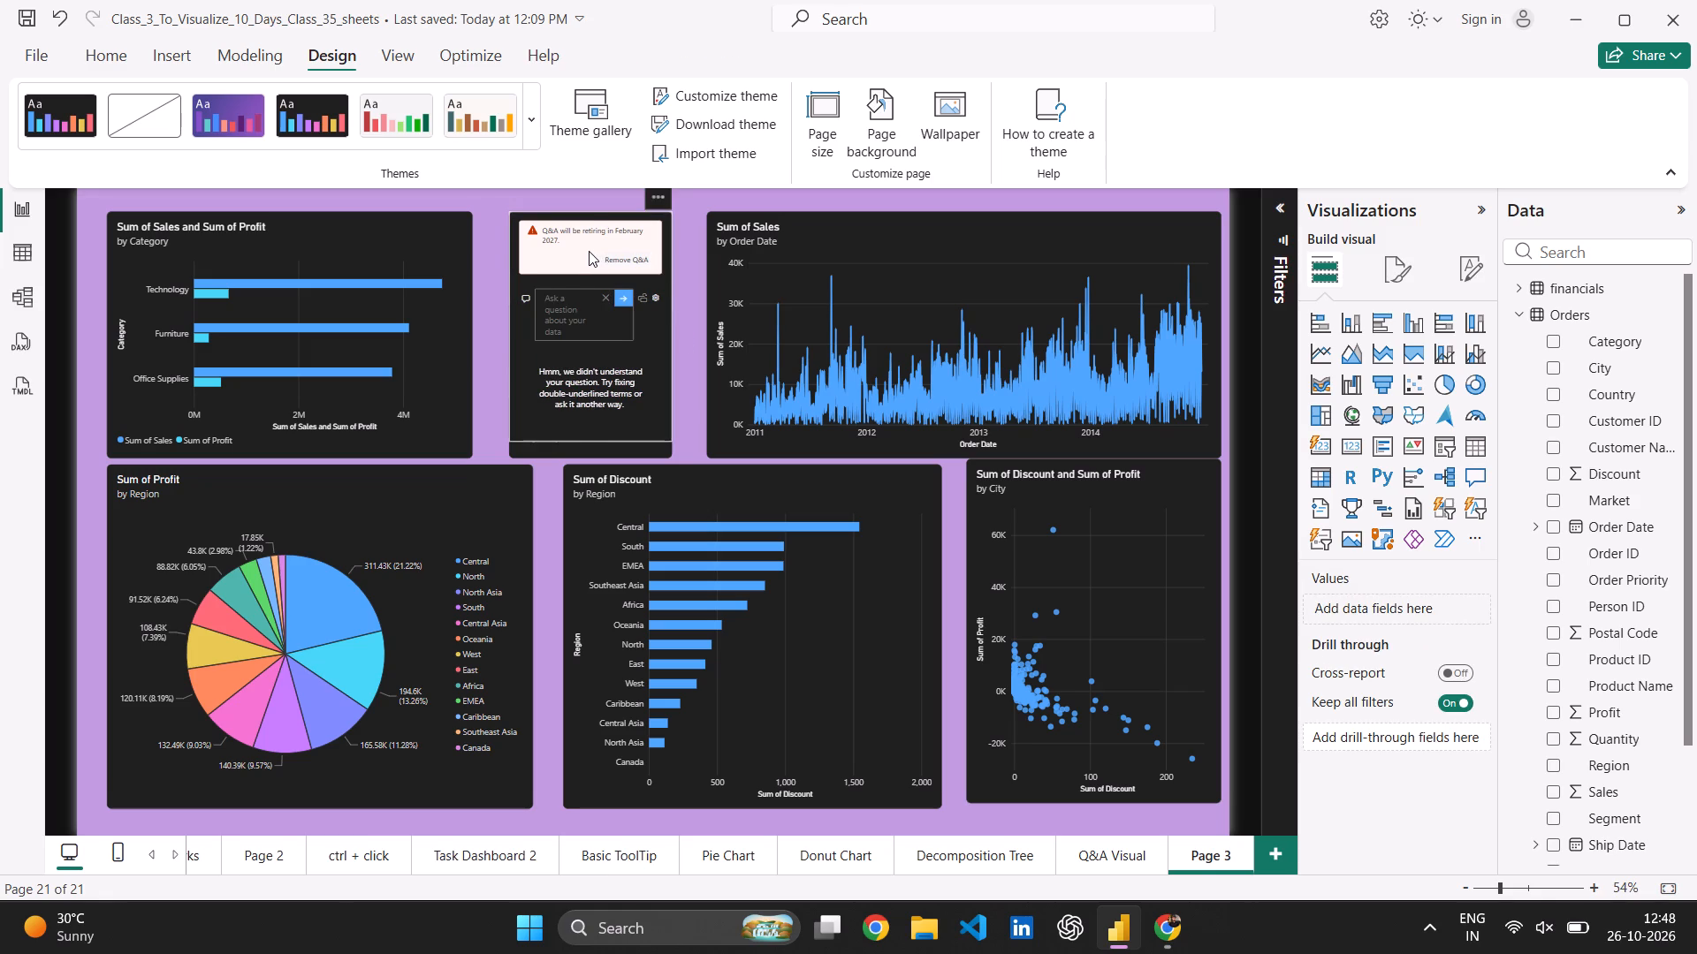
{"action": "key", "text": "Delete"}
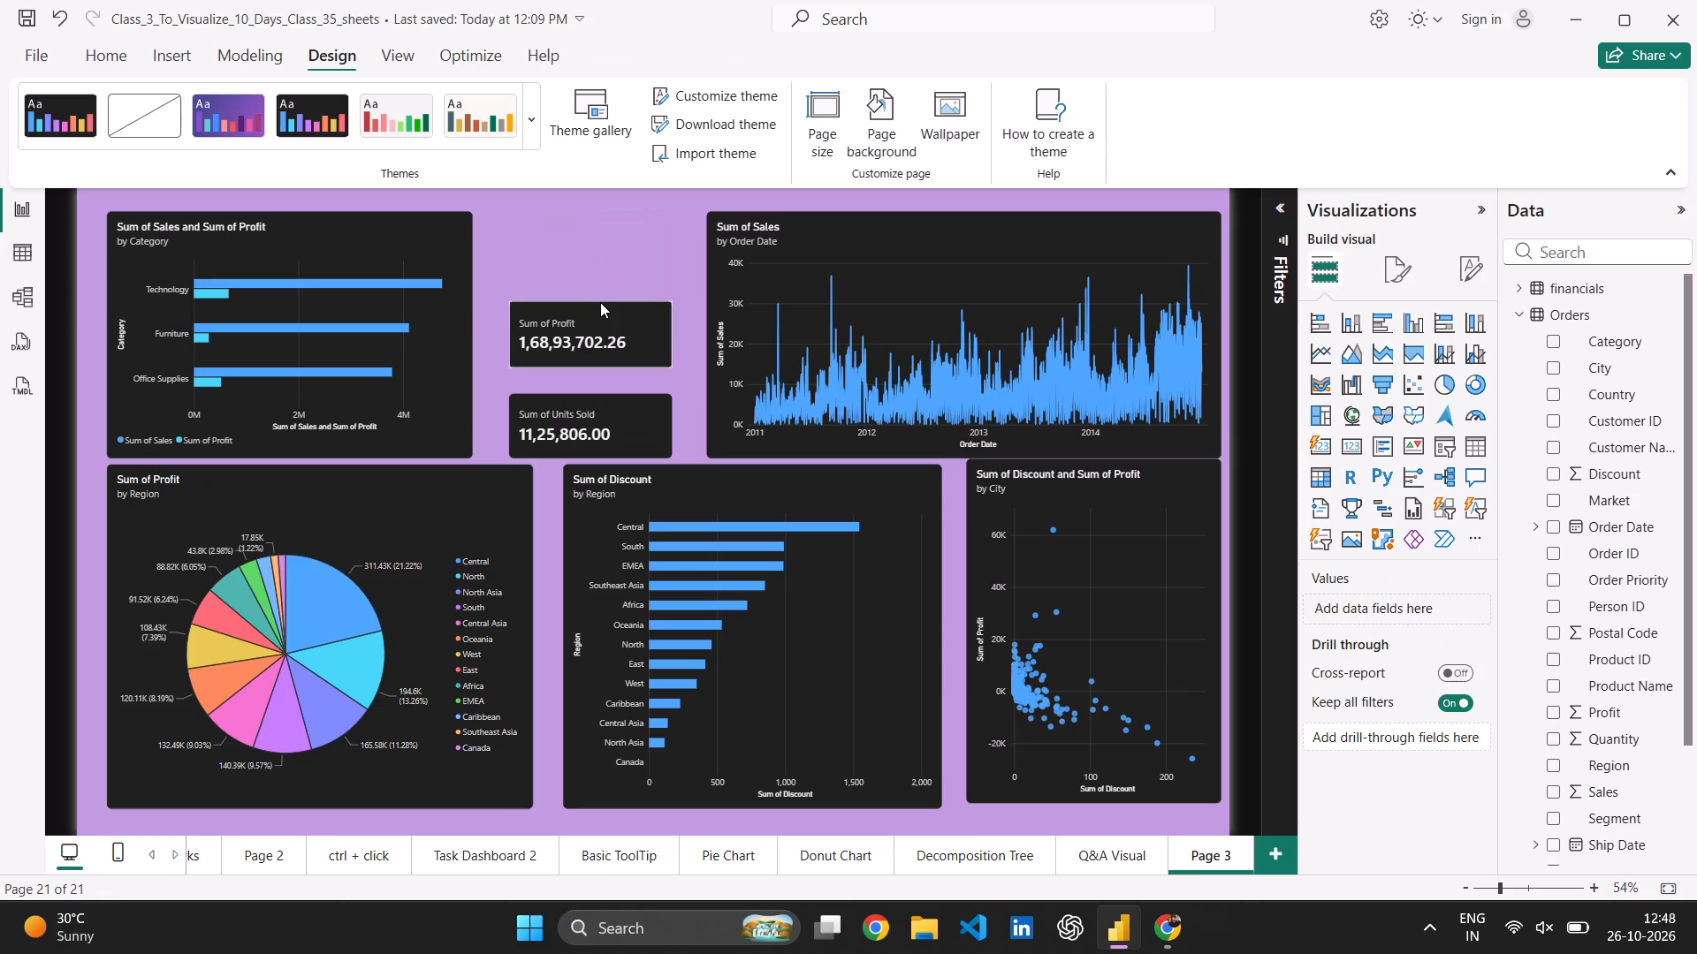
Reposition the Sum of Profit card directly above the Sum of Units Sold card, aligned with its edges.
{"action": "left_click_drag", "start_coordinate": [600, 302], "coordinate": [586, 222]}
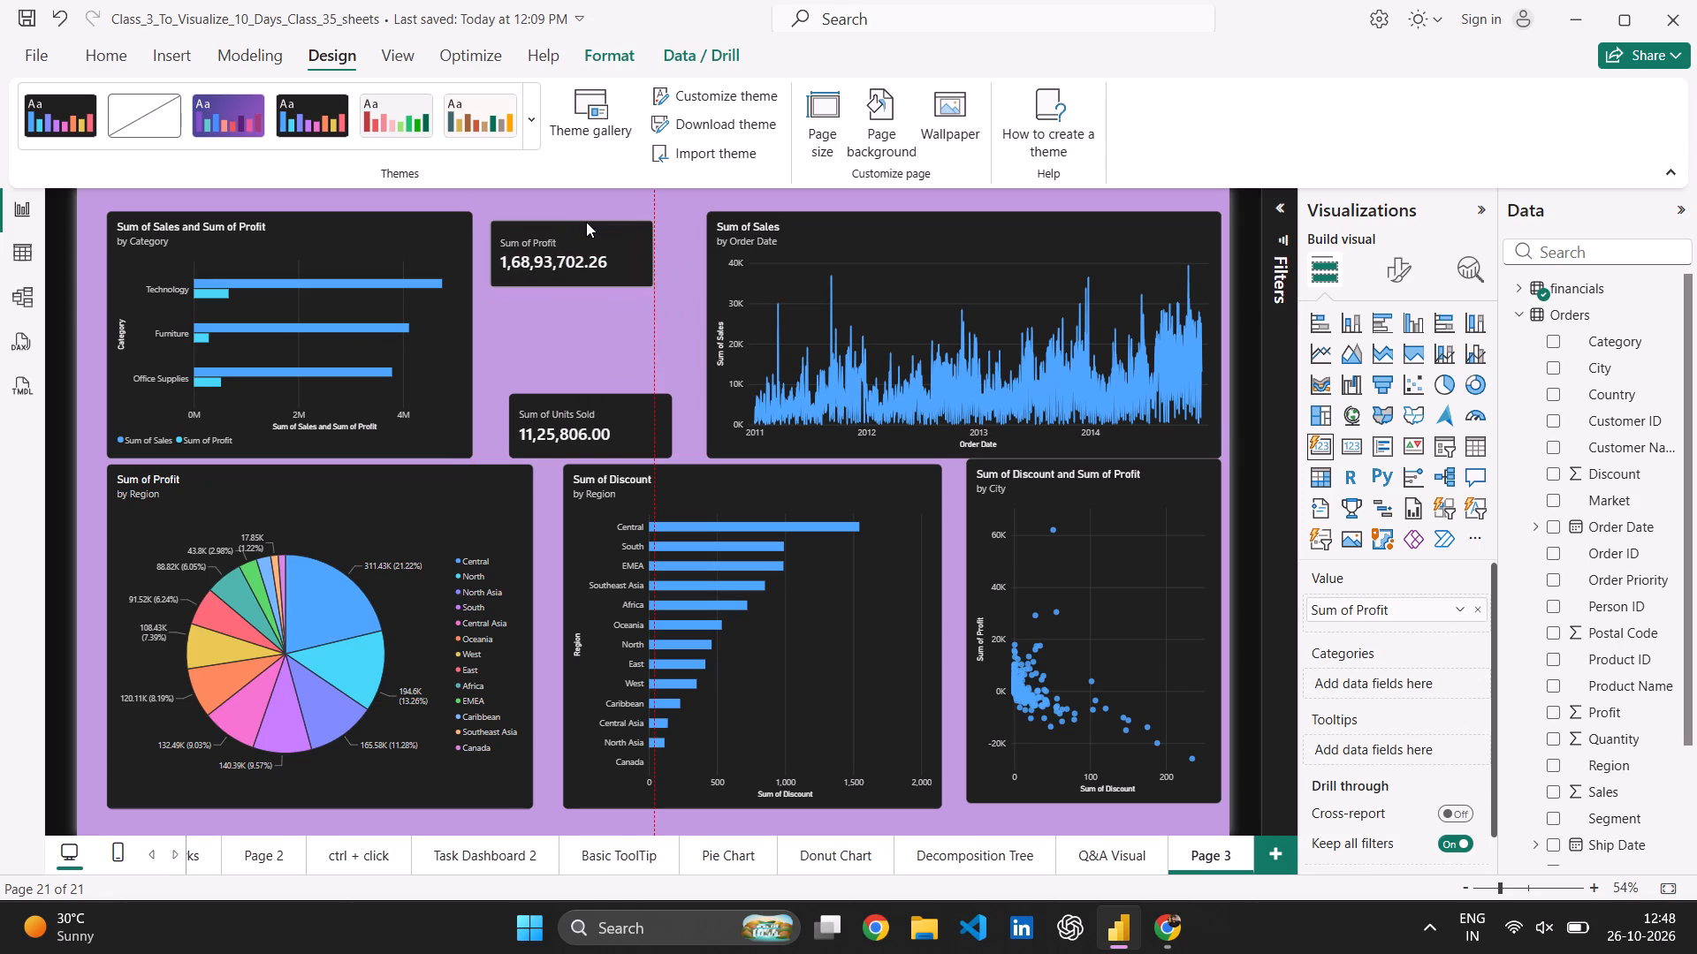
{"action": "left_click_drag", "start_coordinate": [586, 222], "coordinate": [590, 219]}
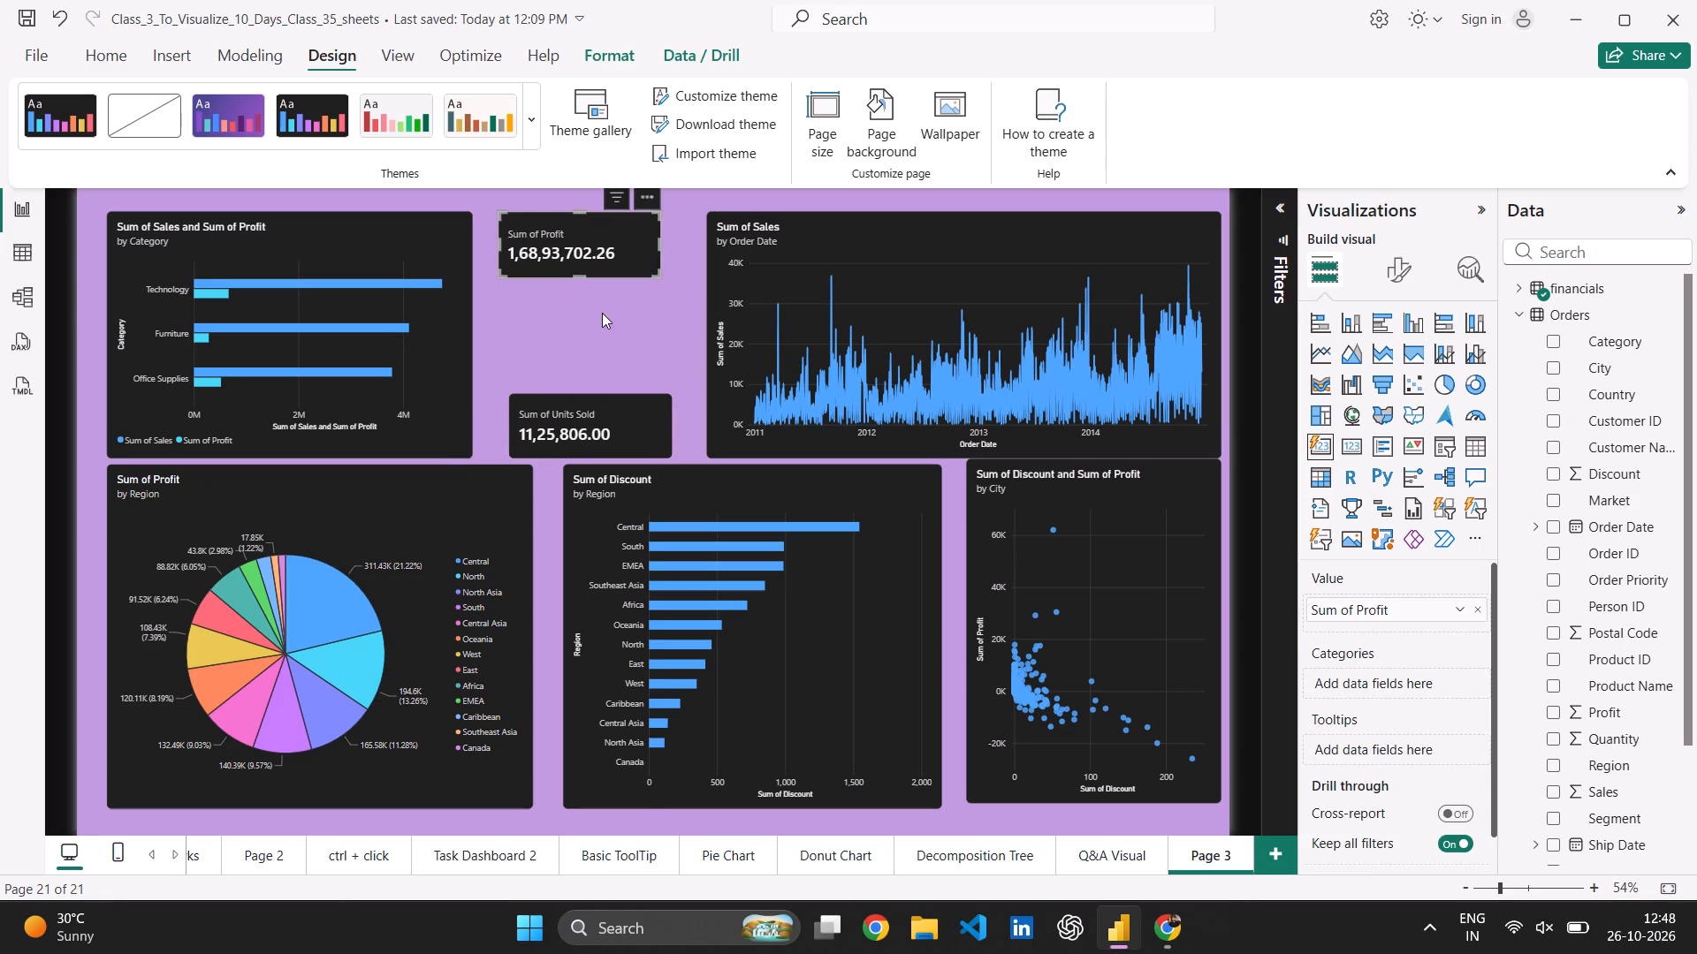
{"action": "left_click", "coordinate": [601, 199]}
{"action": "left_click_drag", "start_coordinate": [585, 224], "coordinate": [606, 290]}
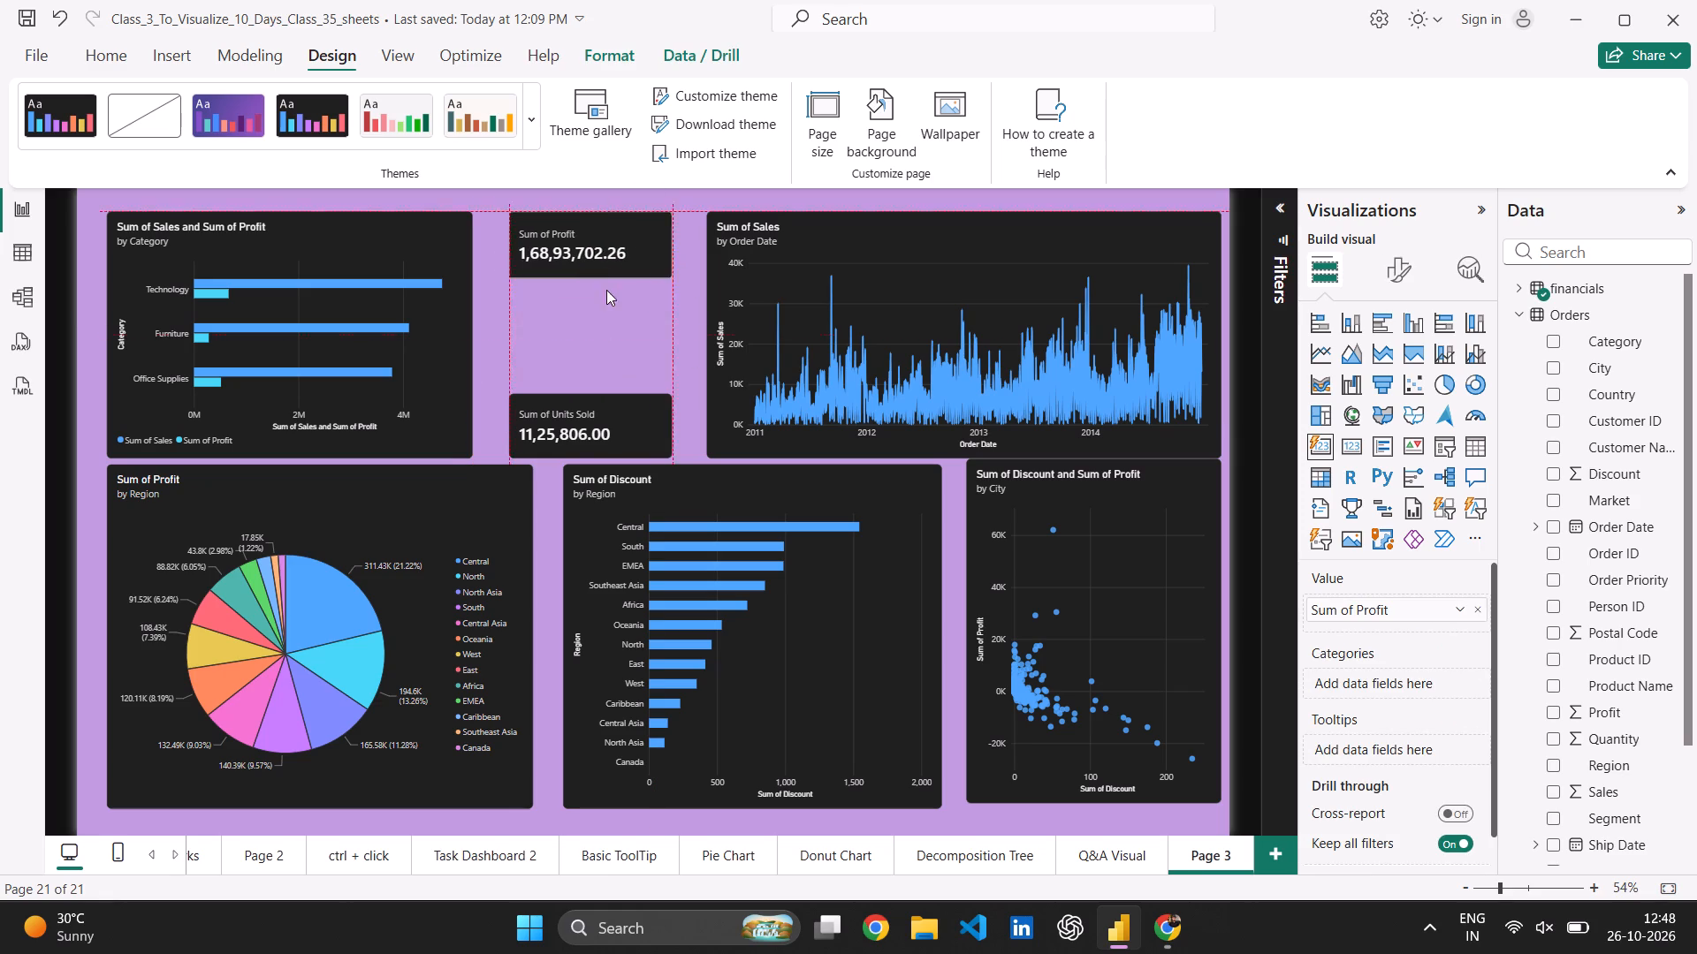
{"action": "left_click_drag", "start_coordinate": [606, 290], "coordinate": [588, 322]}
{"action": "left_click", "coordinate": [588, 322]}
{"action": "left_click_drag", "start_coordinate": [588, 322], "coordinate": [597, 325]}
{"action": "left_click", "coordinate": [538, 237]}
Insert a text box in the gap above the Sum of Profit card and shorten it to fit.
{"action": "left_click", "coordinate": [176, 48]}
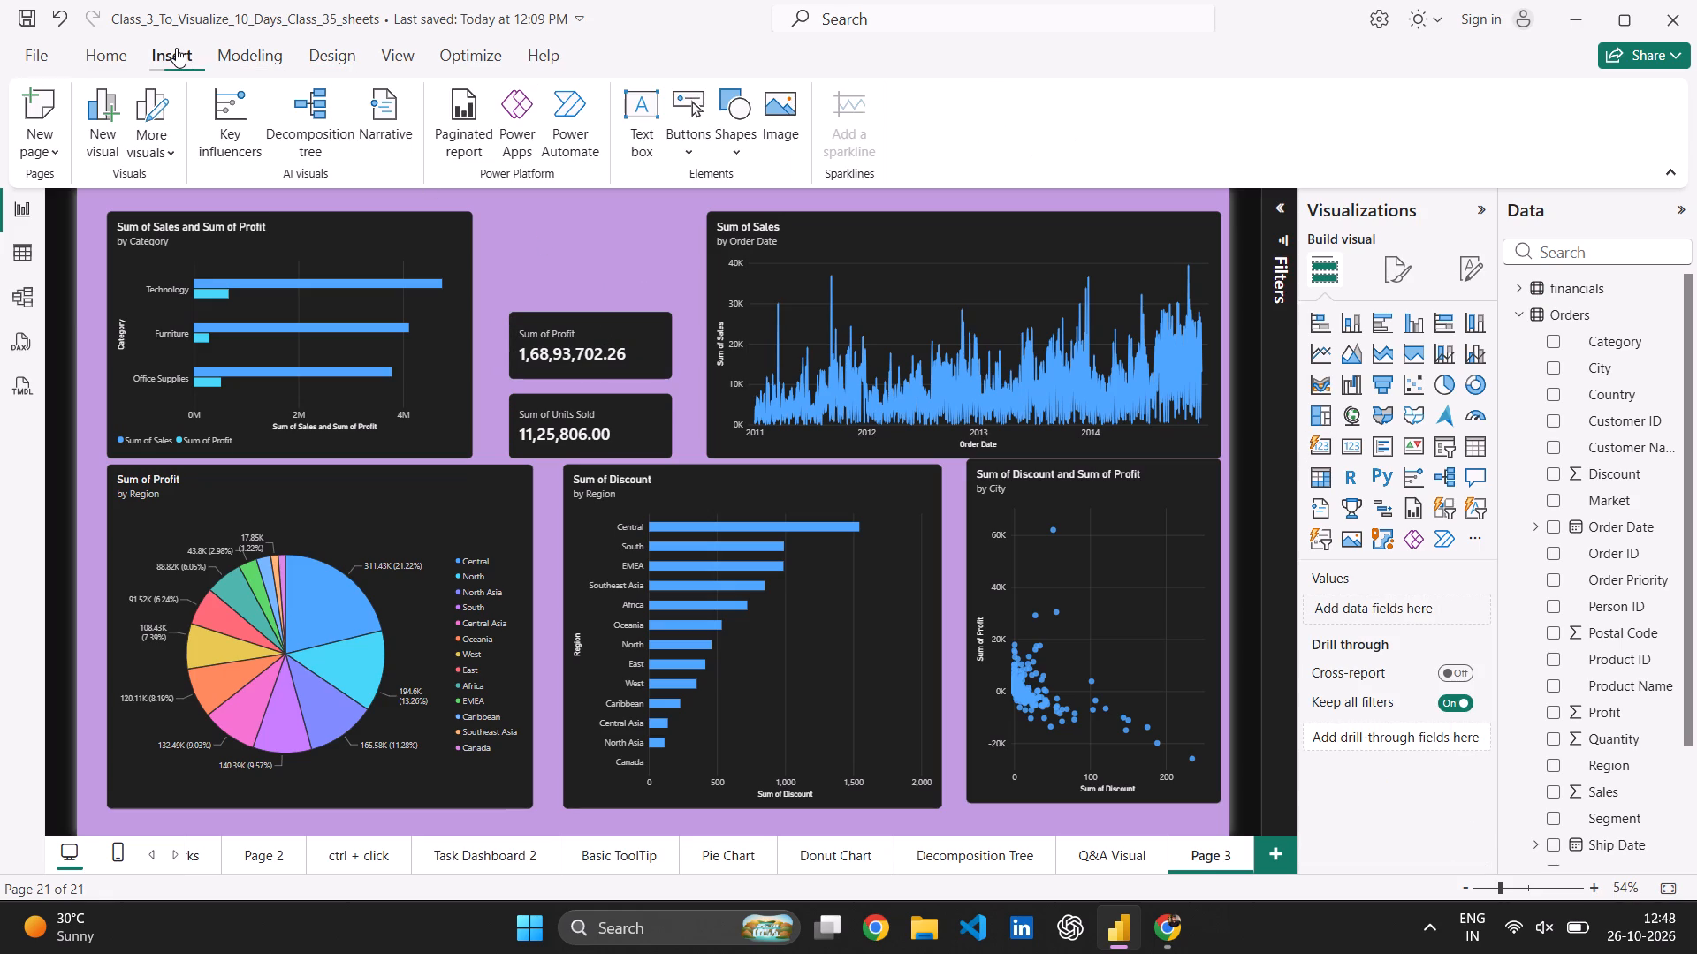
{"action": "left_click", "coordinate": [628, 117]}
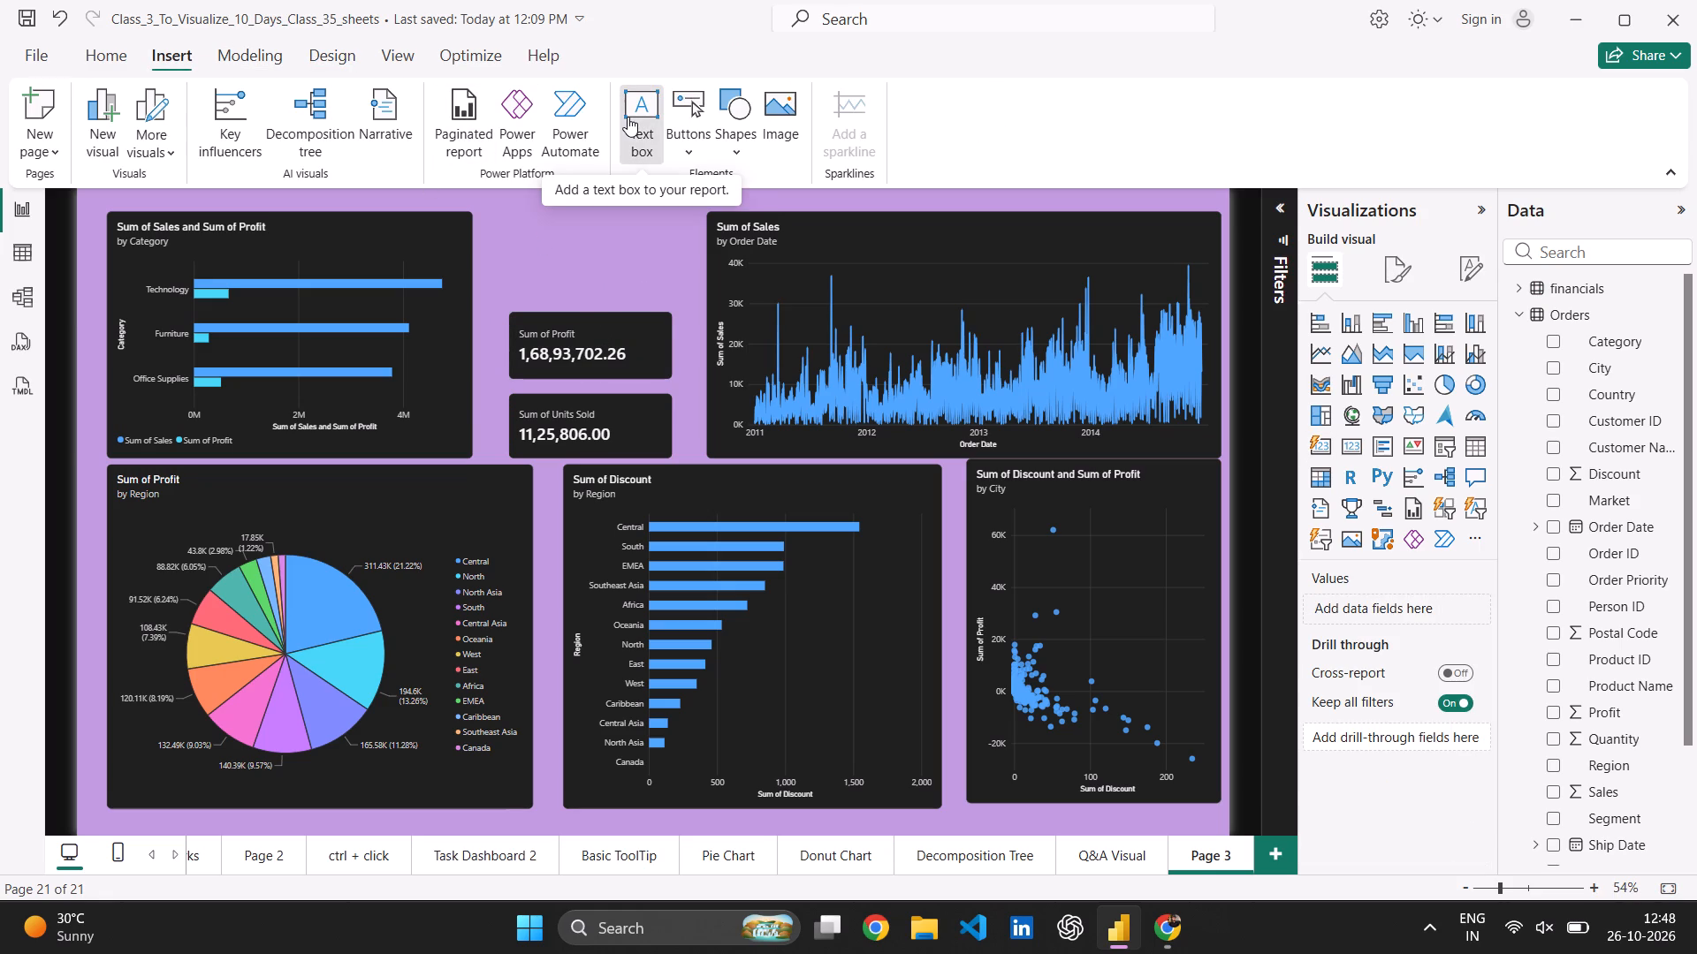
{"action": "left_click", "coordinate": [588, 245]}
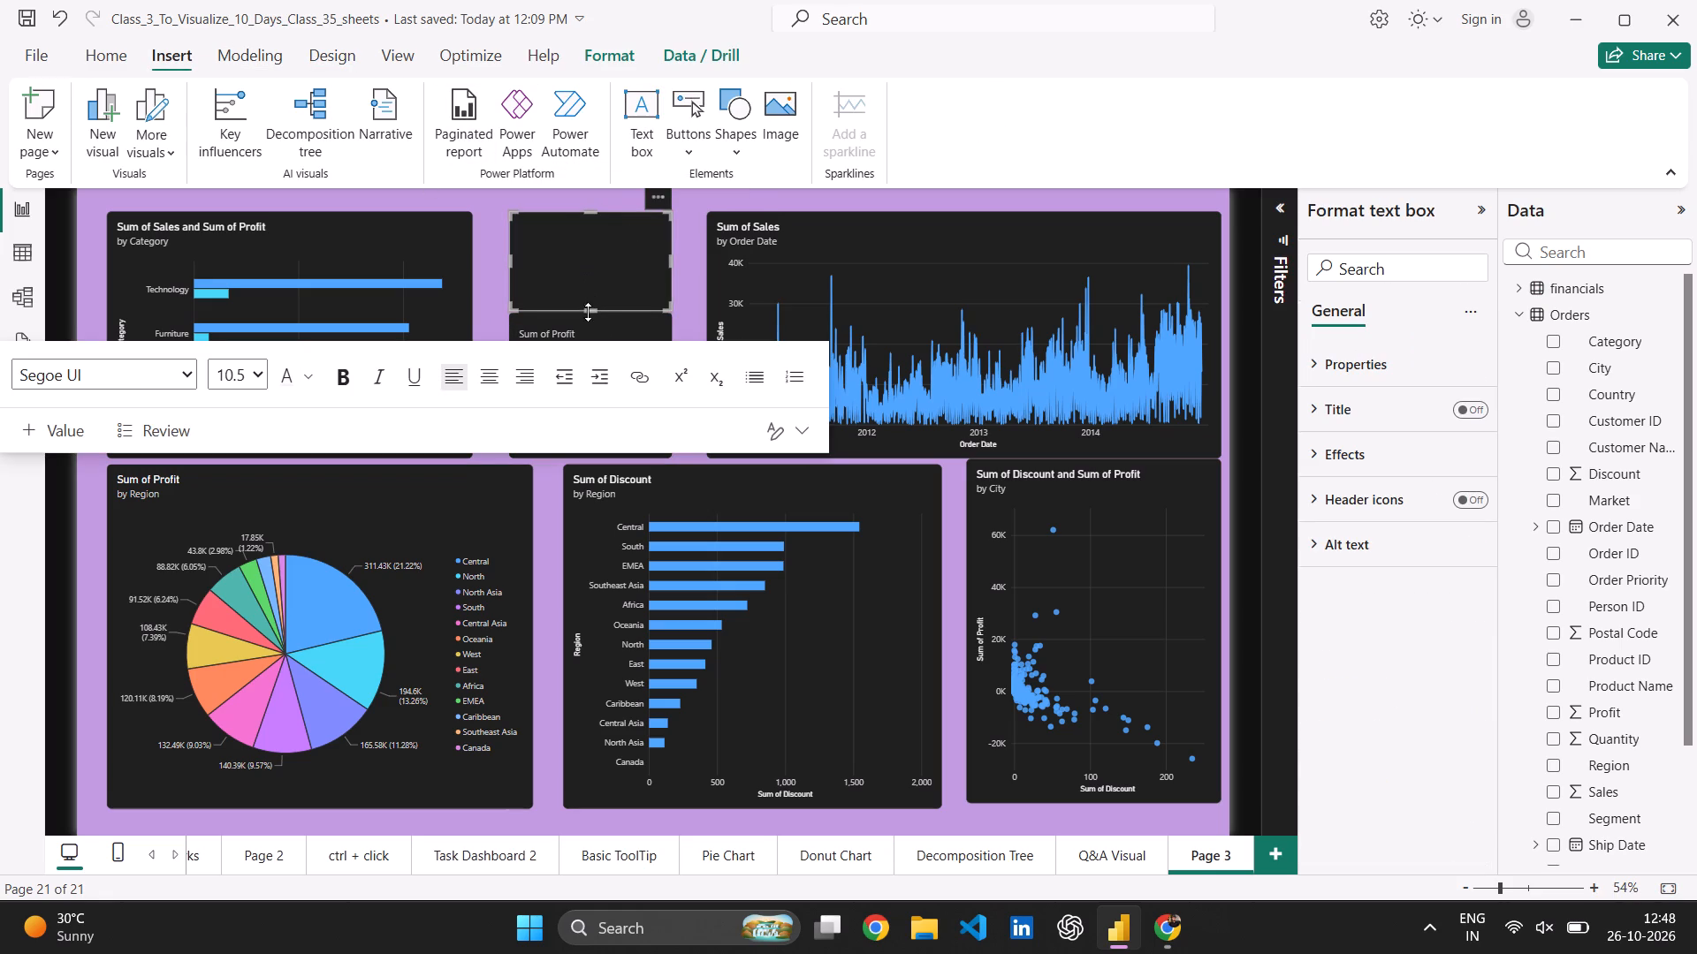
{"action": "left_click_drag", "start_coordinate": [591, 311], "coordinate": [590, 288]}
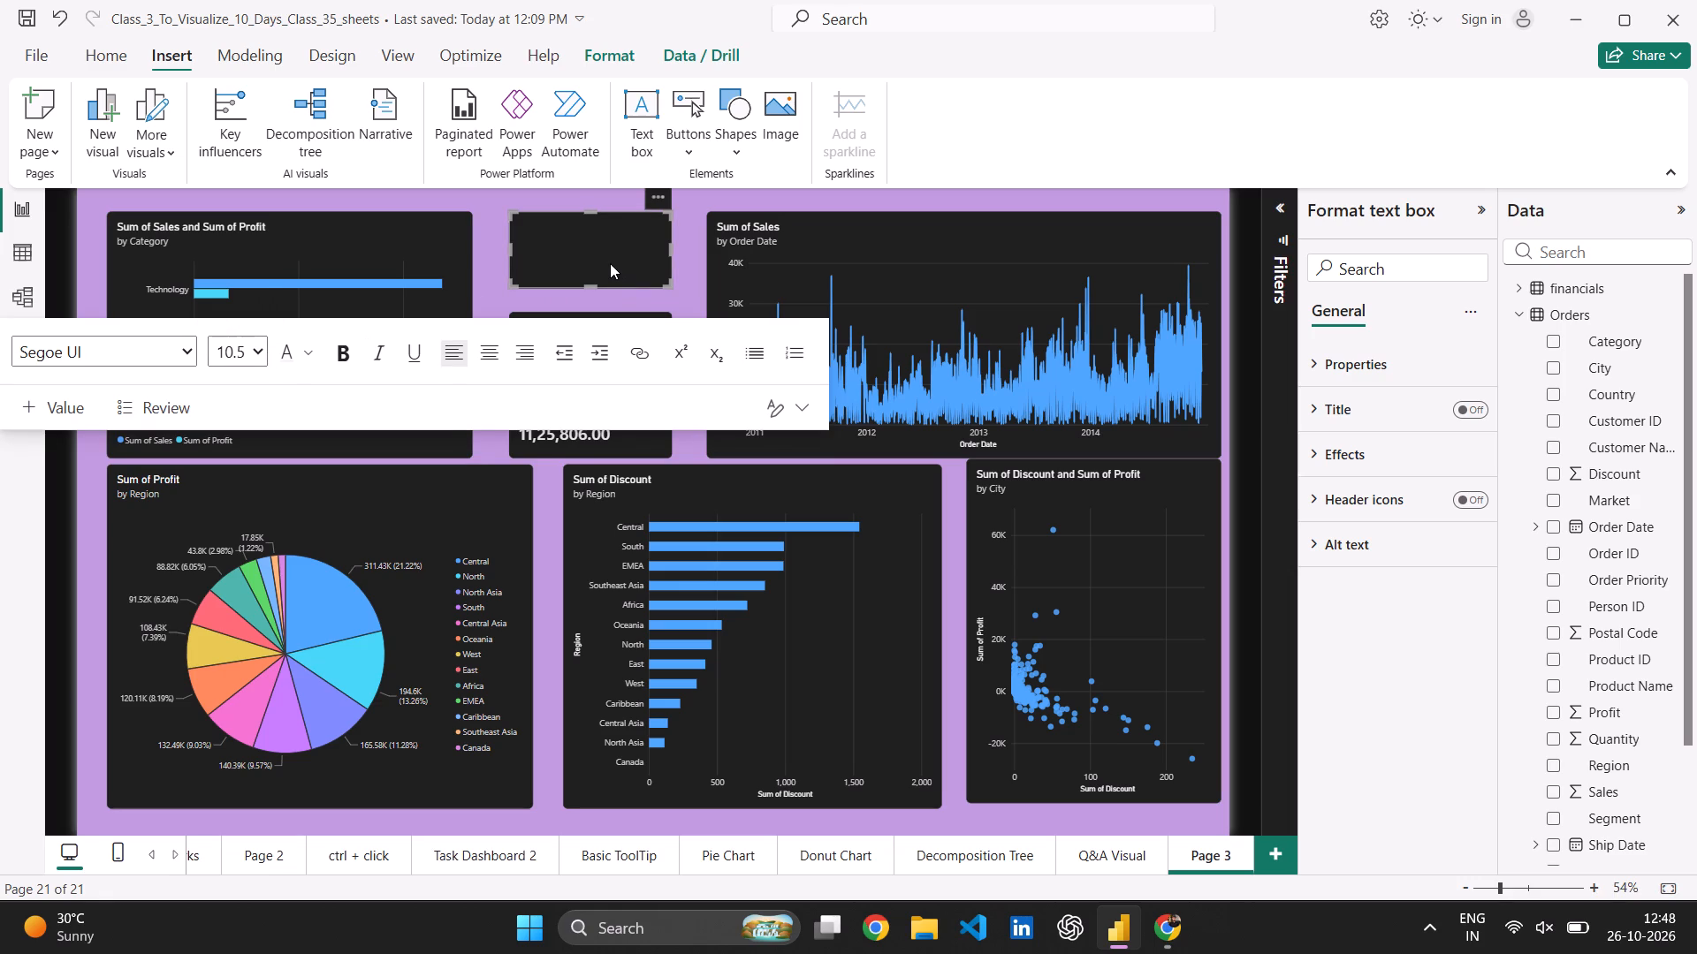
Enter the title "Dashboard" in the text box at font size 32.
{"action": "left_click", "coordinate": [610, 263]}
{"action": "left_click", "coordinate": [254, 356]}
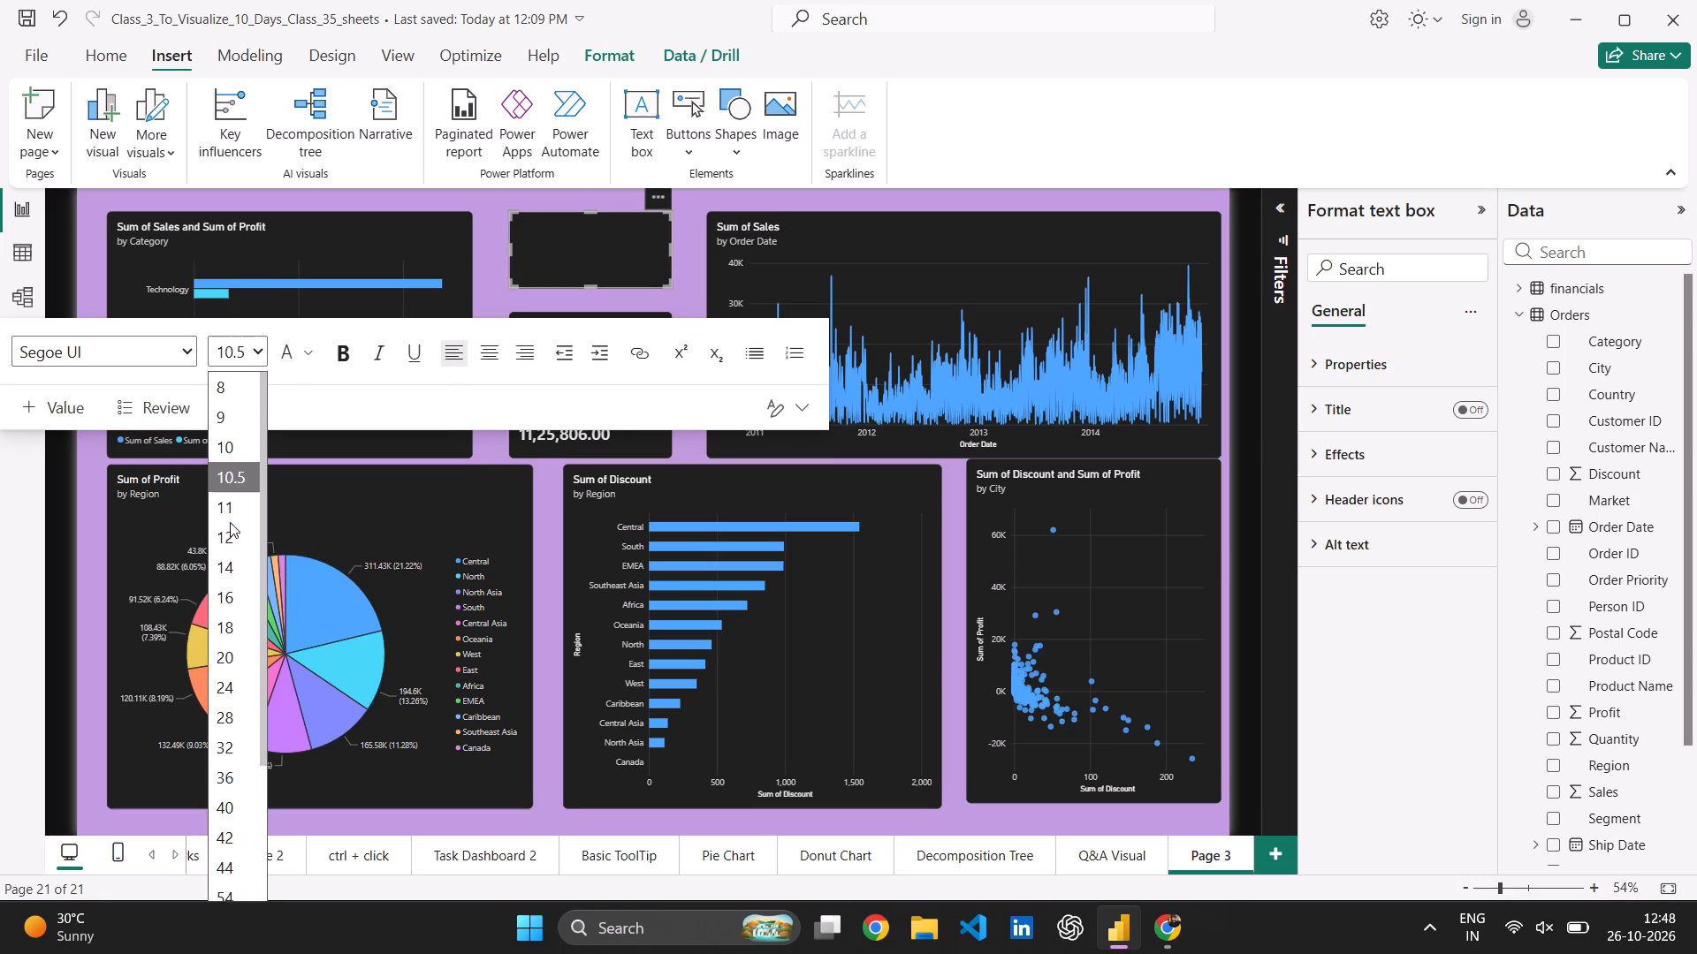
{"action": "left_click", "coordinate": [232, 737]}
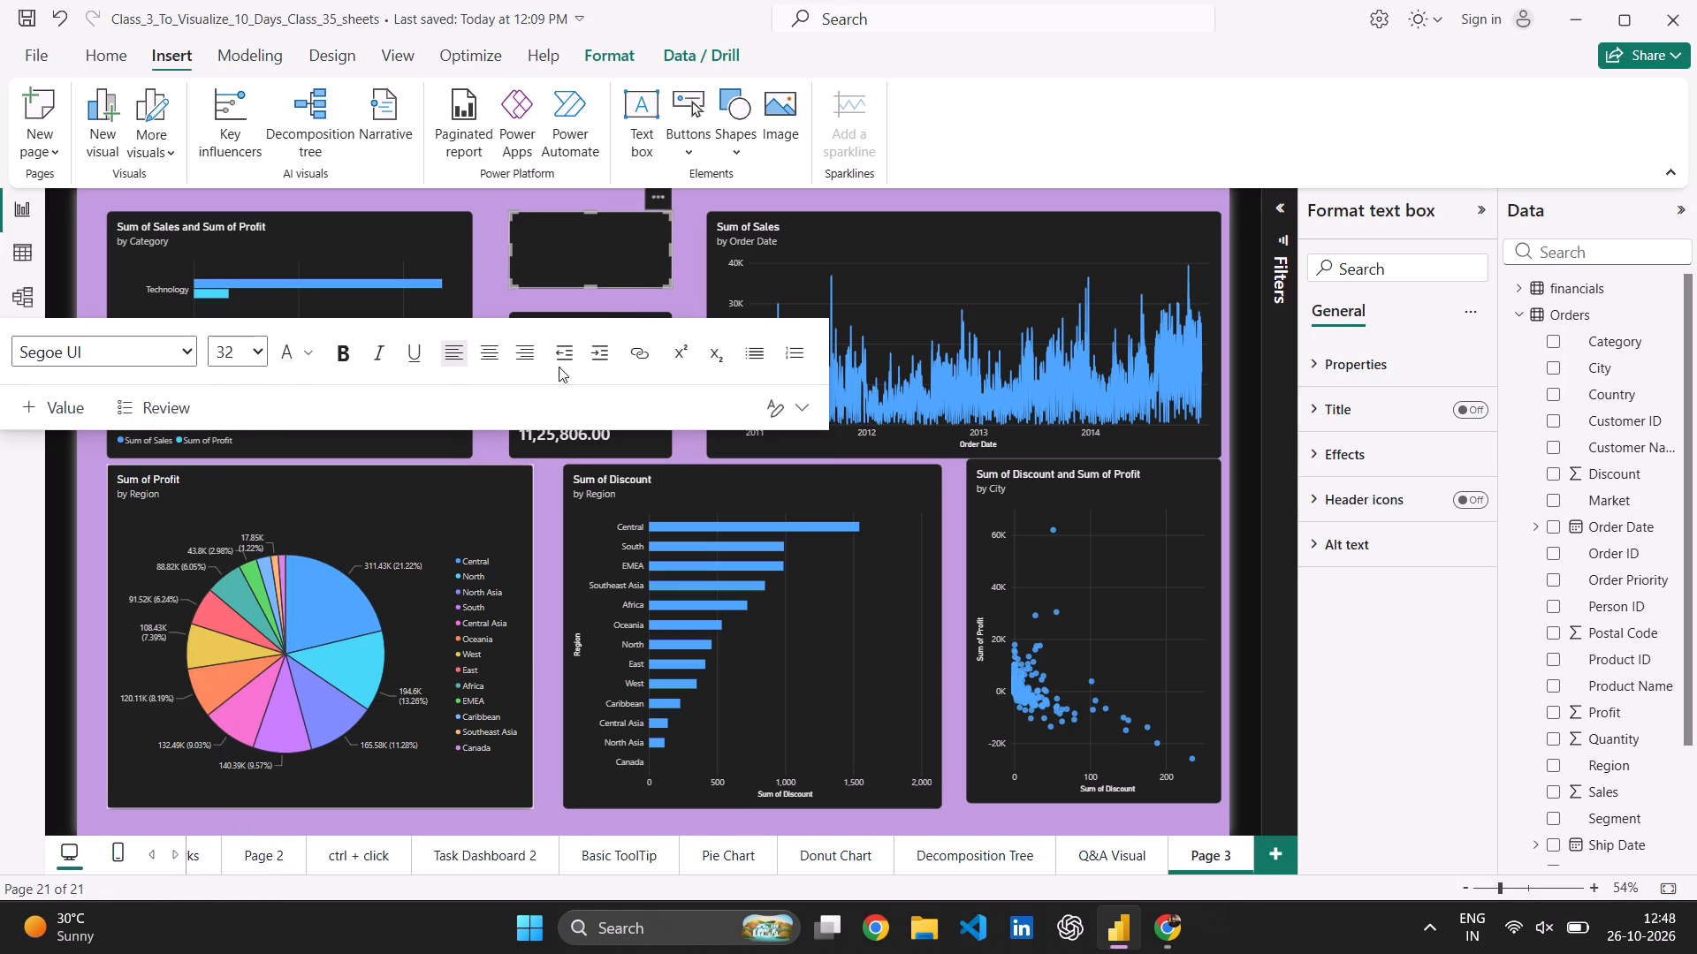
{"action": "left_click", "coordinate": [599, 268]}
{"action": "type", "text": "shboard"}
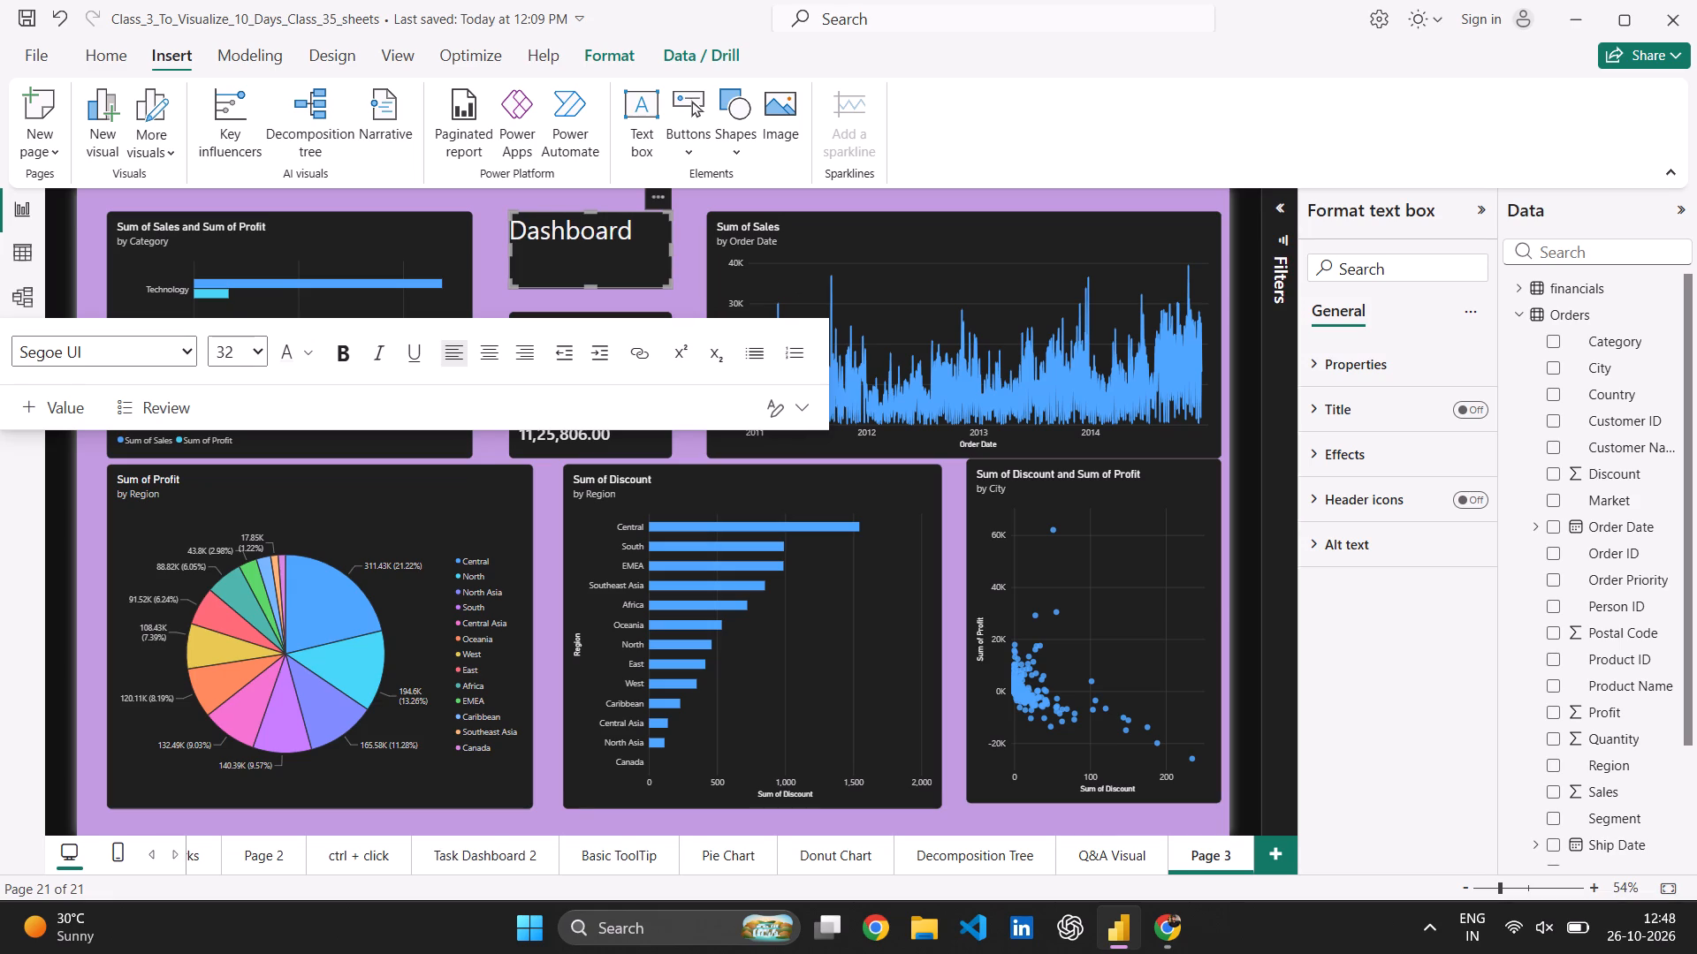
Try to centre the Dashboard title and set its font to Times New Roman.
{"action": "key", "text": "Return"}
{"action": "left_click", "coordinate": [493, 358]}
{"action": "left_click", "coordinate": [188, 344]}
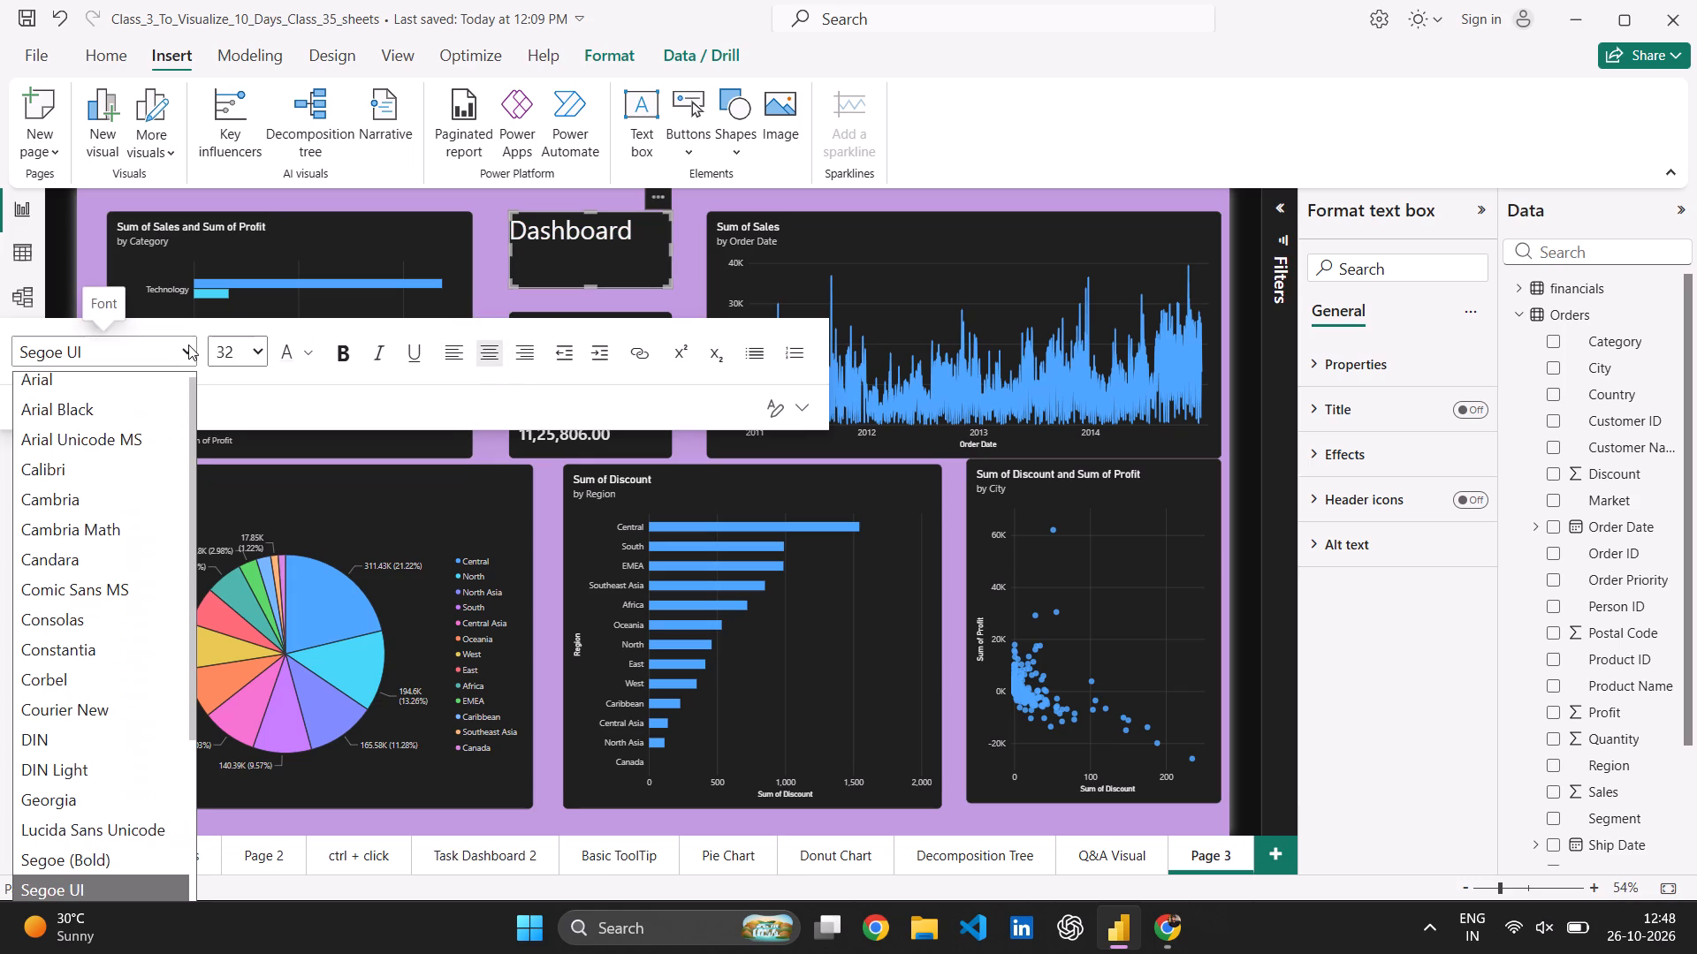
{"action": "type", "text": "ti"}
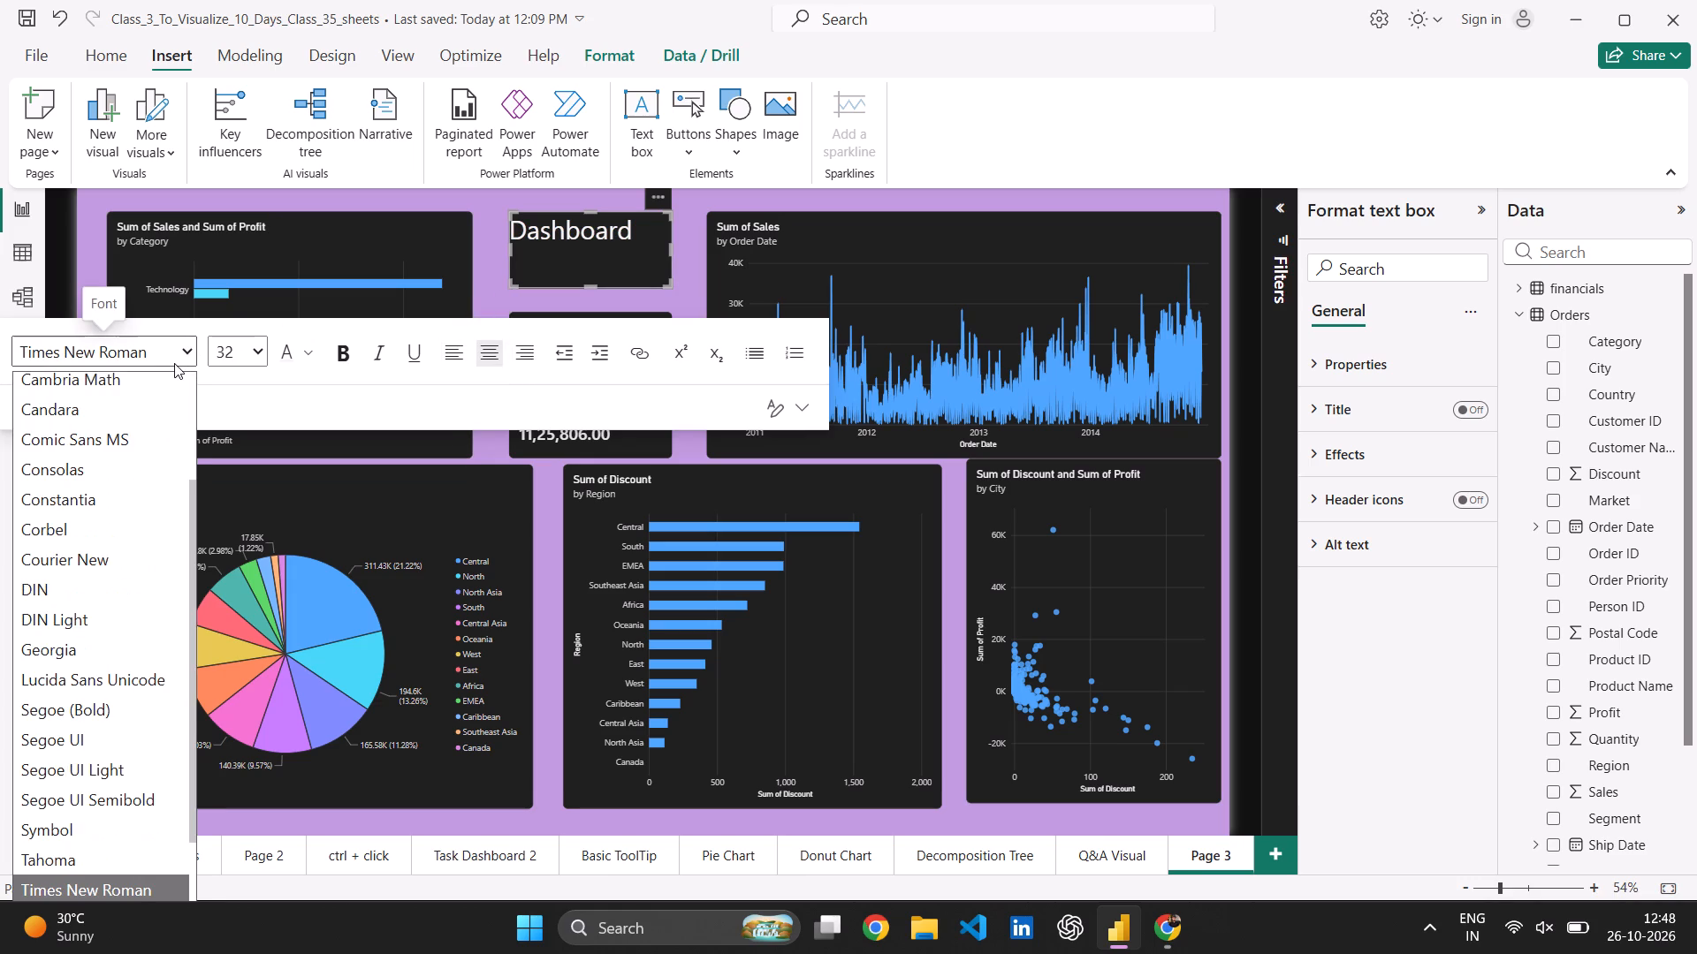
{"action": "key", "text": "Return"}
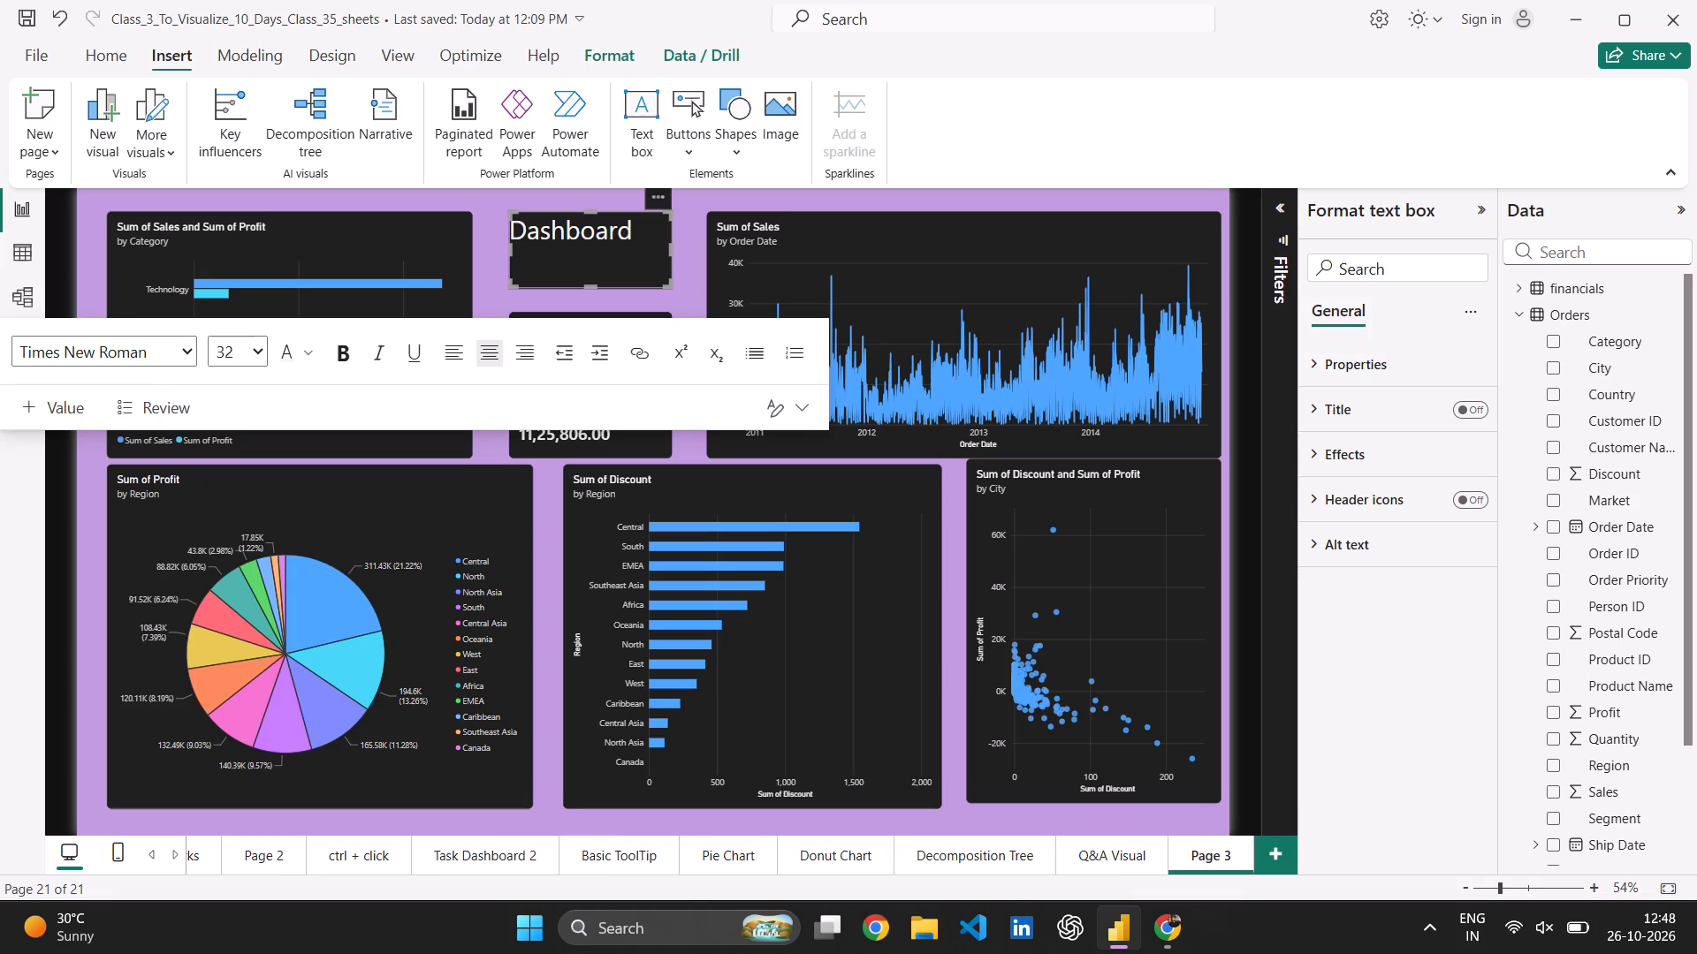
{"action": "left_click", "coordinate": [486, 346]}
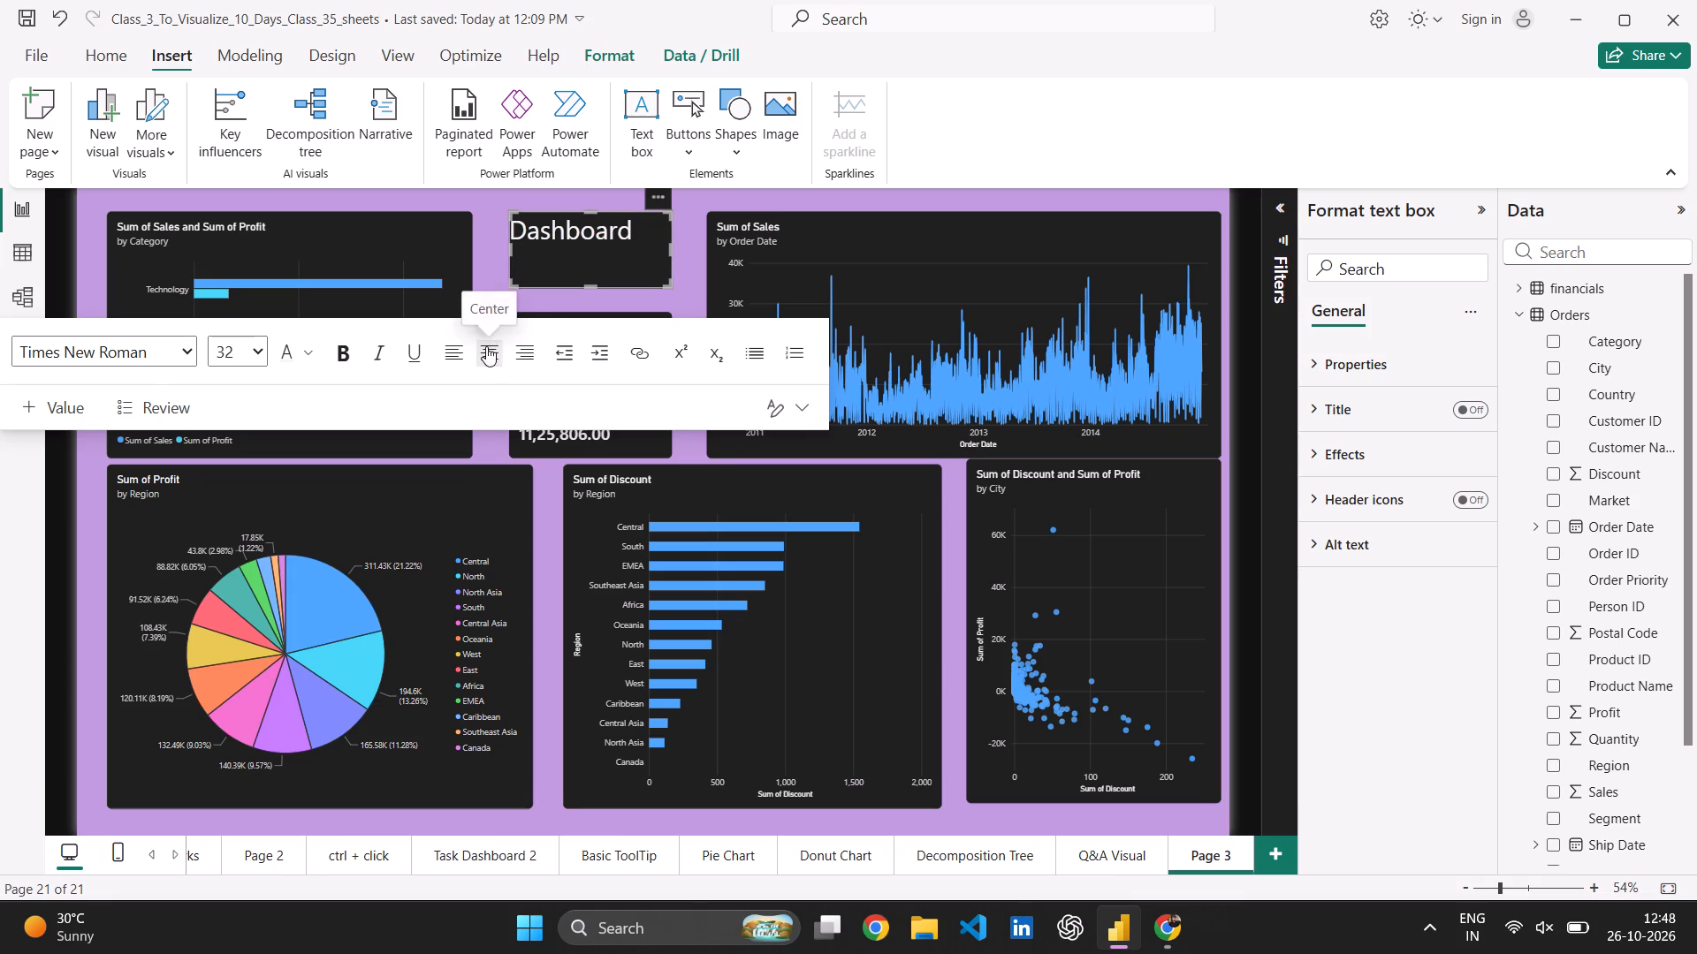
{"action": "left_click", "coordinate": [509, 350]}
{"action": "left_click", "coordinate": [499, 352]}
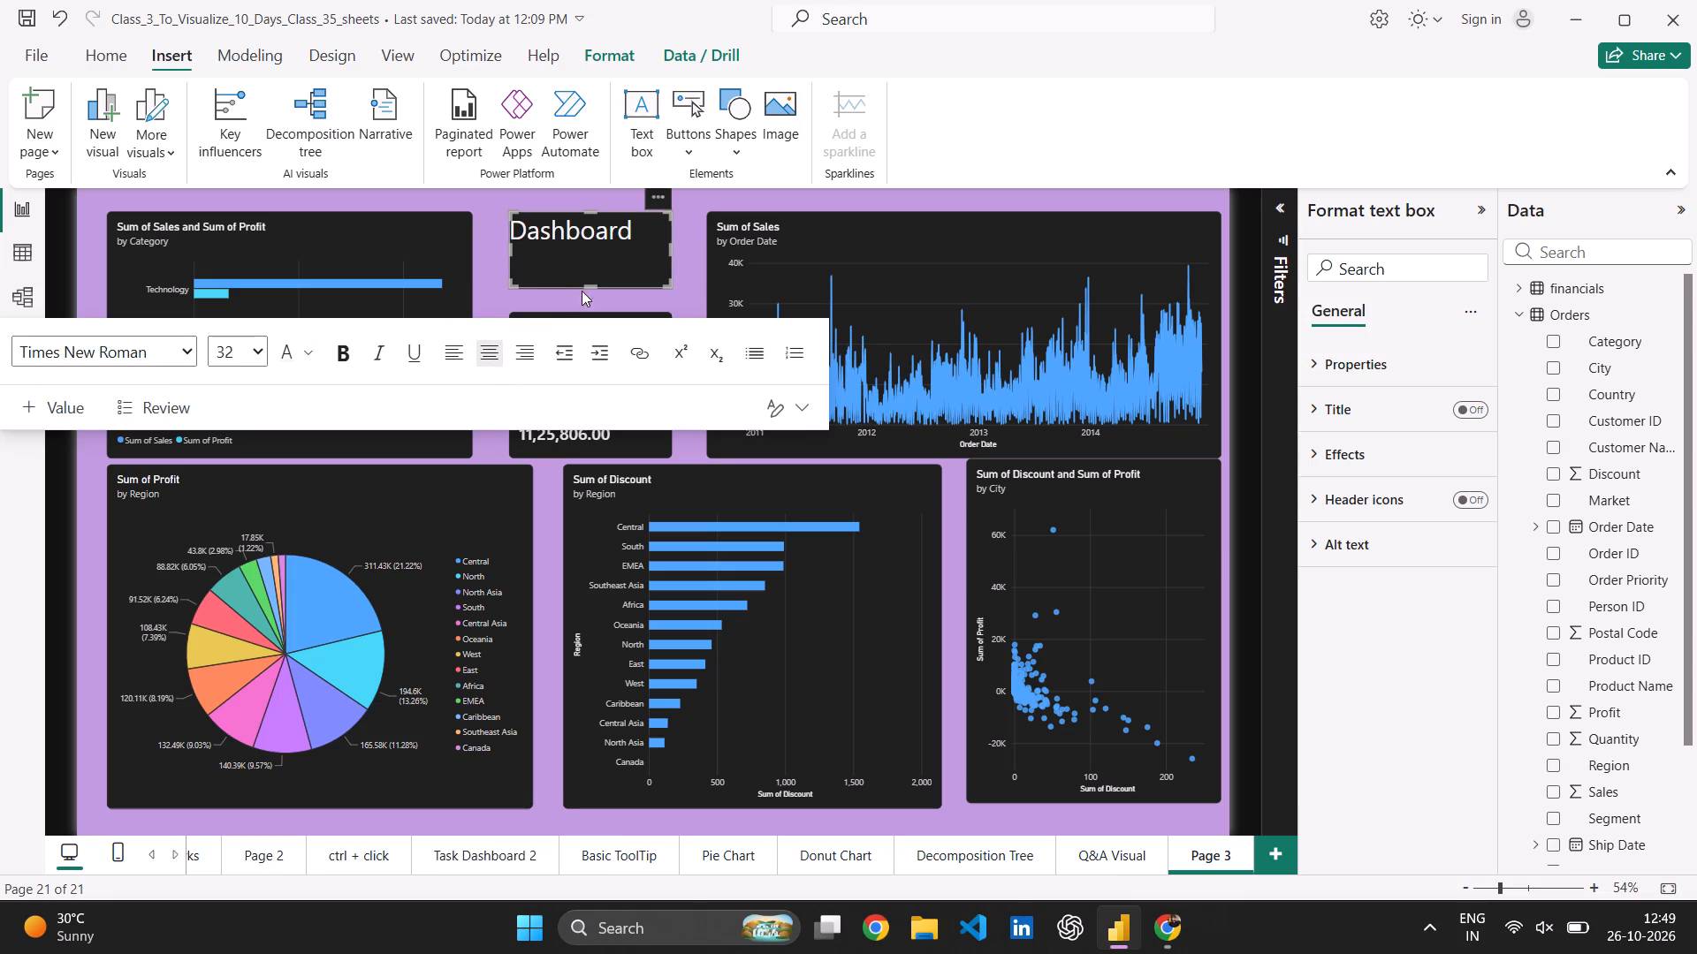
Shorten the Dashboard text box to fit closely around its title line.
{"action": "left_click_drag", "start_coordinate": [588, 284], "coordinate": [582, 246]}
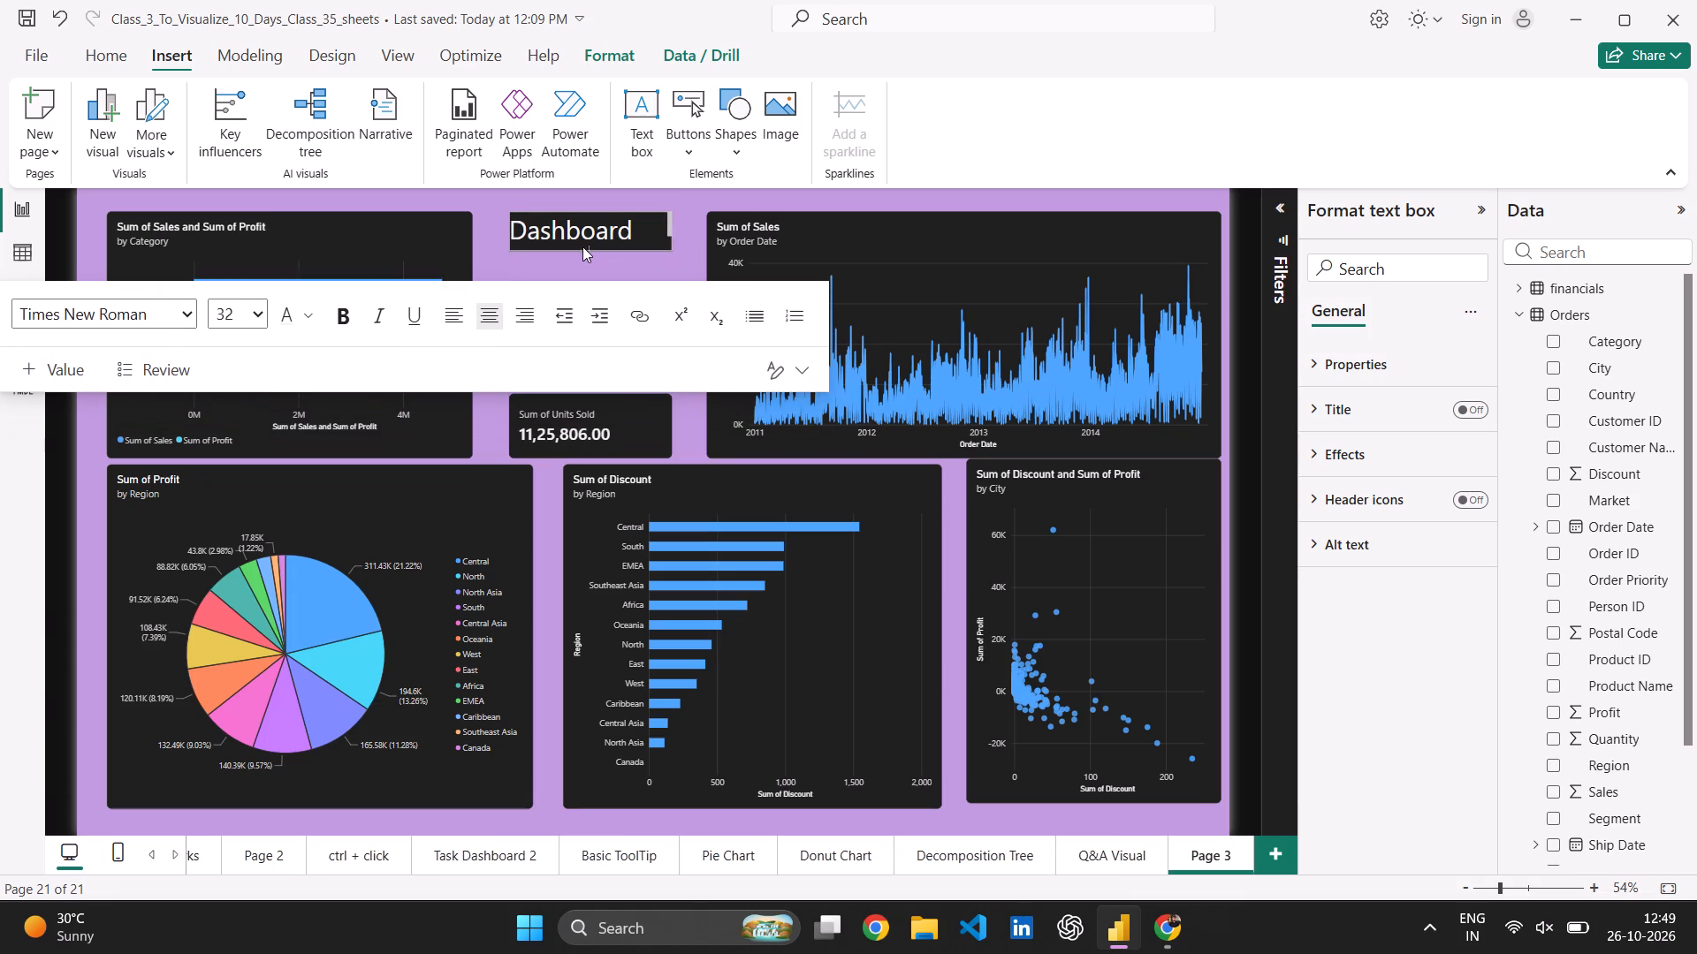
{"action": "left_click_drag", "start_coordinate": [582, 246], "coordinate": [582, 252]}
Add two leading spaces before the Dashboard title to centre it in its text box.
{"action": "left_click", "coordinate": [620, 246]}
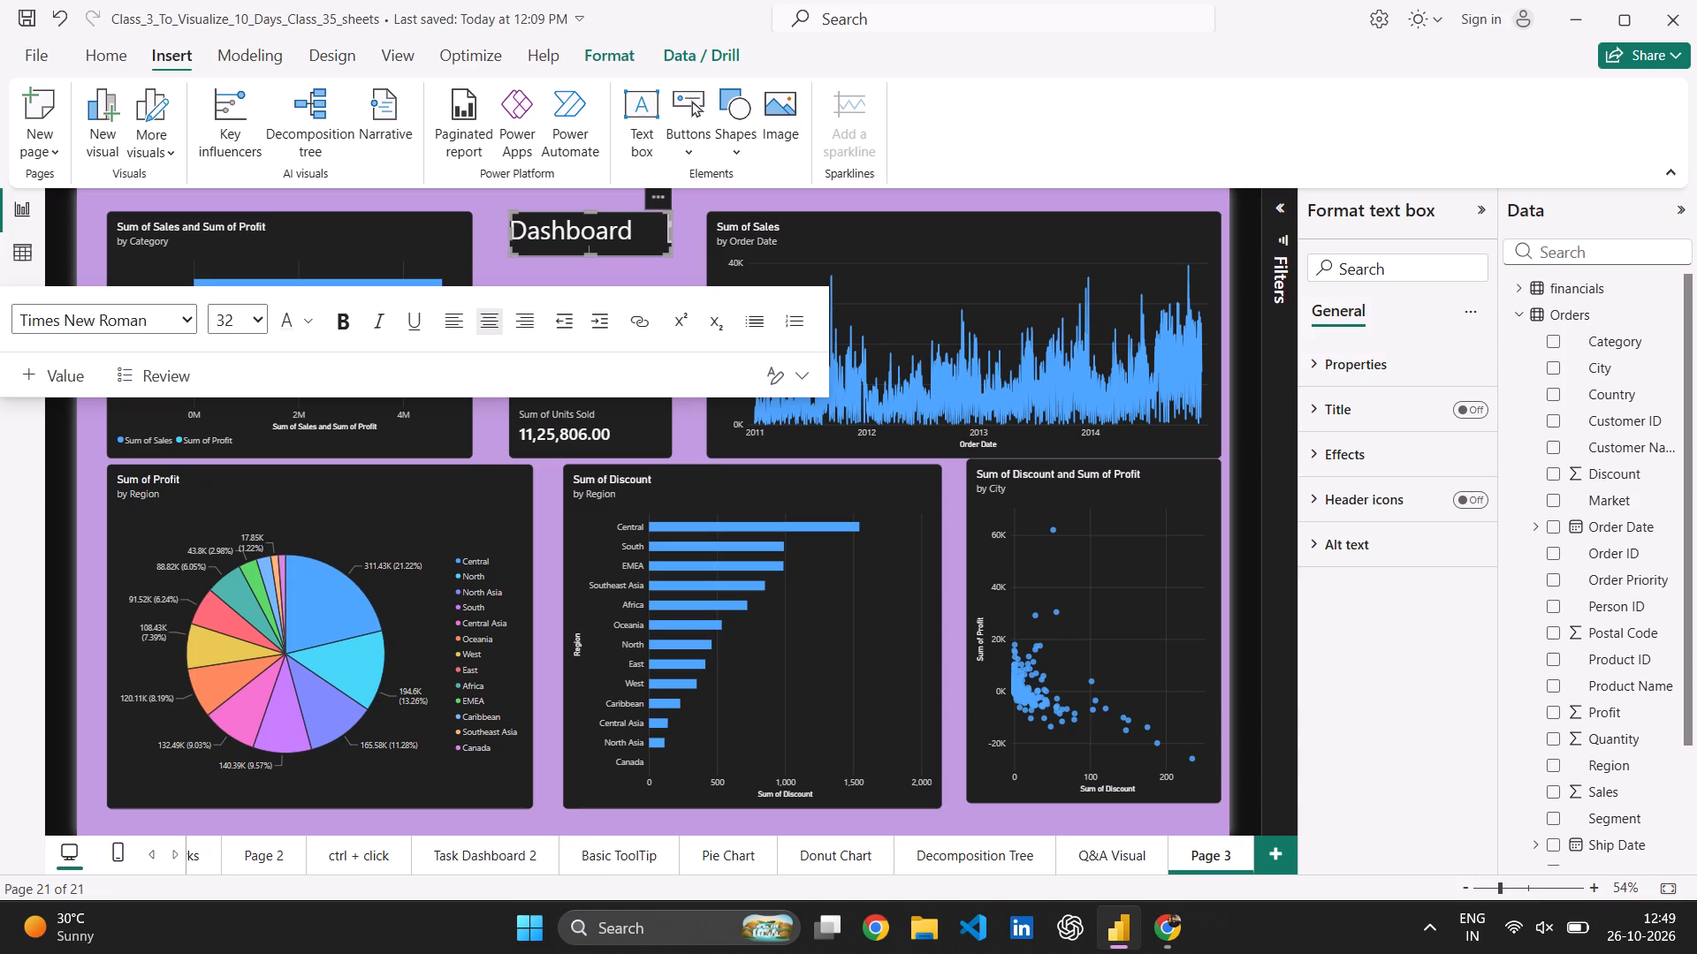
{"action": "left_click", "coordinate": [629, 241]}
{"action": "key", "text": "Left"}
{"action": "key", "text": "Left"}
{"action": "key", "text": "Left"}
{"action": "key", "text": "Left"}
{"action": "key", "text": "Left"}
{"action": "key", "text": "Left"}
{"action": "key", "text": "Left"}
{"action": "key", "text": "Left"}
{"action": "key", "text": "Left"}
{"action": "key", "text": "Left"}
{"action": "key", "text": "Left"}
{"action": "key", "text": "Left"}
{"action": "key", "text": "Left"}
{"action": "key", "text": "Left"}
{"action": "key", "text": "Left"}
{"action": "key", "text": "Left"}
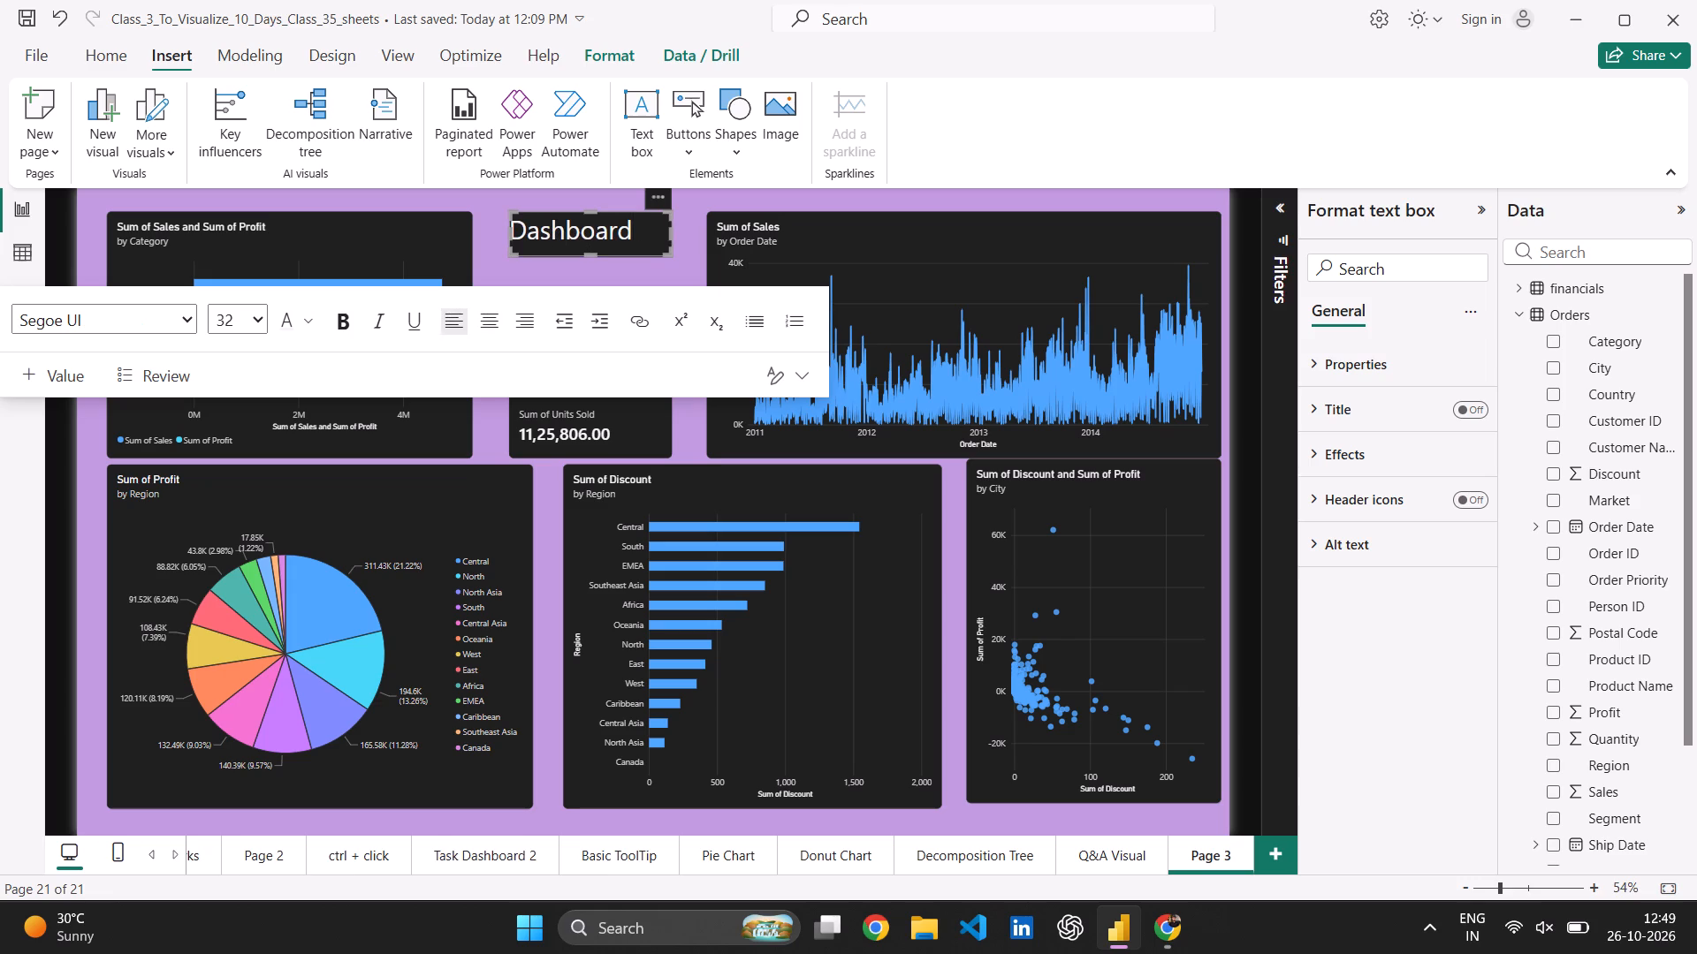
{"action": "key", "text": "space"}
{"action": "key", "text": "space"}
{"action": "key", "text": "space"}
{"action": "key", "text": "BackSpace"}
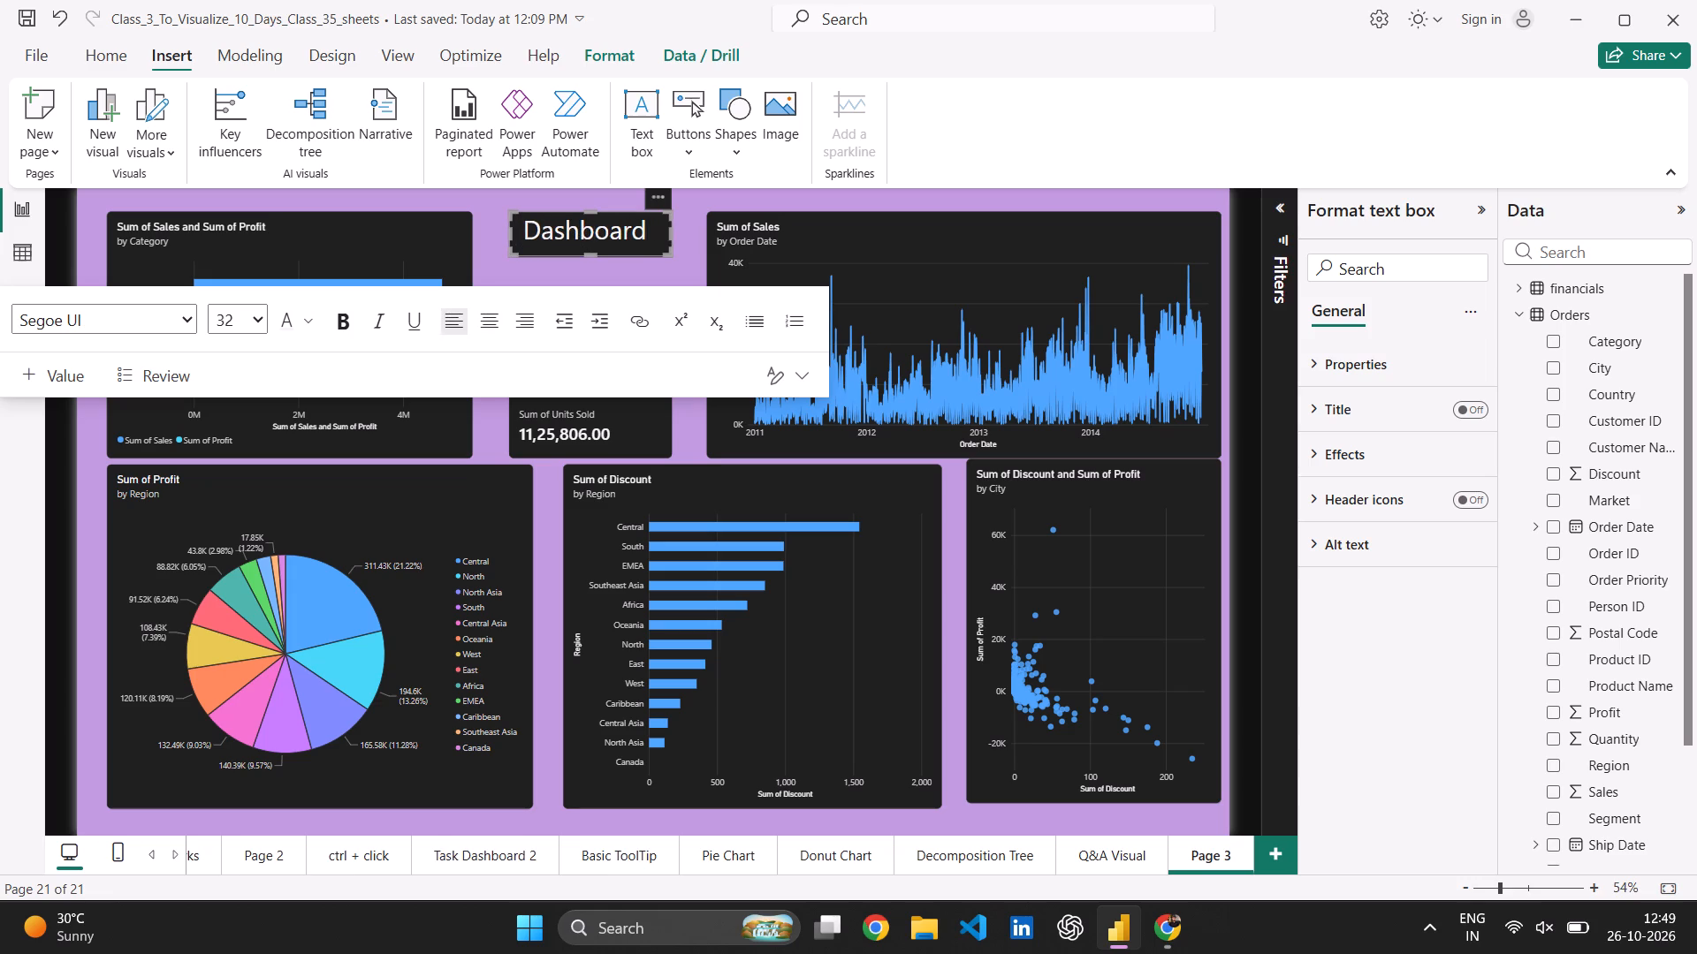
Move the Sum of Profit card up closer to the Dashboard title and the Sum of Units Sold card up just beneath it.
{"action": "left_click", "coordinate": [651, 259]}
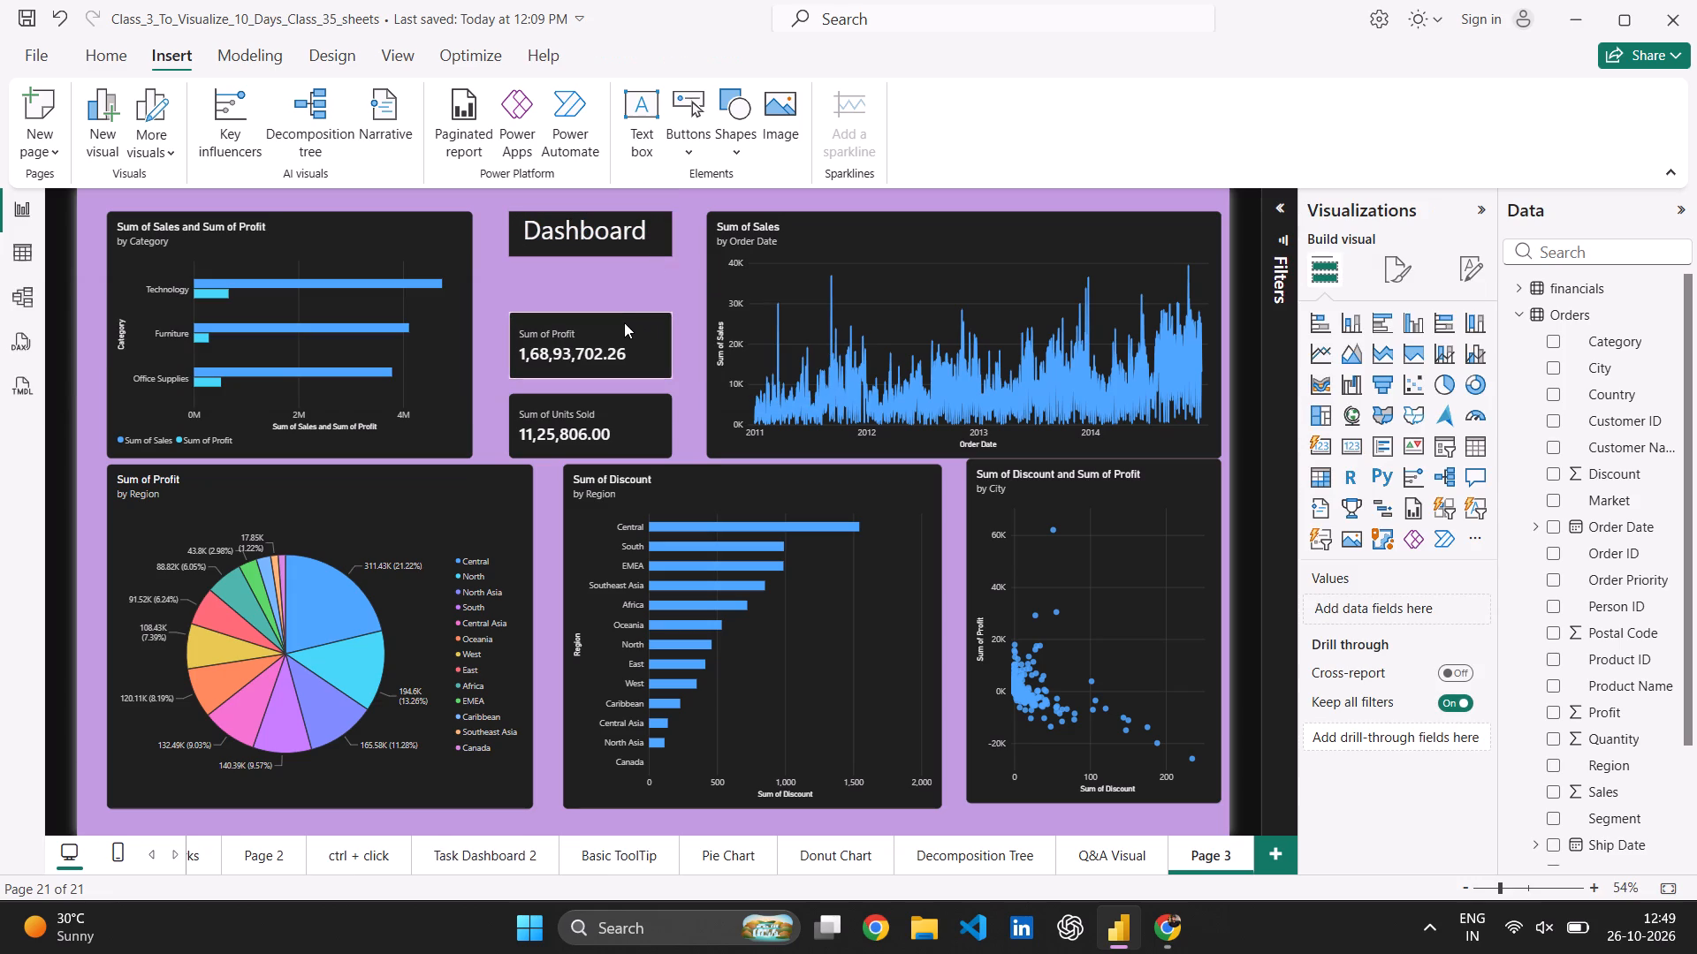
{"action": "left_click_drag", "start_coordinate": [624, 322], "coordinate": [628, 293]}
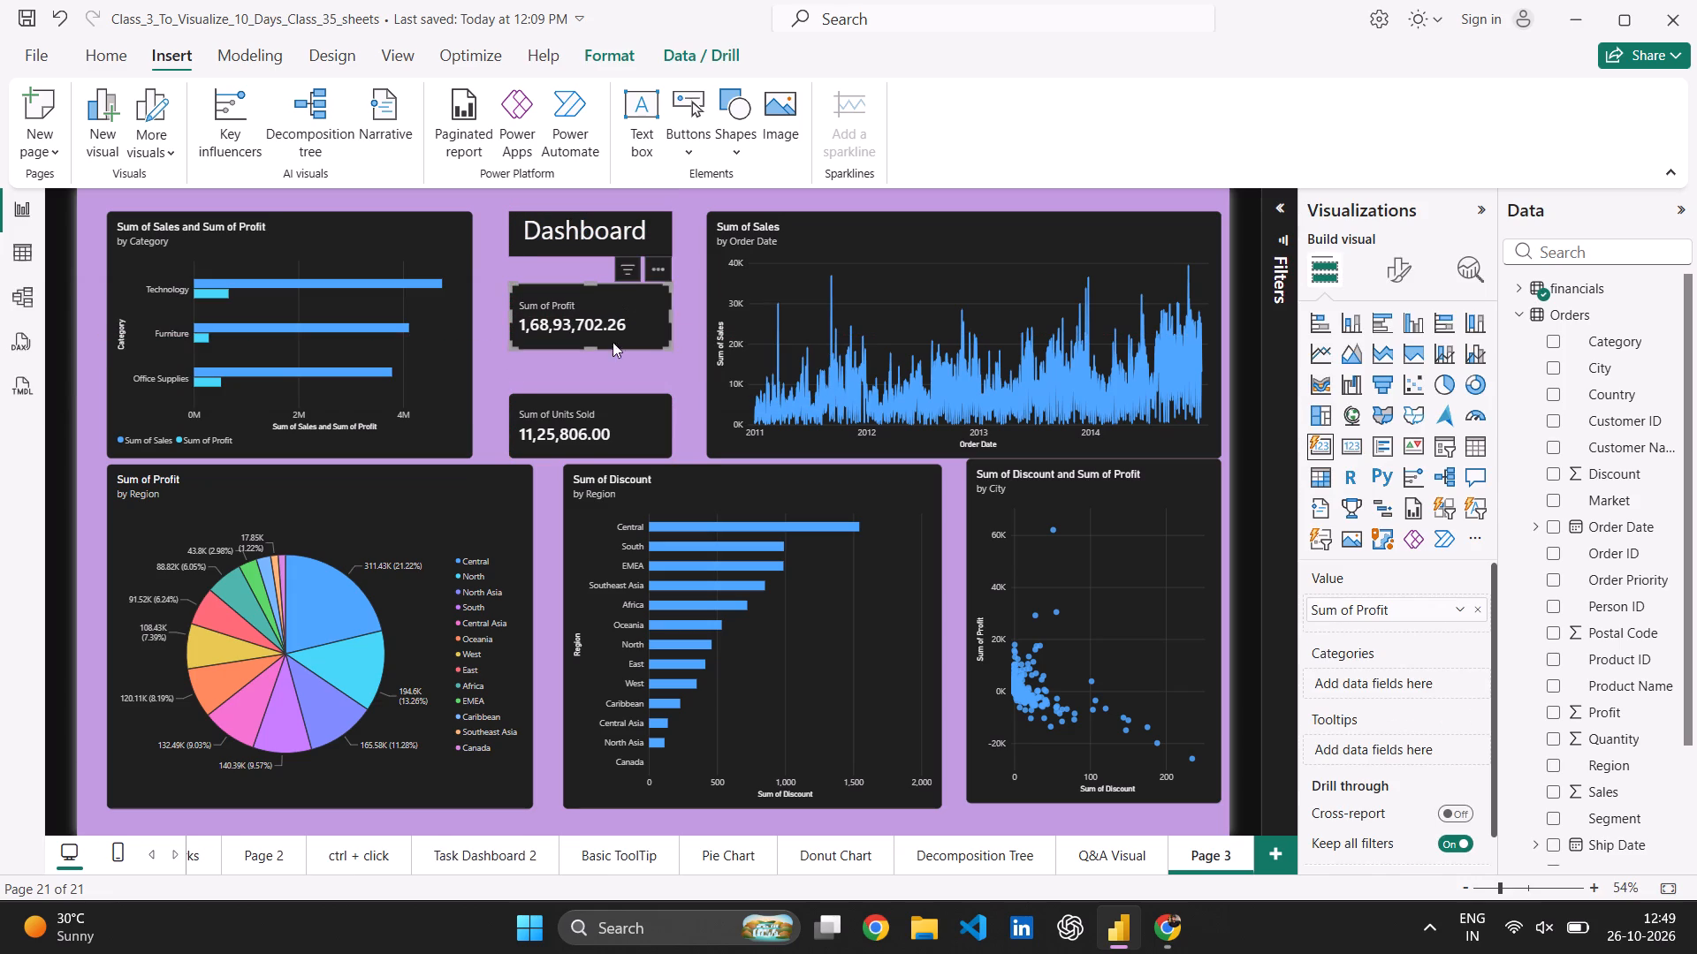
{"action": "left_click_drag", "start_coordinate": [607, 389], "coordinate": [624, 380]}
{"action": "left_click_drag", "start_coordinate": [624, 380], "coordinate": [628, 421]}
{"action": "left_click_drag", "start_coordinate": [628, 421], "coordinate": [626, 398]}
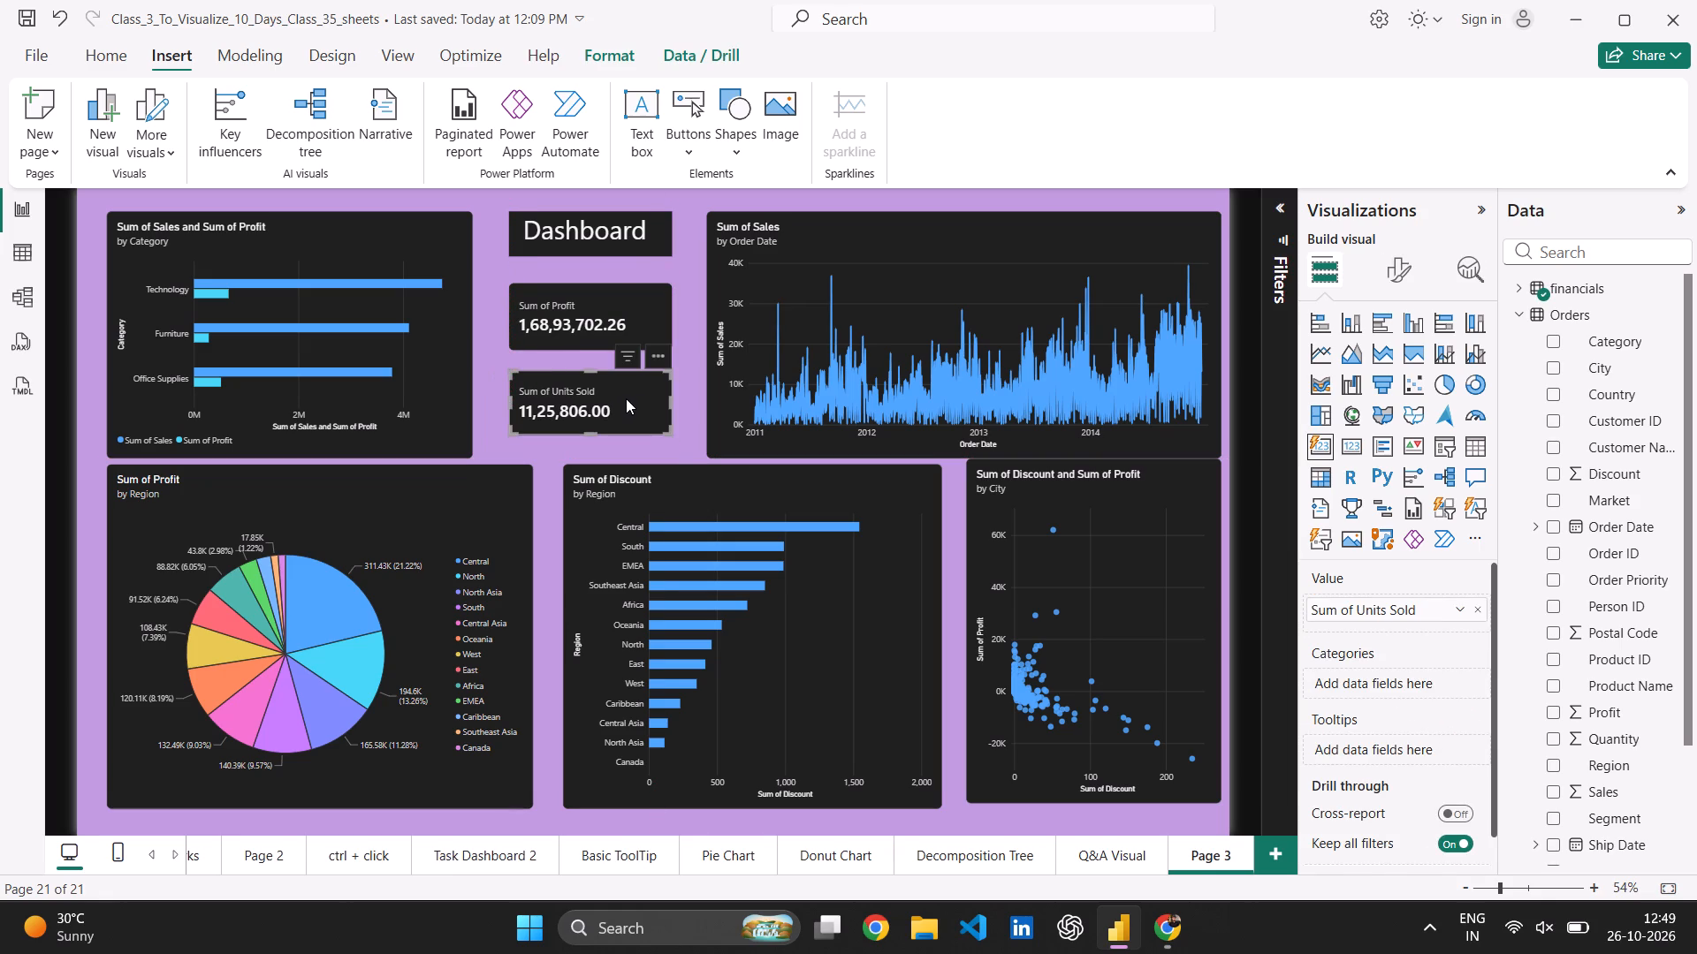
{"action": "left_click", "coordinate": [492, 381]}
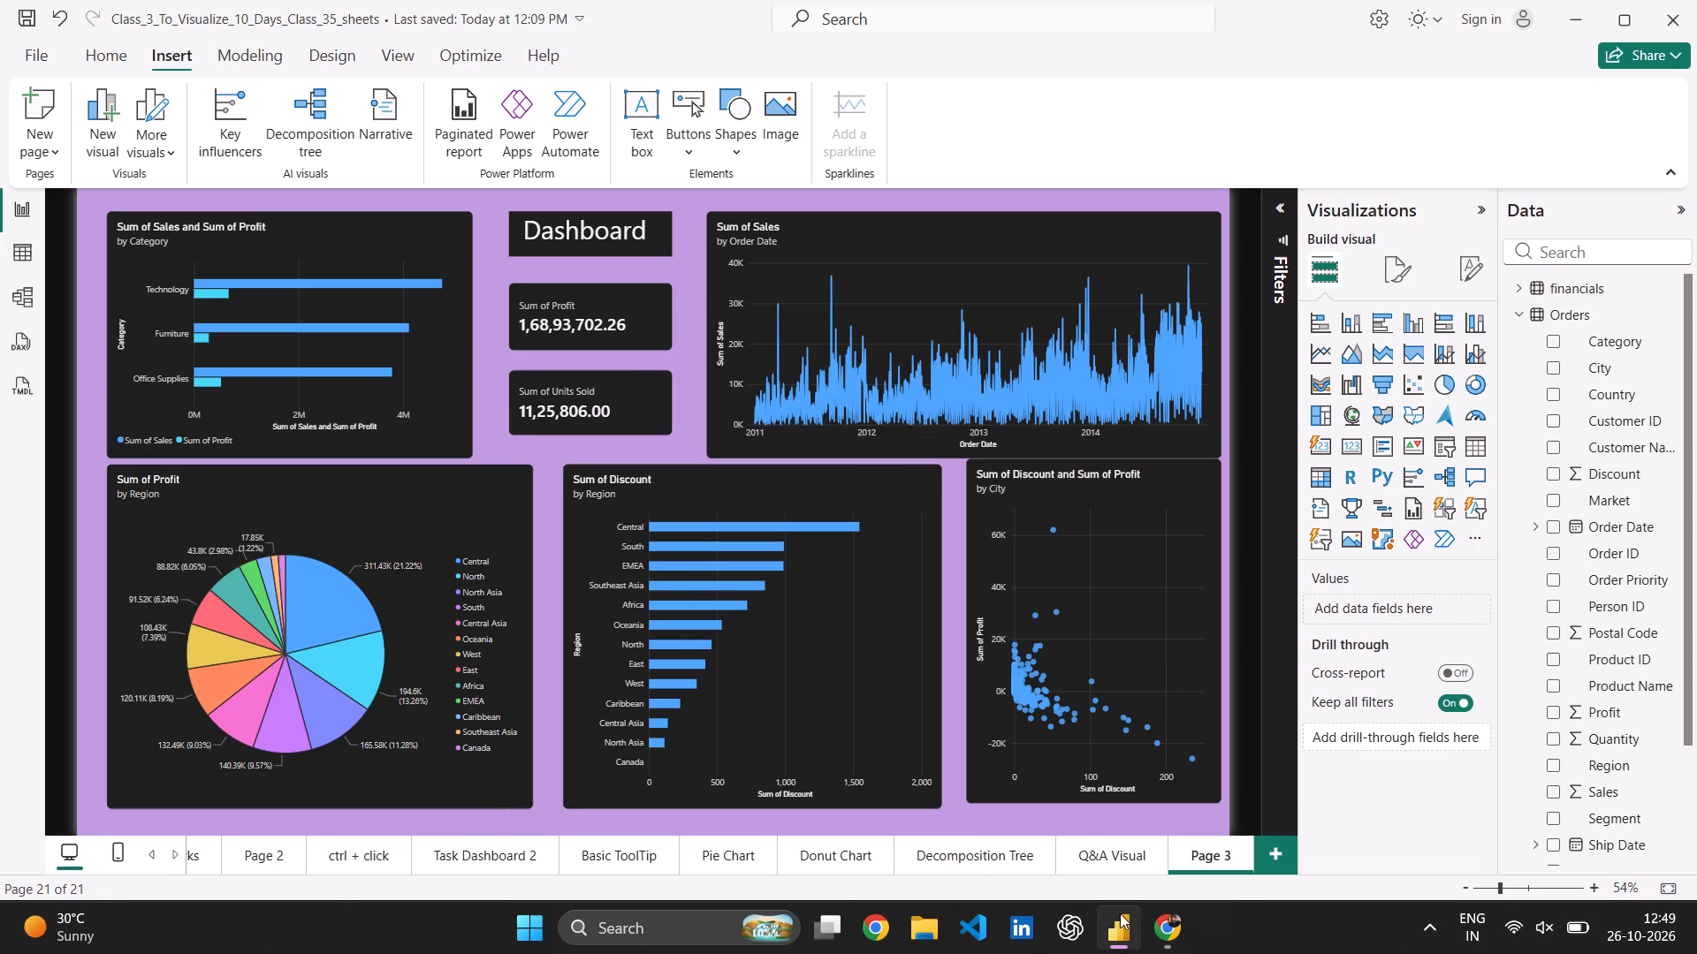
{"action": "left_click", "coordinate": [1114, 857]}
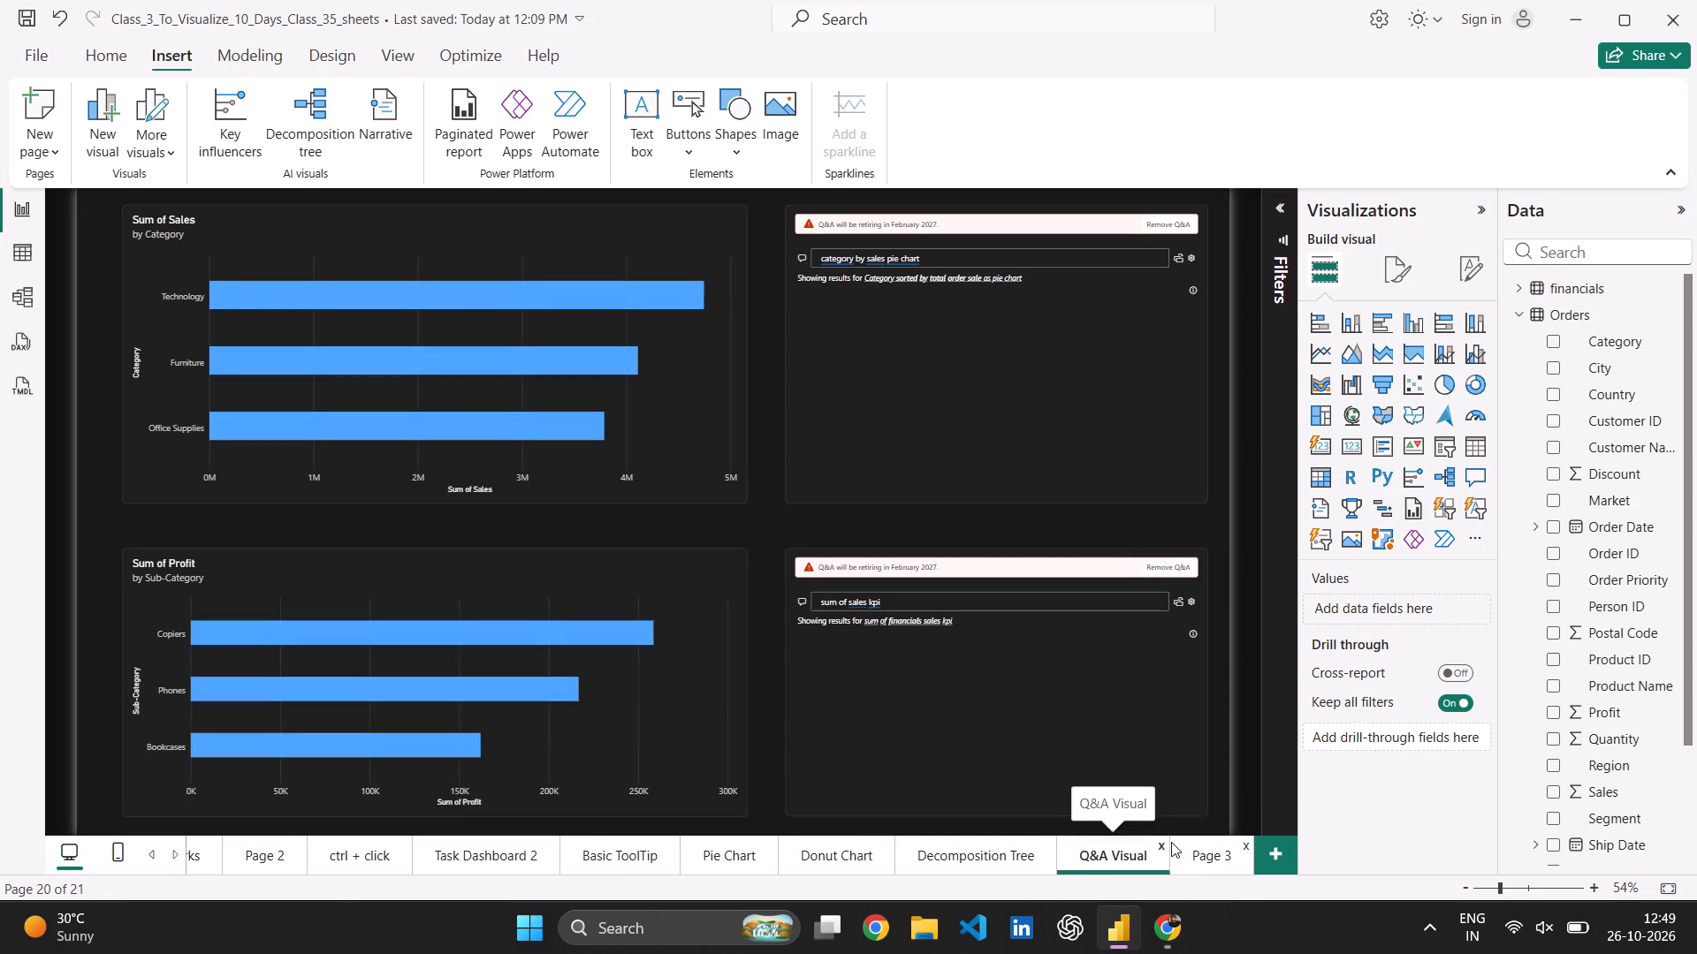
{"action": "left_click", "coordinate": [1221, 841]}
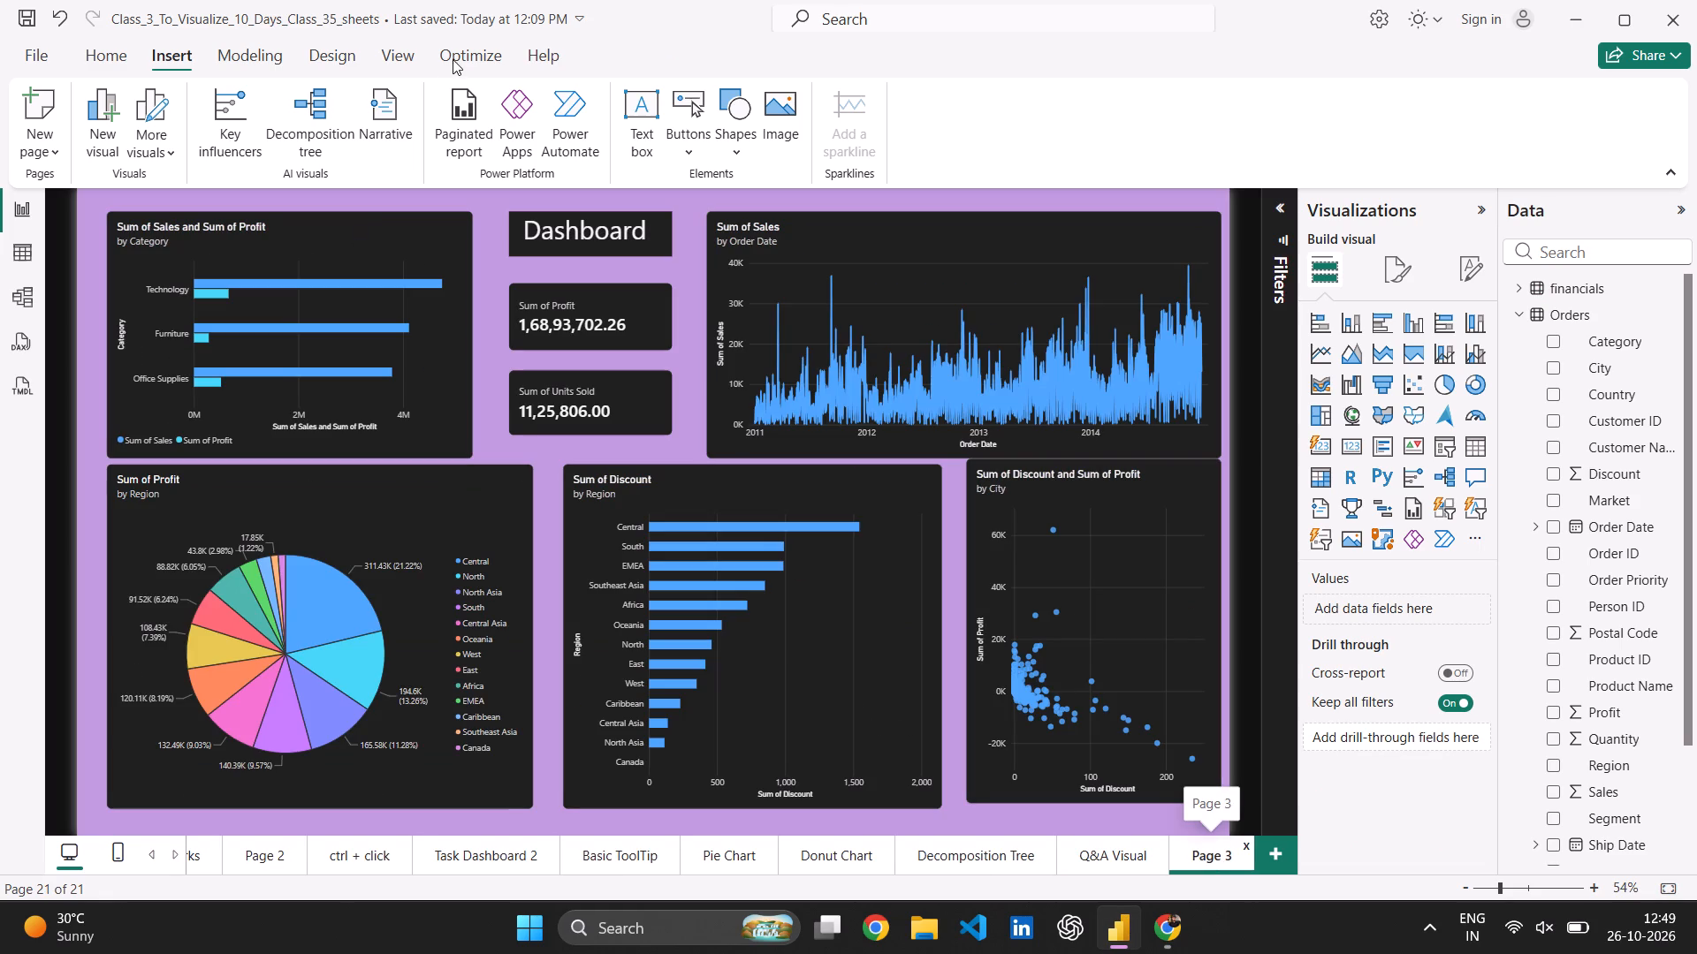
Reset the report theme to default.
{"action": "left_click_drag", "start_coordinate": [373, 63], "coordinate": [333, 64]}
{"action": "left_click", "coordinate": [333, 64]}
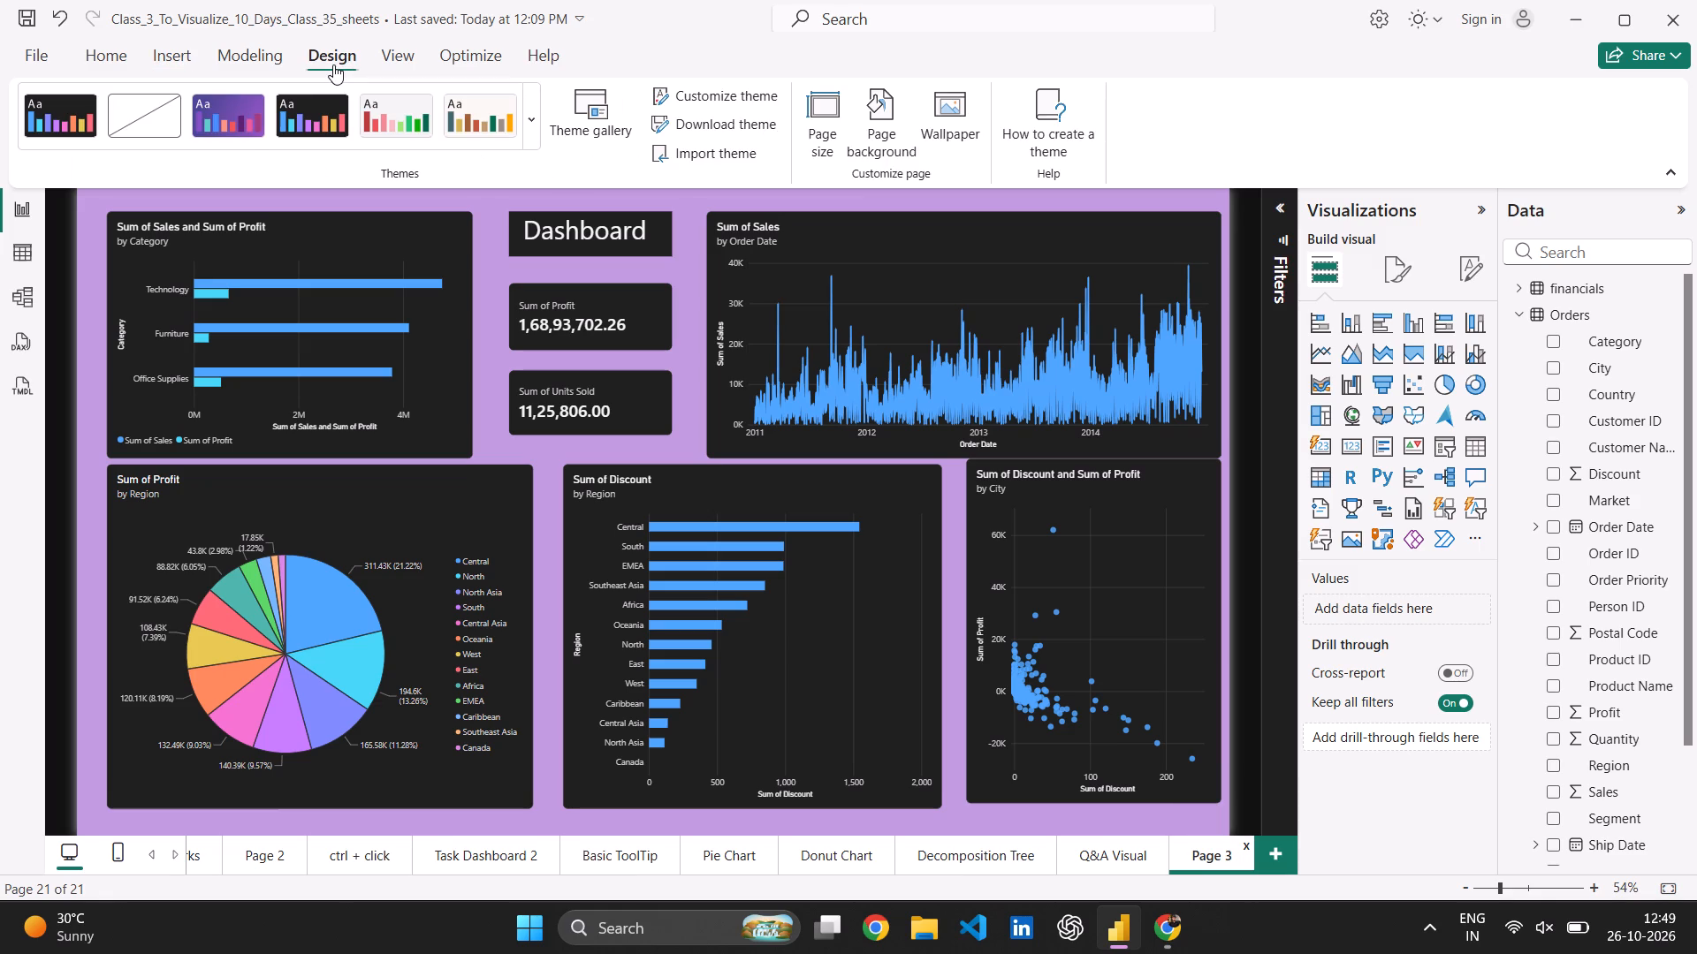
{"action": "left_click", "coordinate": [148, 126]}
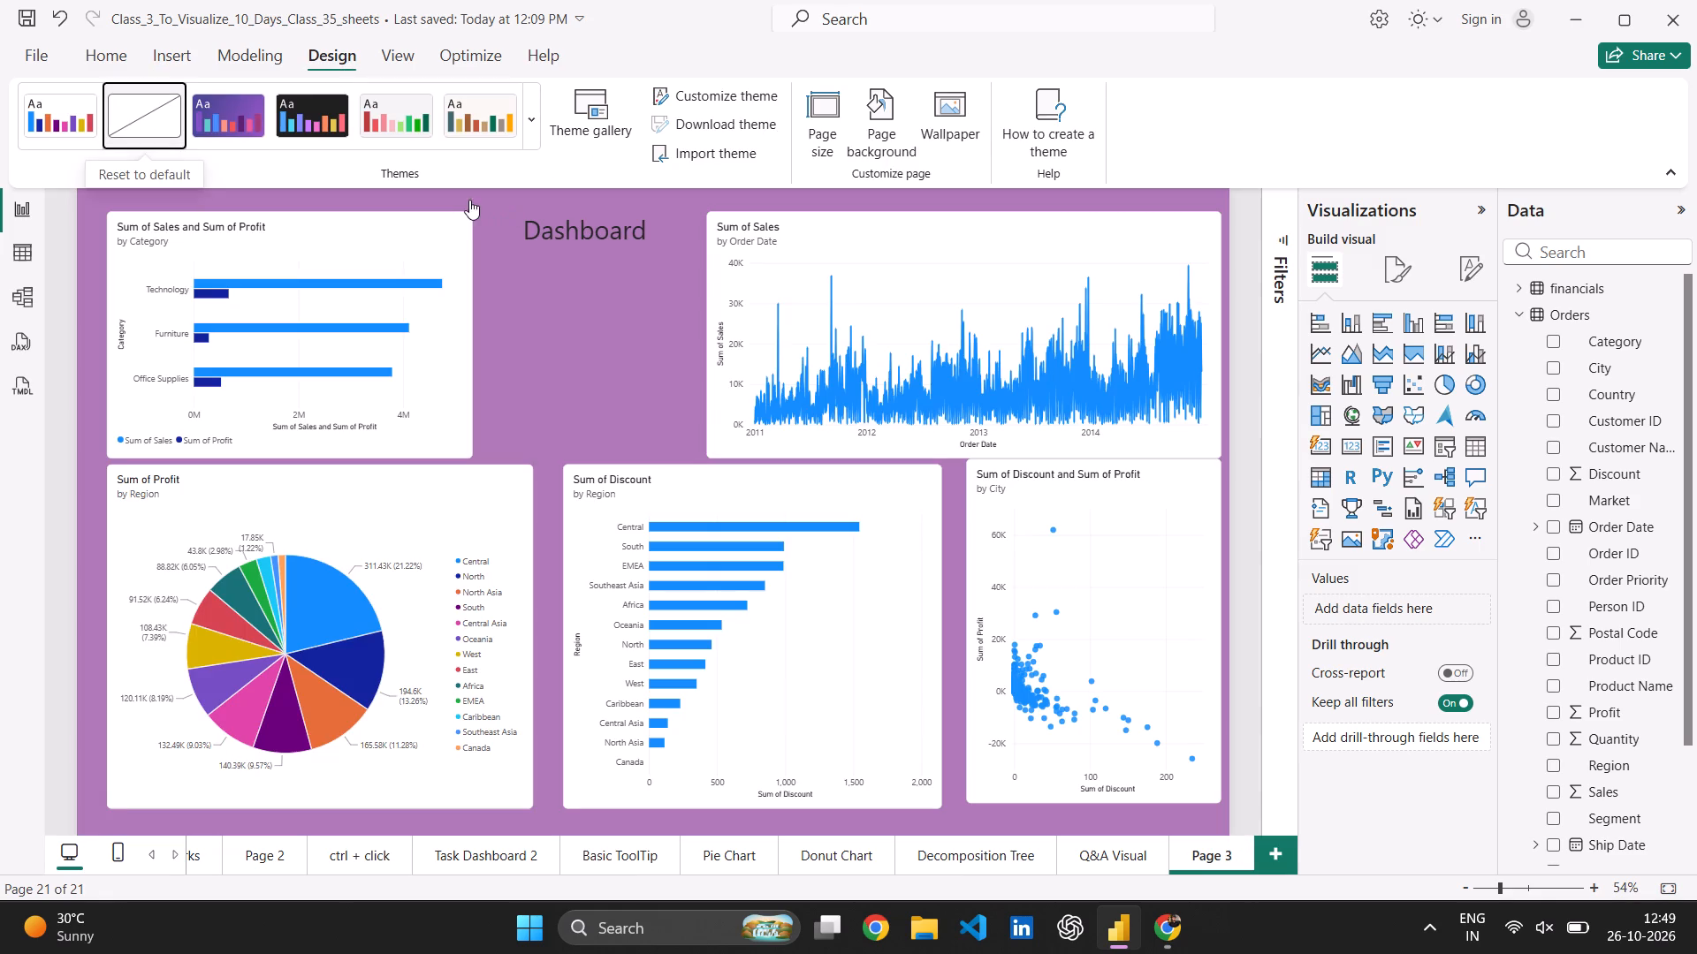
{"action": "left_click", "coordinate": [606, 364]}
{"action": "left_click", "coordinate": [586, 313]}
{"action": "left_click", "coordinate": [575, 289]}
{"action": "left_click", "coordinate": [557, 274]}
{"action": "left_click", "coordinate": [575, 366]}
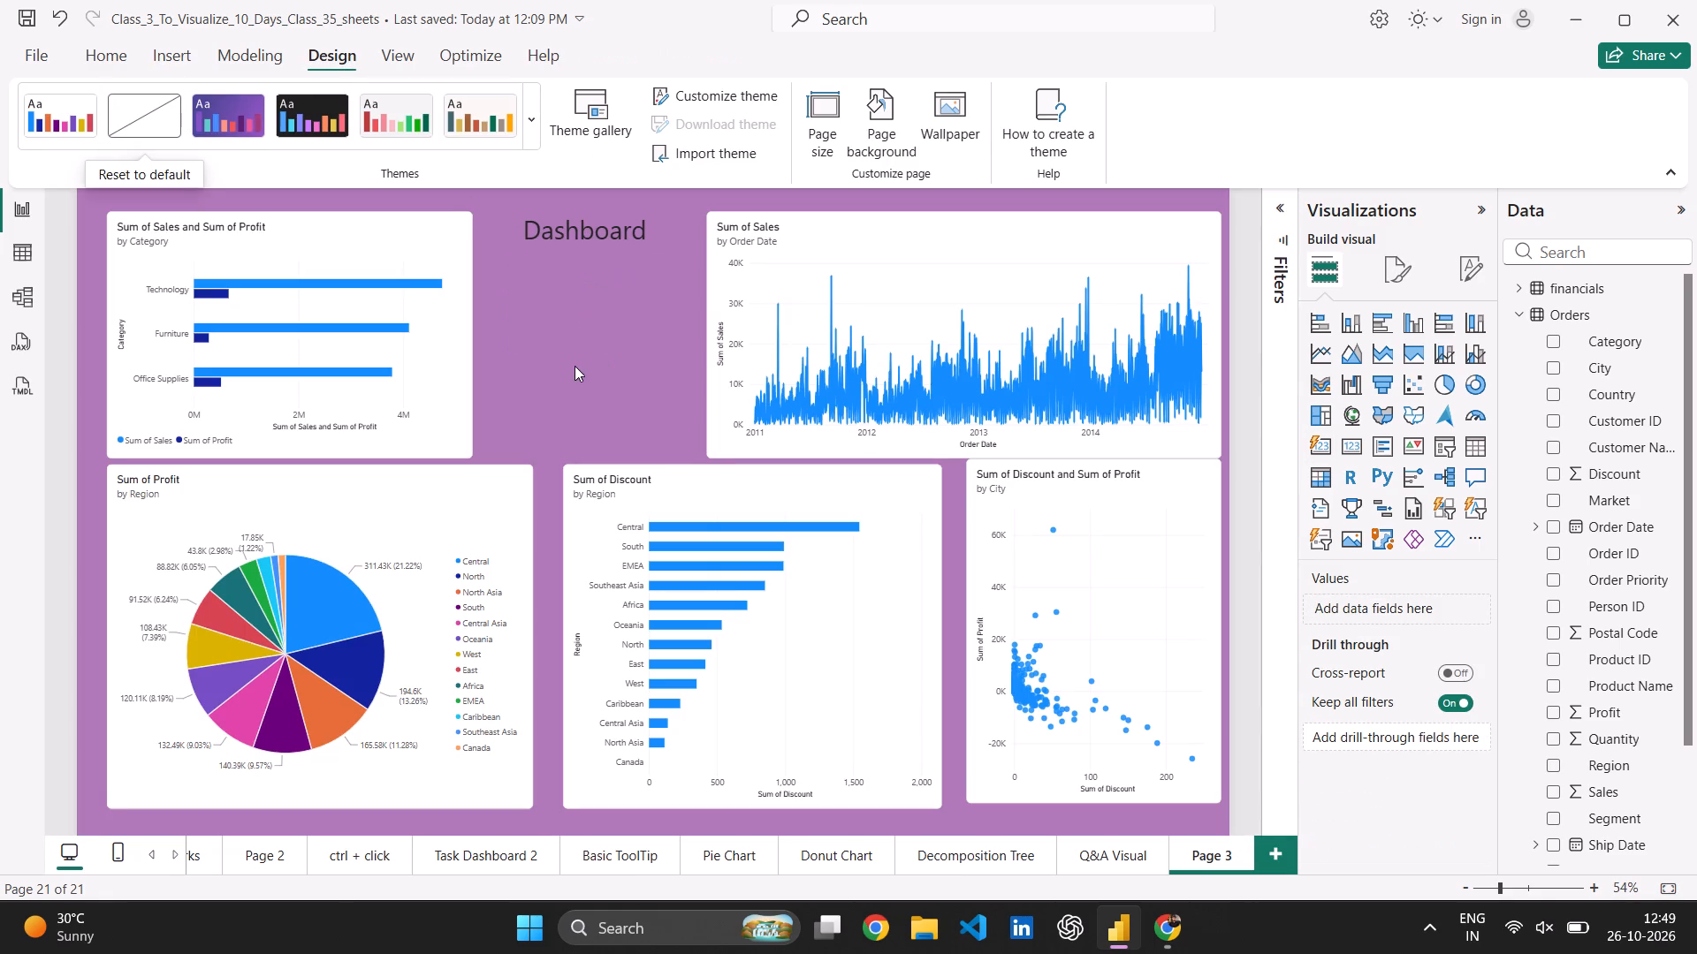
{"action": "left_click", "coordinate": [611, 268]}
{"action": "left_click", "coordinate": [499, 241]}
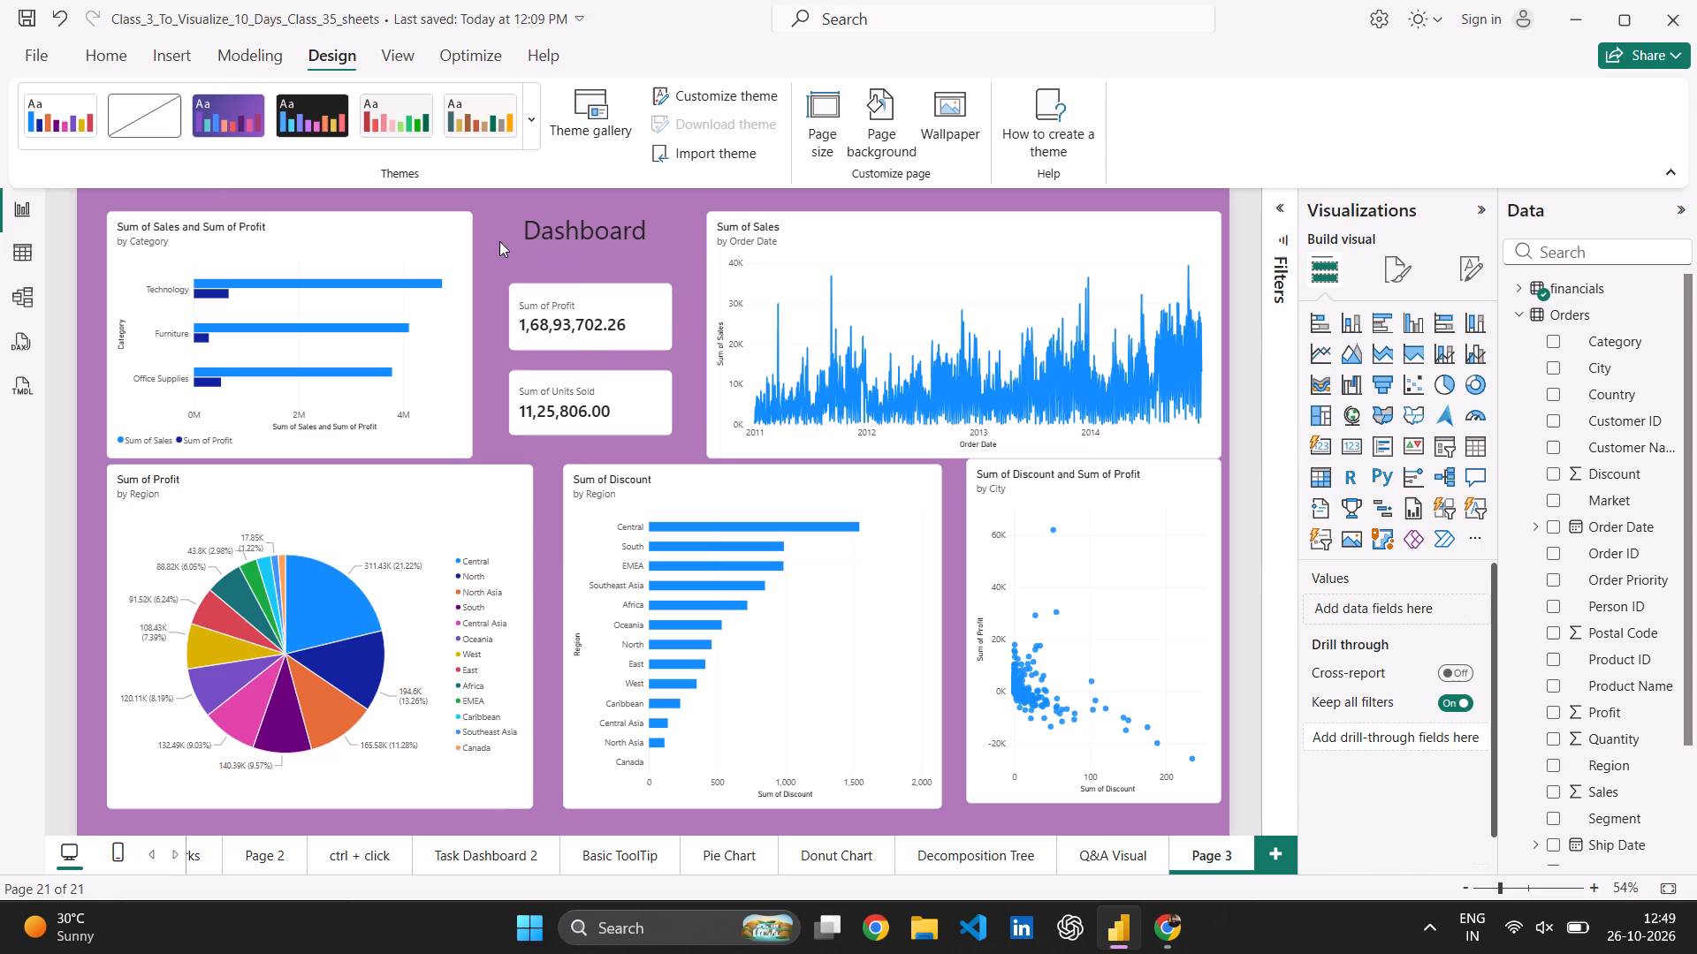
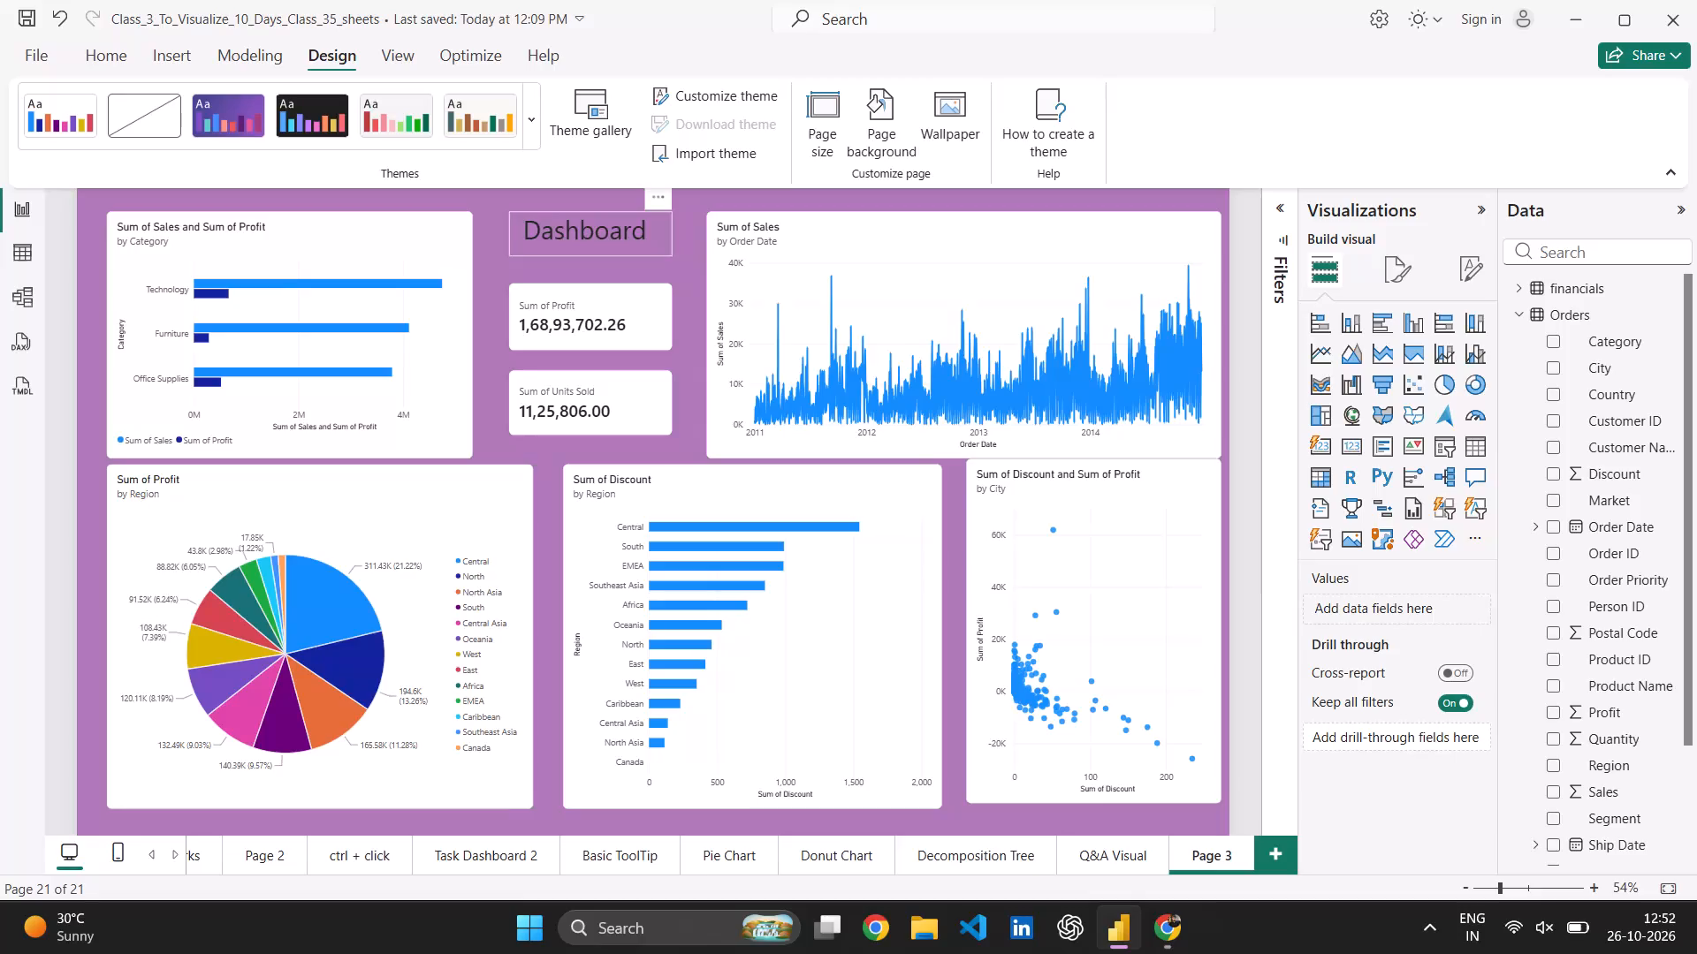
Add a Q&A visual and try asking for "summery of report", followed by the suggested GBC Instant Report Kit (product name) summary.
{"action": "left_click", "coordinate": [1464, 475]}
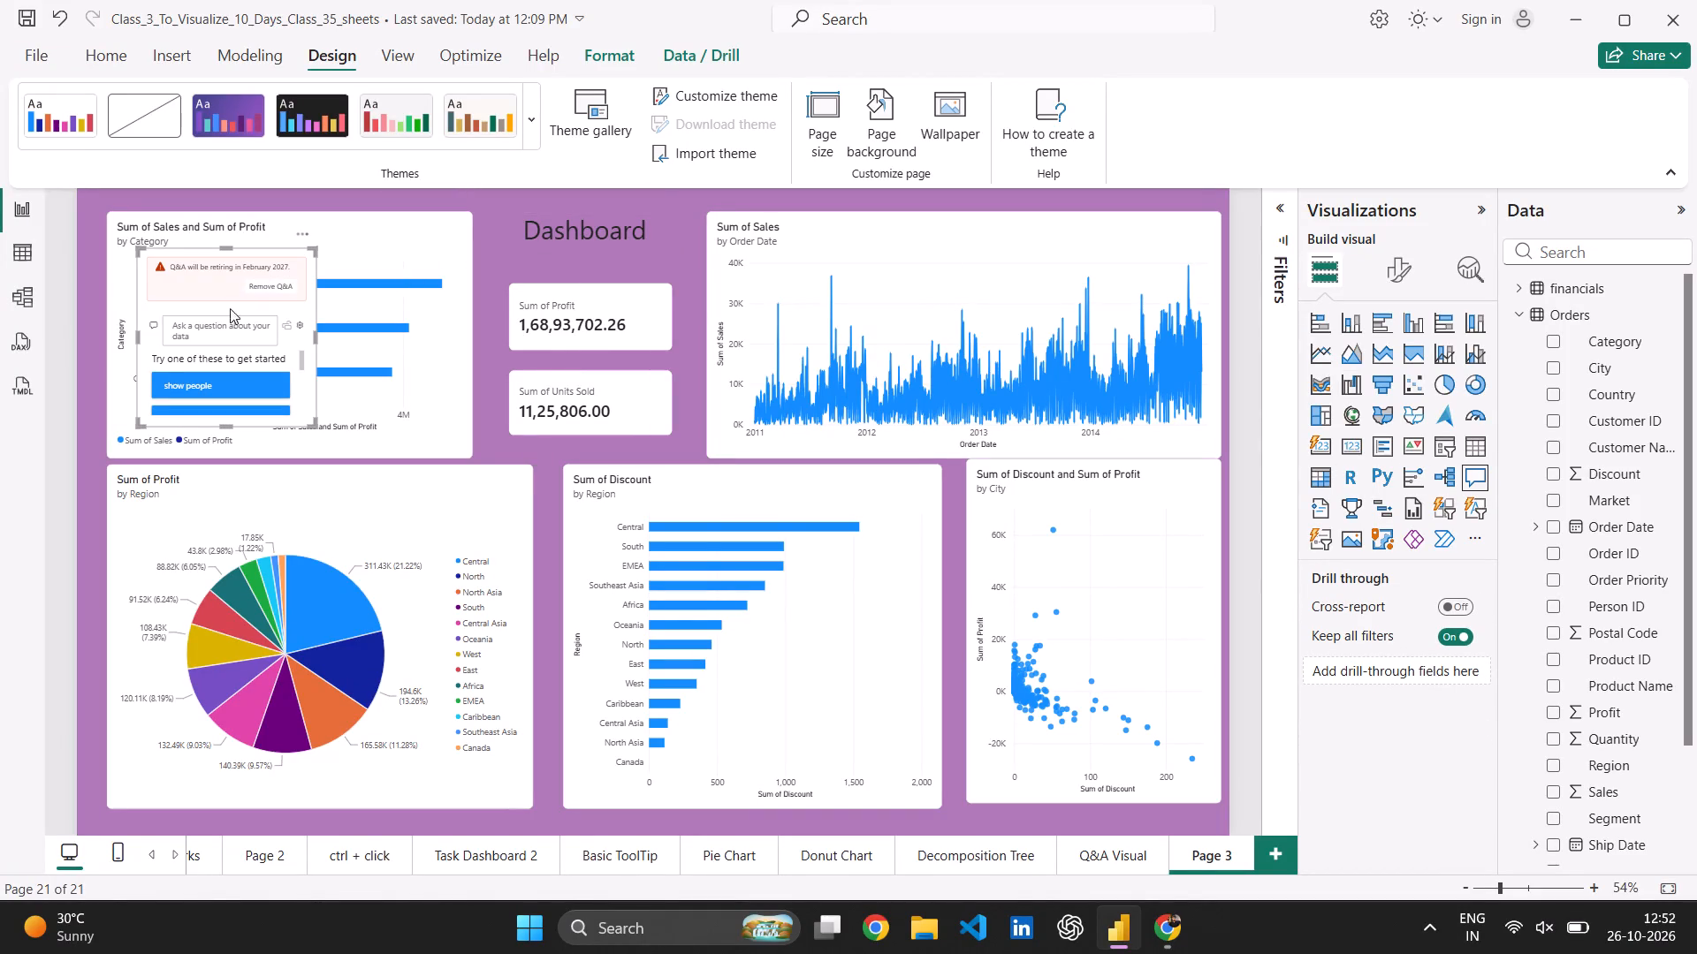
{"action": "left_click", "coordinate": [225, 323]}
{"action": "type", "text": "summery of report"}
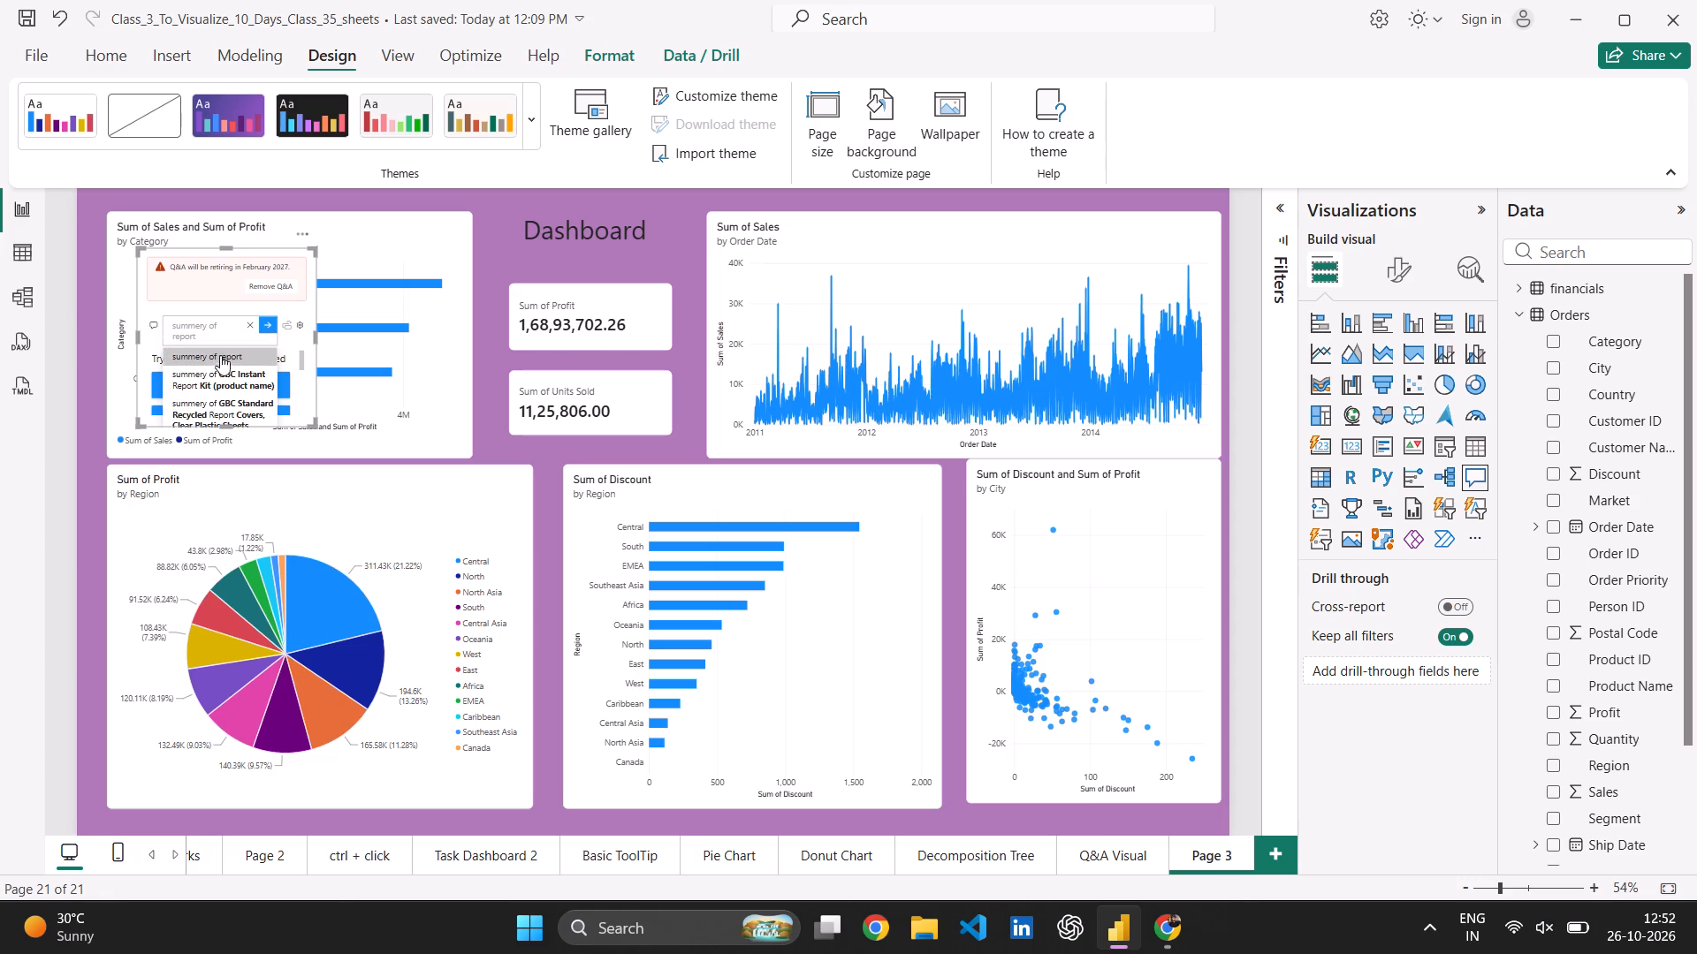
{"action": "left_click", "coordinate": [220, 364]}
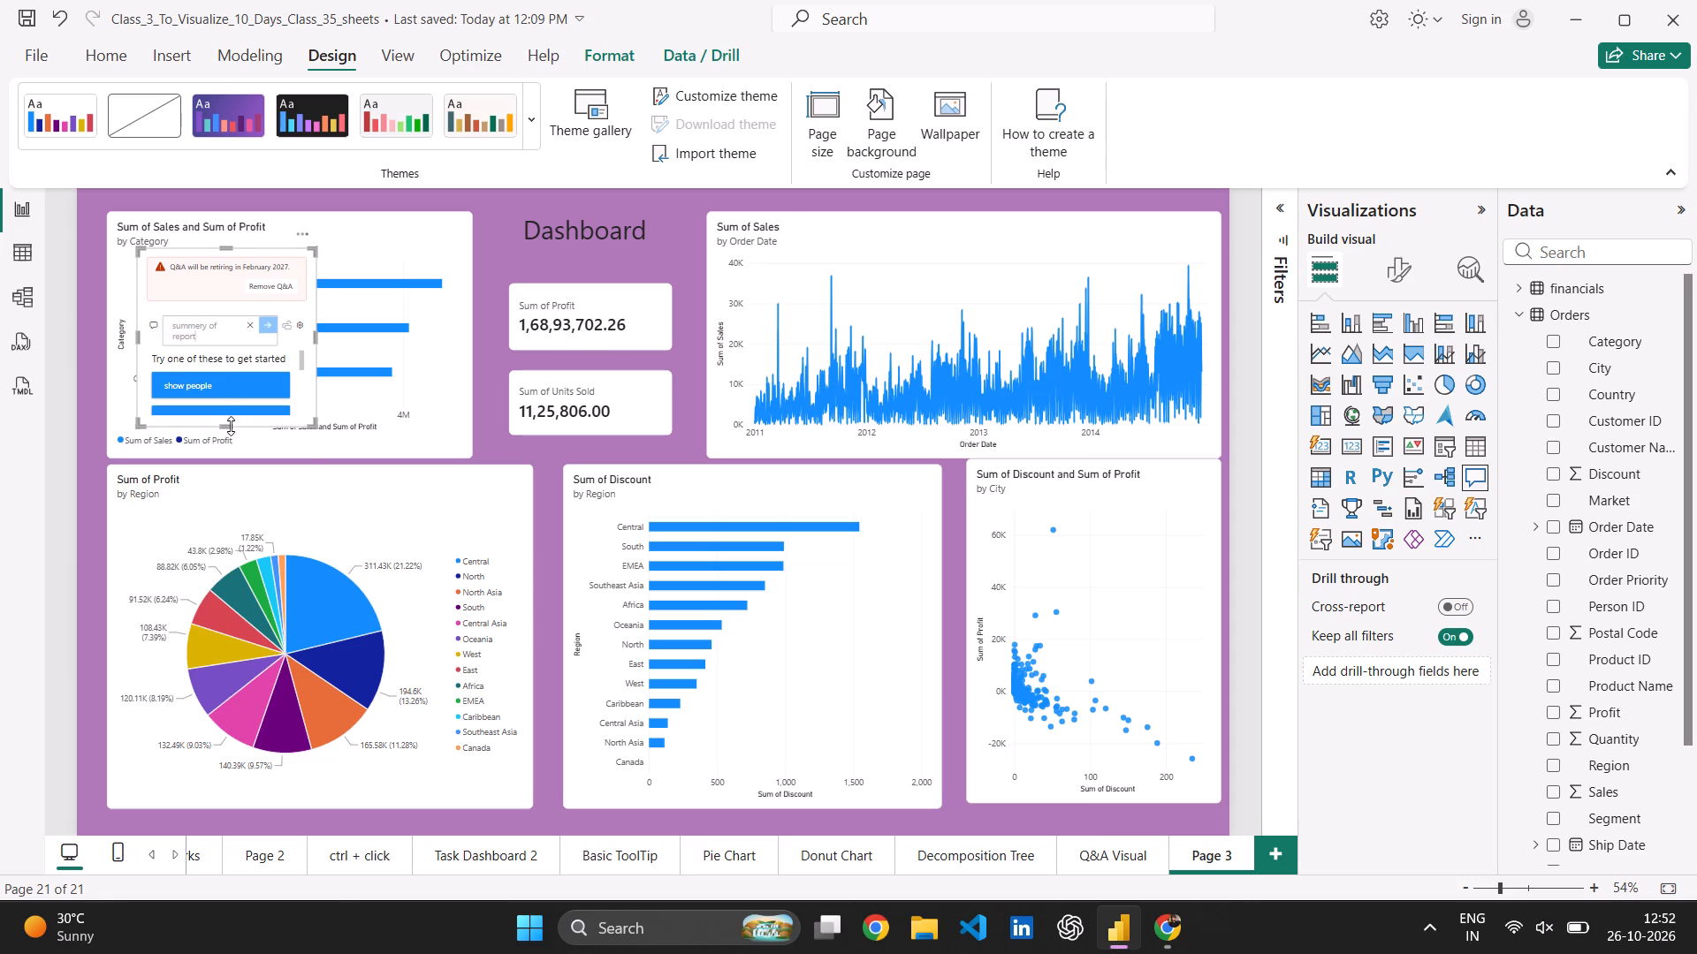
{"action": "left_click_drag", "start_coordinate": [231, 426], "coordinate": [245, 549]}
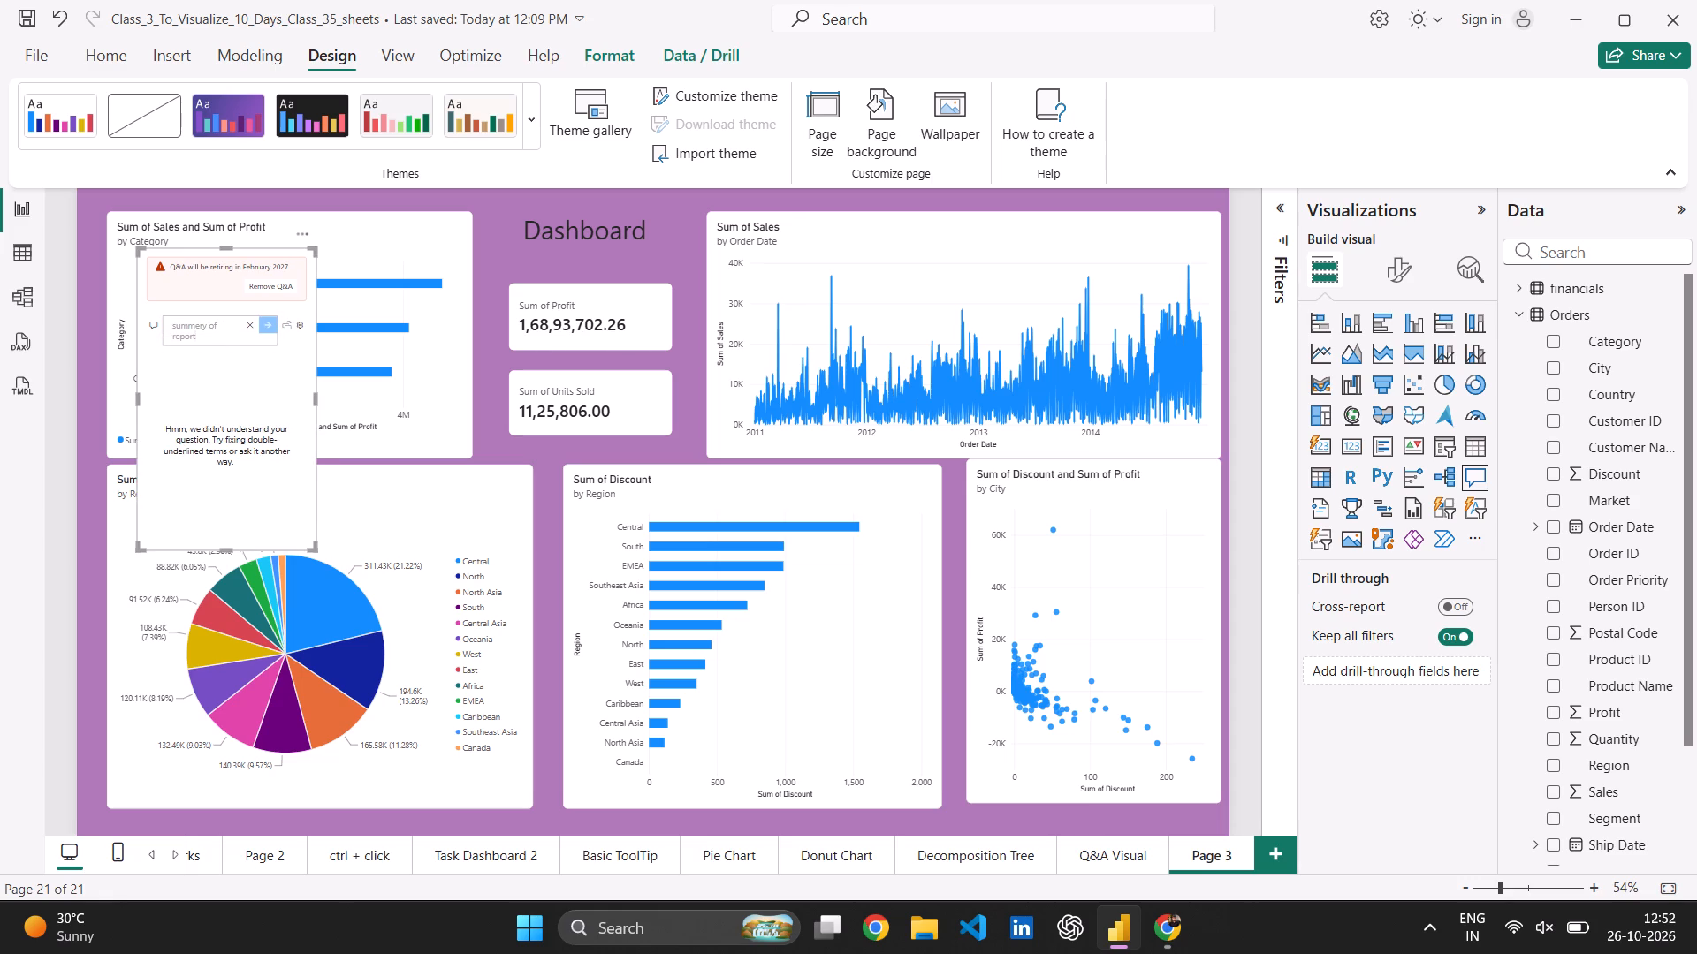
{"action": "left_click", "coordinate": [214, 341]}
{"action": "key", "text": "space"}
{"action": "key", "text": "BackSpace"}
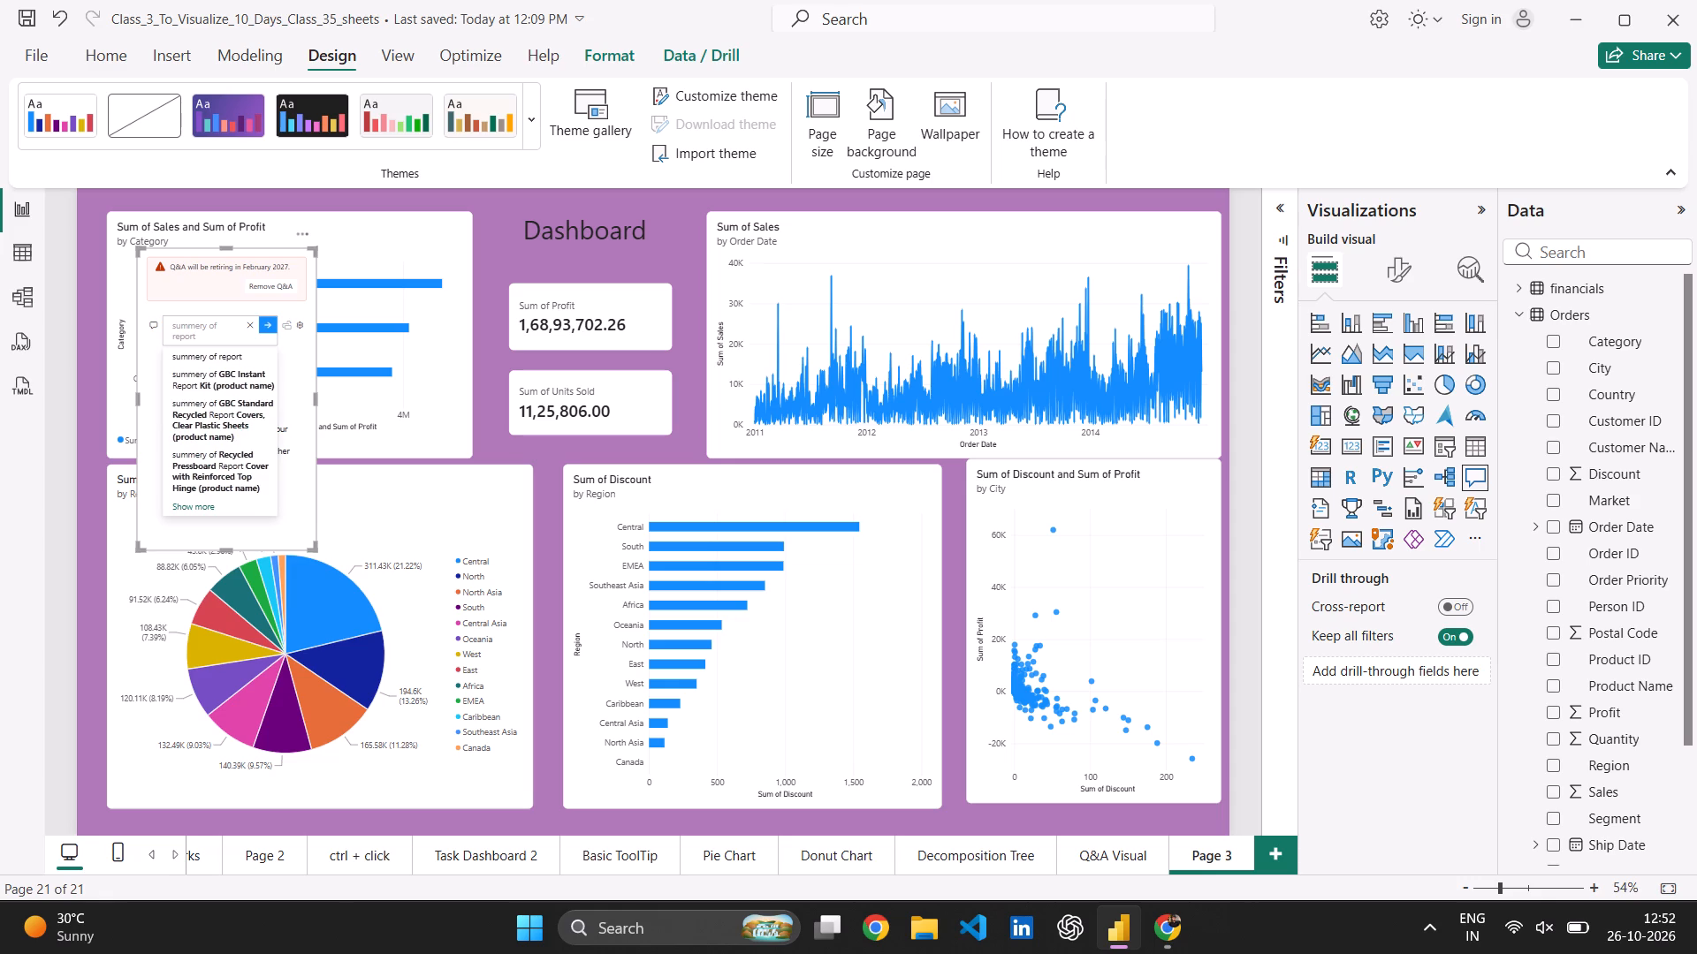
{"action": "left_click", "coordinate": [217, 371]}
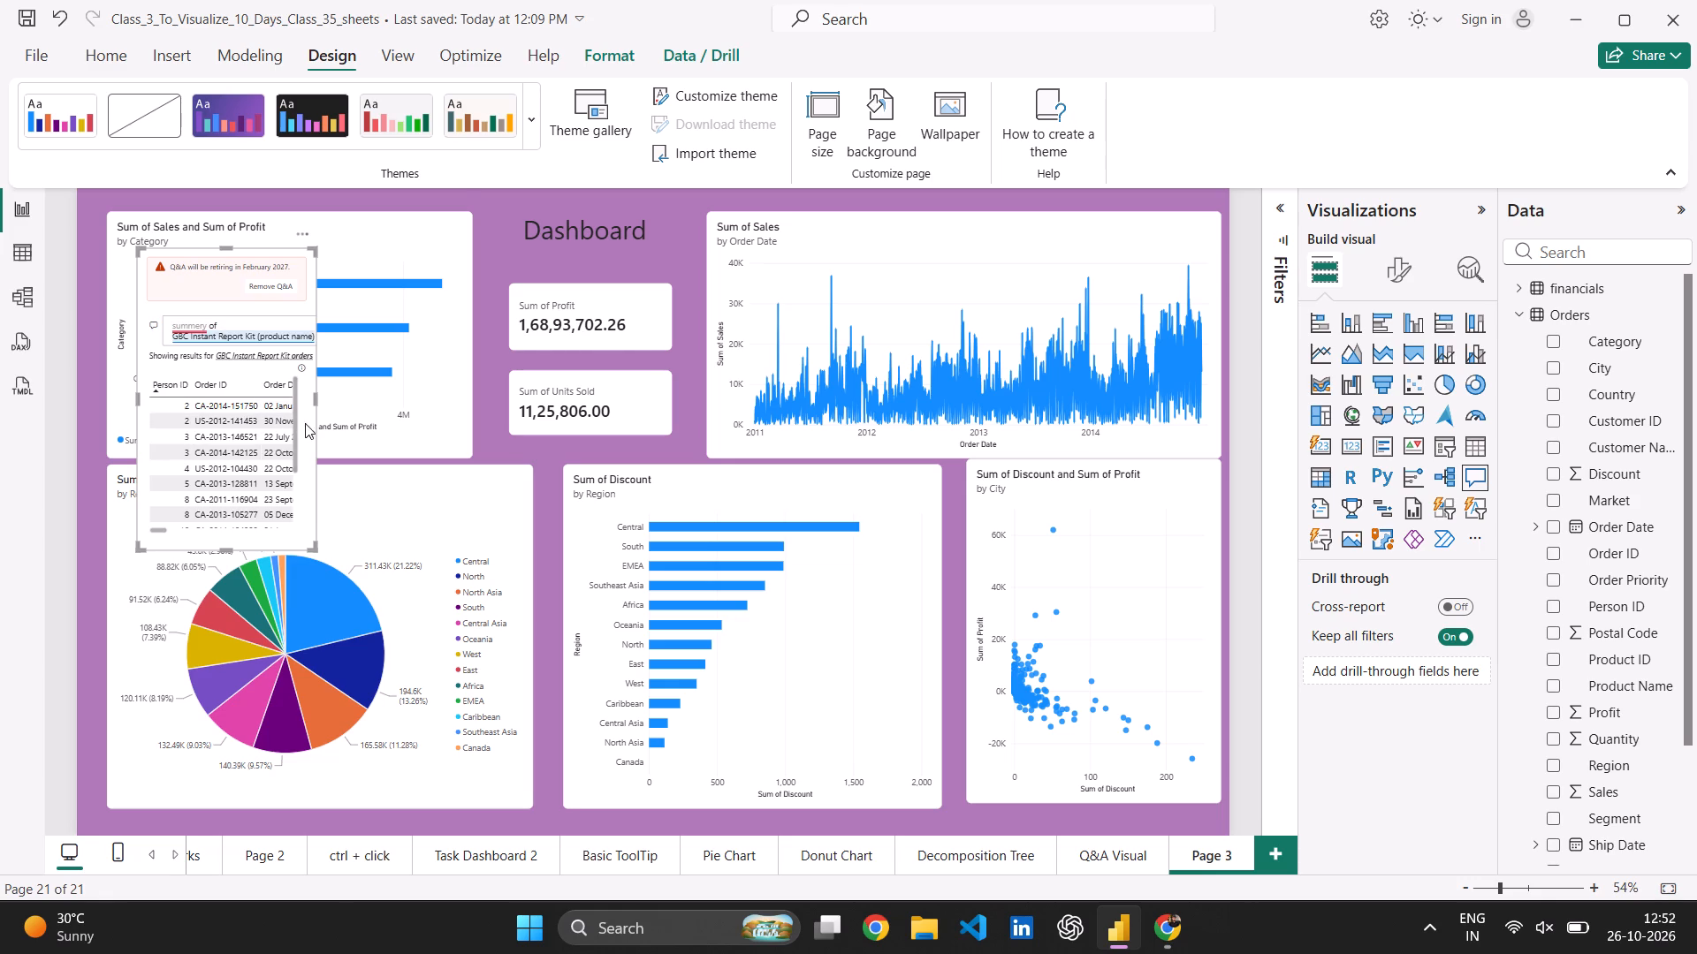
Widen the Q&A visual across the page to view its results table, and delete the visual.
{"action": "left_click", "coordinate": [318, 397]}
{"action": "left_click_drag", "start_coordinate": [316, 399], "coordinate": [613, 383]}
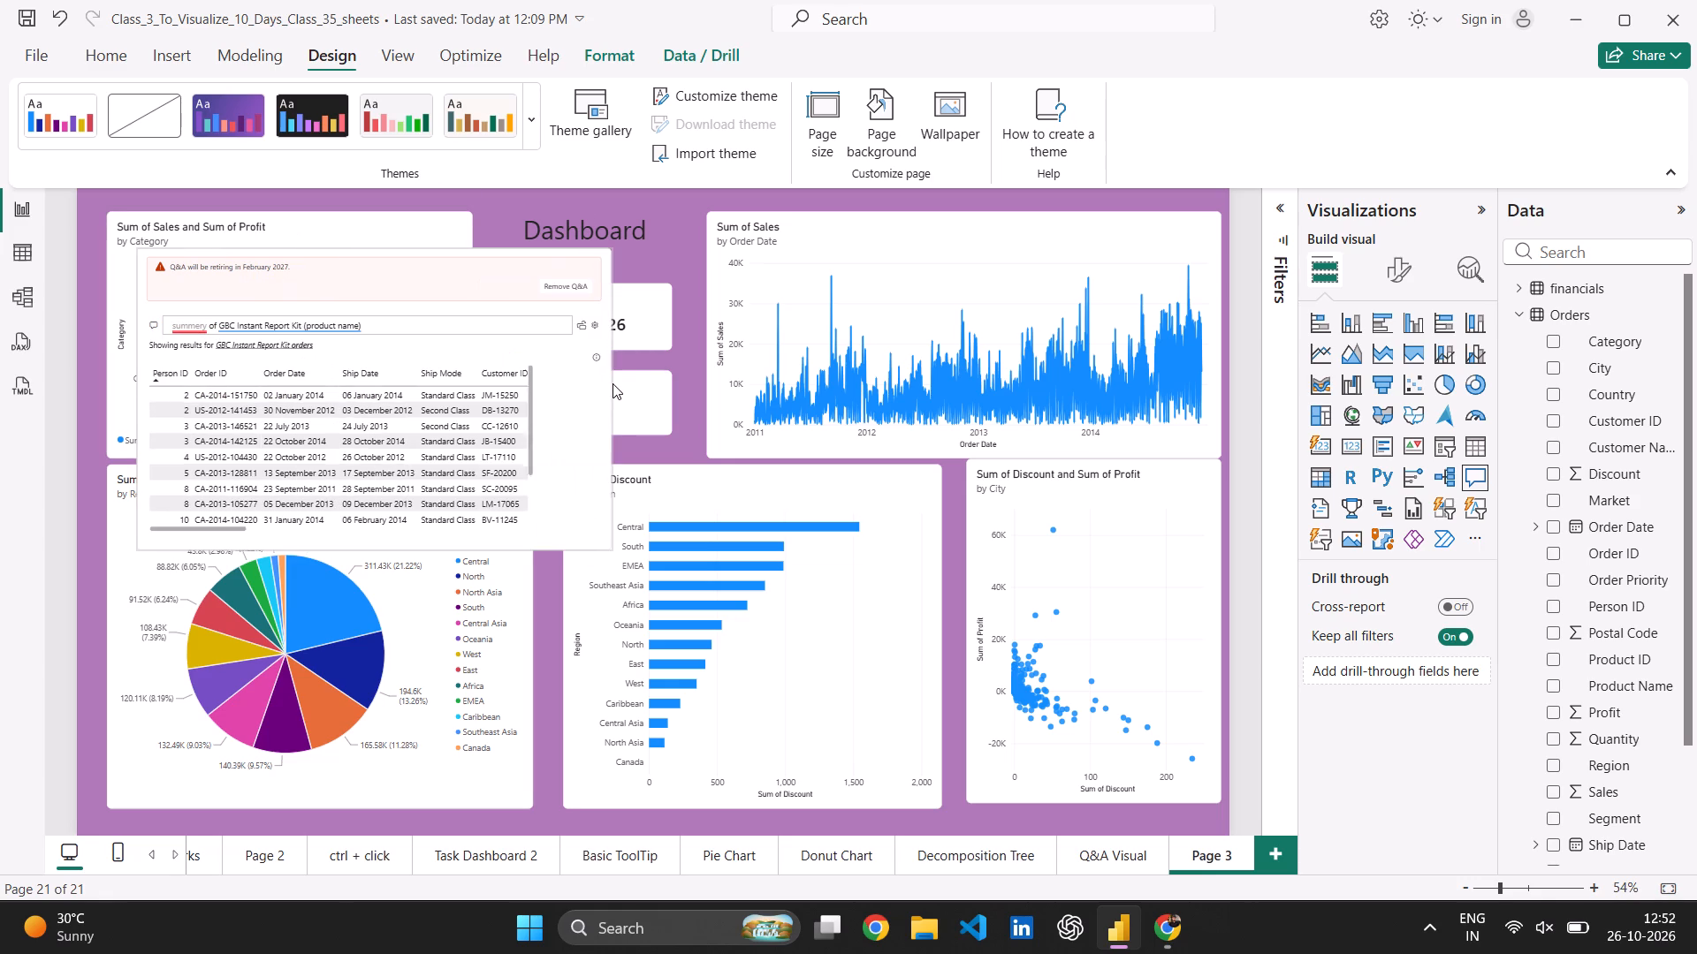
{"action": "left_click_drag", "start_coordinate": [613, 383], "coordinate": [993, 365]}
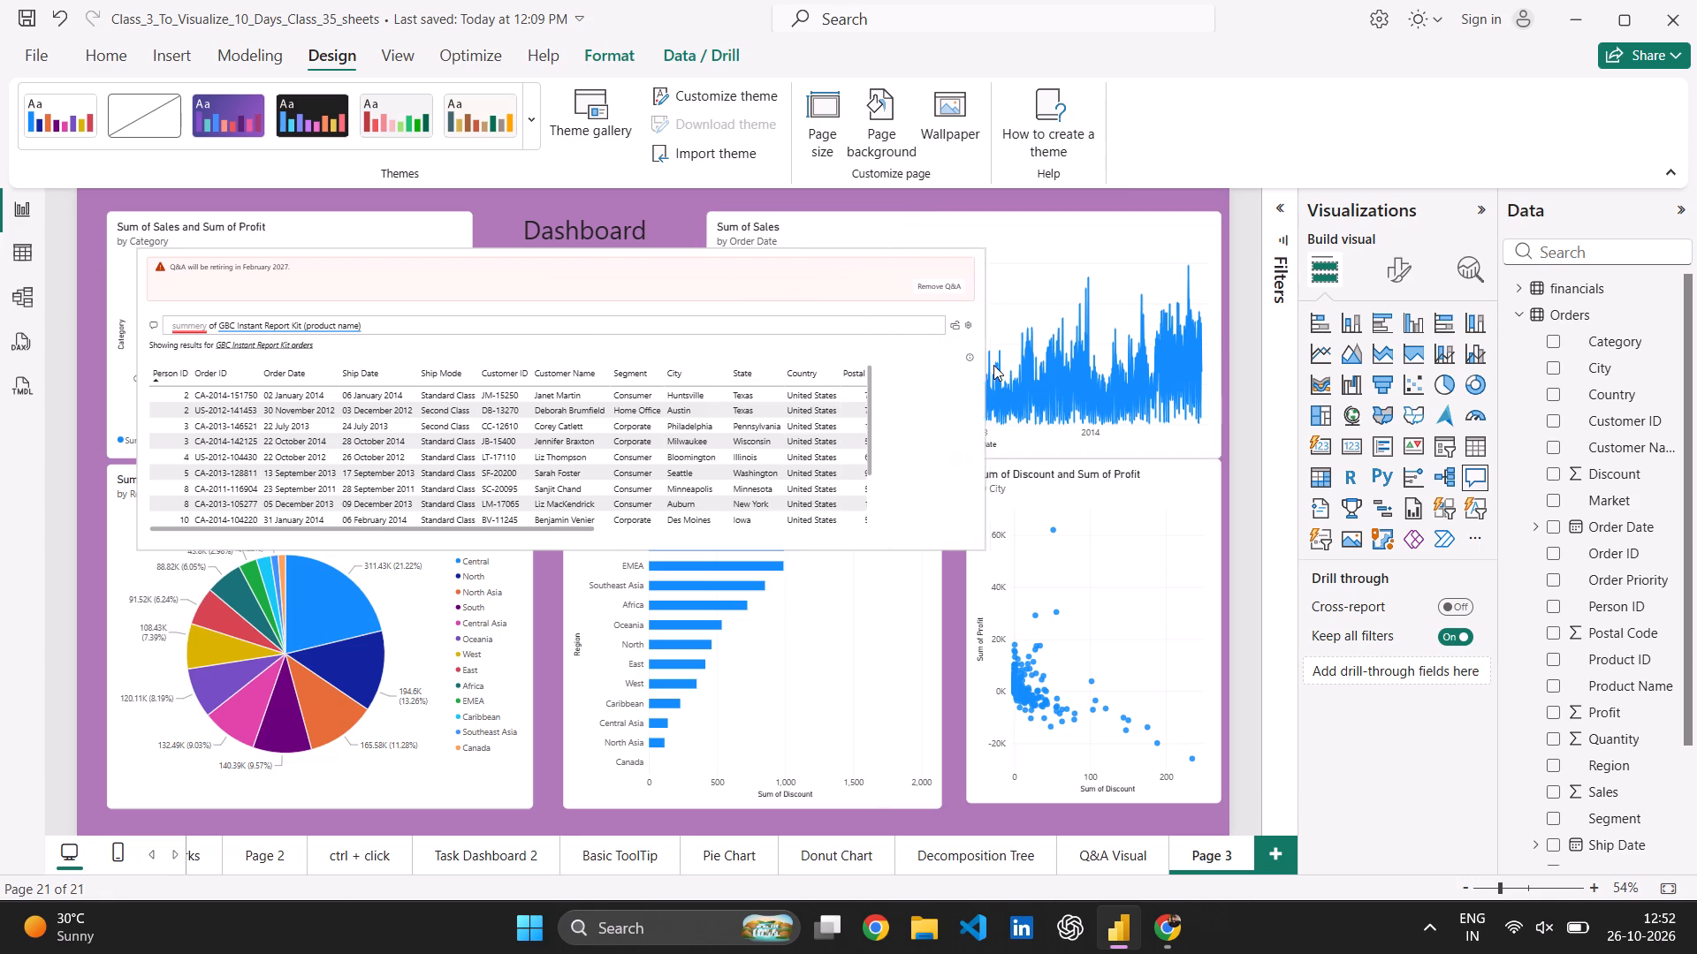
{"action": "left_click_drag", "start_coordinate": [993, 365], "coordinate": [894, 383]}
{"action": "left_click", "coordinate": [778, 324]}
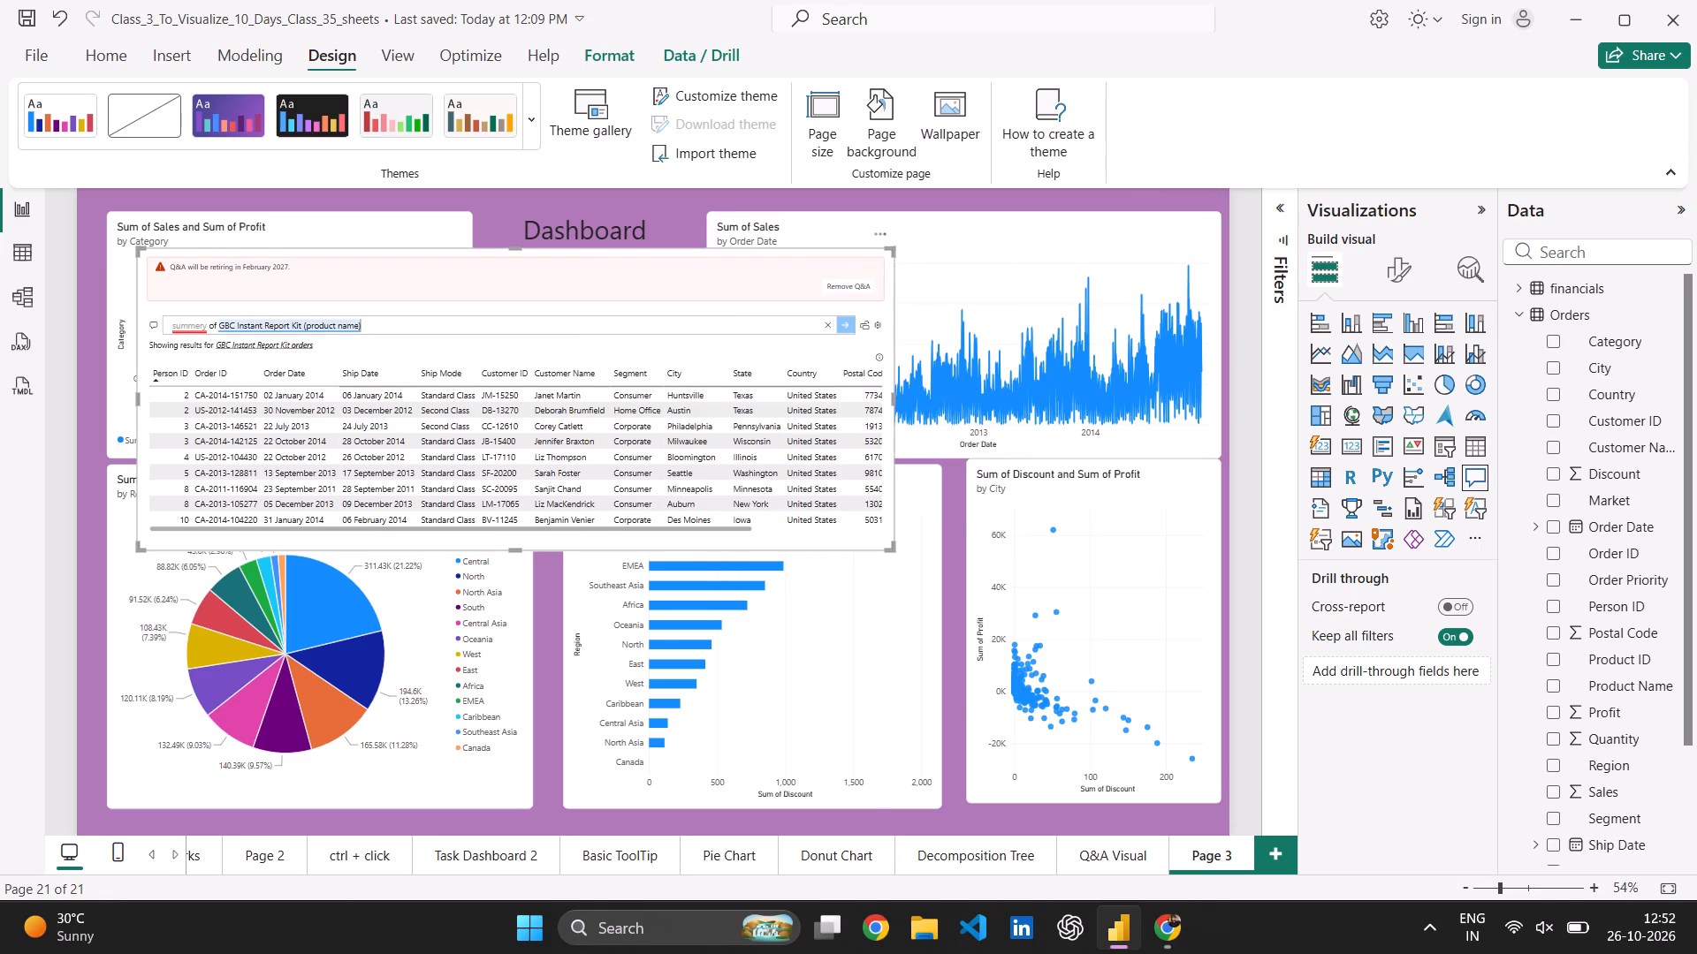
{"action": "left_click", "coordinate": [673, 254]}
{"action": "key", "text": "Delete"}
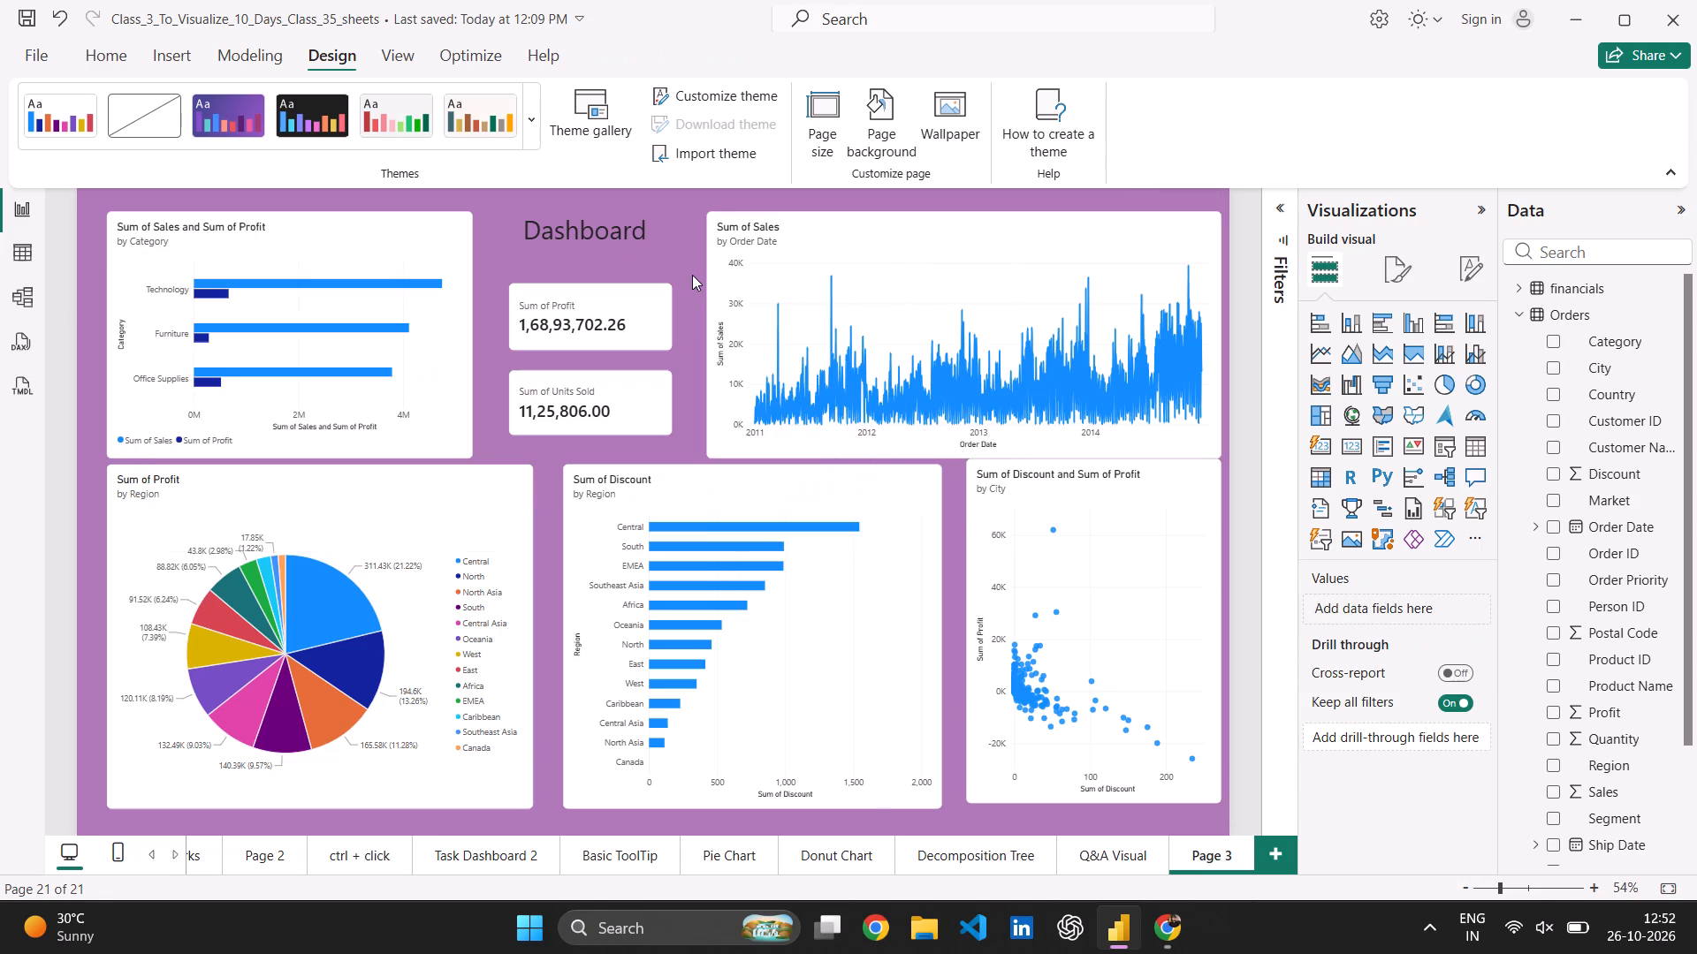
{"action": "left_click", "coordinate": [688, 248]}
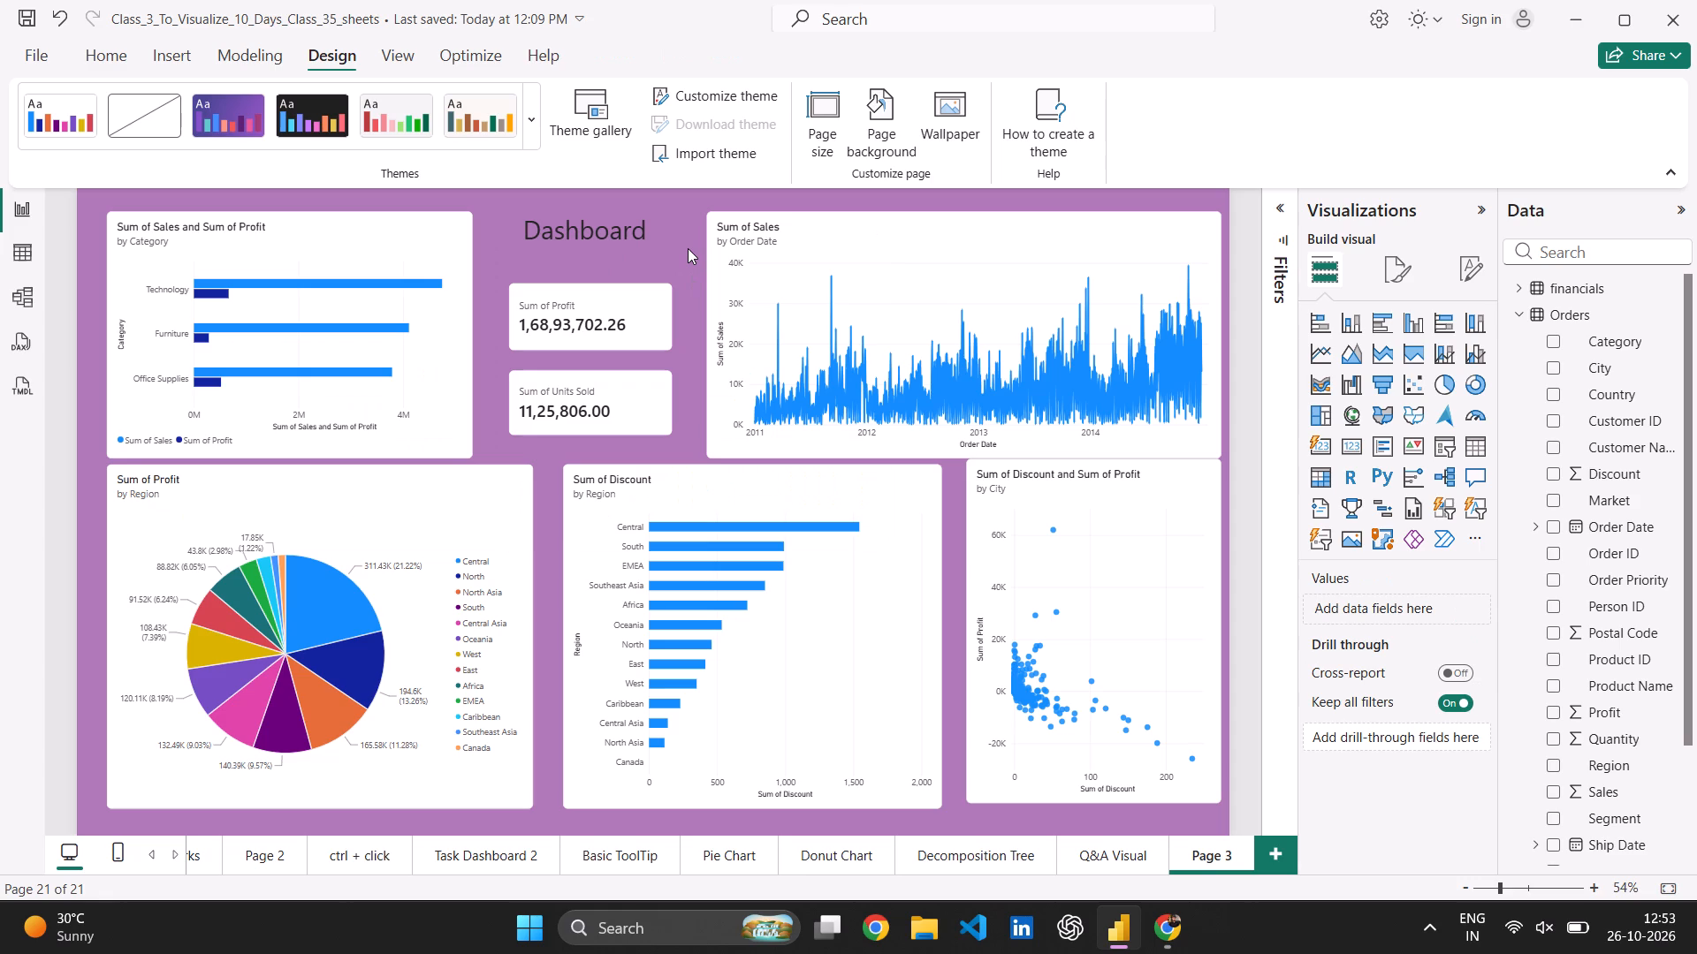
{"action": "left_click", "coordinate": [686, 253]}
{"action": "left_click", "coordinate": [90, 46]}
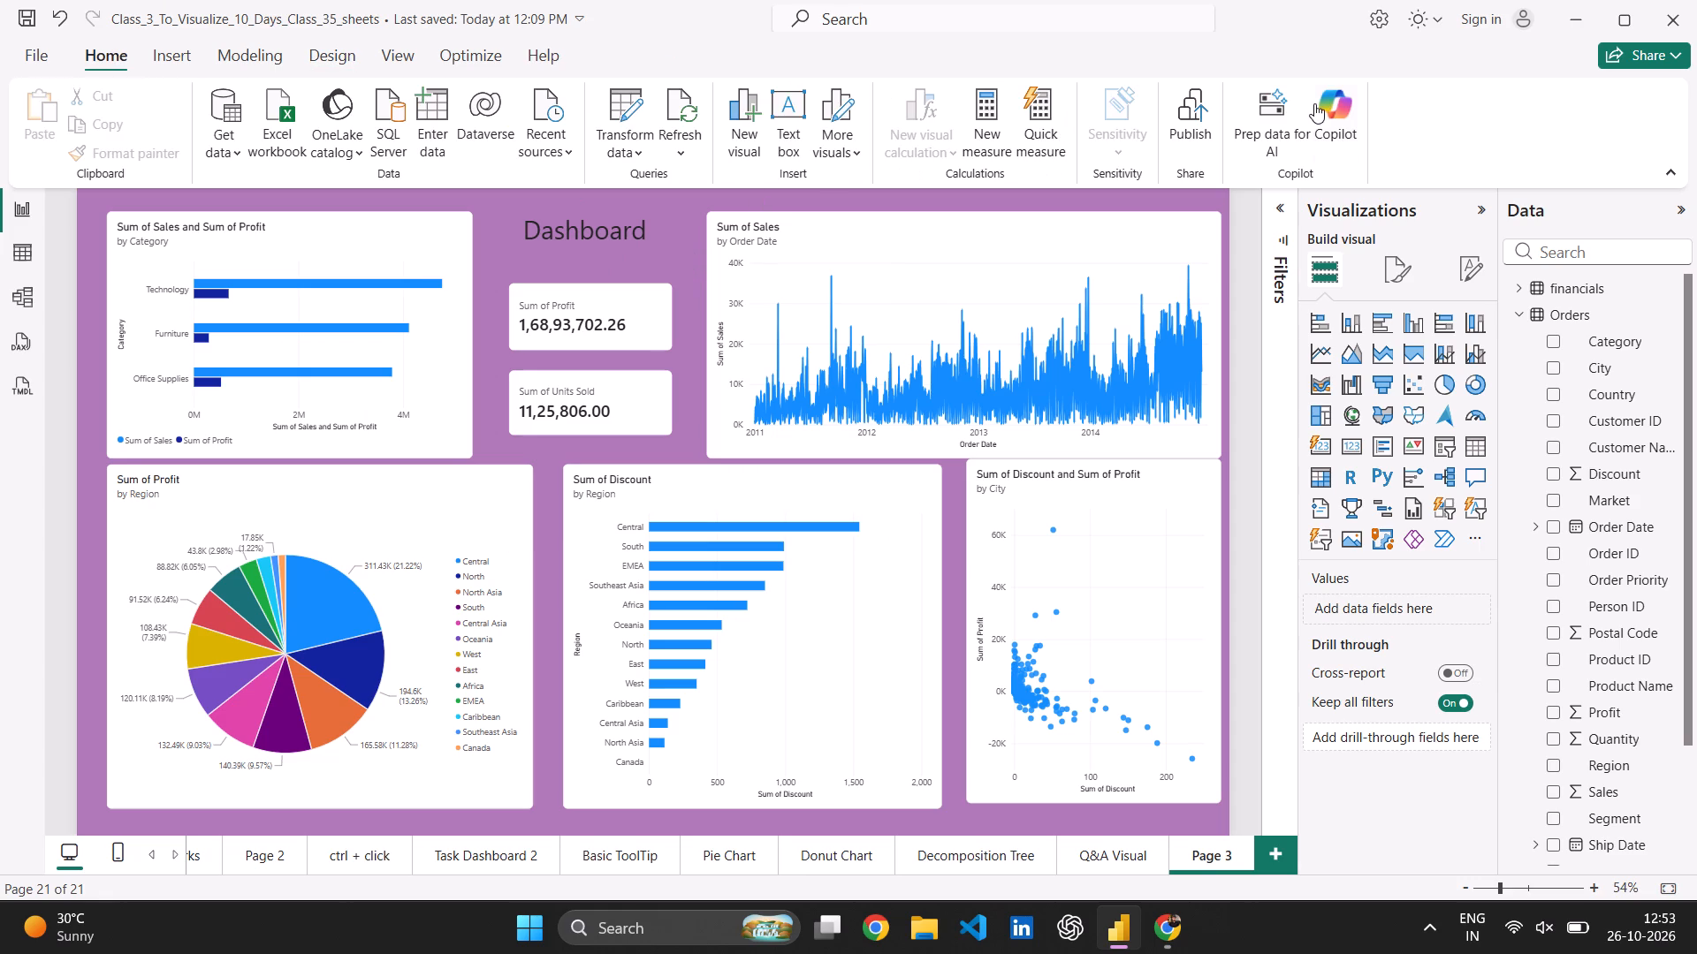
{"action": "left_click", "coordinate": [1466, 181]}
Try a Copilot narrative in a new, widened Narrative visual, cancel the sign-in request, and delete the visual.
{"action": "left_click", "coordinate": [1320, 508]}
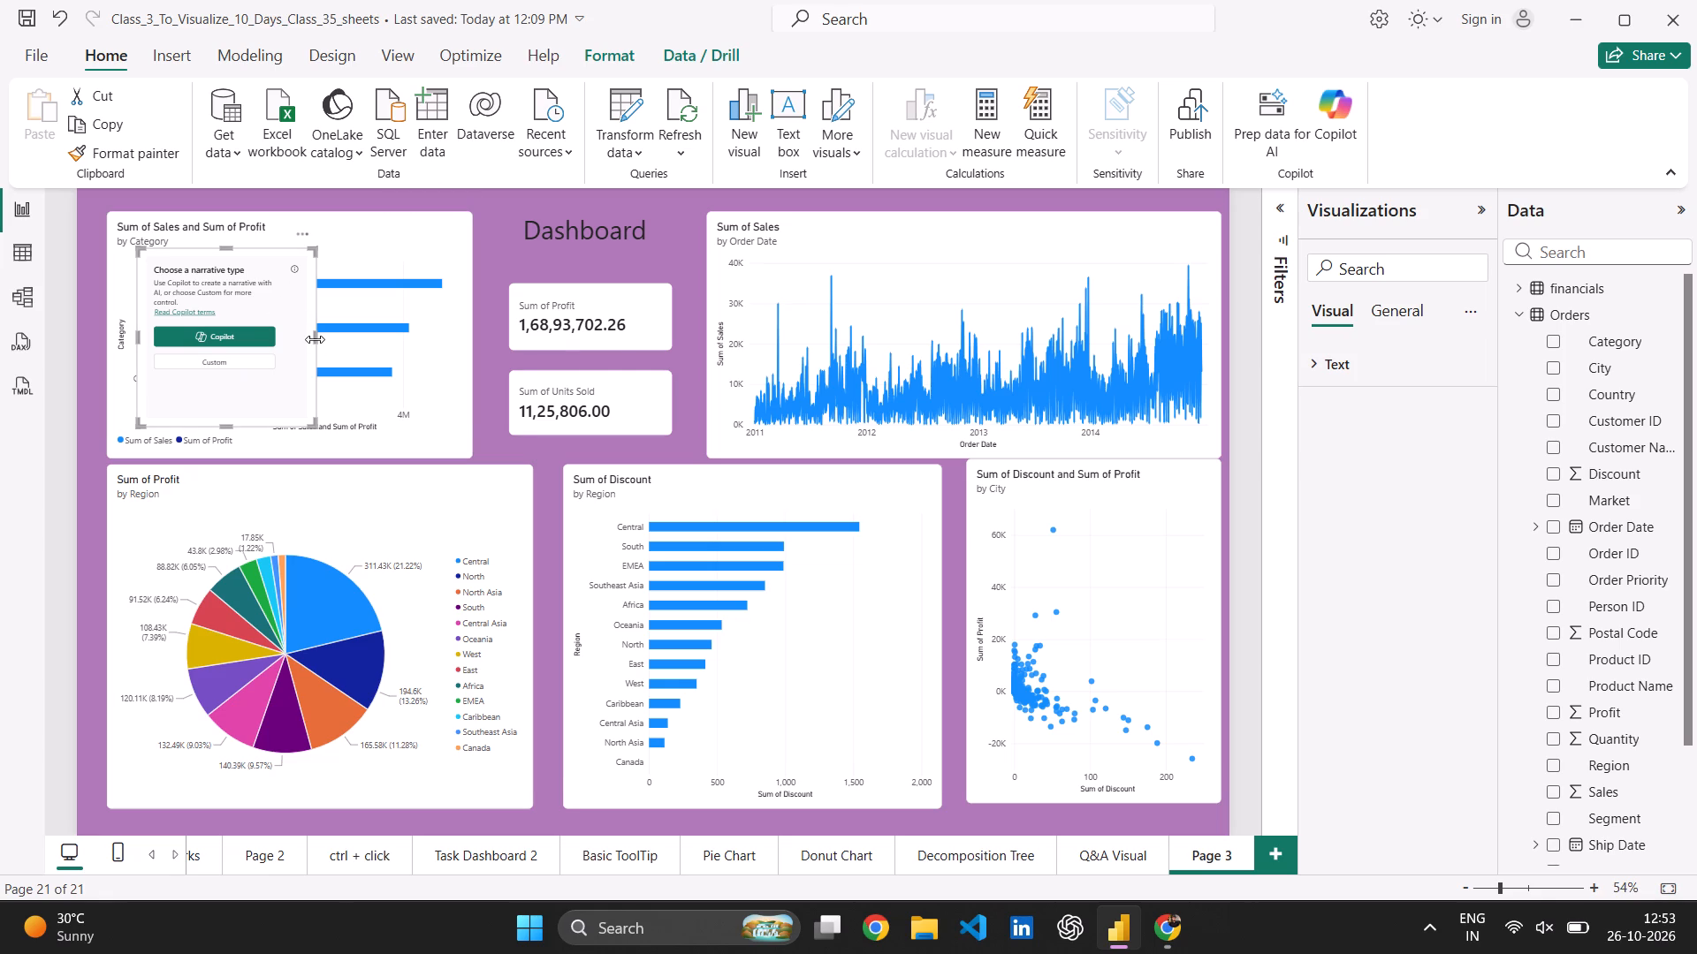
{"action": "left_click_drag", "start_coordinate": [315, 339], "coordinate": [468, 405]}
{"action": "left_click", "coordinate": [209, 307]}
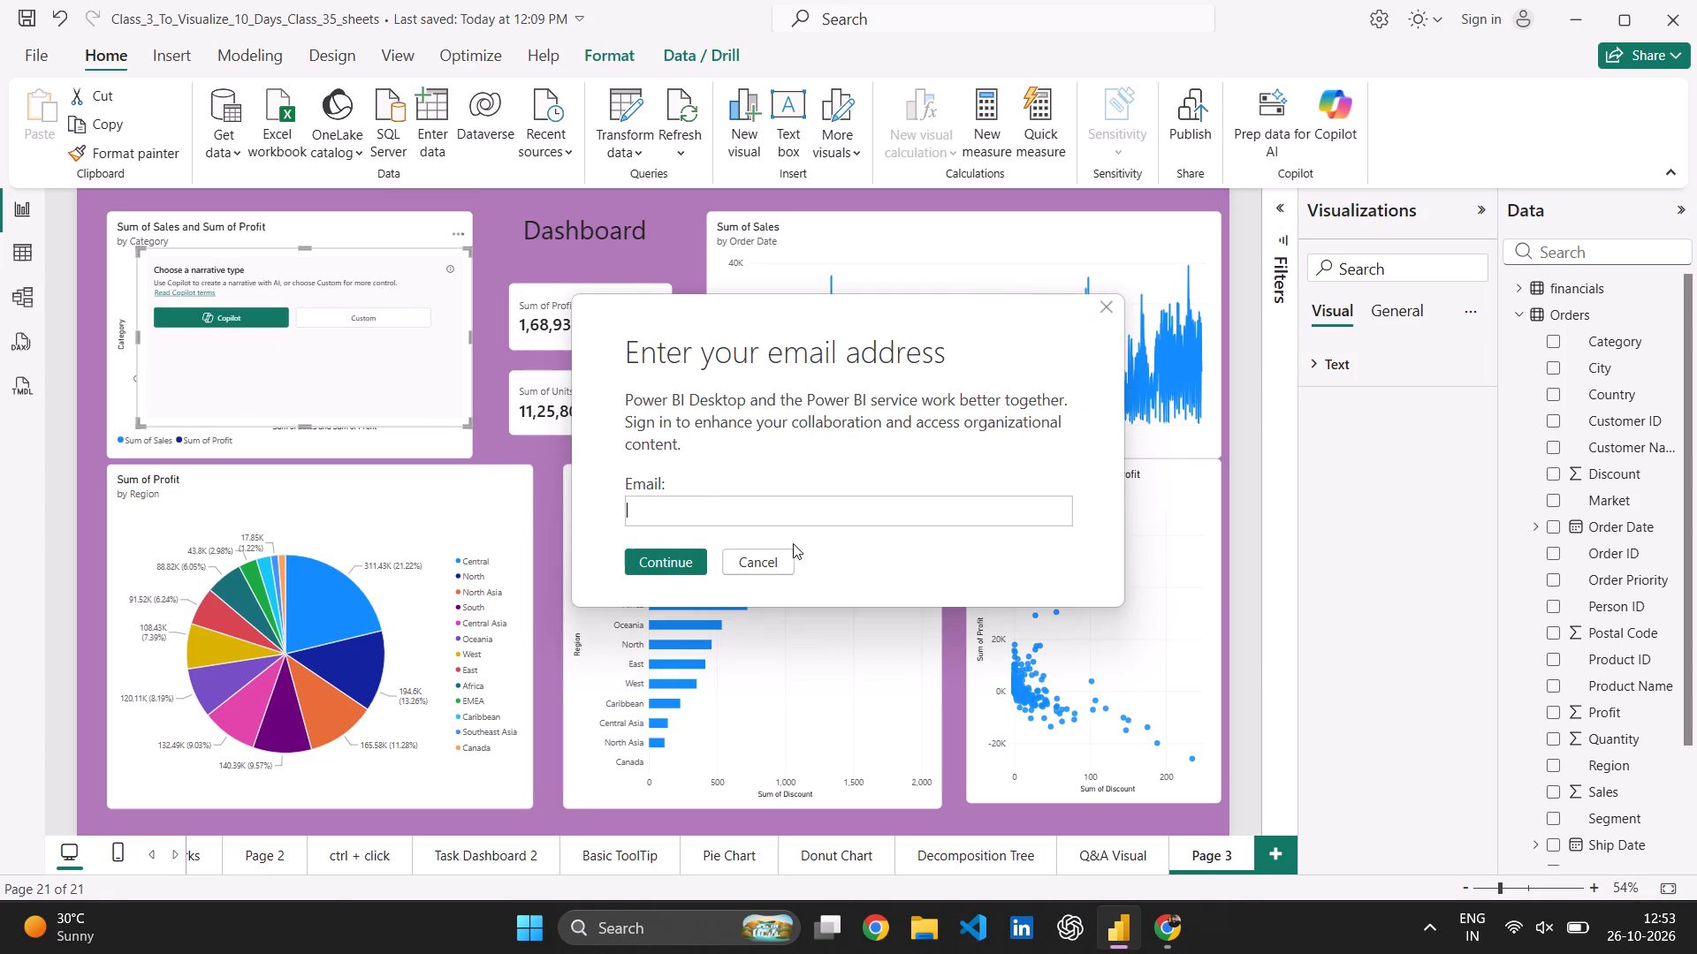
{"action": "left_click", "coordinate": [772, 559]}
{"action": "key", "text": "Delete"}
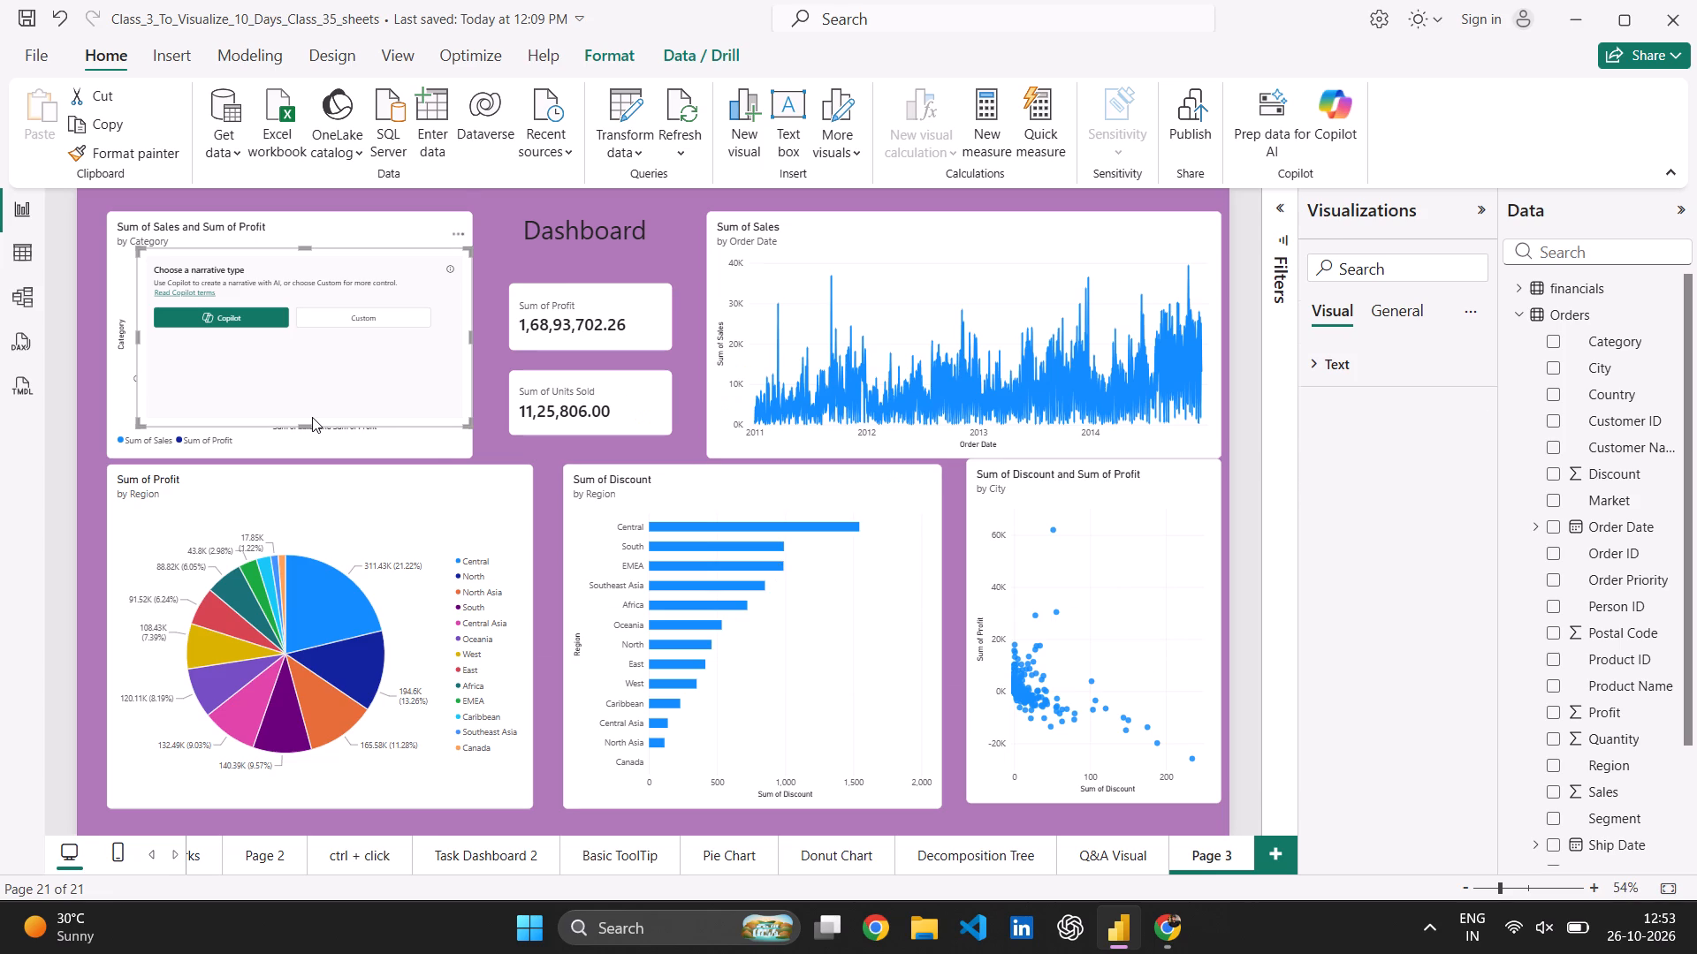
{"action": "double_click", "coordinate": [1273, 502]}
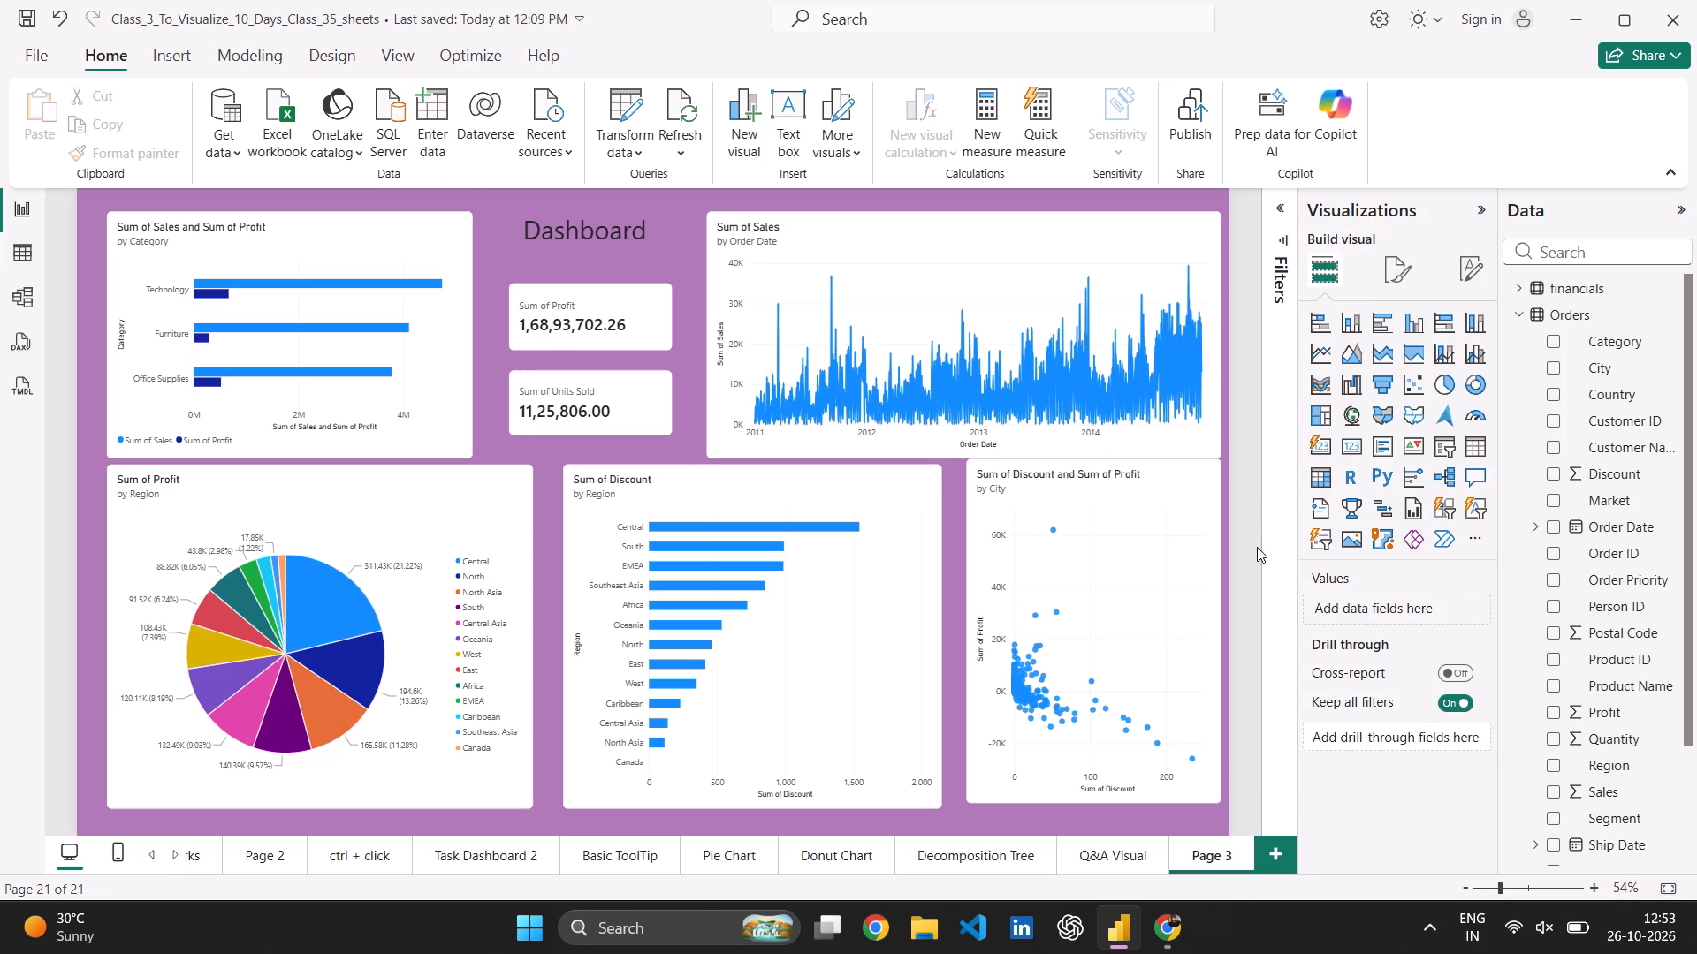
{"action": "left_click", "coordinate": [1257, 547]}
Save the report.
{"action": "key", "text": "ctrl+s"}
{"action": "key", "text": "ctrl+s"}
{"action": "key", "text": "ctrl+s"}
{"action": "key", "text": "ctrl+s"}
{"action": "left_click", "coordinate": [1328, 923]}
Rename Page 3 as Dashboard using Q&A.
{"action": "triple_click", "coordinate": [1233, 856]}
{"action": "key", "text": "BackSpace"}
{"action": "key", "text": "BackSpace"}
{"action": "key", "text": "BackSpace"}
{"action": "key", "text": "BackSpace"}
{"action": "key", "text": "BackSpace"}
{"action": "key", "text": "BackSpace"}
{"action": "key", "text": "BackSpace"}
{"action": "key", "text": "BackSpace"}
{"action": "key", "text": "BackSpace"}
{"action": "key", "text": "BackSpace"}
{"action": "key", "text": "BackSpace"}
{"action": "key", "text": "BackSpace"}
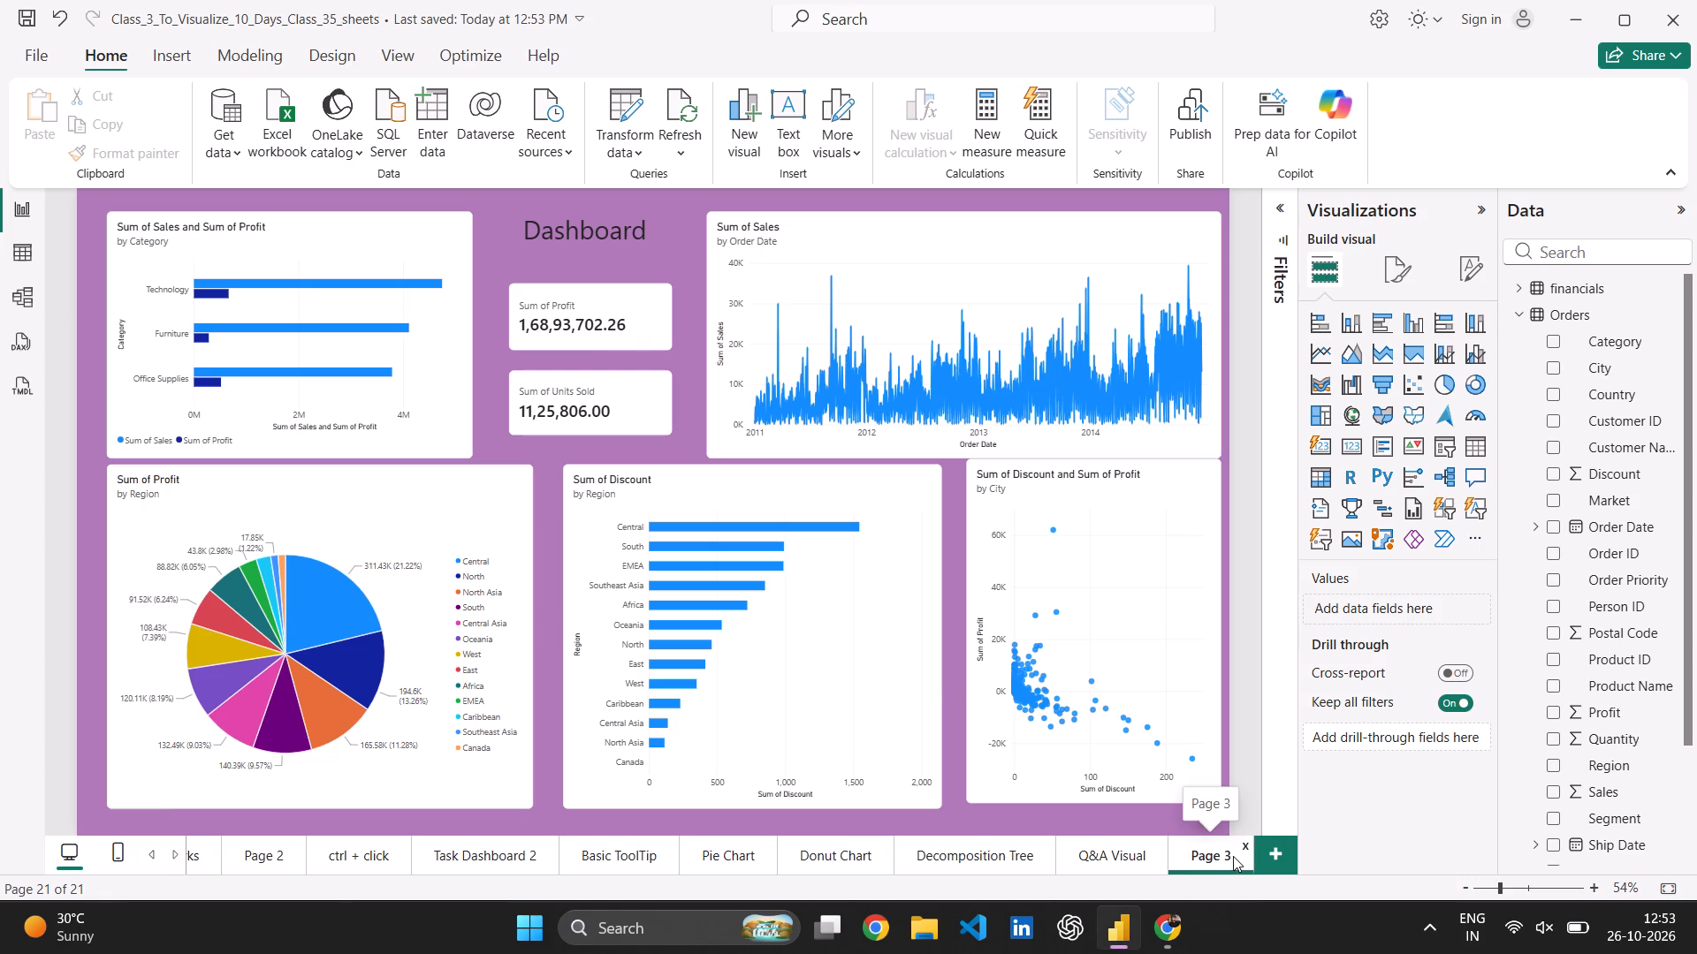
{"action": "key", "text": "BackSpace"}
{"action": "key", "text": "BackSpace"}
{"action": "triple_click", "coordinate": [1222, 856]}
{"action": "left_click", "coordinate": [1222, 856]}
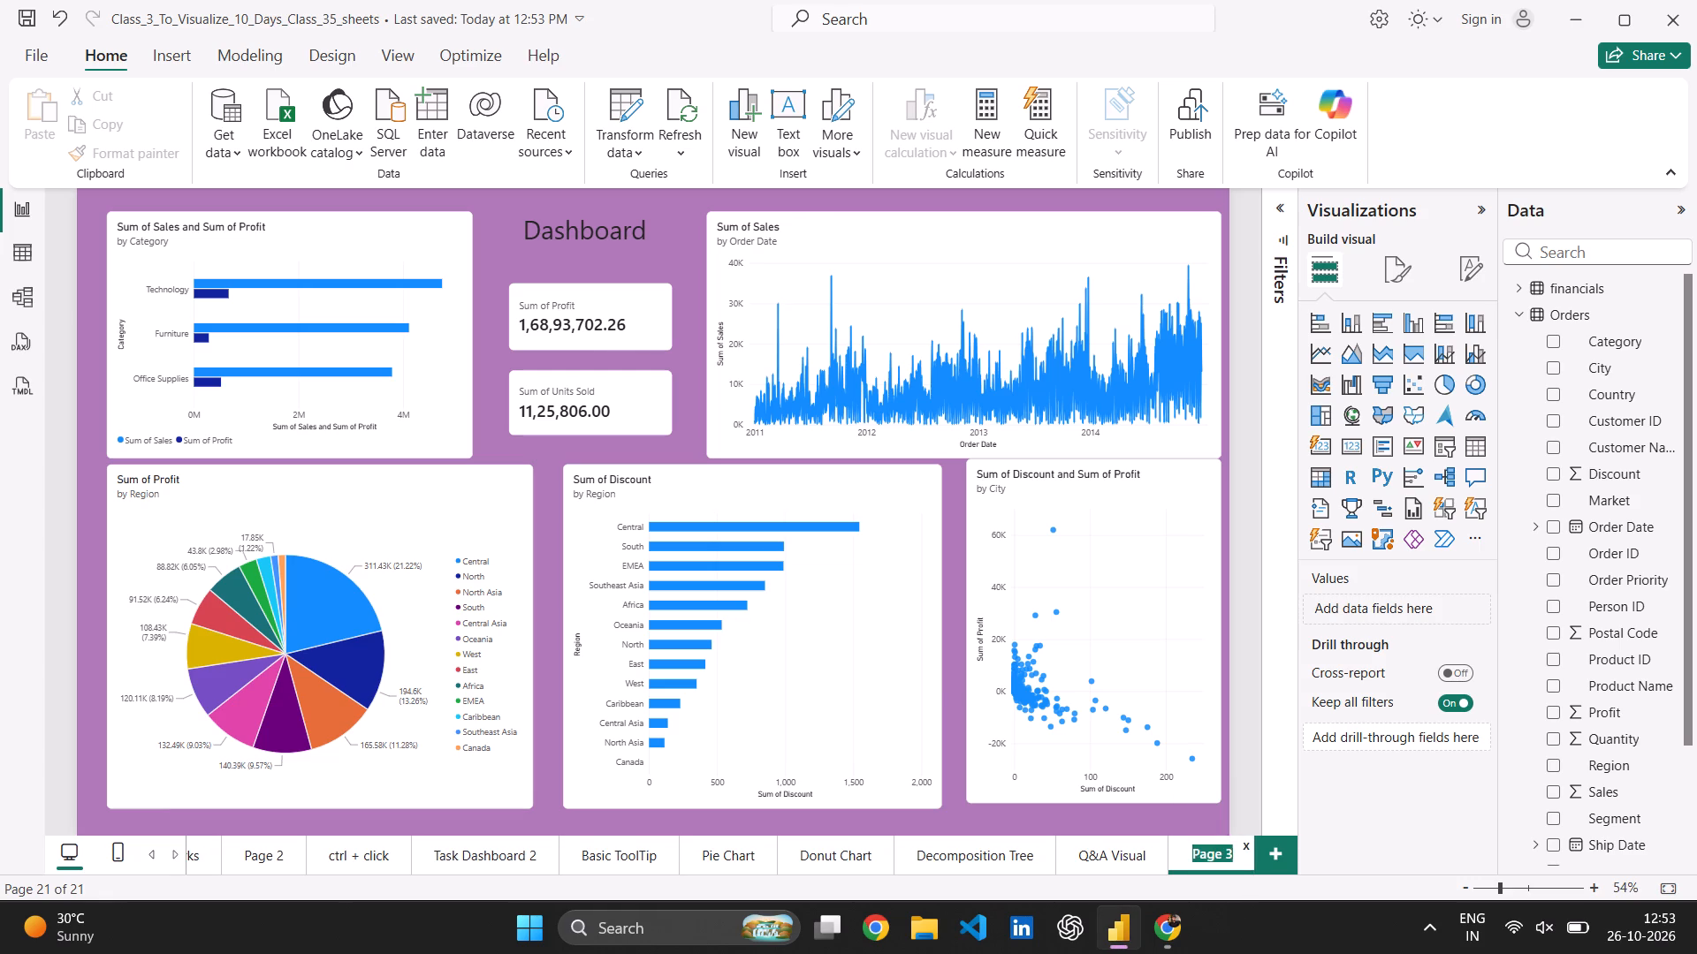
{"action": "key", "text": "BackSpace"}
{"action": "key", "text": "BackSpace"}
{"action": "key", "text": "f"}
{"action": "key", "text": "BackSpace"}
{"action": "key", "text": "g"}
{"action": "key", "text": "q"}
{"action": "key", "text": "BackSpace"}
{"action": "key", "text": "space"}
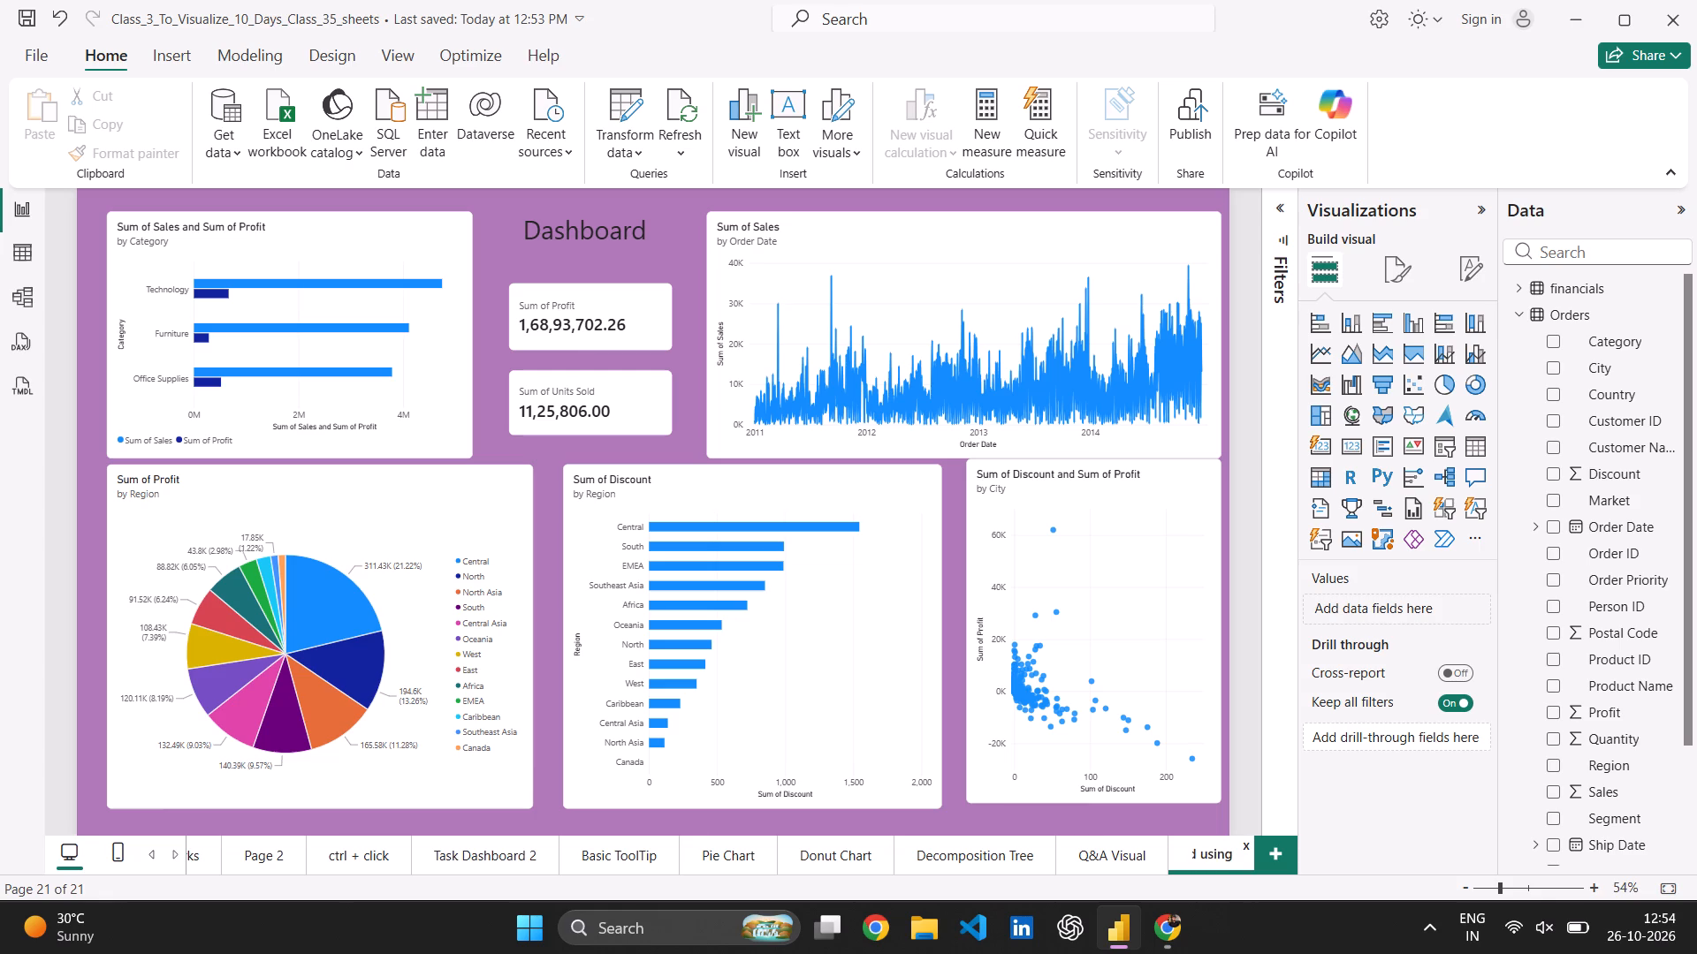
{"action": "type", "text": "Q"}
{"action": "key", "text": "shift+ampersand"}
{"action": "key", "text": "a"}
{"action": "key", "text": "Return"}
Save the report with the renamed page and close Power BI Desktop.
{"action": "key", "text": "ctrl+s"}
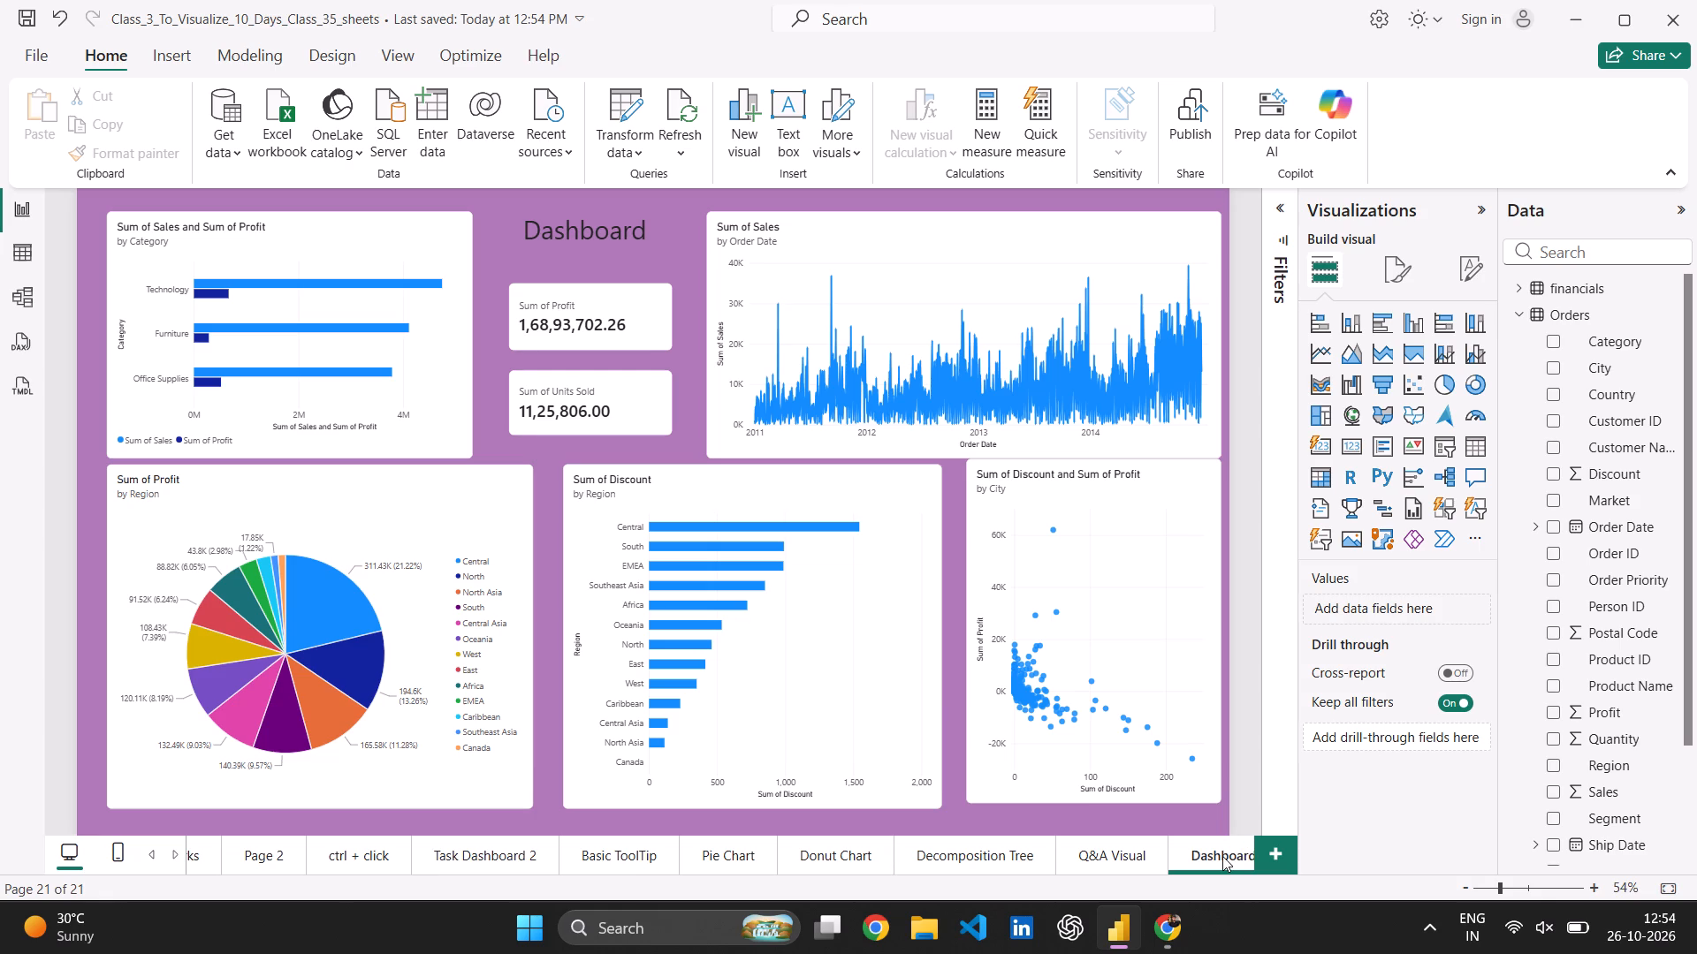
{"action": "key", "text": "alt+F4"}
{"action": "key", "text": "alt+F4"}
{"action": "key", "text": "alt+F4"}
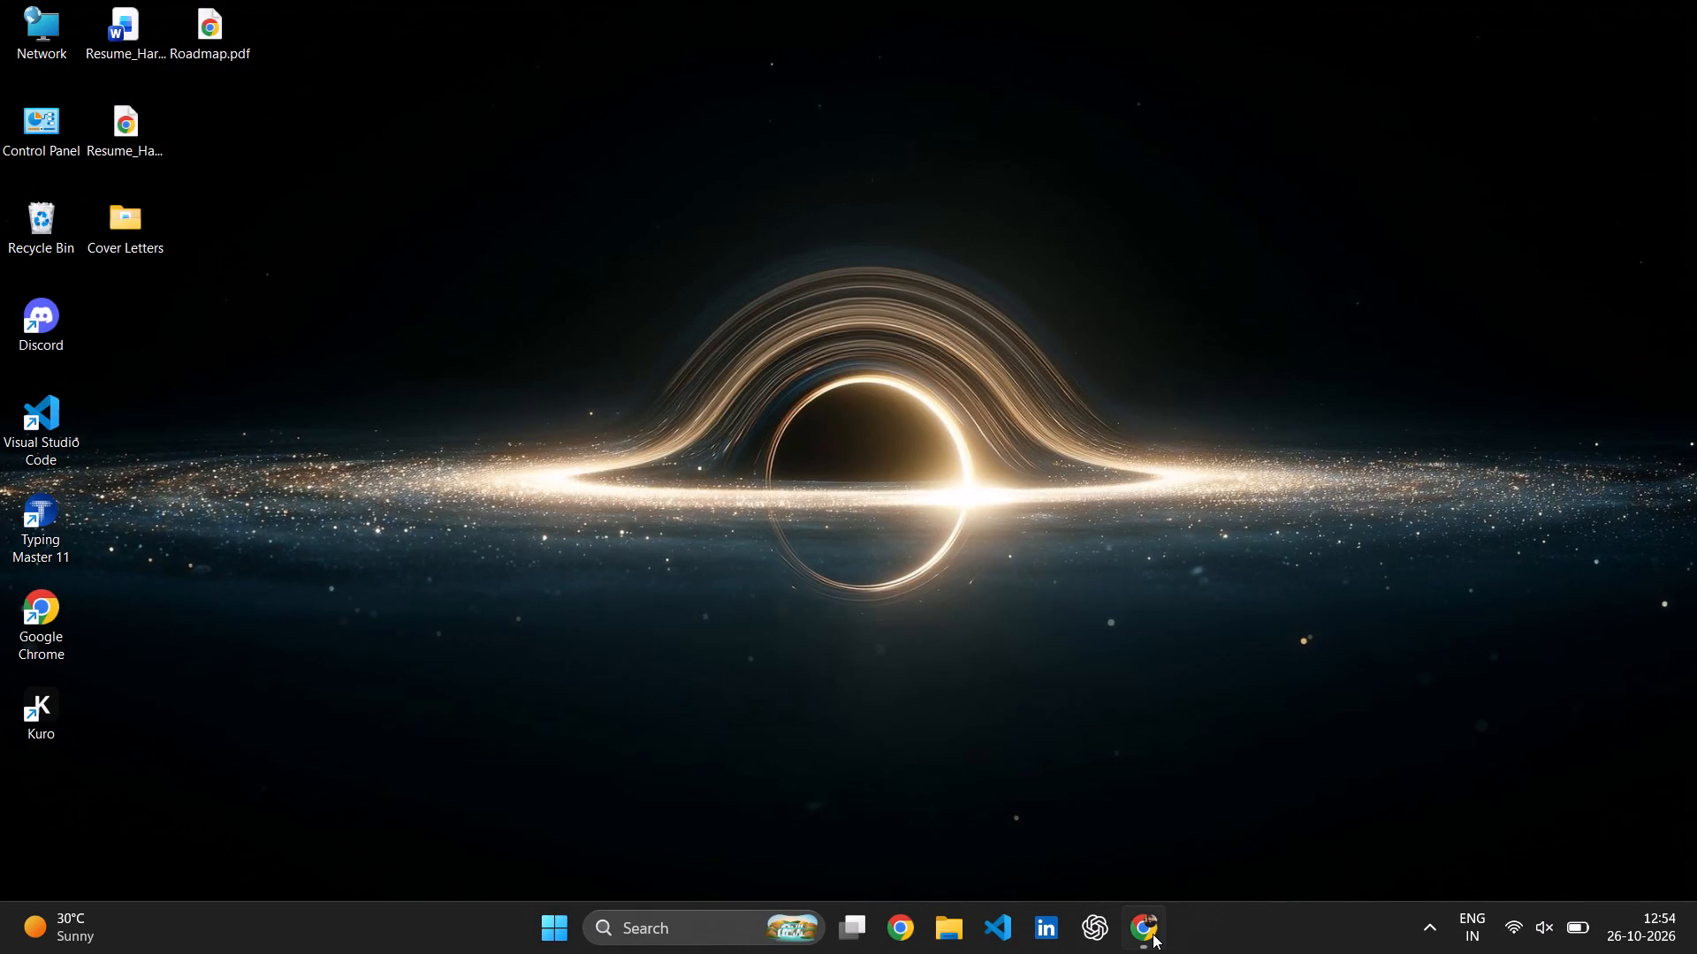
Switch to the open Chrome window, close it, and confirm the Windows shutdown.
{"action": "left_click", "coordinate": [1153, 934]}
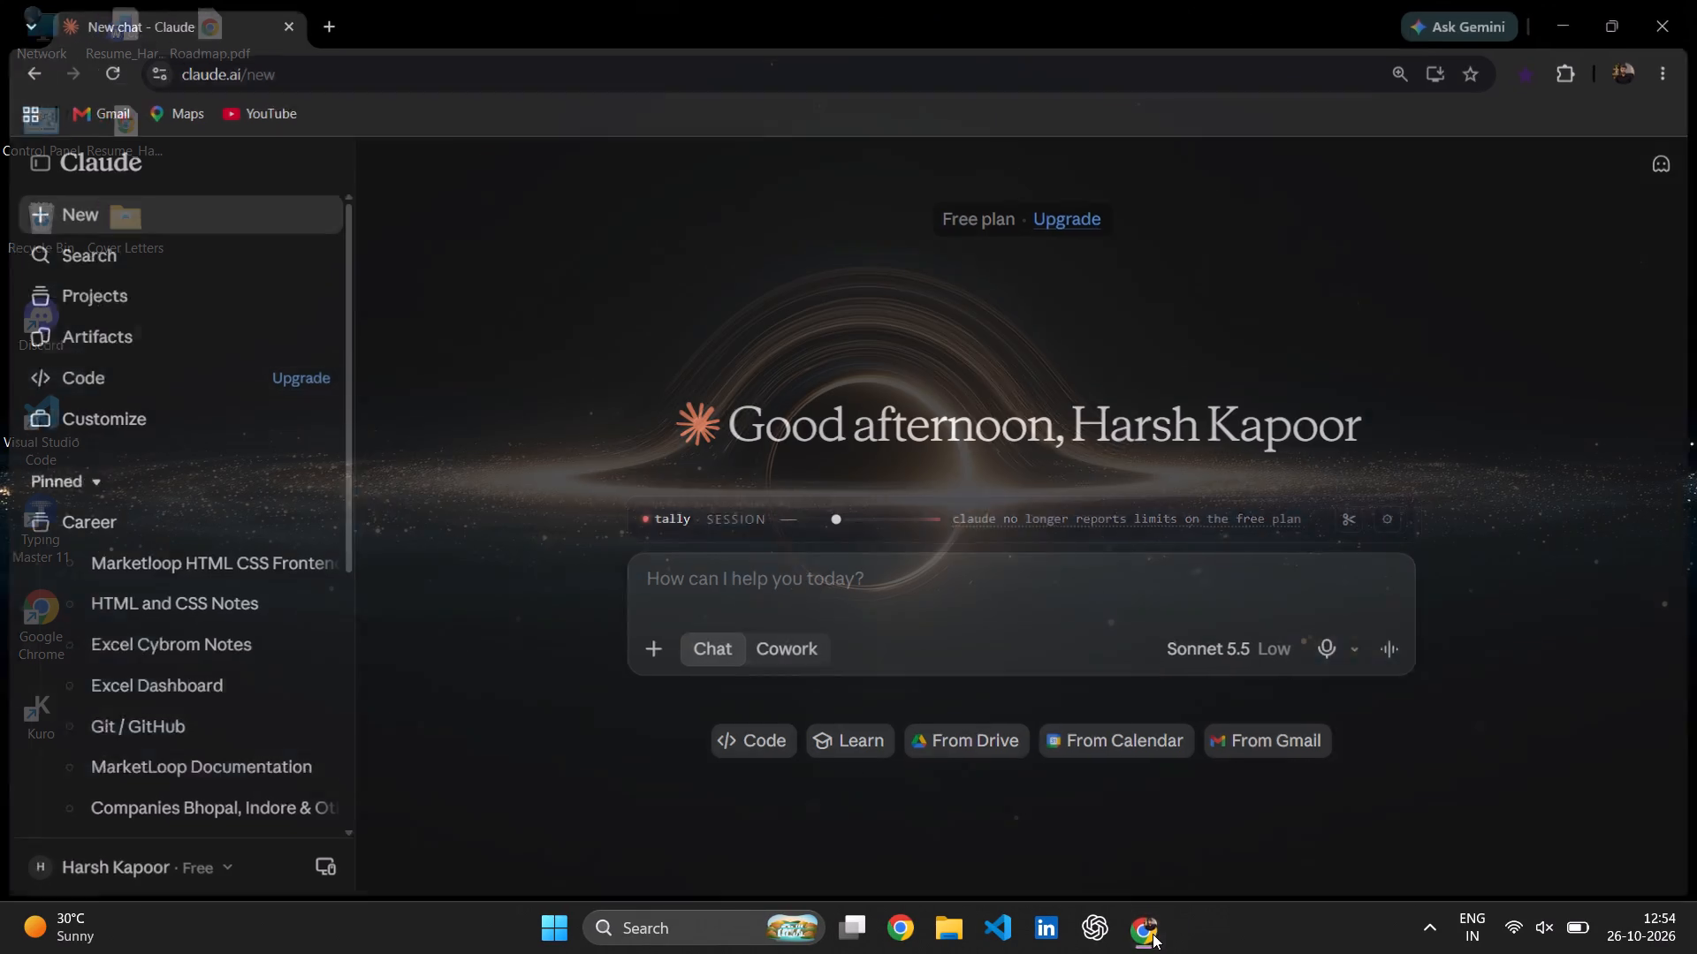
{"action": "key", "text": "Return"}
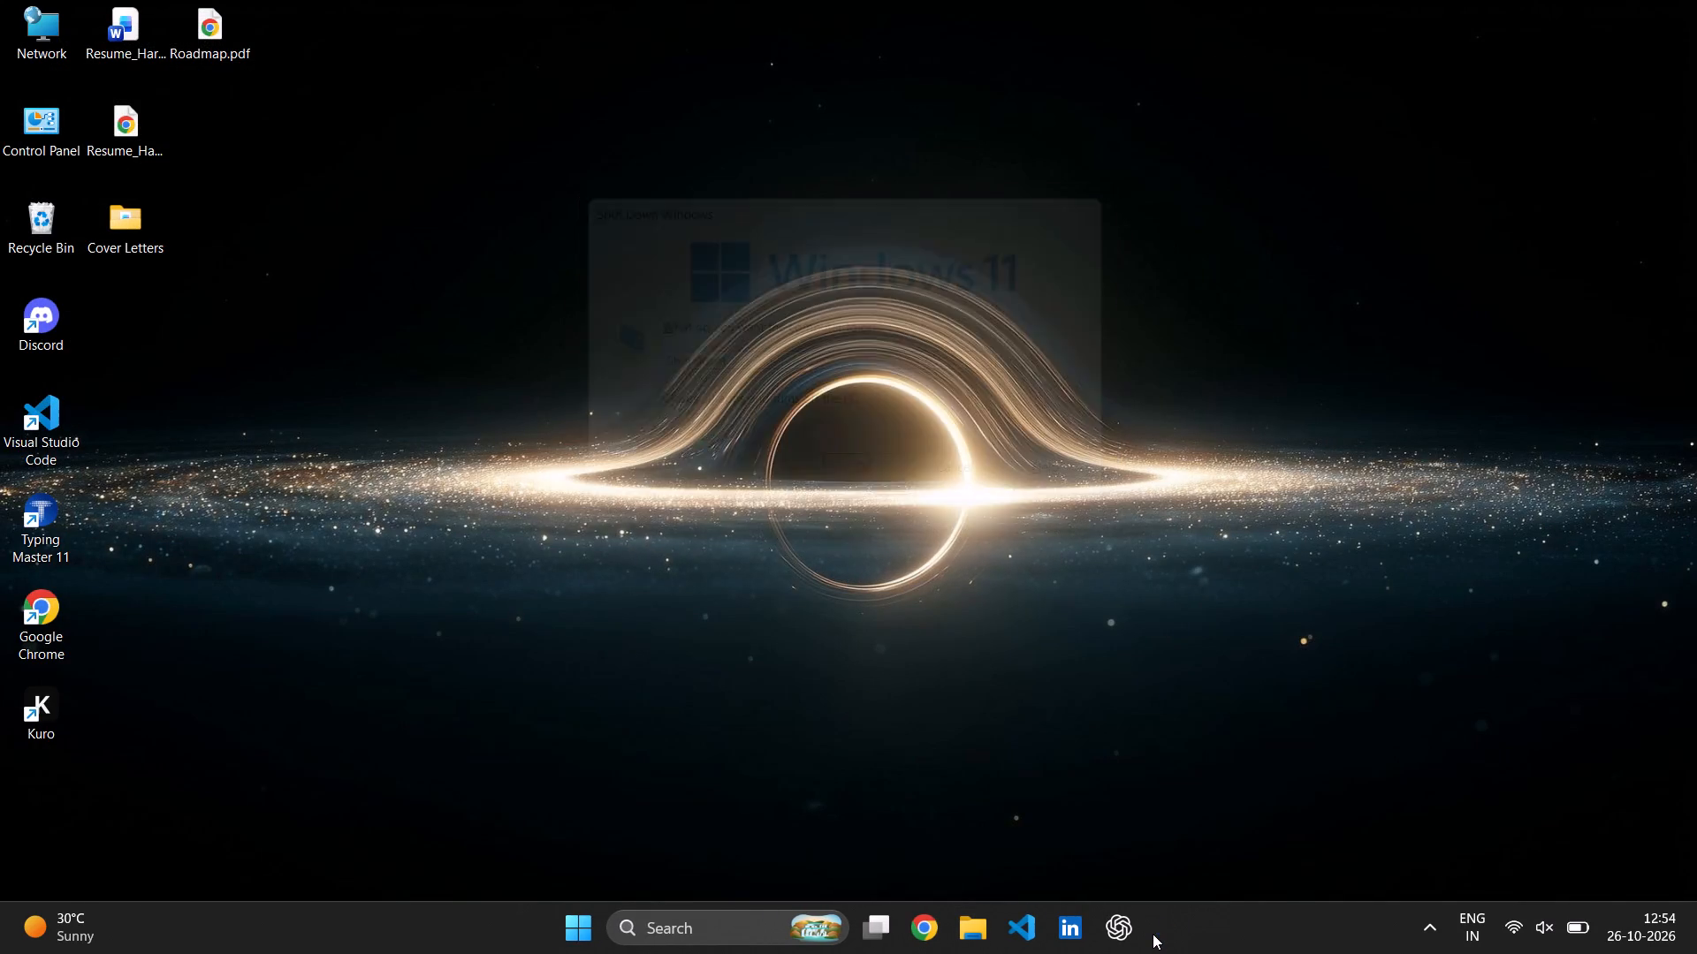